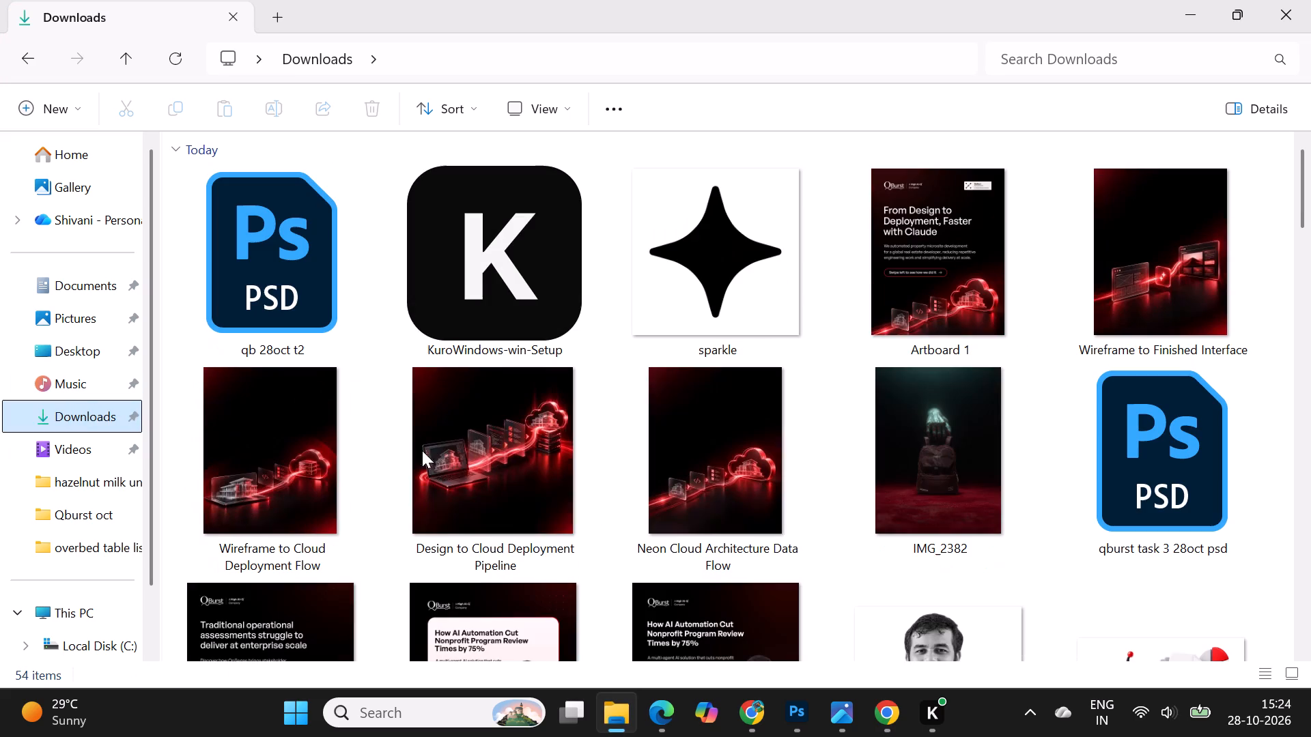
# In Photoshop, add a vertical guide to Artboard 2 just inside the left margin guide, as the bullet text indent.
pyautogui.scroll(4, 451, 456)
pyautogui.click(794, 723)
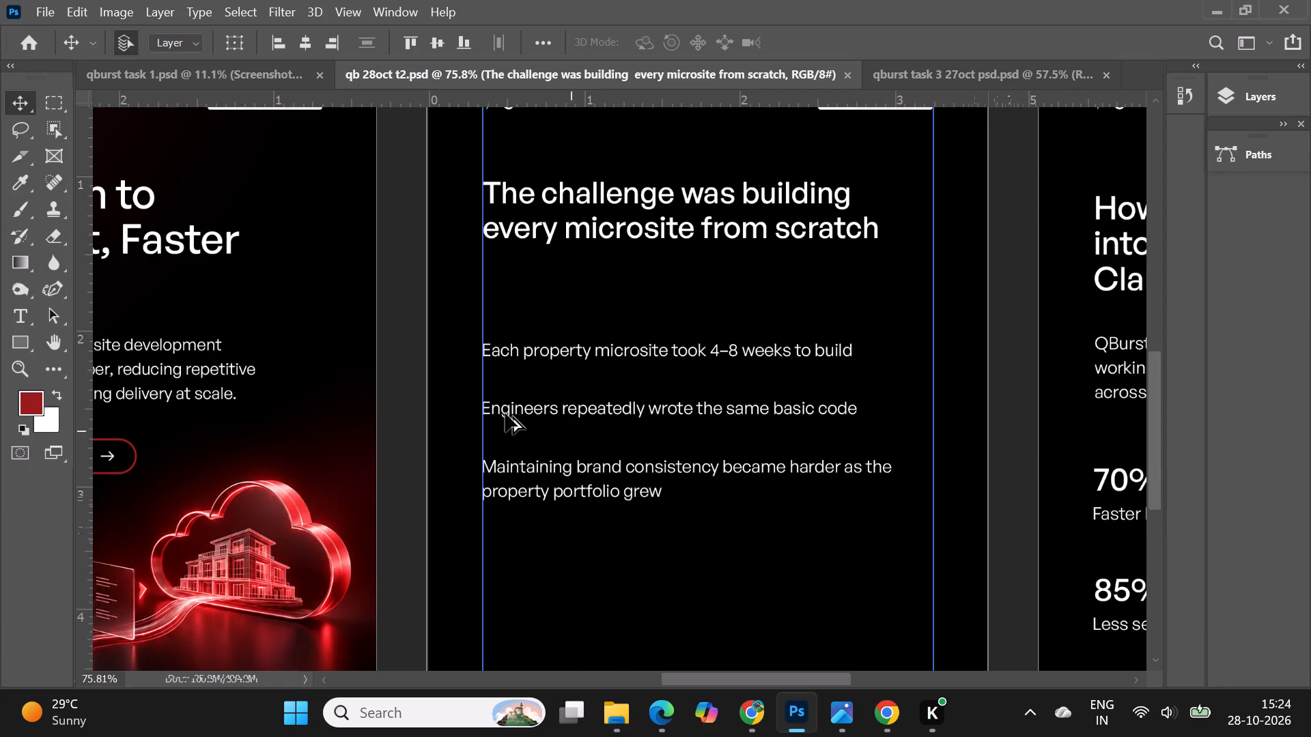
pyautogui.keyDown('alt'); pyautogui.scroll(8, 505, 414); pyautogui.keyUp('alt')
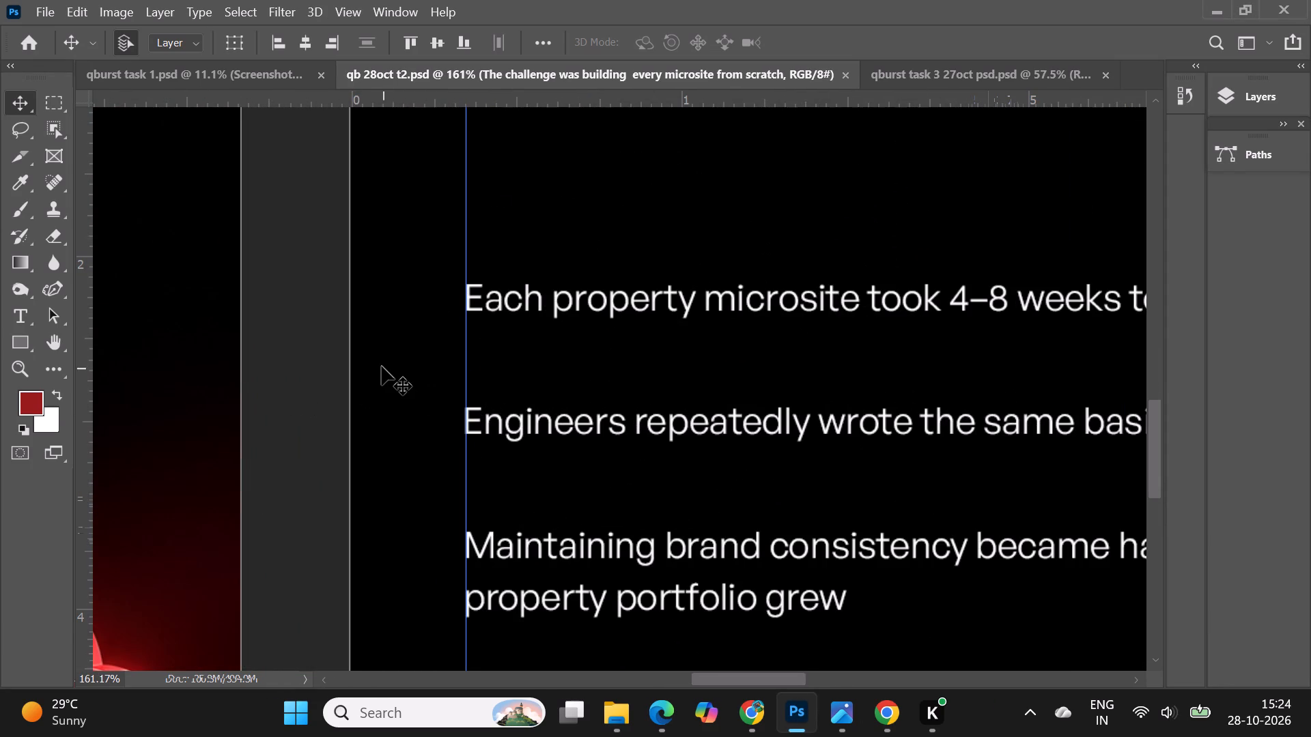
pyautogui.click(382, 366)
pyautogui.moveTo(77, 418); pyautogui.dragTo(509, 460)
pyautogui.keyDown('alt'); pyautogui.scroll(7, 511, 383); pyautogui.keyUp('alt')
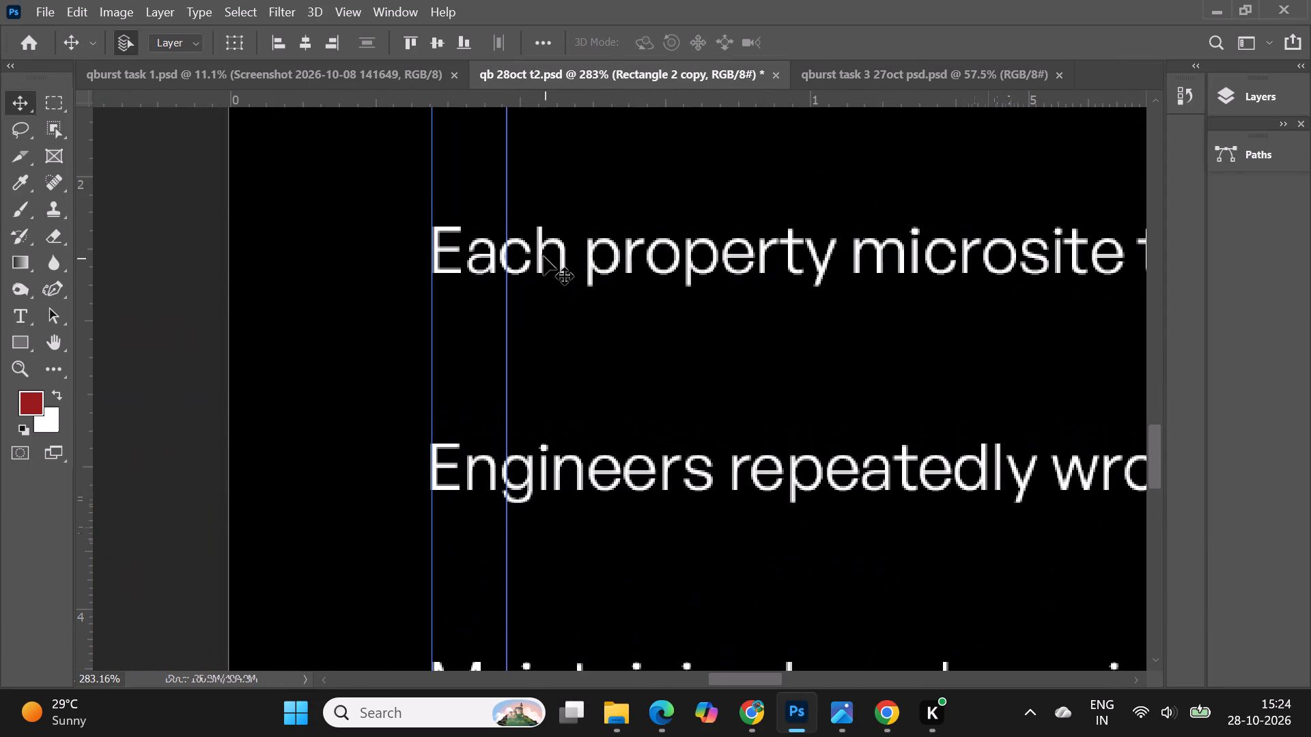
# Move the three body text lines on Artboard 2 together about 0.14 in right onto the new guide and up toward the heading.
pyautogui.click(540, 253)
pyautogui.keyDown('shift'); pyautogui.click(545, 469); pyautogui.keyUp('shift')
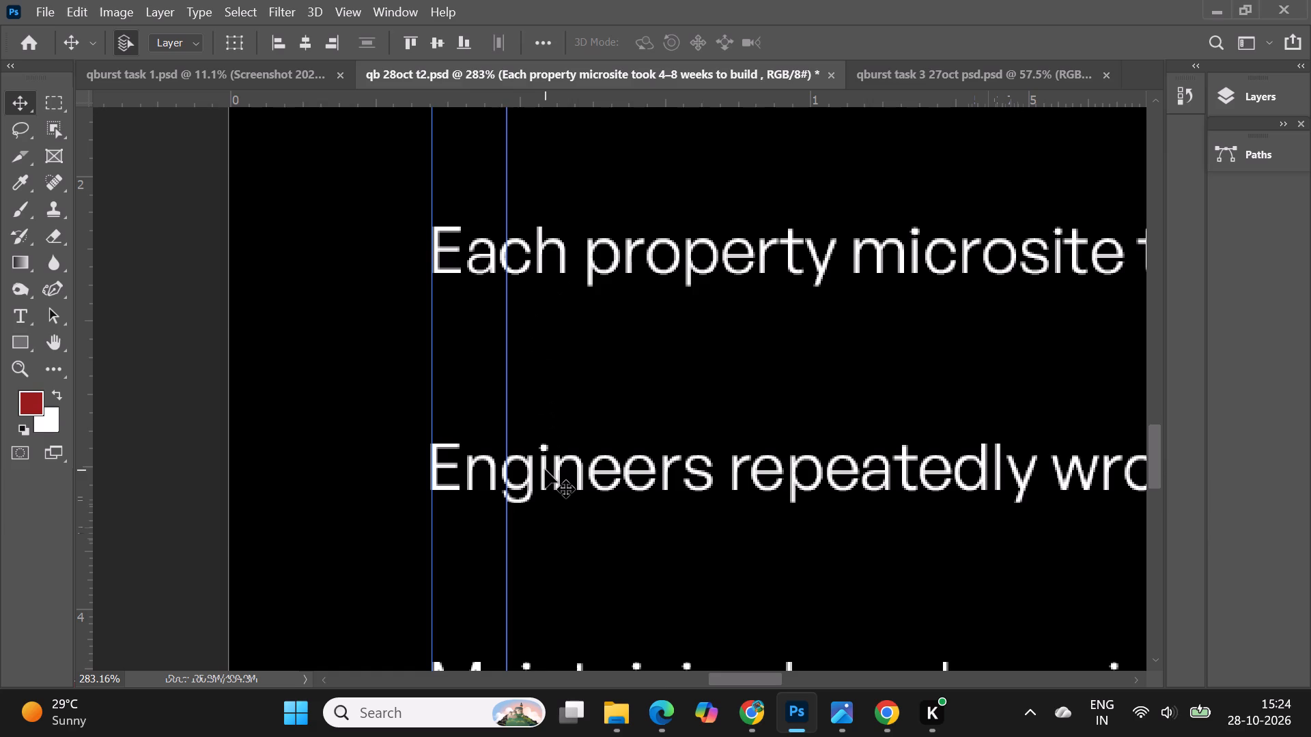
pyautogui.scroll(-7, 545, 469)
pyautogui.keyDown('shift'); pyautogui.click(562, 582); pyautogui.keyUp('shift')
pyautogui.keyDown('alt'); pyautogui.scroll(-1, 539, 485); pyautogui.keyUp('alt')
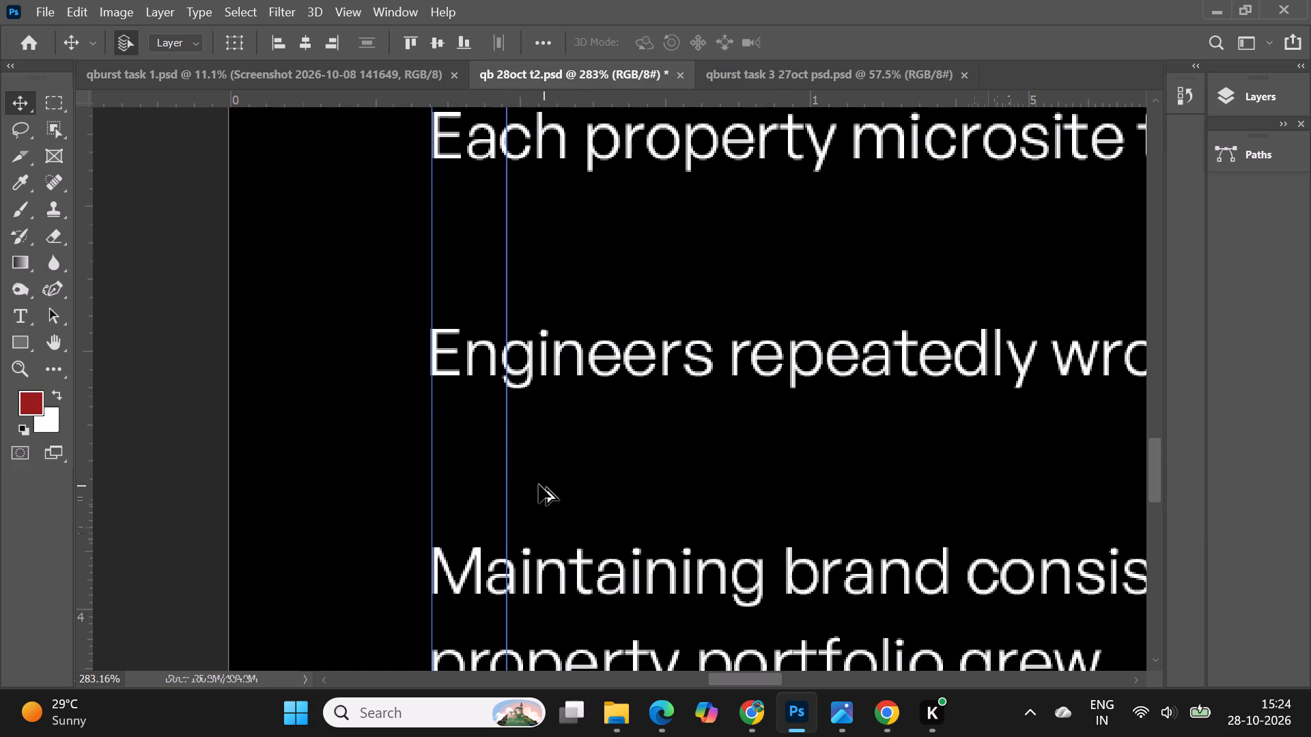
pyautogui.keyDown('alt'); pyautogui.scroll(-8, 539, 485); pyautogui.keyUp('alt')
pyautogui.moveTo(561, 332); pyautogui.dragTo(600, 293)
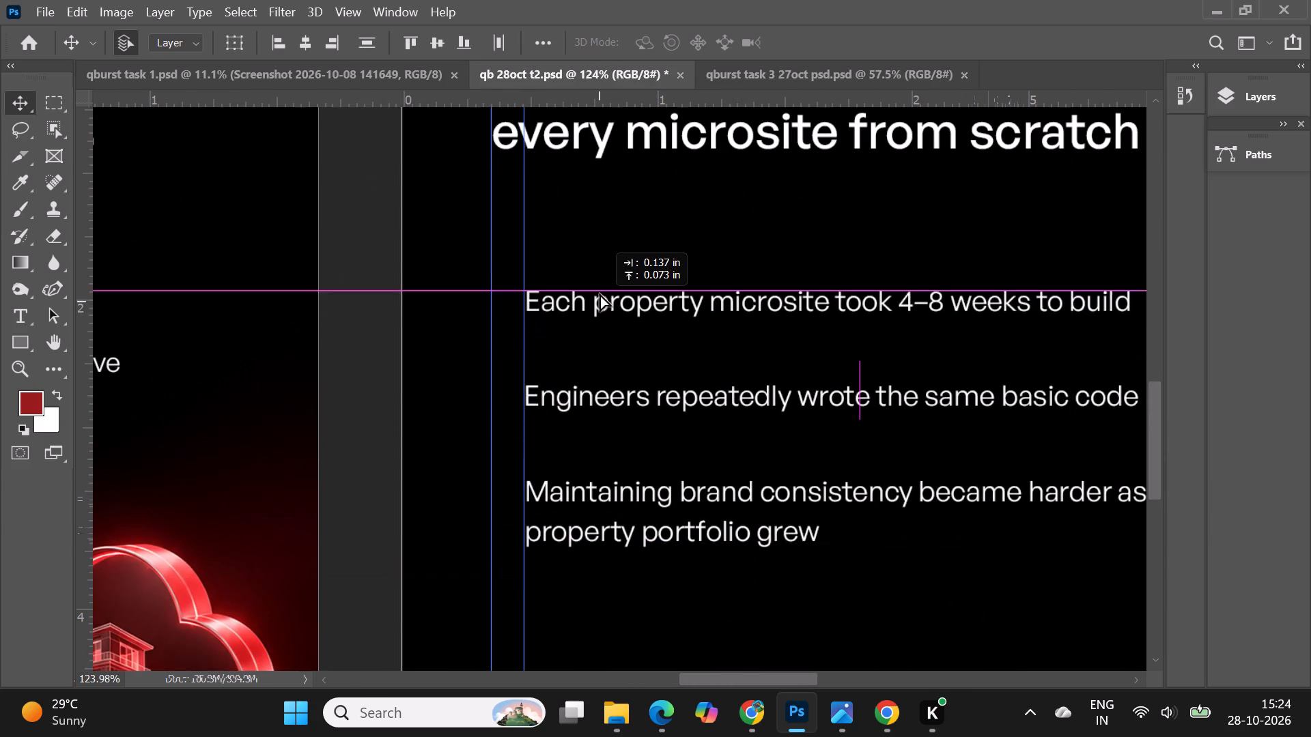
pyautogui.moveTo(600, 293); pyautogui.dragTo(599, 283)
pyautogui.click(369, 356)
# Place the sparkle image from Downloads into Artboard 2 and scale it down over the start of the body text.
pyautogui.click(625, 714)
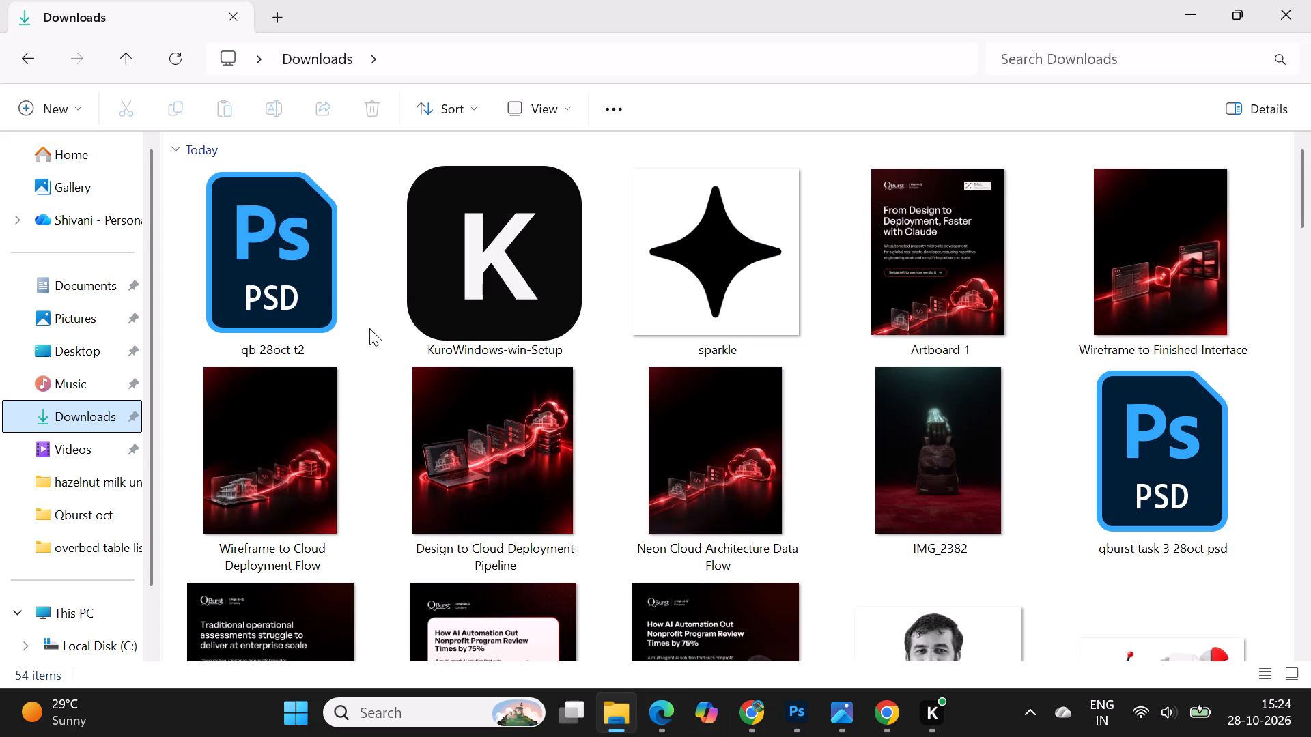
pyautogui.moveTo(720, 261); pyautogui.dragTo(794, 710)
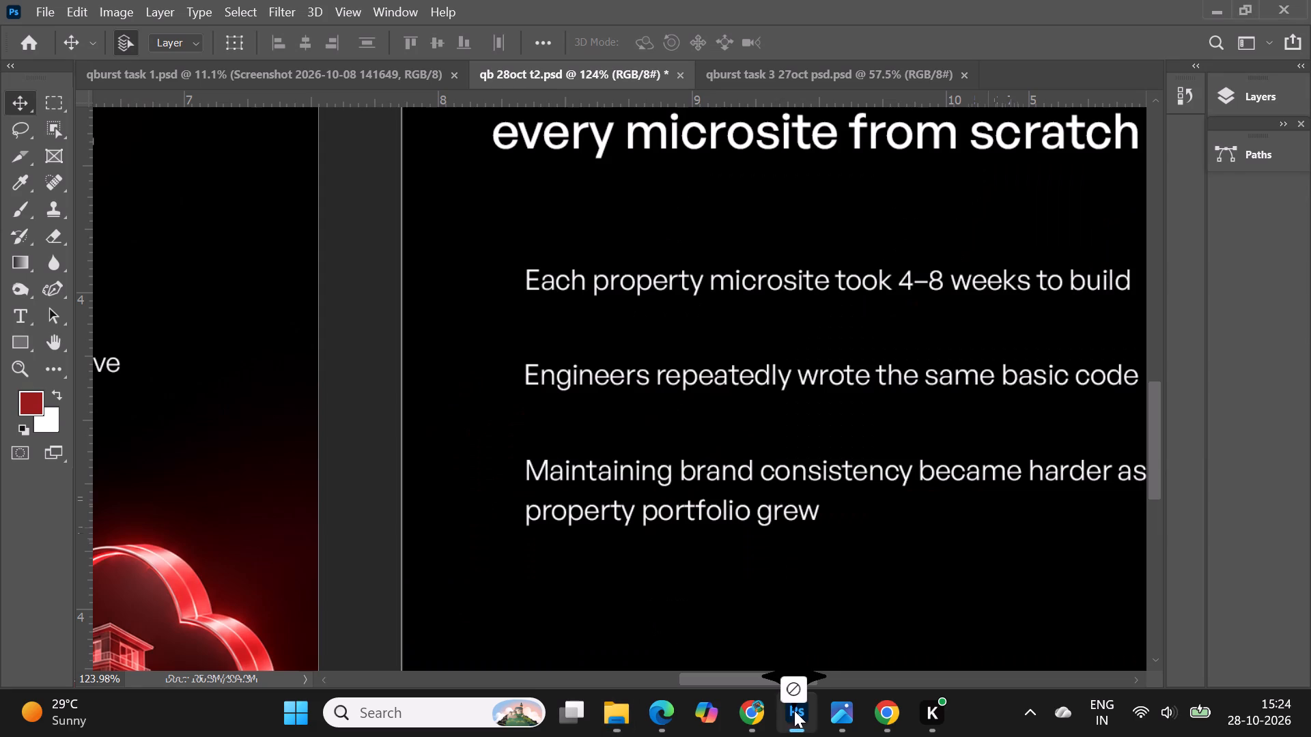
pyautogui.moveTo(794, 710); pyautogui.dragTo(613, 325)
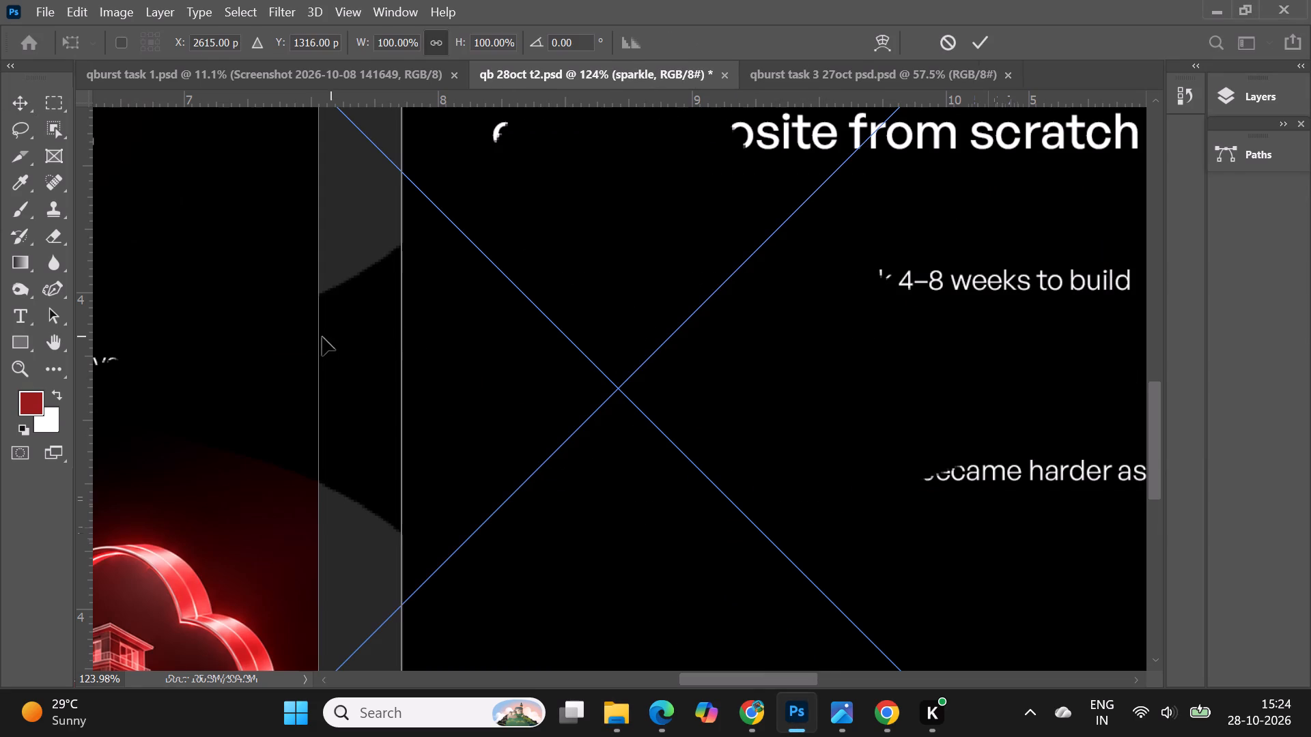
pyautogui.keyDown('alt'); pyautogui.scroll(-12, 514, 349); pyautogui.keyUp('alt')
pyautogui.click(317, 358)
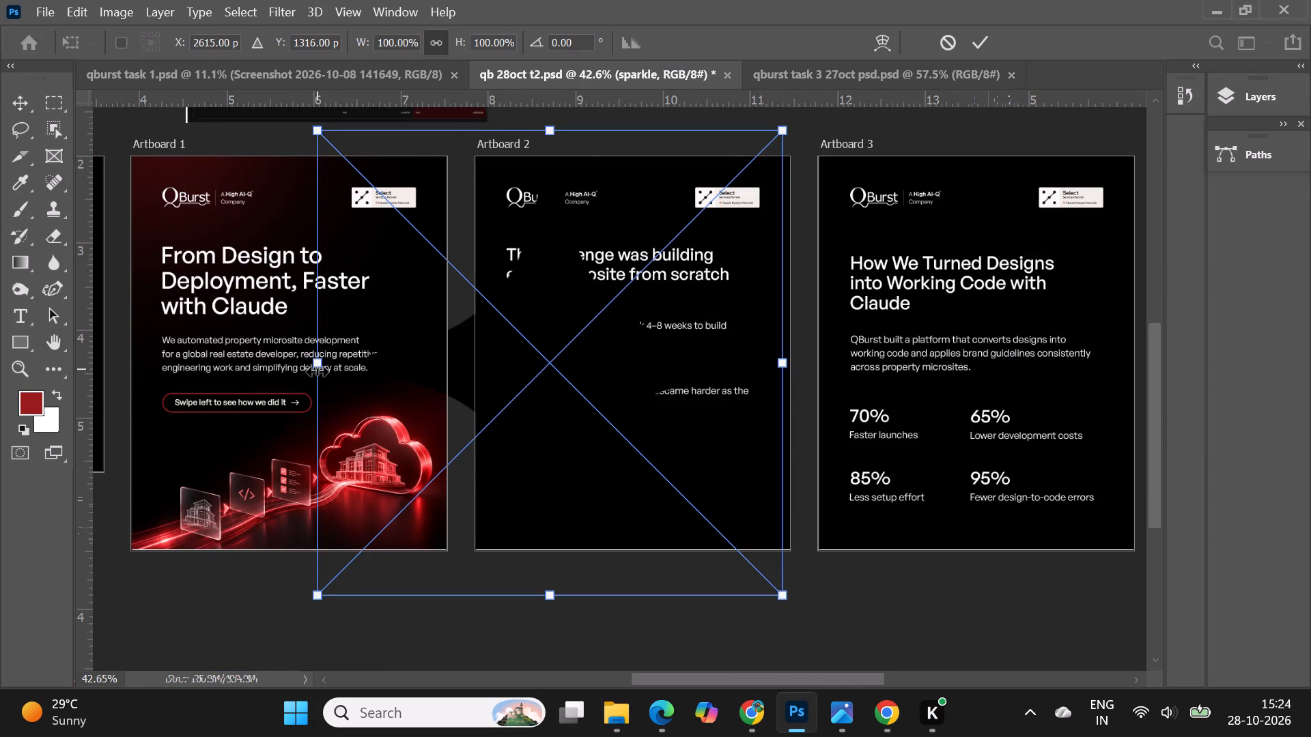
pyautogui.moveTo(317, 371); pyautogui.dragTo(497, 347)
pyautogui.moveTo(780, 364); pyautogui.dragTo(561, 335)
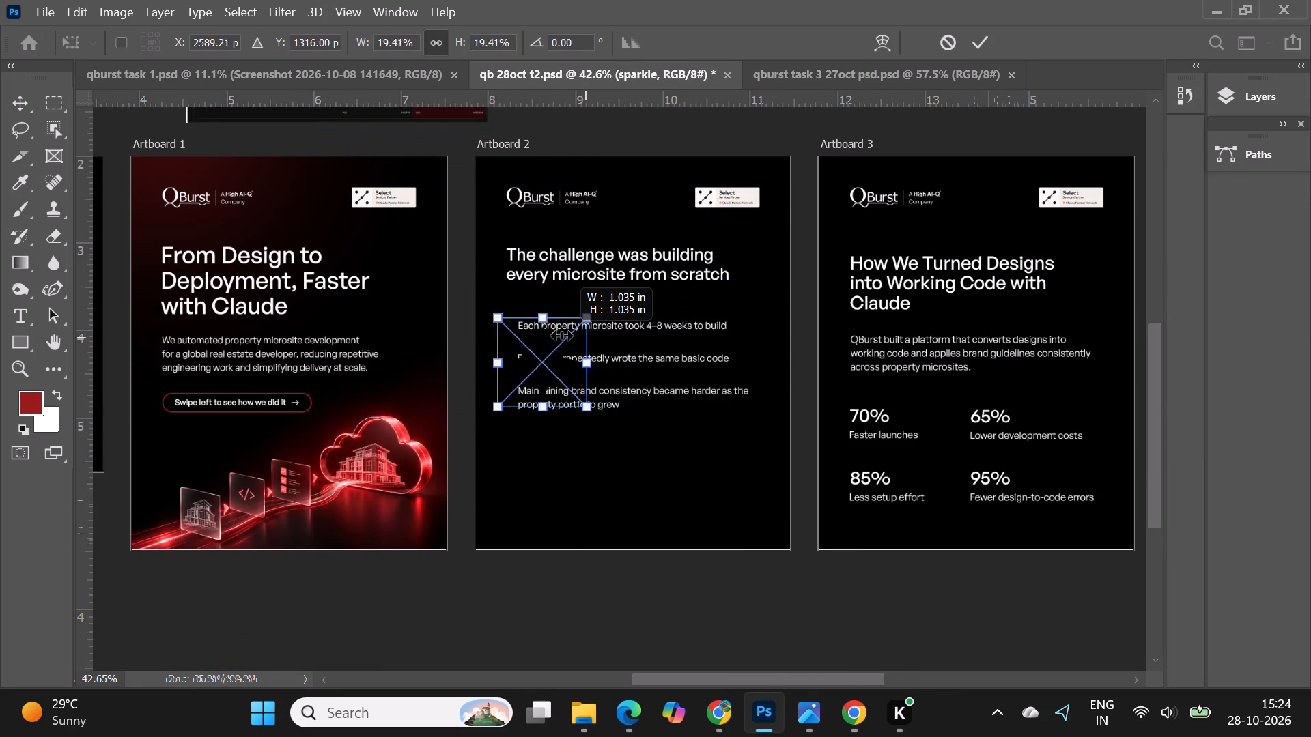
pyautogui.moveTo(561, 335); pyautogui.dragTo(553, 338)
pyautogui.click(980, 38)
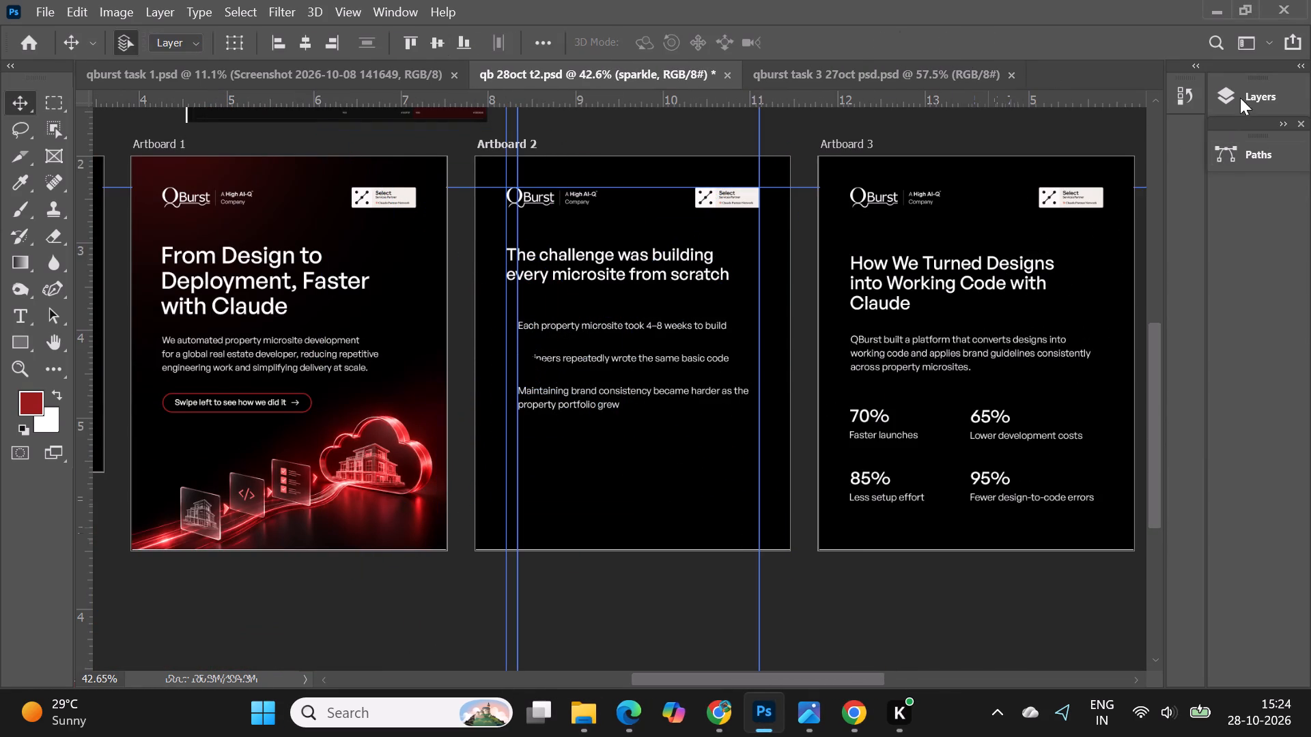
# Add a Color Overlay effect with Normal blend mode and 100% opacity to the sparkle layer.
pyautogui.click(1240, 88)
pyautogui.keyDown('alt'); pyautogui.scroll(4, 514, 384); pyautogui.keyUp('alt')
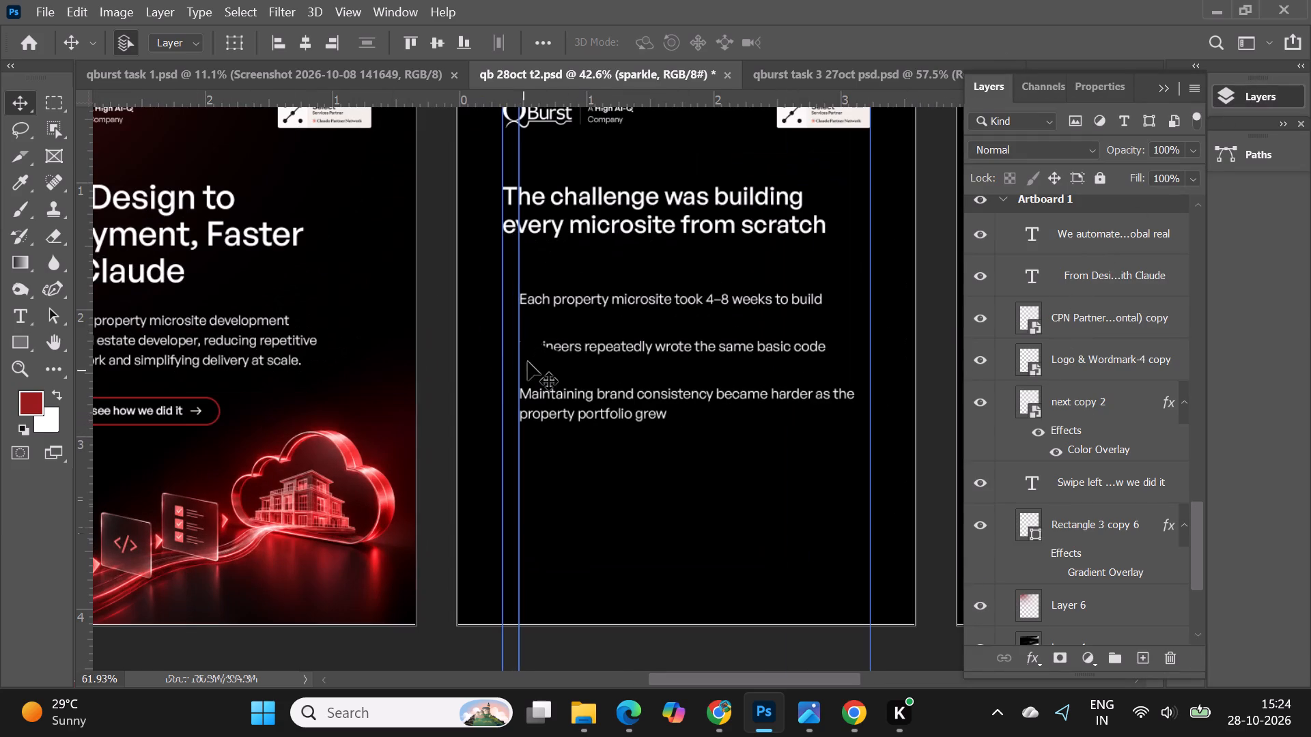
pyautogui.click(539, 357)
pyautogui.keyDown('alt'); pyautogui.scroll(-3, 746, 378); pyautogui.keyUp('alt')
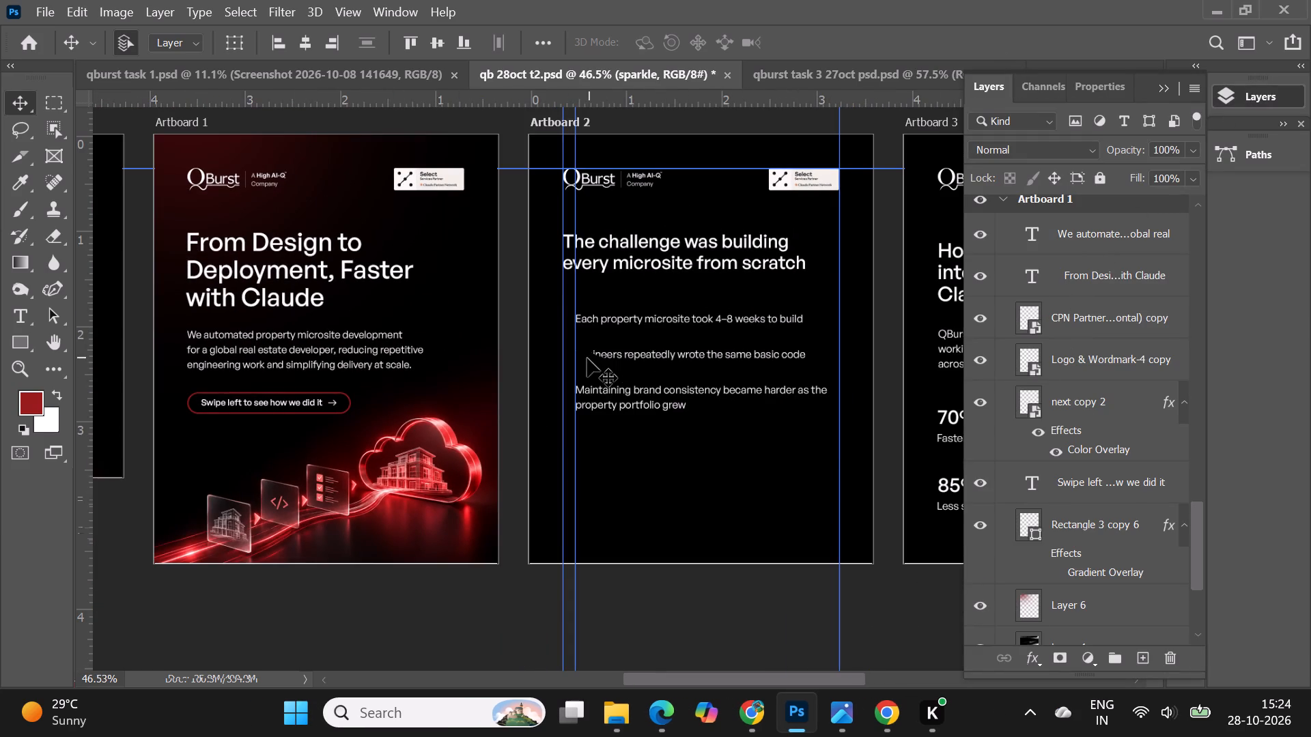
pyautogui.rightClick(587, 358)
pyautogui.click(623, 385)
pyautogui.doubleClick(1146, 218)
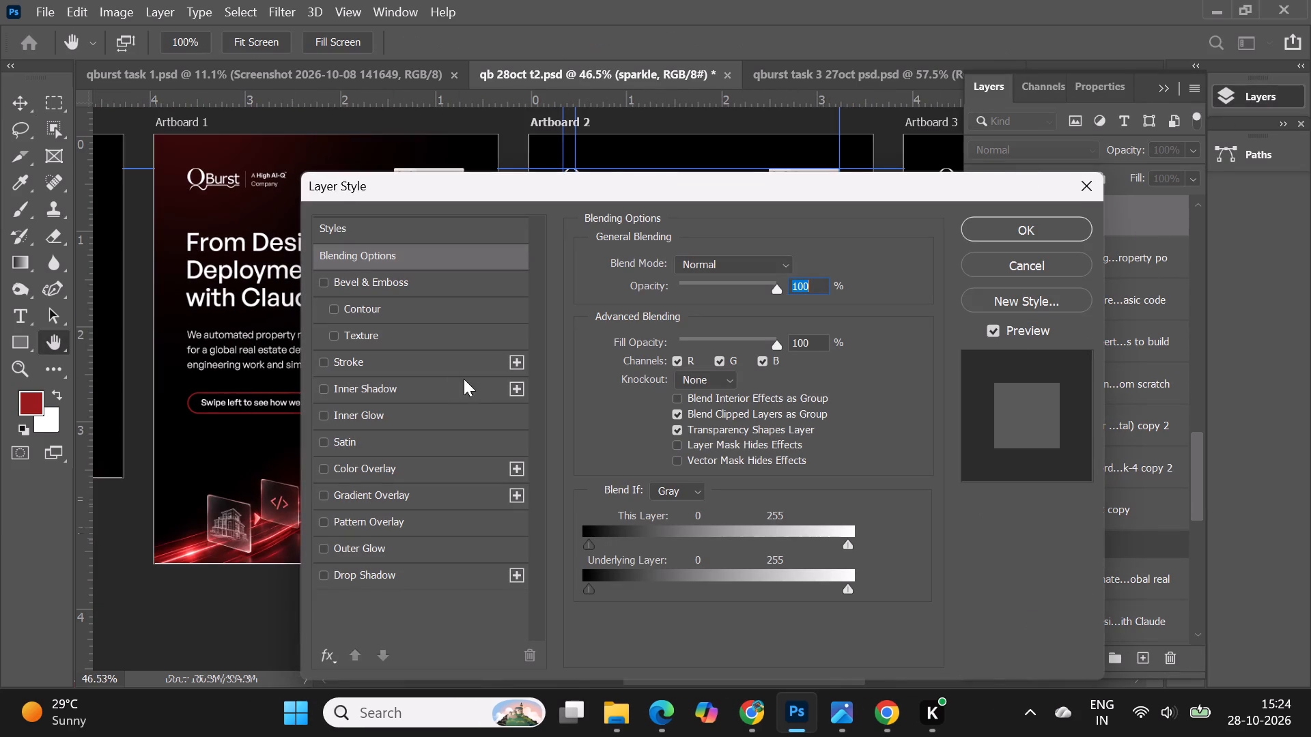
pyautogui.click(318, 472)
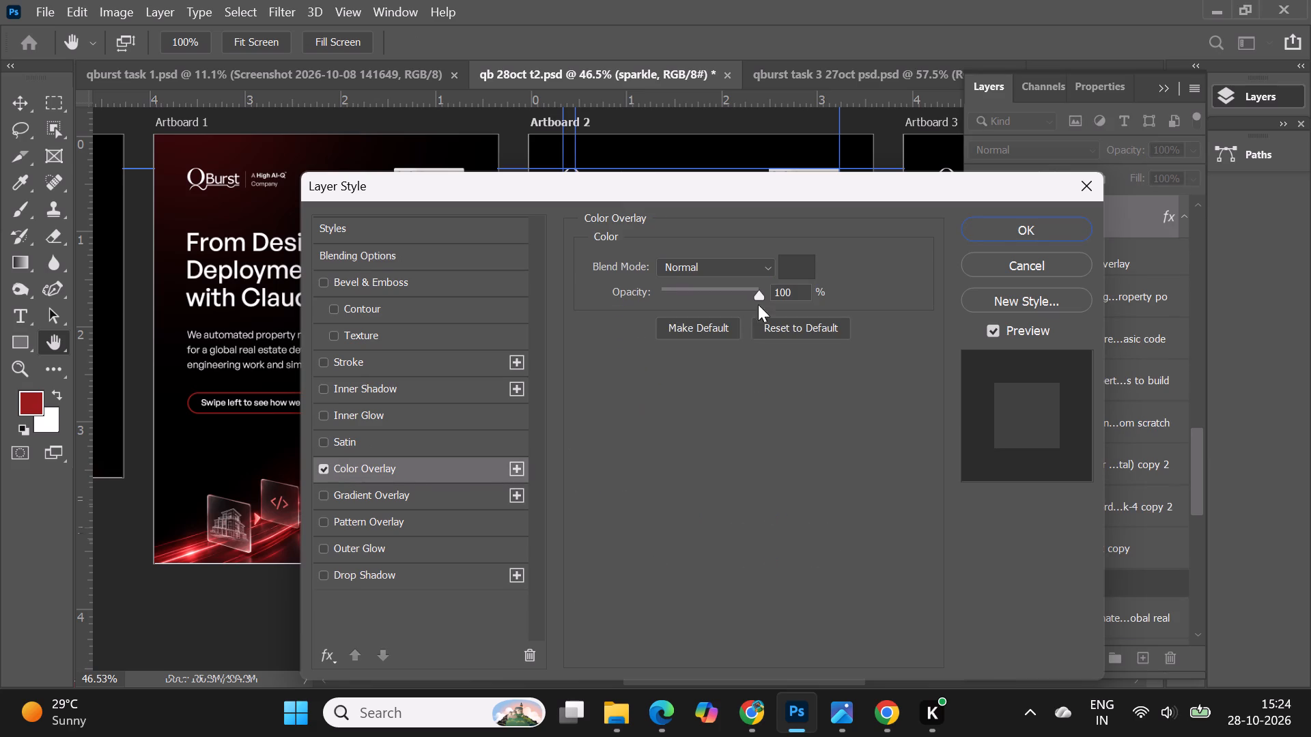
pyautogui.click(991, 237)
# Set the sparkle's Color Overlay to red 981c1c, sampled from the outline of Artboard 1's "Swipe left" button.
pyautogui.keyDown('alt'); pyautogui.scroll(4, 623, 336); pyautogui.keyUp('alt')
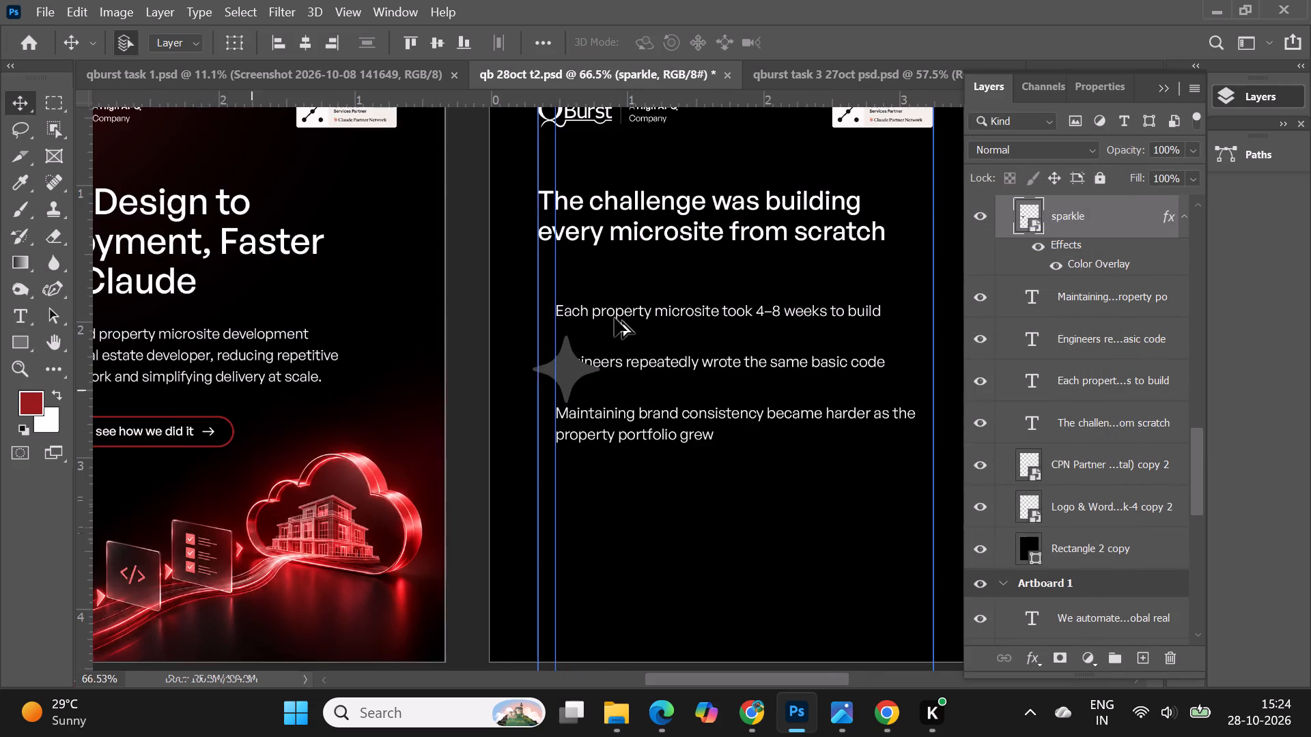
pyautogui.keyDown('alt'); pyautogui.scroll(-3, 660, 306); pyautogui.keyUp('alt')
pyautogui.keyDown('alt'); pyautogui.scroll(20, 349, 418); pyautogui.keyUp('alt')
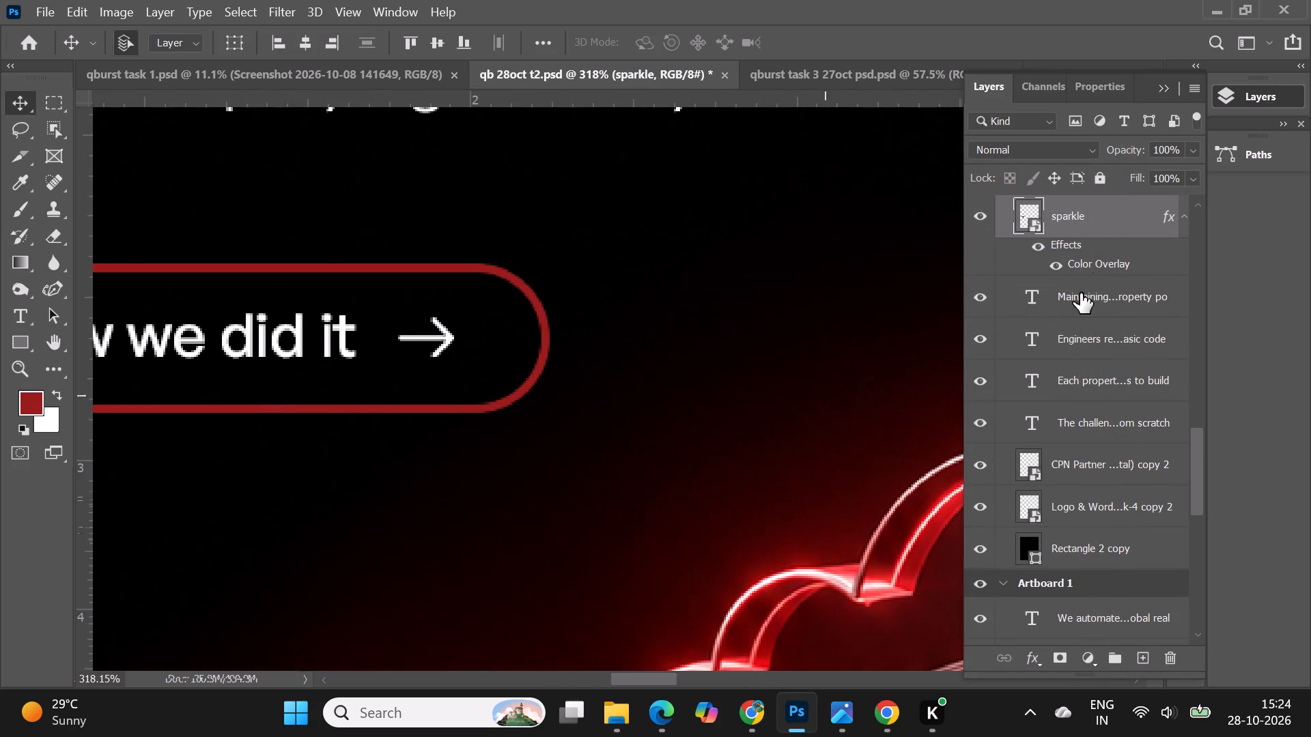
pyautogui.doubleClick(1099, 223)
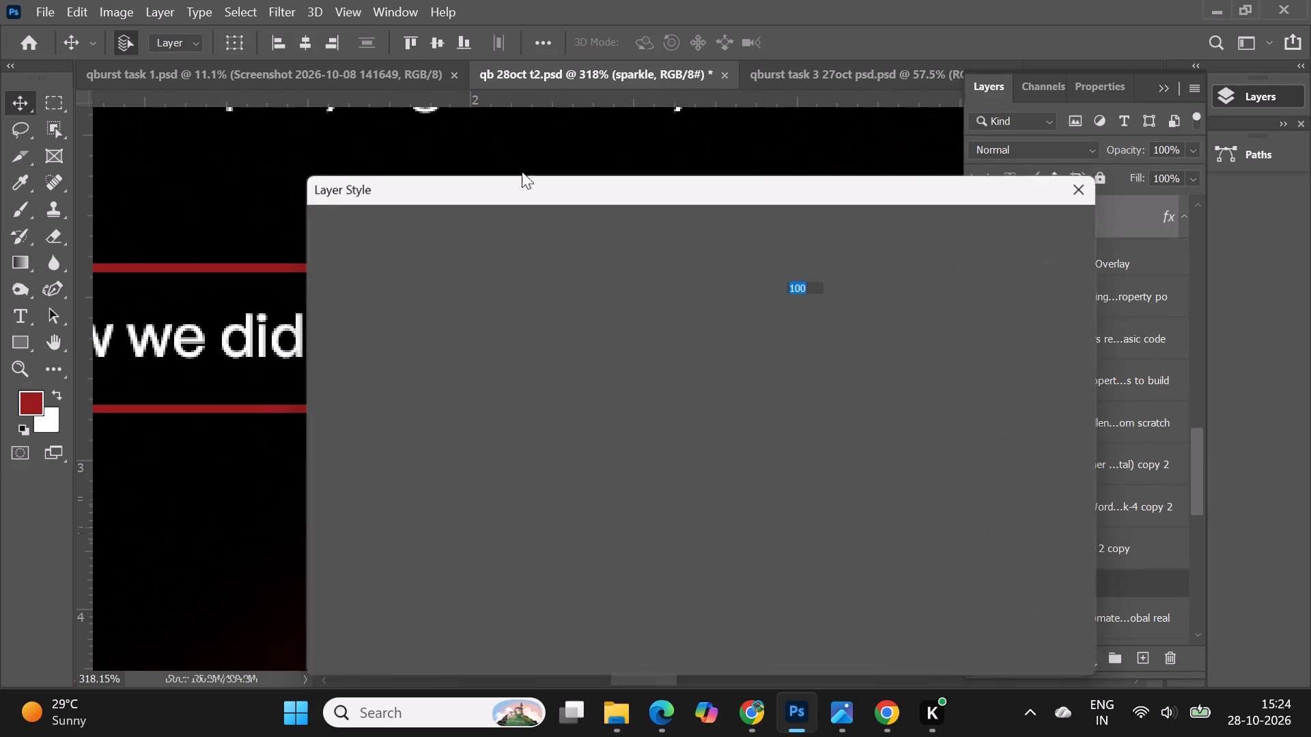
pyautogui.moveTo(474, 185); pyautogui.dragTo(763, 209)
pyautogui.click(668, 485)
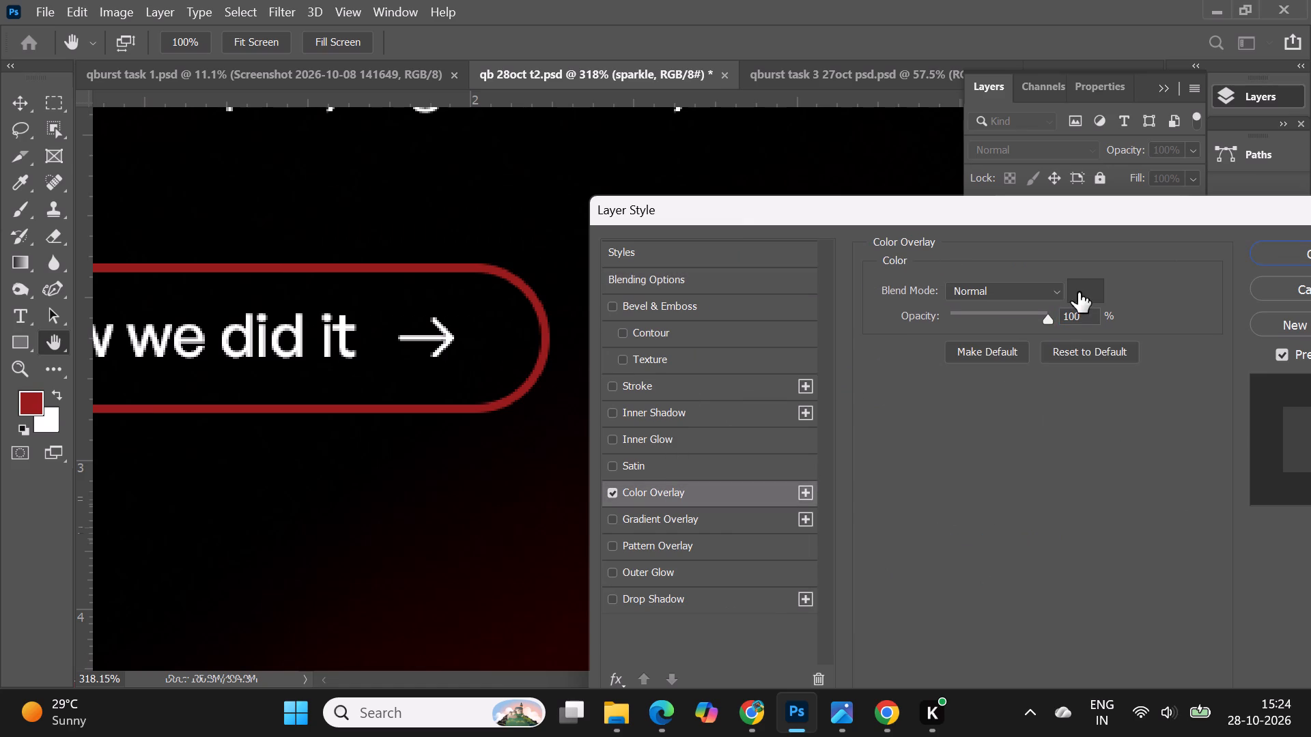
pyautogui.click(1077, 293)
pyautogui.click(412, 267)
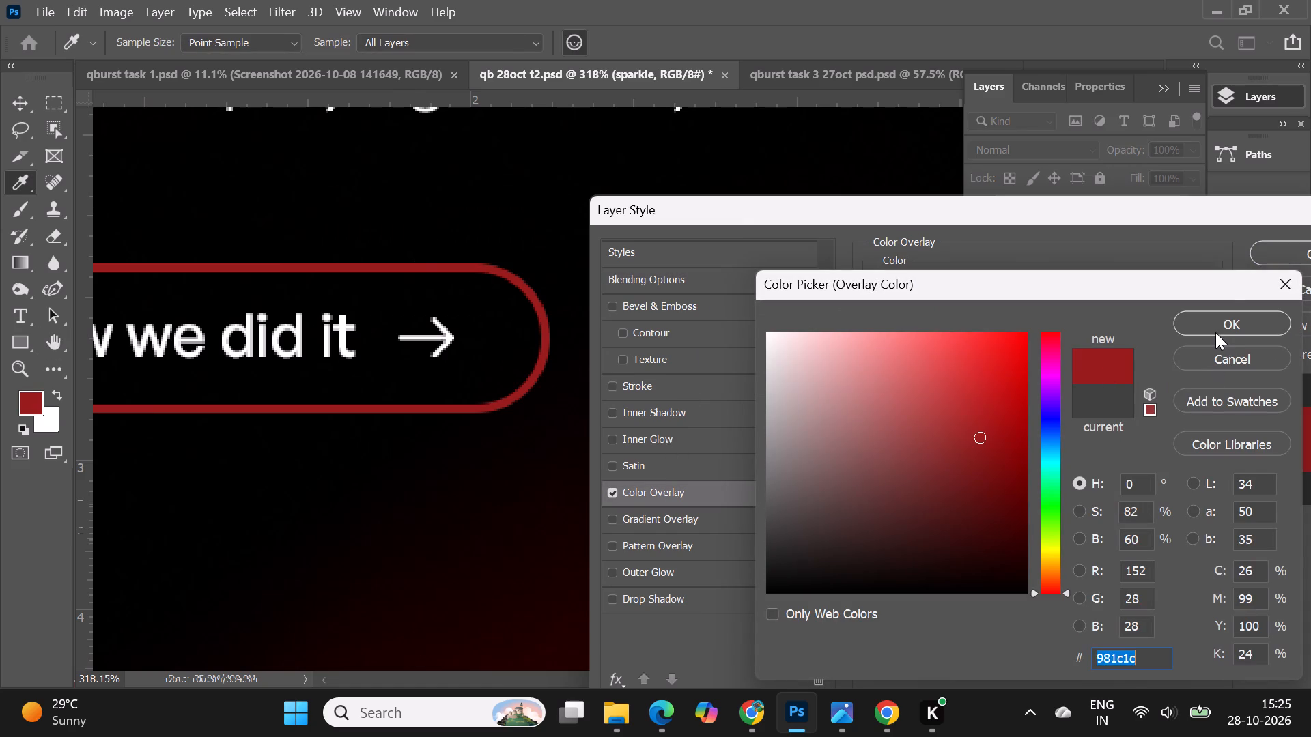
pyautogui.click(1215, 326)
pyautogui.click(1280, 248)
# Move the sparkle up to the first body line and scale it down to 2.31% as a small bullet icon.
pyautogui.keyDown('alt'); pyautogui.scroll(-12, 396, 244); pyautogui.keyUp('alt')
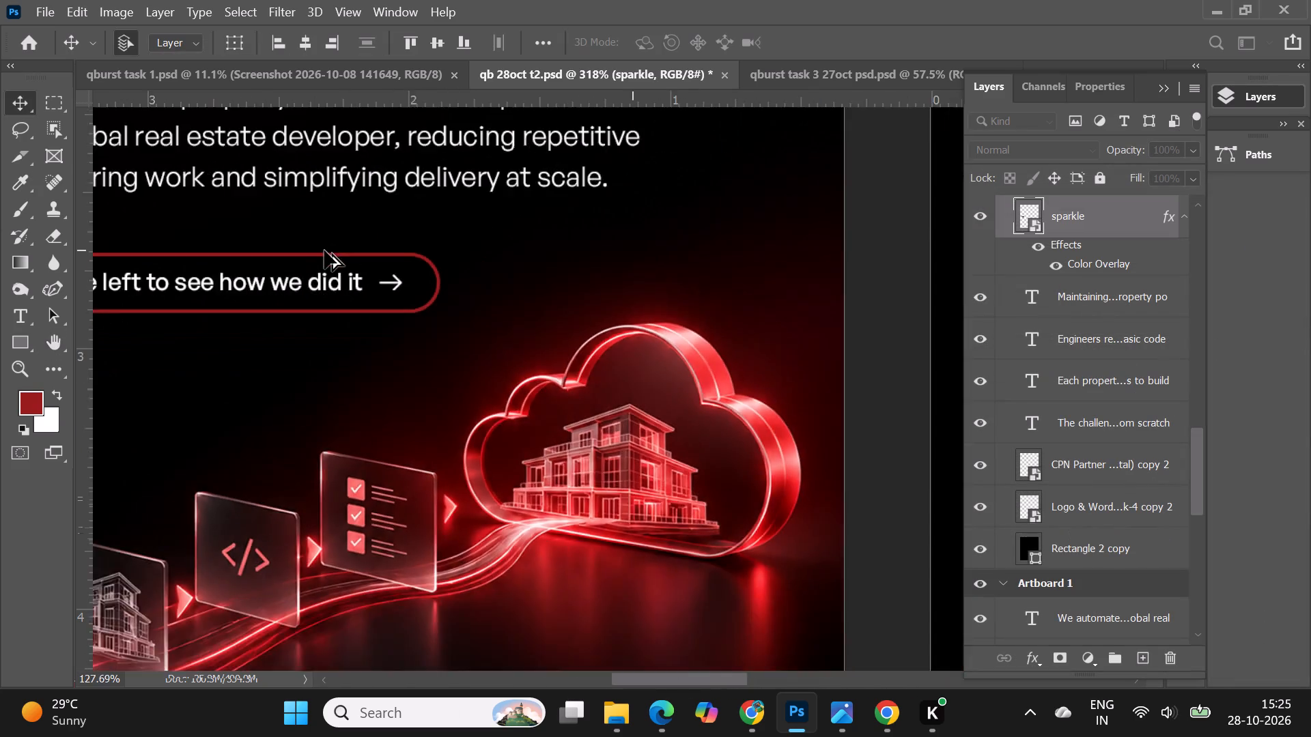
pyautogui.keyDown('alt'); pyautogui.scroll(-14, 324, 250); pyautogui.keyUp('alt')
pyautogui.keyDown('alt'); pyautogui.scroll(13, 533, 228); pyautogui.keyUp('alt')
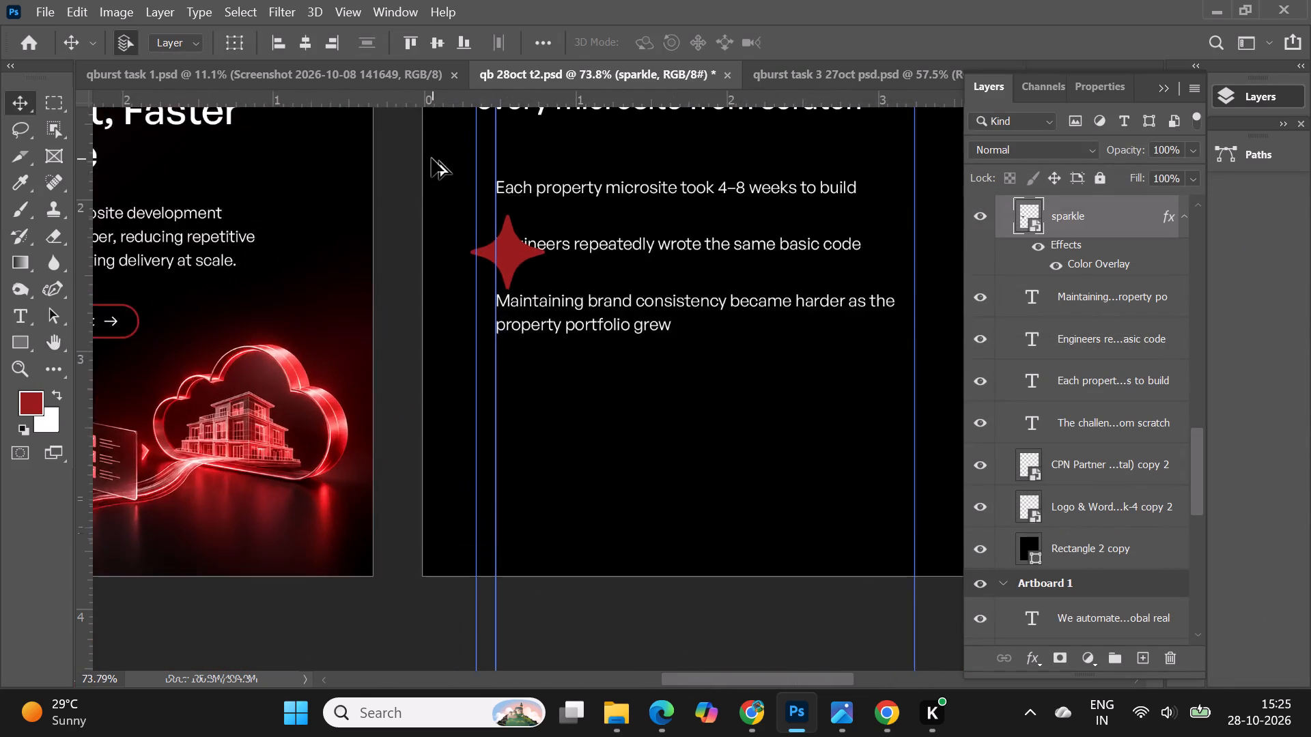
pyautogui.keyDown('alt'); pyautogui.scroll(2, 432, 158); pyautogui.keyUp('alt')
pyautogui.scroll(5, 436, 173)
pyautogui.moveTo(551, 388); pyautogui.dragTo(561, 297)
pyautogui.hotkey('ctrl', 't')
pyautogui.moveTo(642, 300); pyautogui.dragTo(633, 296)
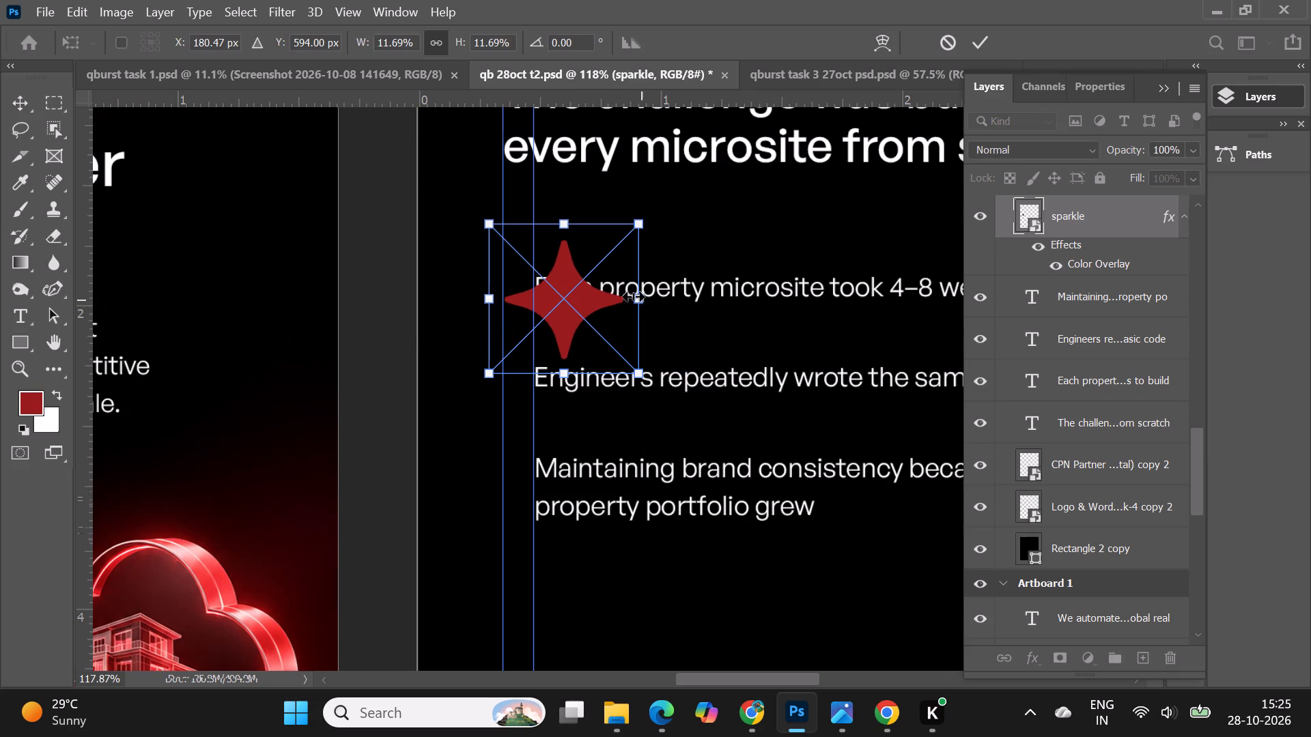
pyautogui.moveTo(633, 296); pyautogui.dragTo(521, 263)
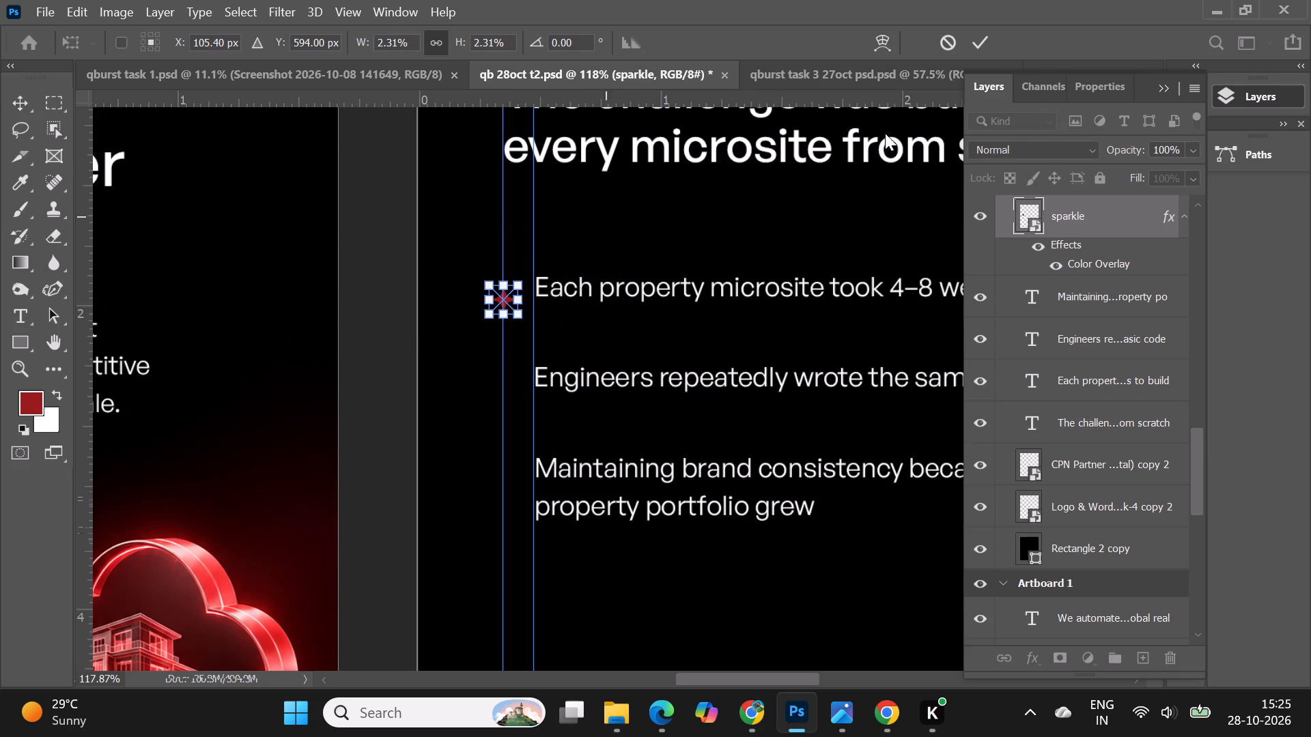
pyautogui.click(976, 42)
pyautogui.click(1163, 88)
# Position the sparkle bullet between the two left guides, level with "Each property microsite took 4–8 weeks to build".
pyautogui.keyDown('alt'); pyautogui.scroll(4, 518, 171); pyautogui.keyUp('alt')
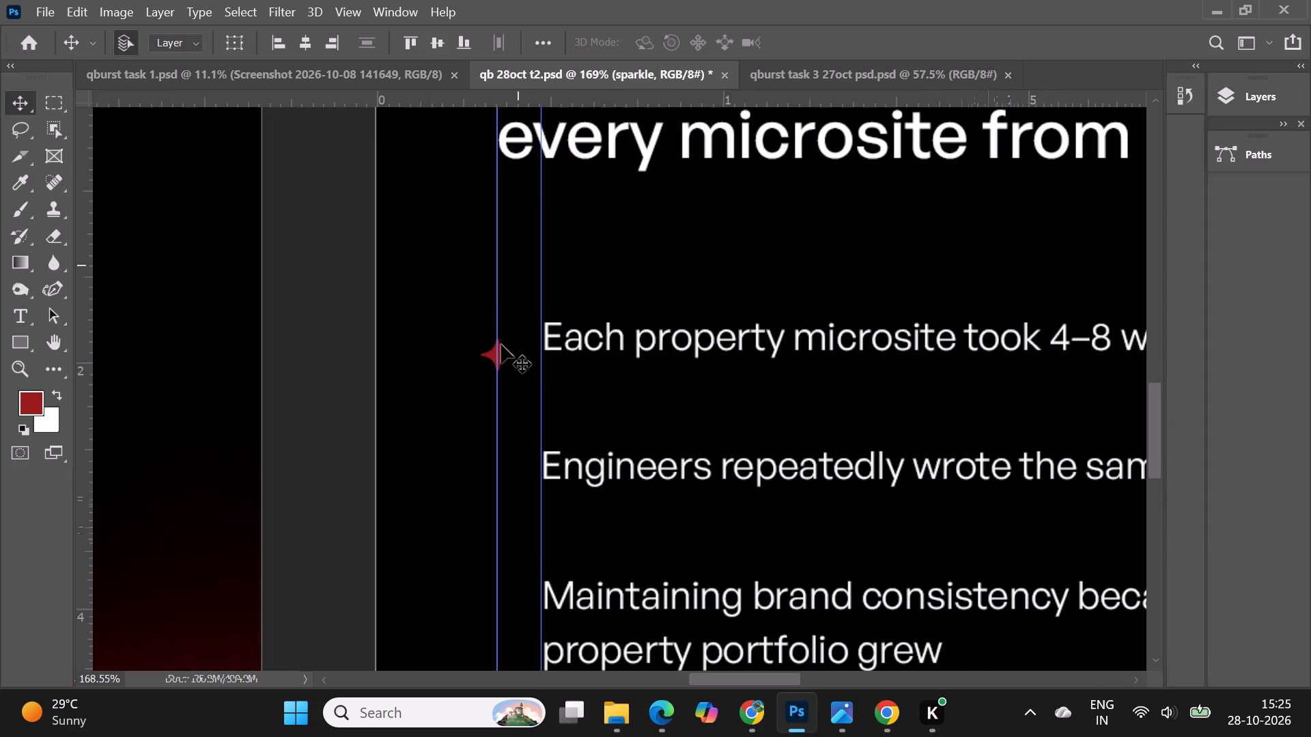
pyautogui.moveTo(503, 356); pyautogui.dragTo(520, 336)
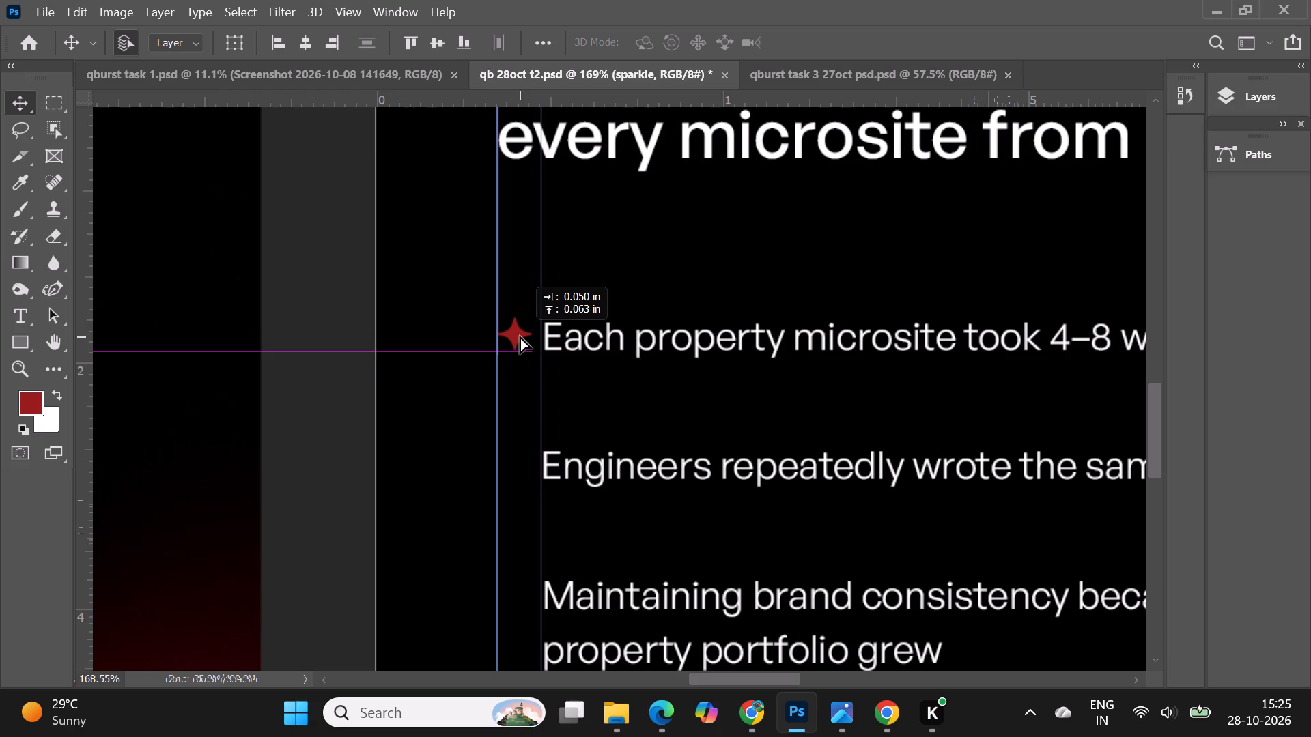
pyautogui.moveTo(520, 336); pyautogui.dragTo(520, 339)
pyautogui.keyDown('alt'); pyautogui.scroll(-6, 447, 292); pyautogui.keyUp('alt')
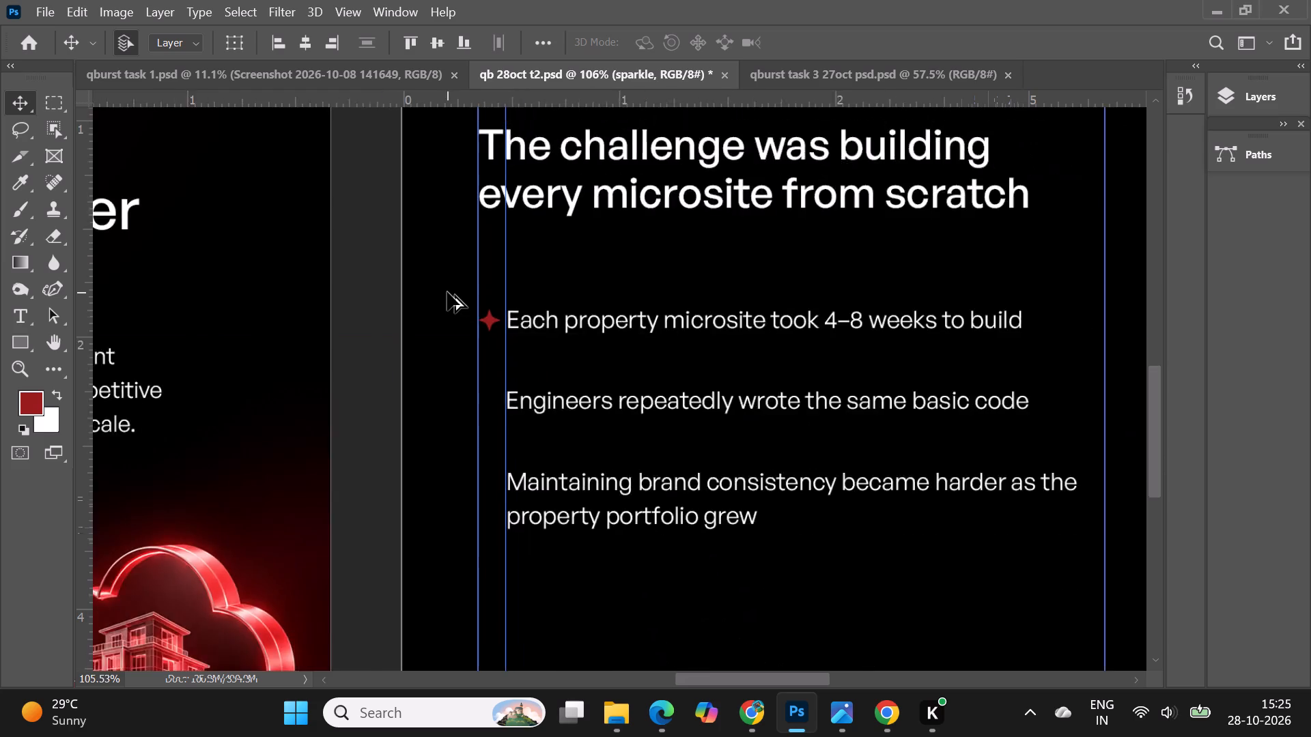
pyautogui.keyDown('alt'); pyautogui.scroll(-5, 447, 292); pyautogui.keyUp('alt')
# In Chrome, download the black four-pointed diamond icon from the Flaticon shape results as a free PNG.
pyautogui.click(890, 712)
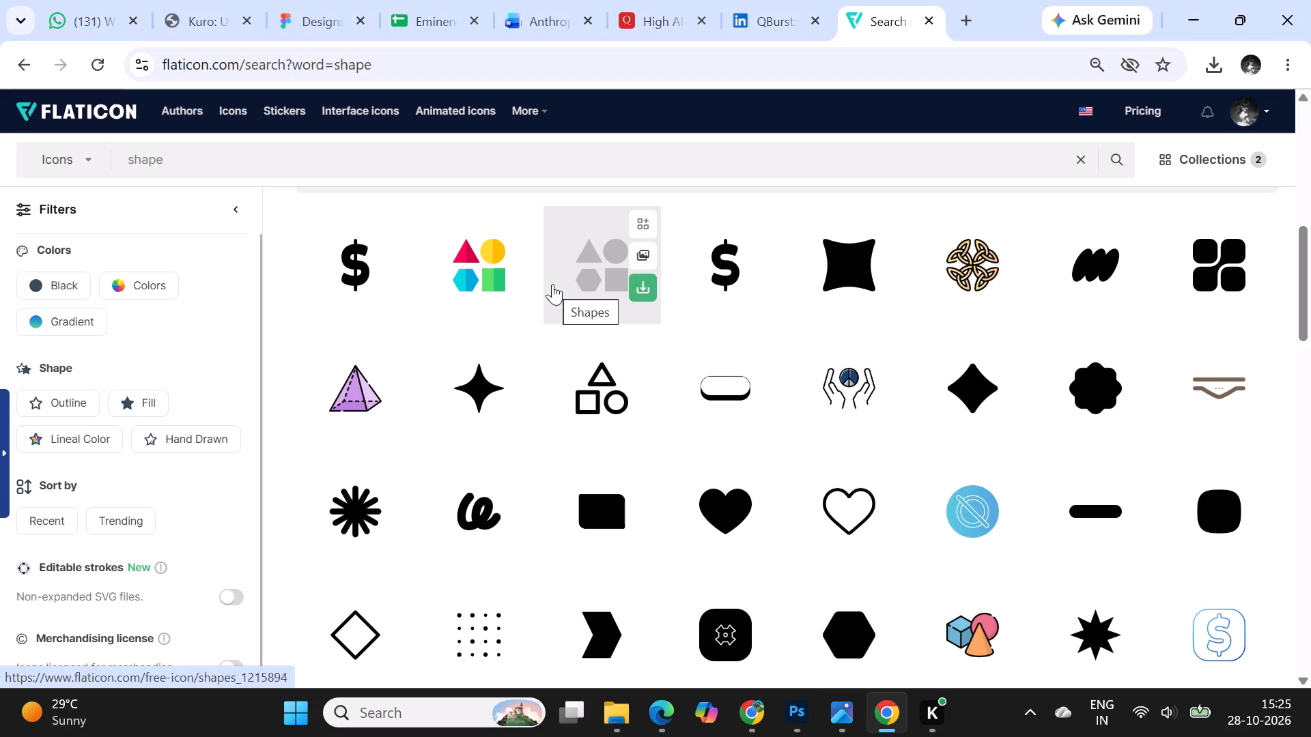
pyautogui.click(1021, 415)
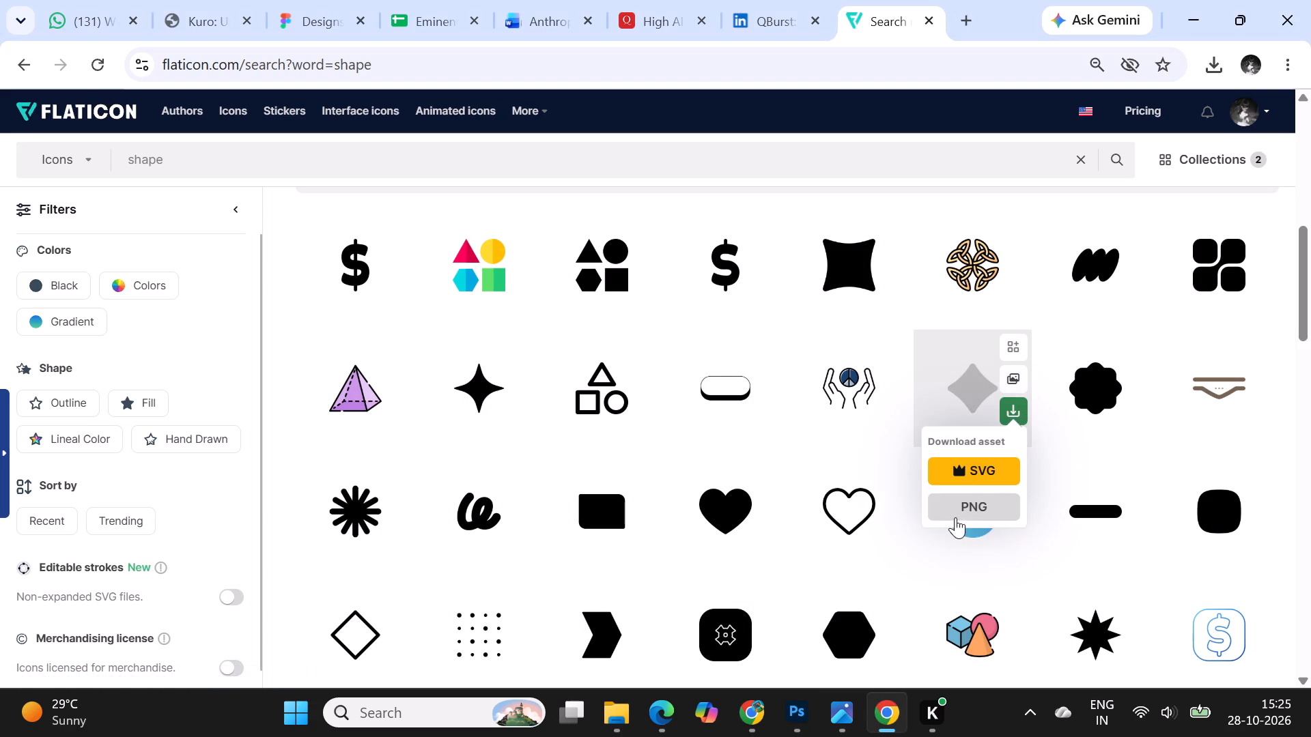
pyautogui.click(957, 510)
pyautogui.click(904, 371)
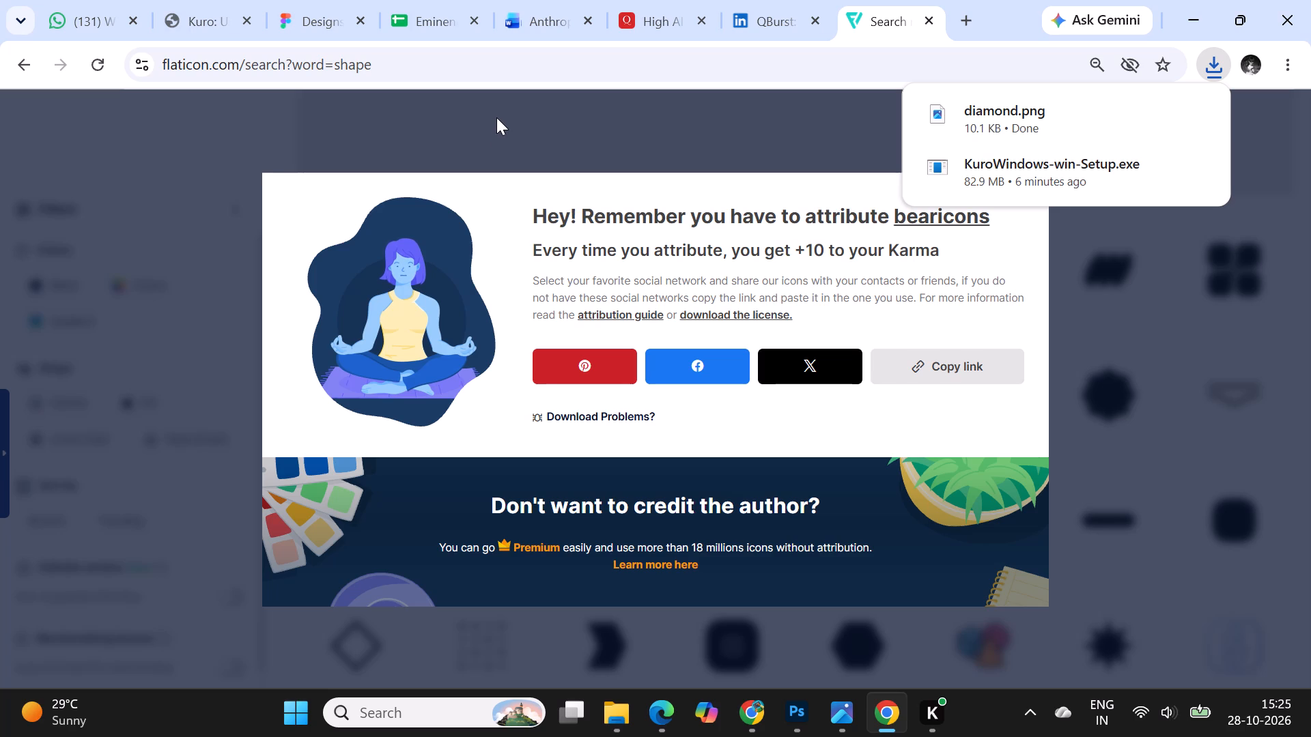
pyautogui.click(739, 121)
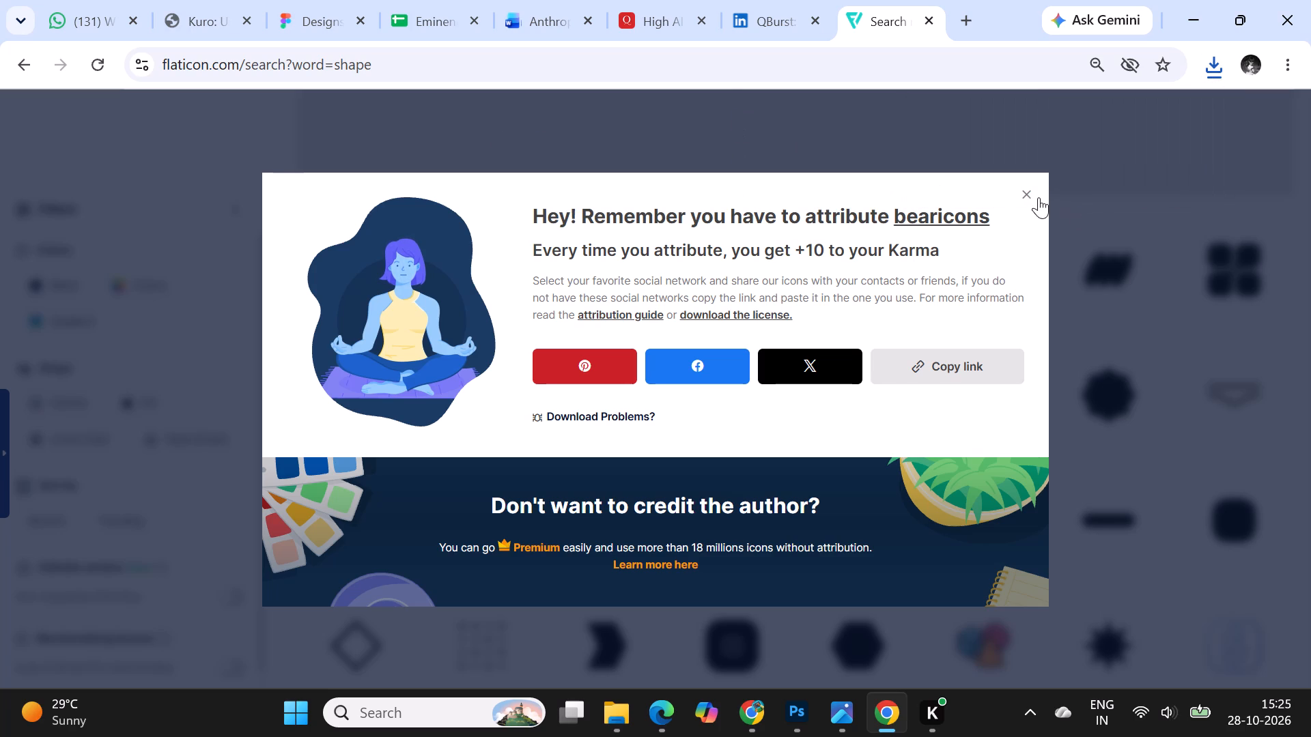
pyautogui.click(1031, 197)
# Check the Downloads folder for the diamond and sparkle icons, and return to the bullet list on Artboard 2 in Photoshop.
pyautogui.click(620, 726)
pyautogui.doubleClick(87, 409)
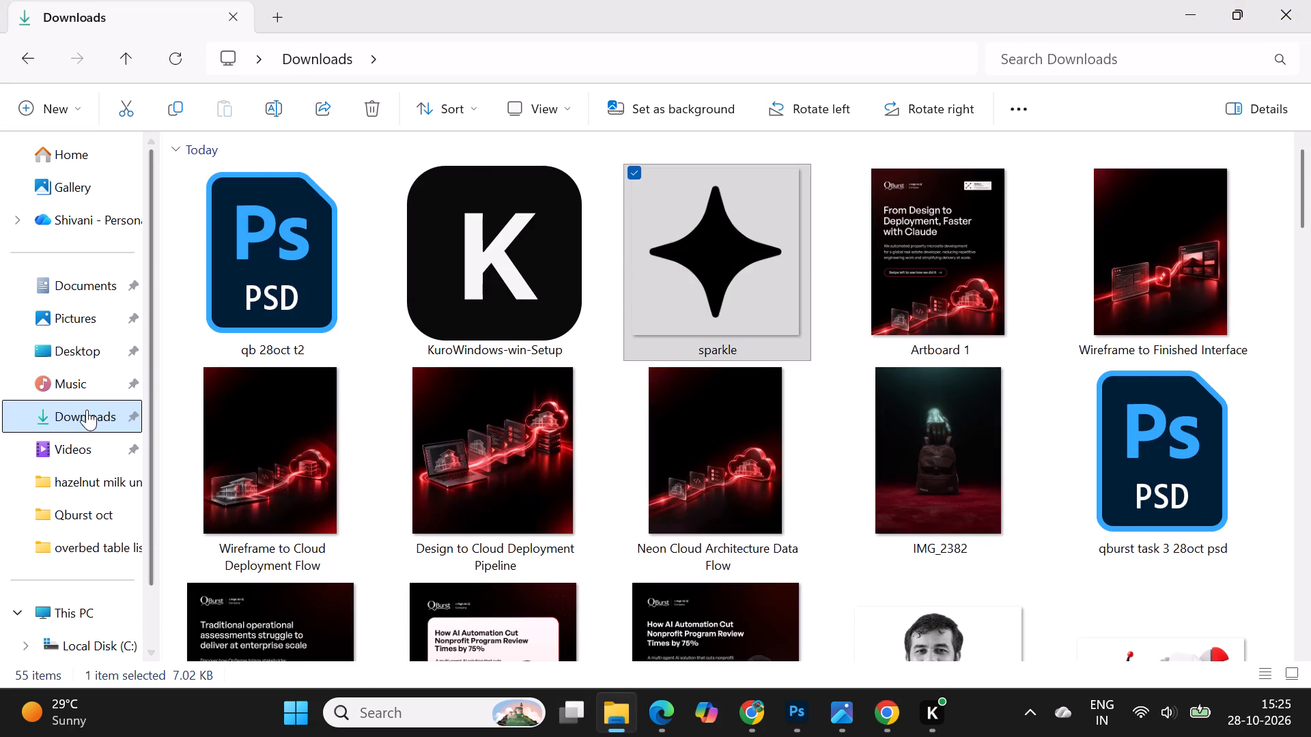
pyautogui.scroll(4, 551, 428)
pyautogui.click(948, 295)
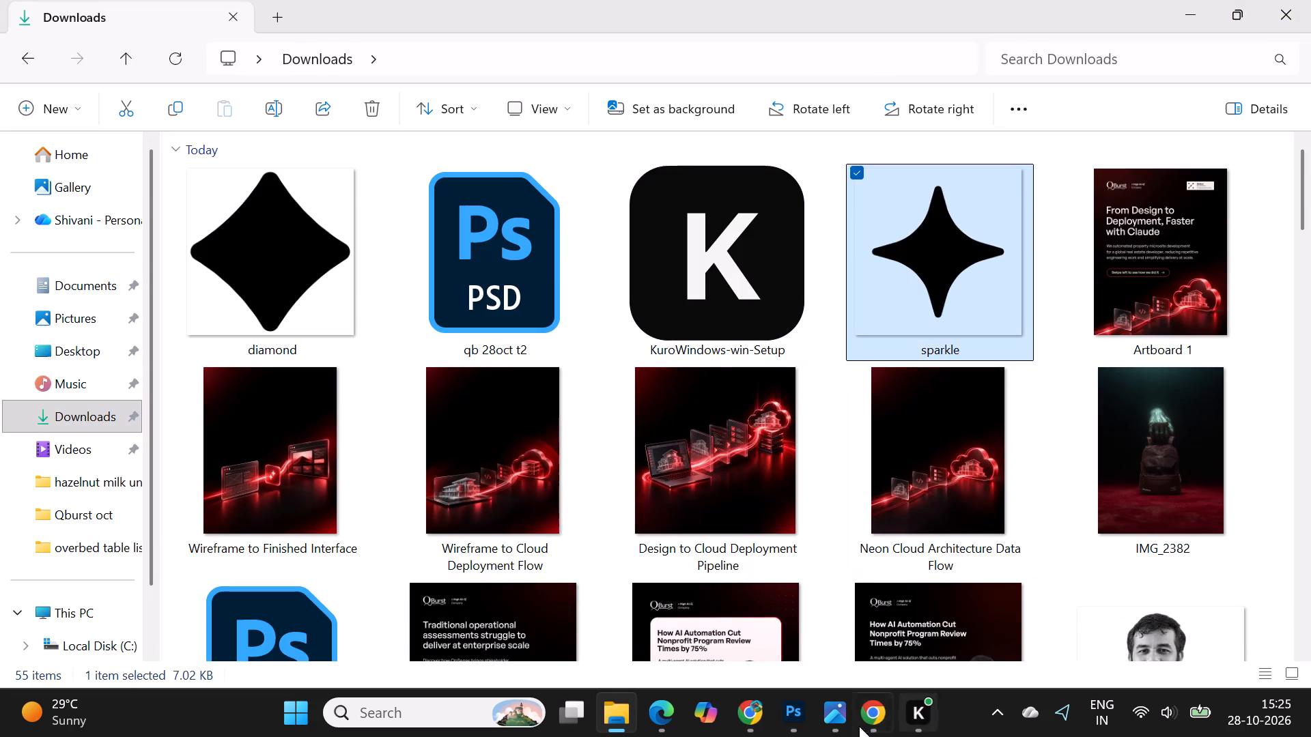
pyautogui.click(776, 719)
pyautogui.keyDown('alt'); pyautogui.scroll(-2, 776, 376); pyautogui.keyUp('alt')
pyautogui.keyDown('alt'); pyautogui.scroll(5, 563, 362); pyautogui.keyUp('alt')
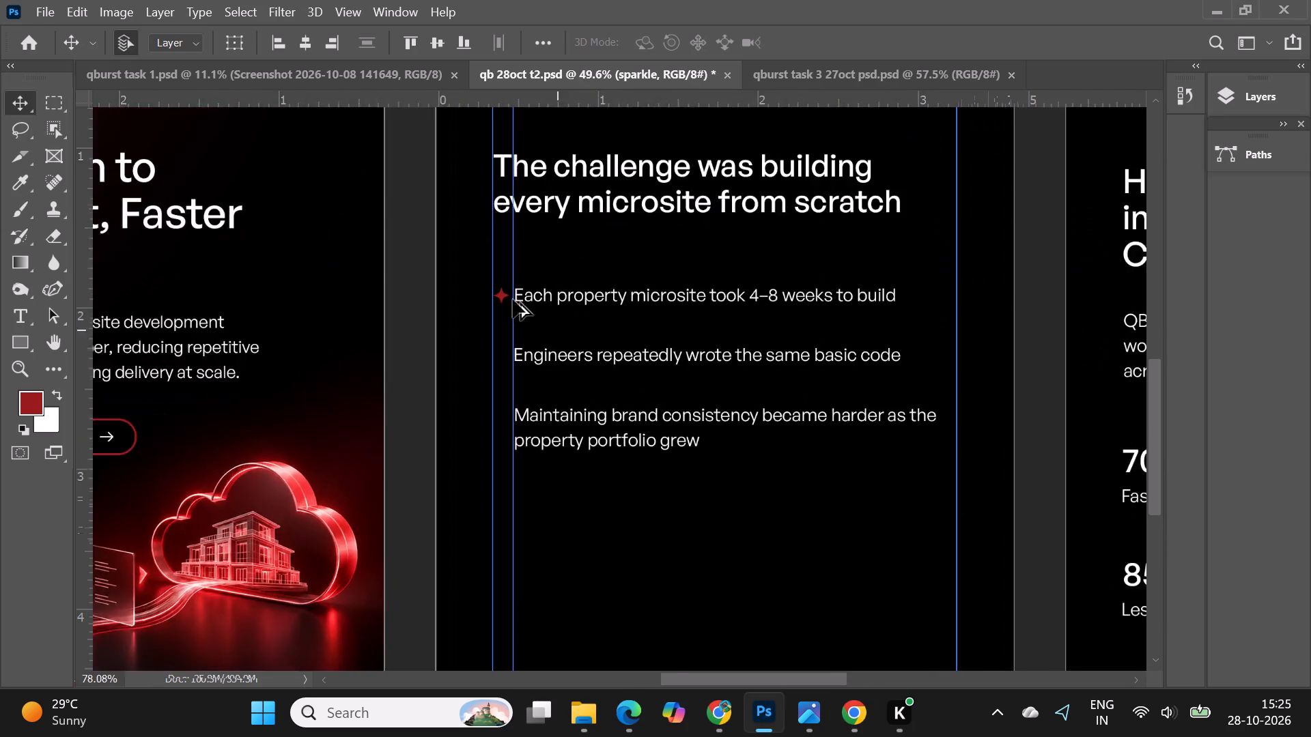
# Place the diamond image from the Downloads folder onto Artboard 2, above its black background rectangle.
pyautogui.keyDown('alt'); pyautogui.scroll(8, 513, 300); pyautogui.keyUp('alt')
pyautogui.click(492, 292)
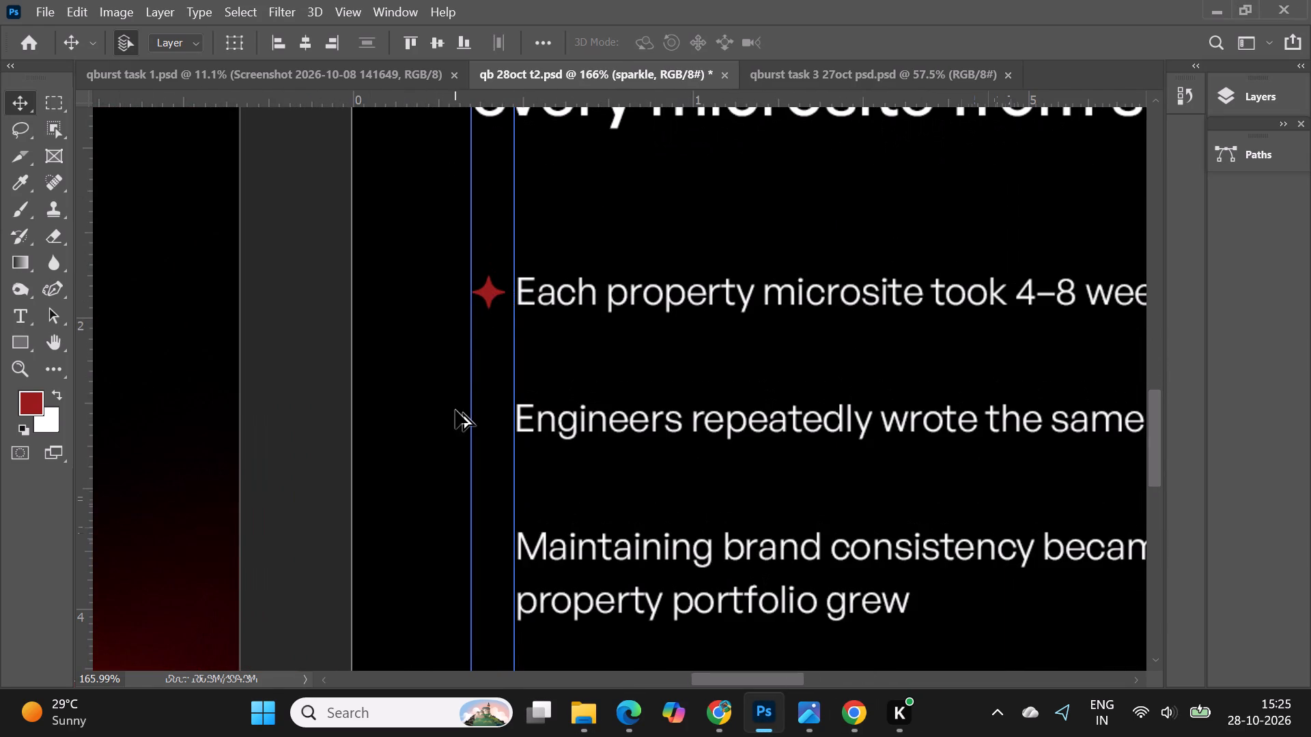
pyautogui.keyDown('alt'); pyautogui.scroll(1, 455, 410); pyautogui.keyUp('alt')
pyautogui.keyDown('alt'); pyautogui.scroll(-4, 485, 383); pyautogui.keyUp('alt')
pyautogui.click(484, 409)
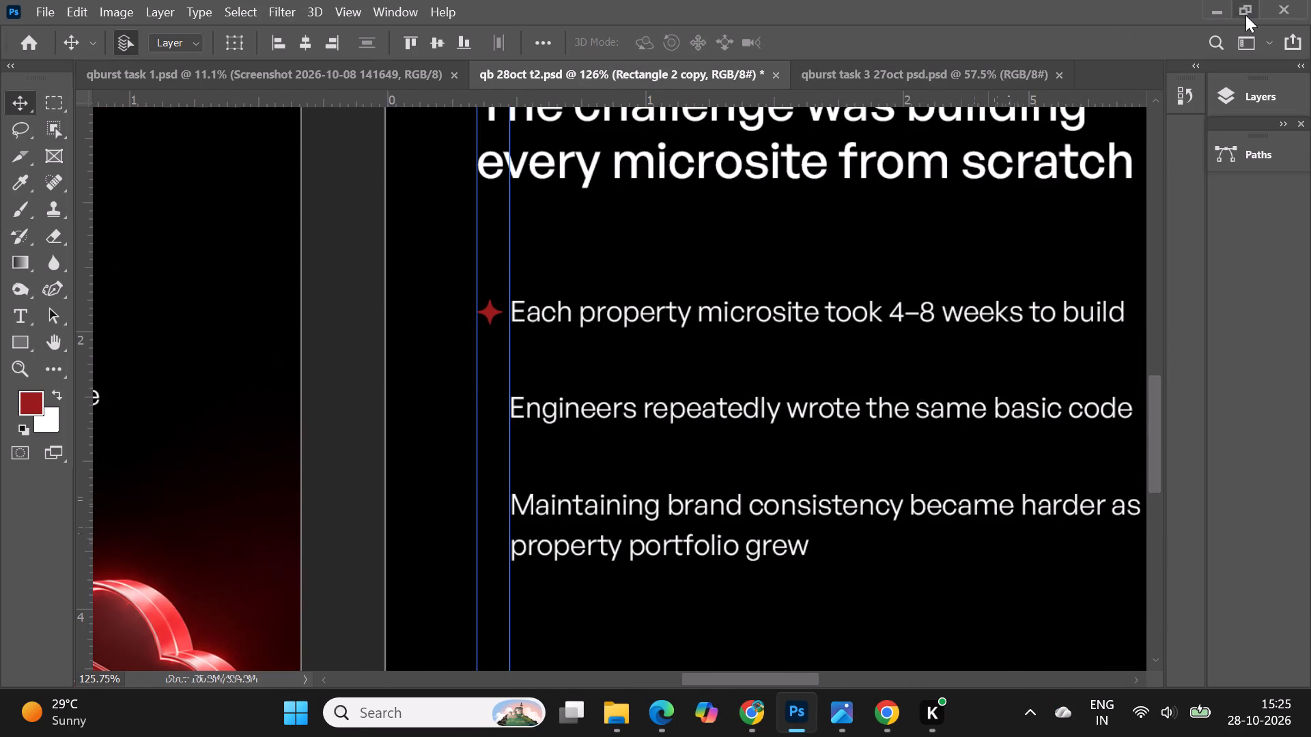
pyautogui.click(1245, 15)
pyautogui.moveTo(260, 216); pyautogui.dragTo(632, 526)
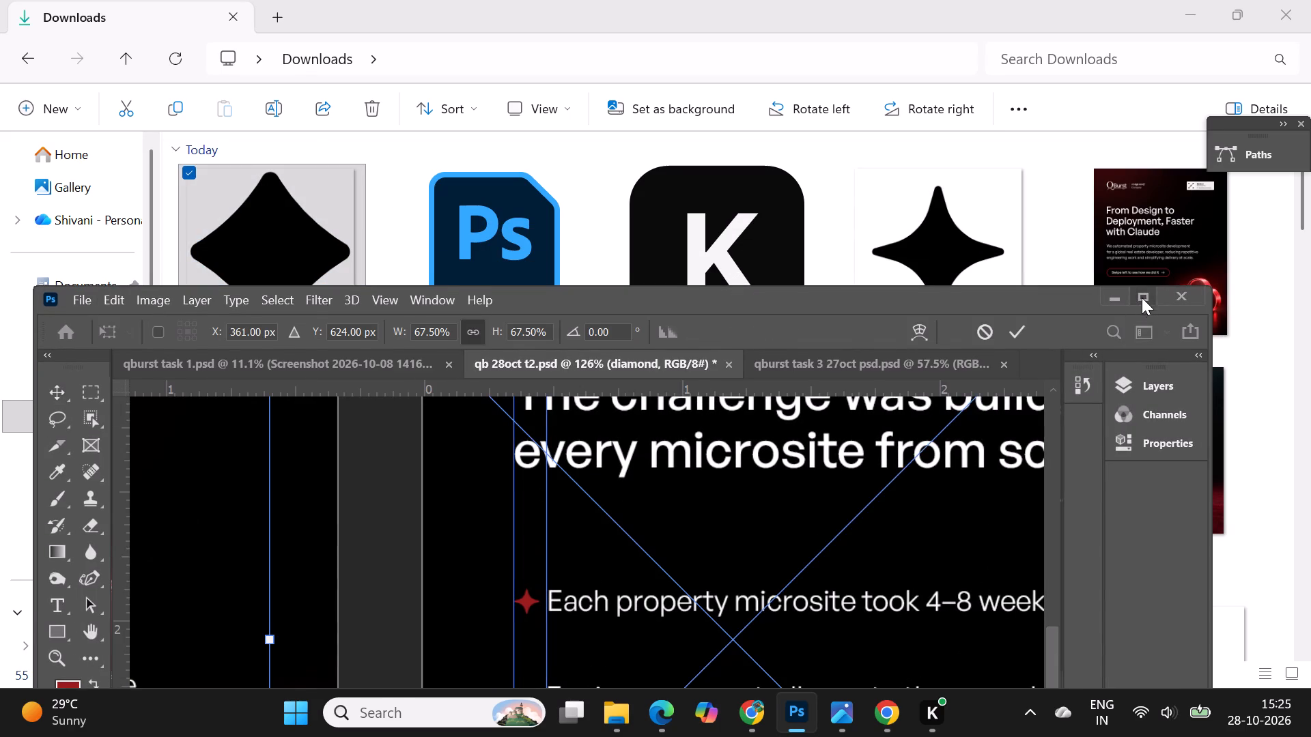
pyautogui.click(1142, 298)
# Scale the placed diamond down to 1.91% and set it between the two left guides beside "Engineers repeatedly wrote the same basic code".
pyautogui.moveTo(242, 352); pyautogui.dragTo(716, 364)
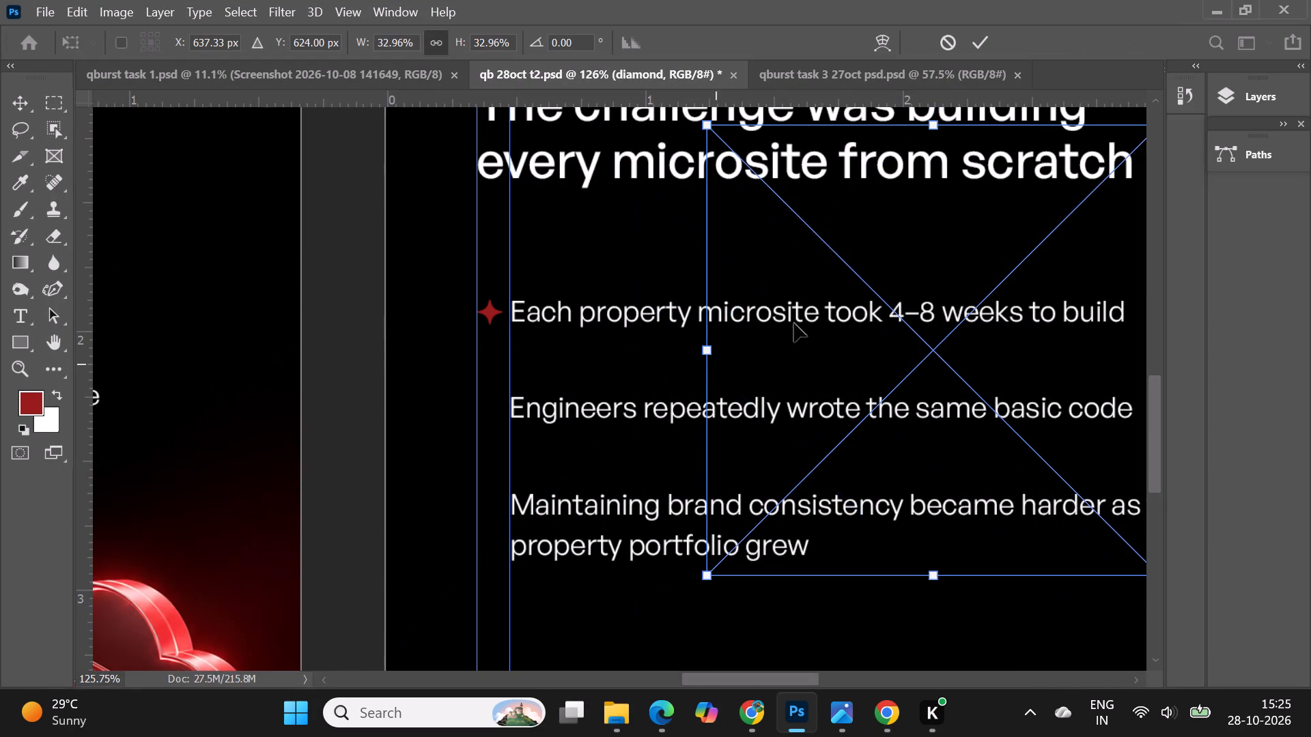
pyautogui.moveTo(939, 121); pyautogui.dragTo(944, 501)
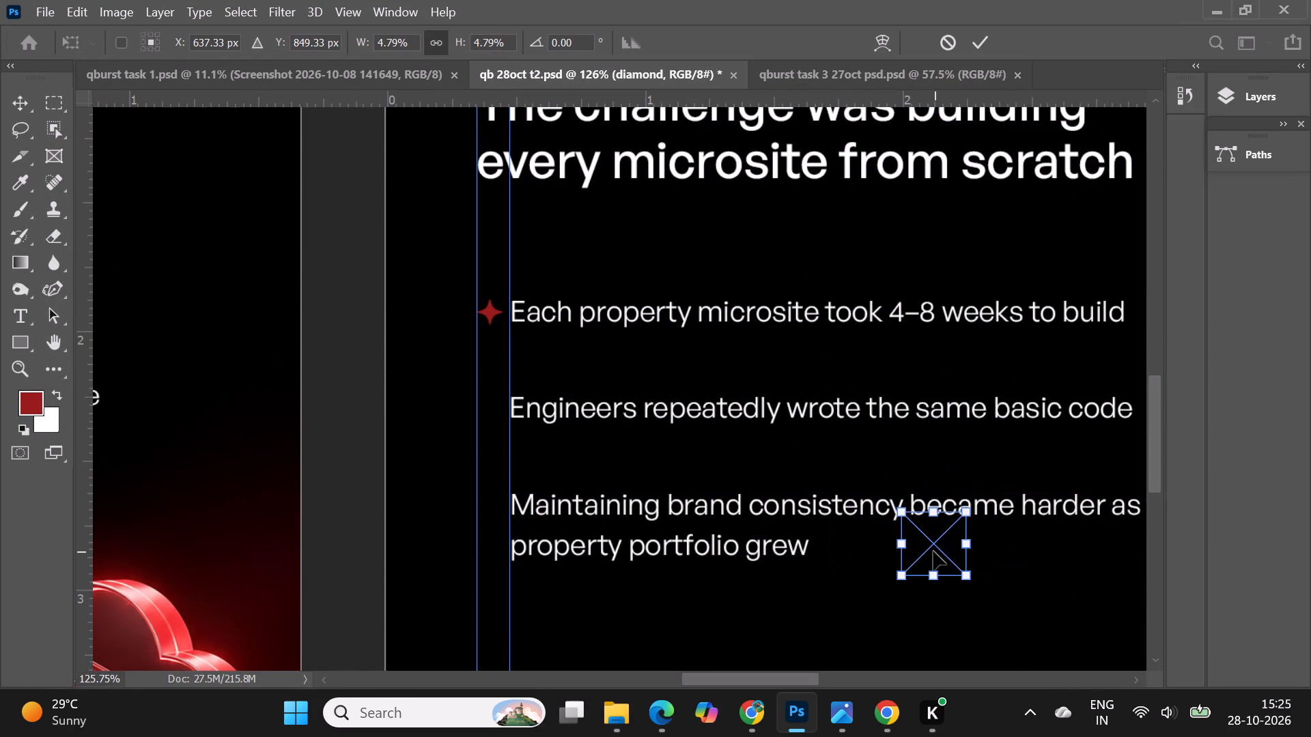
pyautogui.moveTo(934, 553); pyautogui.dragTo(509, 411)
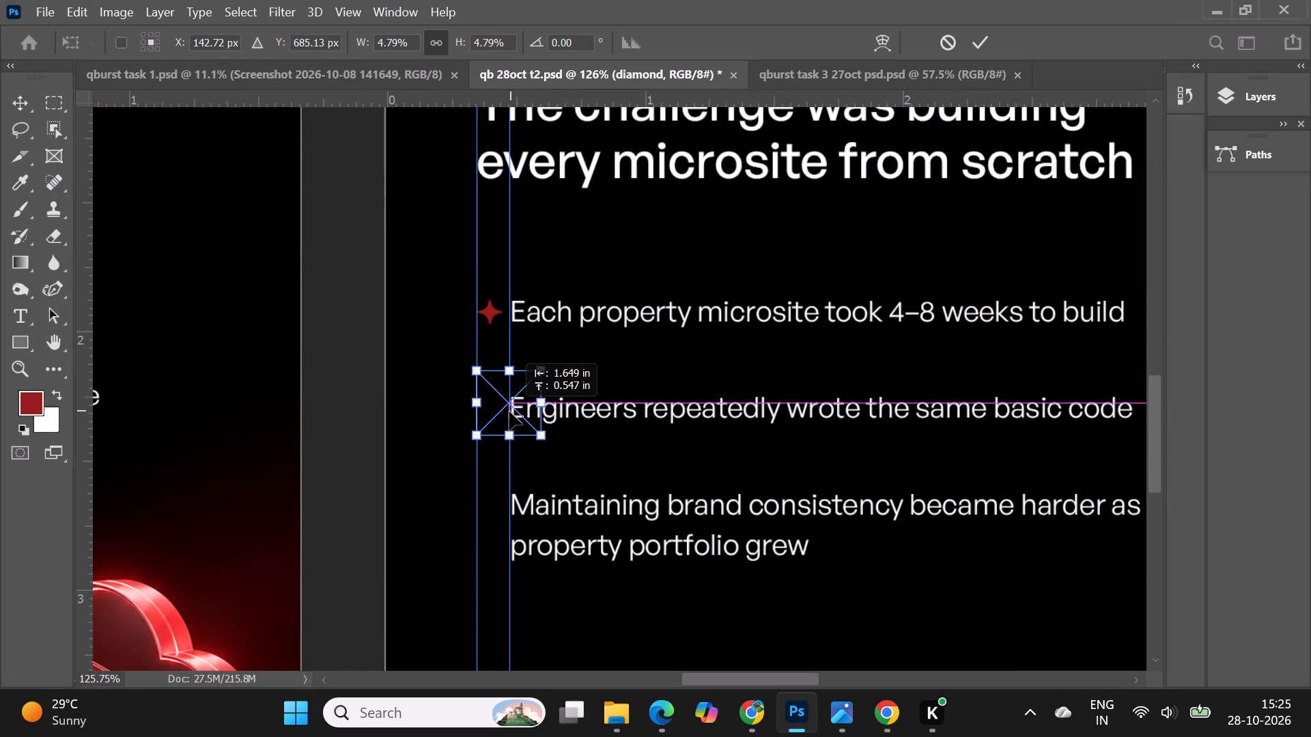
pyautogui.moveTo(549, 403); pyautogui.dragTo(501, 407)
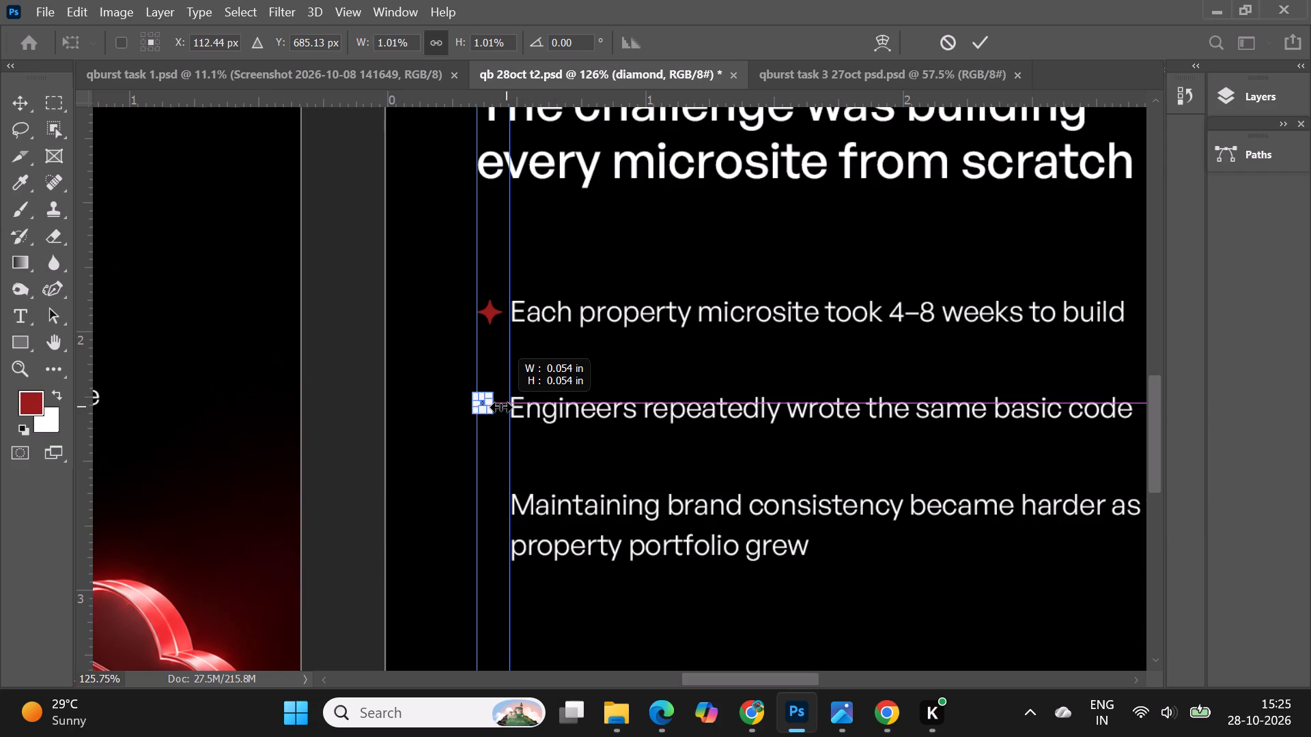
pyautogui.moveTo(501, 407); pyautogui.dragTo(505, 408)
pyautogui.click(979, 42)
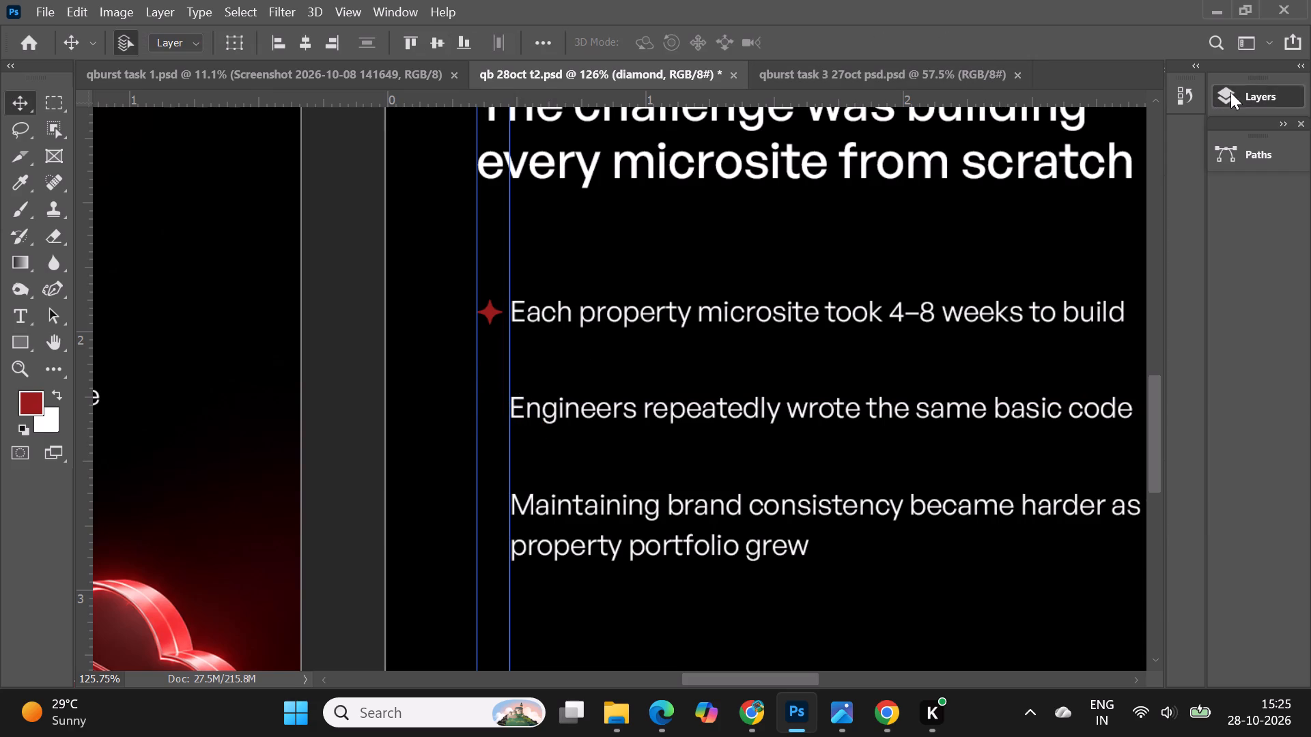
# Apply a red Color Overlay to the diamond layer.
pyautogui.click(1230, 92)
pyautogui.doubleClick(1155, 544)
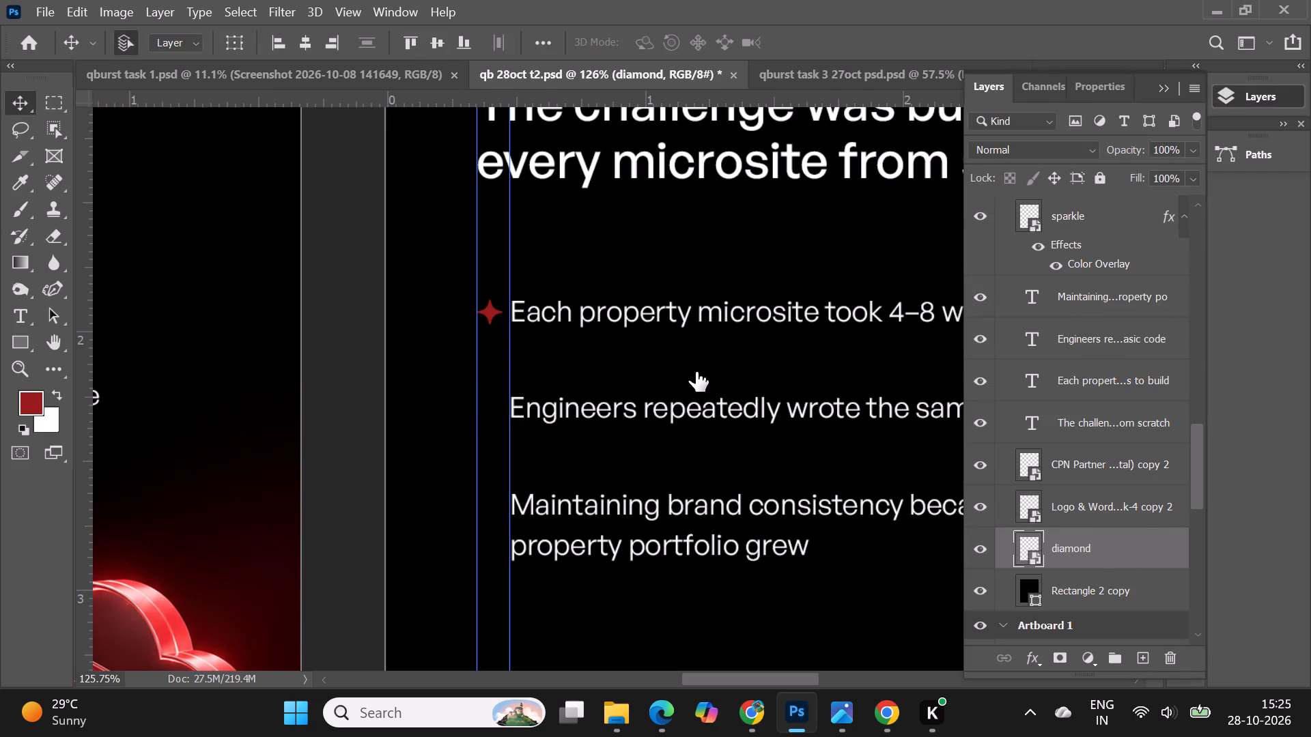
pyautogui.click(266, 325)
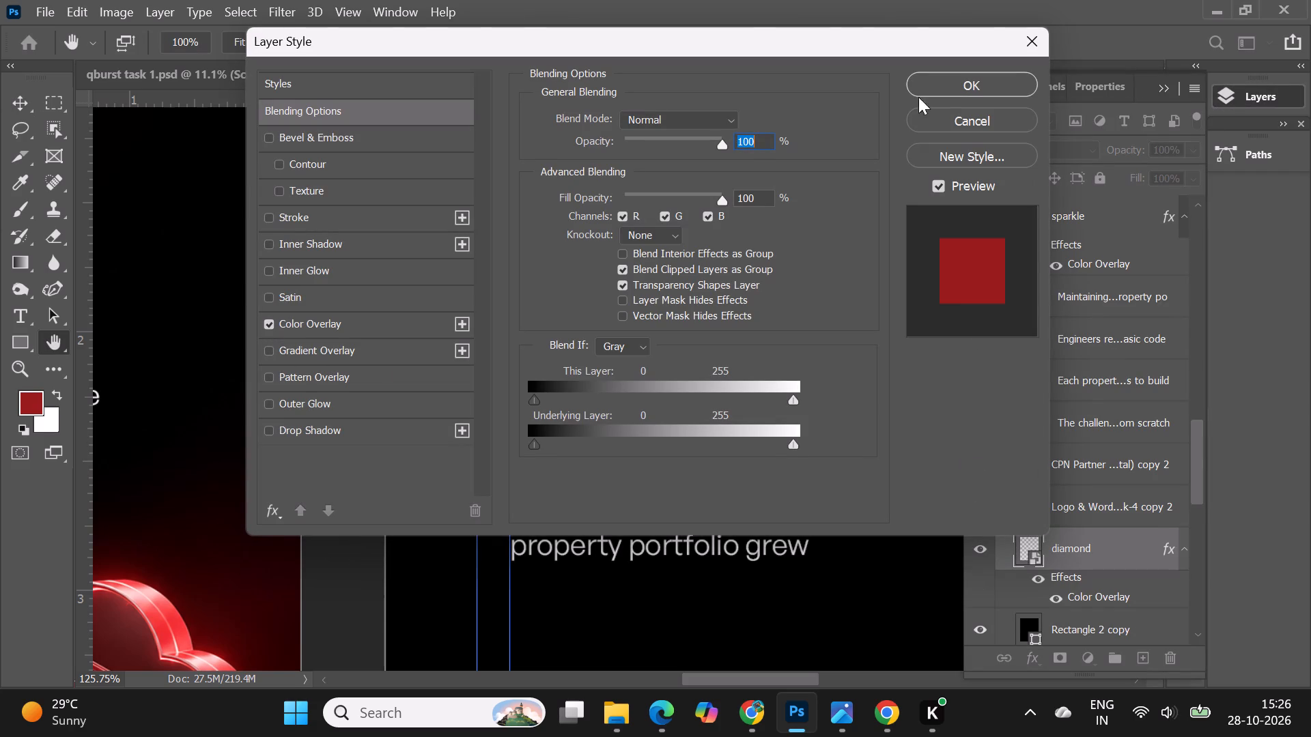
pyautogui.click(934, 88)
pyautogui.click(1165, 90)
# Scale the red diamond down to 1.00%, keeping it against the left guide and level with the "Engineers repeatedly wrote" line.
pyautogui.keyDown('alt'); pyautogui.scroll(8, 448, 399); pyautogui.keyUp('alt')
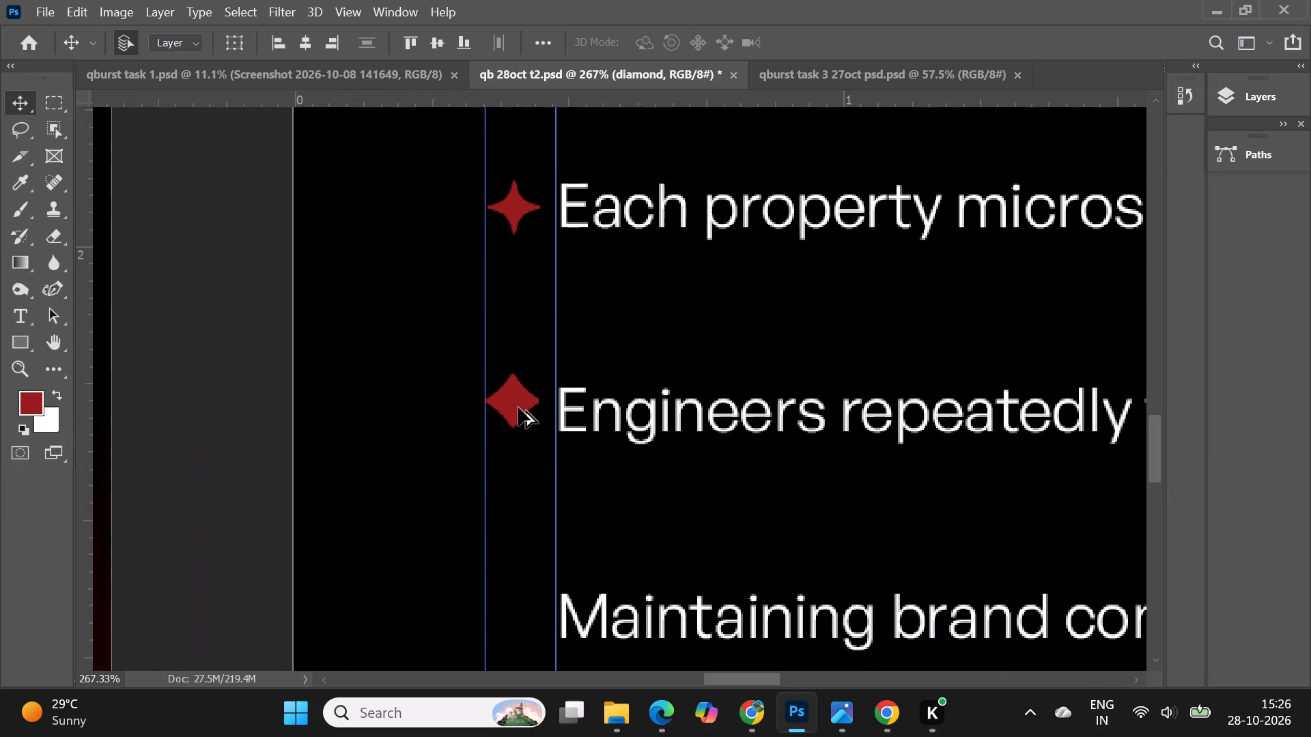
pyautogui.click(526, 401)
pyautogui.hotkey('ctrl', 't')
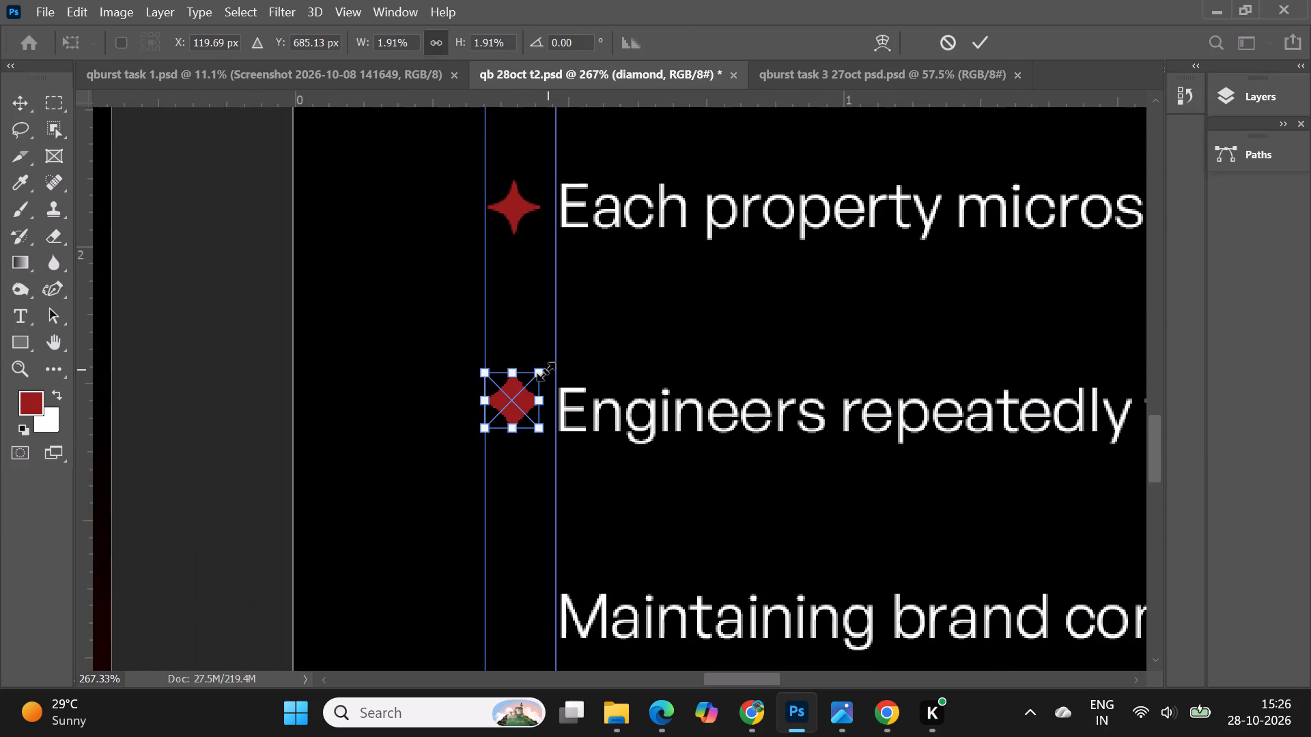
pyautogui.moveTo(546, 371); pyautogui.dragTo(515, 394)
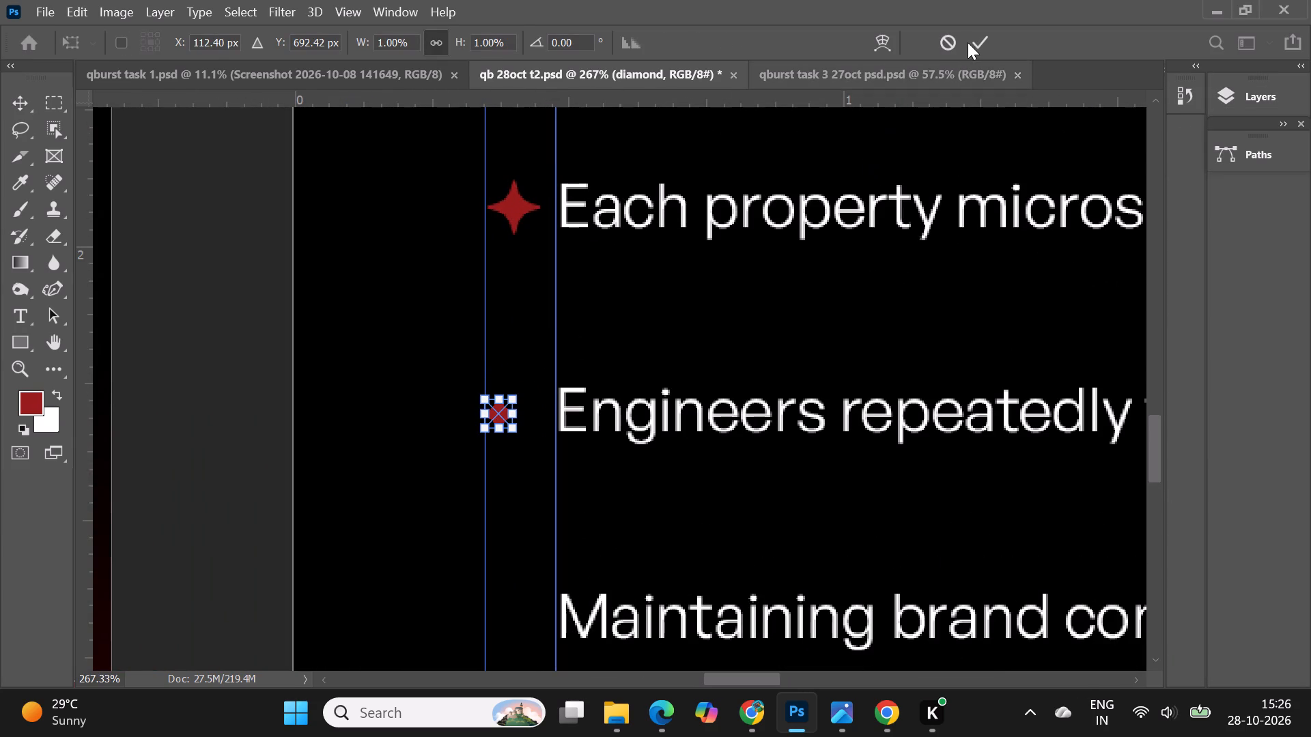
pyautogui.click(971, 42)
pyautogui.click(182, 253)
pyautogui.doubleClick(502, 421)
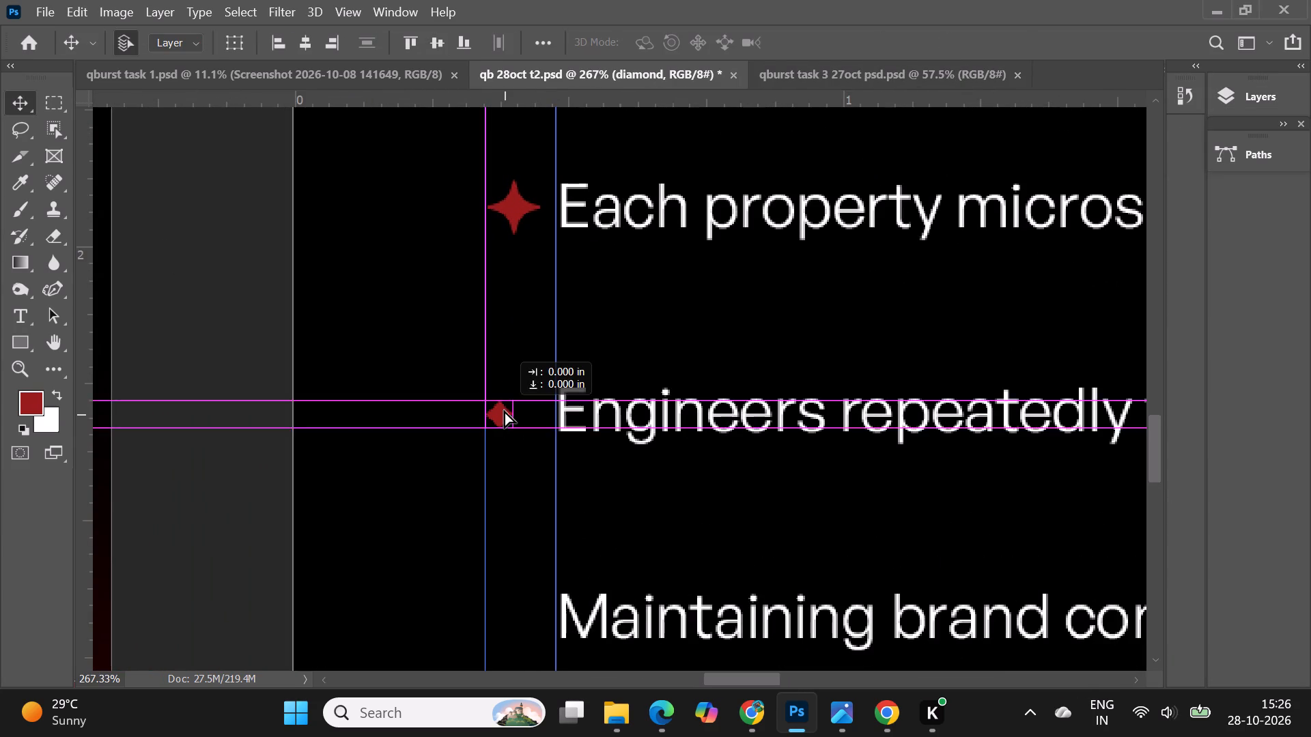
pyautogui.keyDown('alt'); pyautogui.scroll(-4, 488, 356); pyautogui.keyUp('alt')
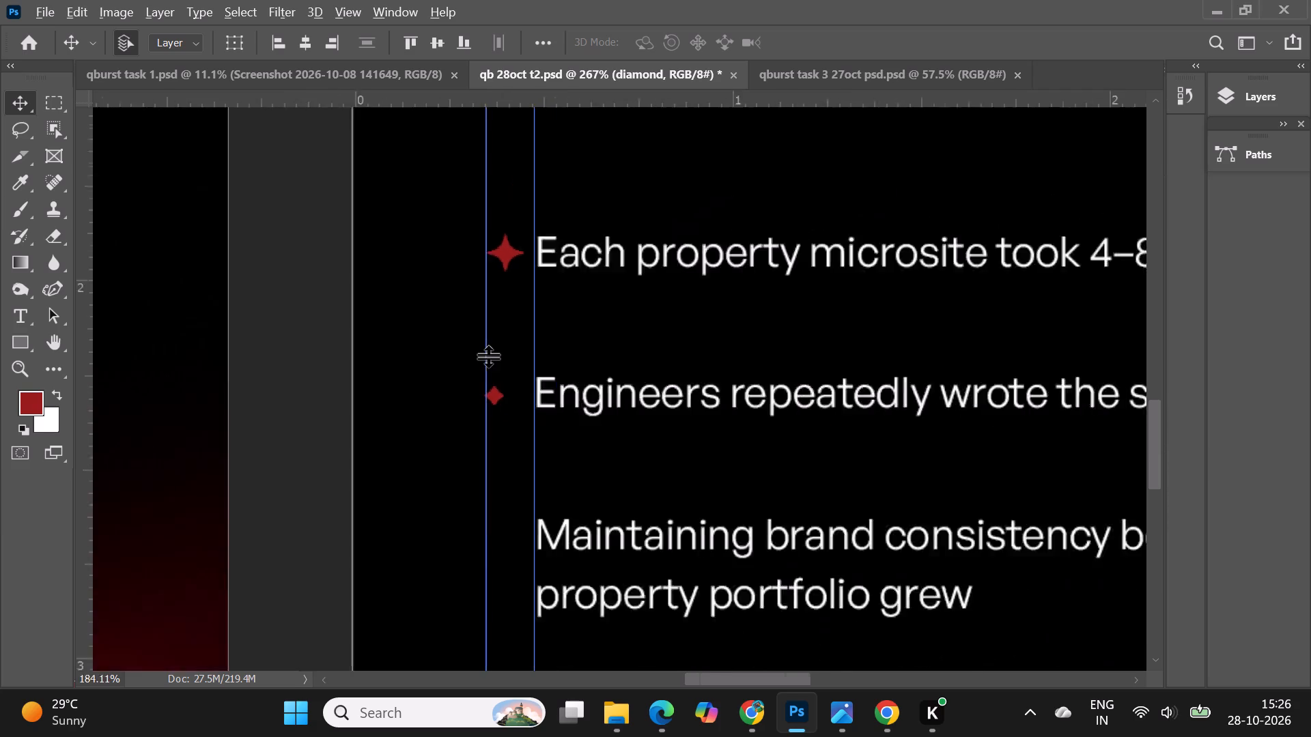
pyautogui.keyDown('alt'); pyautogui.scroll(-7, 488, 356); pyautogui.keyUp('alt')
pyautogui.keyDown('alt'); pyautogui.scroll(-1, 287, 330); pyautogui.keyUp('alt')
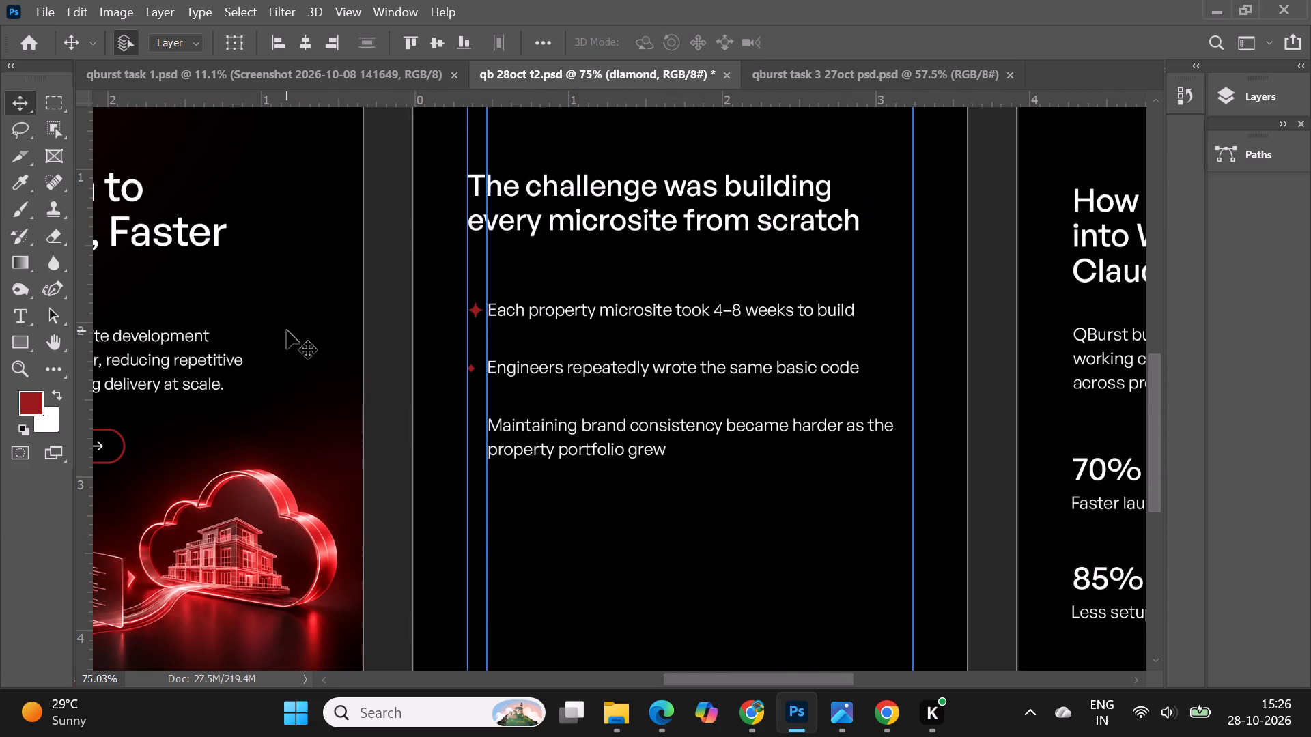
# Examine the bullets in the Key Takeaways reference screenshot from the File Explorer Gallery, and return to Photoshop.
pyautogui.click(620, 709)
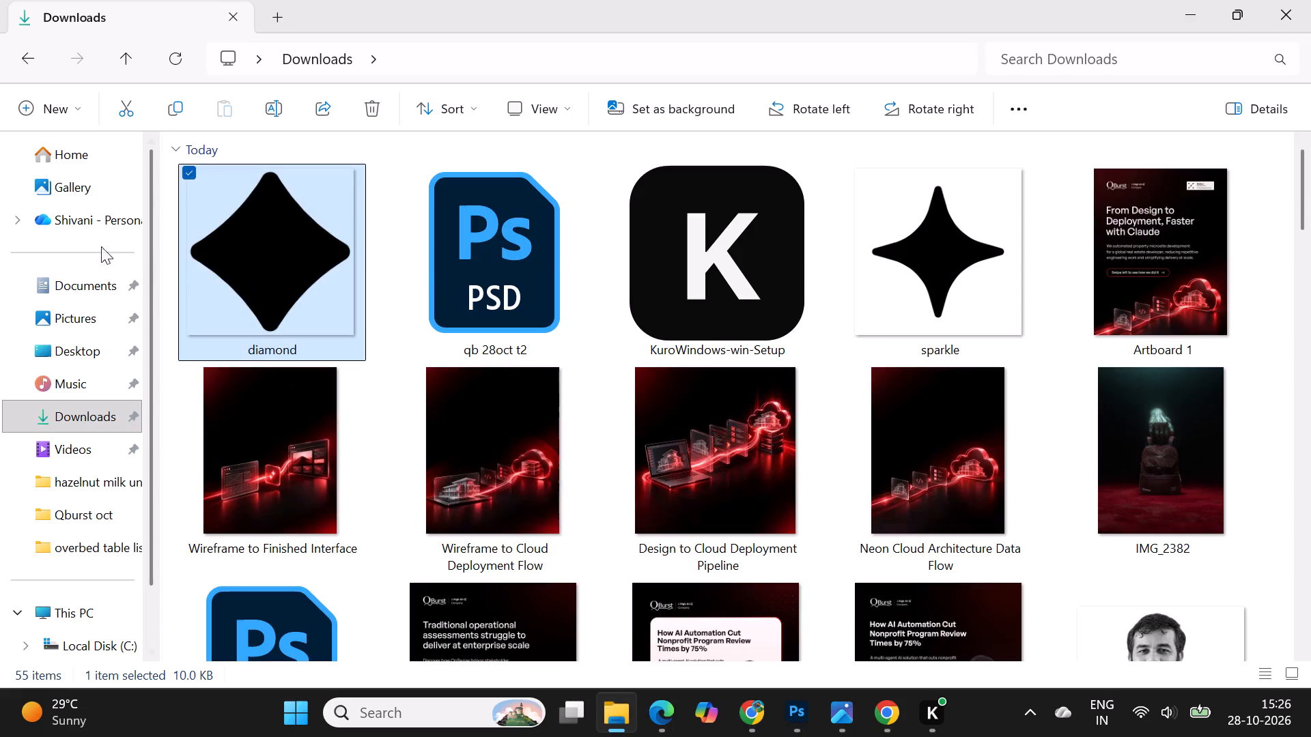
pyautogui.click(76, 199)
pyautogui.scroll(2, 620, 347)
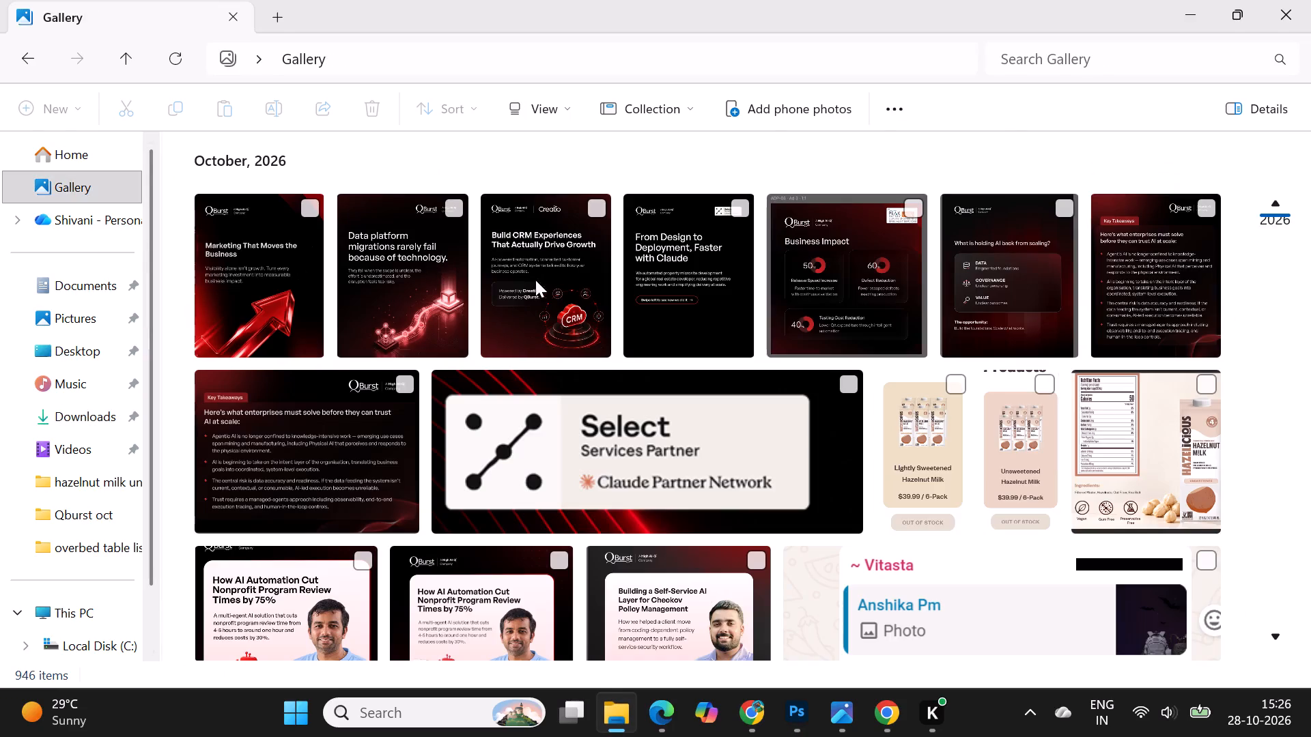
pyautogui.doubleClick(1183, 276)
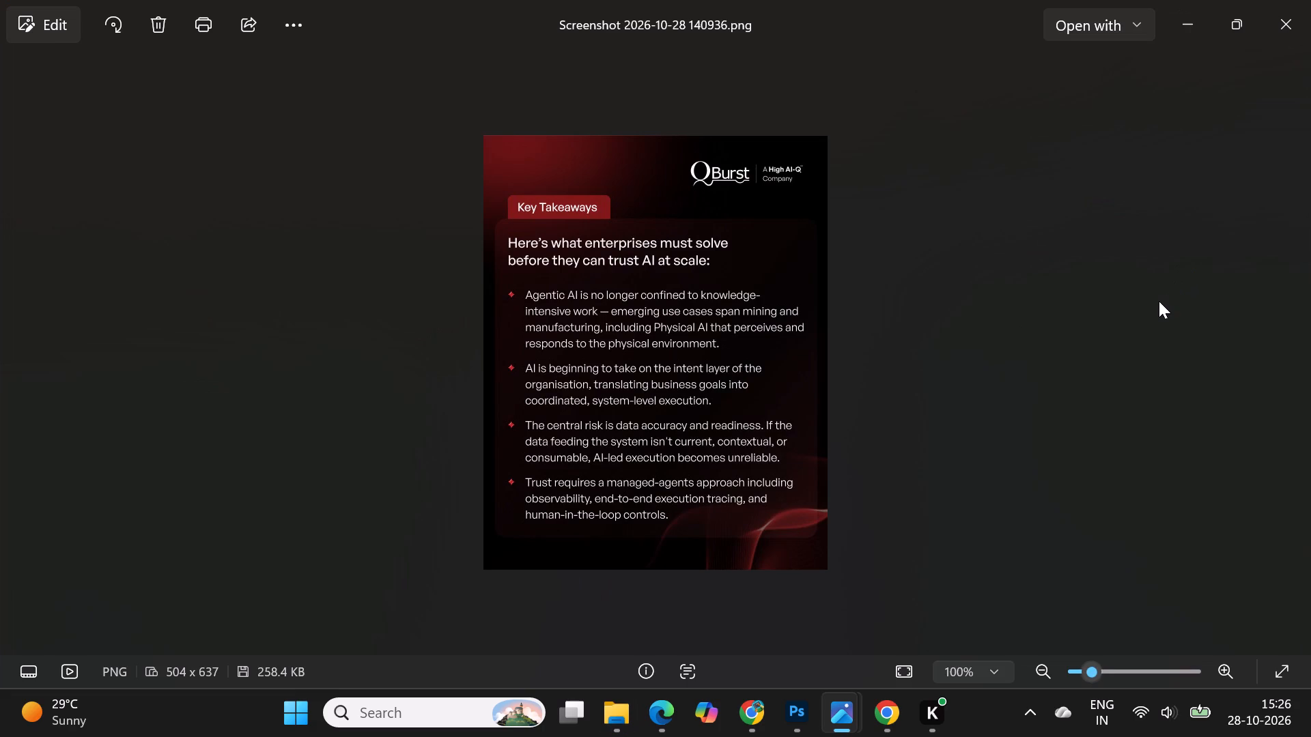
pyautogui.scroll(7, 545, 365)
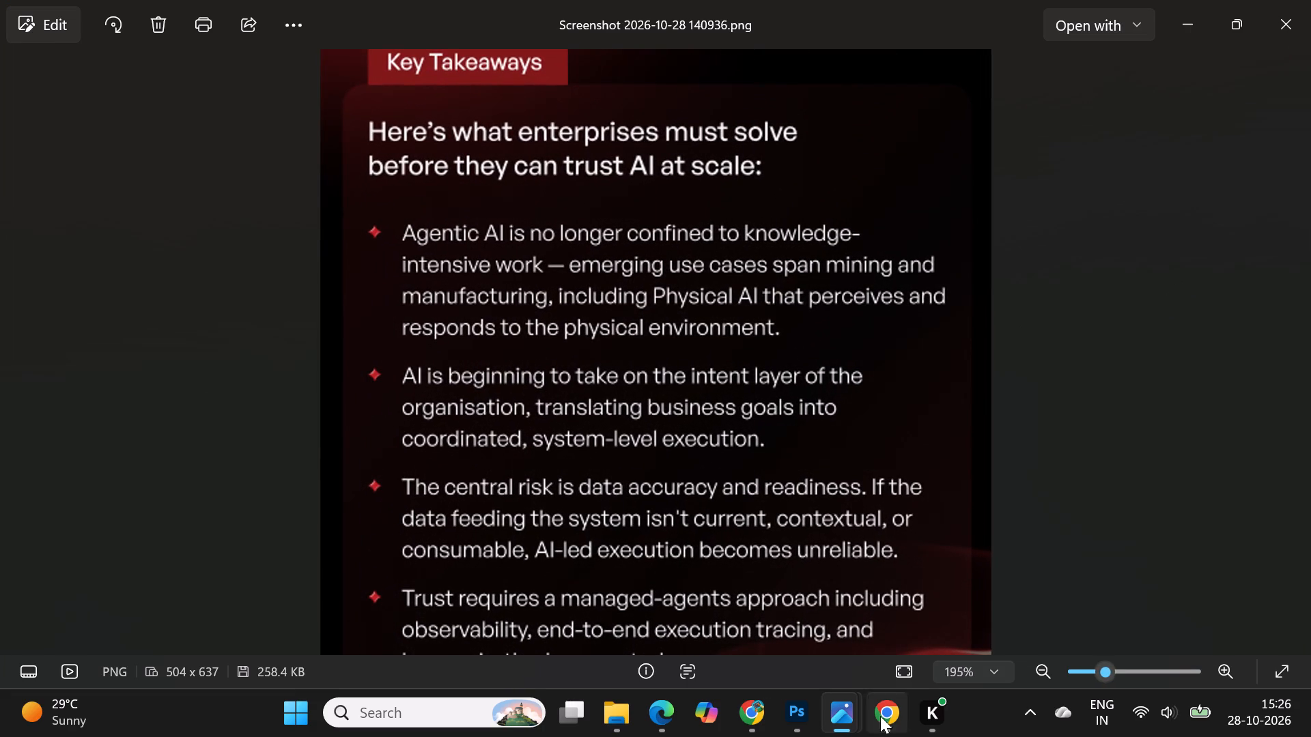
pyautogui.click(792, 712)
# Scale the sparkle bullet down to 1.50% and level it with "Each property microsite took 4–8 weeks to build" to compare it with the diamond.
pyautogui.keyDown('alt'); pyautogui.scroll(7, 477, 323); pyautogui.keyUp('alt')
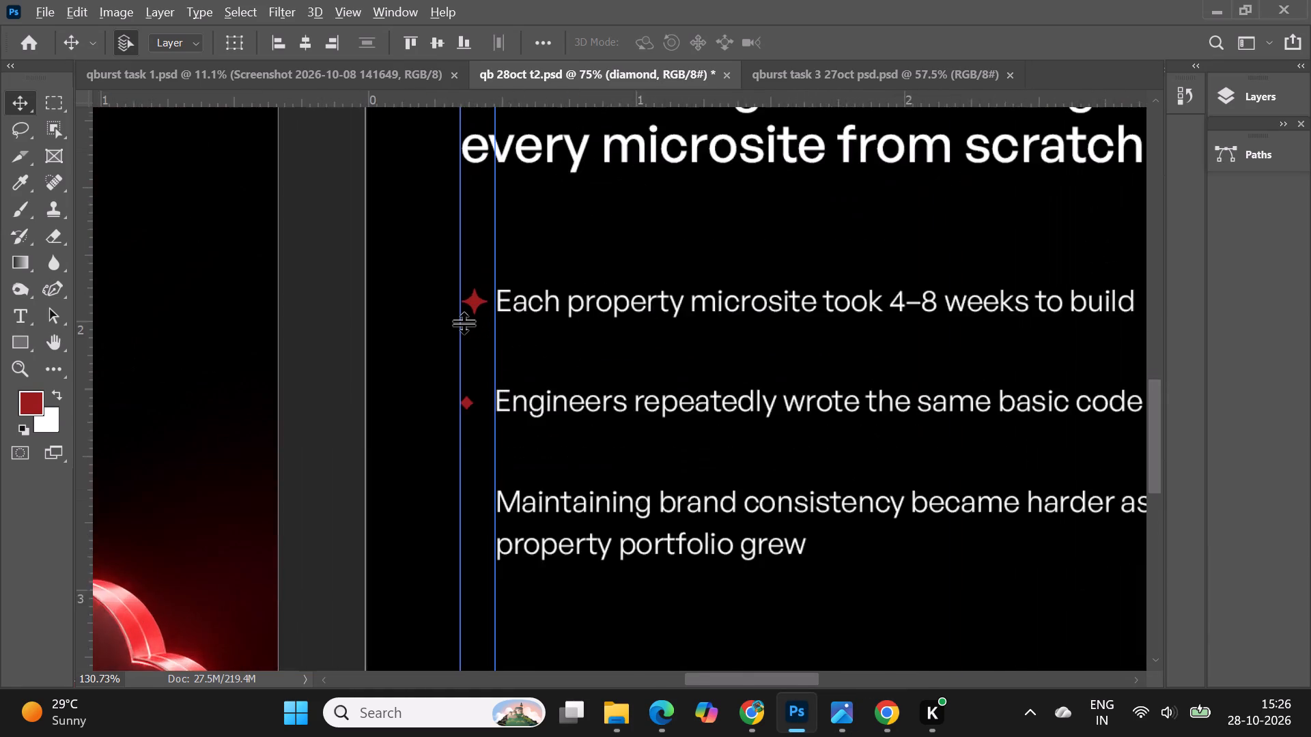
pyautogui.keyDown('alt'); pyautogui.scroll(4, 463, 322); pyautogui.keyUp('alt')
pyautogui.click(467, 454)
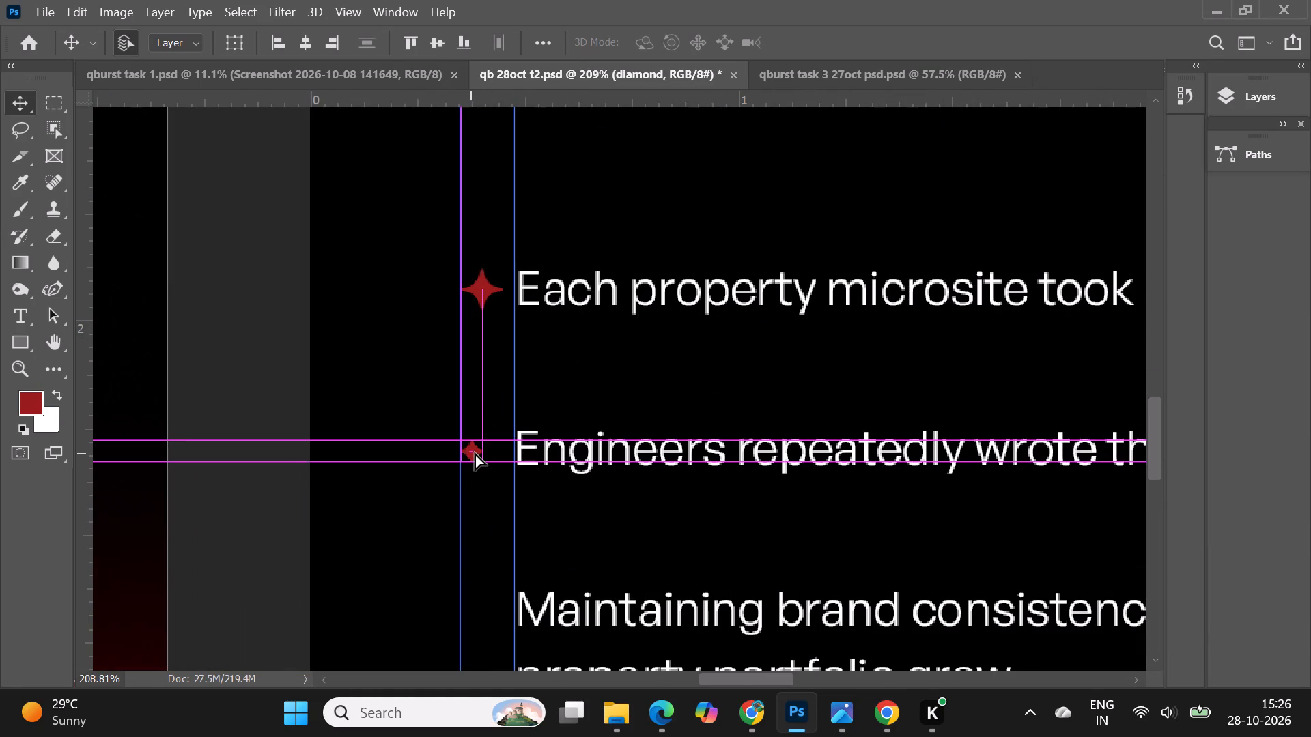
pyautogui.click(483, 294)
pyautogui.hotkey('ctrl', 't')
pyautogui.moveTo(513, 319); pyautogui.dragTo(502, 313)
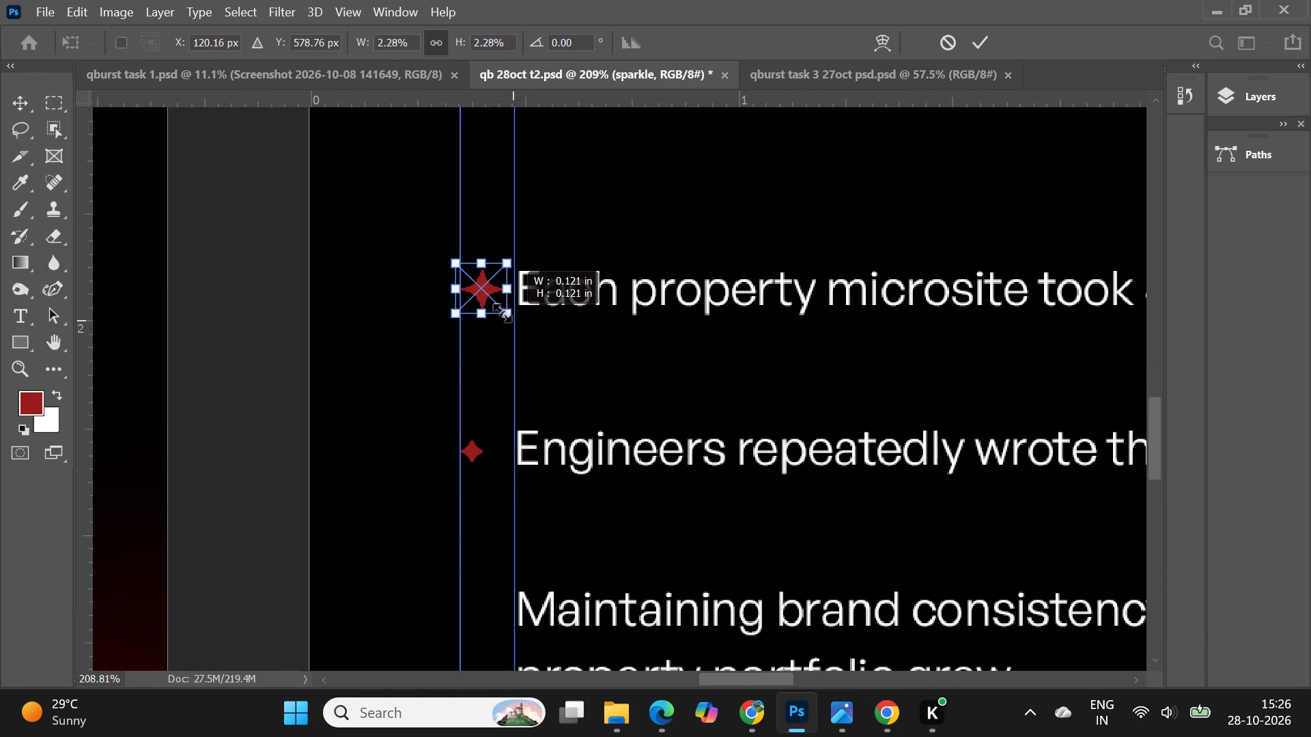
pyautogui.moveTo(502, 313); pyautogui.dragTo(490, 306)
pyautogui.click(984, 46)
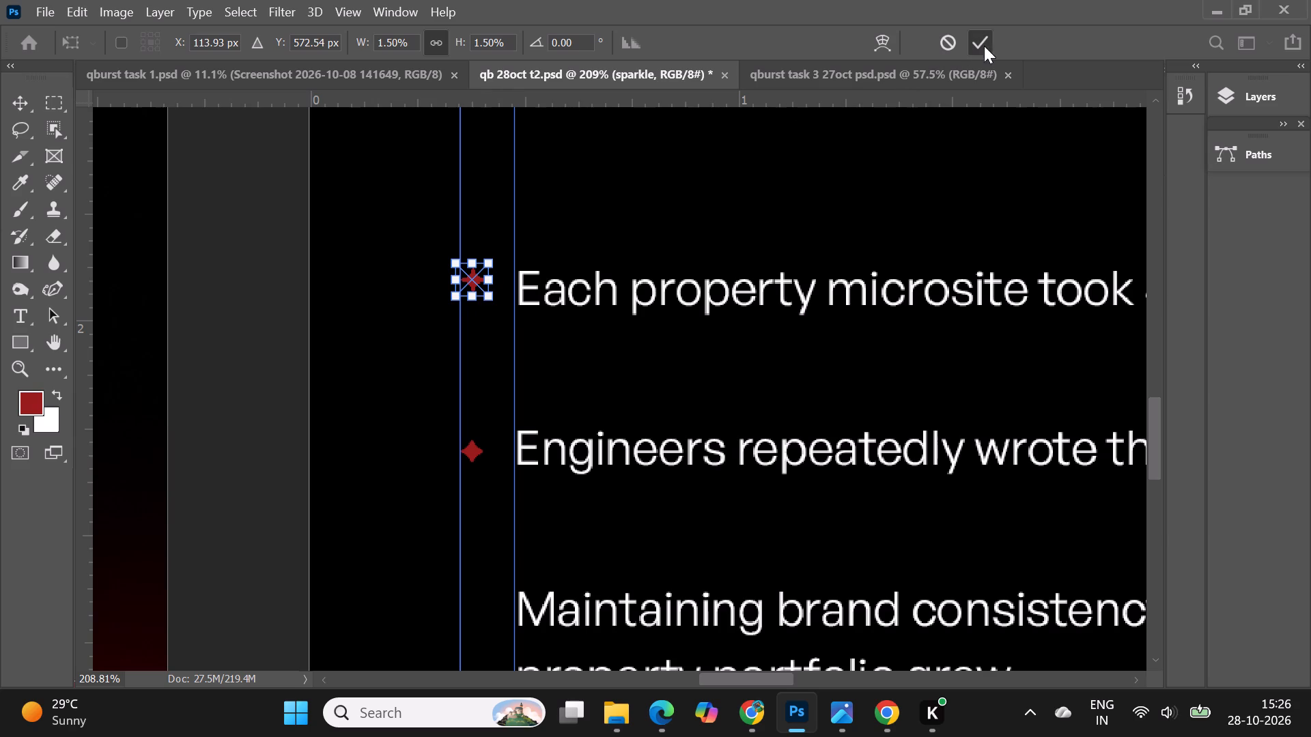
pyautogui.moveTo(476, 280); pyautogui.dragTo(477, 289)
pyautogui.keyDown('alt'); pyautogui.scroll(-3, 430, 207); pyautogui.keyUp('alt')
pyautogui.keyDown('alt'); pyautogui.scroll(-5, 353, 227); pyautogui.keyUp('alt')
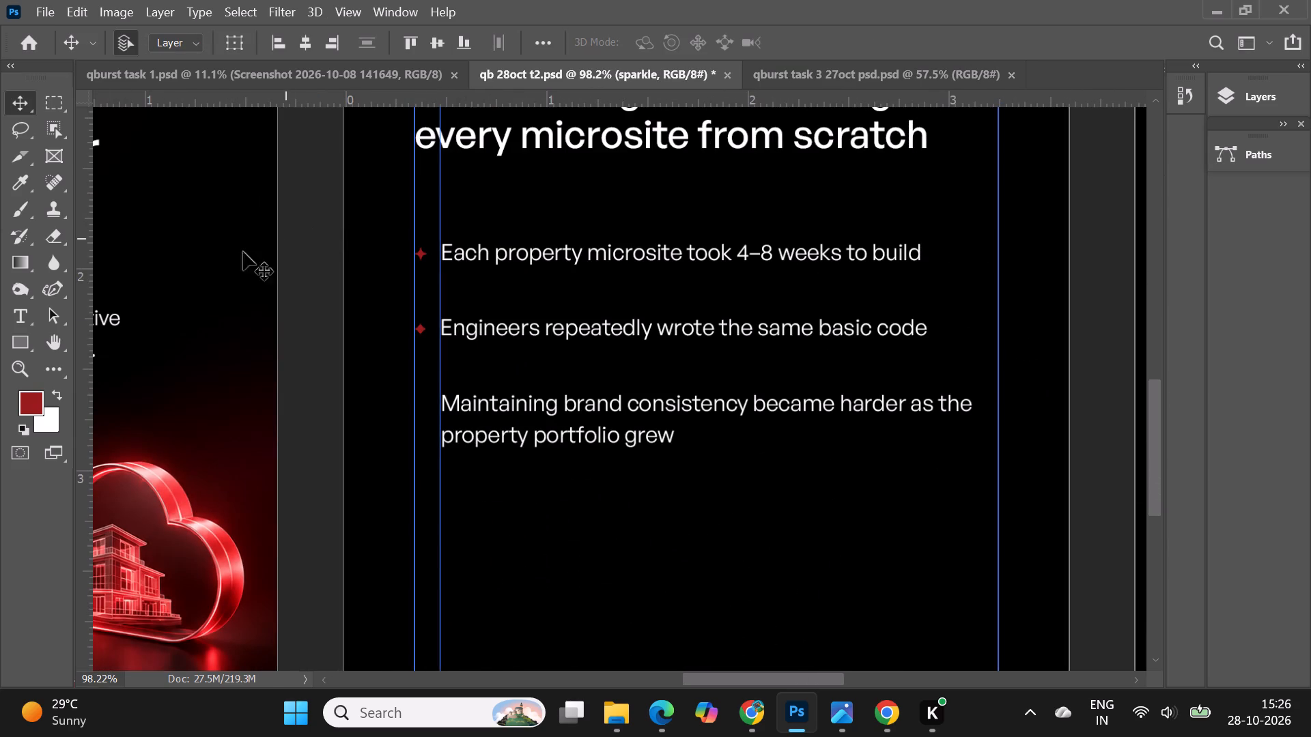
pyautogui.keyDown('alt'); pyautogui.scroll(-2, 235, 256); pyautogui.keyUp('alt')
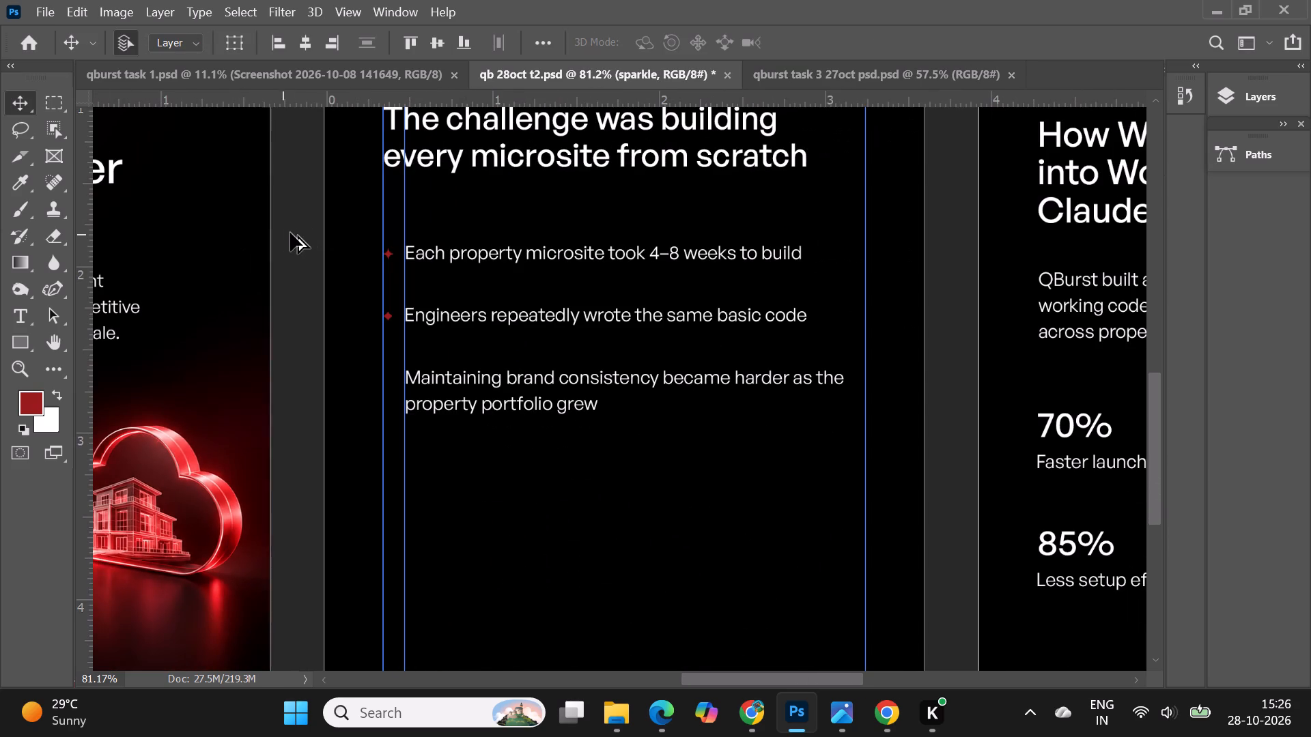
# Delete the sparkle bullet beside the first challenge line.
pyautogui.keyDown('alt'); pyautogui.scroll(10, 296, 231); pyautogui.keyUp('alt')
pyautogui.click(473, 271)
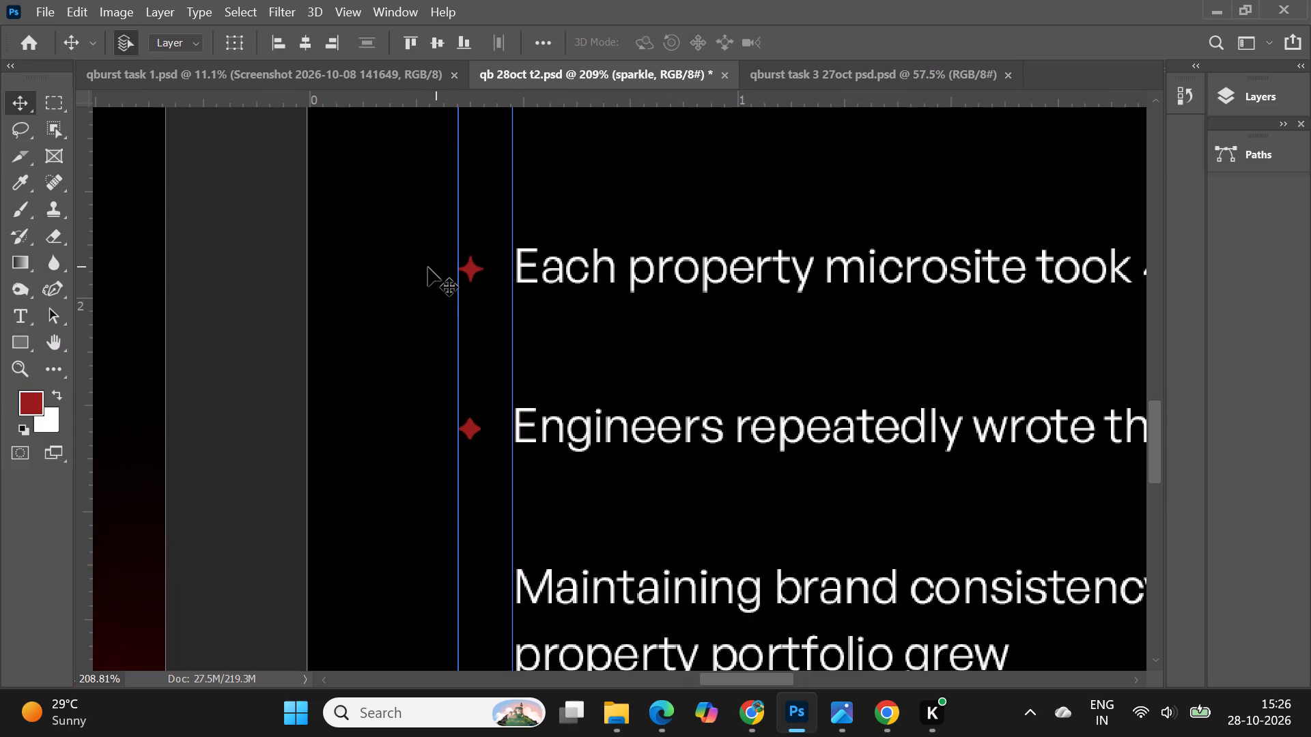
pyautogui.press('Delete')
# Duplicate the red diamond bullet straight up and level the copy with "Each property microsite took 4–8 weeks to build".
pyautogui.keyDown('alt'); pyautogui.scroll(2, 486, 339); pyautogui.keyUp('alt')
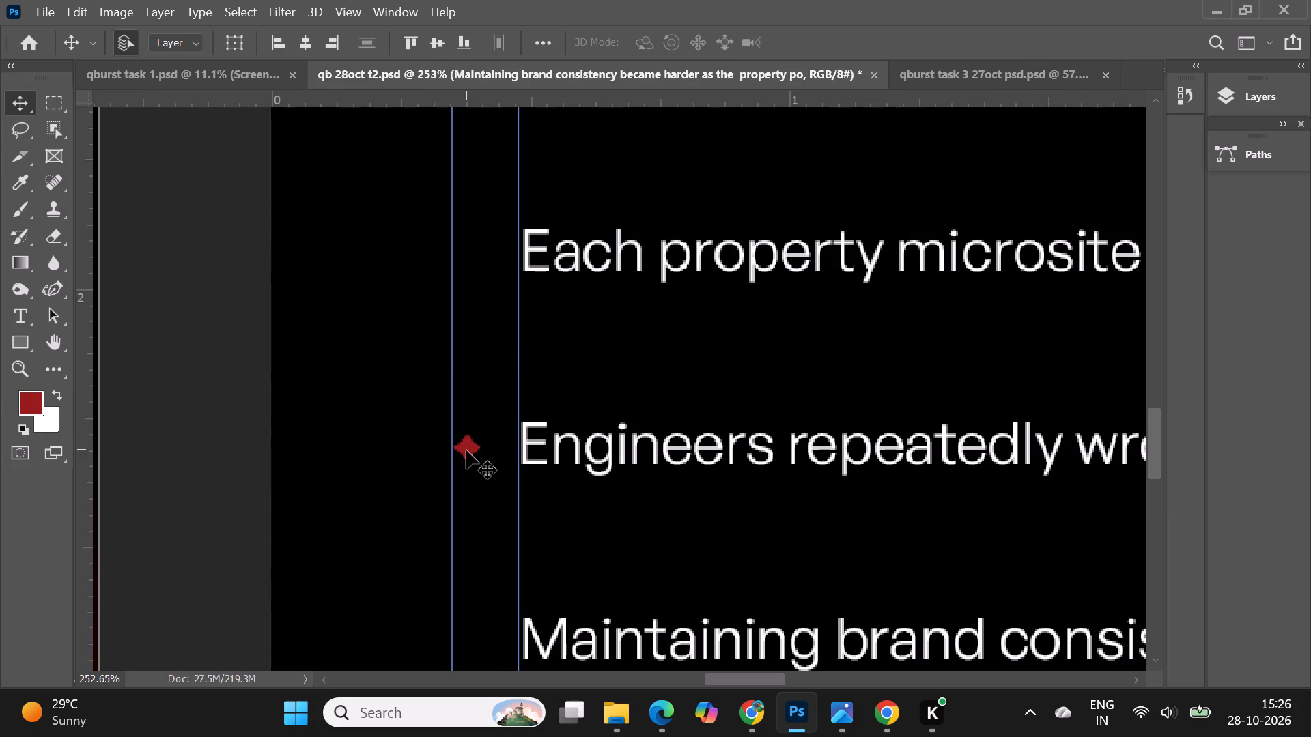
pyautogui.click(466, 450)
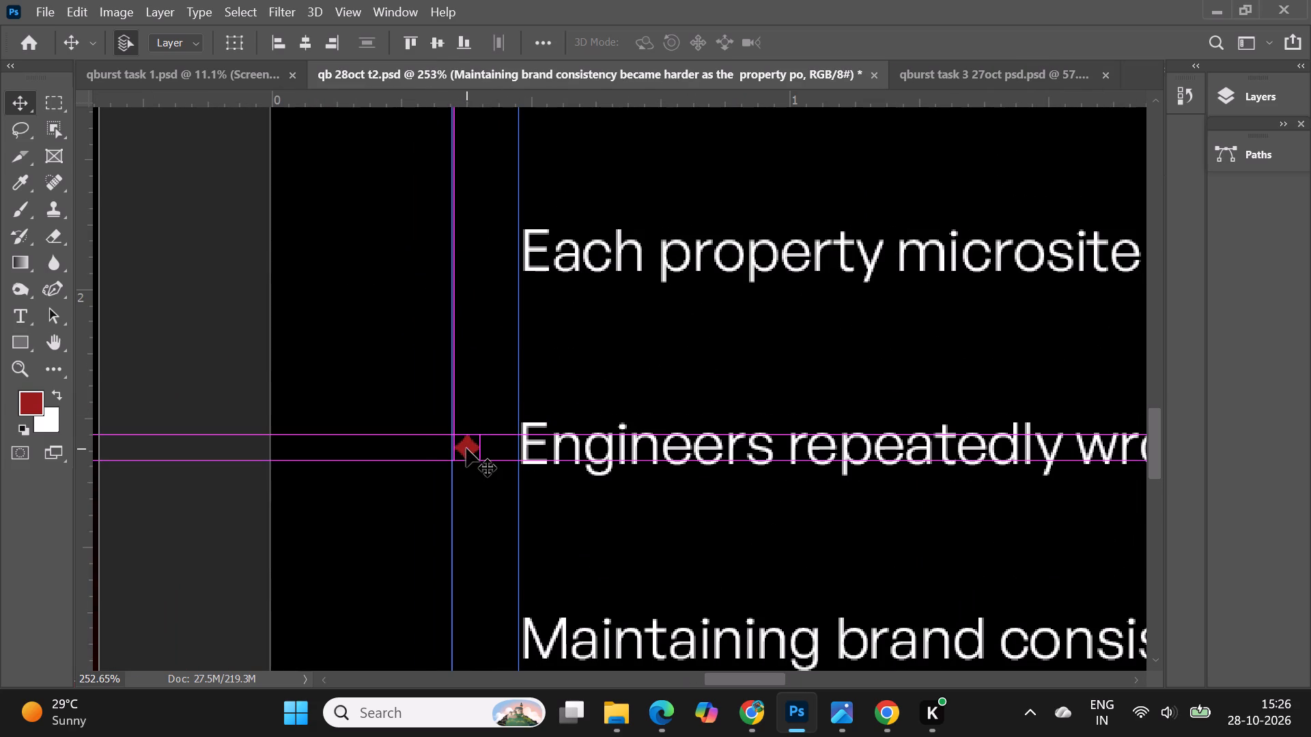
pyautogui.keyDown('alt'); pyautogui.moveTo(467, 454); pyautogui.dragTo(469, 266); pyautogui.keyUp('alt')
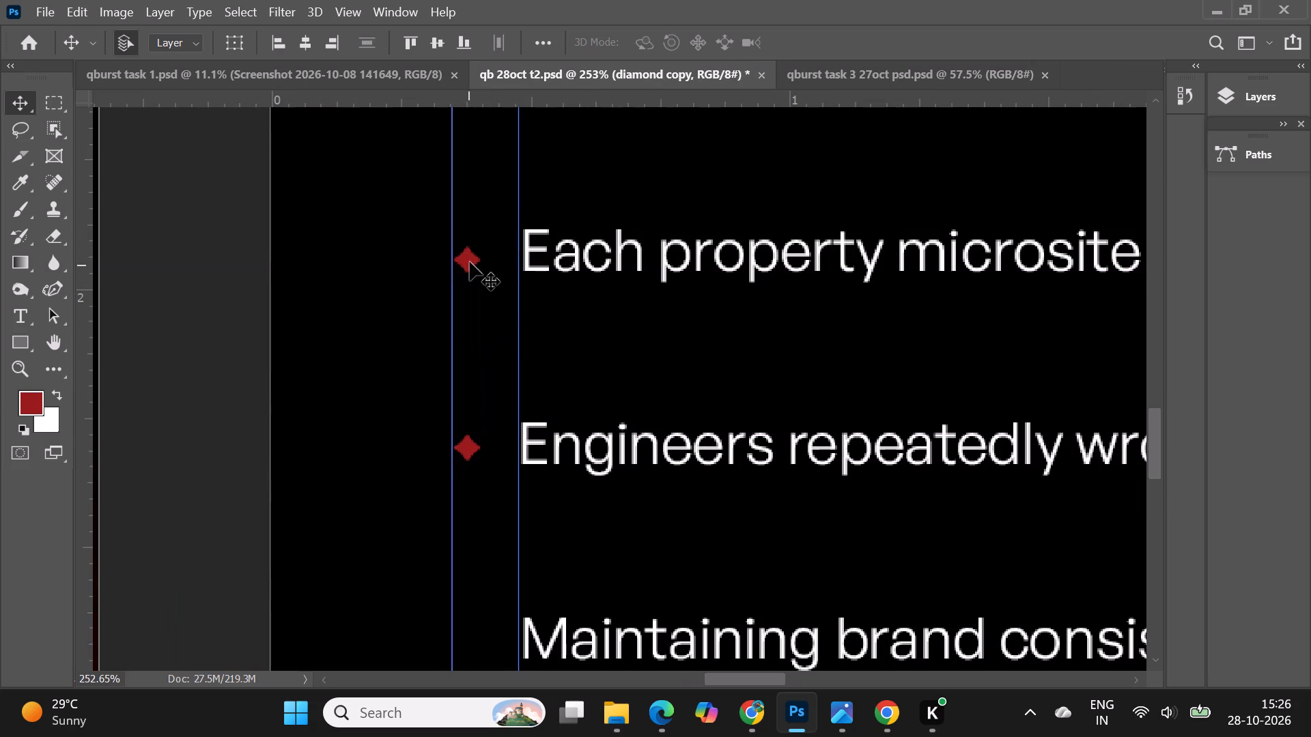
pyautogui.moveTo(468, 261); pyautogui.dragTo(466, 253)
# Nudge the first challenge line about 0.01 in left against the second guide.
pyautogui.keyDown('alt'); pyautogui.scroll(-2, 440, 283); pyautogui.keyUp('alt')
pyautogui.keyDown('alt'); pyautogui.scroll(4, 495, 257); pyautogui.keyUp('alt')
pyautogui.click(520, 257)
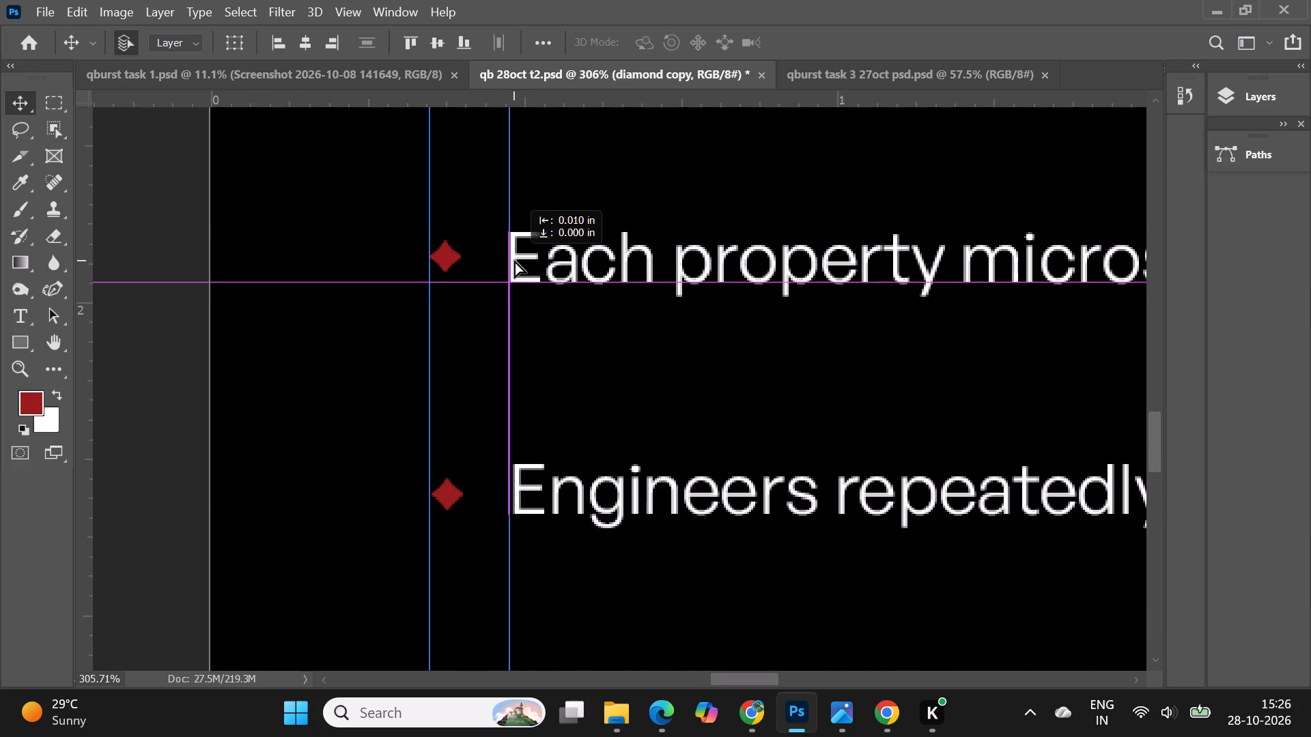
pyautogui.keyDown('alt'); pyautogui.scroll(-13, 513, 262); pyautogui.keyUp('alt')
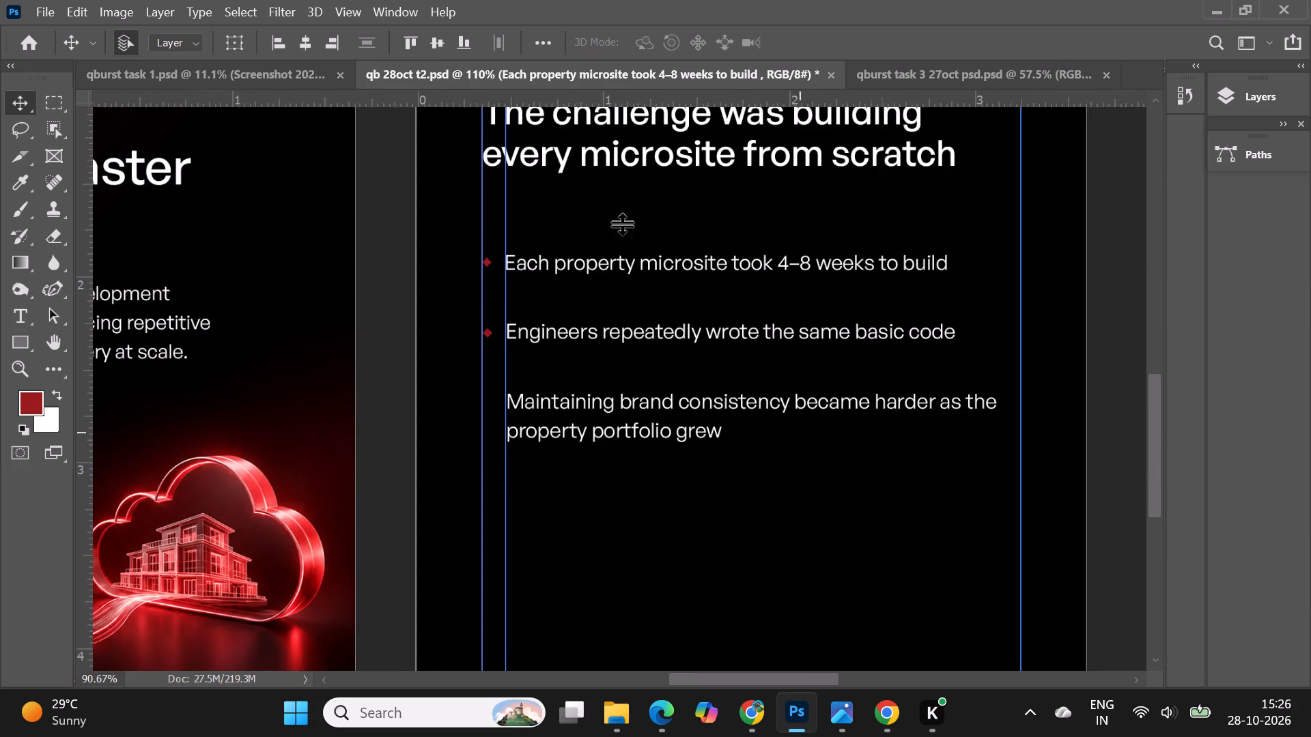
# Set the font size of "Each property microsite took 4–8 weeks to build" to 7.5 pt.
pyautogui.keyDown('alt'); pyautogui.scroll(1, 812, 211); pyautogui.keyUp('alt')
pyautogui.doubleClick(891, 271)
pyautogui.moveTo(961, 274); pyautogui.dragTo(477, 268)
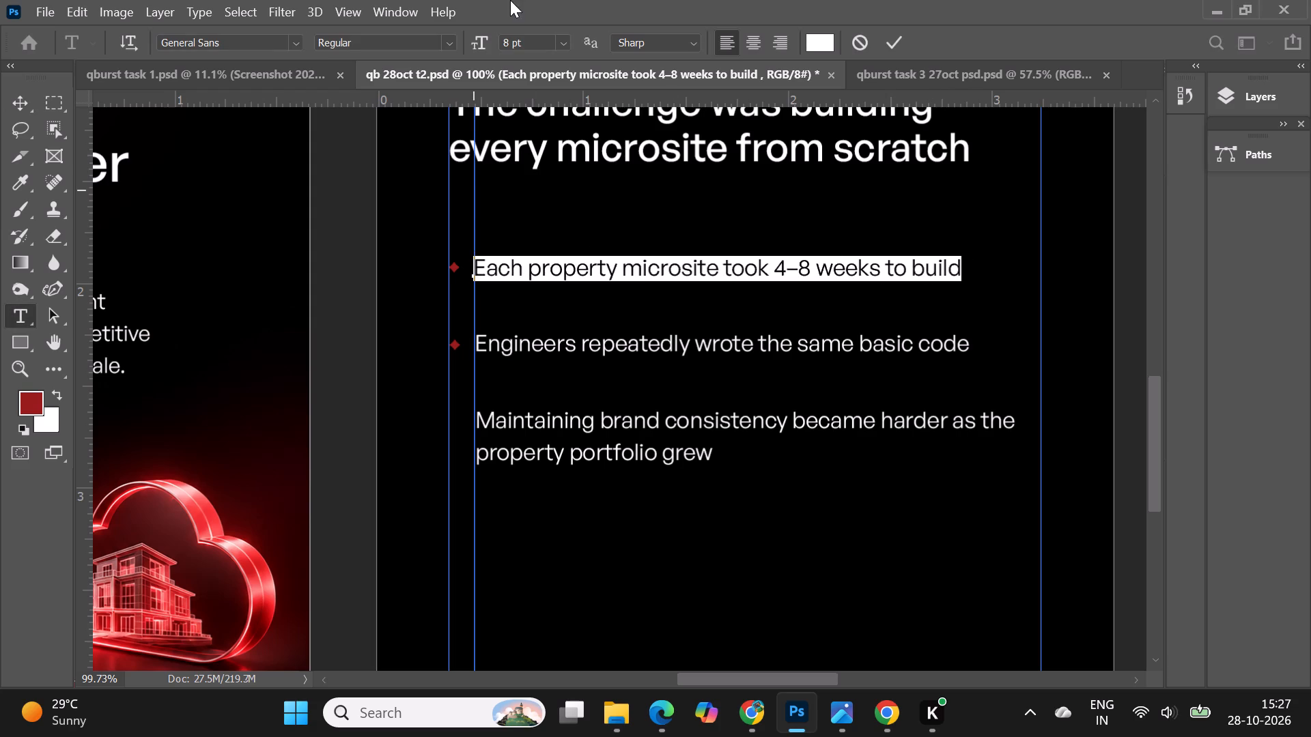
pyautogui.click(507, 46)
pyautogui.write('7.')
pyautogui.press('5')
pyautogui.press('Return')
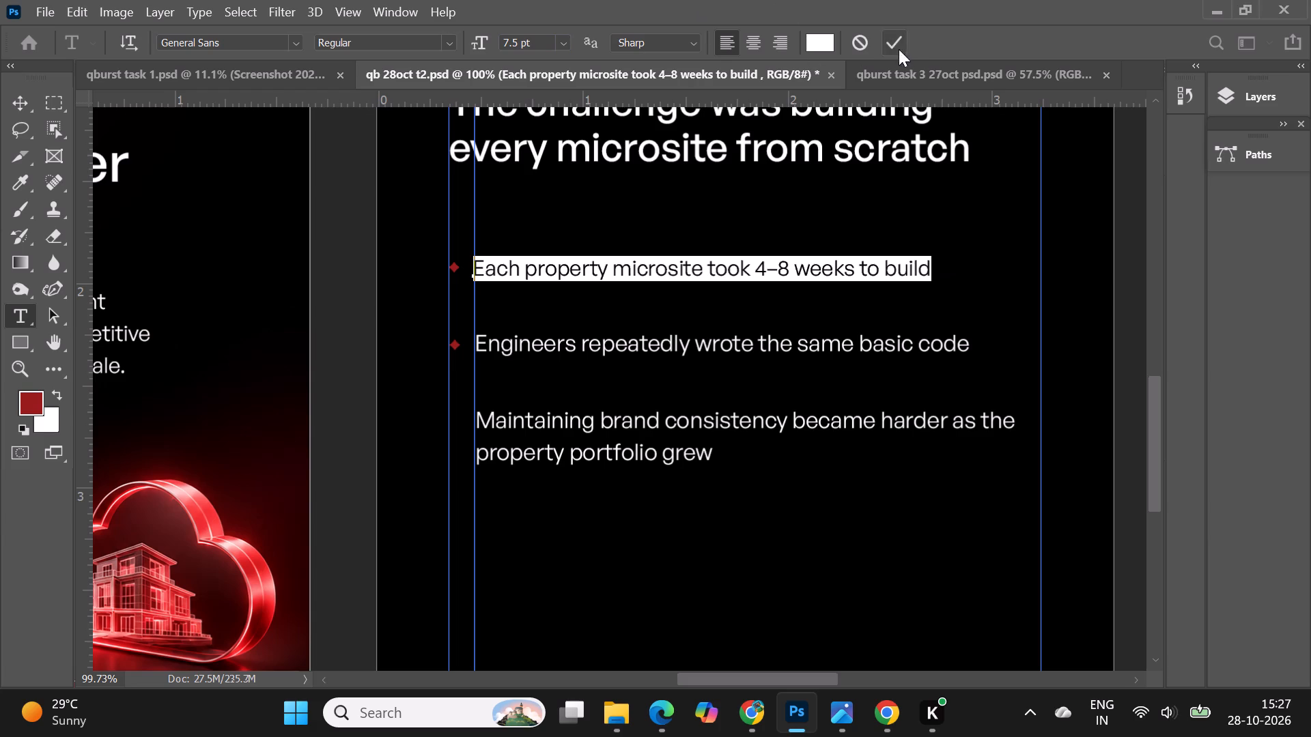
pyautogui.click(890, 41)
# Set the font size of "Engineers repeatedly wrote the same basic code" to 7.5 pt.
pyautogui.doubleClick(667, 340)
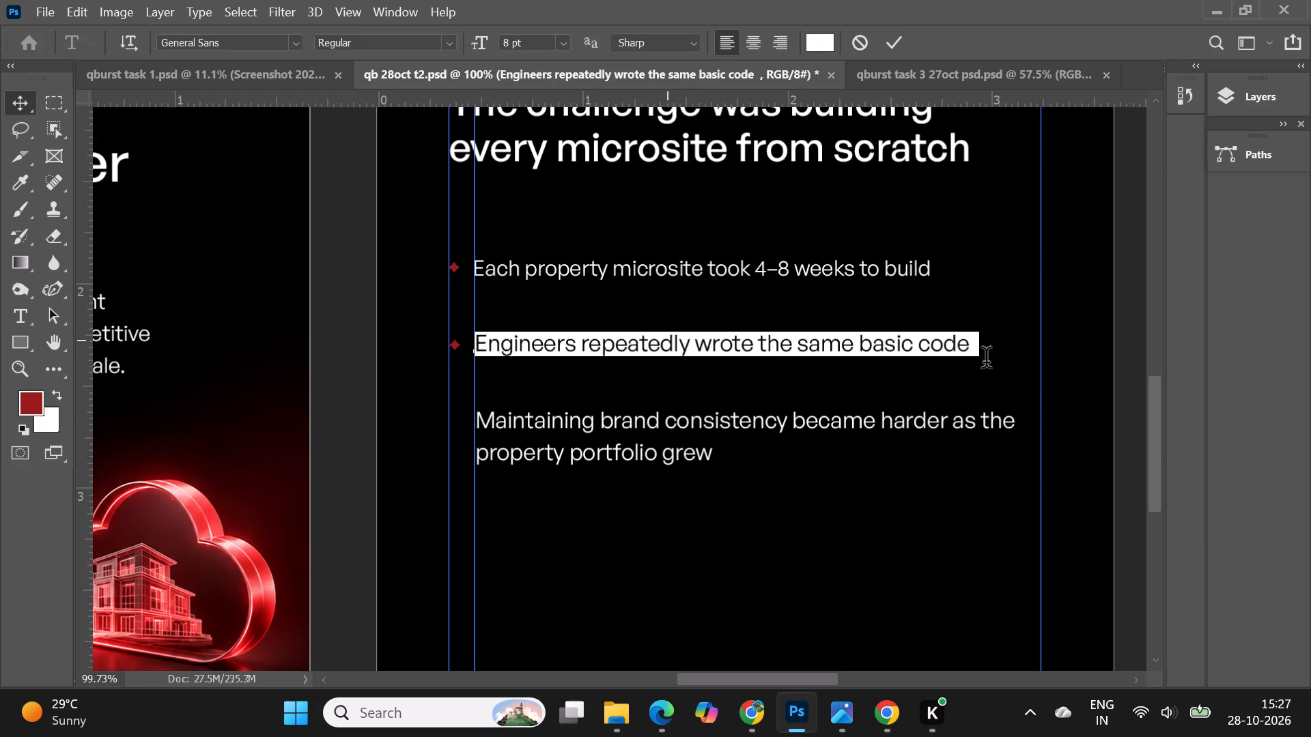
pyautogui.moveTo(967, 349); pyautogui.dragTo(475, 317)
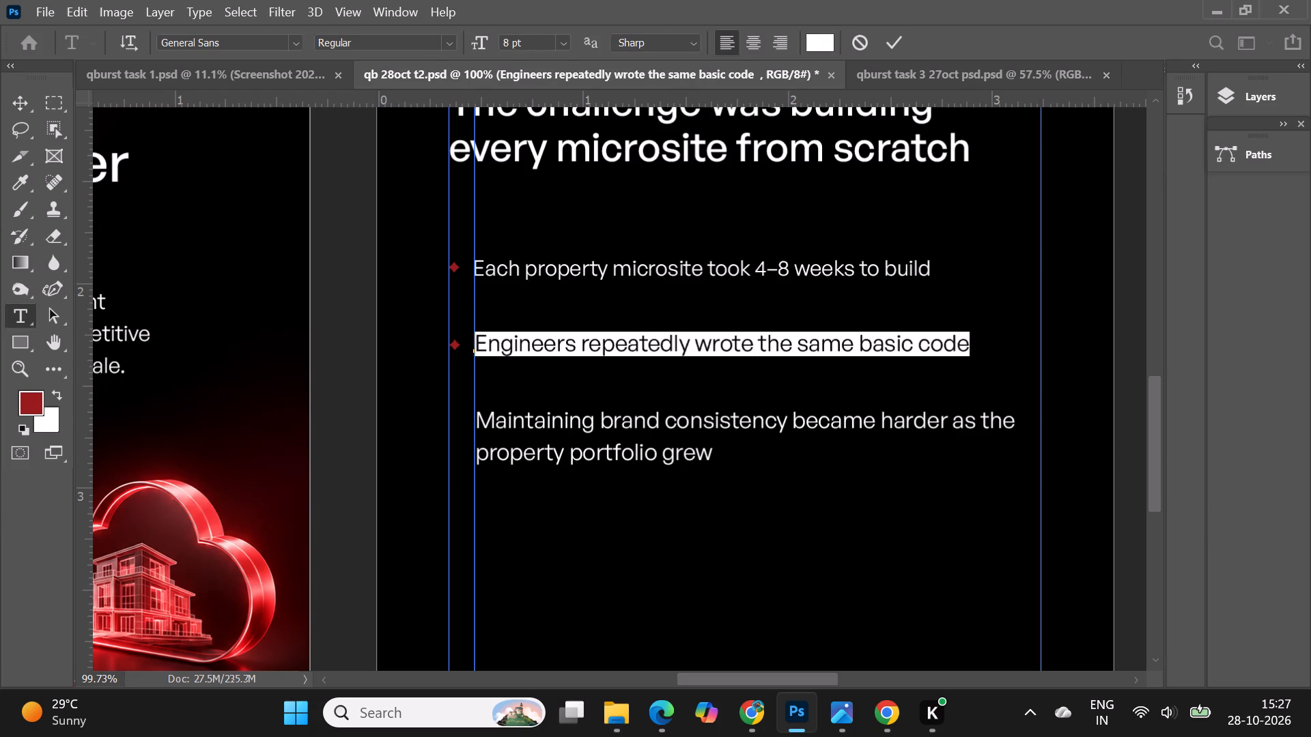
pyautogui.moveTo(507, 43); pyautogui.dragTo(499, 44)
pyautogui.write('7.5')
pyautogui.press('Return')
pyautogui.click(894, 49)
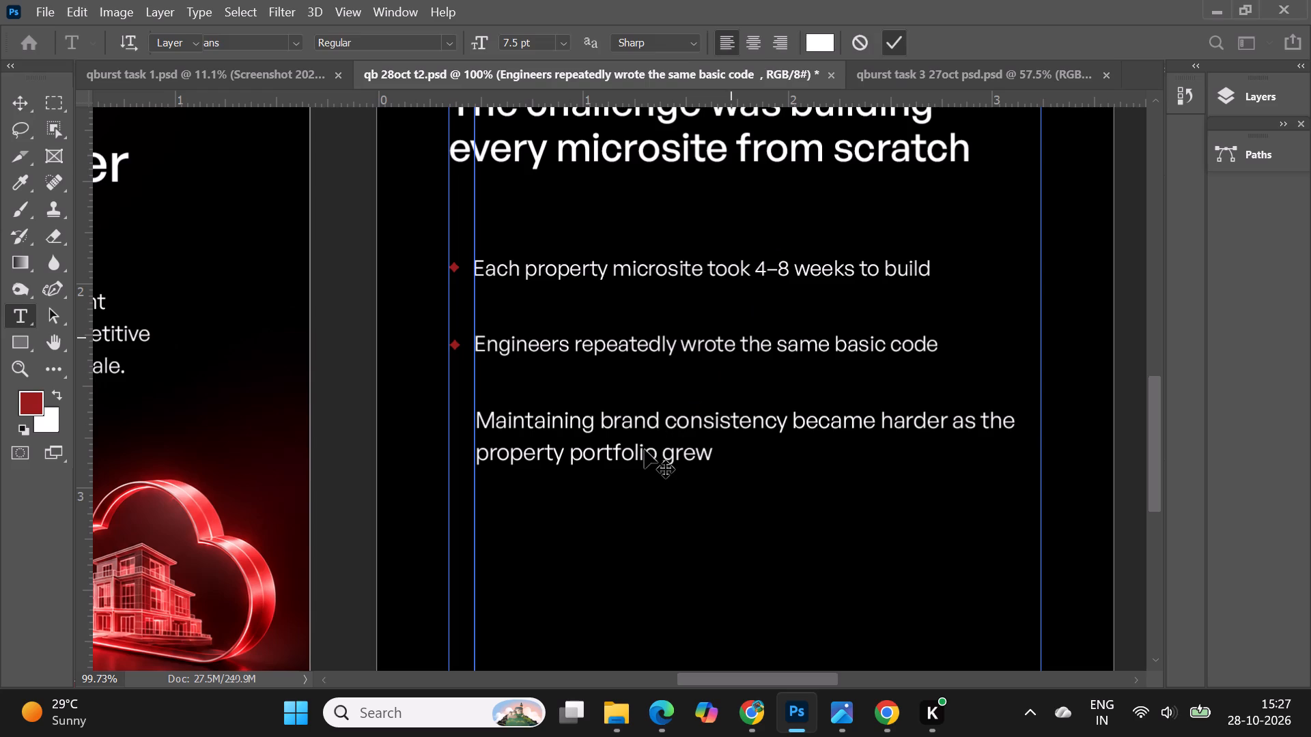
# Set the whole two-line statement "Maintaining brand consistency became harder as the property portfolio grew" to 7.5 pt.
pyautogui.doubleClick(645, 450)
pyautogui.moveTo(716, 460); pyautogui.dragTo(489, 429)
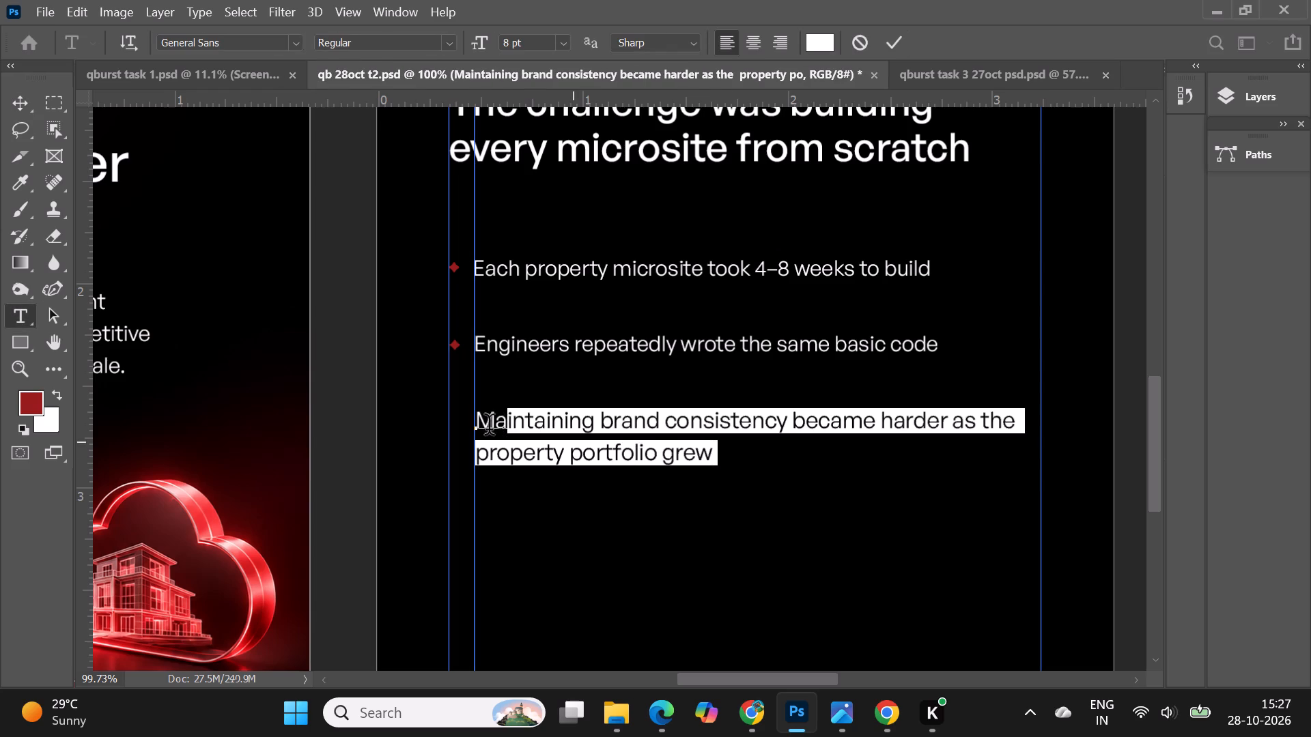
pyautogui.moveTo(489, 429); pyautogui.dragTo(479, 430)
pyautogui.moveTo(507, 43); pyautogui.dragTo(494, 43)
pyautogui.write('7.5')
pyautogui.press('Return')
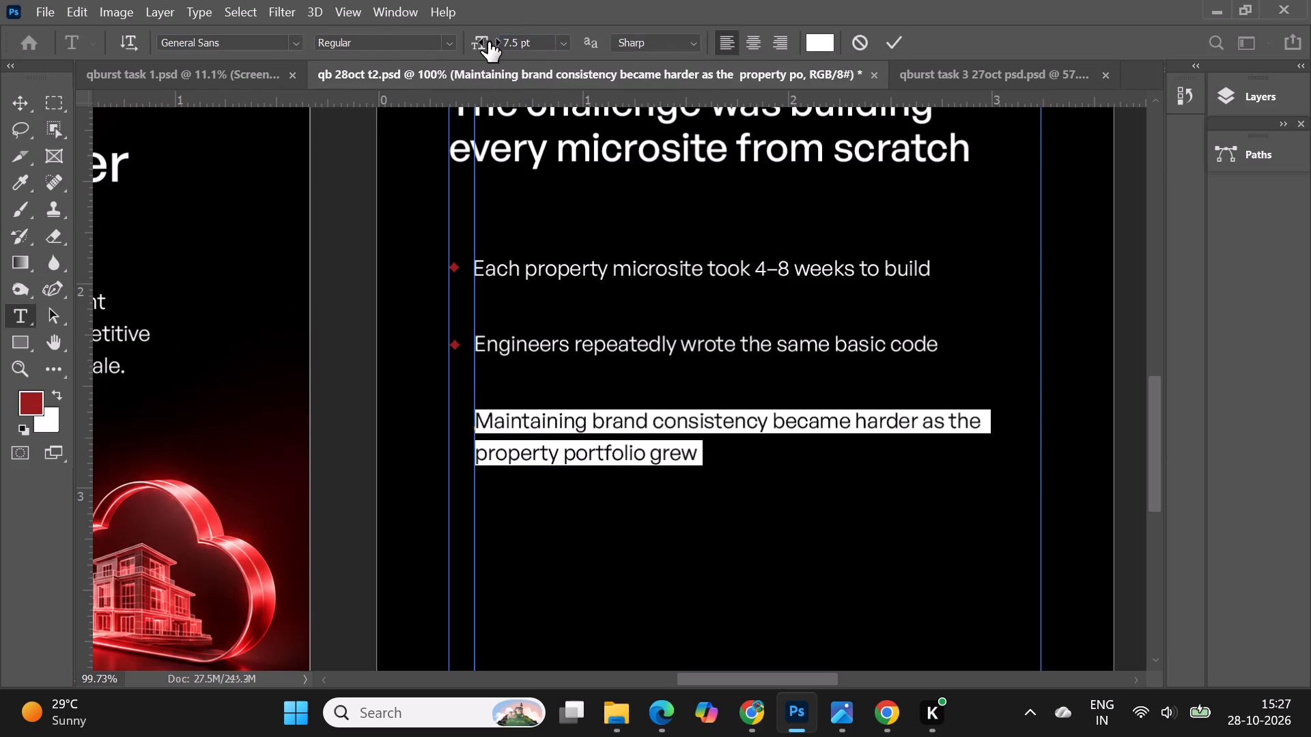
pyautogui.click(897, 44)
# Check the font size of the "We automated property microsite development" paragraph on the first artboard.
pyautogui.keyDown('alt'); pyautogui.scroll(-4, 715, 283); pyautogui.keyUp('alt')
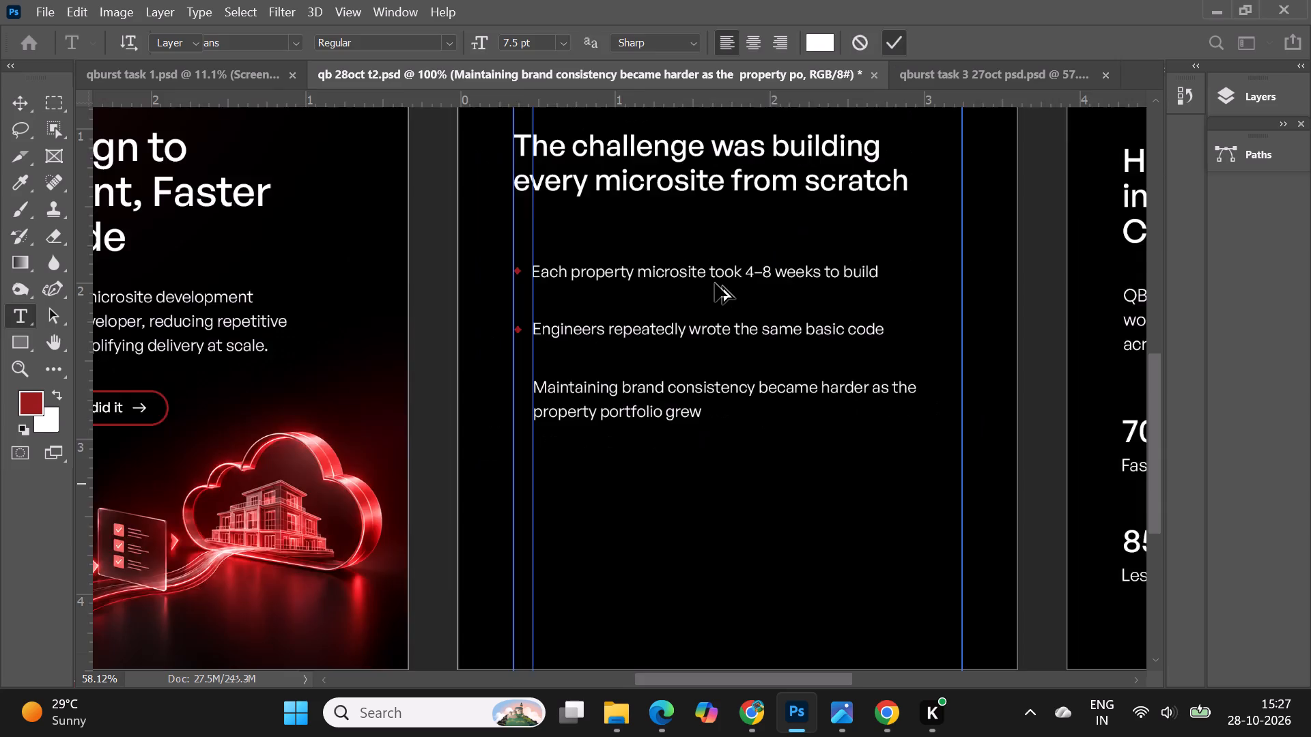
pyautogui.keyDown('alt'); pyautogui.scroll(-6, 715, 283); pyautogui.keyUp('alt')
pyautogui.keyDown('alt'); pyautogui.scroll(-2, 452, 434); pyautogui.keyUp('alt')
pyautogui.keyDown('alt'); pyautogui.scroll(8, 303, 266); pyautogui.keyUp('alt')
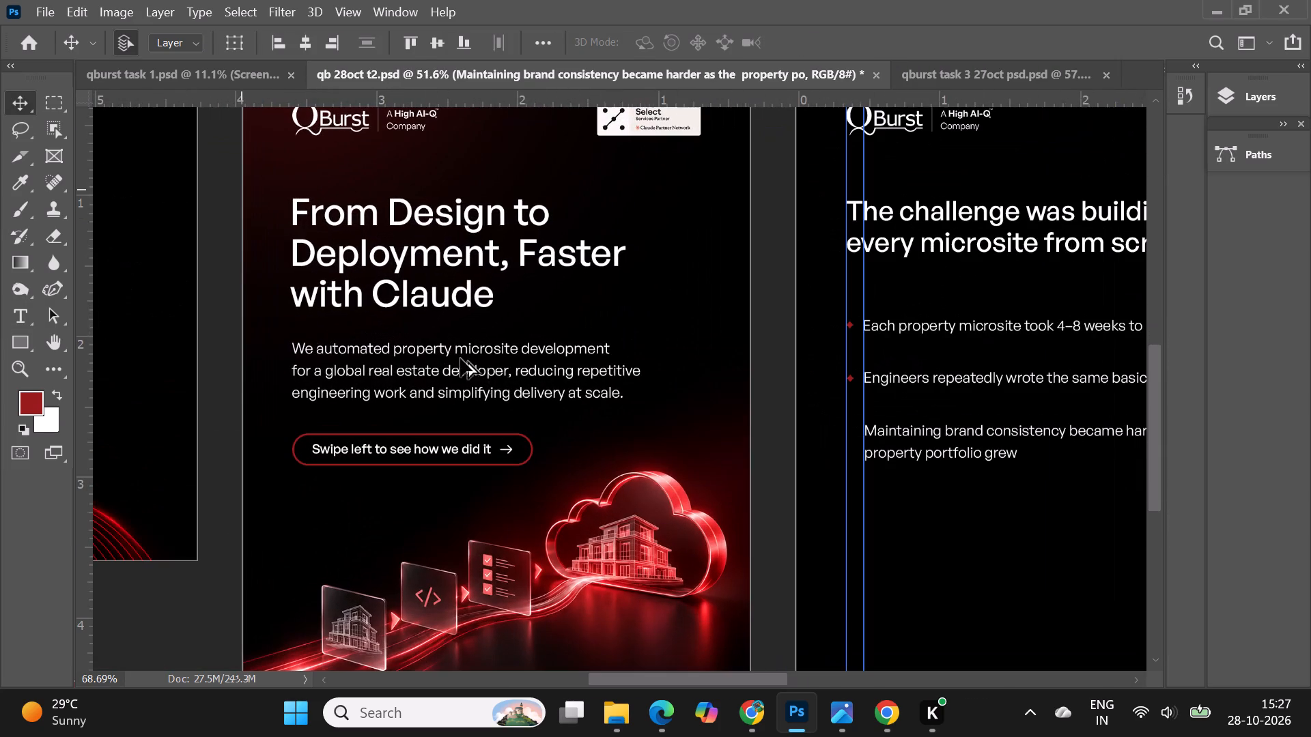
pyautogui.doubleClick(470, 364)
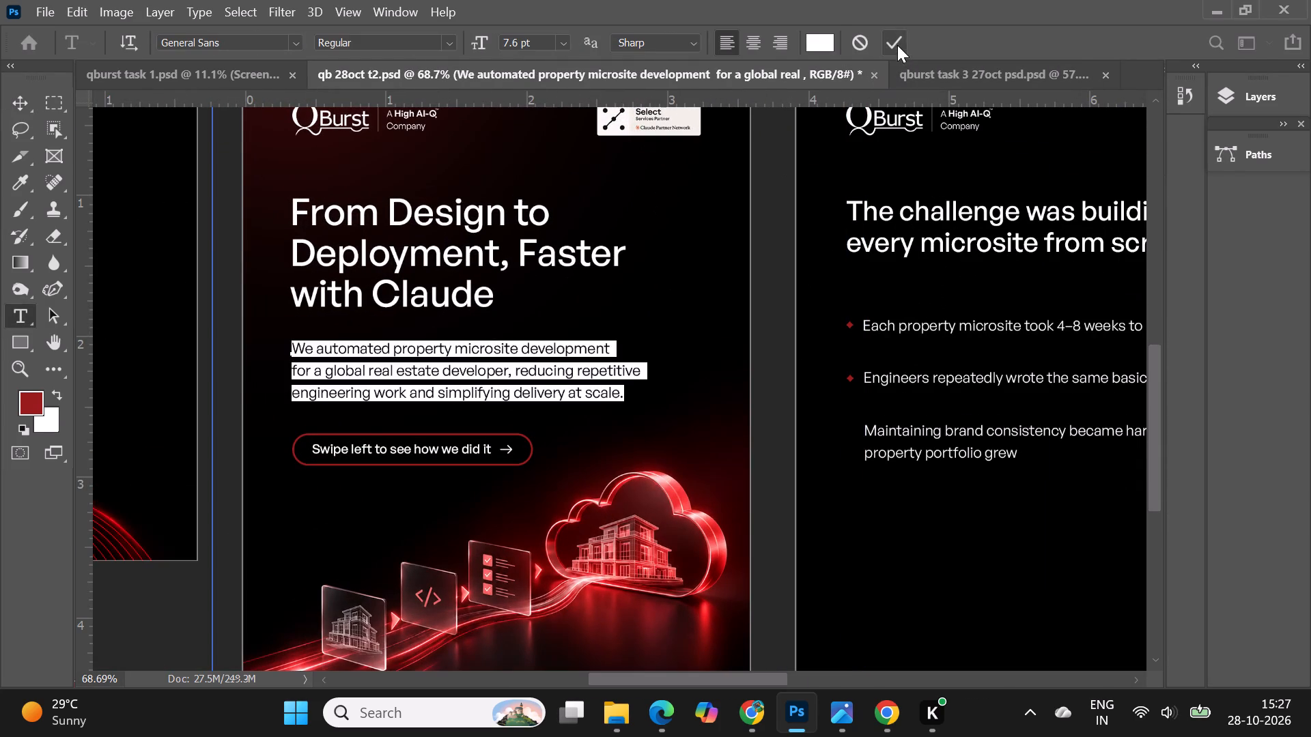
pyautogui.click(897, 45)
# Tighten the leading of the two-line "Maintaining brand consistency" statement to 9 pt.
pyautogui.keyDown('alt'); pyautogui.scroll(-5, 215, 276); pyautogui.keyUp('alt')
pyautogui.keyDown('alt'); pyautogui.scroll(7, 694, 284); pyautogui.keyUp('alt')
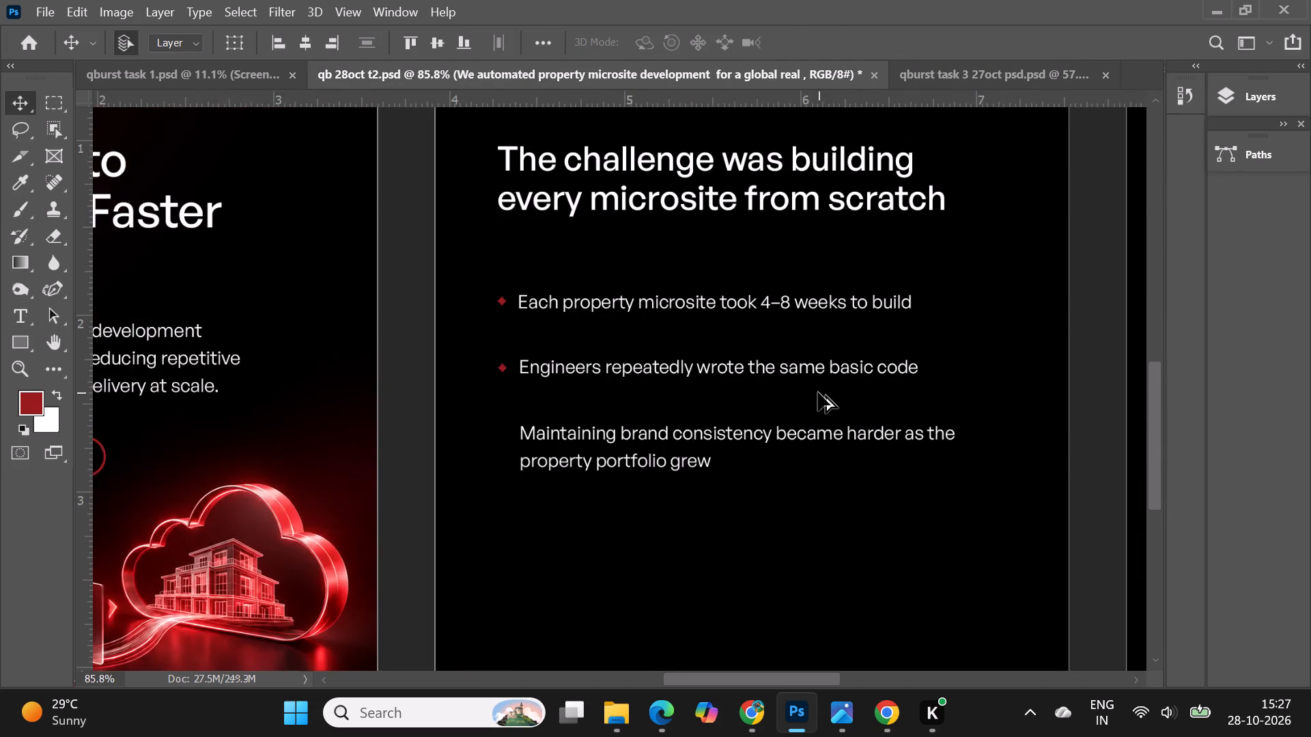
pyautogui.keyDown('alt'); pyautogui.scroll(1, 818, 392); pyautogui.keyUp('alt')
pyautogui.keyDown('alt'); pyautogui.scroll(2, 429, 361); pyautogui.keyUp('alt')
pyautogui.keyDown('alt'); pyautogui.scroll(3, 495, 357); pyautogui.keyUp('alt')
pyautogui.scroll(-2, 497, 356)
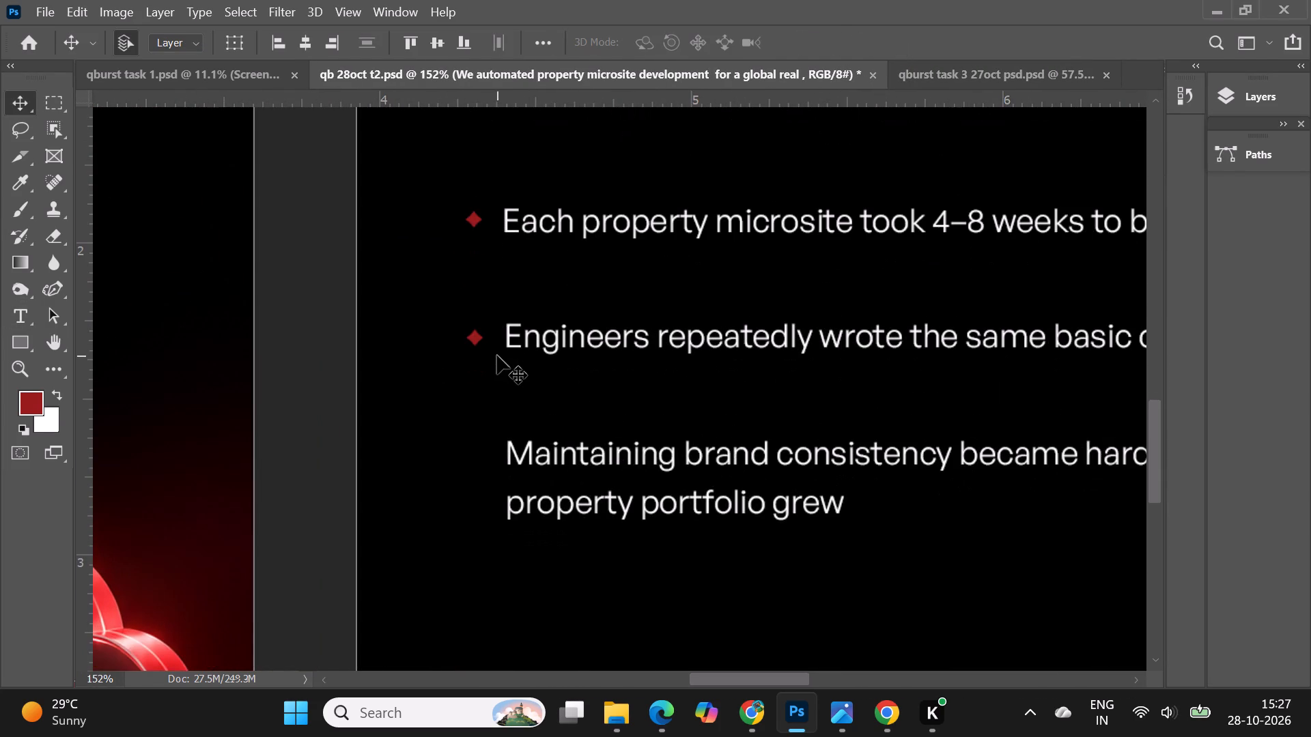
pyautogui.keyDown('alt'); pyautogui.scroll(-5, 231, 357); pyautogui.keyUp('alt')
pyautogui.keyDown('alt'); pyautogui.scroll(-2, 571, 364); pyautogui.keyUp('alt')
pyautogui.rightClick(581, 411)
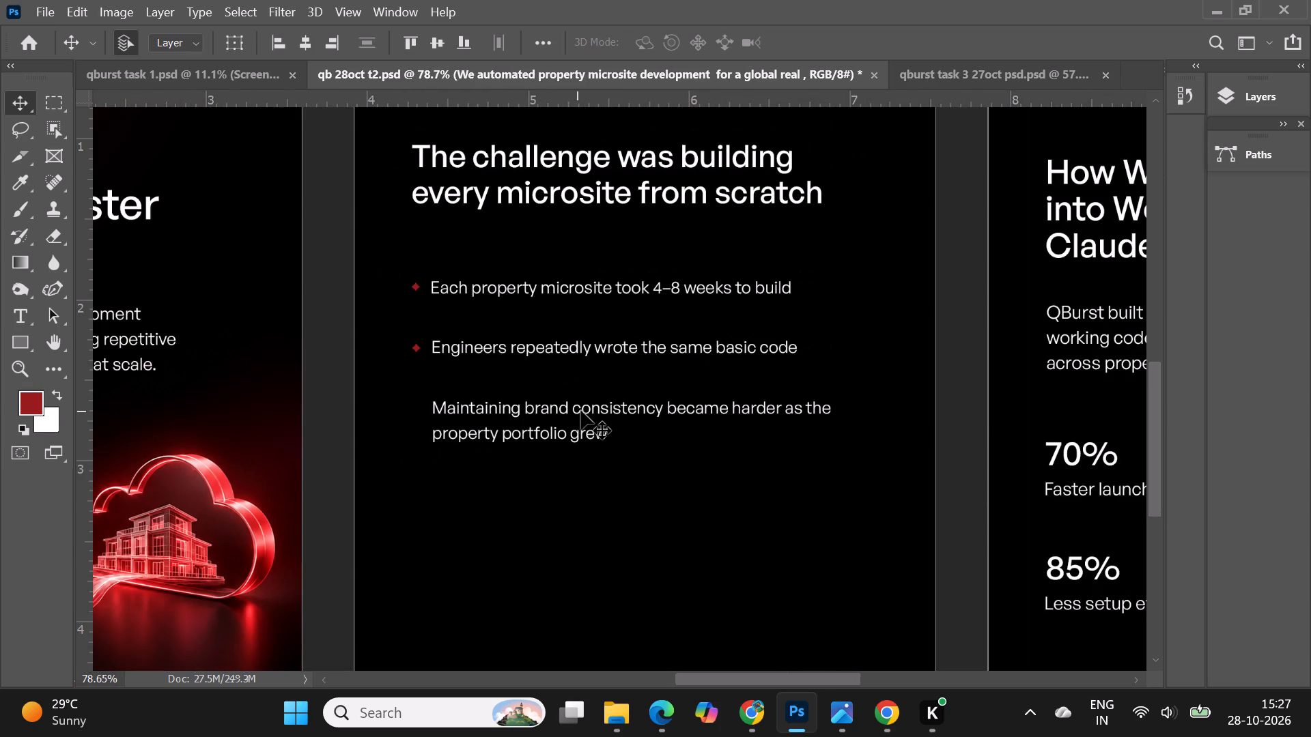
pyautogui.click(615, 431)
pyautogui.click(1245, 96)
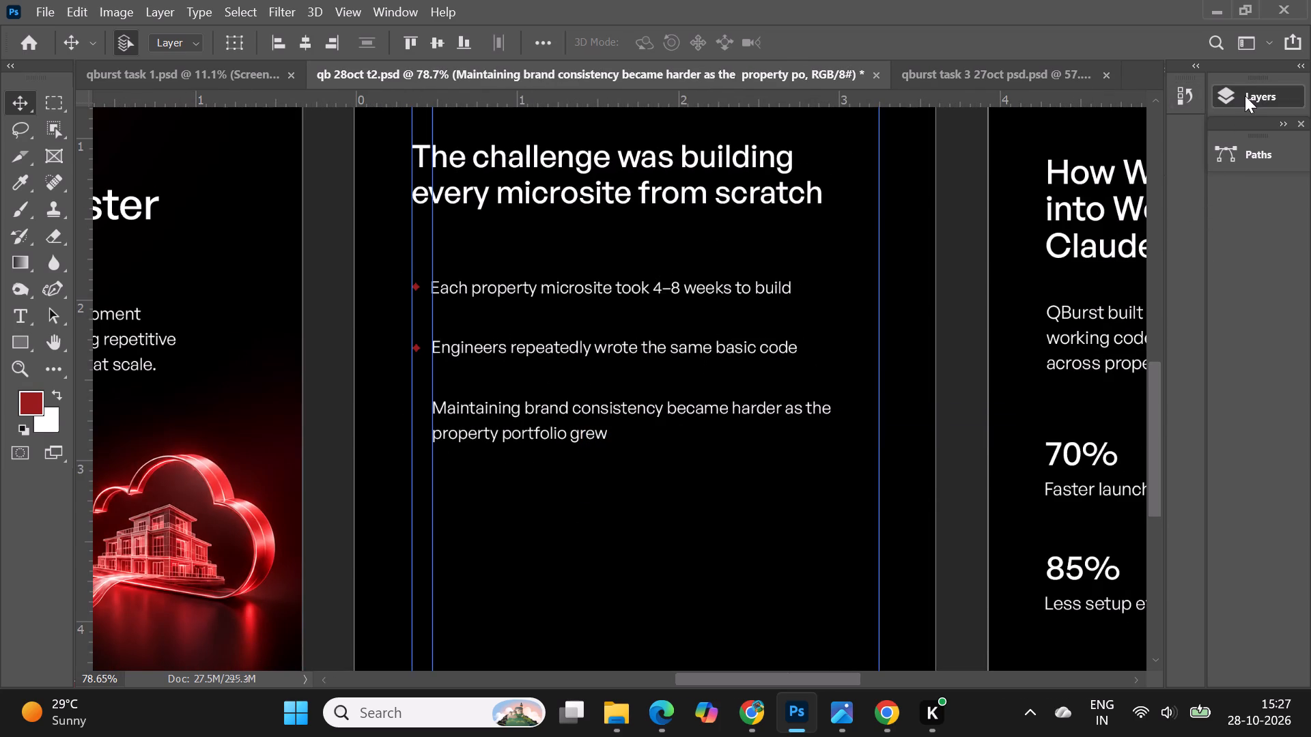
pyautogui.click(1095, 87)
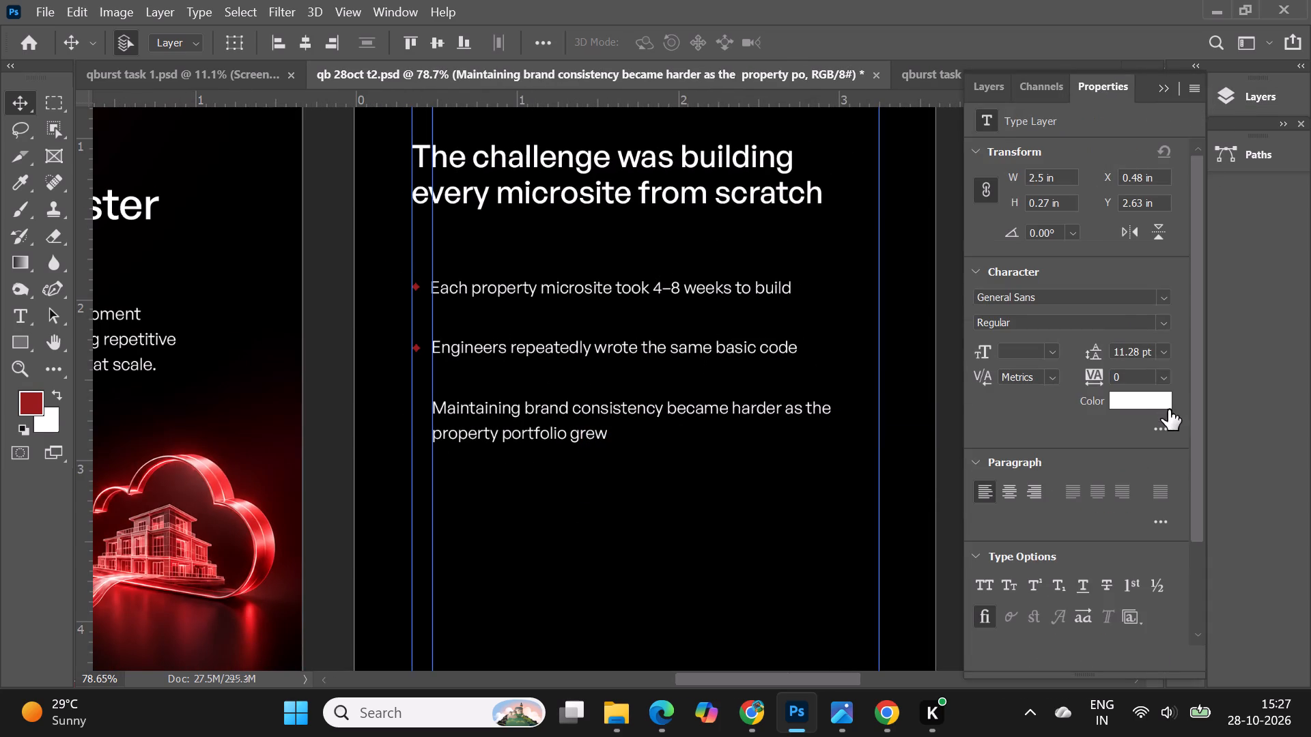
pyautogui.click(1163, 357)
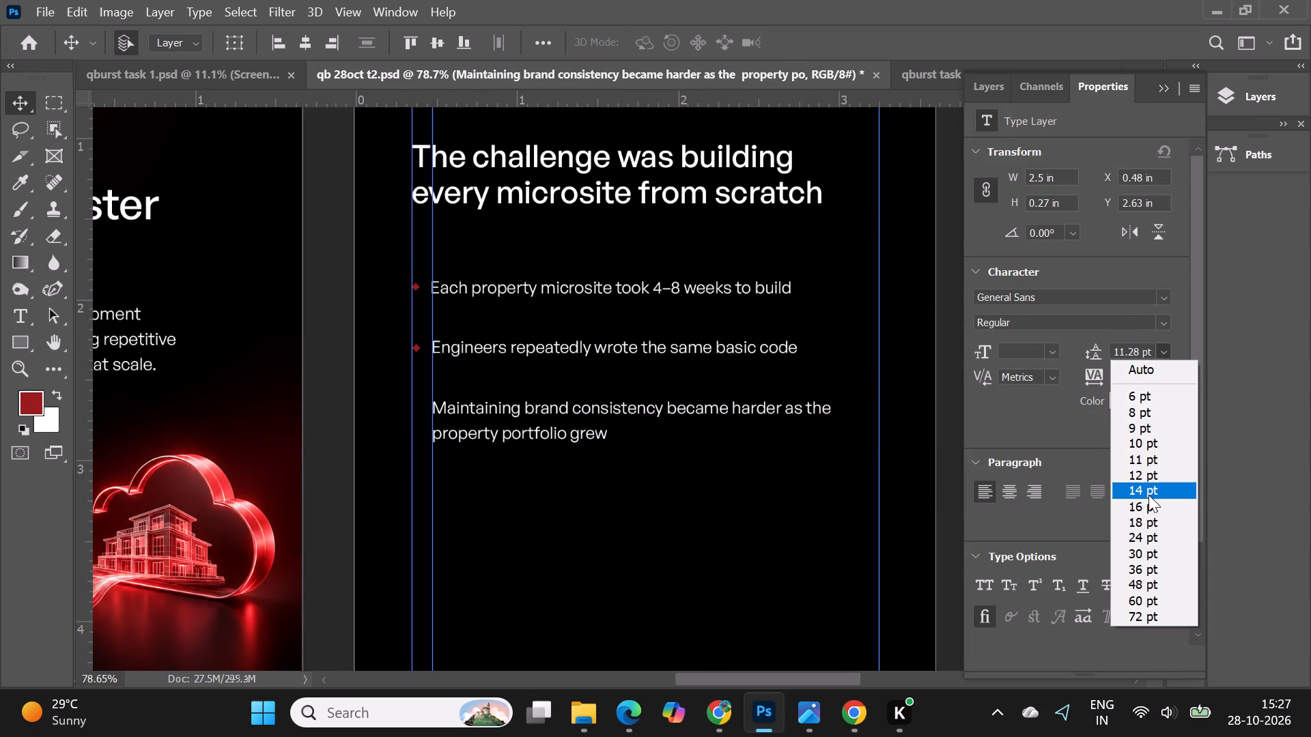
pyautogui.click(1138, 444)
pyautogui.click(1162, 356)
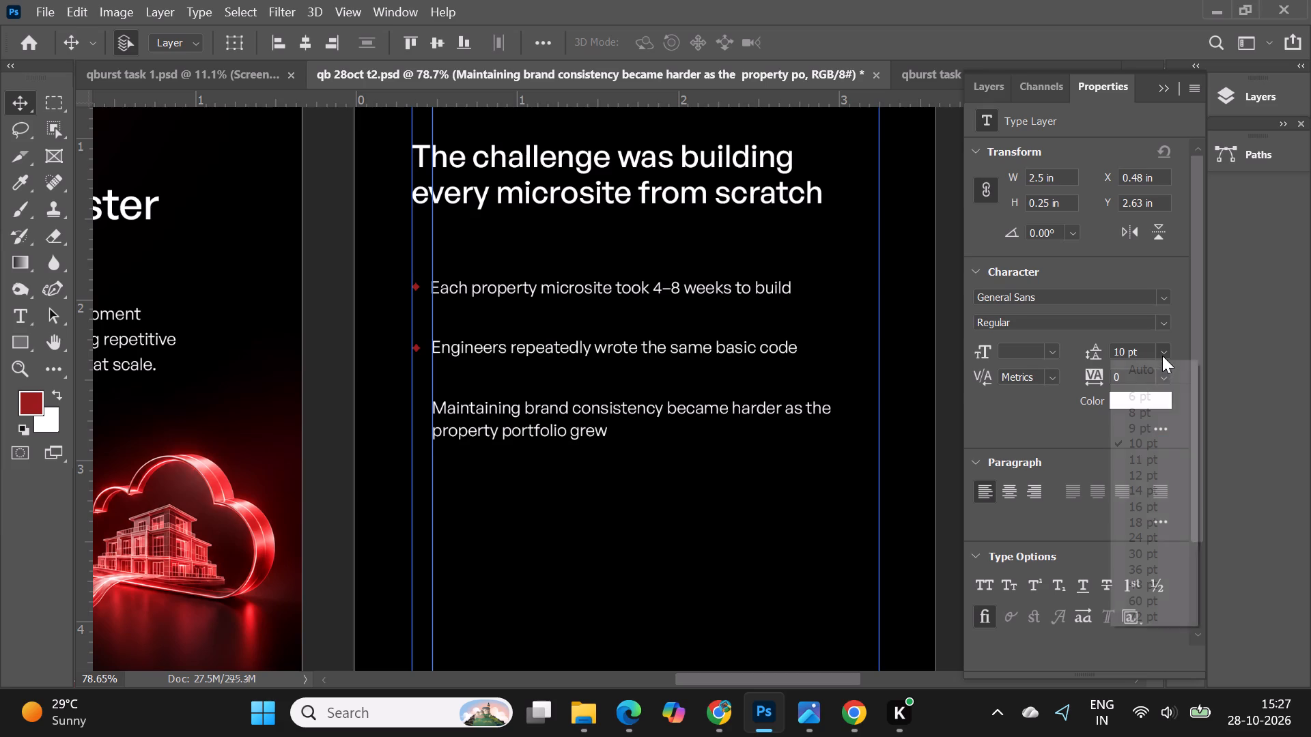
pyautogui.click(1142, 423)
pyautogui.click(1163, 89)
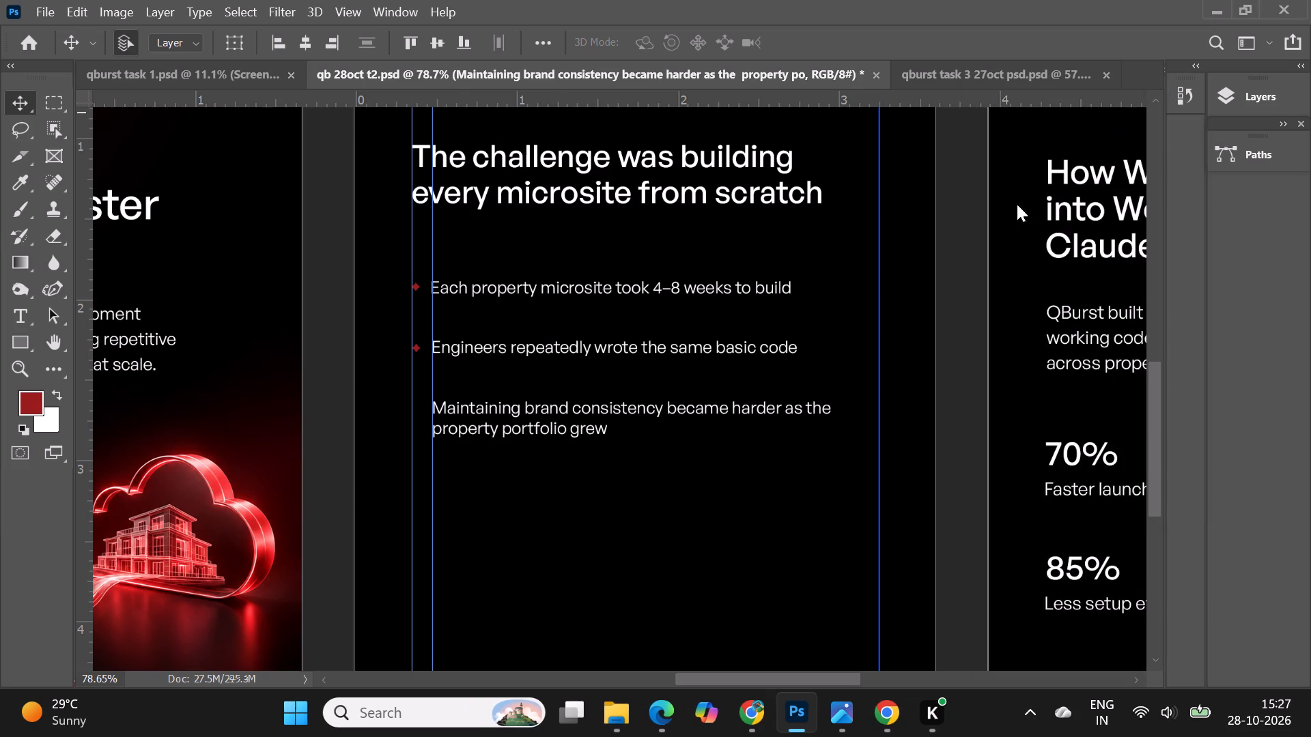
# Duplicate the second red diamond bullet downward and align the copy with the first line of the "Maintaining brand consistency" statement.
pyautogui.keyDown('alt'); pyautogui.scroll(-3, 895, 253); pyautogui.keyUp('alt')
pyautogui.keyDown('alt'); pyautogui.scroll(-2, 565, 233); pyautogui.keyUp('alt')
pyautogui.keyDown('alt'); pyautogui.scroll(13, 632, 274); pyautogui.keyUp('alt')
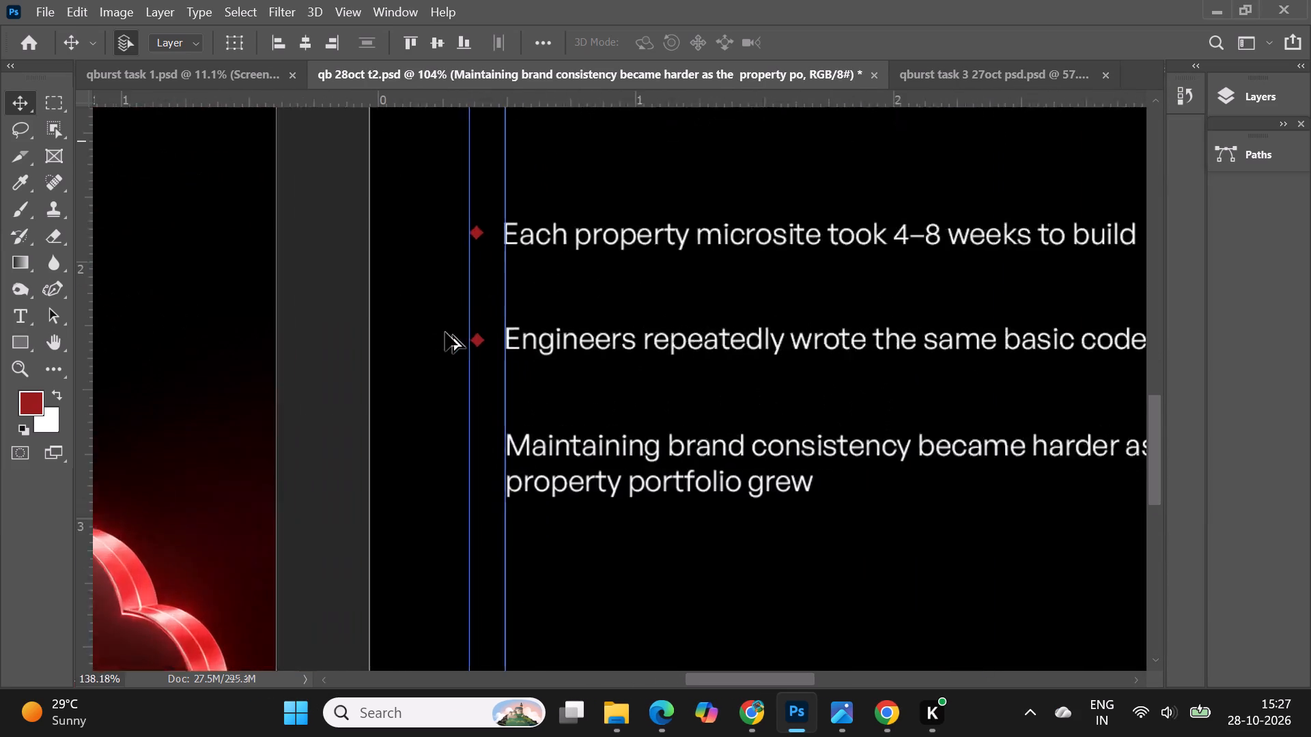
pyautogui.keyDown('alt'); pyautogui.scroll(4, 488, 235); pyautogui.keyUp('alt')
pyautogui.click(482, 202)
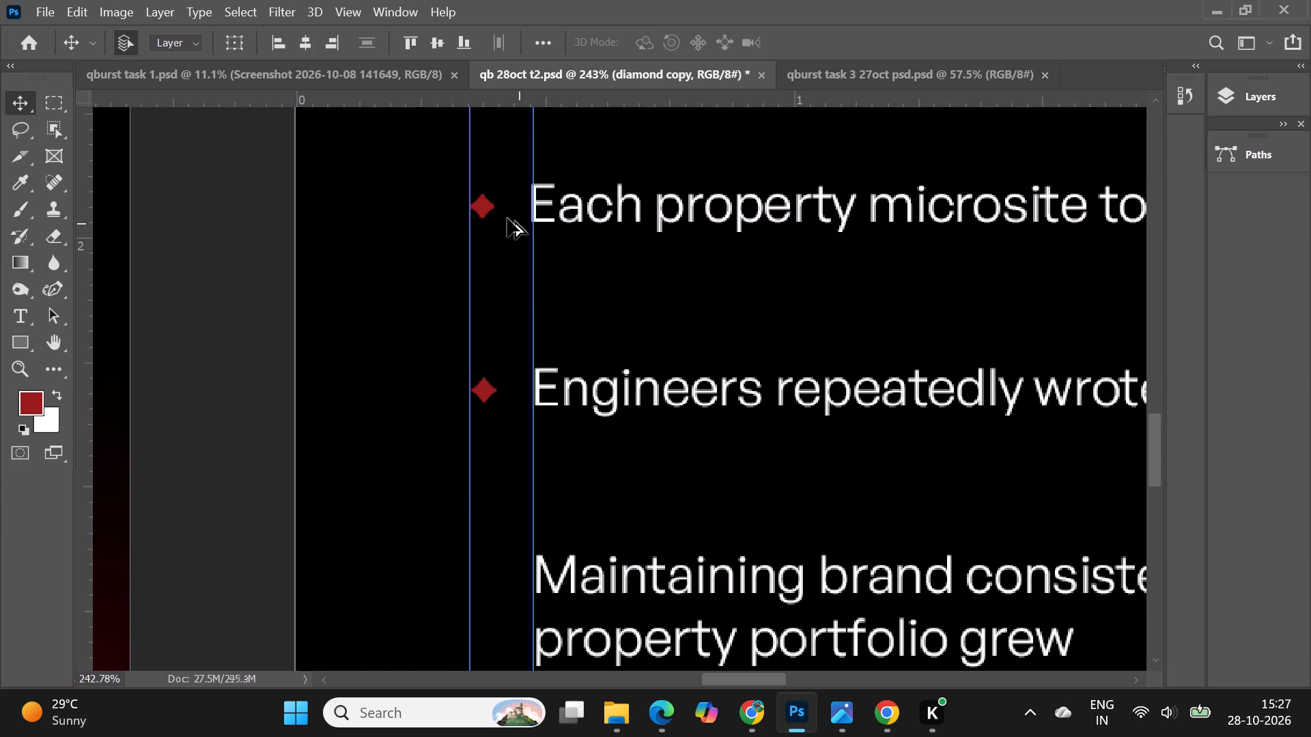
pyautogui.keyDown('alt'); pyautogui.scroll(-11, 419, 184); pyautogui.keyUp('alt')
pyautogui.keyDown('alt'); pyautogui.scroll(7, 442, 177); pyautogui.keyUp('alt')
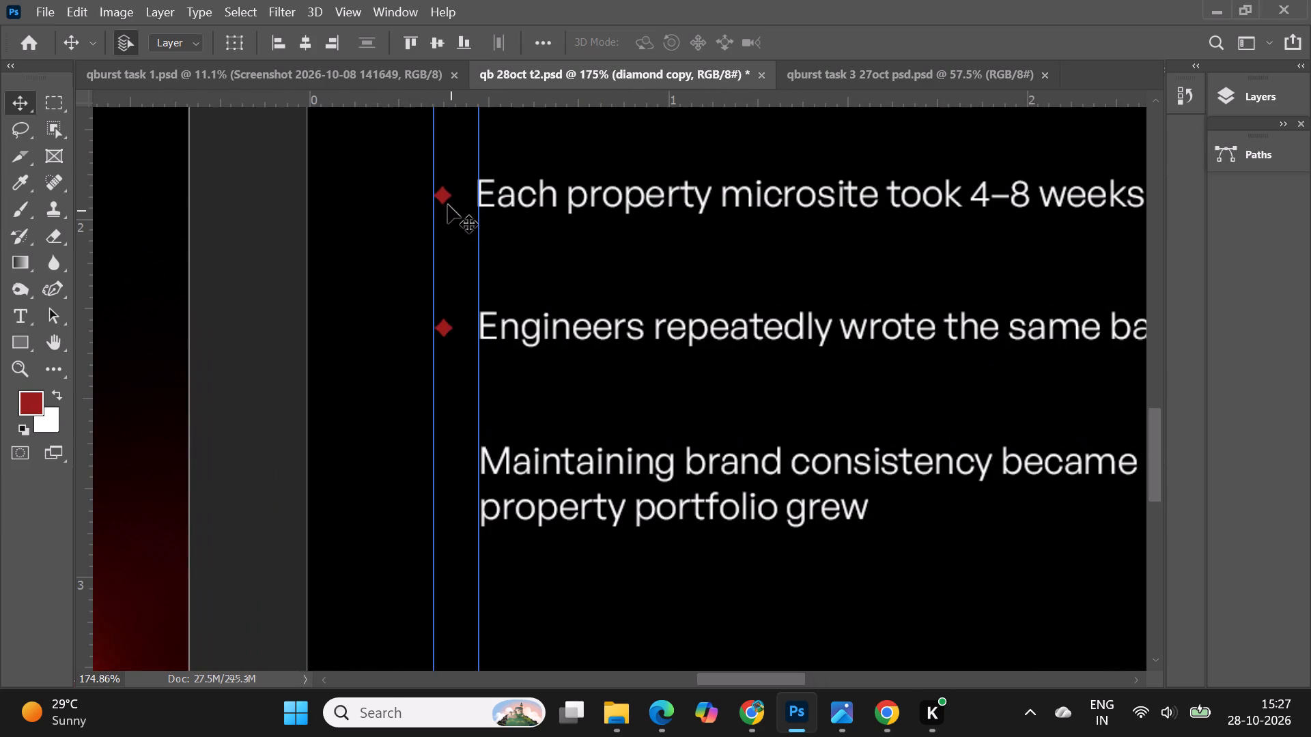
pyautogui.click(444, 197)
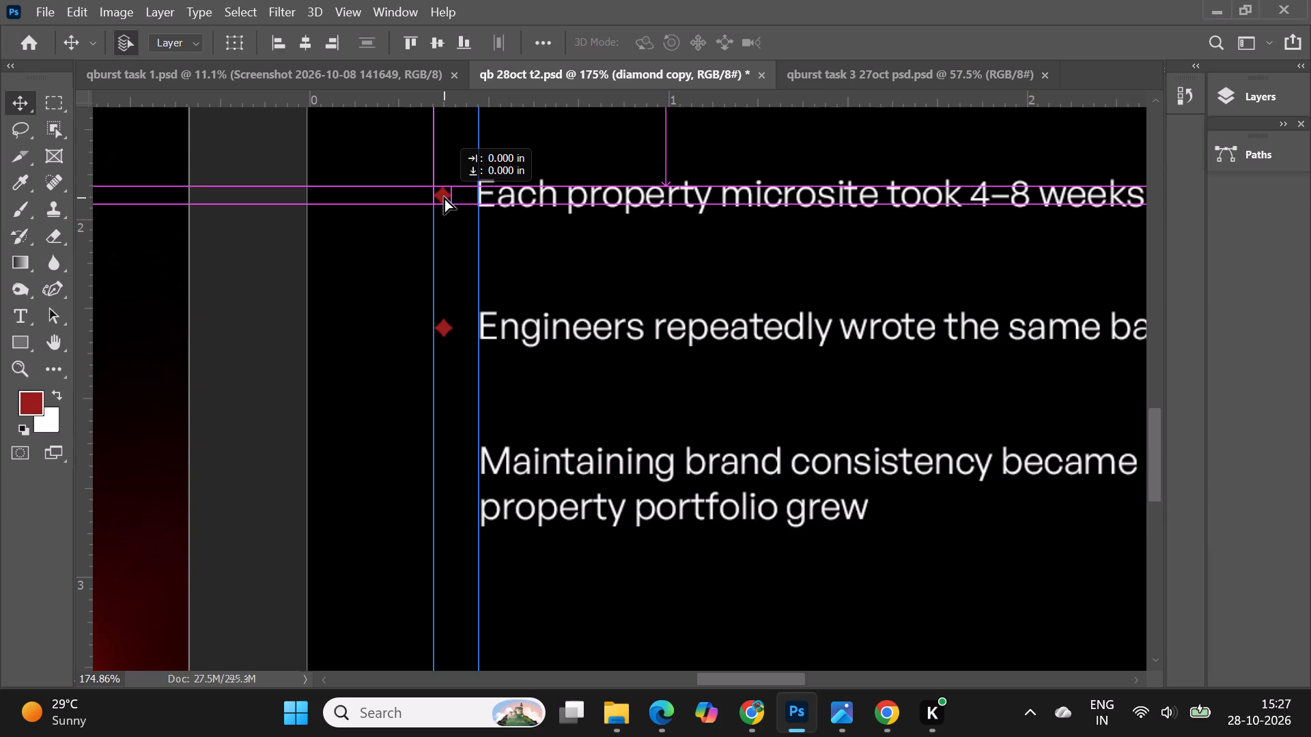
pyautogui.keyDown('alt'); pyautogui.scroll(3, 445, 339); pyautogui.keyUp('alt')
pyautogui.click(442, 327)
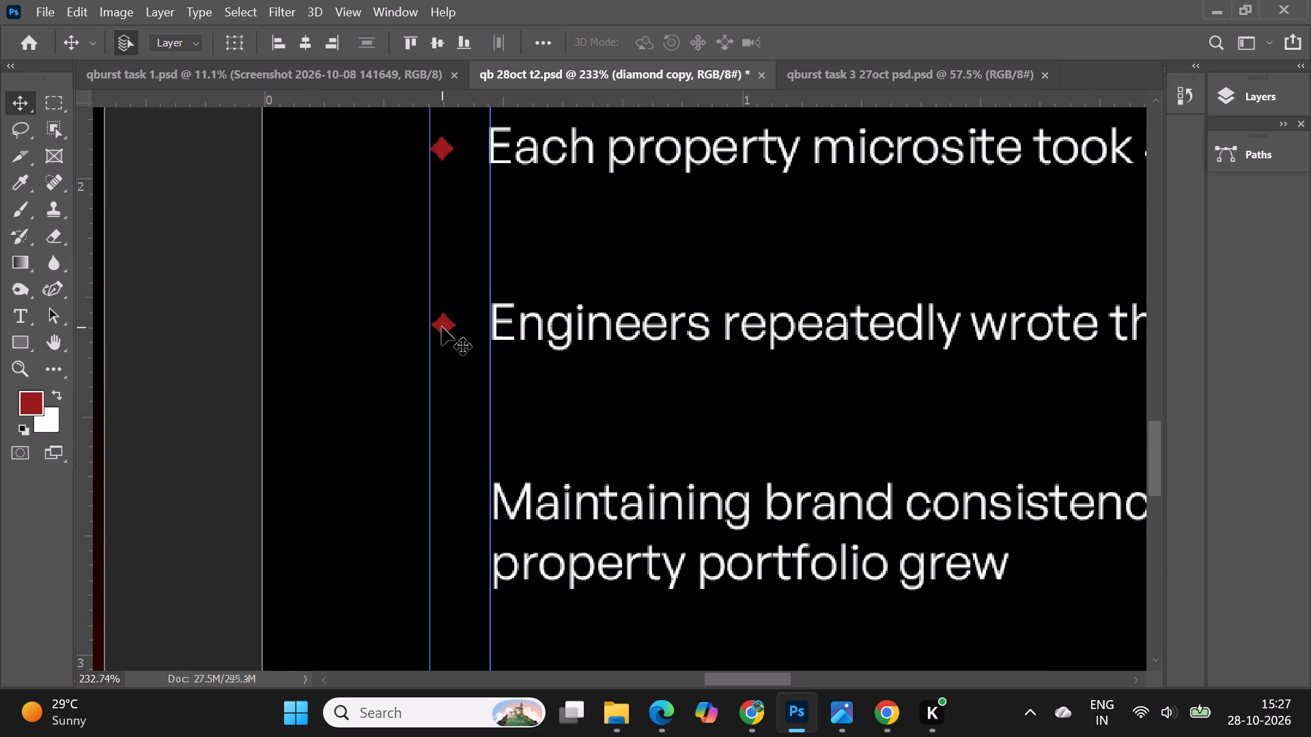
pyautogui.keyDown('alt'); pyautogui.scroll(-4, 442, 324); pyautogui.keyUp('alt')
pyautogui.keyDown('alt'); pyautogui.moveTo(442, 323); pyautogui.dragTo(450, 476); pyautogui.keyUp('alt')
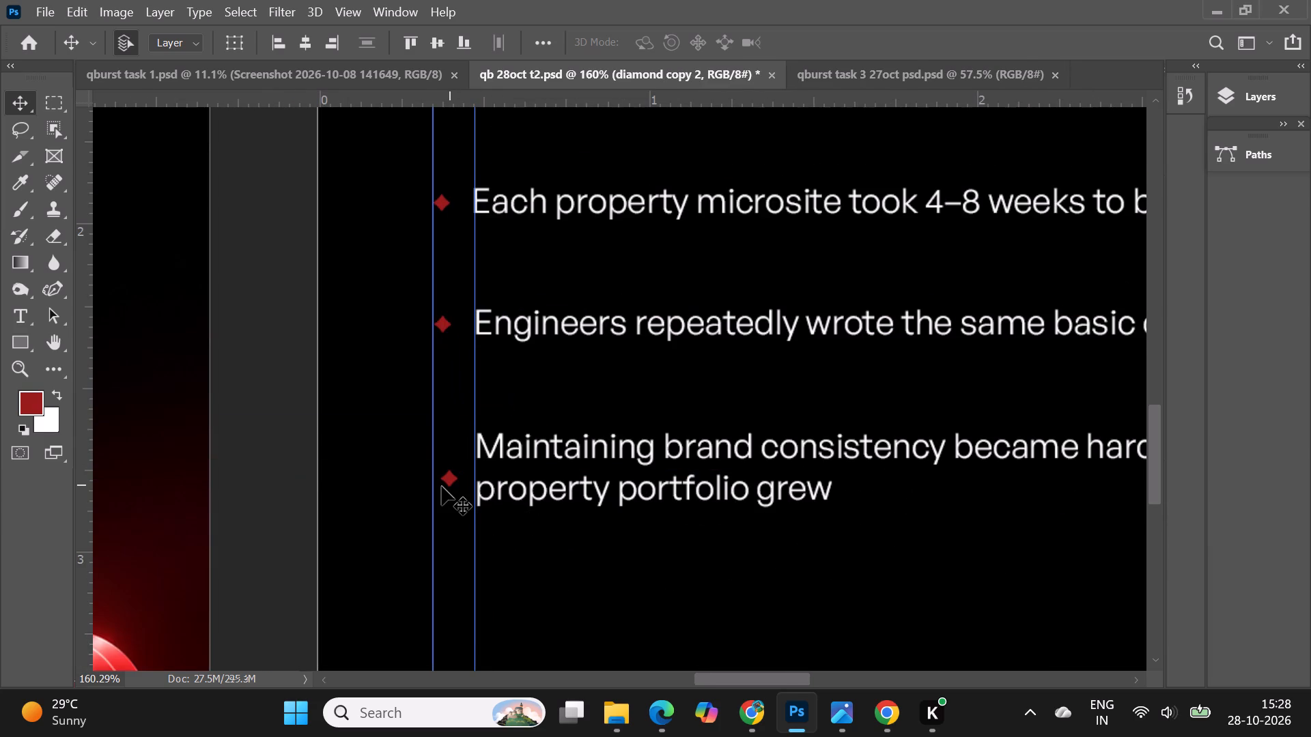
pyautogui.keyDown('alt'); pyautogui.scroll(4, 442, 487); pyautogui.keyUp('alt')
pyautogui.moveTo(449, 474); pyautogui.dragTo(440, 429)
pyautogui.keyDown('alt'); pyautogui.scroll(-10, 455, 328); pyautogui.keyUp('alt')
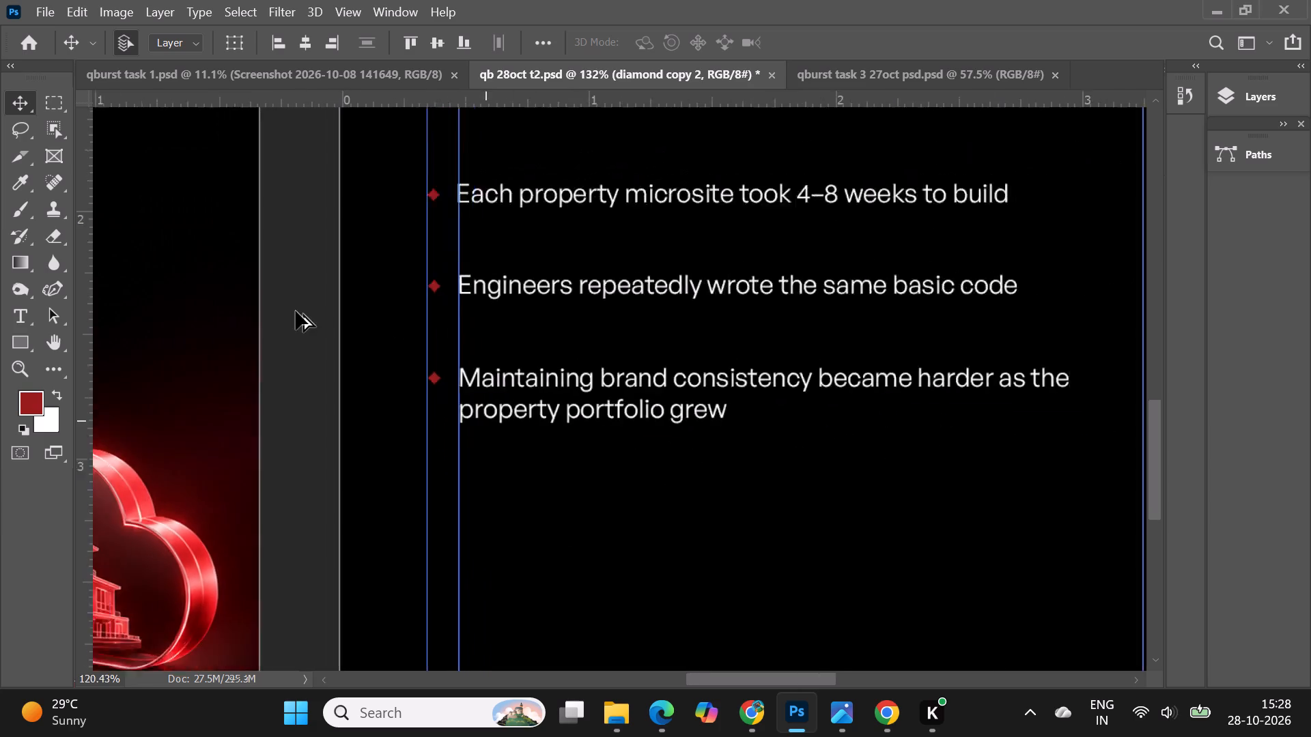
# Remove the three vertical guides and the horizontal guide from the challenge artboard.
pyautogui.keyDown('alt'); pyautogui.scroll(-2, 296, 311); pyautogui.keyUp('alt')
pyautogui.keyDown('alt'); pyautogui.scroll(-3, 457, 264); pyautogui.keyUp('alt')
pyautogui.keyDown('alt'); pyautogui.scroll(-2, 922, 413); pyautogui.keyUp('alt')
pyautogui.scroll(2, 892, 463)
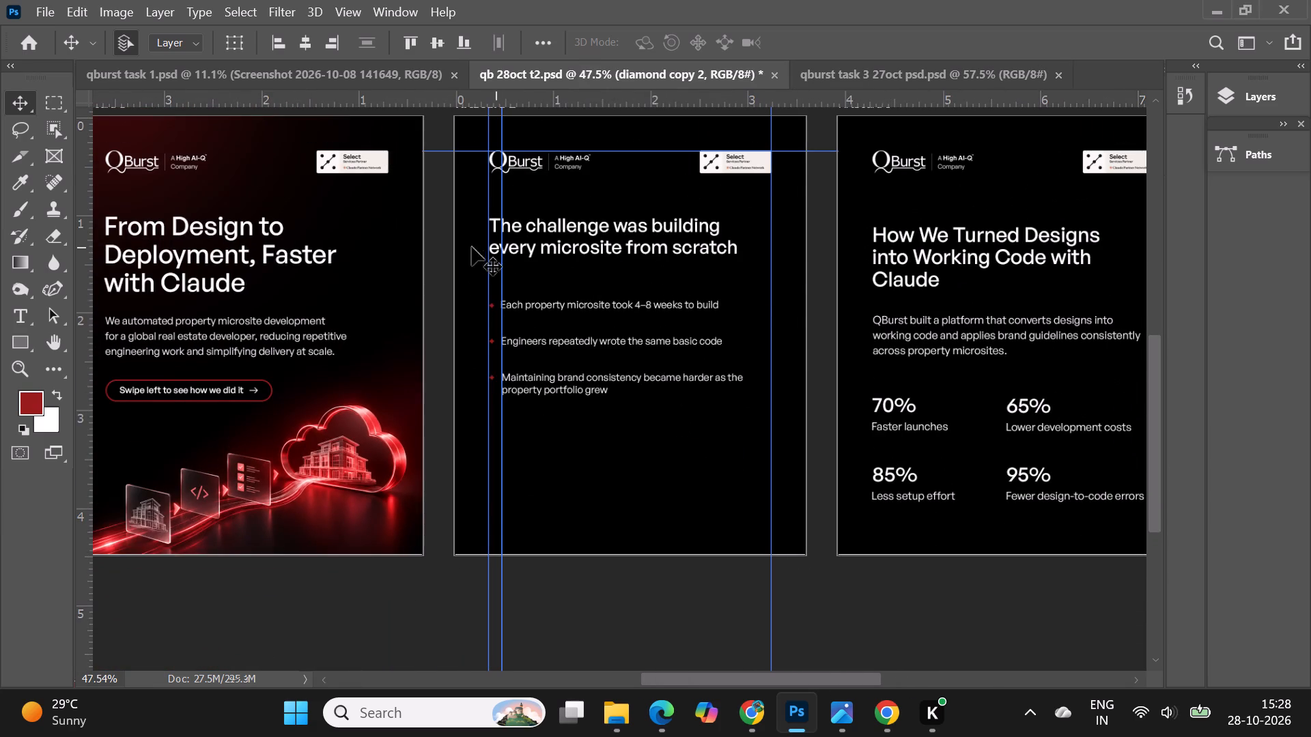
pyautogui.moveTo(500, 274); pyautogui.dragTo(5, 274)
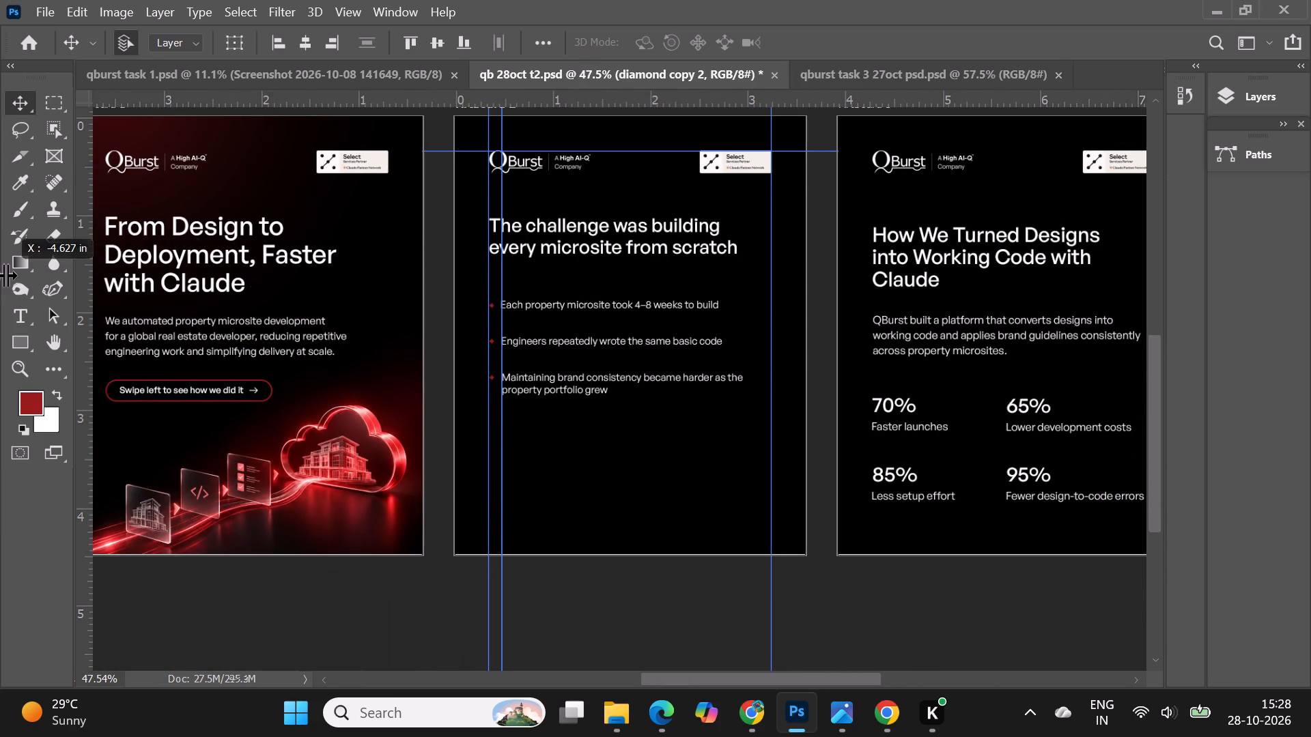
pyautogui.moveTo(774, 341); pyautogui.dragTo(8, 331)
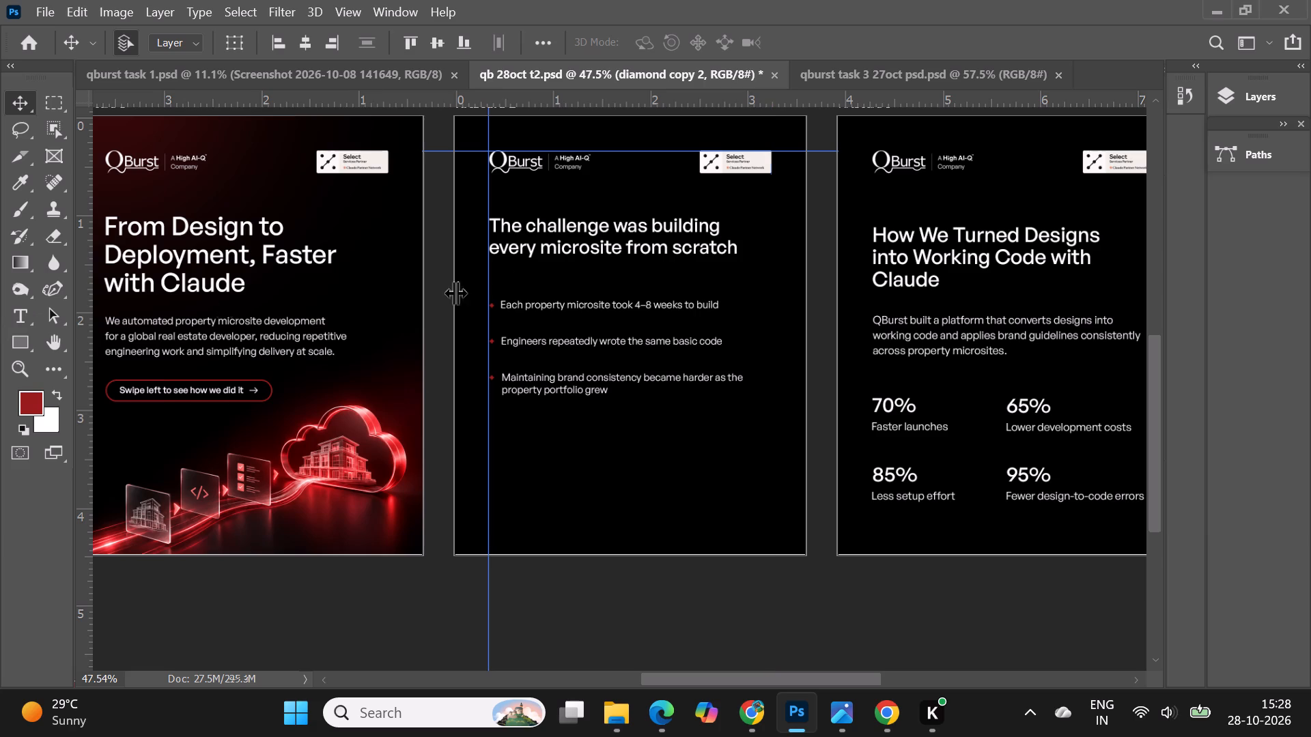
pyautogui.moveTo(490, 264); pyautogui.dragTo(0, 259)
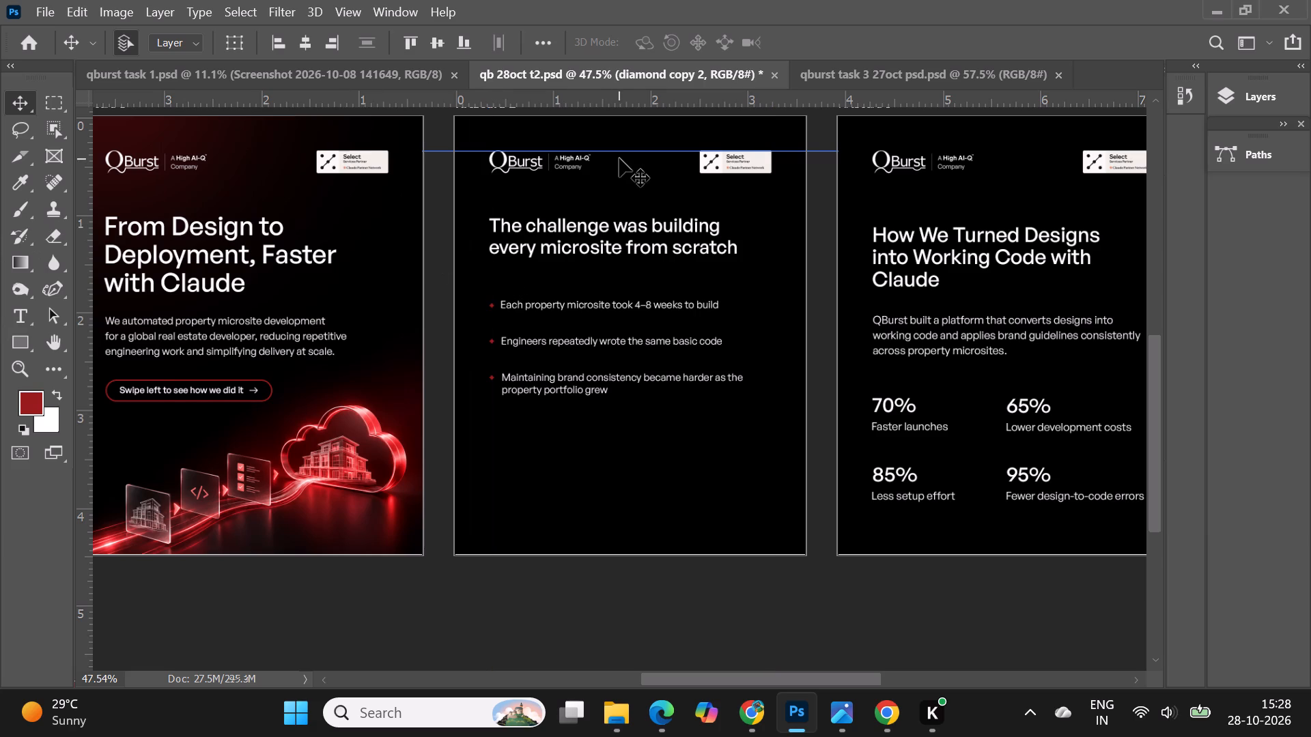
pyautogui.moveTo(621, 150); pyautogui.dragTo(623, 25)
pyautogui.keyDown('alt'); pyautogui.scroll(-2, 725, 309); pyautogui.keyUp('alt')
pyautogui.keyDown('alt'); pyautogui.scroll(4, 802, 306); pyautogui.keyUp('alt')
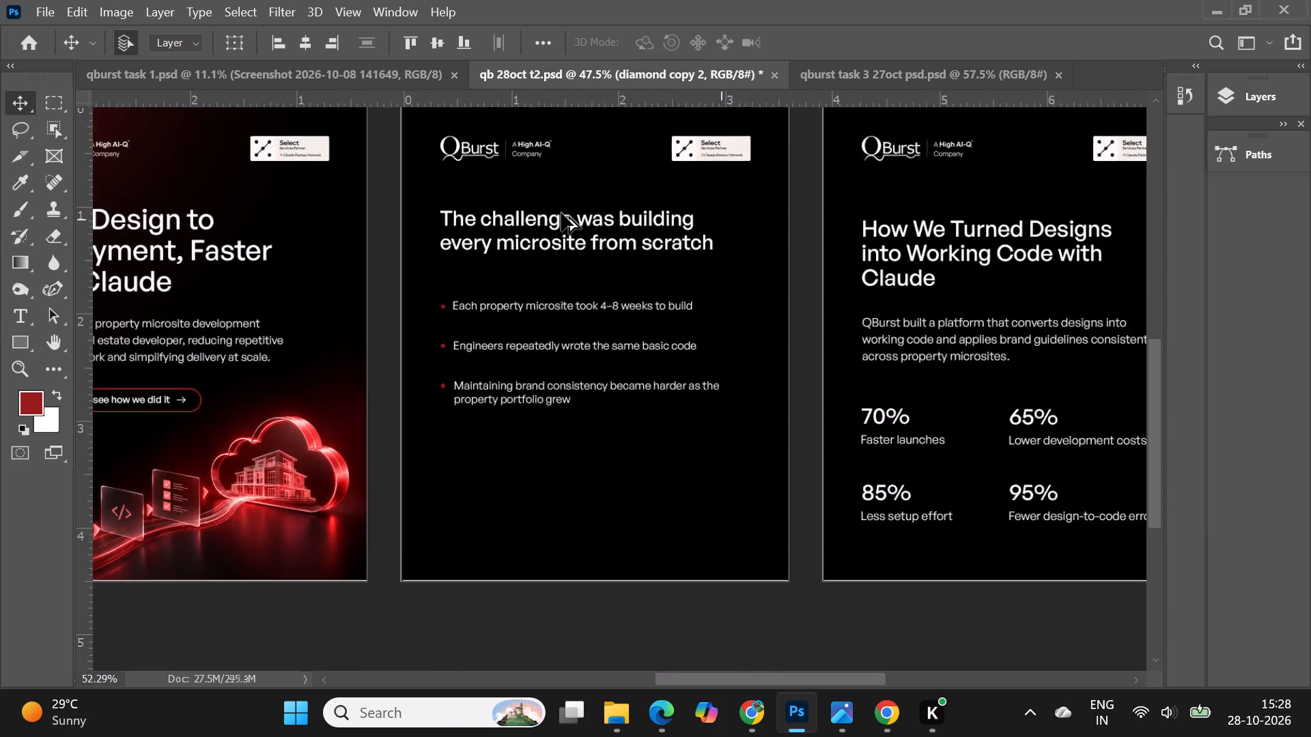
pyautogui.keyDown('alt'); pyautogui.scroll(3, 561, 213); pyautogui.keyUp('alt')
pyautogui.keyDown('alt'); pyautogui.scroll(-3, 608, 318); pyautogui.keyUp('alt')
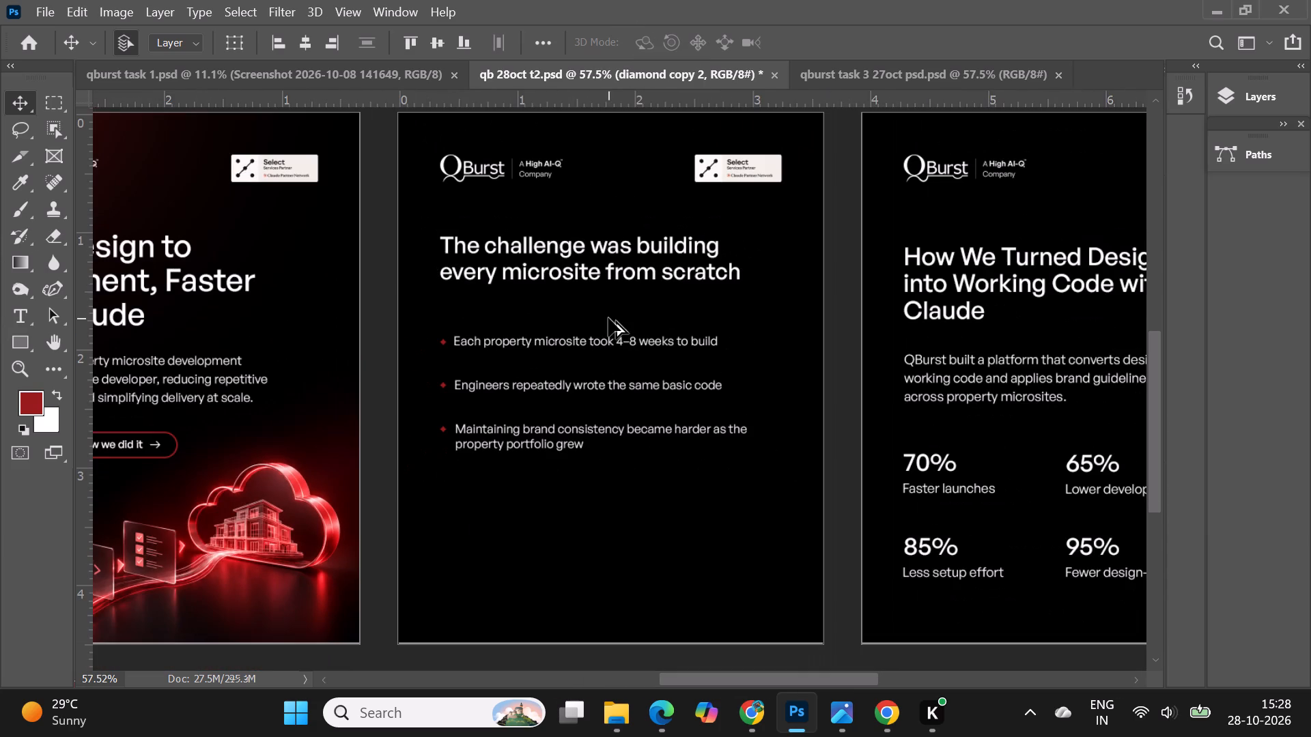
# Switch to File Explorer's Gallery and view the QBurst "Key Takeaways" design as a bullet-layout reference, and return to Photoshop.
pyautogui.click(880, 723)
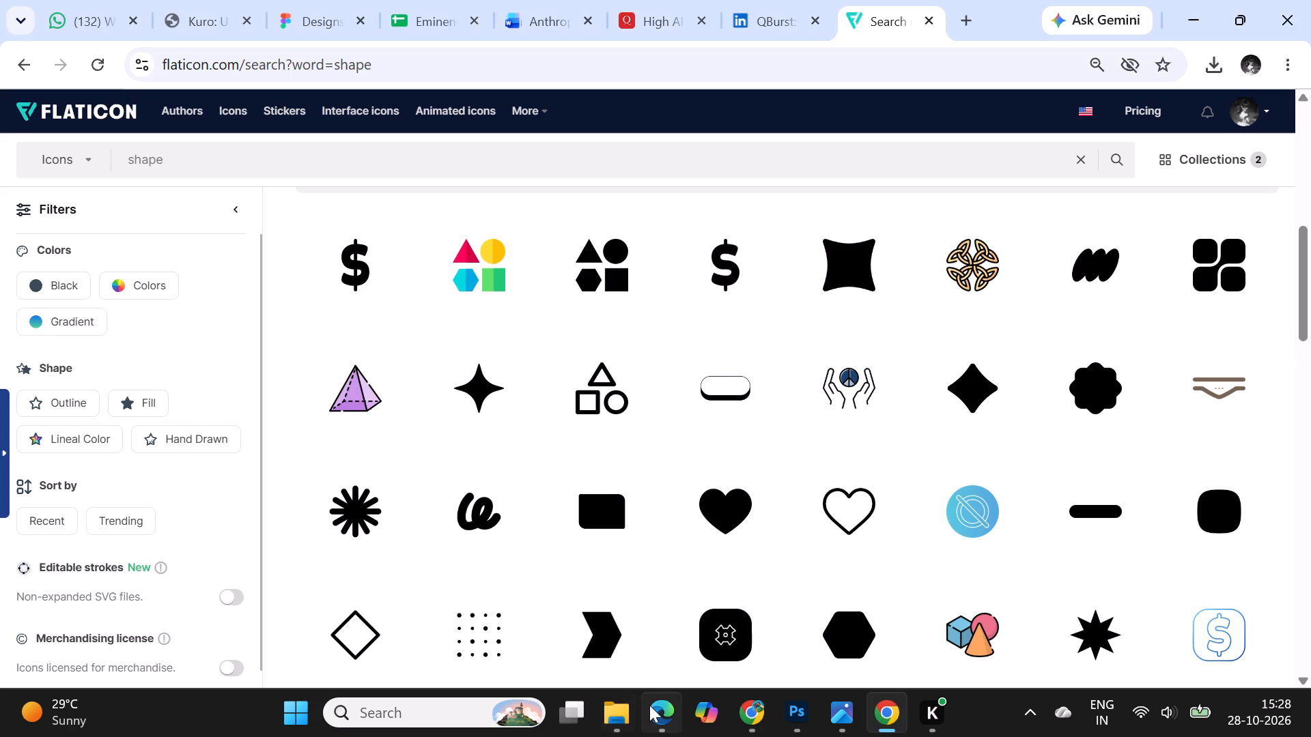
pyautogui.click(628, 710)
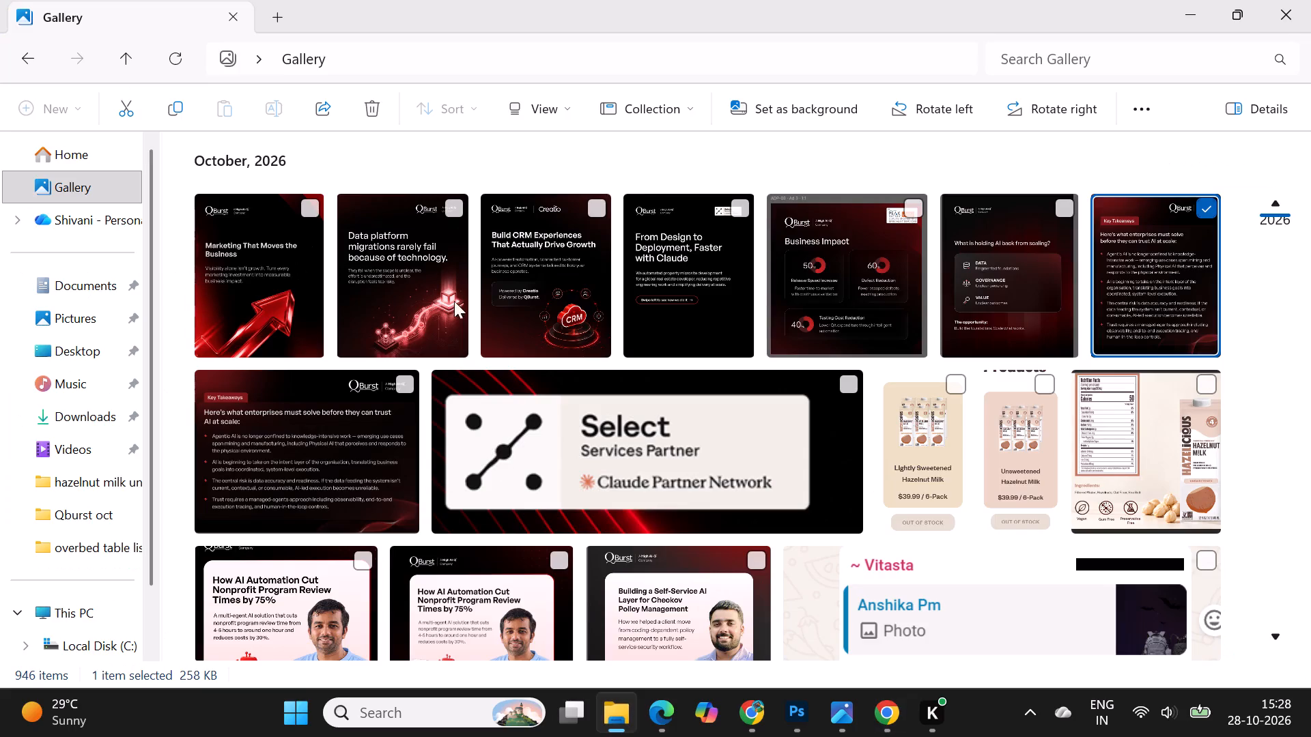
pyautogui.doubleClick(1112, 299)
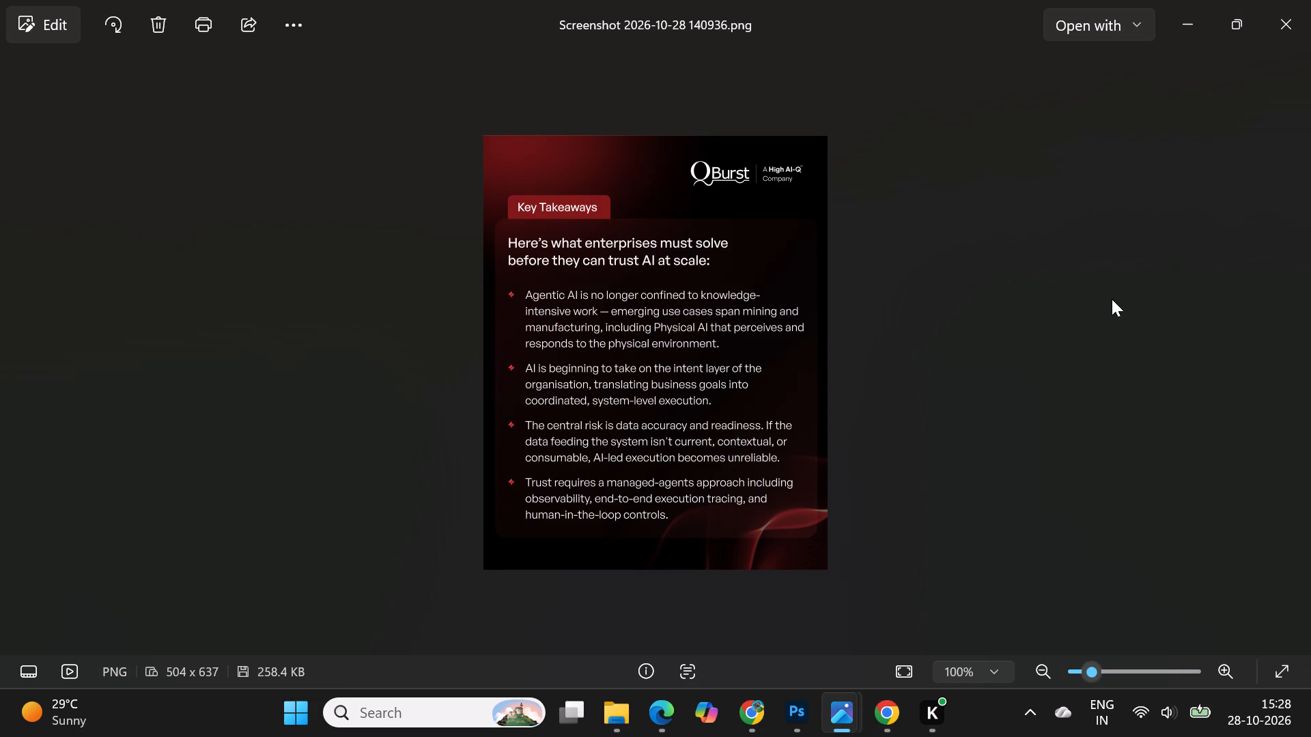
pyautogui.click(798, 718)
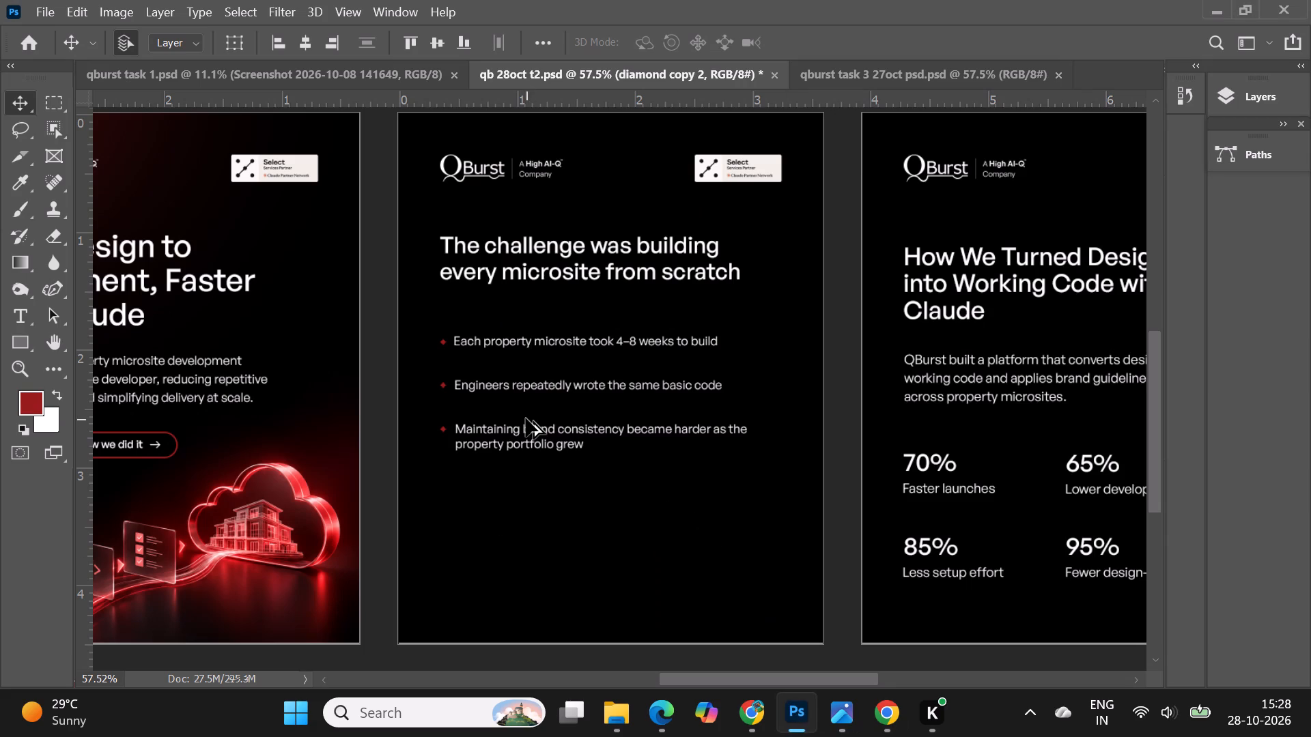
# Place a vertical guide on the challenge artboard, flush with the left edge of the QBurst logo and heading.
pyautogui.keyDown('alt'); pyautogui.scroll(2, 467, 216); pyautogui.keyUp('alt')
pyautogui.click(475, 216)
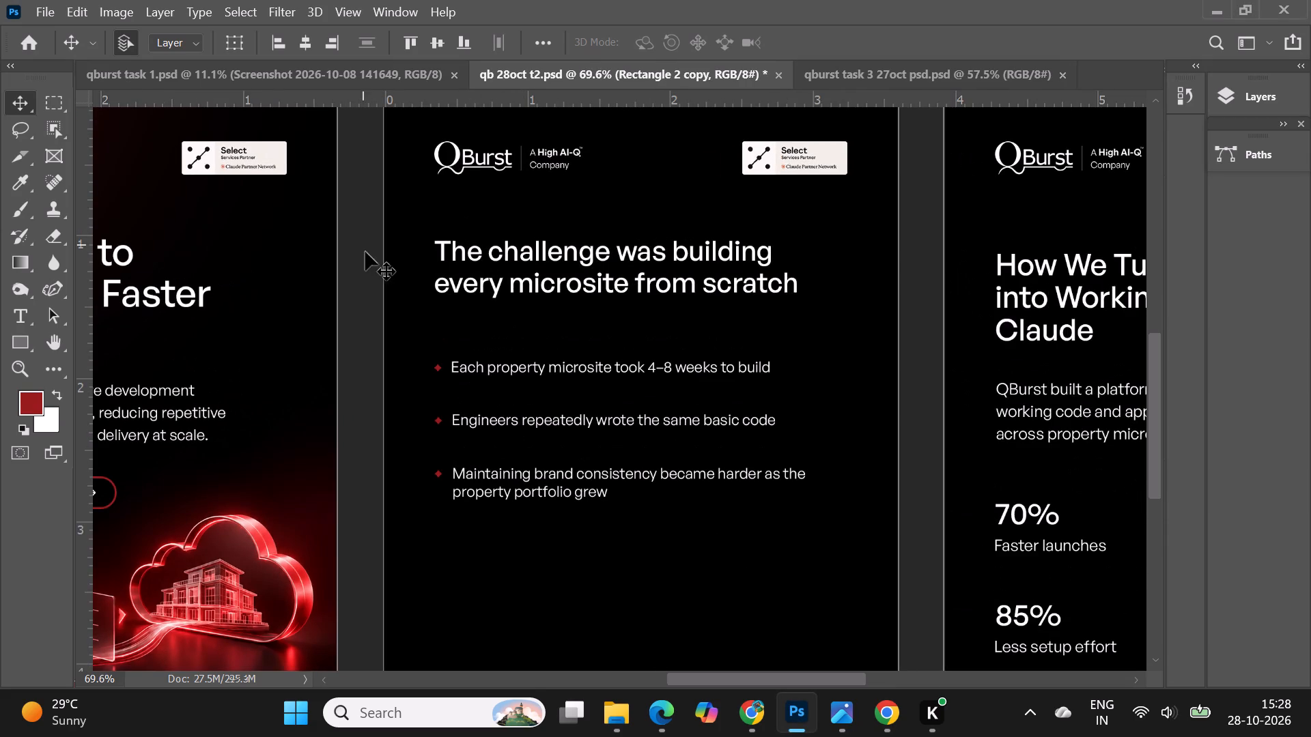
pyautogui.moveTo(88, 389); pyautogui.dragTo(433, 438)
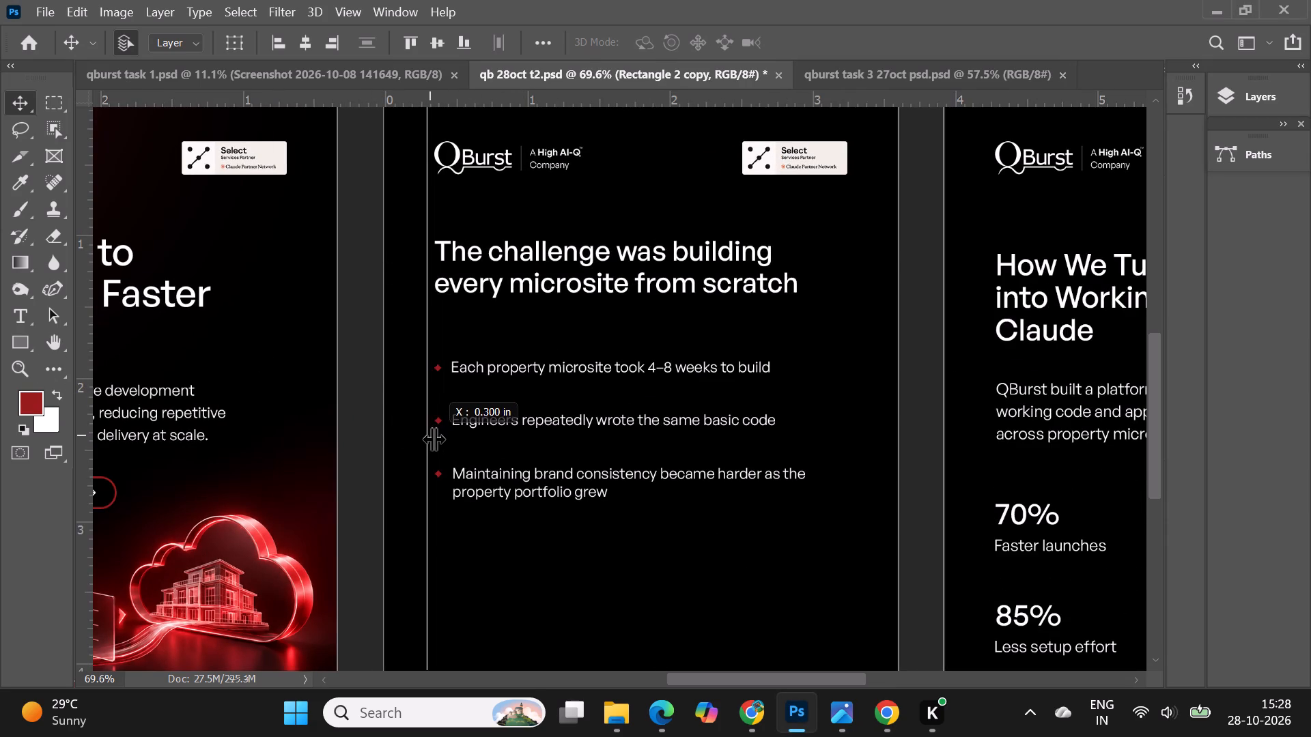
pyautogui.moveTo(433, 438); pyautogui.dragTo(436, 440)
pyautogui.keyDown('alt'); pyautogui.scroll(14, 450, 199); pyautogui.keyUp('alt')
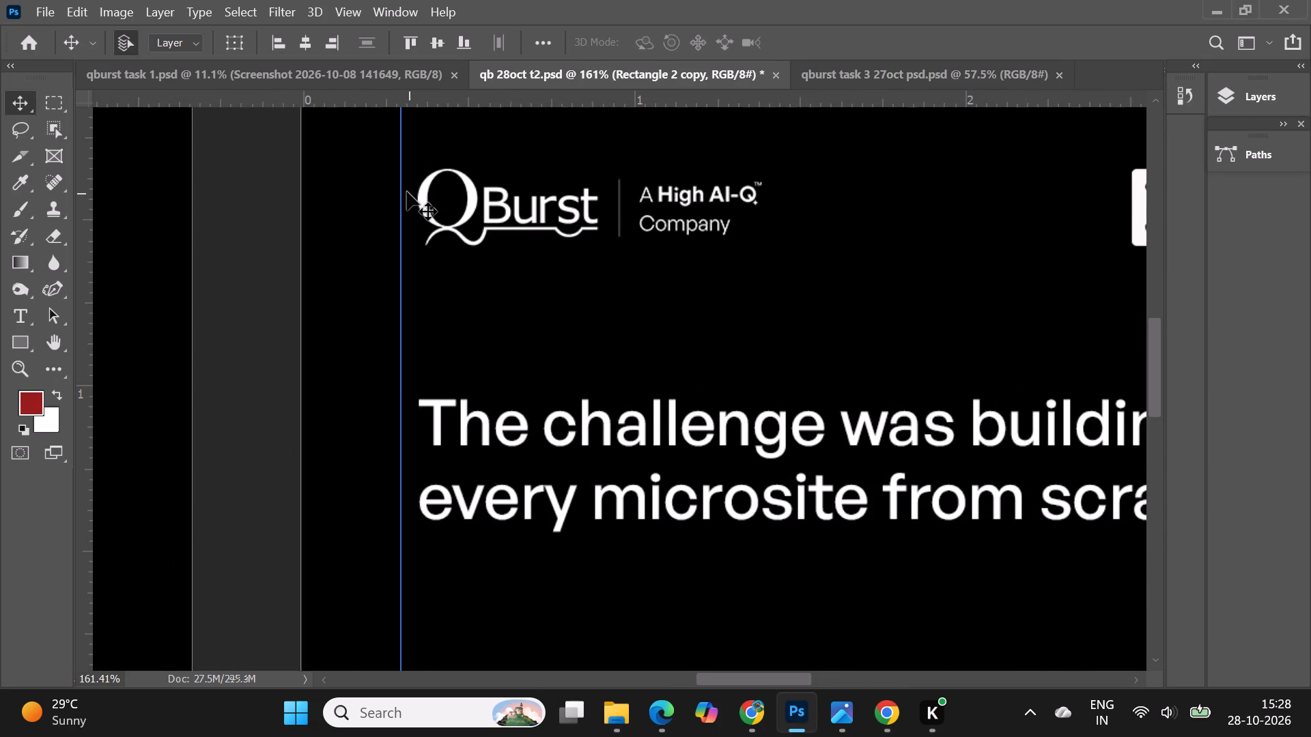
pyautogui.moveTo(404, 192); pyautogui.dragTo(417, 204)
pyautogui.keyDown('alt'); pyautogui.scroll(-5, 516, 203); pyautogui.keyUp('alt')
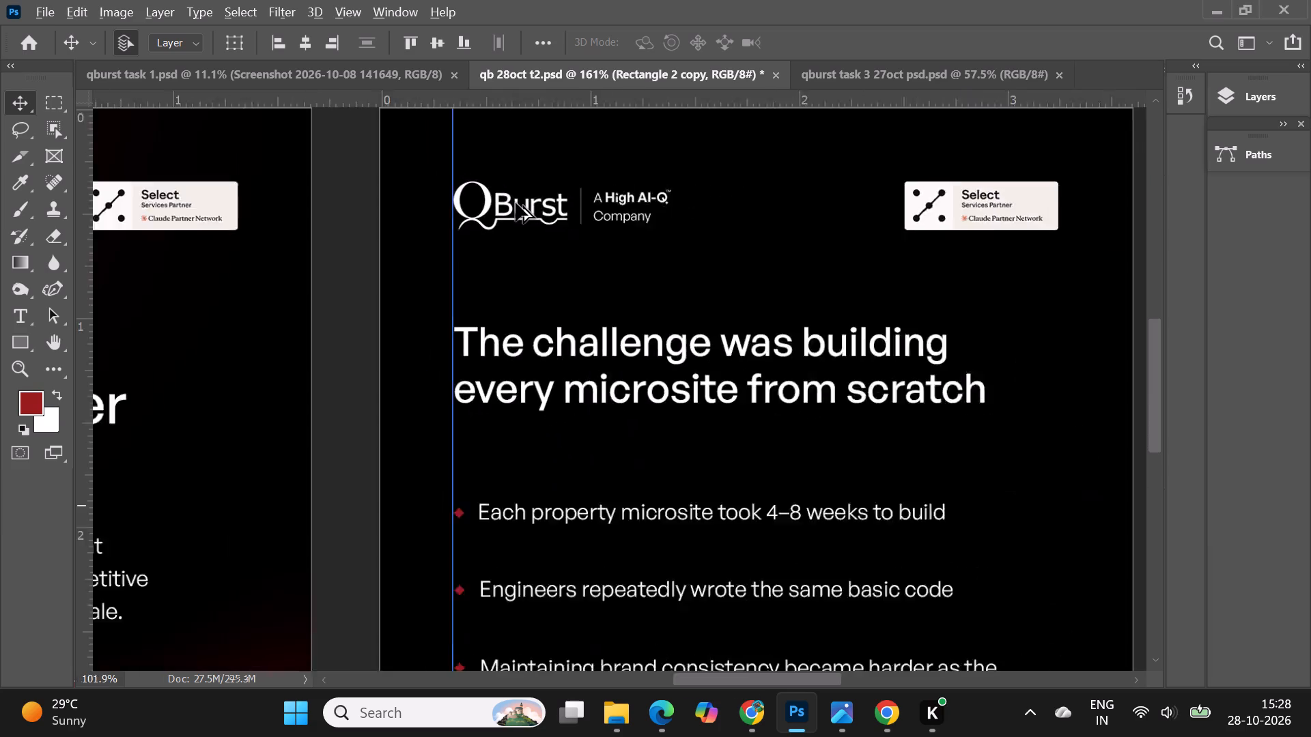
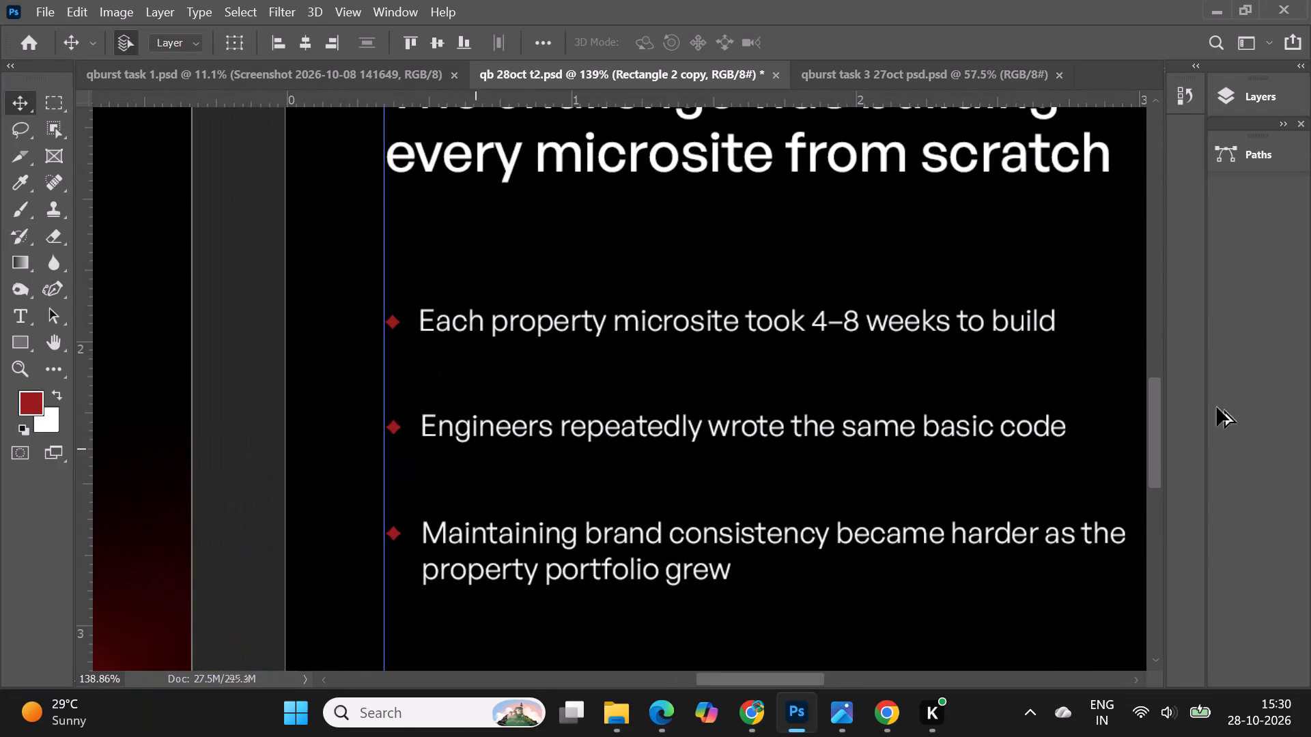
# Switch to File Explorer's Gallery and open the QBurst "Key Takeaways" design in the image viewer to examine its bullet layout.
pyautogui.keyDown('alt'); pyautogui.scroll(-7, 462, 308); pyautogui.keyUp('alt')
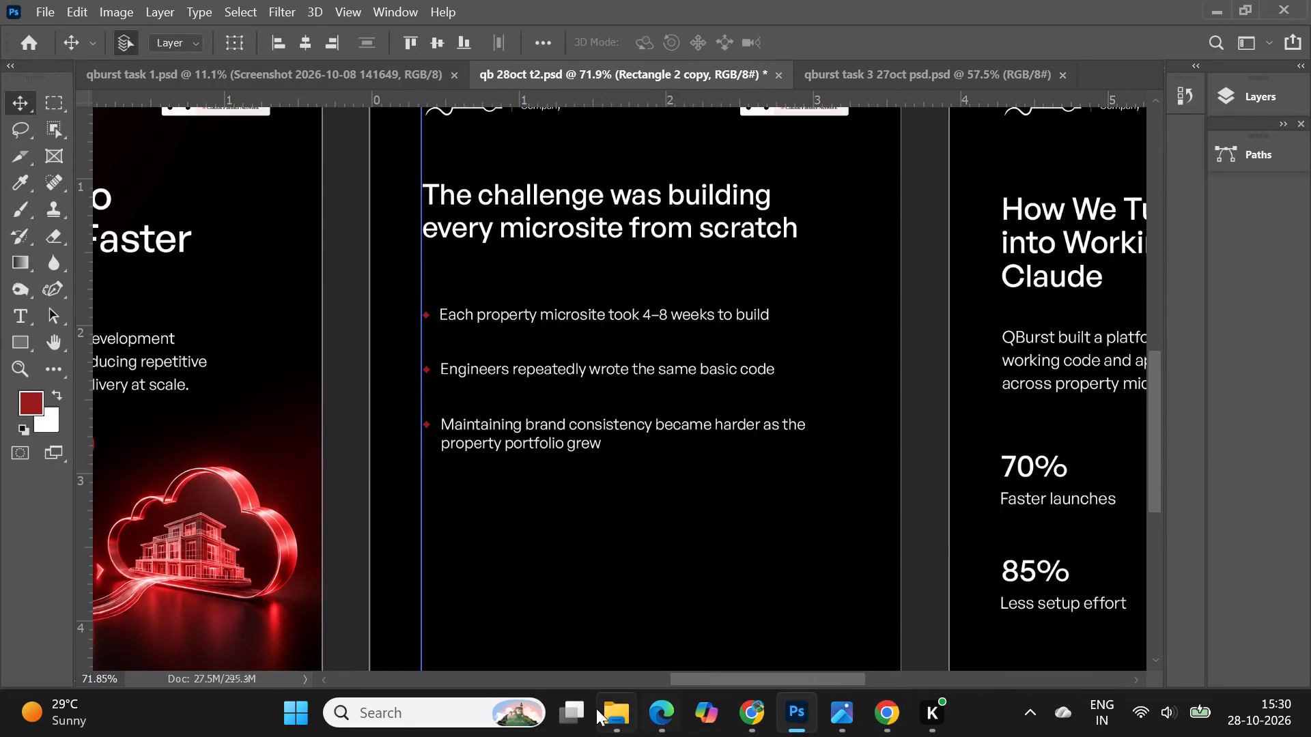
pyautogui.click(621, 727)
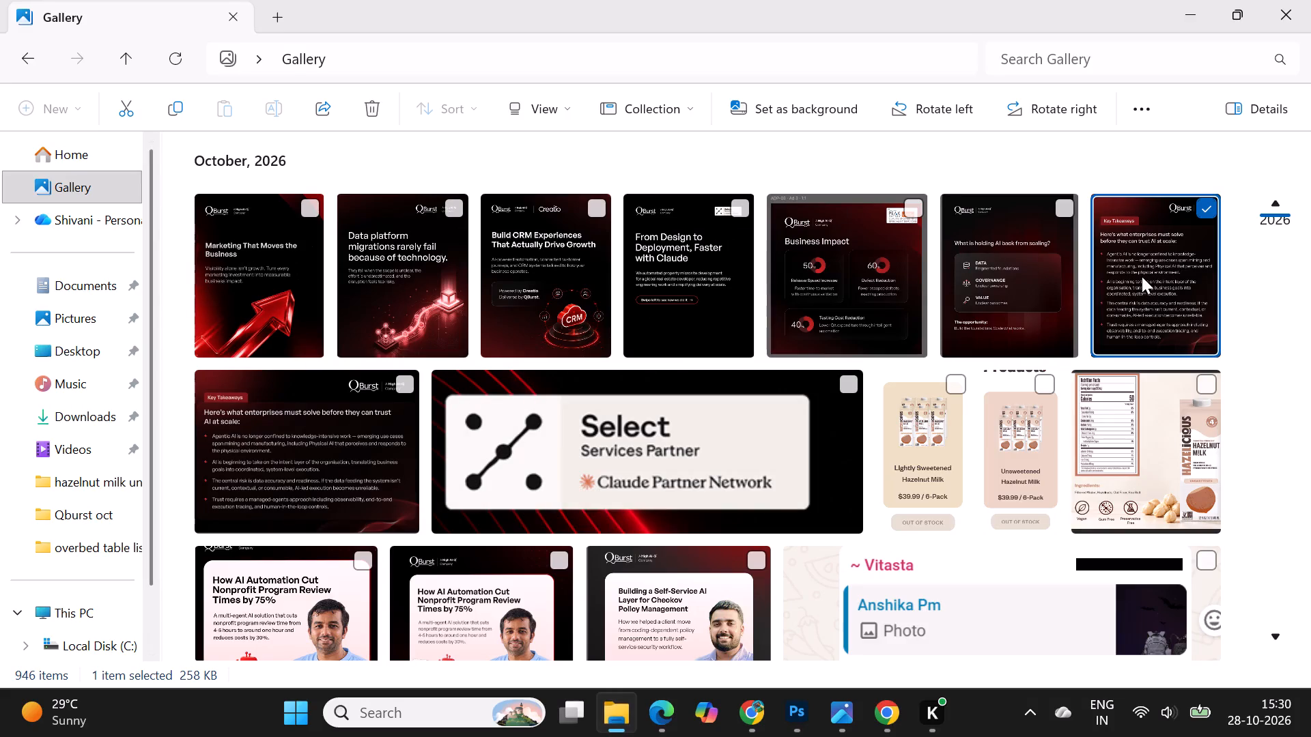
pyautogui.doubleClick(1142, 276)
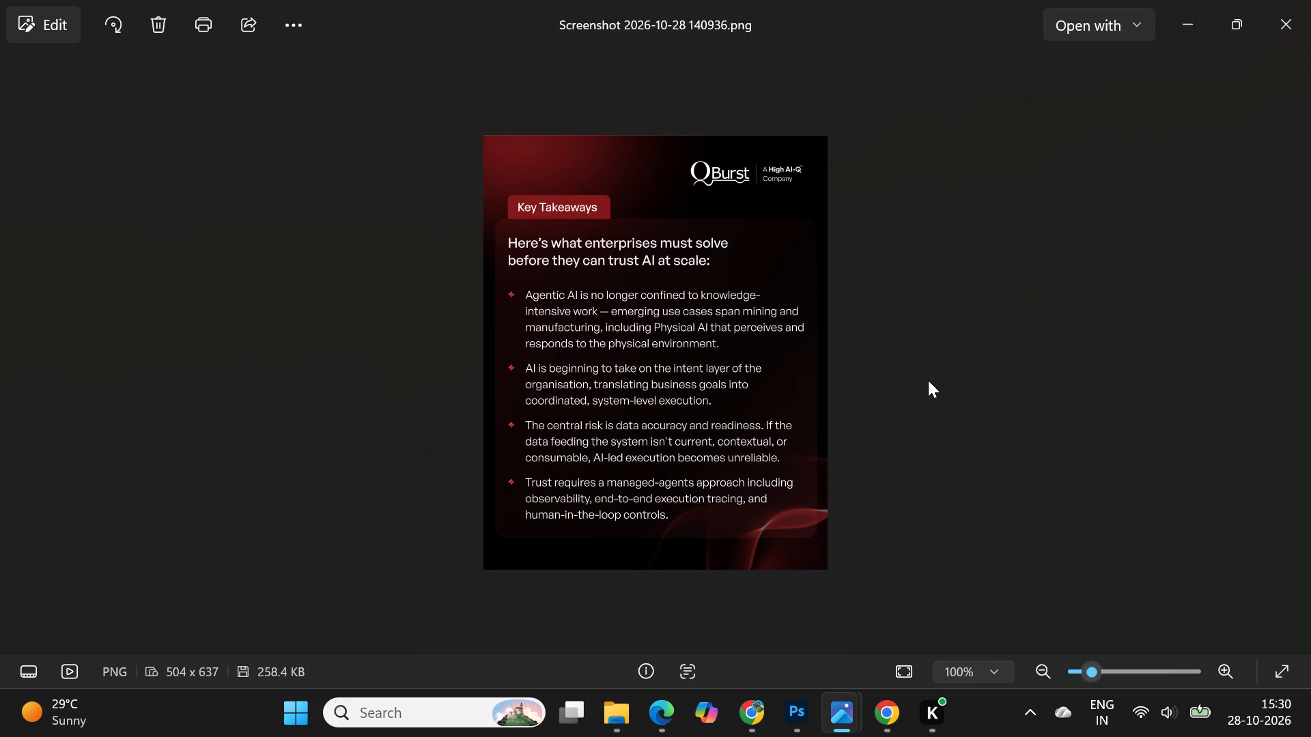
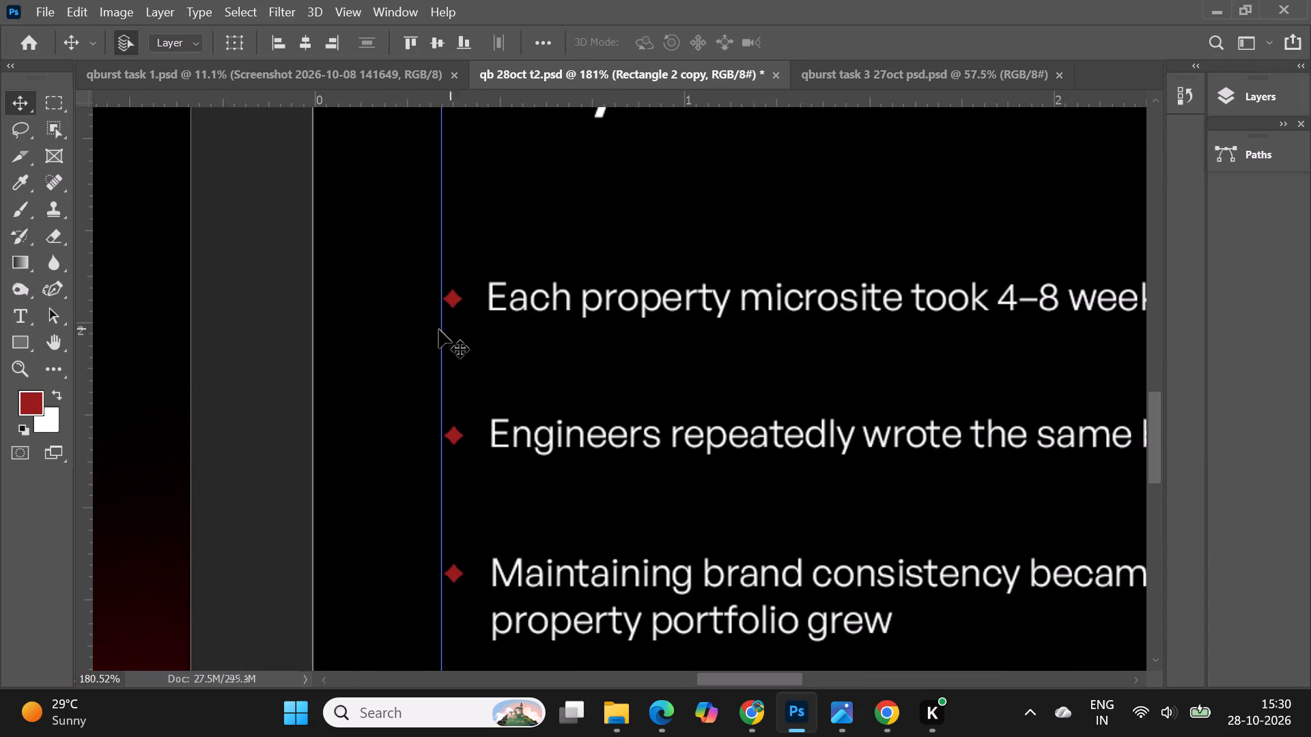
# Place a vertical guide at about 0.49 in, near the left edge of the challenge statements' text on Artboard 2.
pyautogui.keyDown('alt'); pyautogui.scroll(-12, 475, 303); pyautogui.keyUp('alt')
pyautogui.scroll(2, 634, 346)
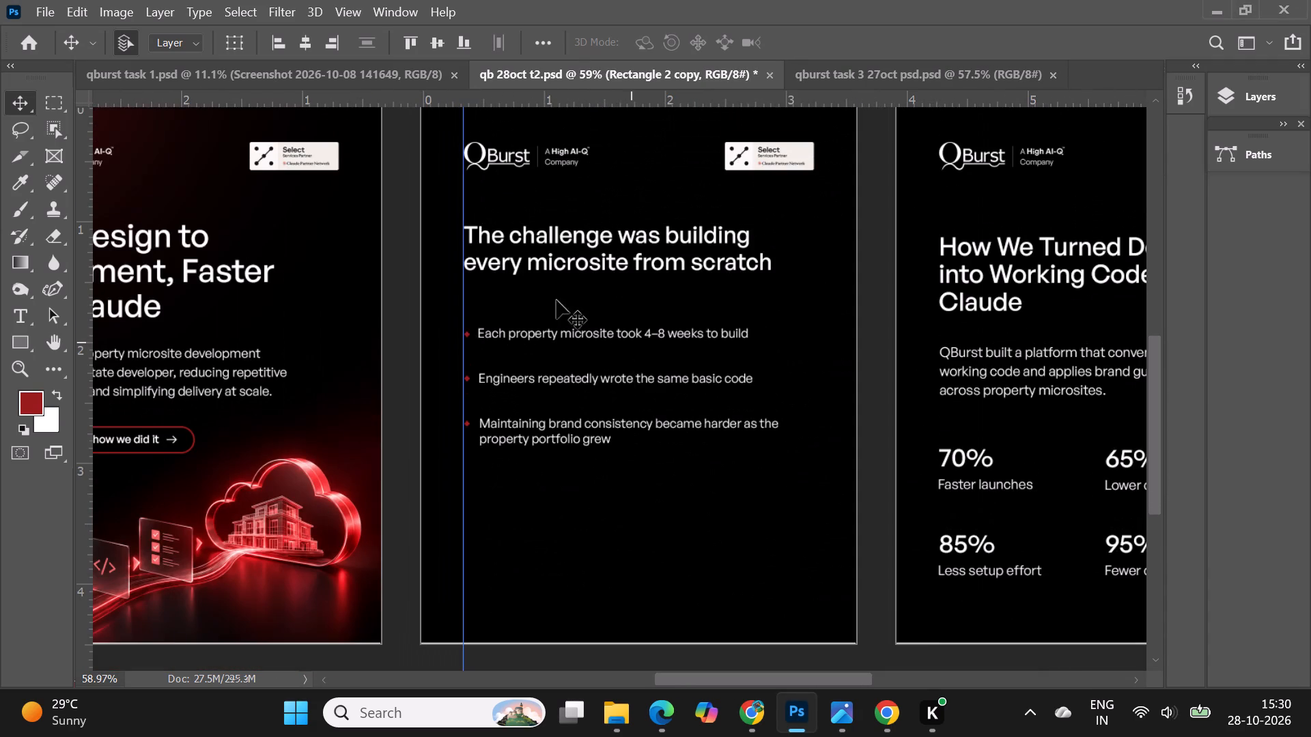
pyautogui.keyDown('alt'); pyautogui.scroll(17, 513, 329); pyautogui.keyUp('alt')
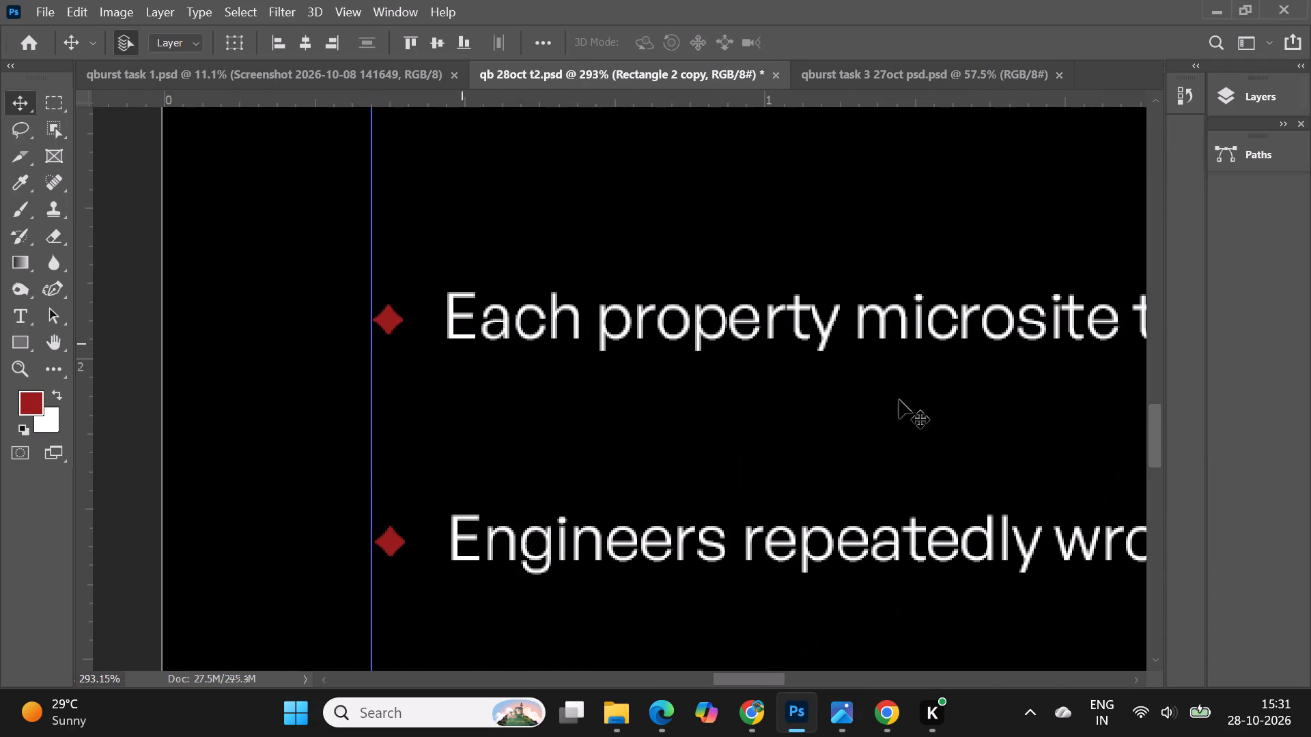
pyautogui.moveTo(85, 440); pyautogui.dragTo(462, 459)
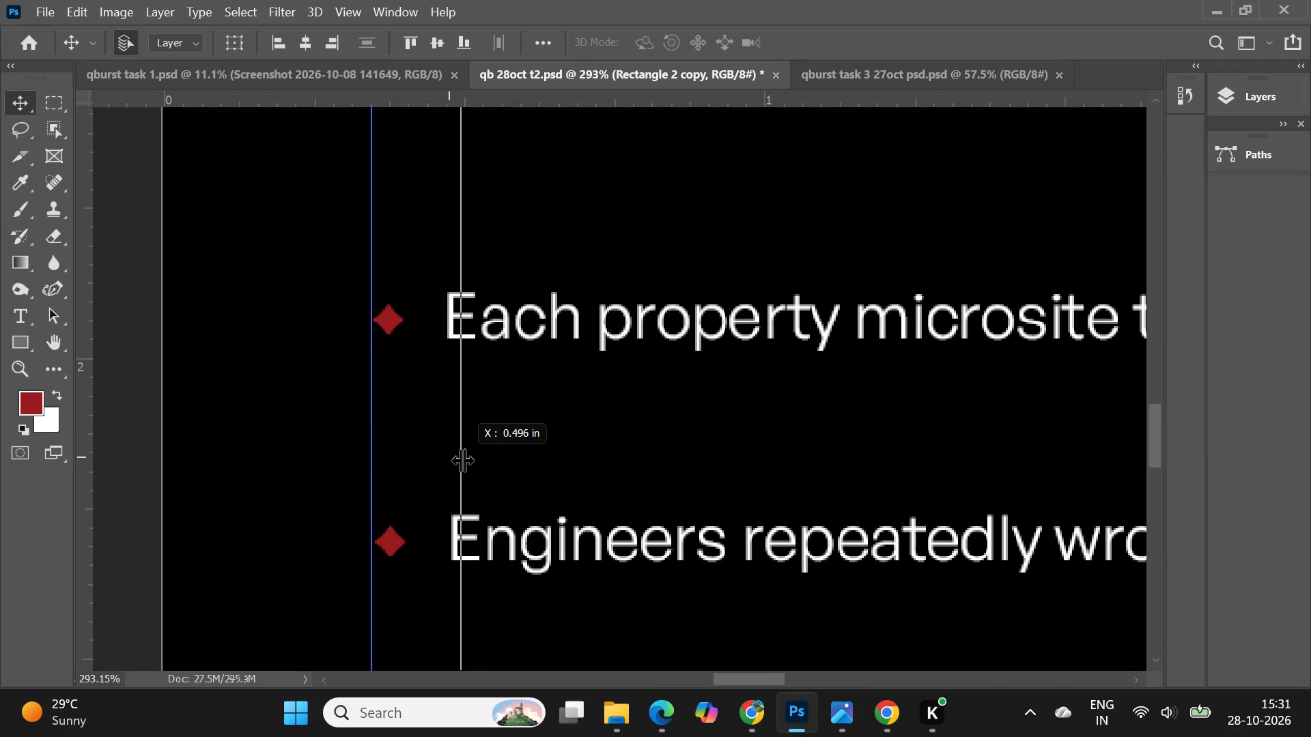
pyautogui.moveTo(462, 459); pyautogui.dragTo(456, 460)
# Align the left edges of the "Each property microsite" and "Engineers repeatedly" statements with the new guide.
pyautogui.keyDown('alt'); pyautogui.scroll(4, 453, 343); pyautogui.keyUp('alt')
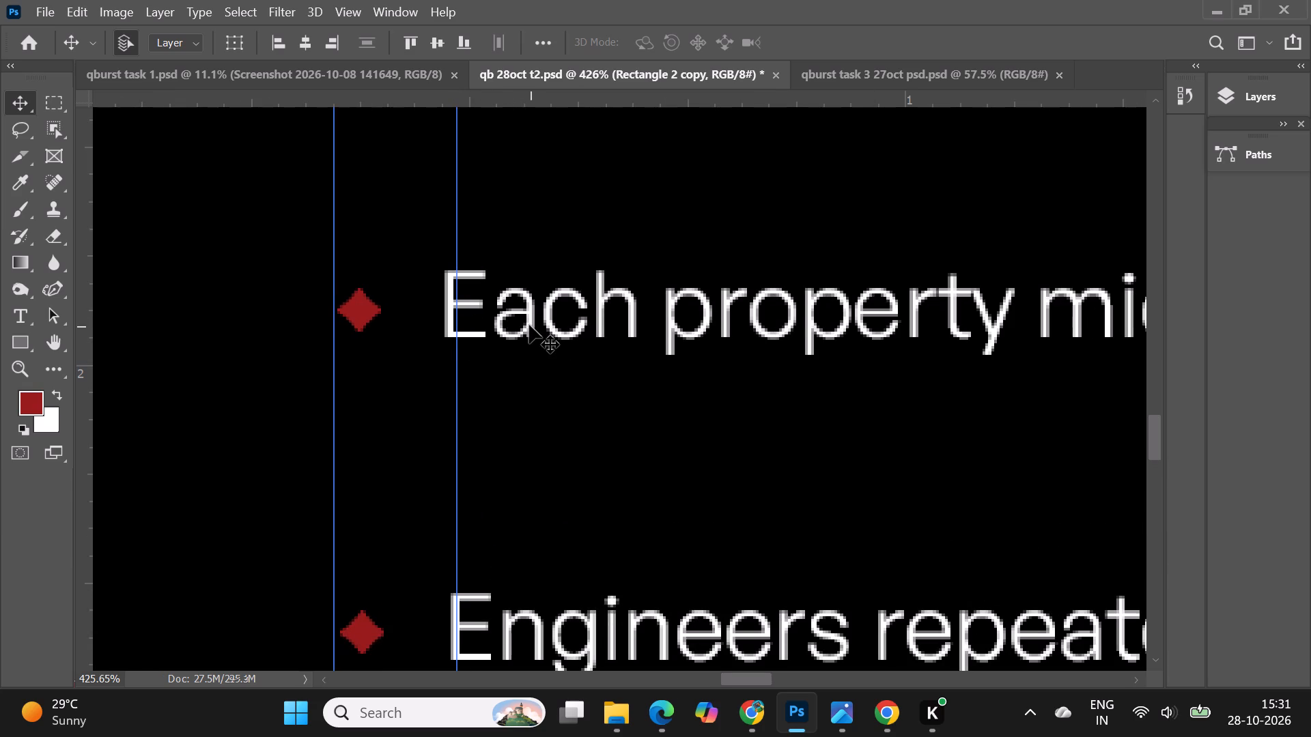
pyautogui.moveTo(529, 325); pyautogui.dragTo(539, 326)
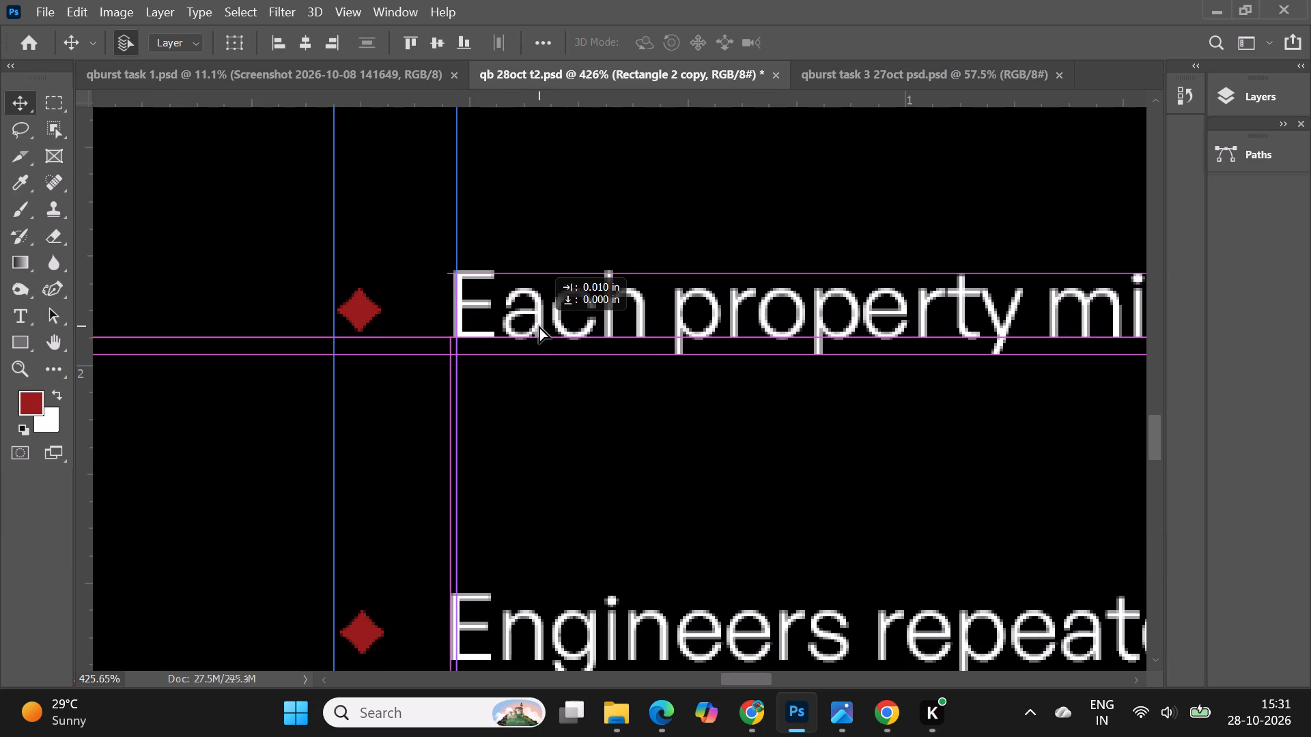
pyautogui.moveTo(539, 326); pyautogui.dragTo(541, 326)
pyautogui.keyDown('alt'); pyautogui.scroll(1, 363, 320); pyautogui.keyUp('alt')
pyautogui.press('Left')
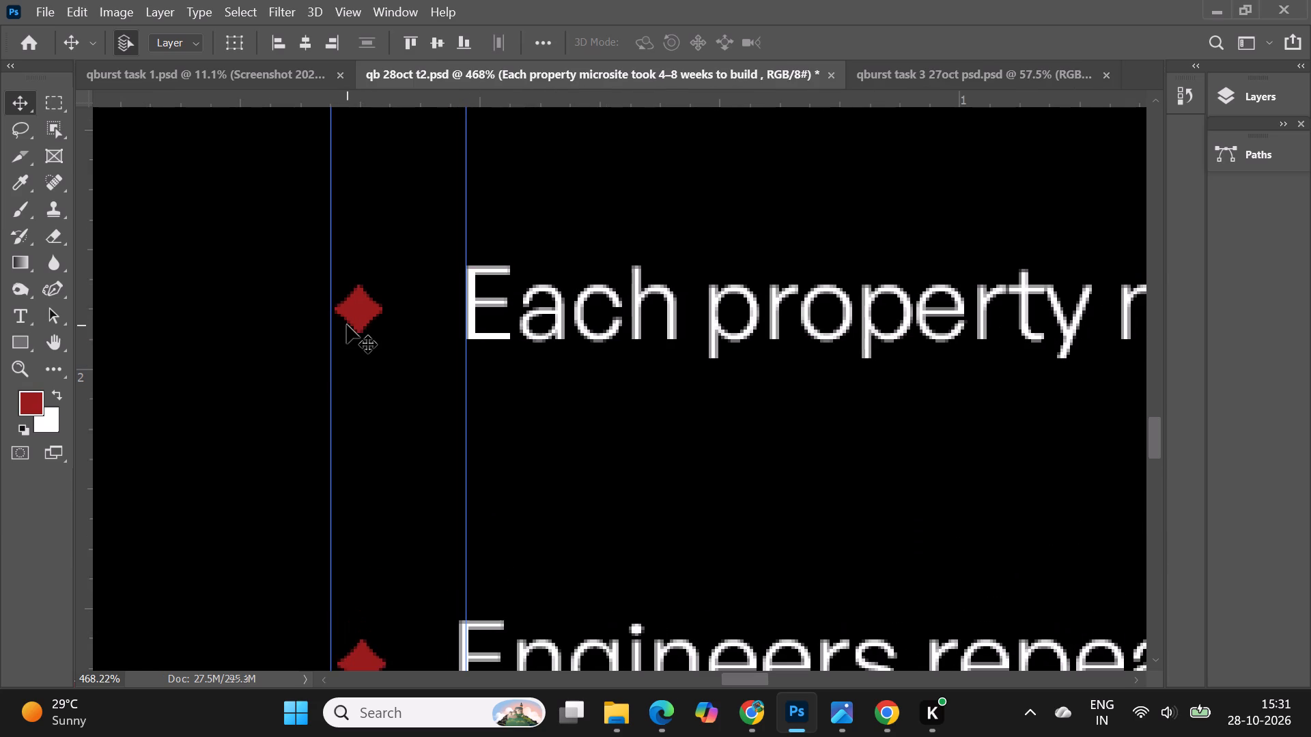
pyautogui.keyDown('alt'); pyautogui.scroll(-4, 344, 322); pyautogui.keyUp('alt')
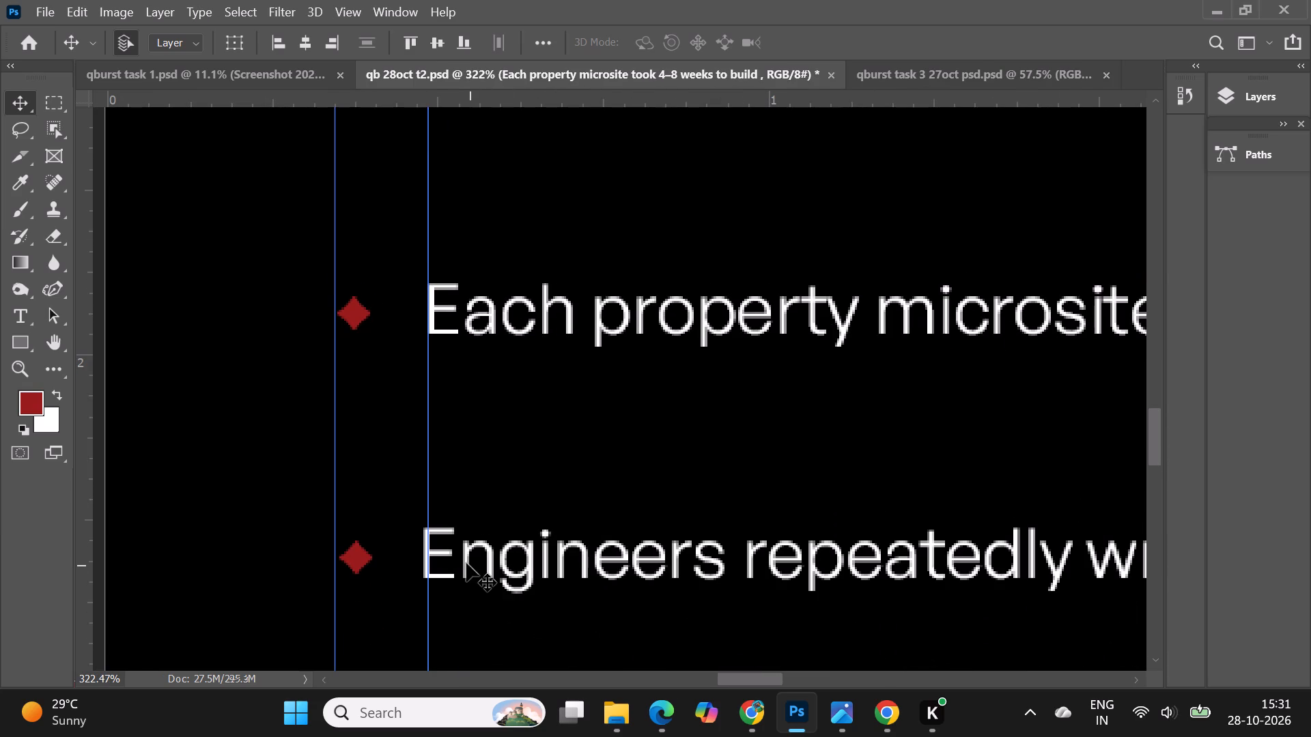
pyautogui.moveTo(466, 563); pyautogui.dragTo(483, 568)
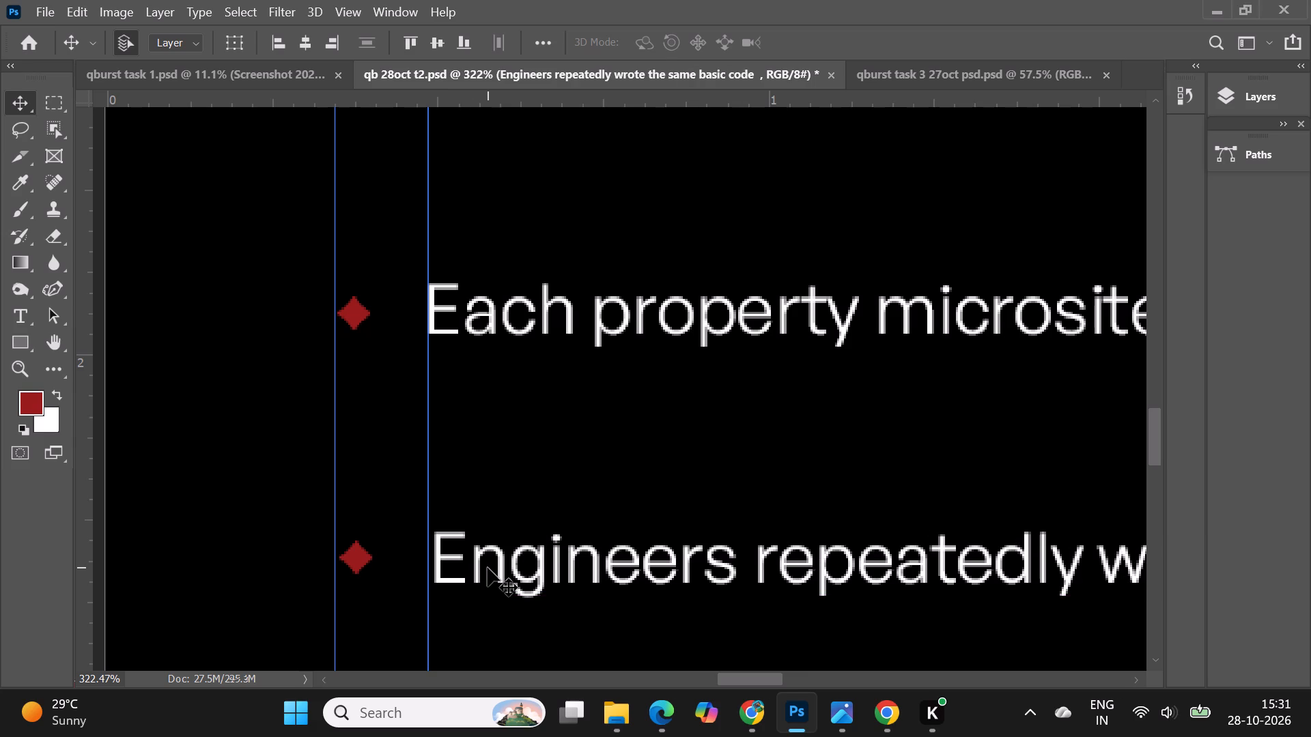
pyautogui.press('Left')
pyautogui.press('Left')
pyautogui.press('Left')
# Select all three red diamonds with their statements and nudge them up together towards the heading.
pyautogui.scroll(-8, 488, 377)
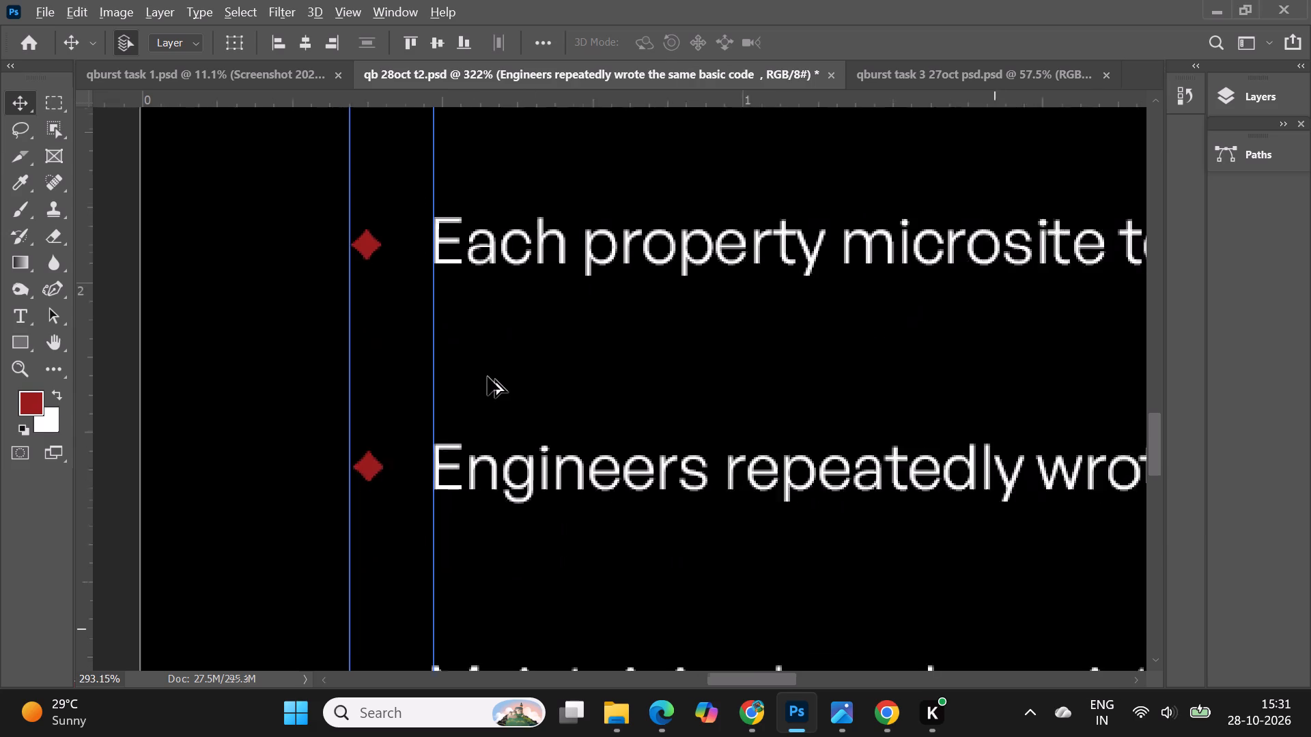
pyautogui.scroll(-7, 488, 377)
pyautogui.scroll(6, 516, 575)
pyautogui.scroll(-7, 496, 519)
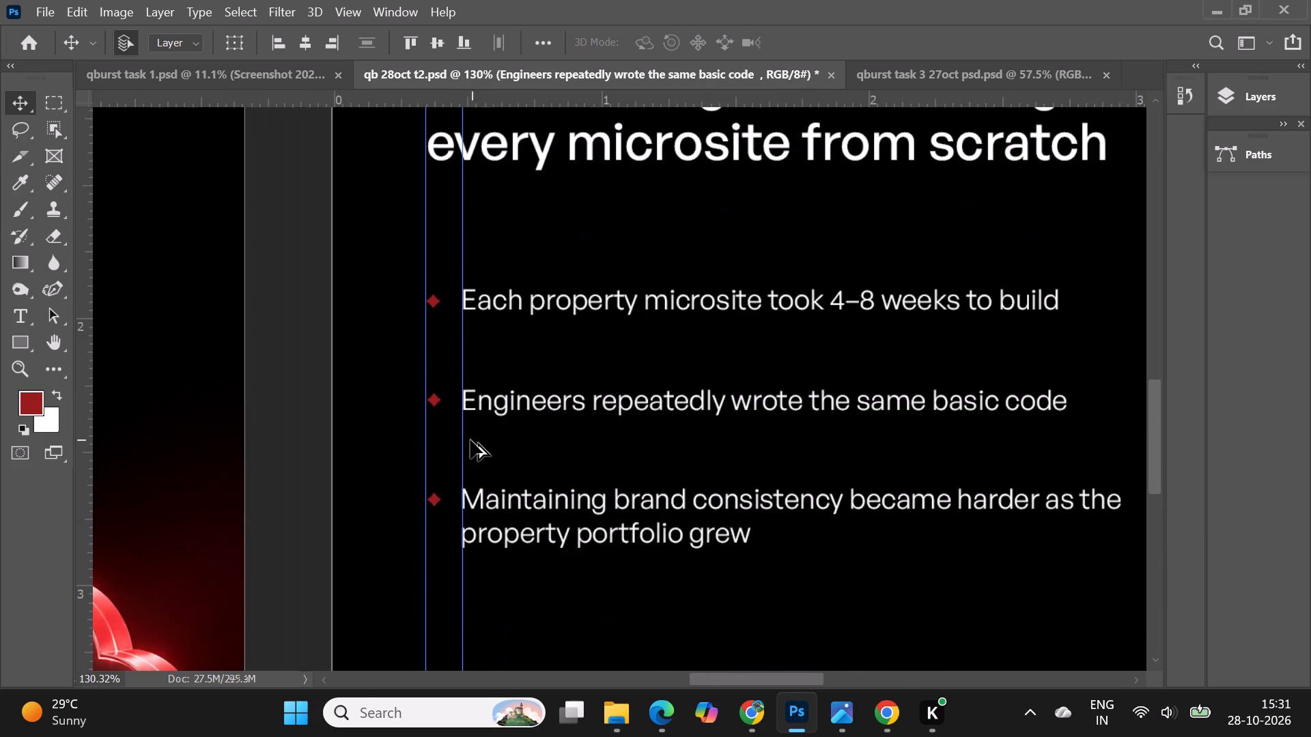
pyautogui.keyDown('alt'); pyautogui.scroll(-8, 470, 440); pyautogui.keyUp('alt')
pyautogui.keyDown('alt'); pyautogui.scroll(14, 610, 436); pyautogui.keyUp('alt')
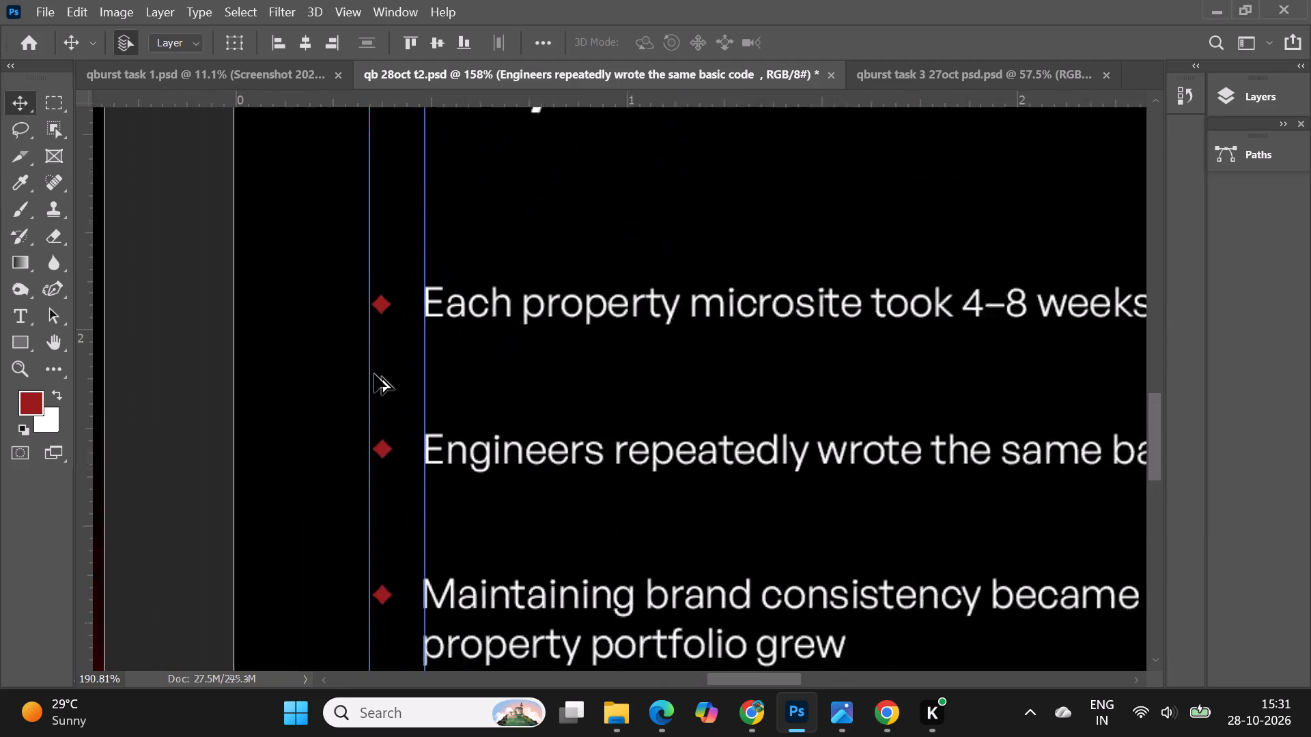
pyautogui.keyDown('alt'); pyautogui.scroll(1, 374, 374); pyautogui.keyUp('alt')
pyautogui.click(383, 283)
pyautogui.keyDown('alt'); pyautogui.scroll(4, 385, 285); pyautogui.keyUp('alt')
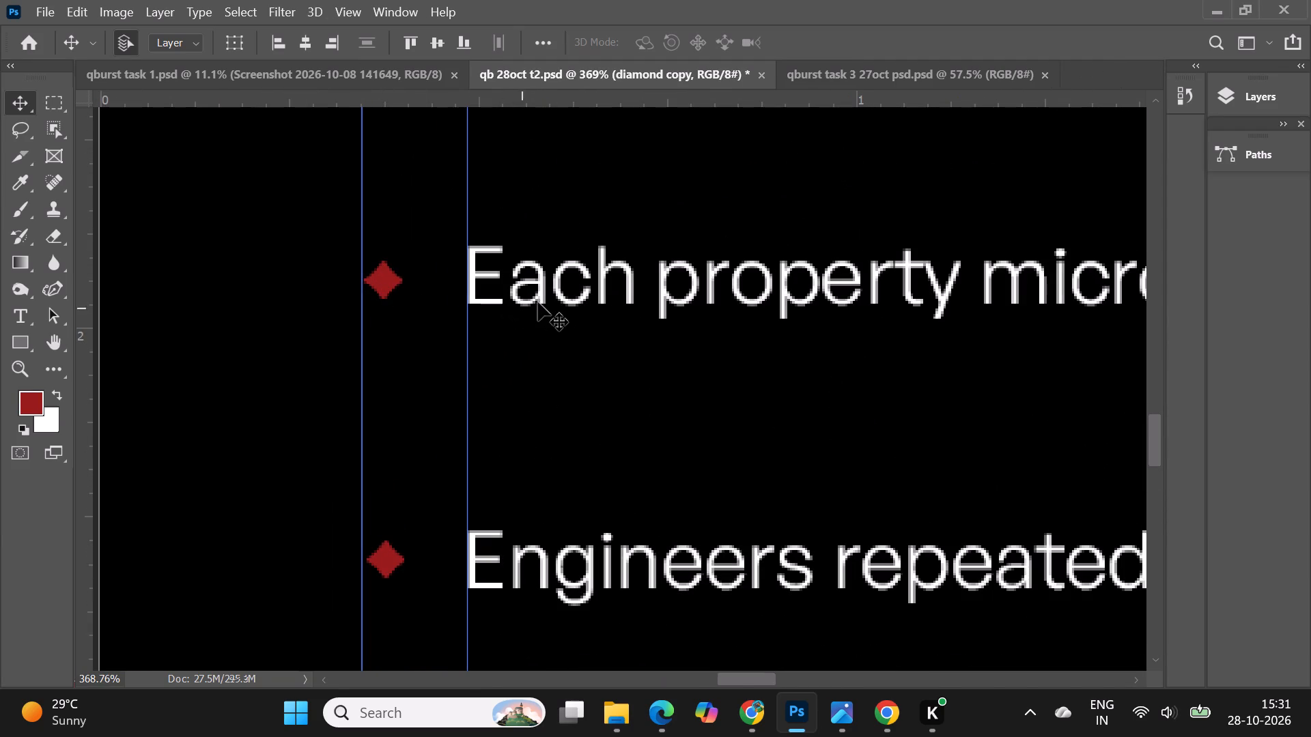
pyautogui.keyDown('shift'); pyautogui.click(543, 292); pyautogui.keyUp('shift')
pyautogui.keyDown('shift'); pyautogui.click(392, 561); pyautogui.keyUp('shift')
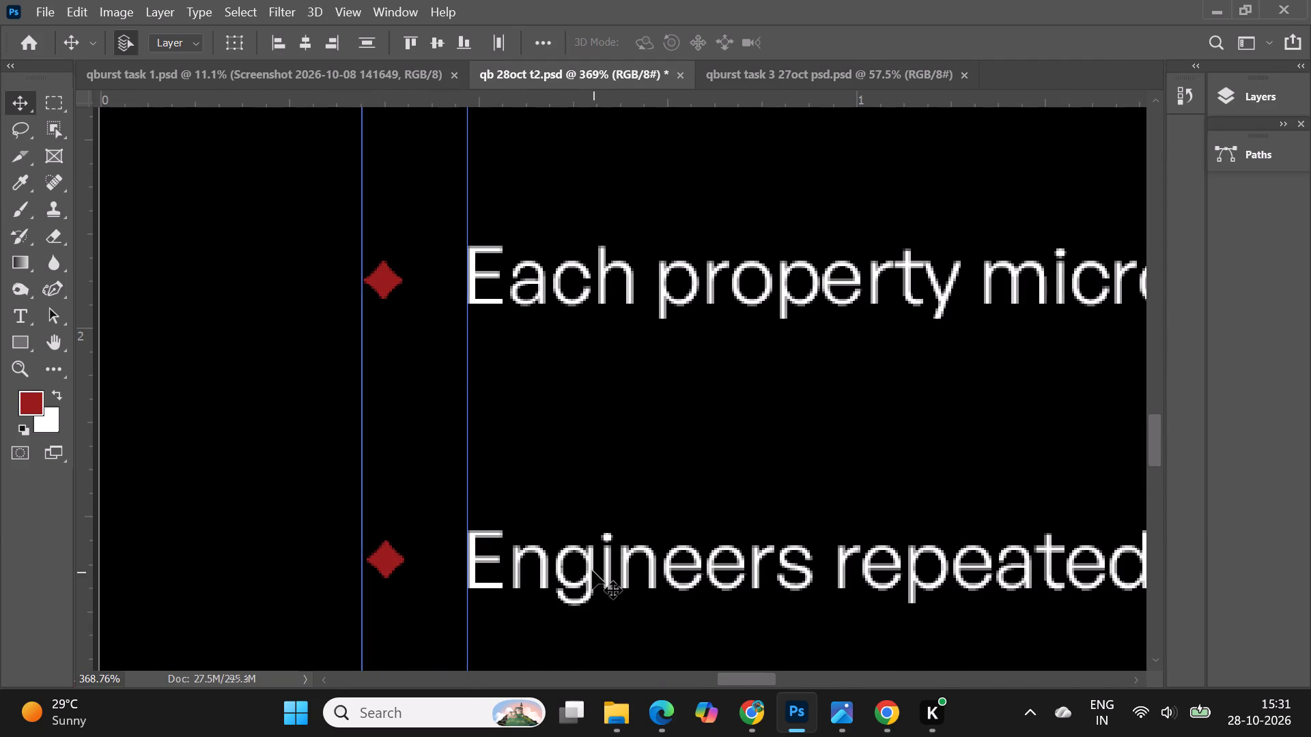
pyautogui.keyDown('shift'); pyautogui.click(589, 570); pyautogui.keyUp('shift')
pyautogui.scroll(-20, 589, 570)
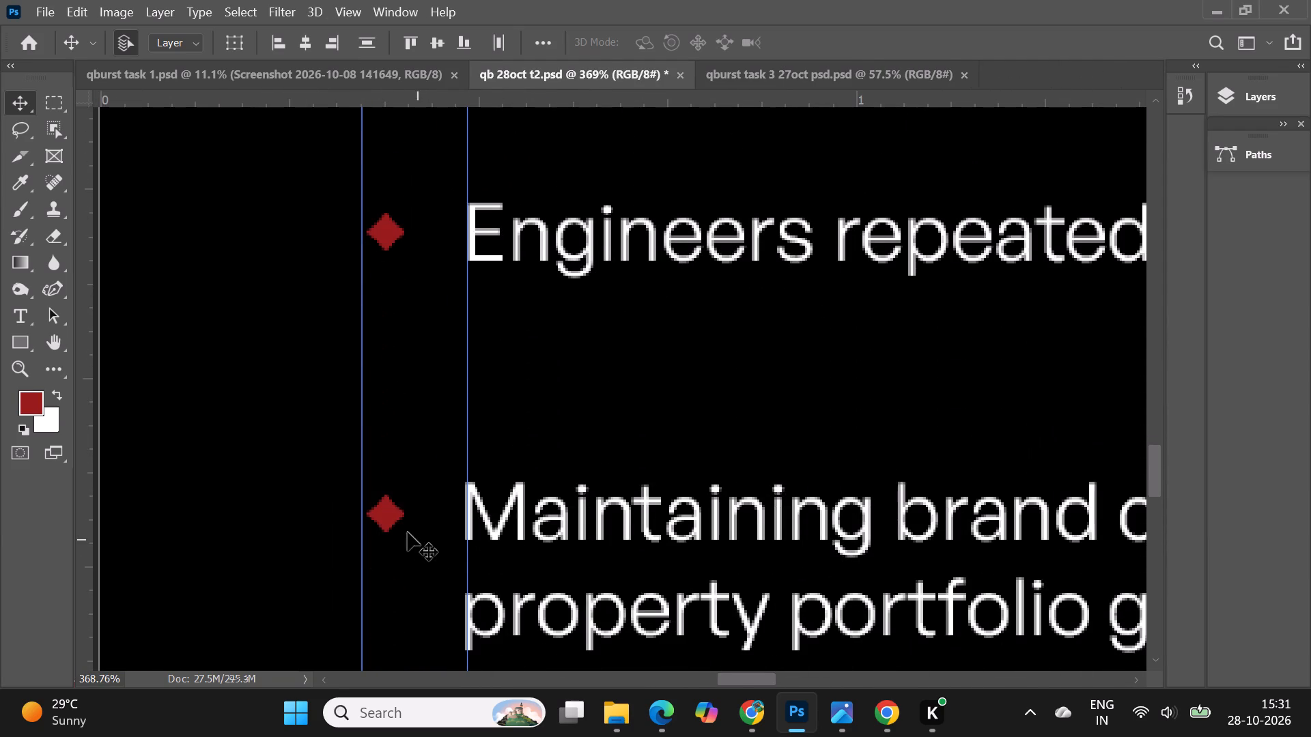
pyautogui.keyDown('shift'); pyautogui.click(391, 512); pyautogui.keyUp('shift')
pyautogui.keyDown('shift'); pyautogui.click(520, 488); pyautogui.keyUp('shift')
pyautogui.keyDown('alt'); pyautogui.scroll(-2, 486, 507); pyautogui.keyUp('alt')
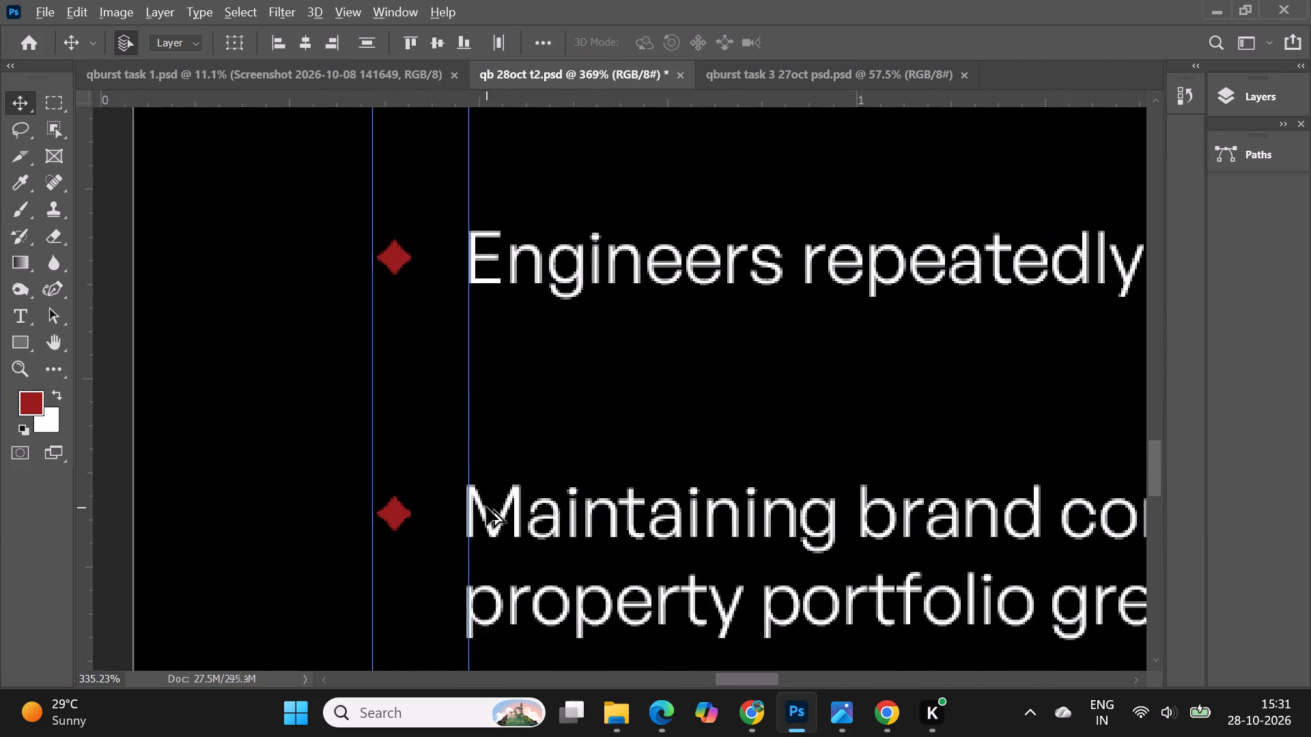
pyautogui.keyDown('alt'); pyautogui.scroll(-10, 486, 507); pyautogui.keyUp('alt')
pyautogui.keyDown('alt'); pyautogui.scroll(-2, 629, 363); pyautogui.keyUp('alt')
pyautogui.press('Up')
pyautogui.press('Up')
pyautogui.press('Up')
pyautogui.press('Up')
pyautogui.press('Up')
pyautogui.press('Up')
pyautogui.press('Up')
pyautogui.press('Up')
pyautogui.press('Up')
pyautogui.press('Up')
pyautogui.press('Up')
pyautogui.press('Up')
pyautogui.press('Up')
pyautogui.press('Up')
pyautogui.press('Up')
pyautogui.press('Up')
pyautogui.press('Up')
pyautogui.press('Up')
pyautogui.press('Up')
pyautogui.press('Up')
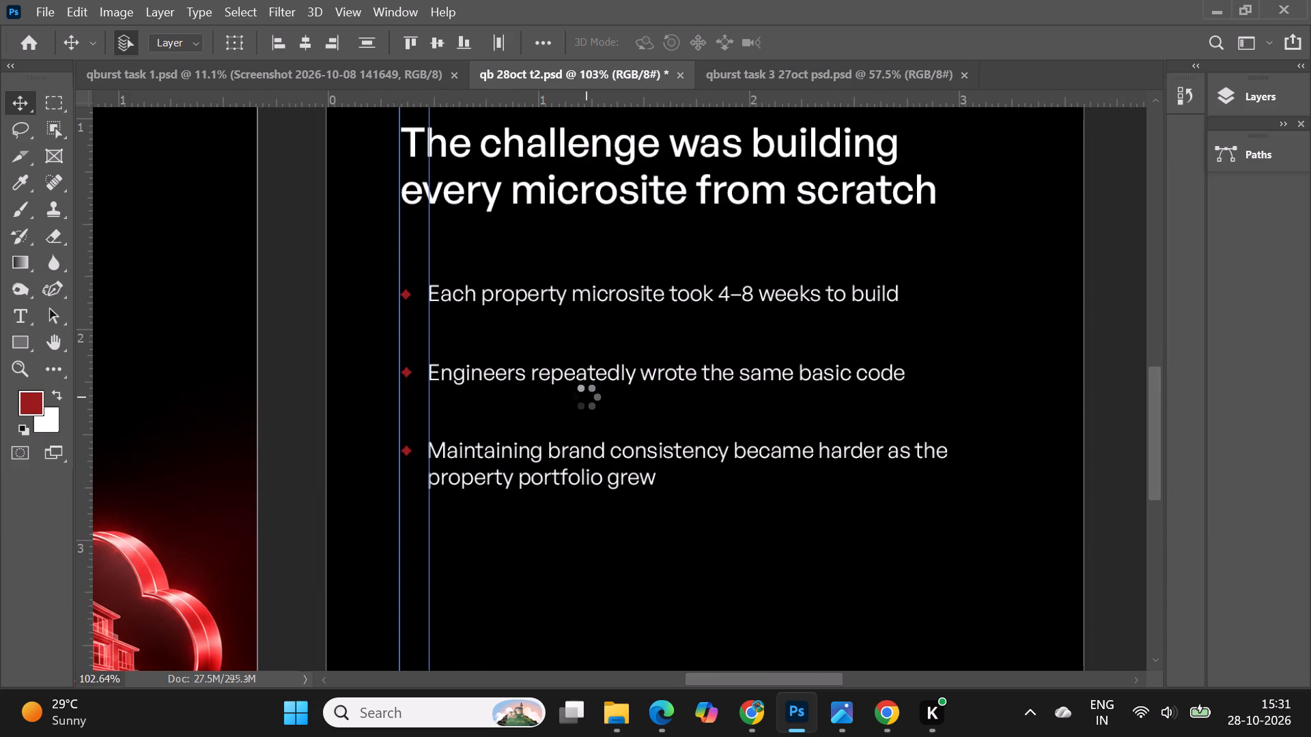
# Fine-tune the vertical position of the bulleted statements below the heading, comparing with the neighbouring artboards, and deselect them.
pyautogui.keyDown('alt'); pyautogui.scroll(-8, 585, 396); pyautogui.keyUp('alt')
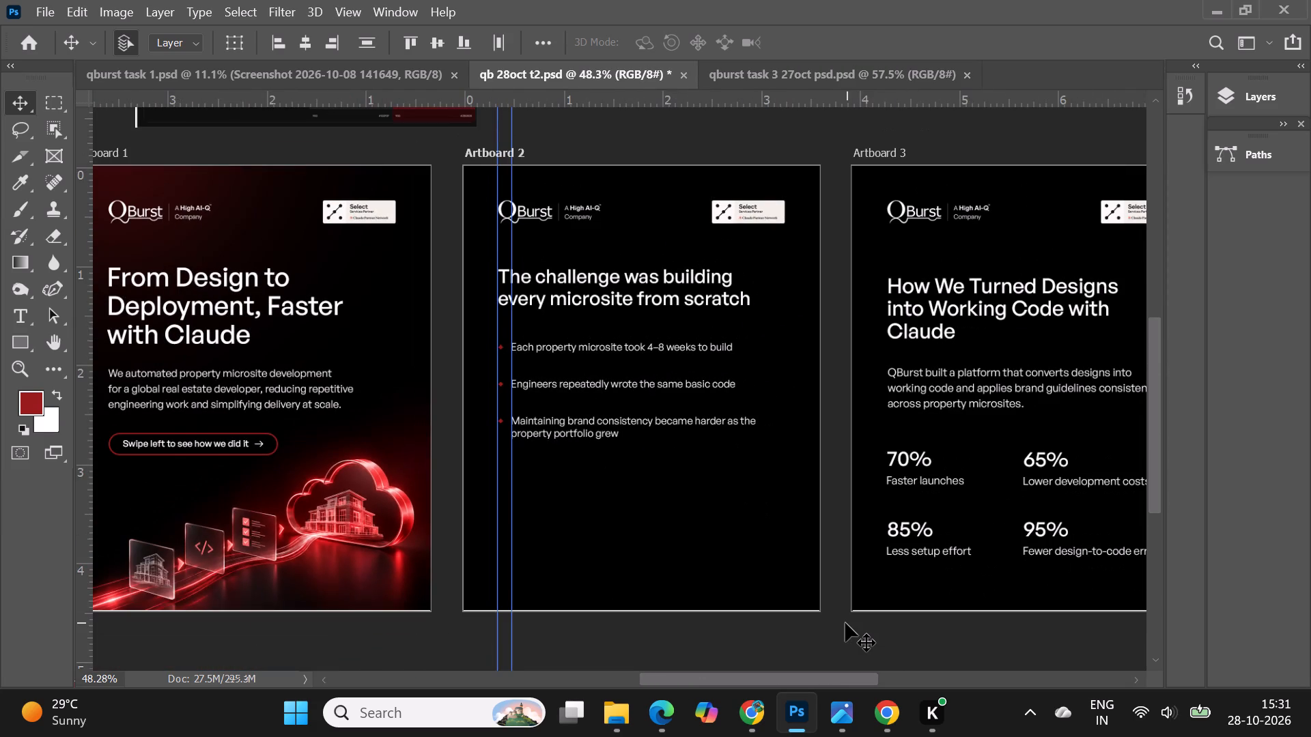
pyautogui.press('Up')
pyautogui.press('Up')
pyautogui.press('Down')
pyautogui.press('Down')
pyautogui.press('Up')
pyautogui.press('Up')
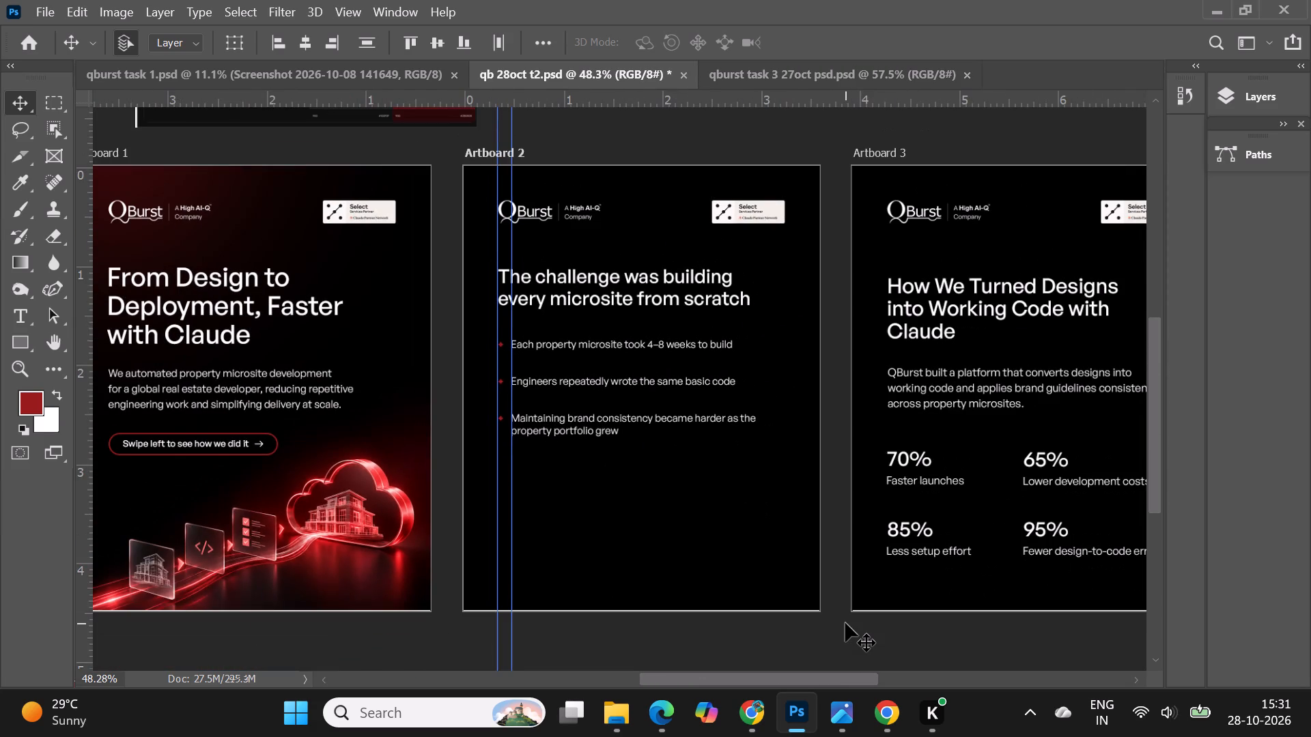
pyautogui.press('Down')
pyautogui.press('Down')
pyautogui.press('Up')
pyautogui.press('Up')
pyautogui.press('Up')
pyautogui.press('Up')
pyautogui.press('Down')
pyautogui.press('Down')
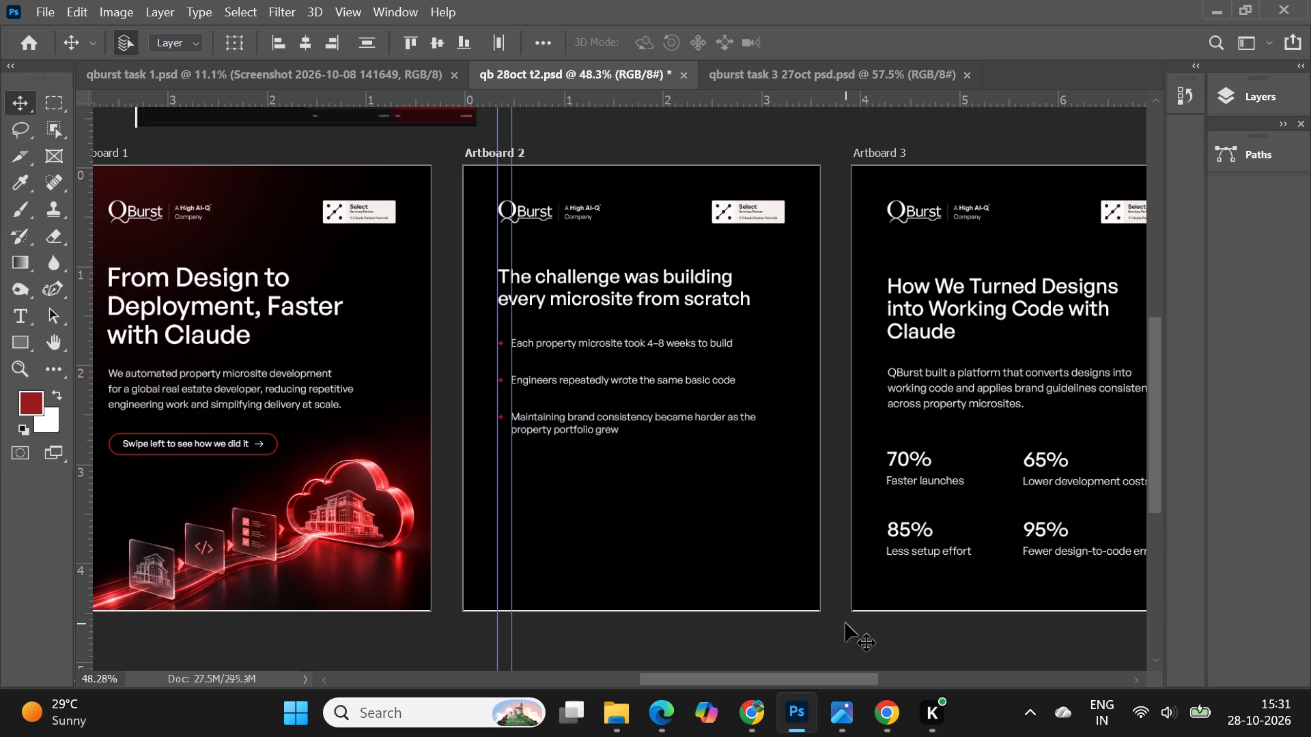
pyautogui.press('Down')
pyautogui.press('Down')
pyautogui.press('Down')
pyautogui.press('Up')
pyautogui.press('Up')
pyautogui.press('Down')
pyautogui.press('Down')
pyautogui.press('Up')
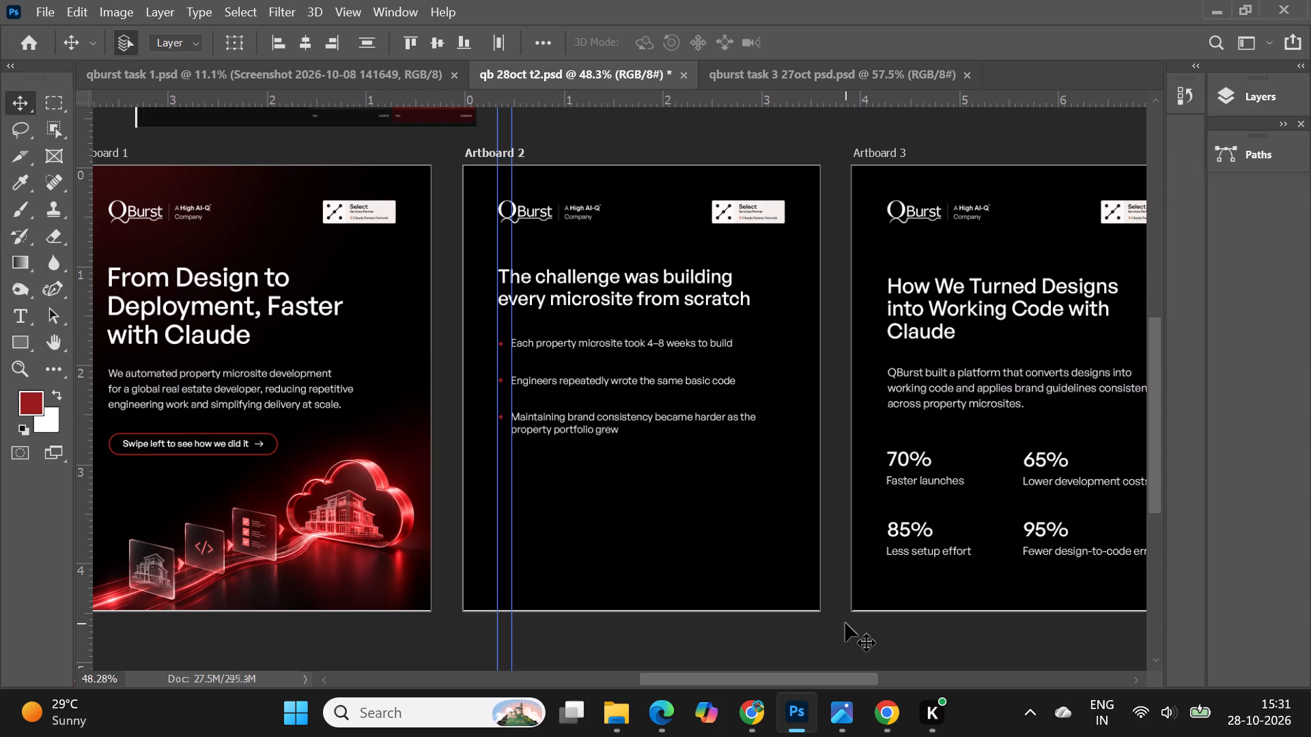
pyautogui.click(845, 643)
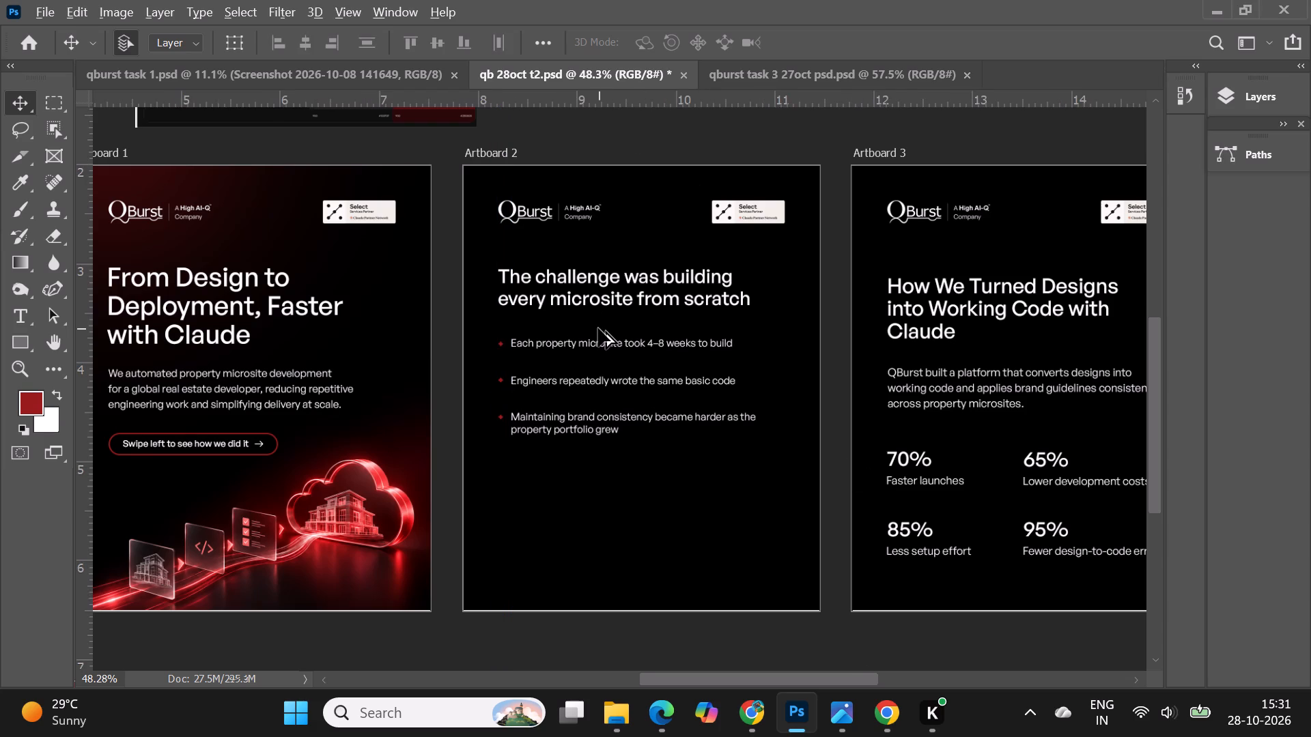
# Examine the layouts in the "qburst task 1" and "qburst task 3 27oct" documents, then return to "qb 28oct t2".
pyautogui.keyDown('alt'); pyautogui.scroll(2, 598, 328); pyautogui.keyUp('alt')
pyautogui.keyDown('alt'); pyautogui.scroll(-4, 599, 308); pyautogui.keyUp('alt')
pyautogui.click(351, 63)
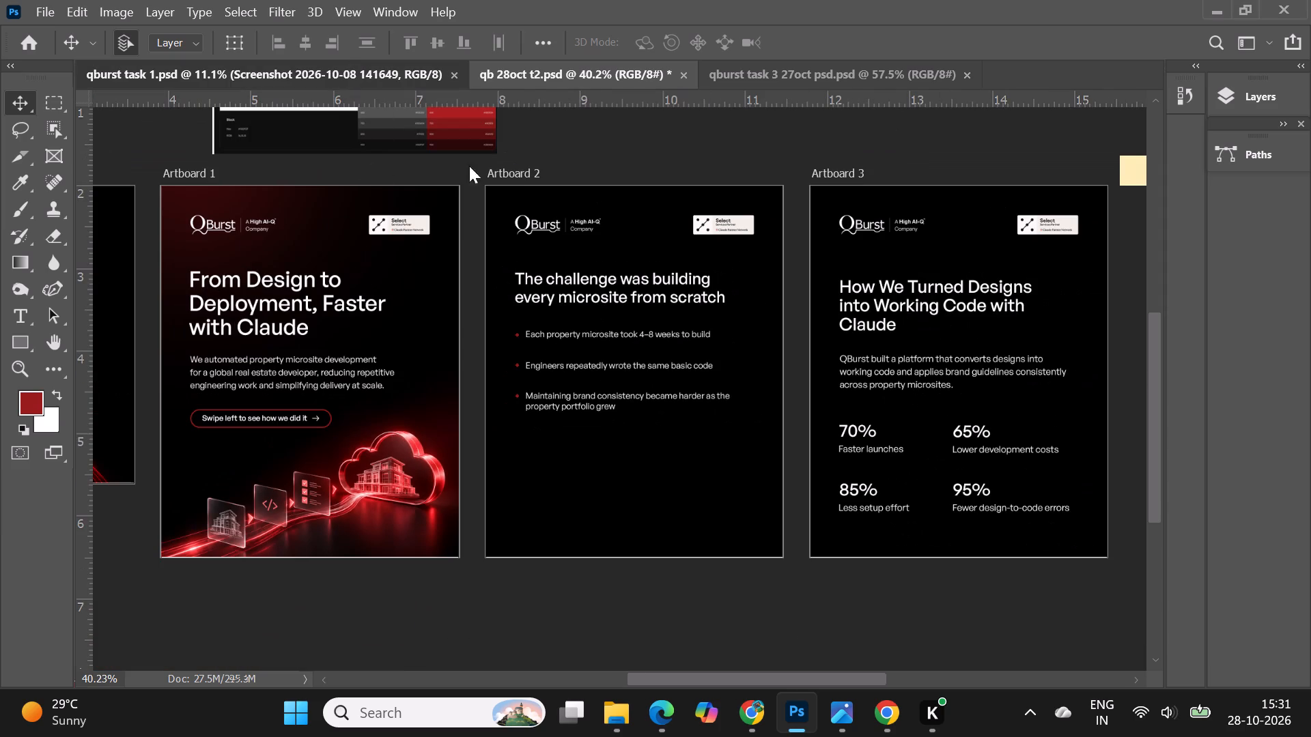
pyautogui.keyDown('alt'); pyautogui.scroll(-4, 554, 268); pyautogui.keyUp('alt')
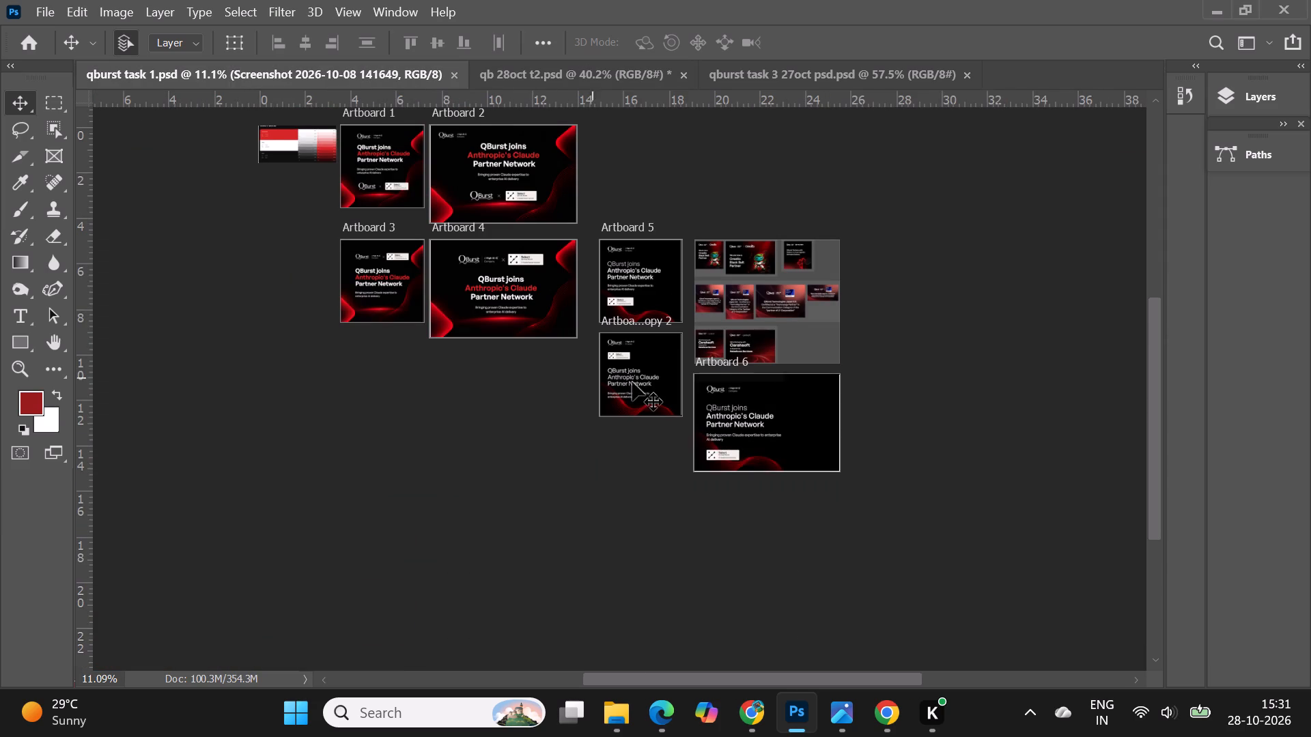
pyautogui.scroll(1, 632, 382)
pyautogui.click(755, 76)
pyautogui.keyDown('alt'); pyautogui.scroll(-3, 785, 398); pyautogui.keyUp('alt')
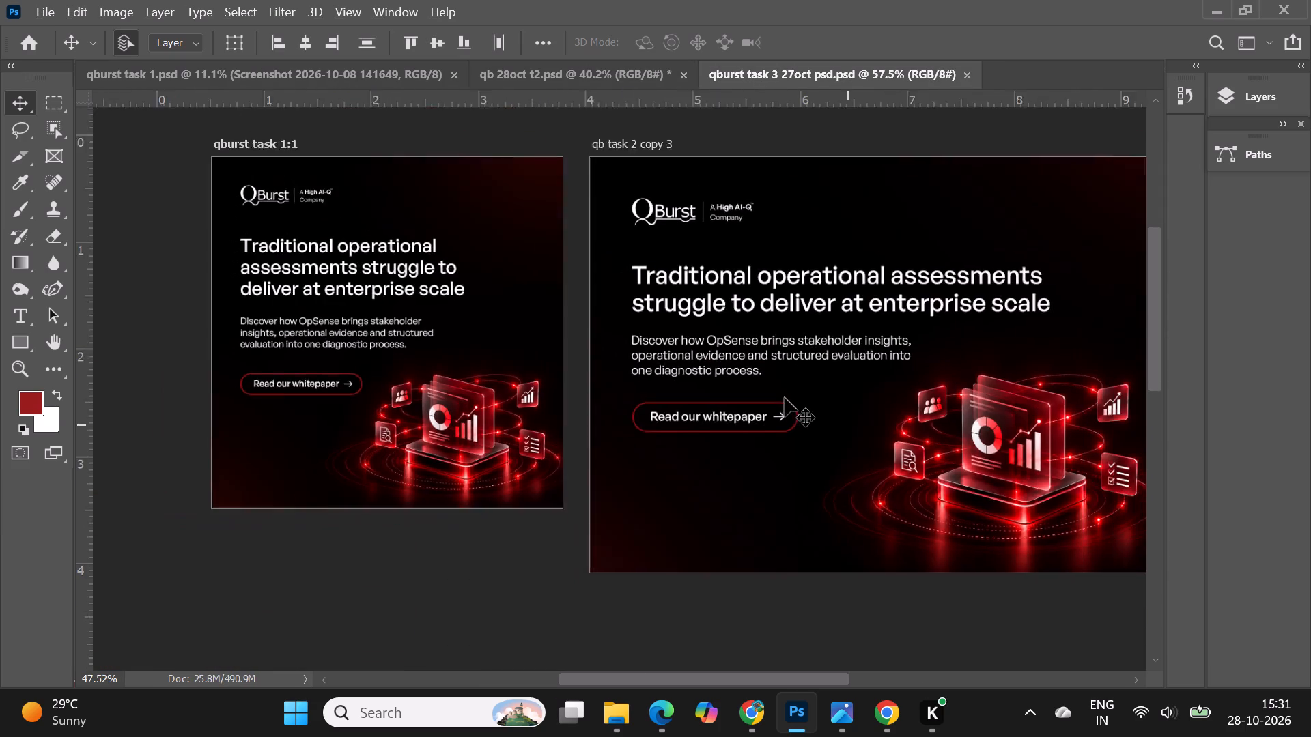
pyautogui.keyDown('alt'); pyautogui.scroll(-2, 785, 398); pyautogui.keyUp('alt')
pyautogui.keyDown('alt'); pyautogui.scroll(2, 785, 398); pyautogui.keyUp('alt')
pyautogui.click(552, 69)
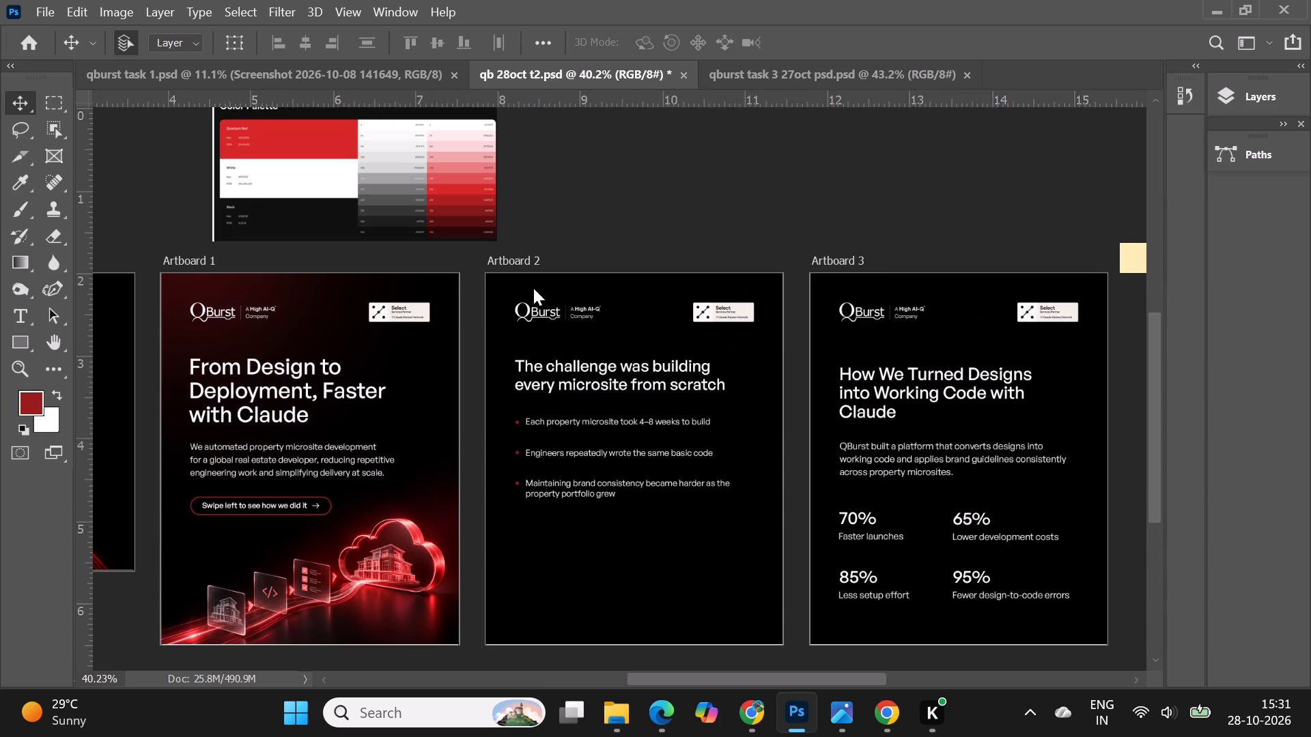
# Remove the vertical guide that runs along the left edge of the challenge statements' text on Artboard 2.
pyautogui.keyDown('alt'); pyautogui.scroll(-6, 533, 288); pyautogui.keyUp('alt')
pyautogui.keyDown('alt'); pyautogui.scroll(8, 573, 414); pyautogui.keyUp('alt')
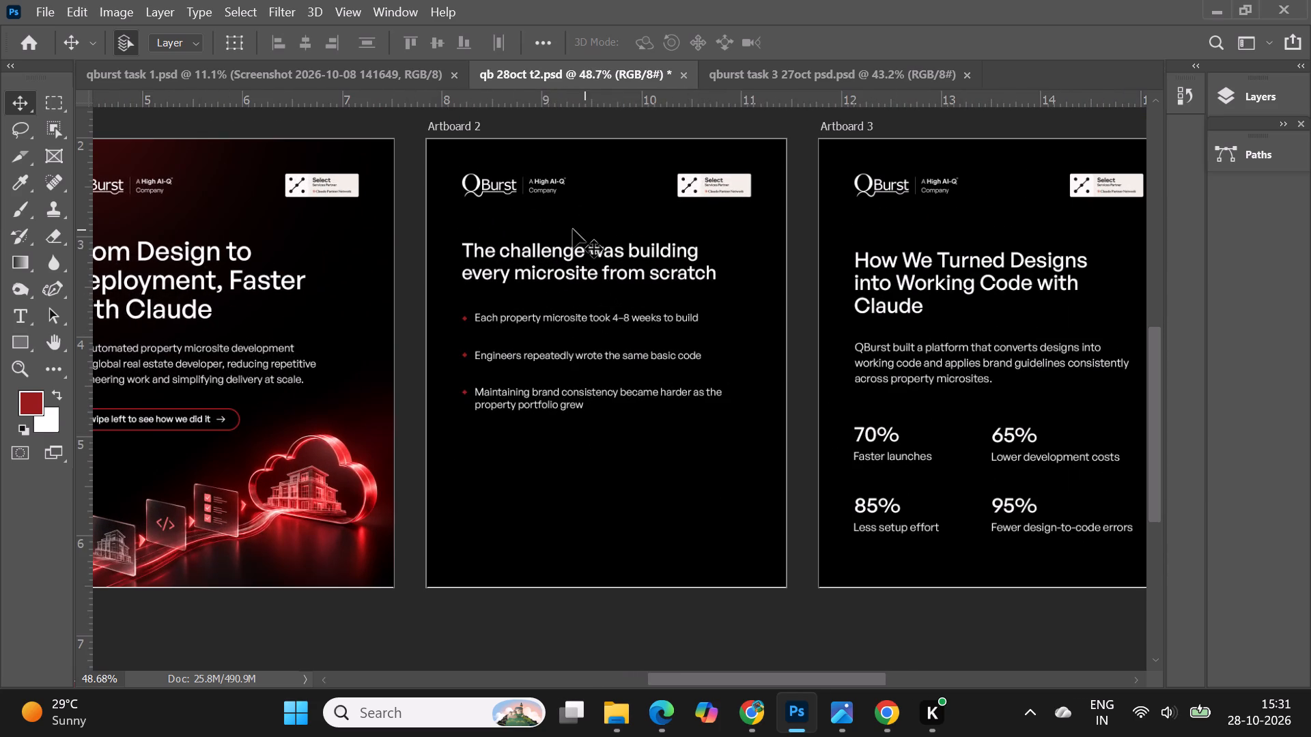
pyautogui.click(573, 229)
pyautogui.keyDown('alt'); pyautogui.scroll(4, 656, 256); pyautogui.keyUp('alt')
pyautogui.moveTo(392, 229); pyautogui.dragTo(59, 233)
# Draw a rectangle shape of about 826 × 648 px around the heading and bulleted statements on Artboard 2.
pyautogui.click(15, 344)
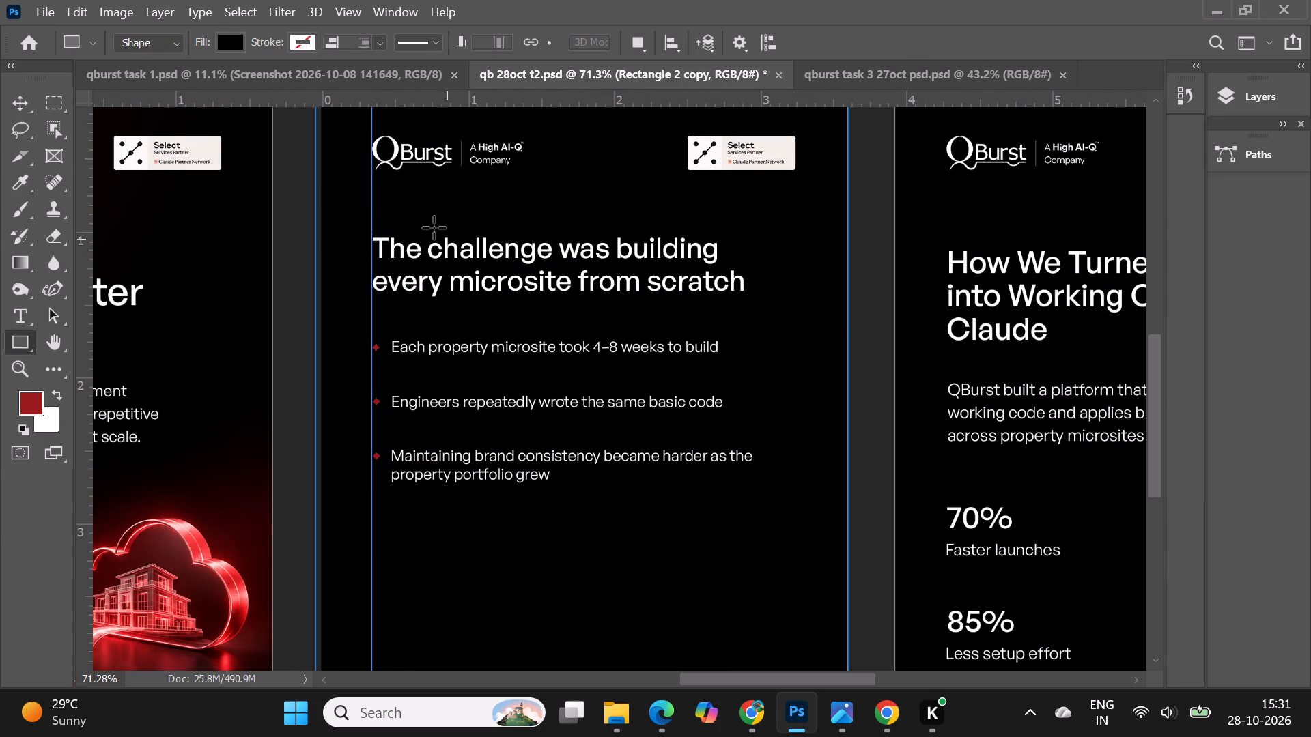
pyautogui.moveTo(372, 218); pyautogui.dragTo(729, 553)
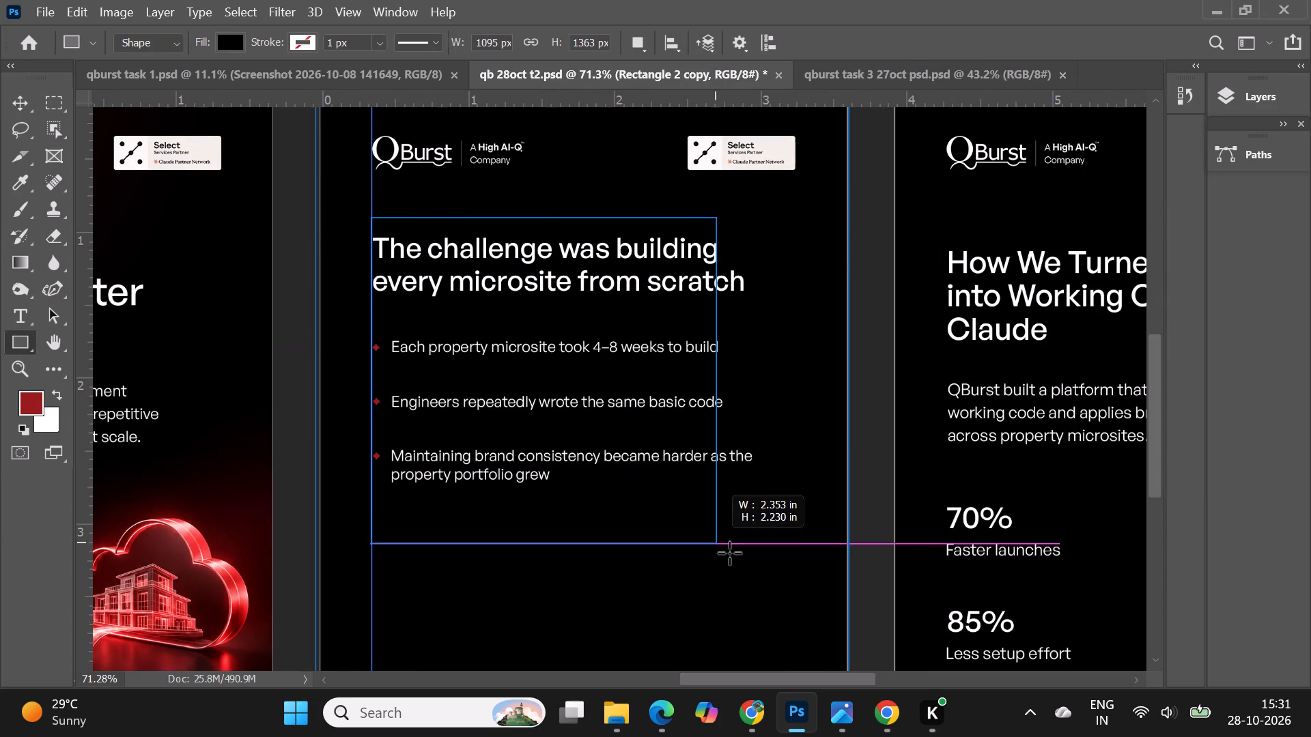
pyautogui.moveTo(729, 553); pyautogui.dragTo(774, 532)
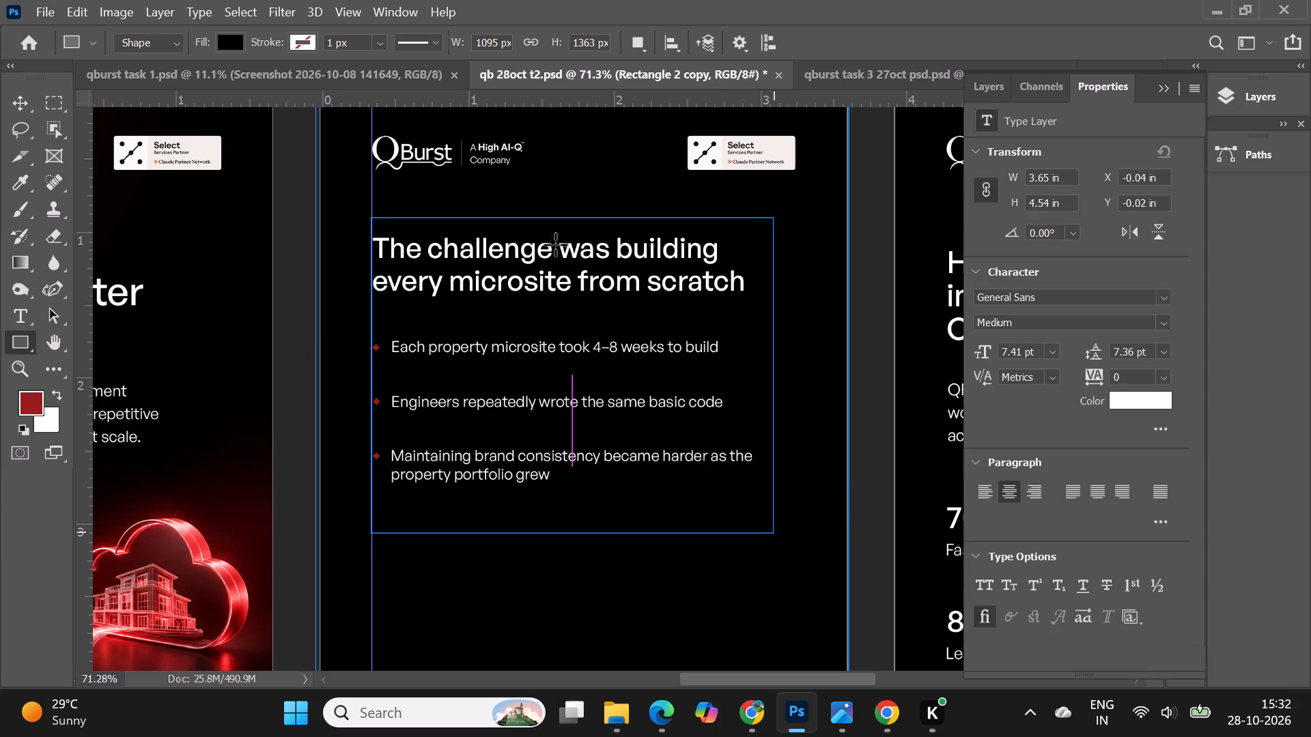
# Fill the new rectangle with the red-to-white linear gradient from the Basics presets.
pyautogui.click(228, 40)
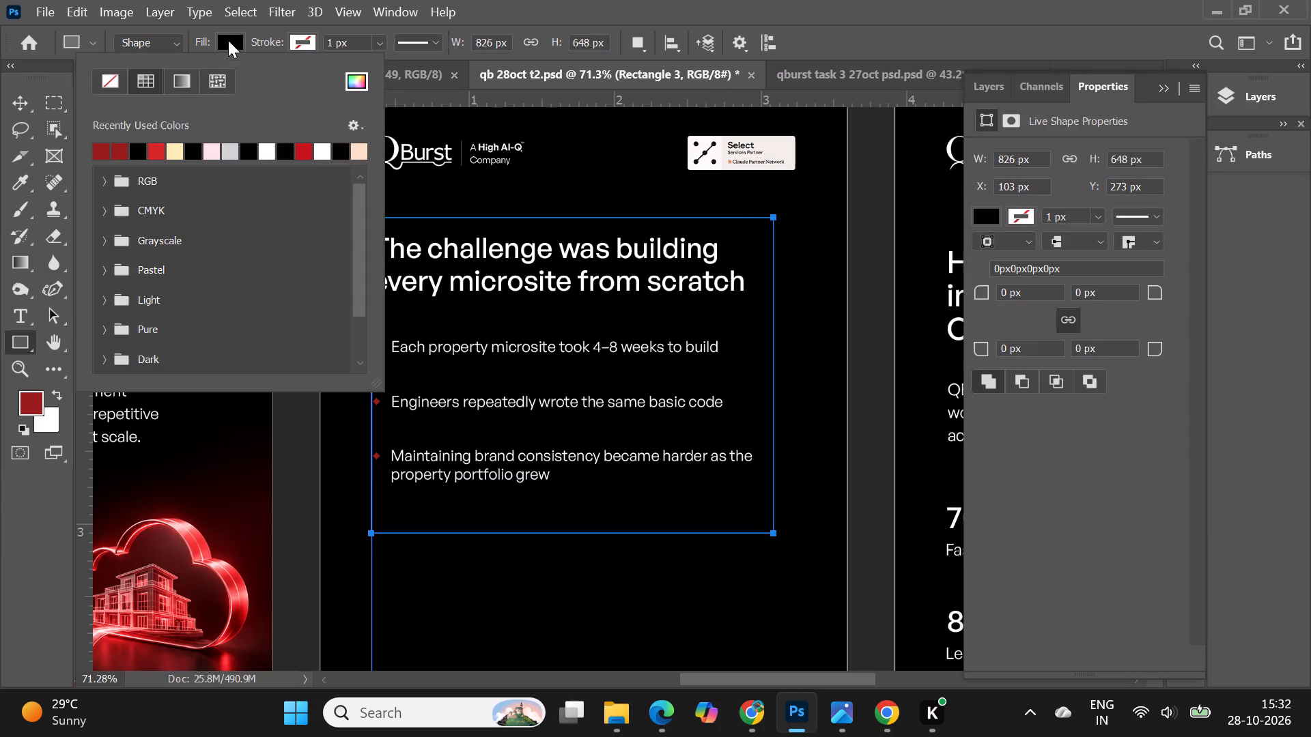
pyautogui.click(181, 83)
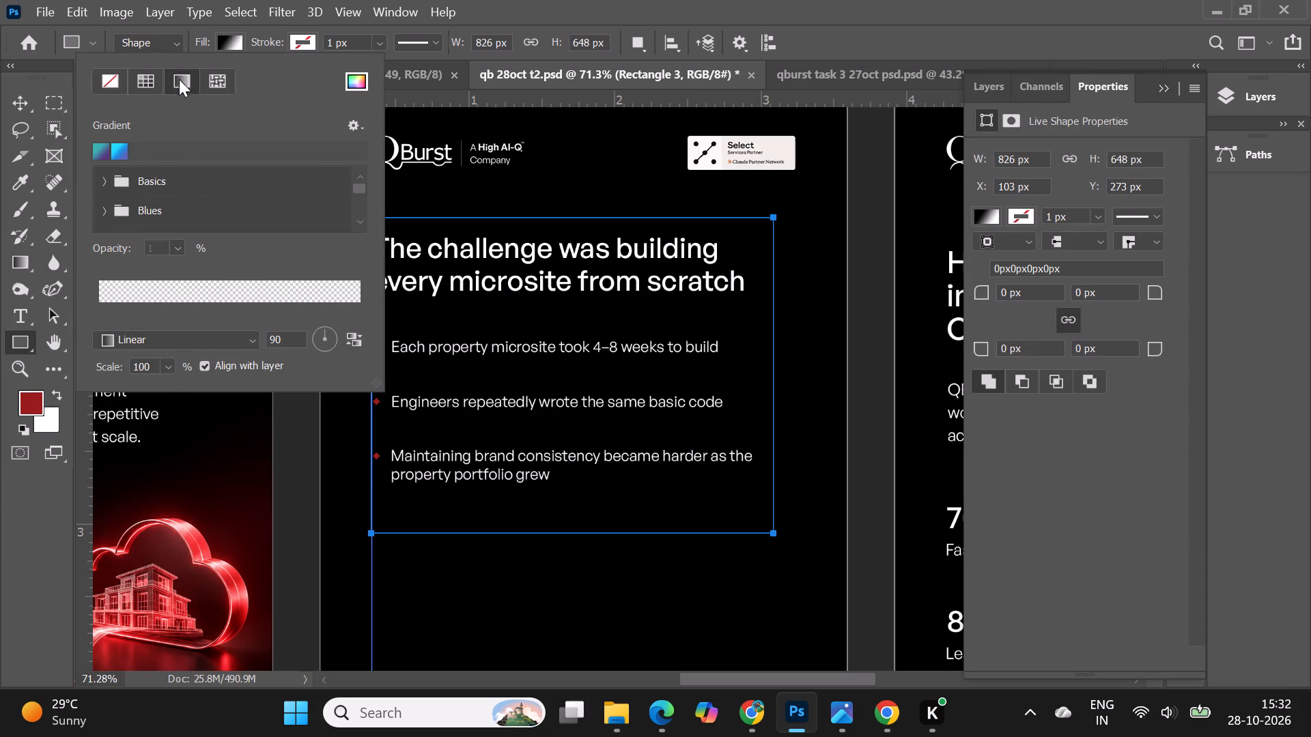
pyautogui.click(117, 150)
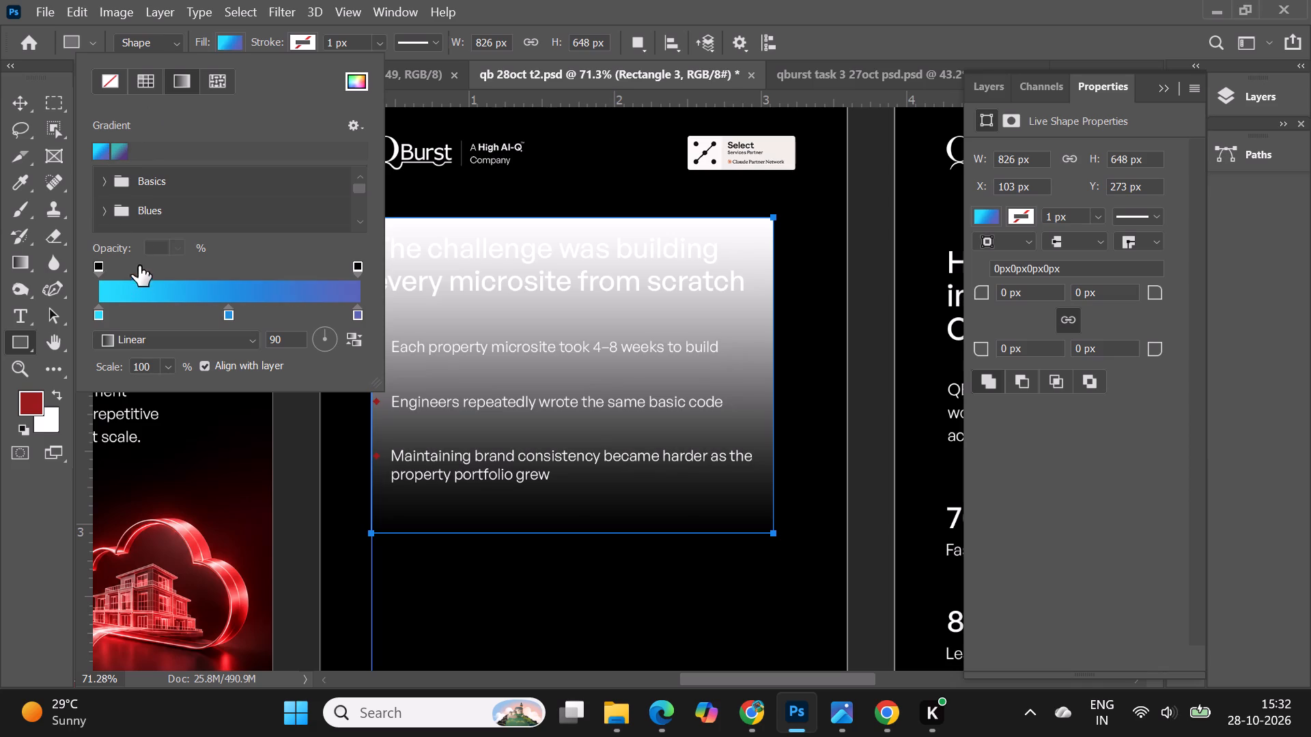
pyautogui.click(107, 184)
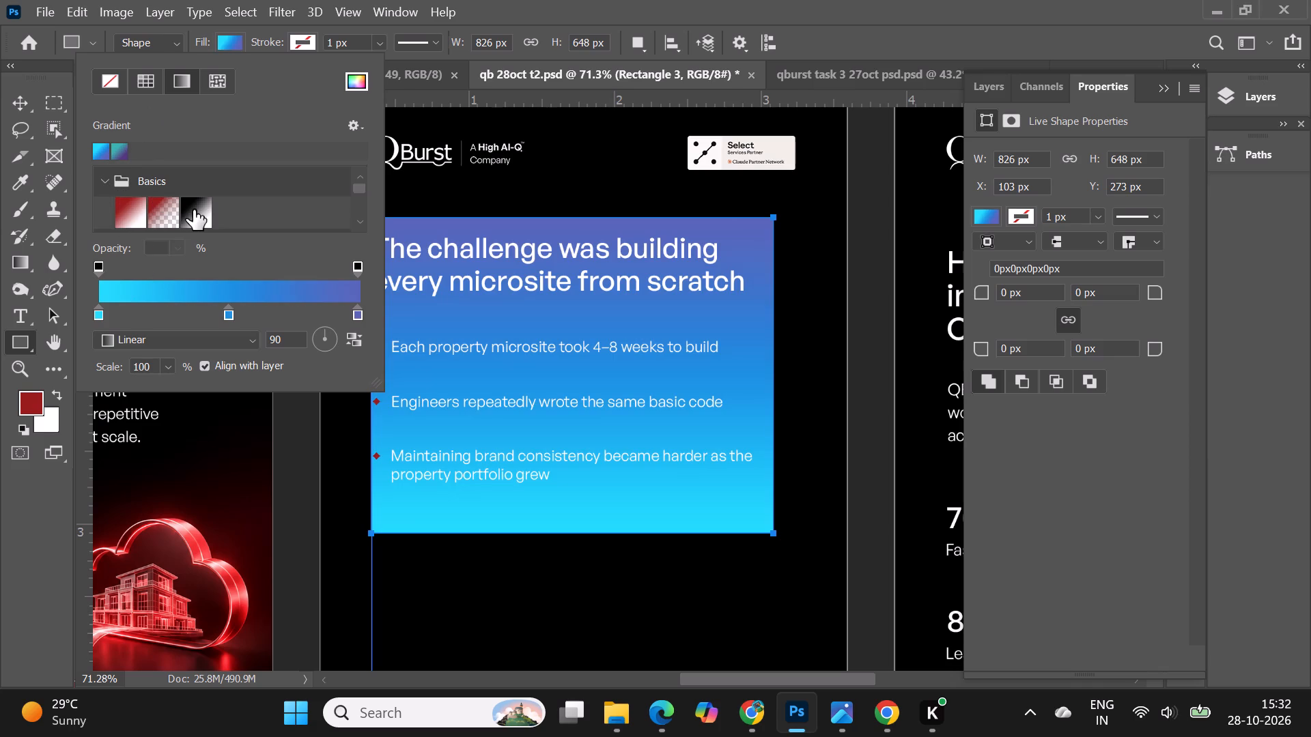
pyautogui.click(124, 209)
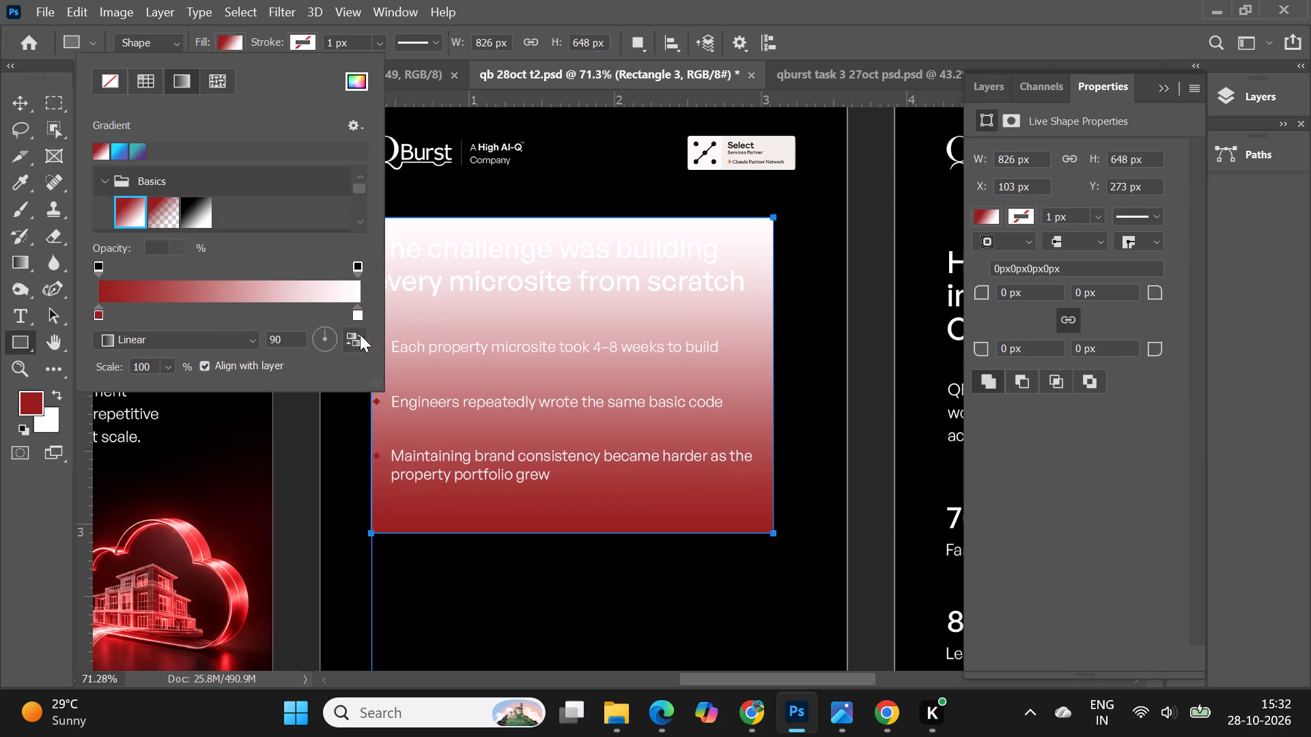
# Change the gradient's white colour stop to the black sampled from the Artboard 2 background.
pyautogui.doubleClick(357, 317)
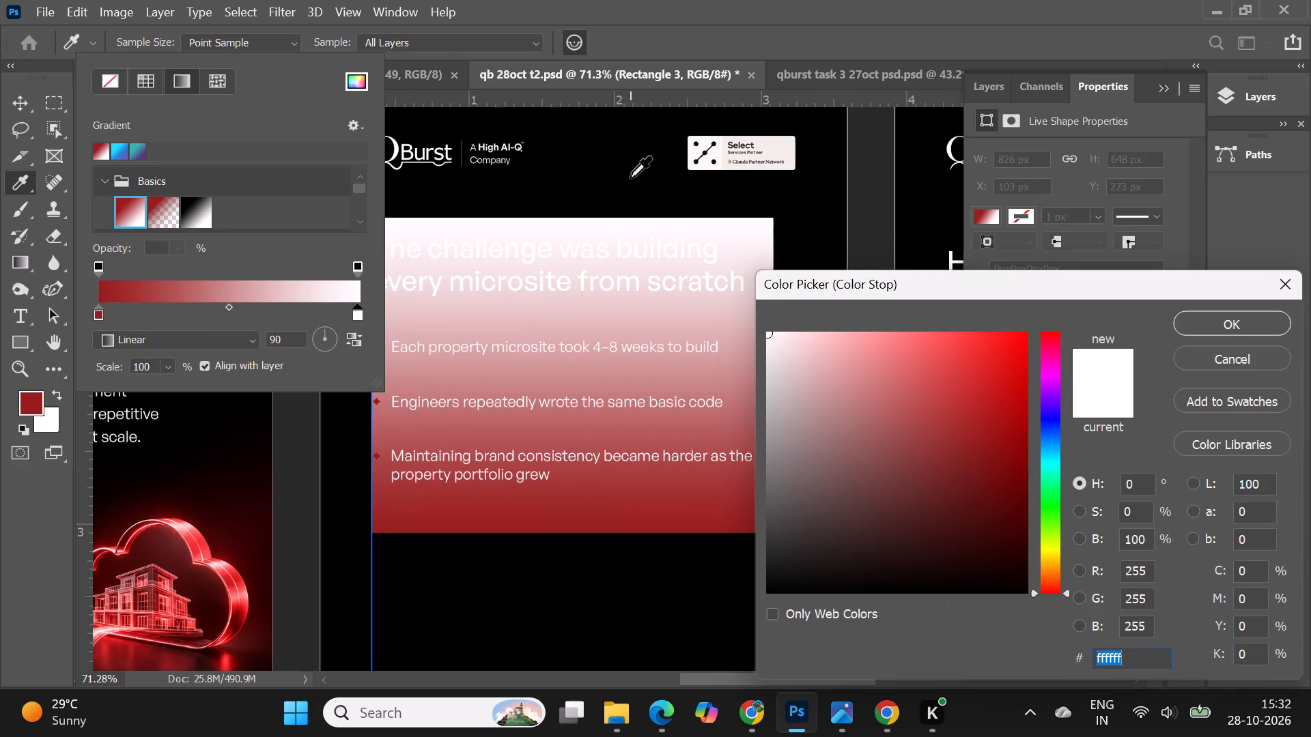
pyautogui.click(630, 177)
pyautogui.click(1195, 326)
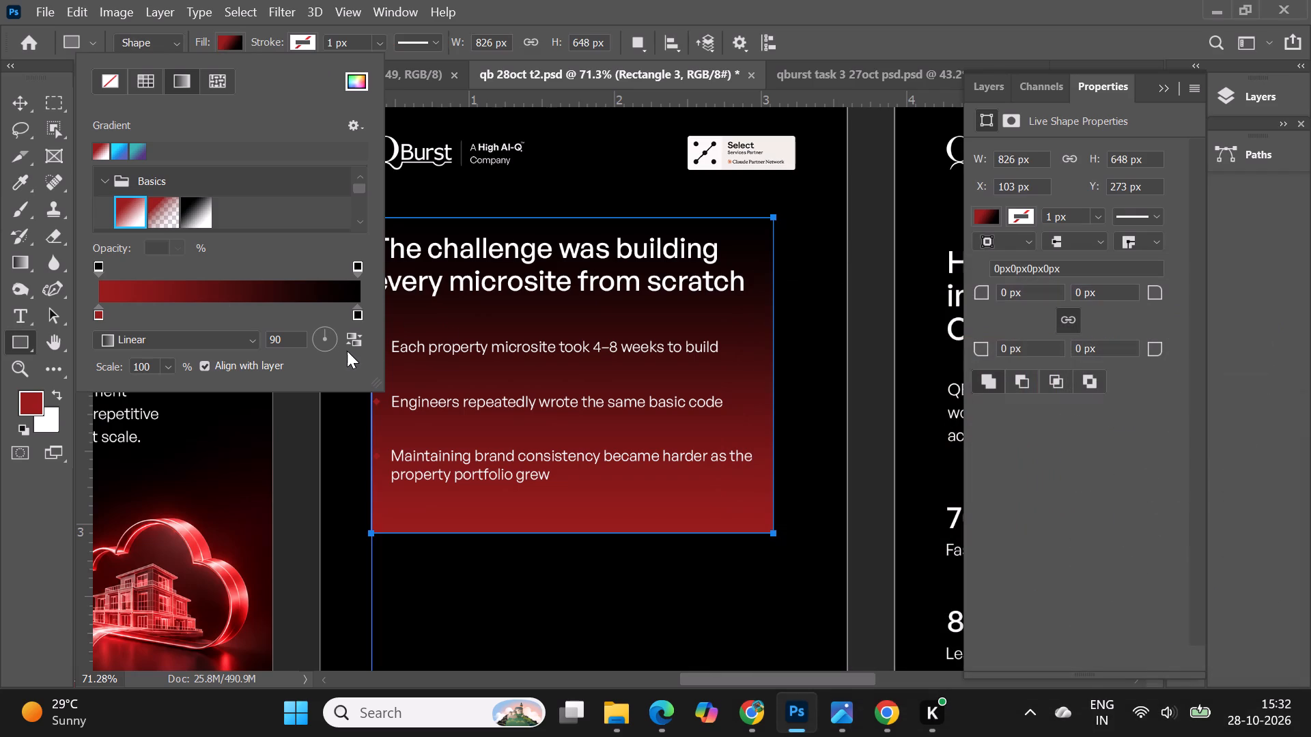
# Angle the rectangle's red-to-black gradient diagonally at about -43° and bring the black stop in to just before the ramp's midpoint.
pyautogui.click(330, 346)
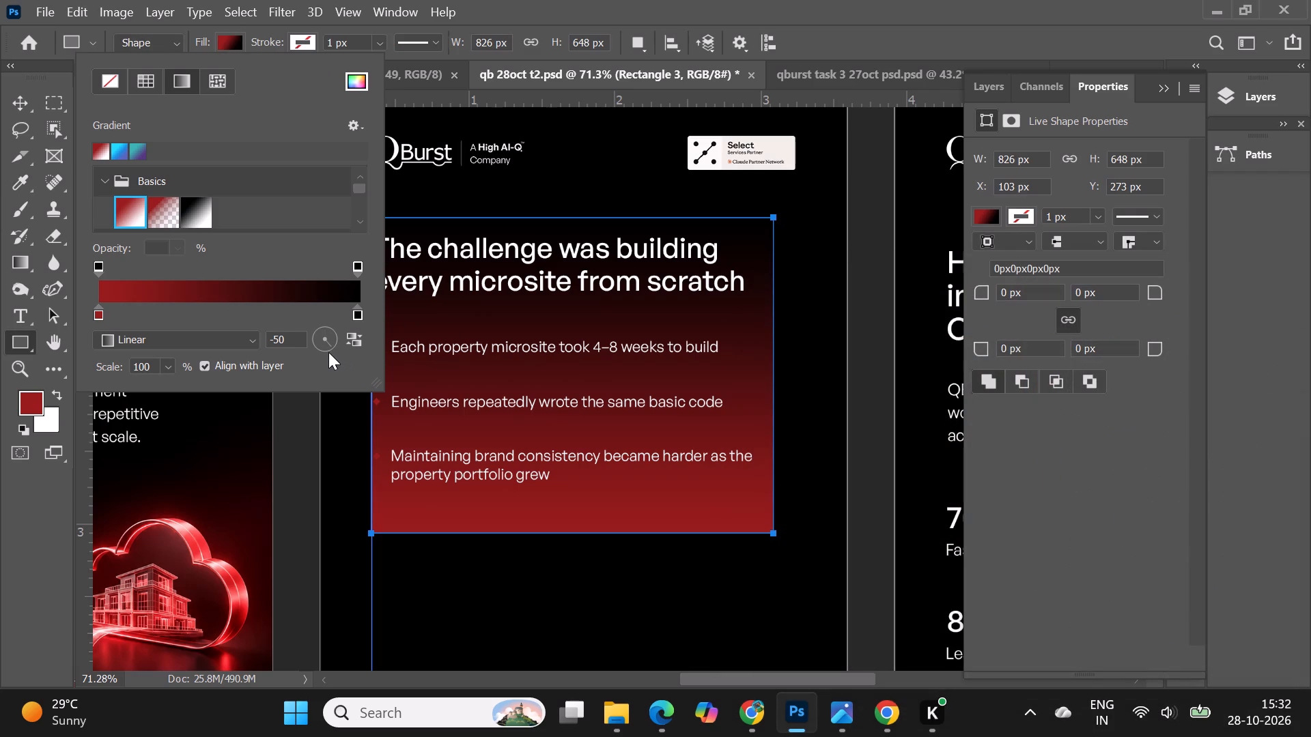
pyautogui.click(328, 352)
pyautogui.click(328, 346)
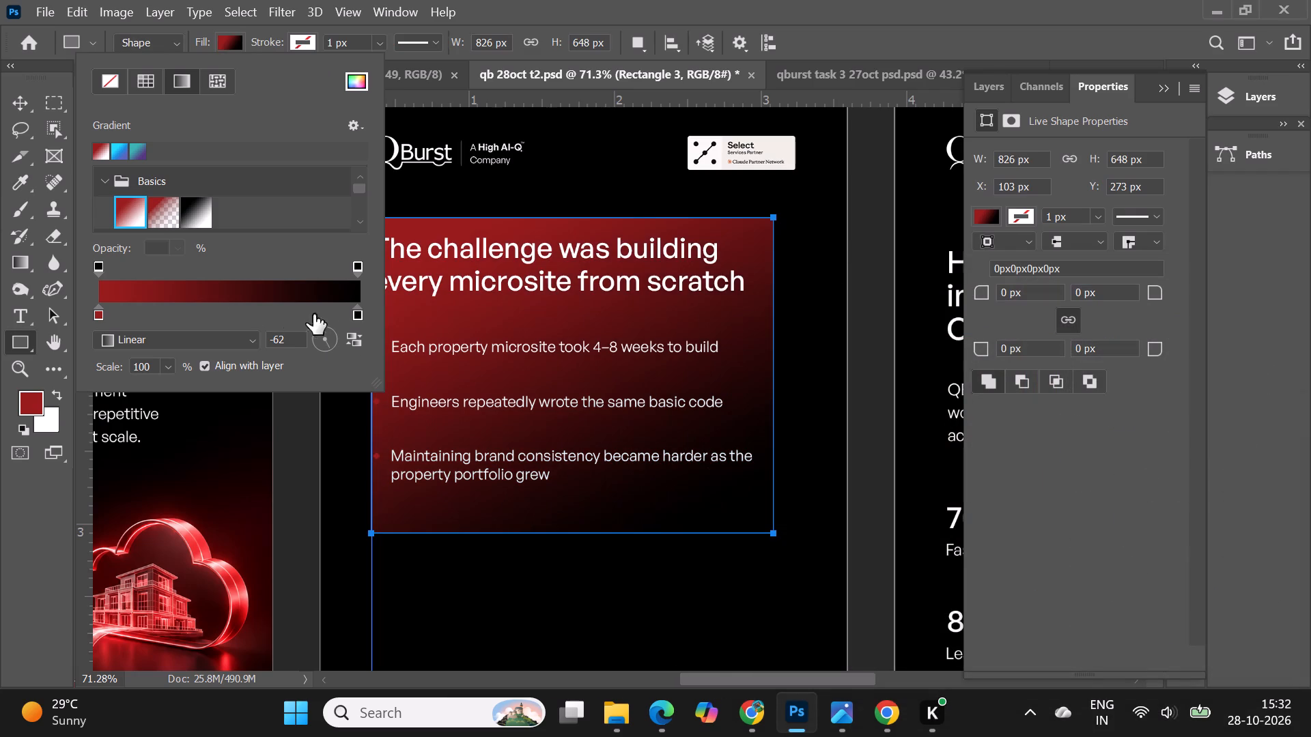
pyautogui.moveTo(358, 317); pyautogui.dragTo(259, 313)
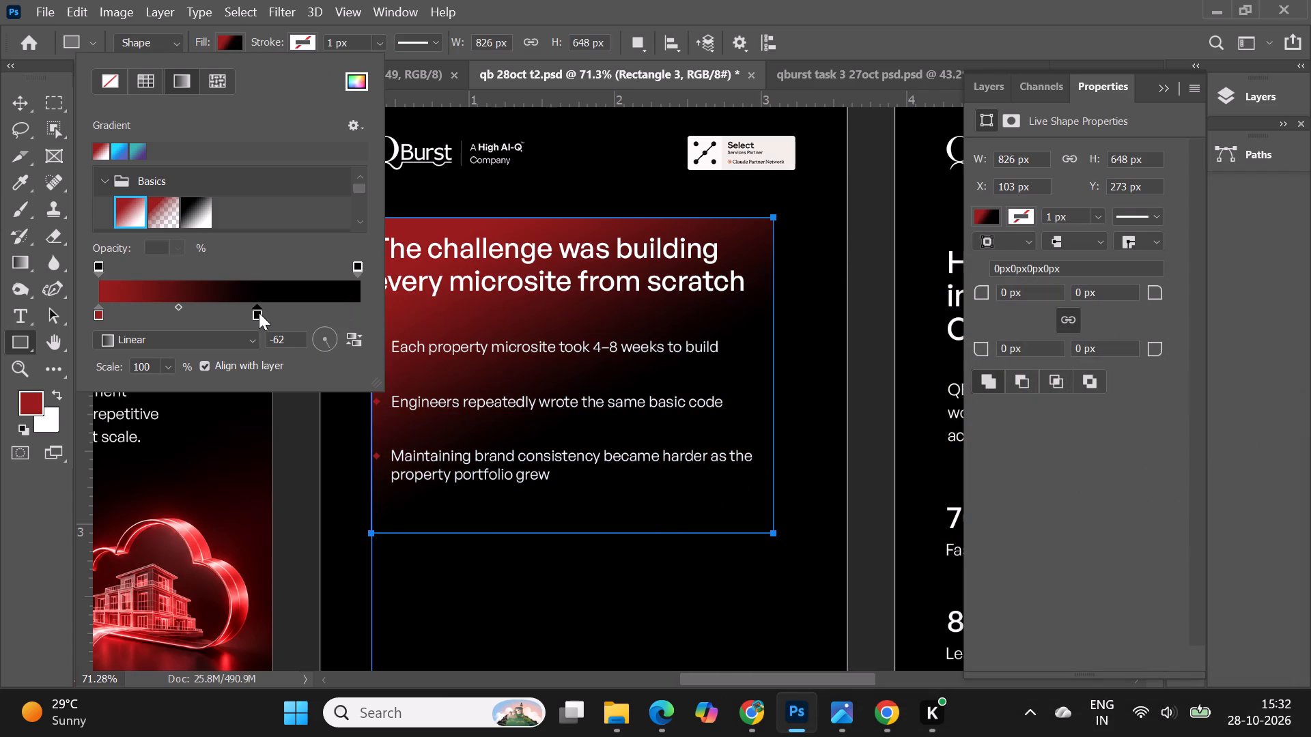
pyautogui.moveTo(257, 312); pyautogui.dragTo(217, 313)
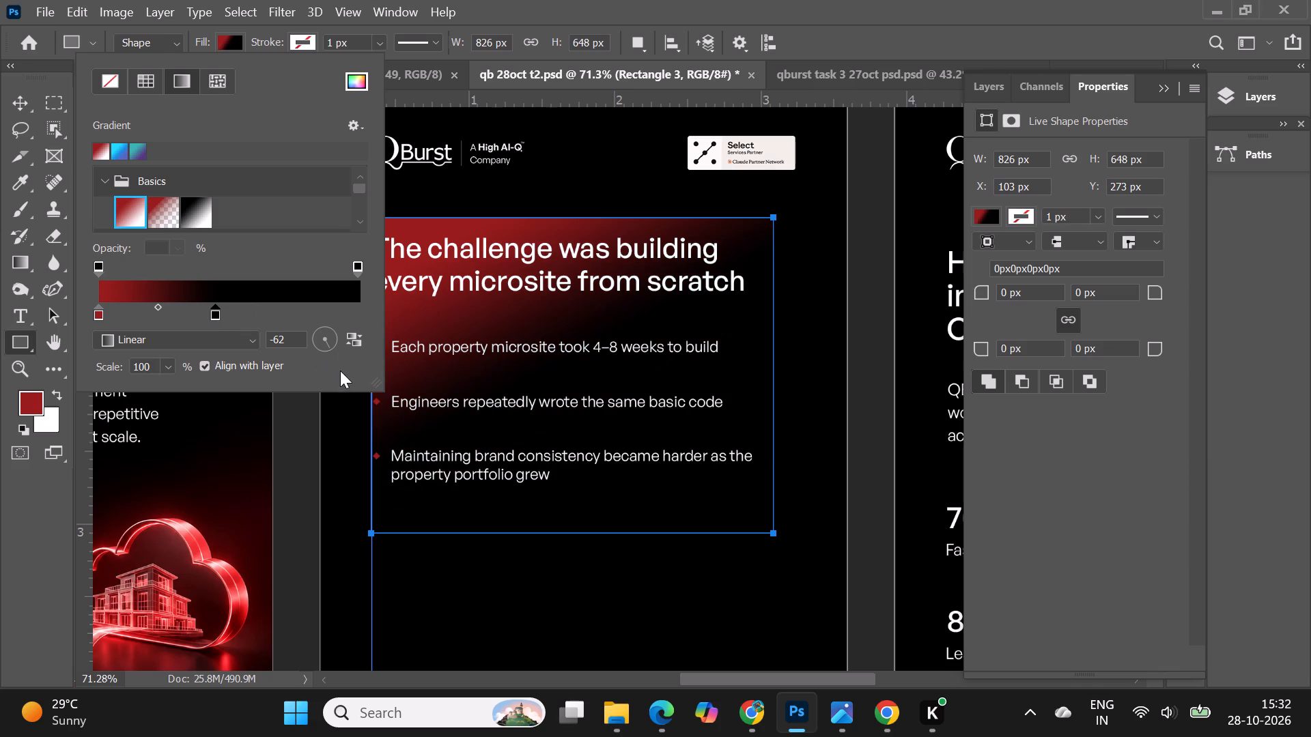
pyautogui.click(332, 343)
pyautogui.click(335, 347)
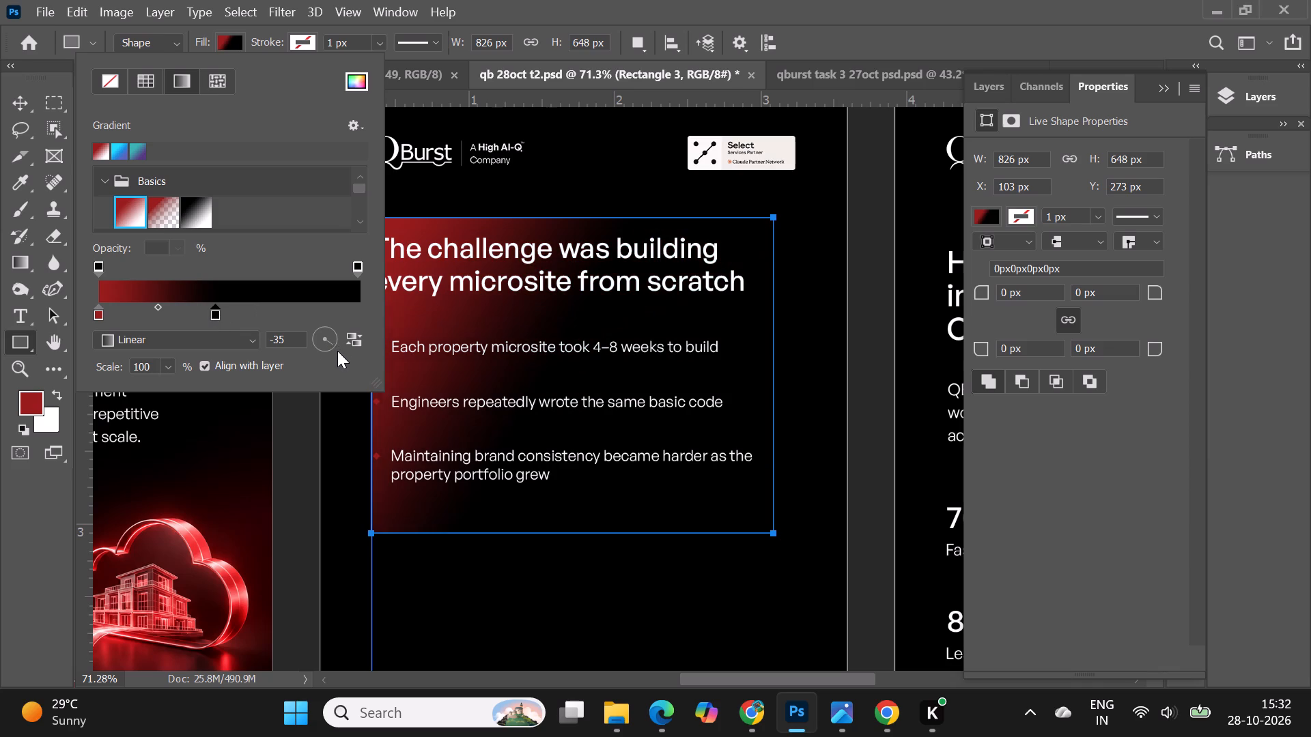
pyautogui.click(337, 351)
pyautogui.click(338, 348)
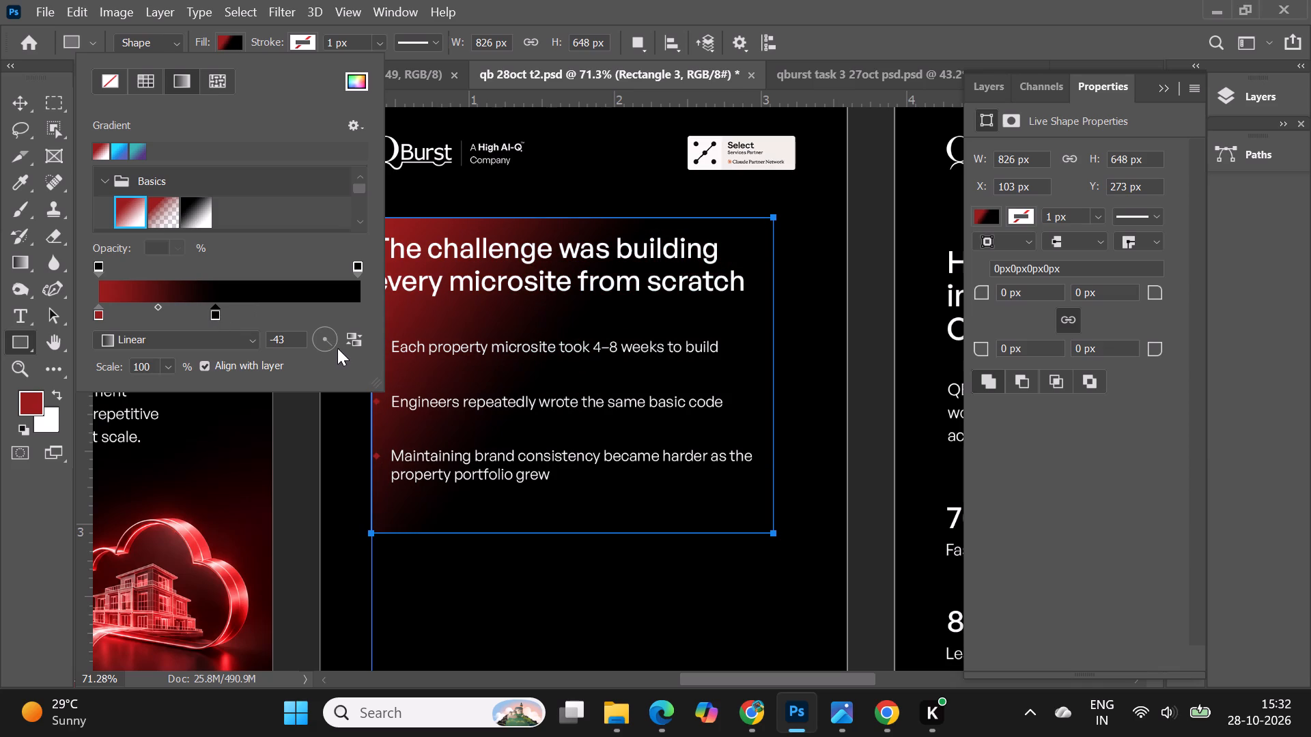
pyautogui.click(337, 348)
# Round all four corners of the gradient rectangle to a 30 px radius.
pyautogui.click(28, 100)
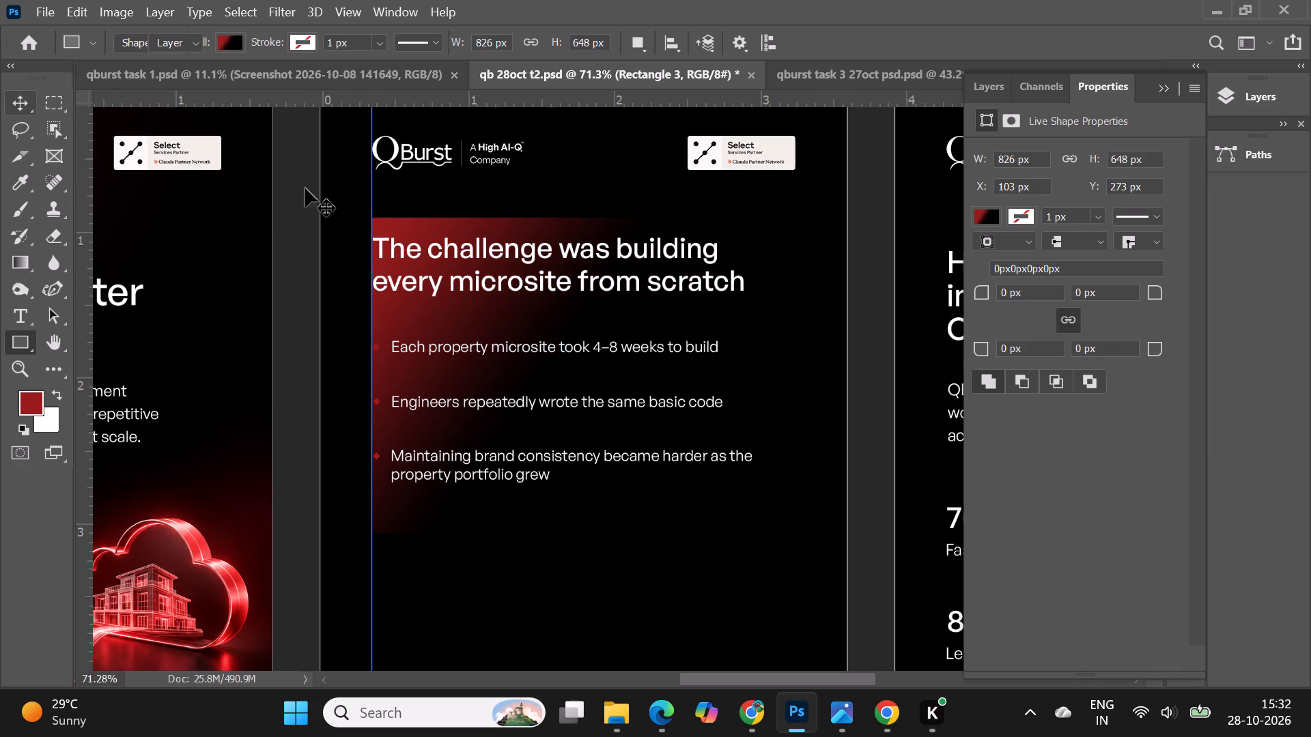
pyautogui.click(415, 229)
pyautogui.click(18, 342)
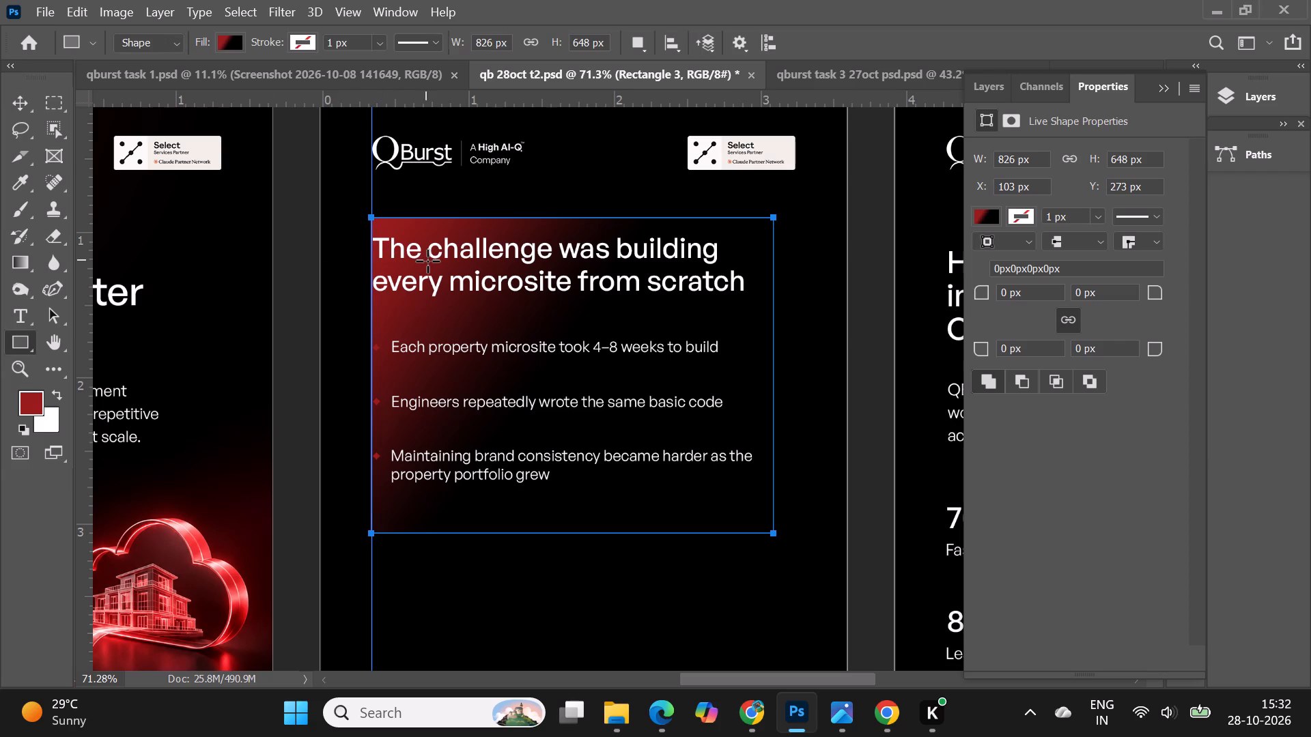
pyautogui.click(999, 291)
pyautogui.press('3')
pyautogui.press('Return')
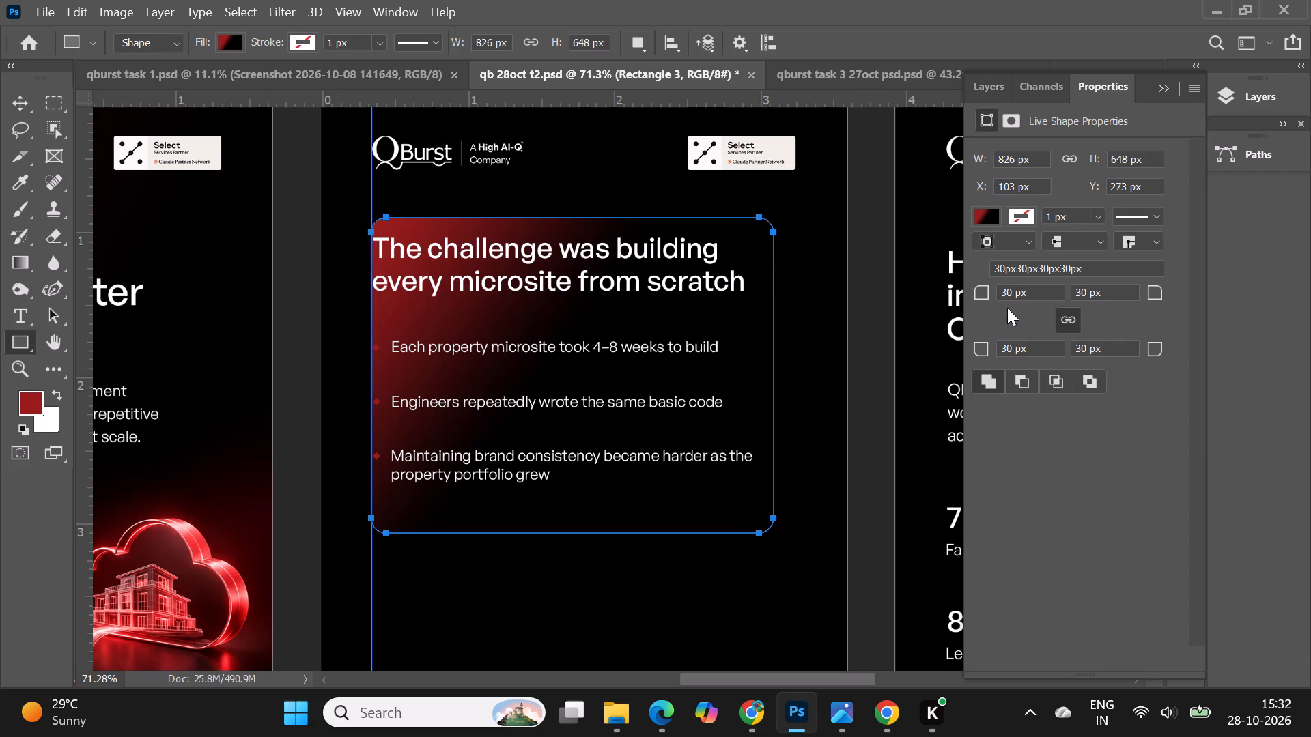
# Lower the gradient rectangle layer's opacity to 43%.
pyautogui.click(24, 102)
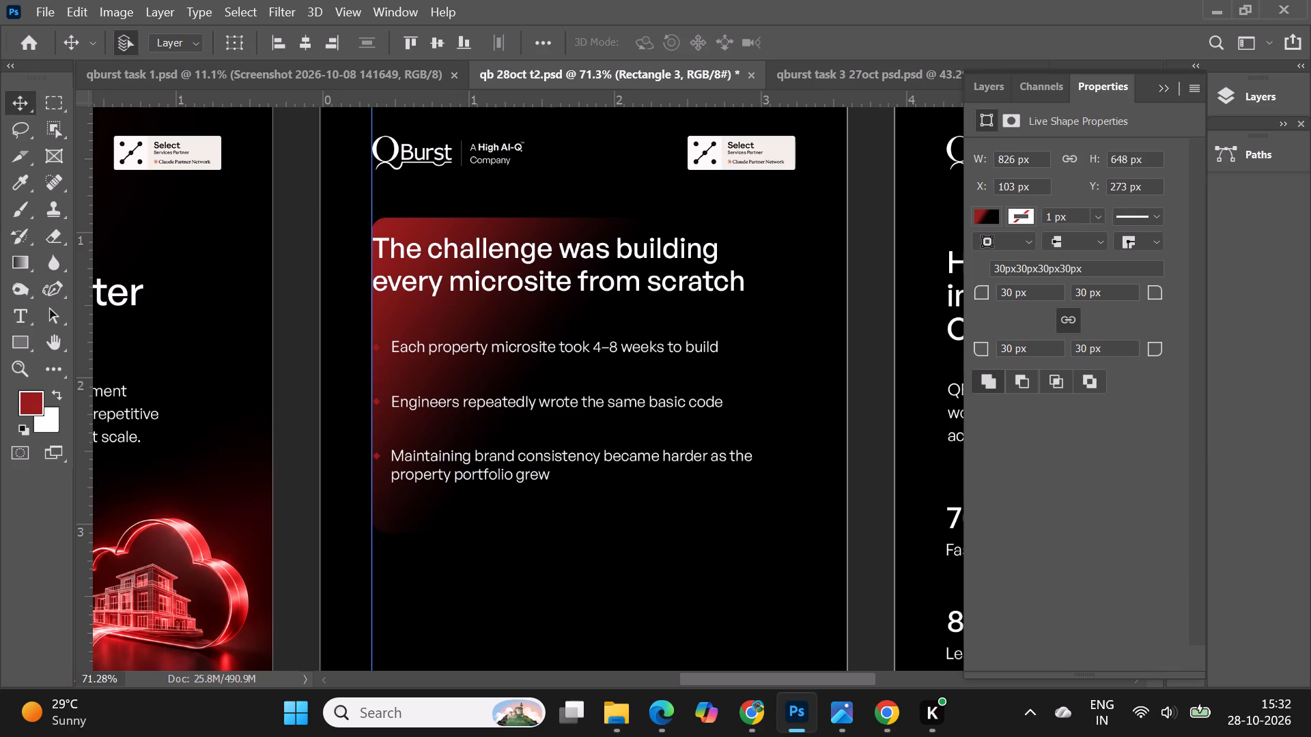
pyautogui.click(1164, 91)
pyautogui.click(1215, 98)
pyautogui.click(1189, 149)
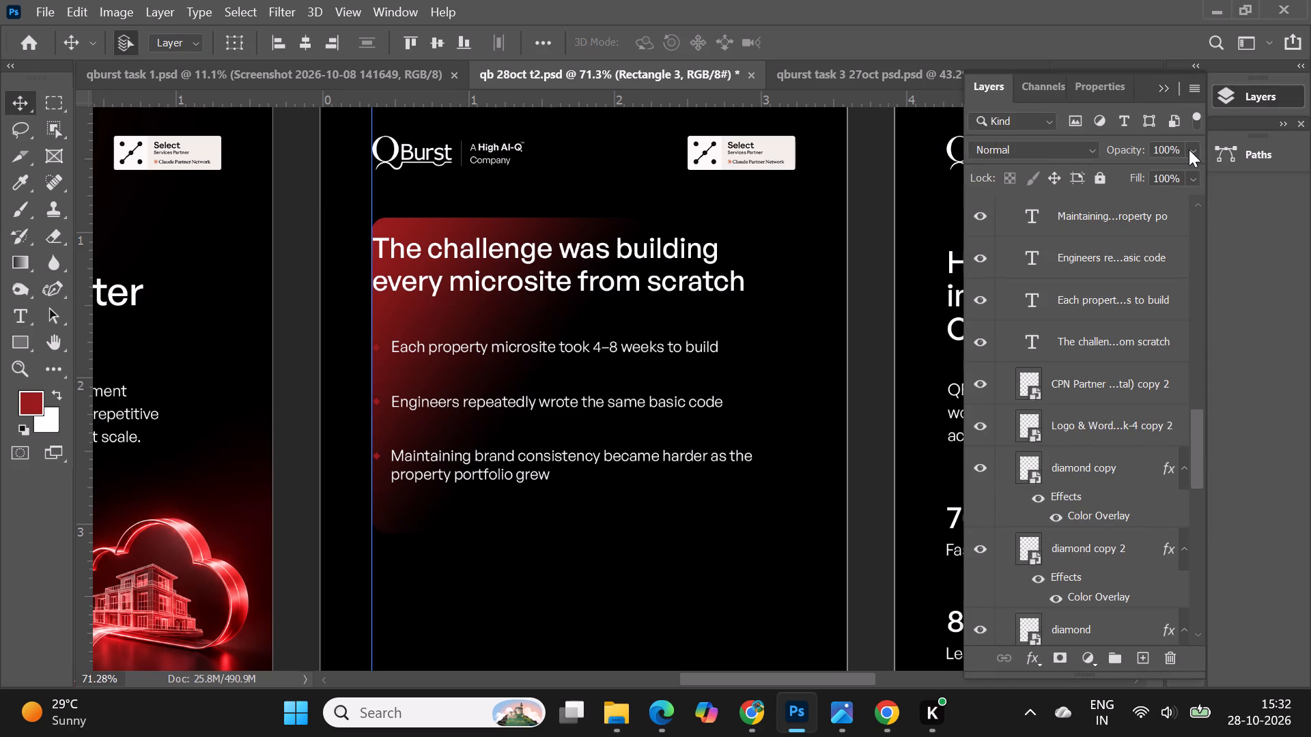
pyautogui.click(1145, 171)
pyautogui.click(1138, 177)
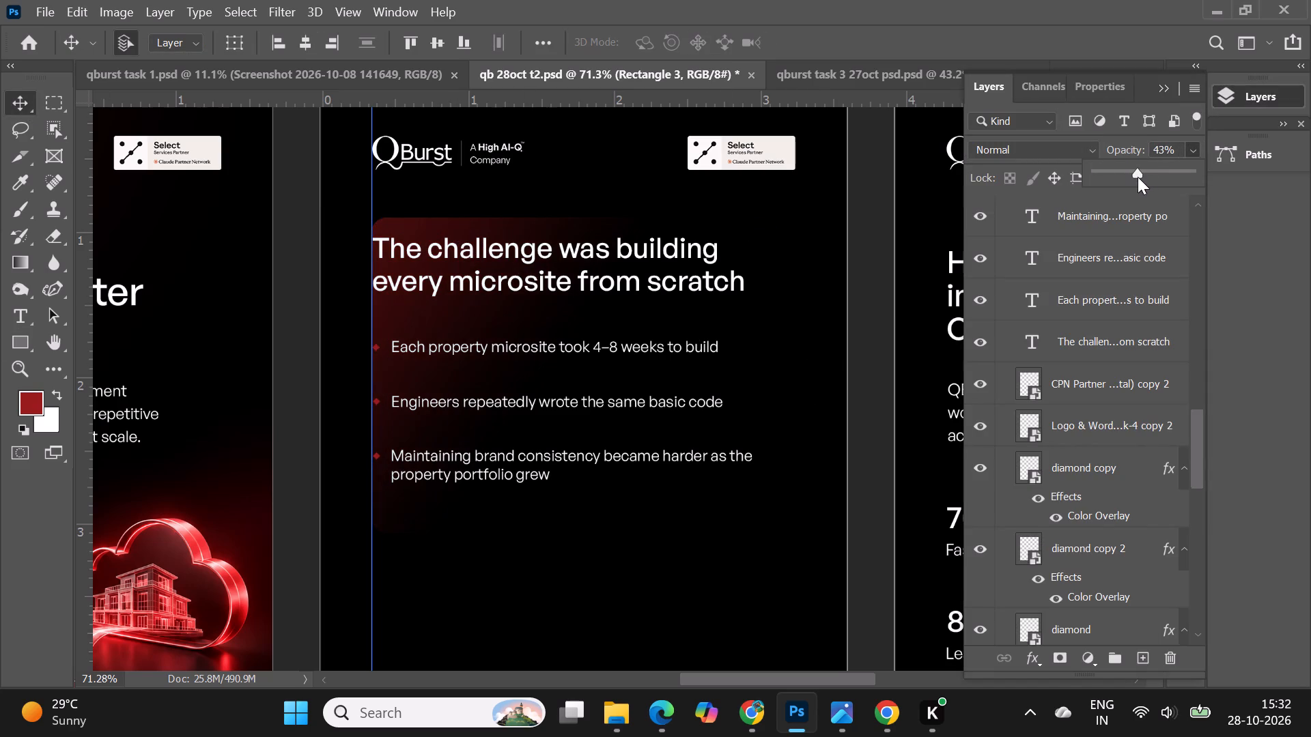
pyautogui.click(1142, 180)
# Stretch the gradient rectangle rightward to the partner badge's edge and downward, to about 2.90 × 2.63 in.
pyautogui.rightClick(473, 227)
pyautogui.click(529, 262)
pyautogui.hotkey('ctrl', 't')
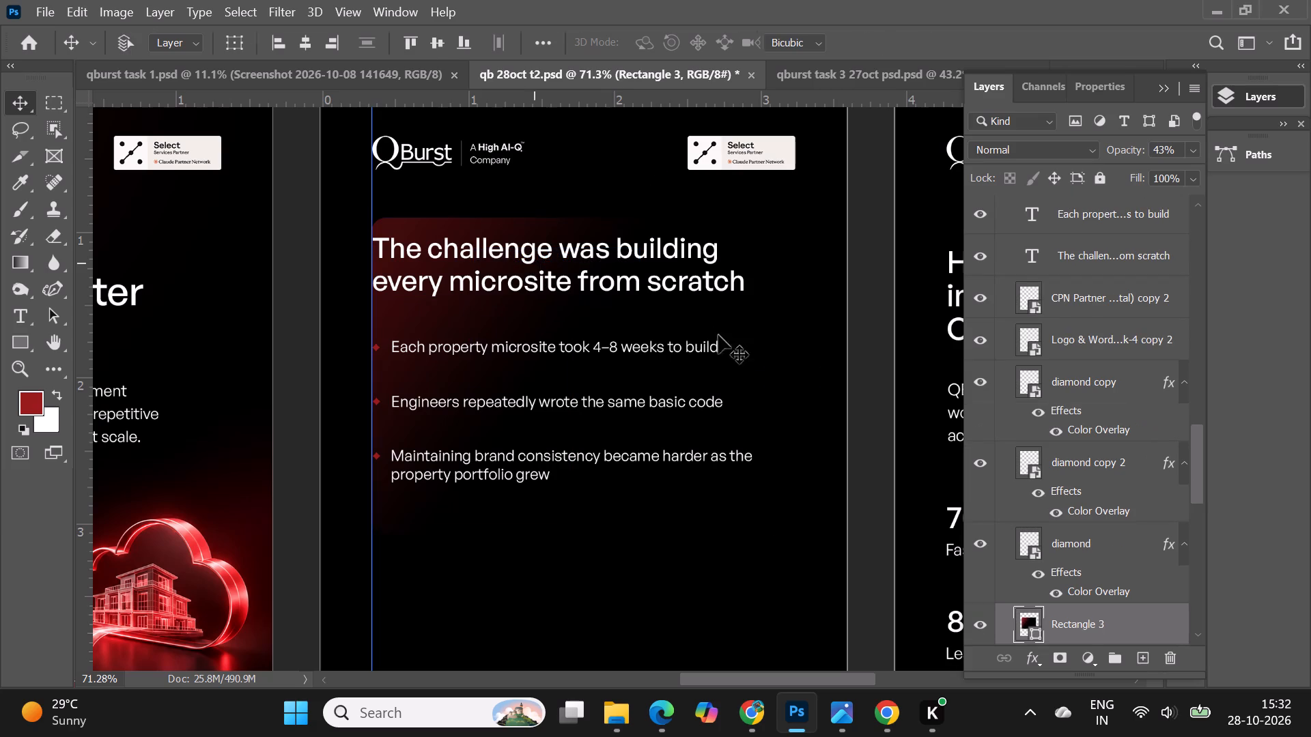
pyautogui.keyDown('shift'); pyautogui.moveTo(770, 375); pyautogui.dragTo(794, 377); pyautogui.keyUp('shift')
pyautogui.keyDown('shift'); pyautogui.moveTo(583, 539); pyautogui.dragTo(583, 608); pyautogui.keyUp('shift')
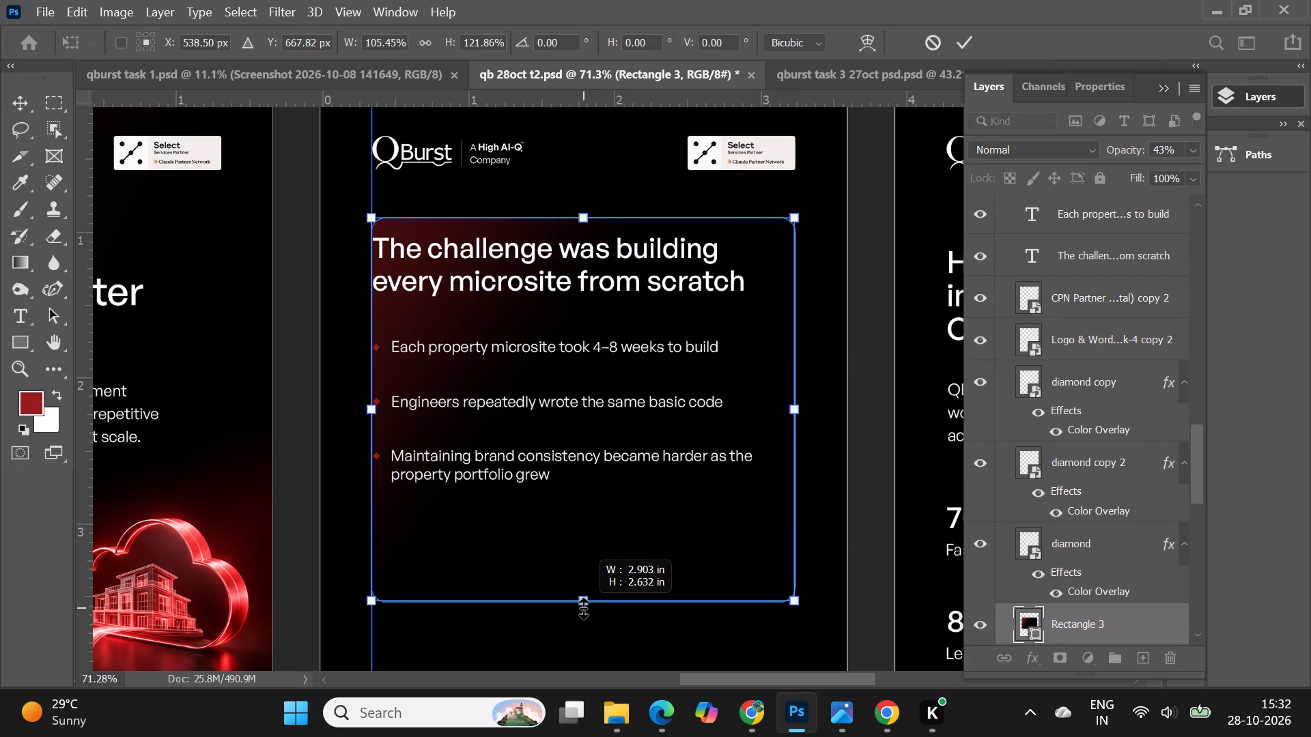
pyautogui.click(967, 33)
# Move the heading, three challenge statements and their diamond bullets together down and right, inset from the gradient rectangle's edges.
pyautogui.keyDown('alt'); pyautogui.scroll(-2, 719, 256); pyautogui.keyUp('alt')
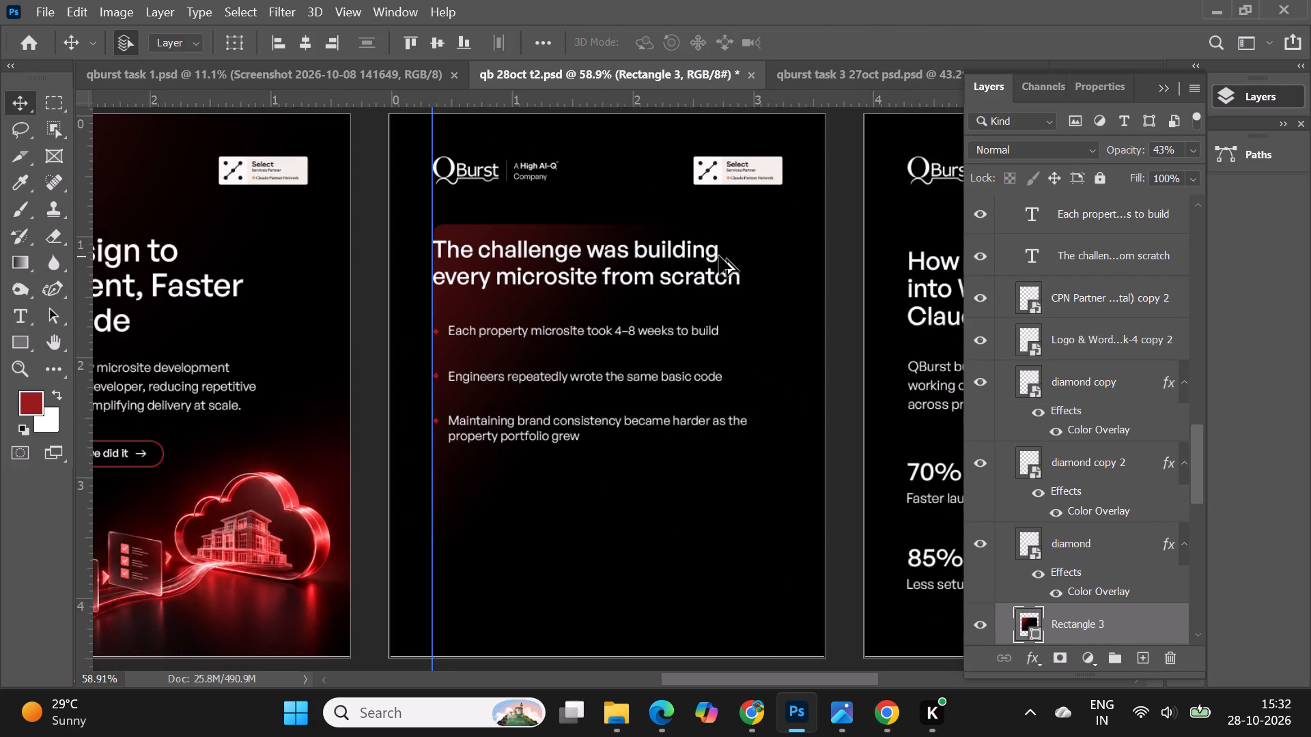
pyautogui.keyDown('alt'); pyautogui.scroll(-1, 719, 256); pyautogui.keyUp('alt')
pyautogui.keyDown('alt'); pyautogui.scroll(4, 569, 199); pyautogui.keyUp('alt')
pyautogui.keyDown('alt'); pyautogui.scroll(-7, 472, 177); pyautogui.keyUp('alt')
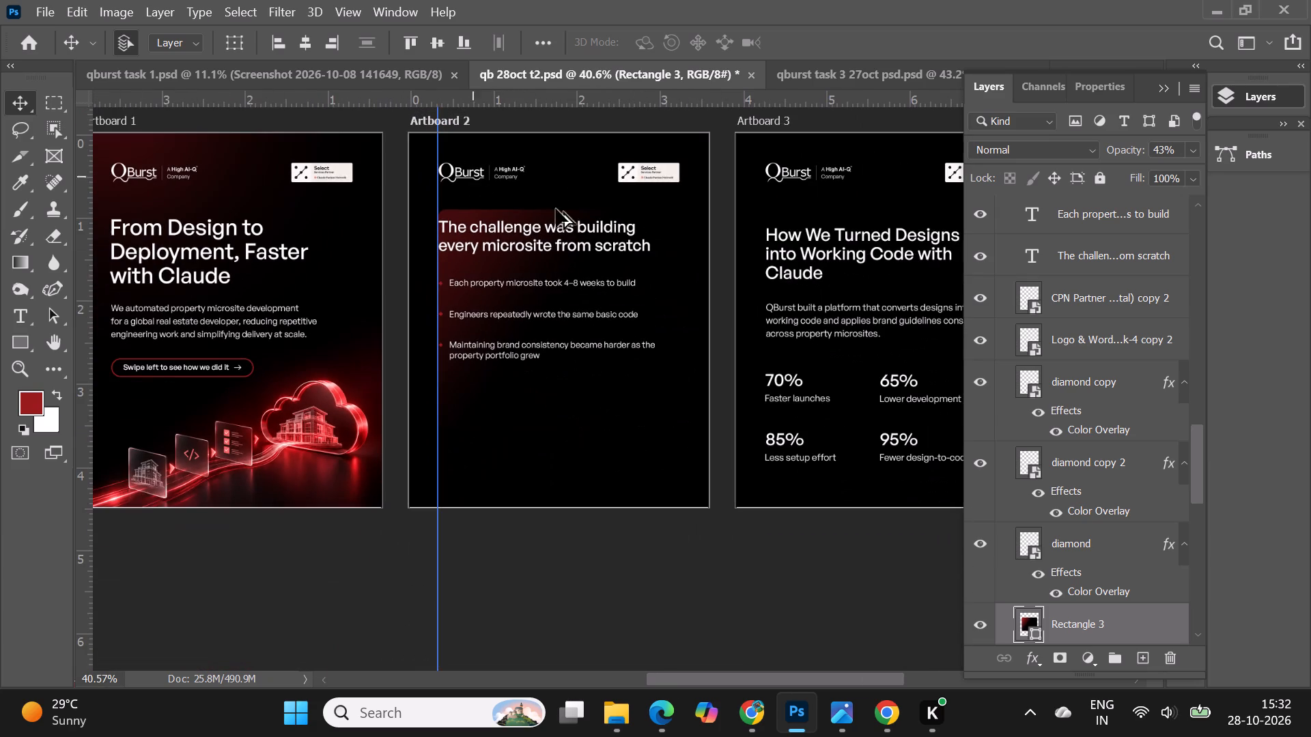
pyautogui.keyDown('alt'); pyautogui.scroll(4, 561, 185); pyautogui.keyUp('alt')
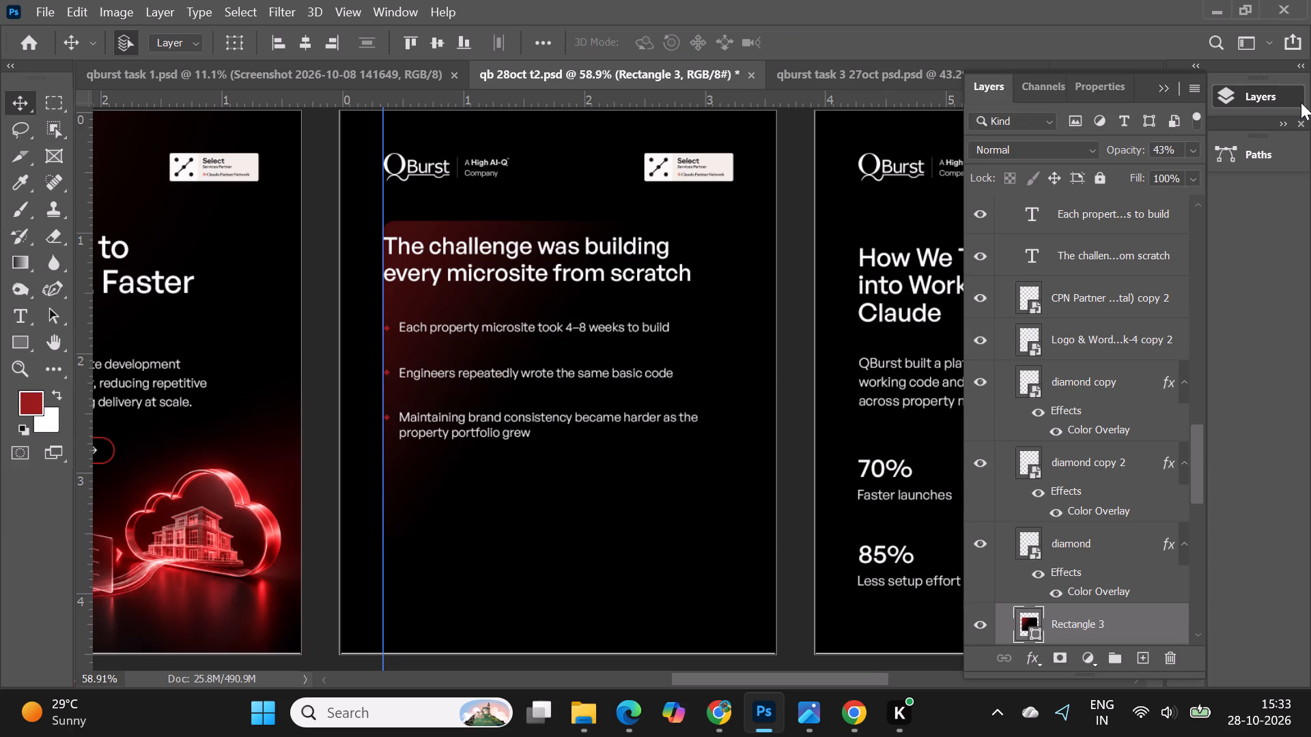
pyautogui.keyDown('alt'); pyautogui.scroll(4, 445, 403); pyautogui.keyUp('alt')
pyautogui.keyDown('alt'); pyautogui.scroll(3, 406, 182); pyautogui.keyUp('alt')
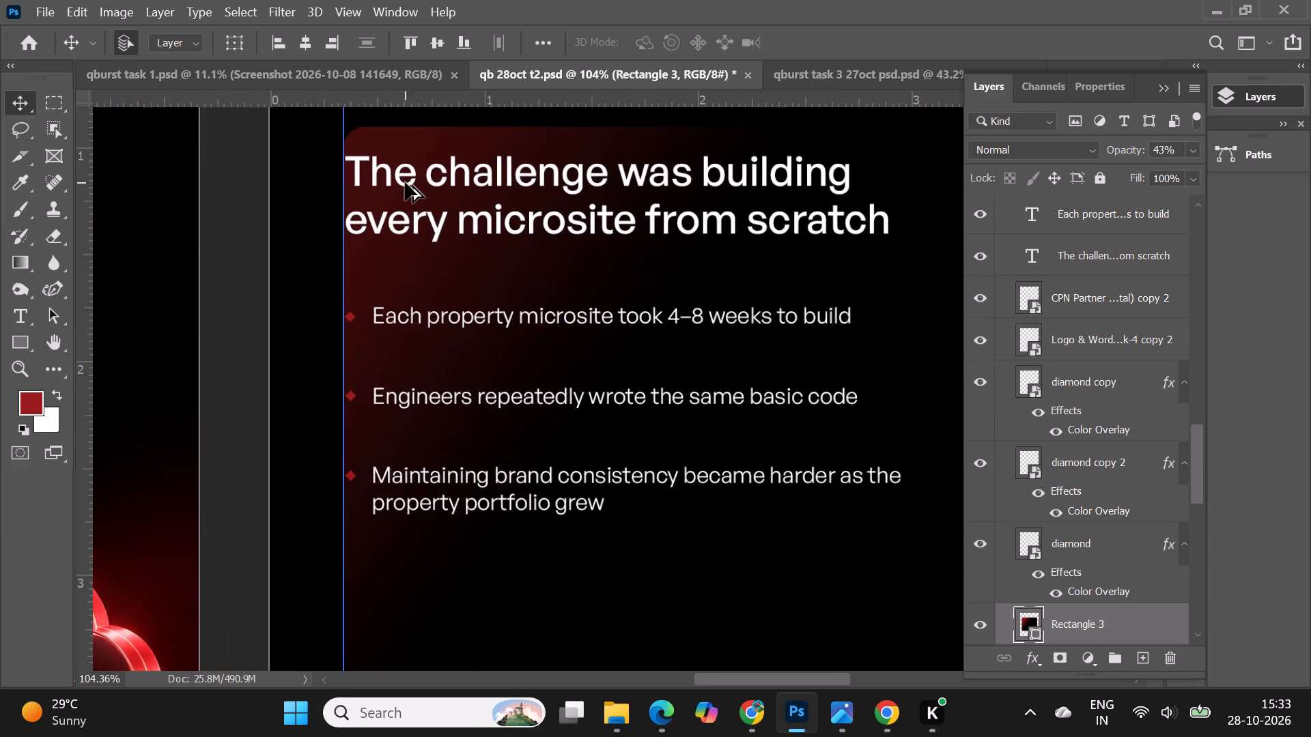
pyautogui.keyDown('alt'); pyautogui.scroll(1, 405, 182); pyautogui.keyUp('alt')
pyautogui.click(432, 172)
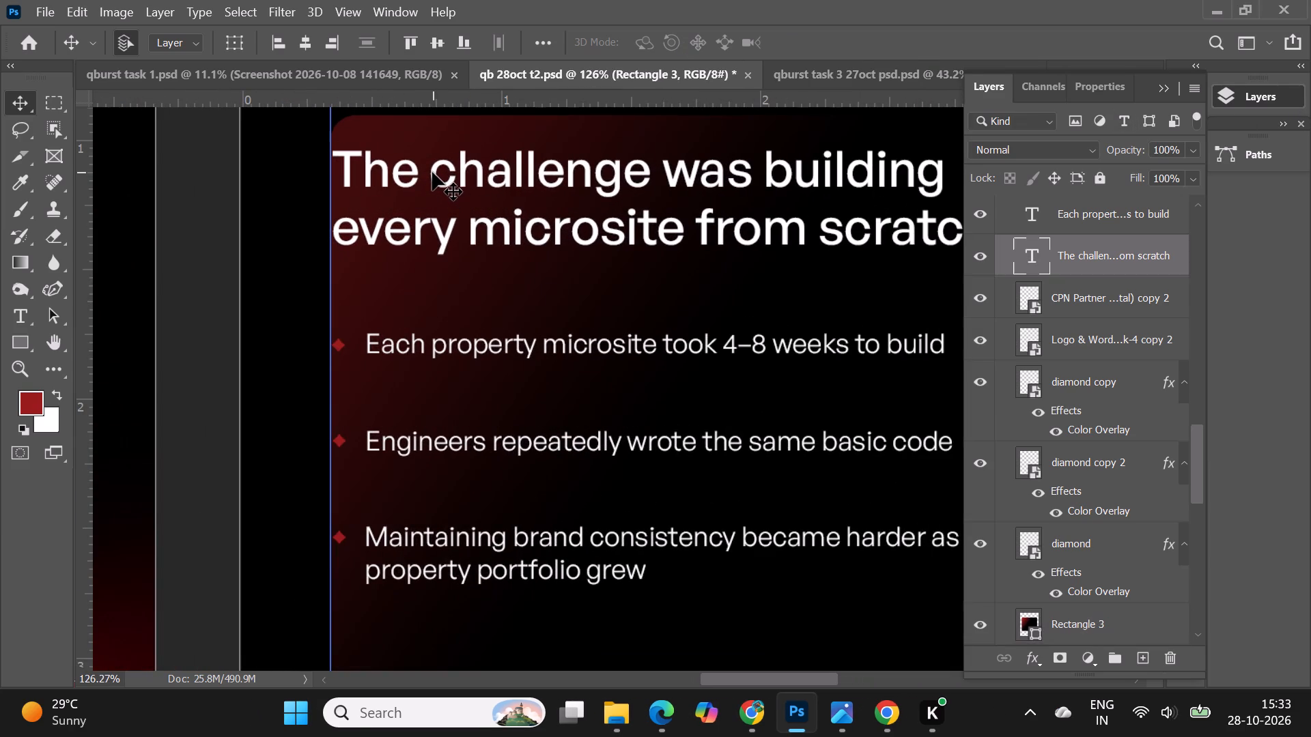
pyautogui.keyDown('alt'); pyautogui.scroll(7, 361, 356); pyautogui.keyUp('alt')
pyautogui.keyDown('shift'); pyautogui.click(323, 337); pyautogui.keyUp('shift')
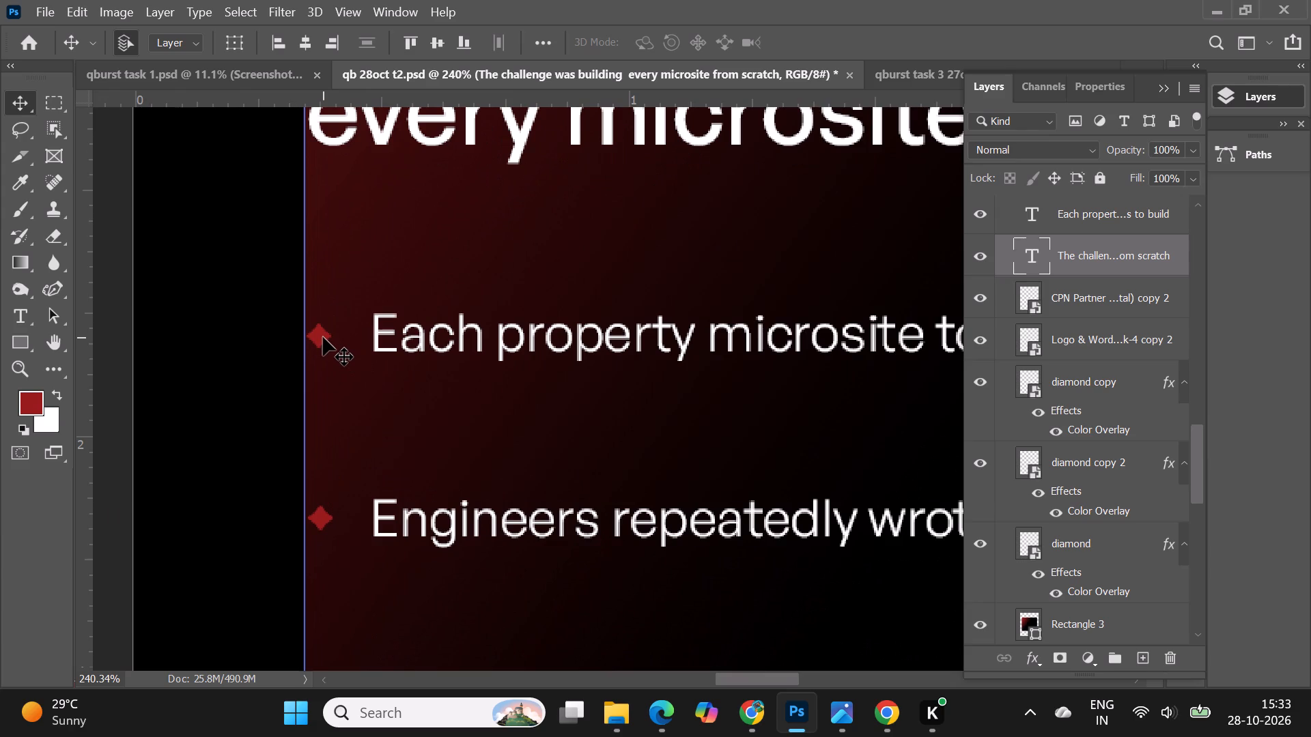
pyautogui.keyDown('shift'); pyautogui.click(375, 330); pyautogui.keyUp('shift')
pyautogui.keyDown('shift'); pyautogui.click(322, 519); pyautogui.keyUp('shift')
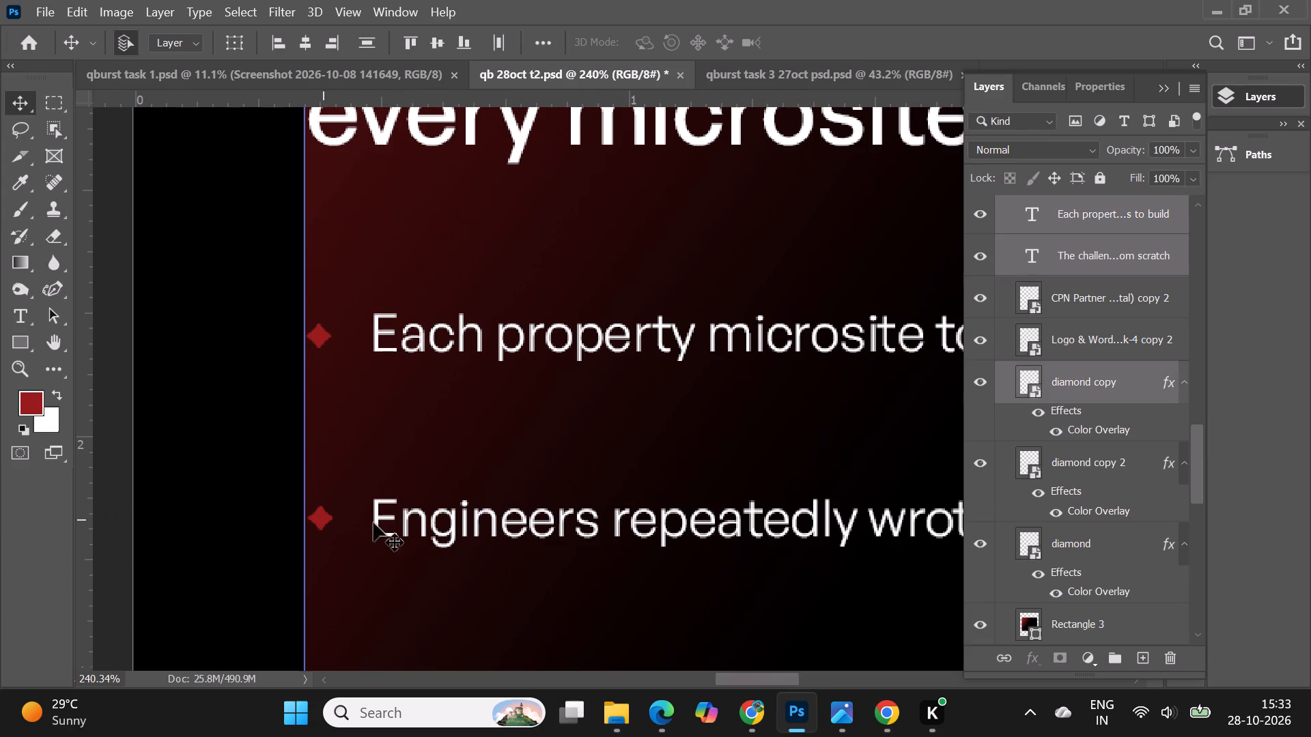
pyautogui.keyDown('shift'); pyautogui.click(376, 520); pyautogui.keyUp('shift')
pyautogui.scroll(-13, 376, 520)
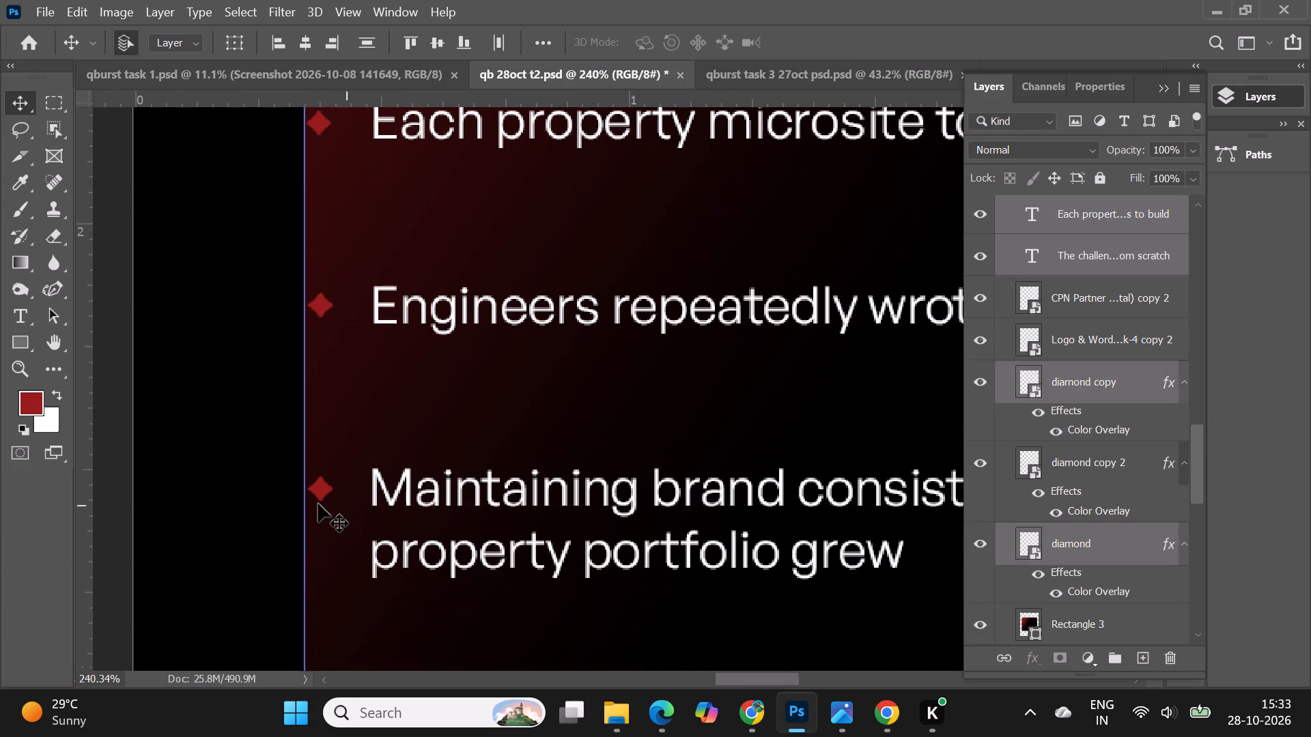
pyautogui.keyDown('shift'); pyautogui.click(320, 494); pyautogui.keyUp('shift')
pyautogui.keyDown('shift'); pyautogui.click(406, 474); pyautogui.keyUp('shift')
pyautogui.keyDown('alt'); pyautogui.scroll(-4, 402, 474); pyautogui.keyUp('alt')
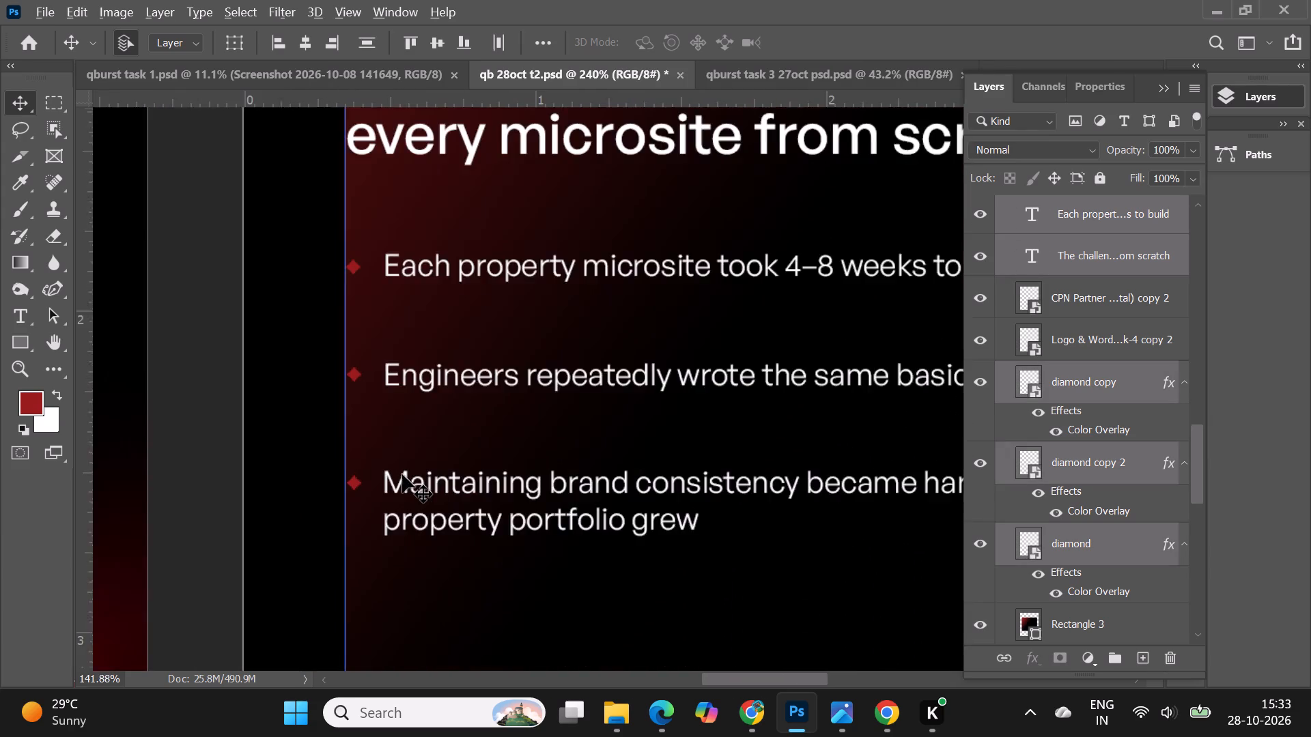
pyautogui.keyDown('alt'); pyautogui.scroll(-11, 402, 474); pyautogui.keyUp('alt')
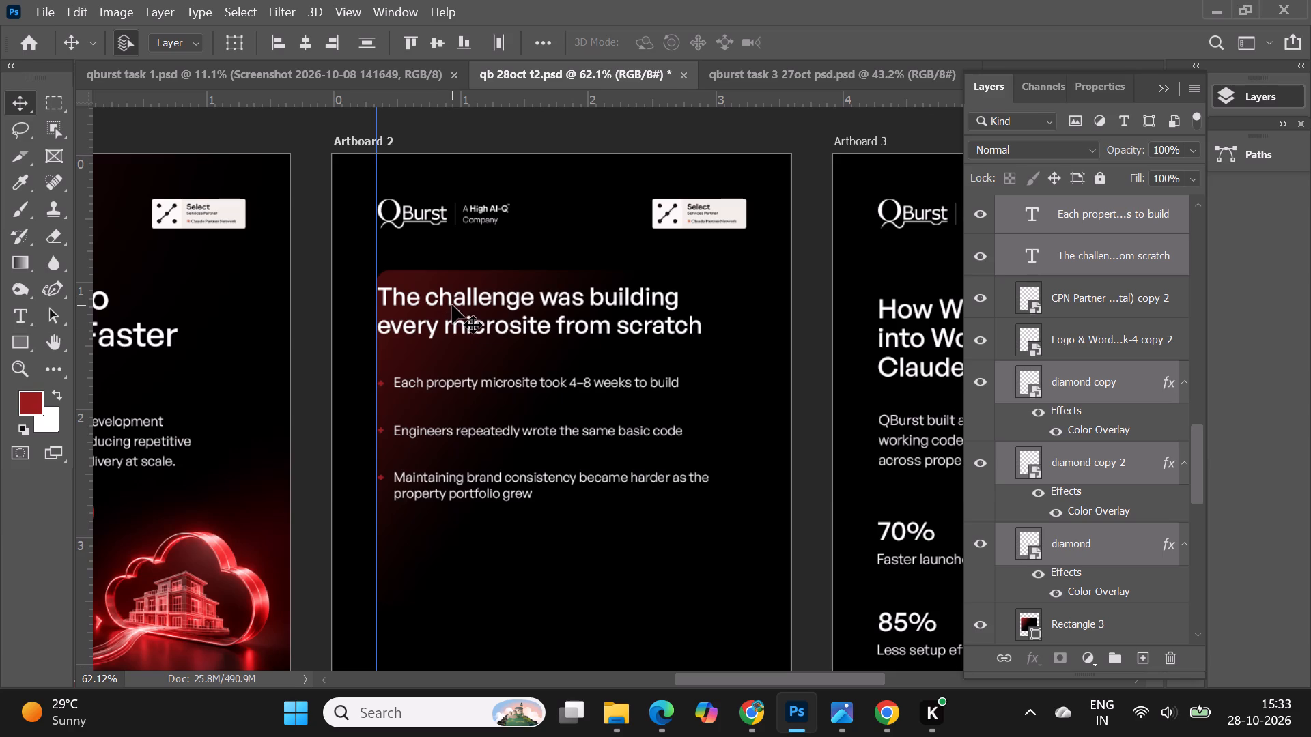
pyautogui.moveTo(452, 305); pyautogui.dragTo(473, 321)
# Fine-tune the position of the selected heading, statements and bullets inside the gradient rectangle with small nudges.
pyautogui.keyDown('alt'); pyautogui.scroll(-4, 490, 257); pyautogui.keyUp('alt')
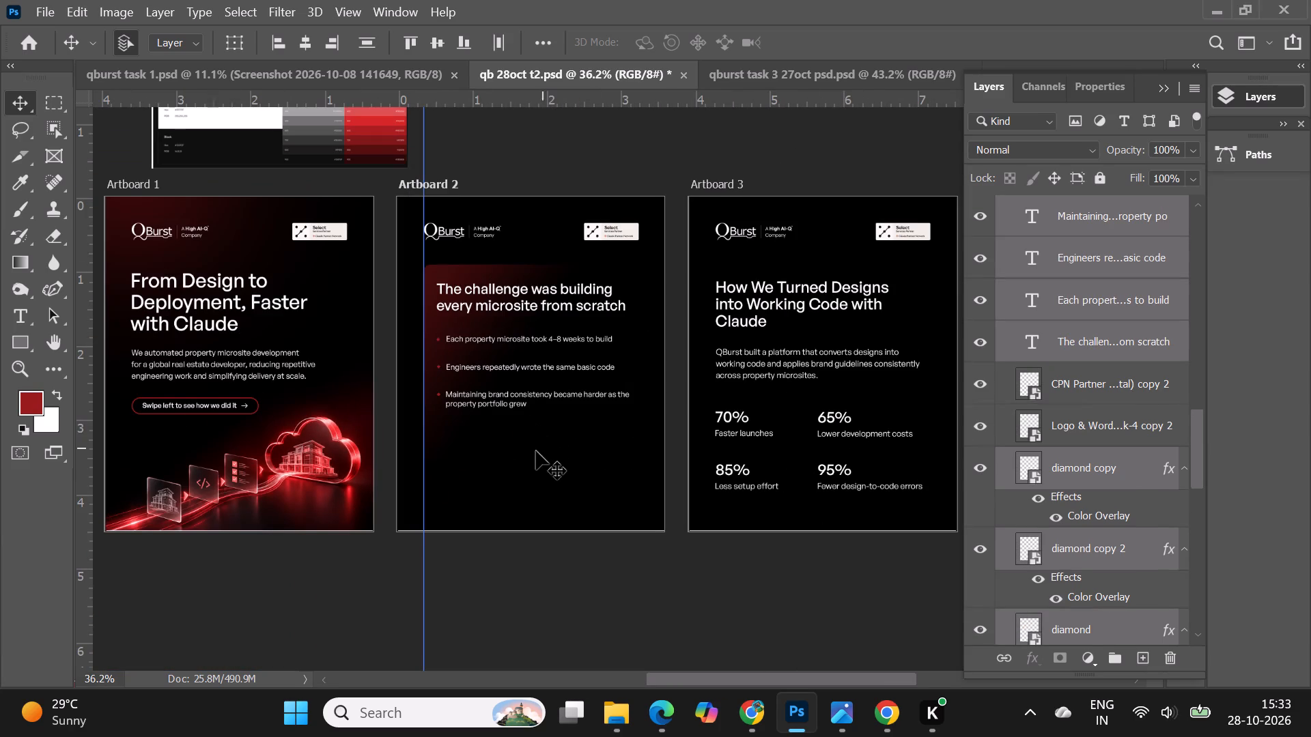
pyautogui.keyDown('alt'); pyautogui.scroll(4, 466, 375); pyautogui.keyUp('alt')
pyautogui.keyDown('alt'); pyautogui.scroll(2, 502, 300); pyautogui.keyUp('alt')
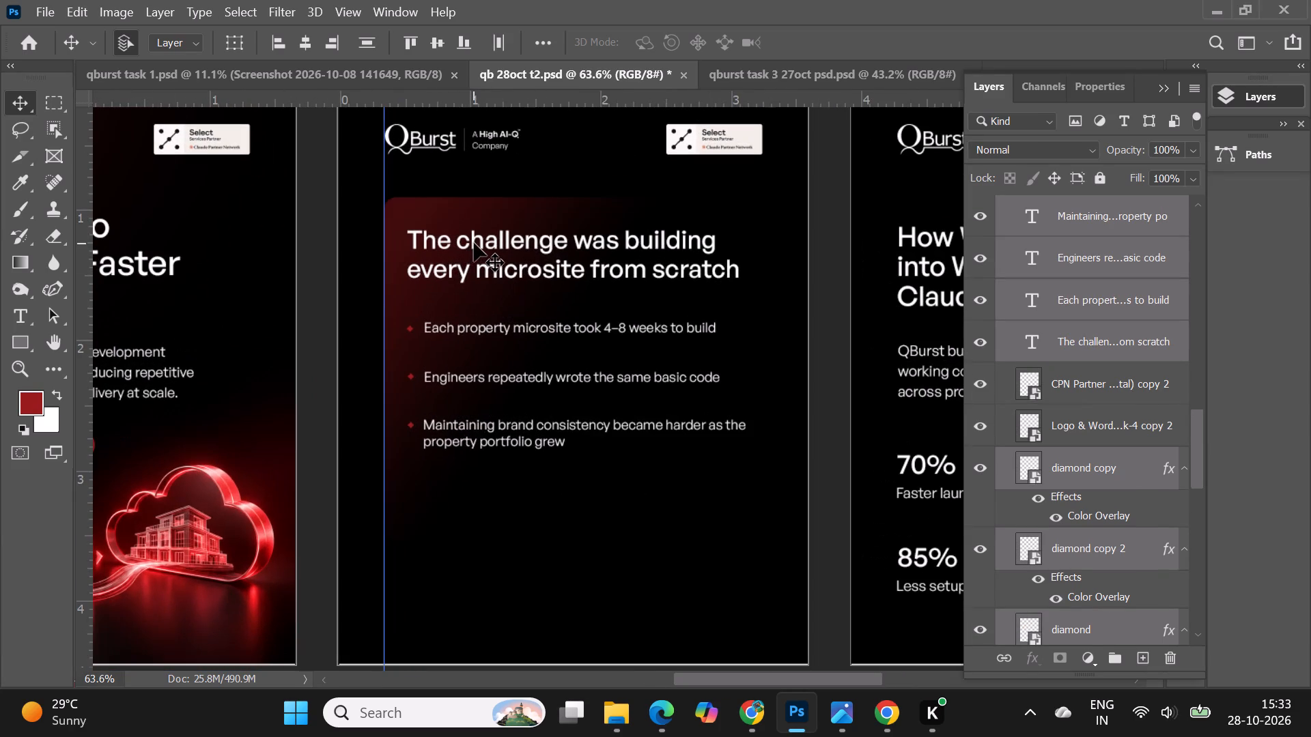
pyautogui.click(474, 243)
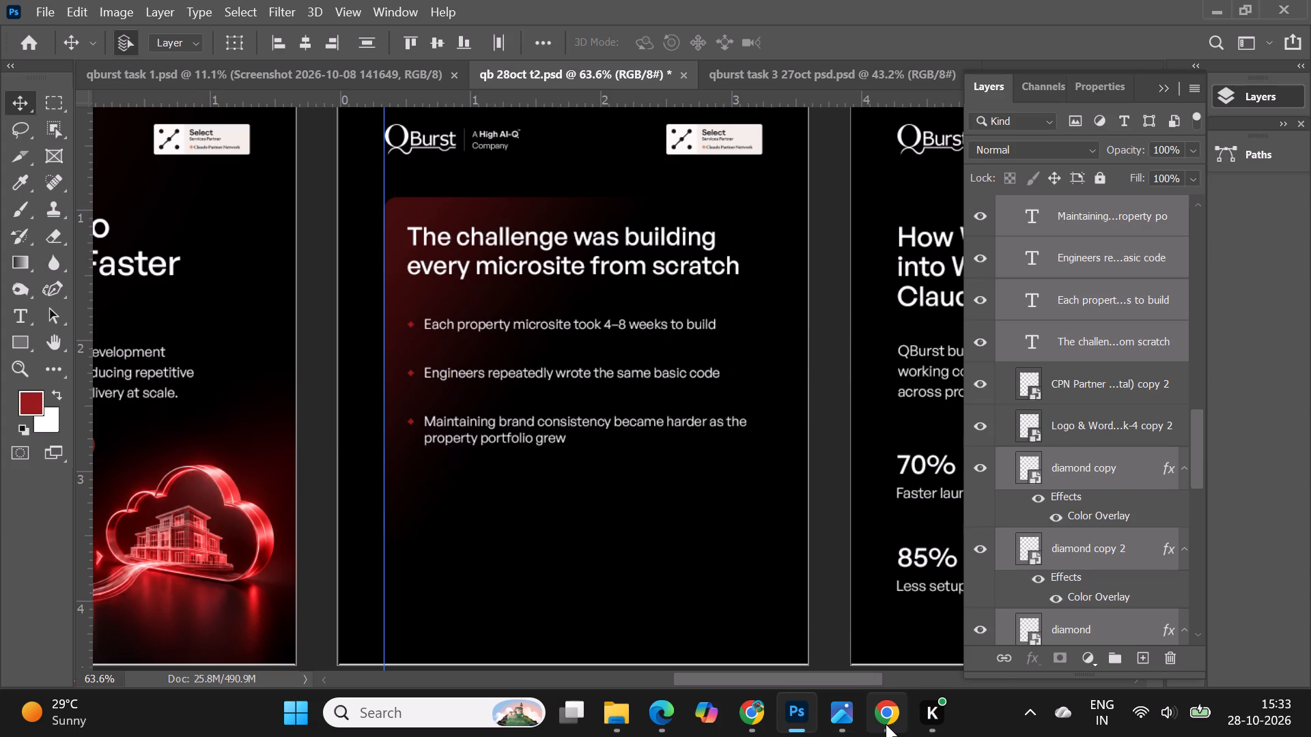
pyautogui.press('Right')
pyautogui.press('Right')
pyautogui.press('Right')
pyautogui.press('Down')
pyautogui.press('Down')
pyautogui.press('Down')
pyautogui.press('Down')
pyautogui.press('Down')
pyautogui.press('Down')
pyautogui.press('Down')
pyautogui.press('Down')
pyautogui.press('Down')
pyautogui.press('Down')
pyautogui.press('Up')
pyautogui.press('Up')
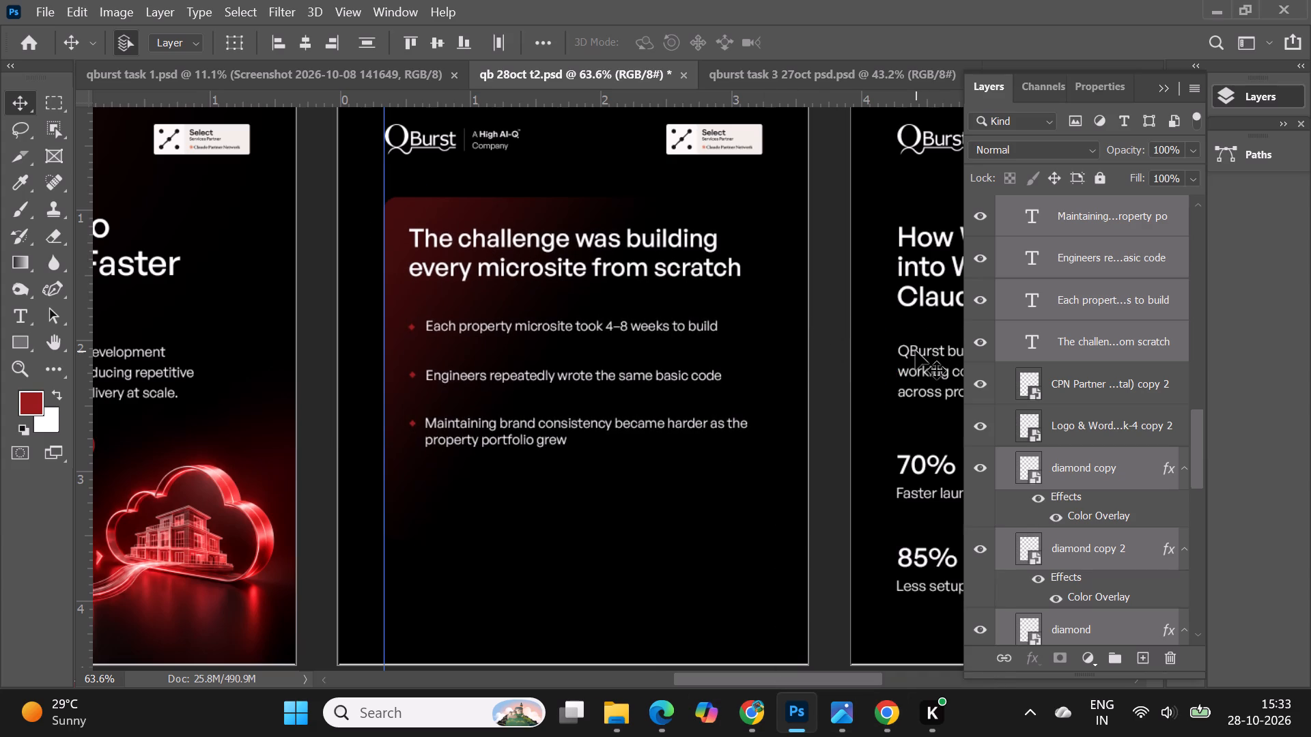
pyautogui.press('Down')
pyautogui.press('Down')
pyautogui.press('Down')
pyautogui.press('Up')
pyautogui.press('Up')
pyautogui.press('Up')
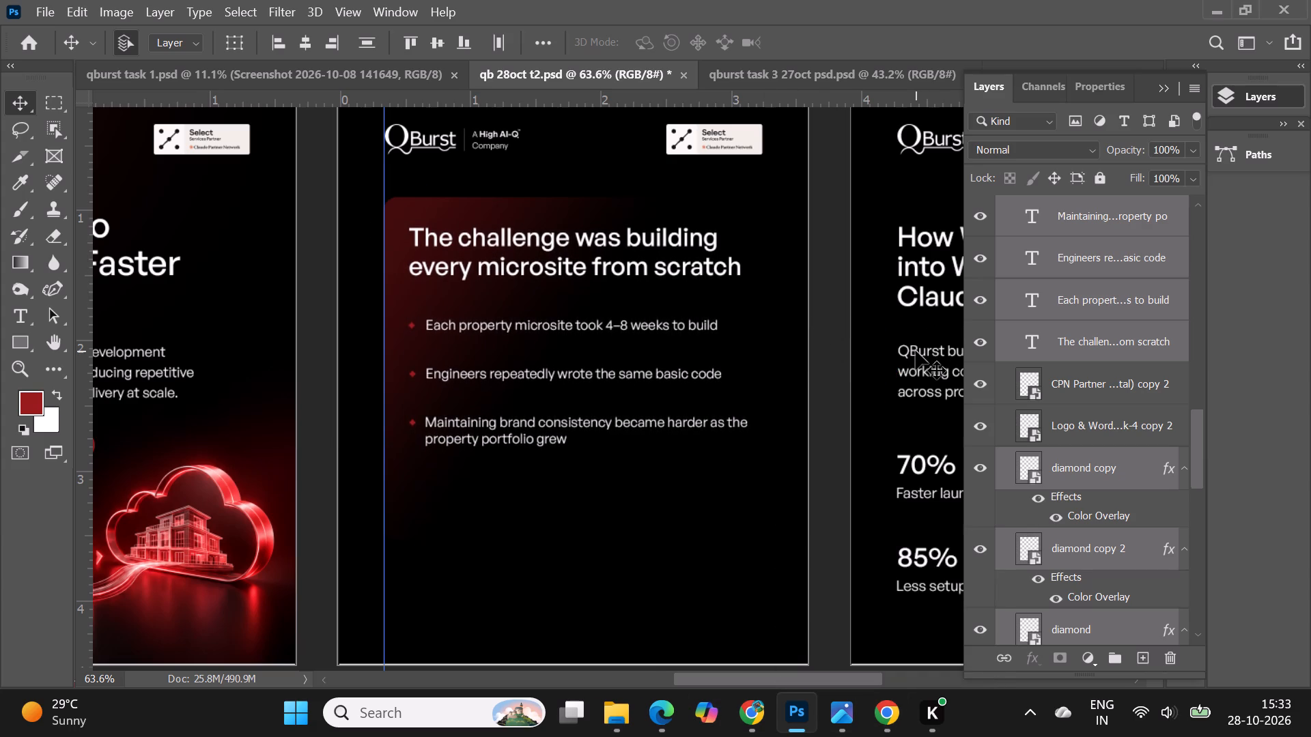
pyautogui.press('Down')
pyautogui.press('Down')
pyautogui.press('Down')
pyautogui.press('Down')
pyautogui.press('Left')
pyautogui.press('Right')
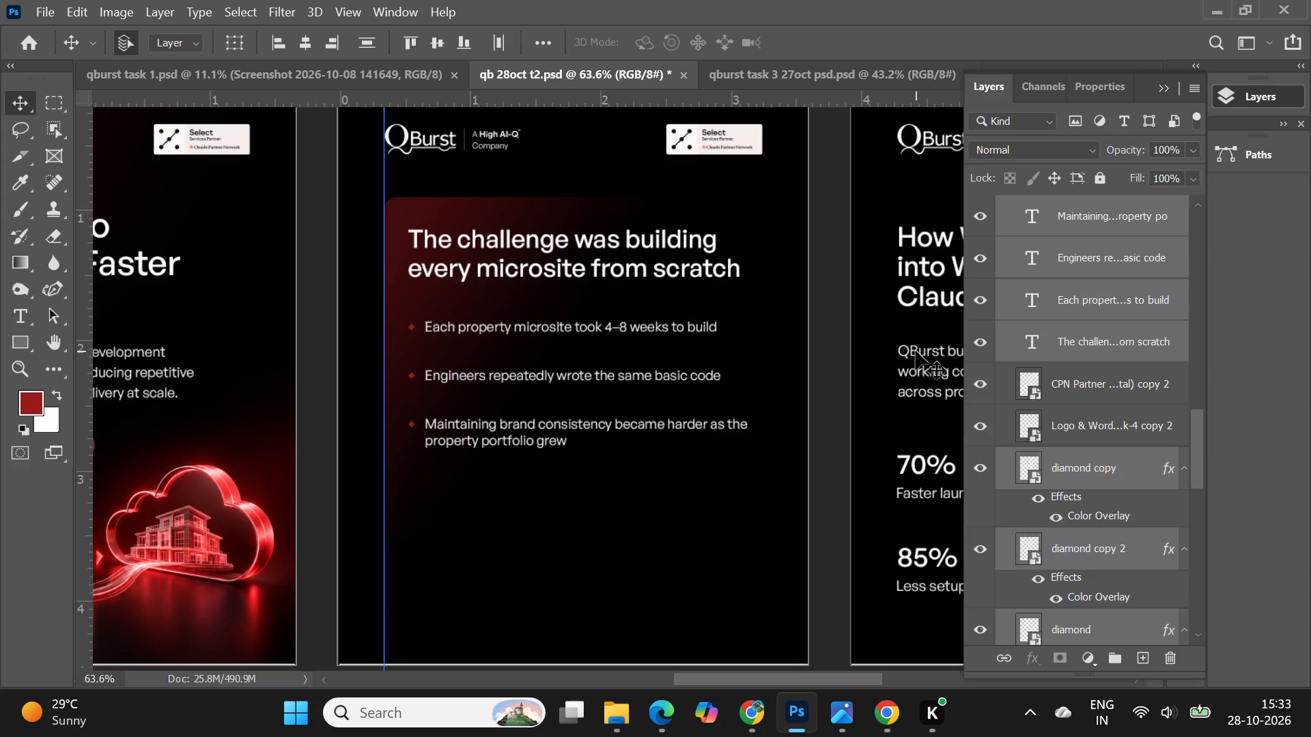
# Shorten the gradient rectangle on Artboard 2 by raising its bottom edge, to about 88% of its height, about 695 px.
pyautogui.keyDown('alt'); pyautogui.scroll(-5, 528, 255); pyautogui.keyUp('alt')
pyautogui.click(623, 598)
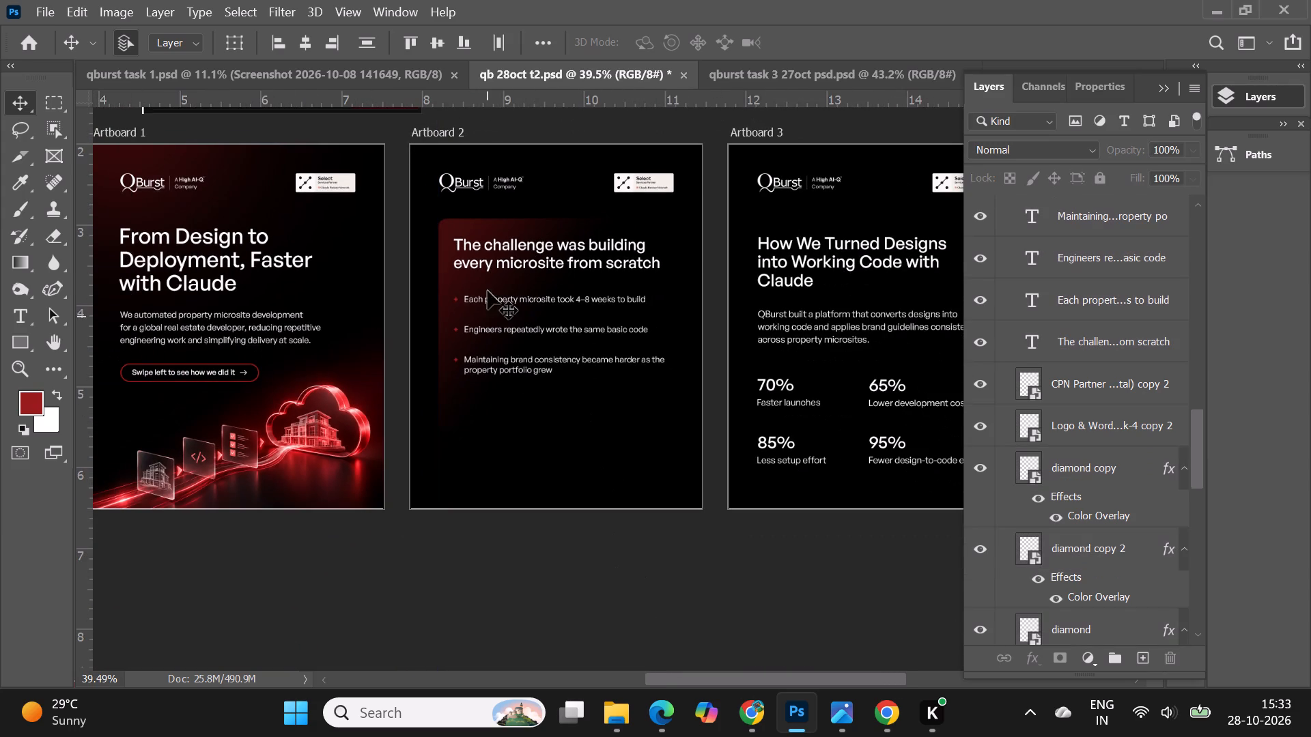
pyautogui.click(450, 229)
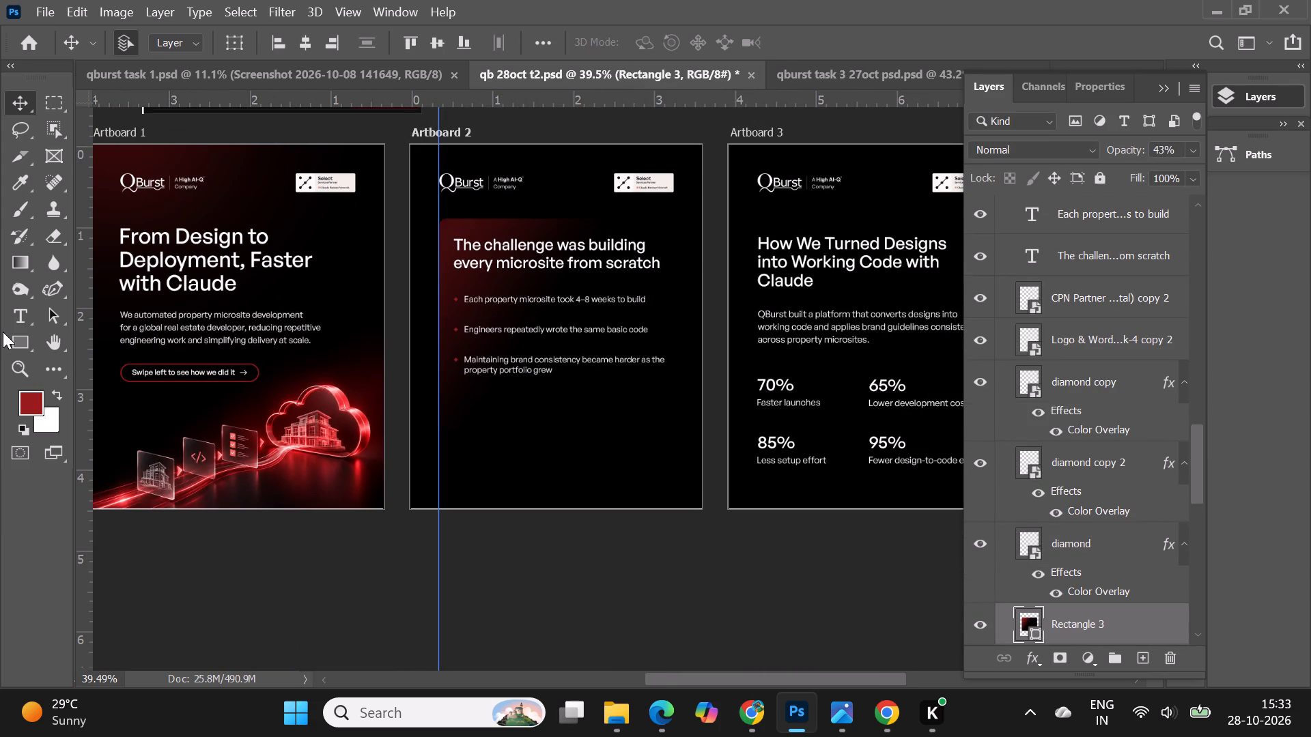
pyautogui.click(6, 336)
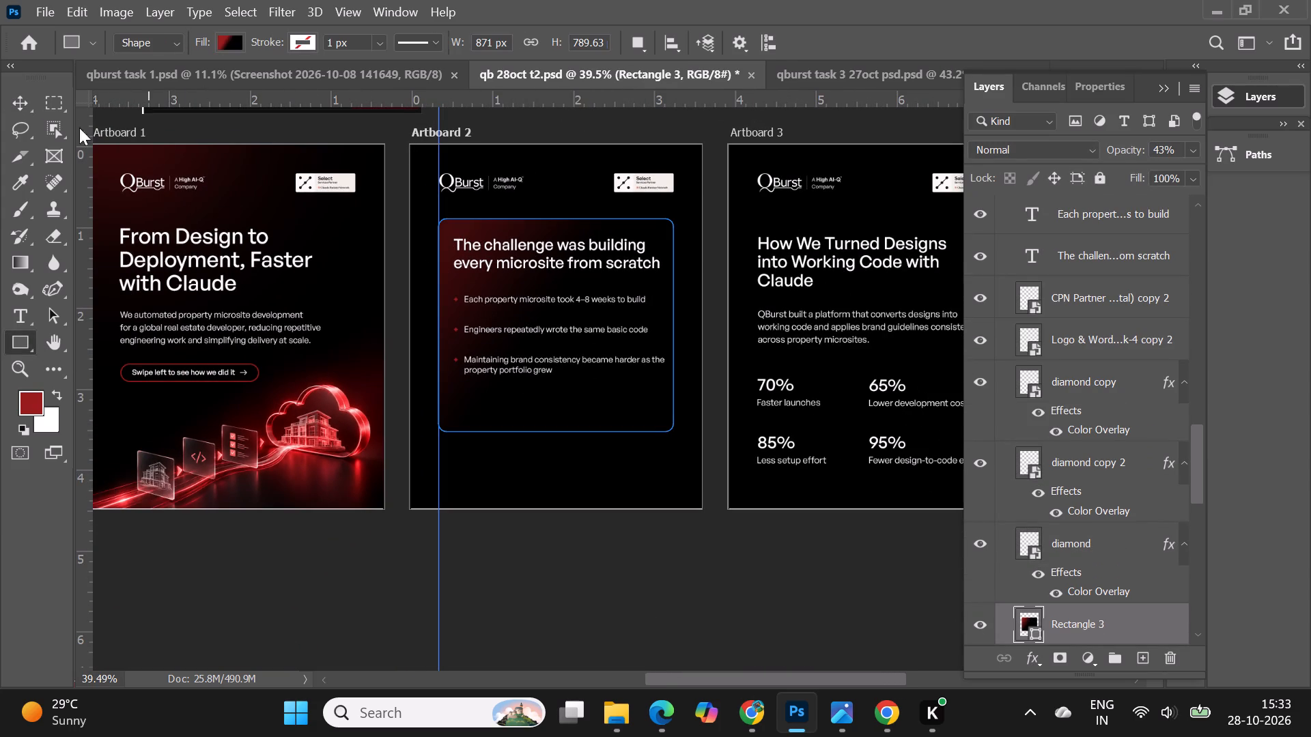
pyautogui.click(21, 99)
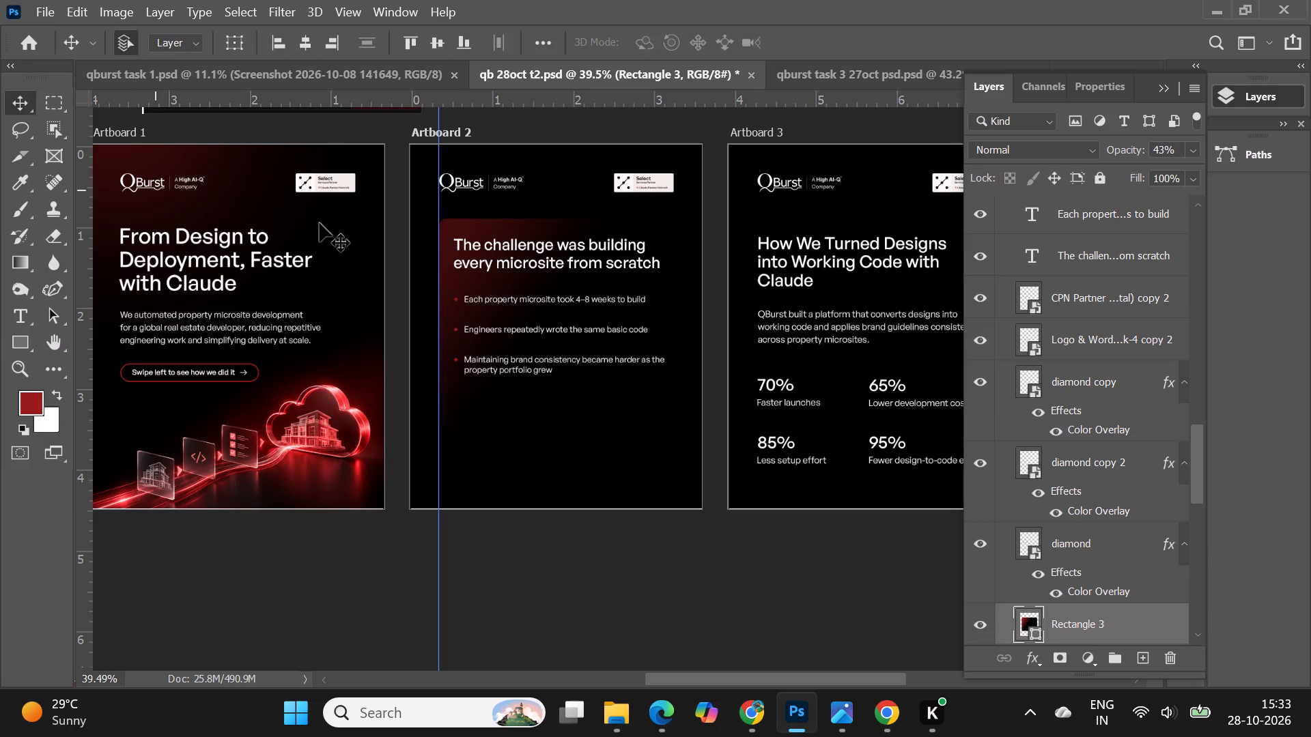
pyautogui.hotkey('ctrl', 't')
pyautogui.keyDown('shift'); pyautogui.moveTo(560, 436); pyautogui.dragTo(563, 410); pyautogui.keyUp('shift')
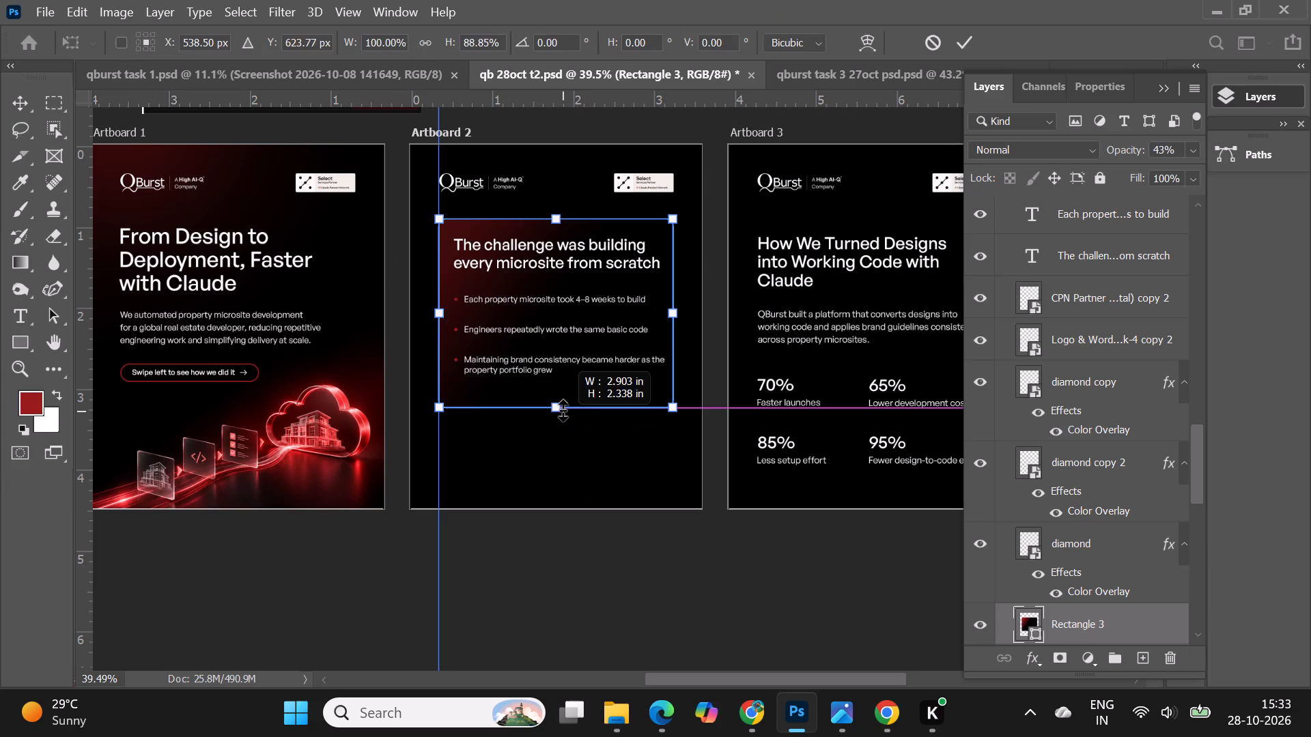
pyautogui.keyDown('shift'); pyautogui.moveTo(563, 410); pyautogui.dragTo(563, 411); pyautogui.keyUp('shift')
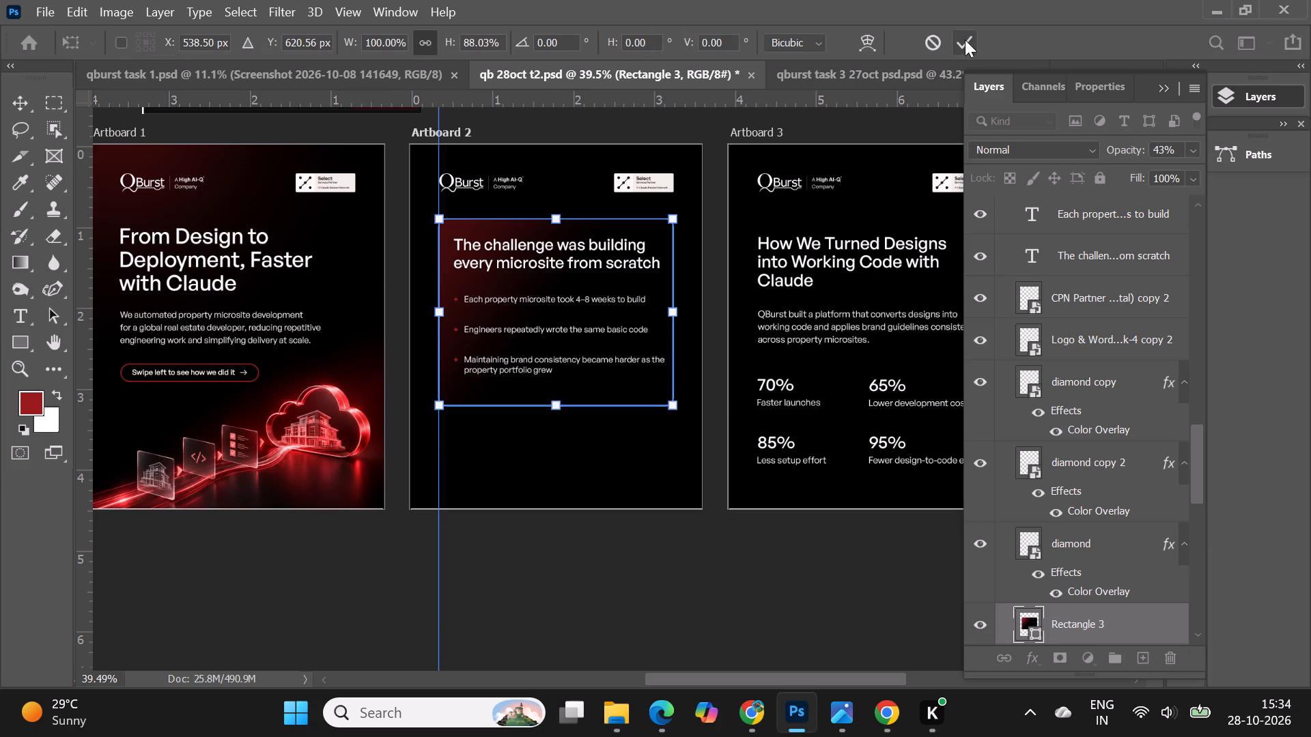
pyautogui.keyDown('shift'); pyautogui.scroll(4, 637, 319); pyautogui.keyUp('shift')
pyautogui.scroll(-16, 637, 319)
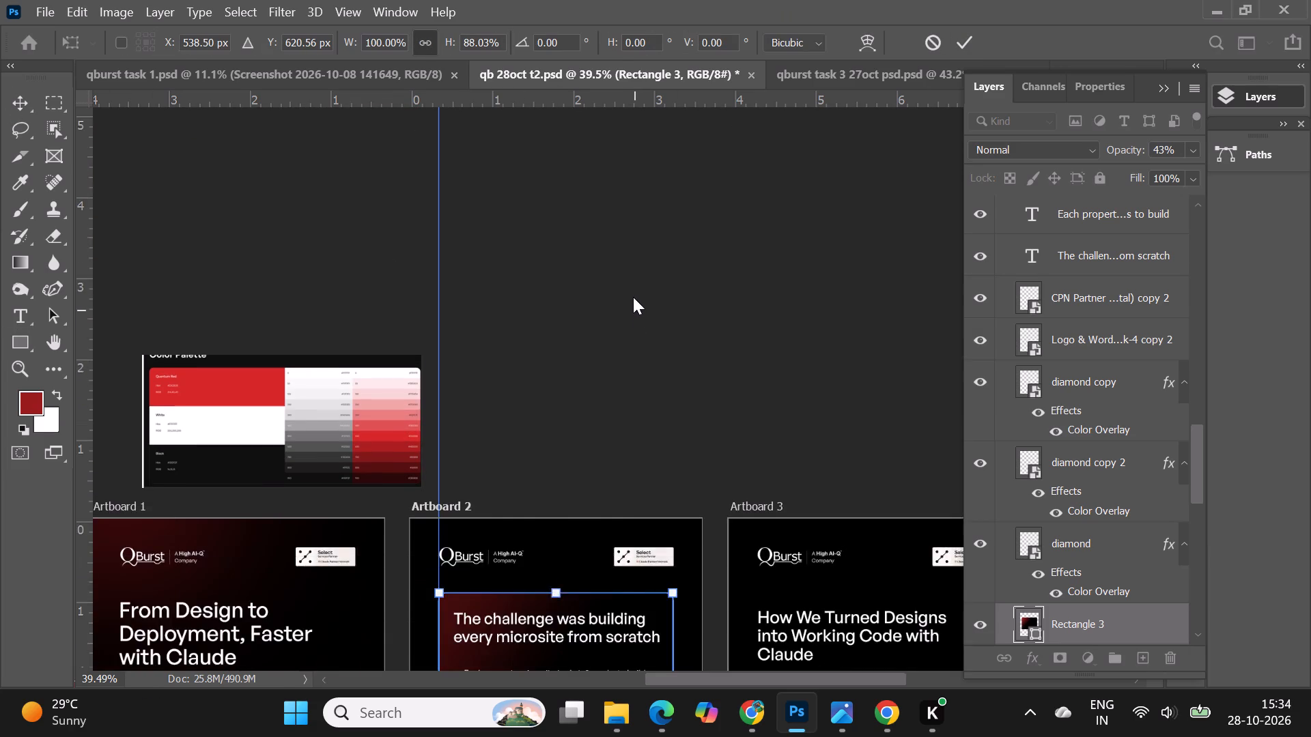
pyautogui.scroll(-12, 633, 297)
pyautogui.keyDown('alt'); pyautogui.scroll(6, 535, 520); pyautogui.keyUp('alt')
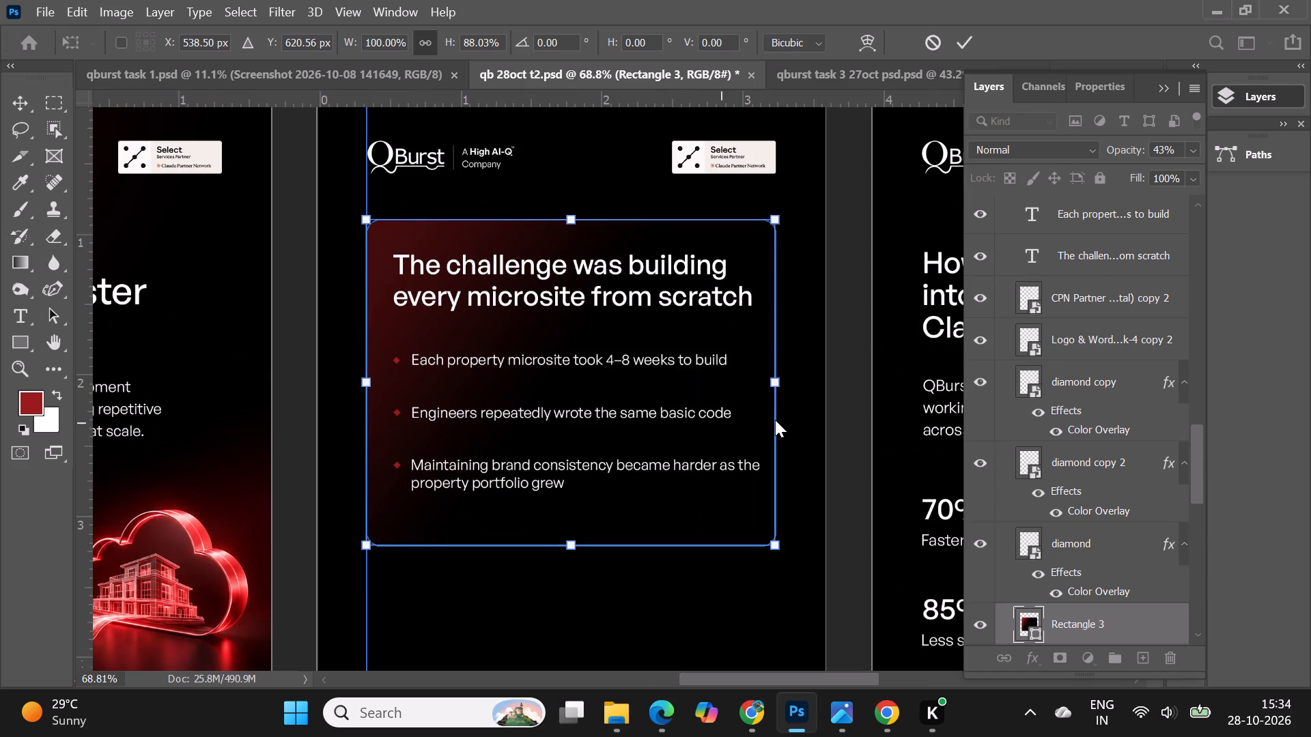
pyautogui.click(968, 35)
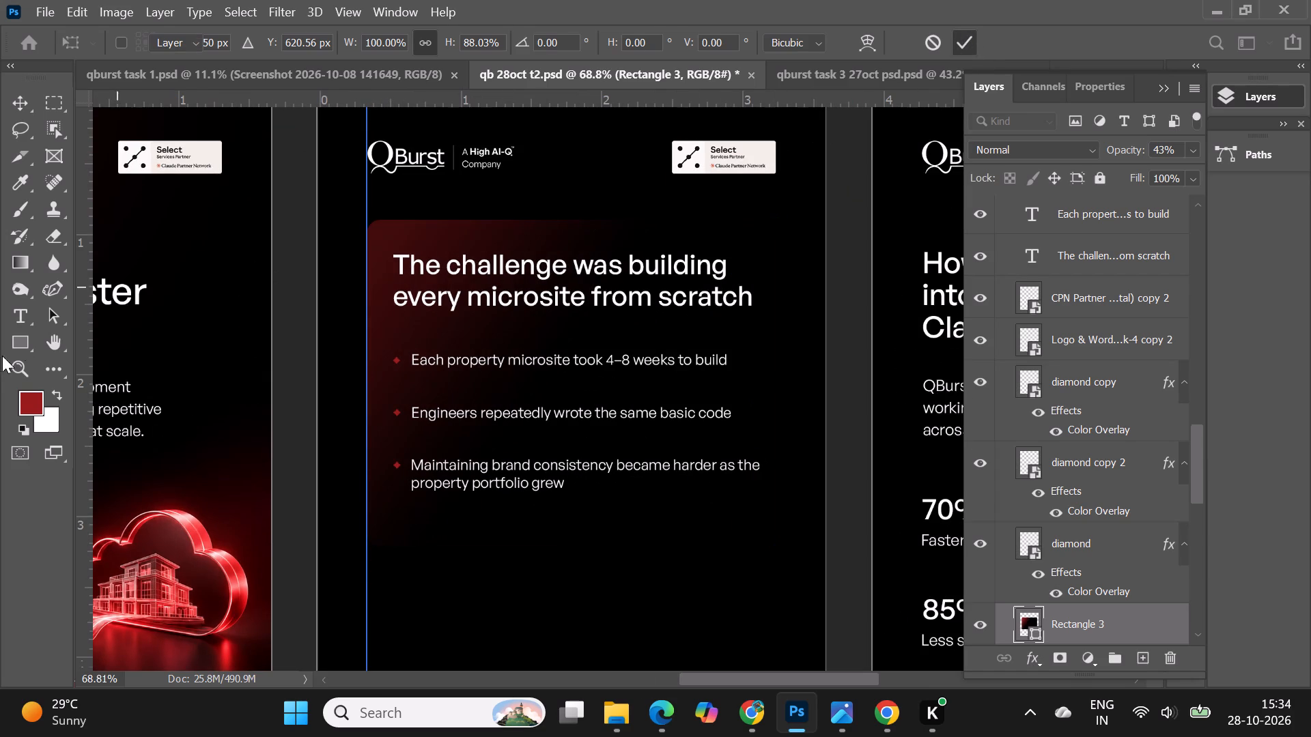
# Give the gradient rectangle a white 1 px stroke.
pyautogui.click(18, 344)
pyautogui.click(302, 45)
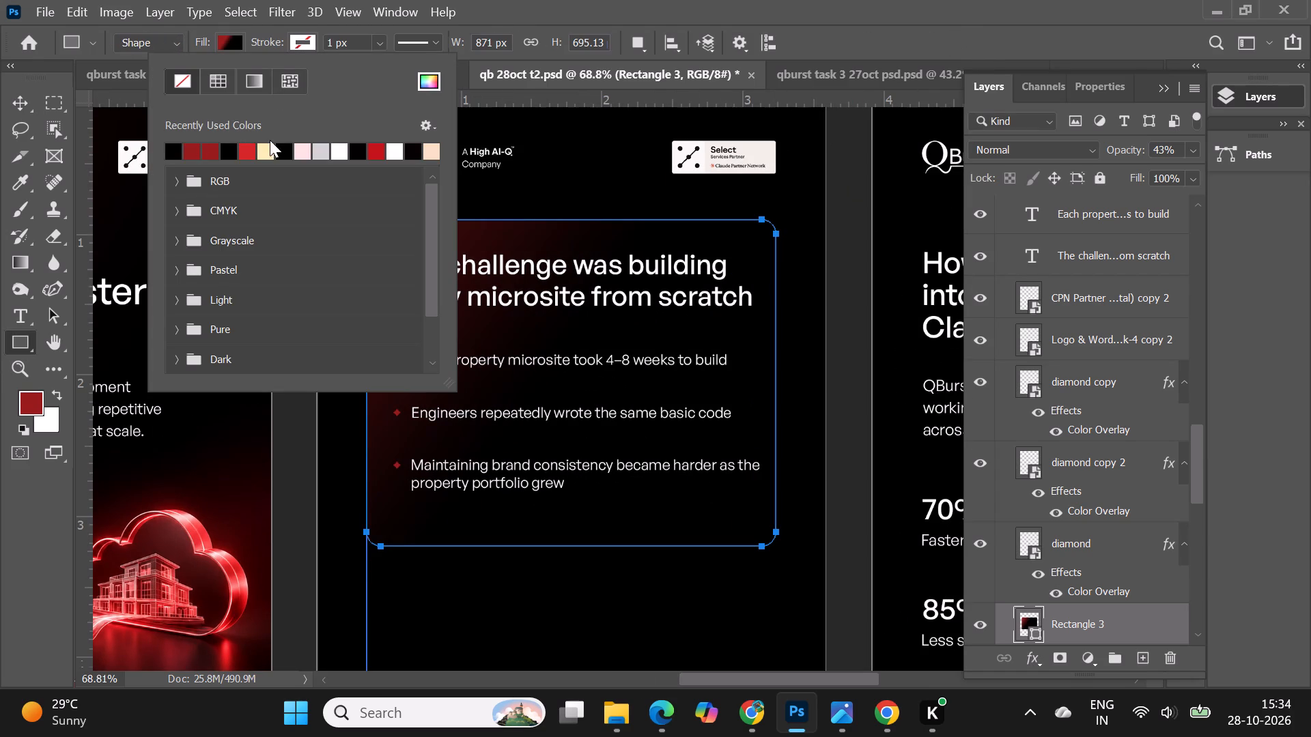
pyautogui.click(342, 151)
pyautogui.click(19, 102)
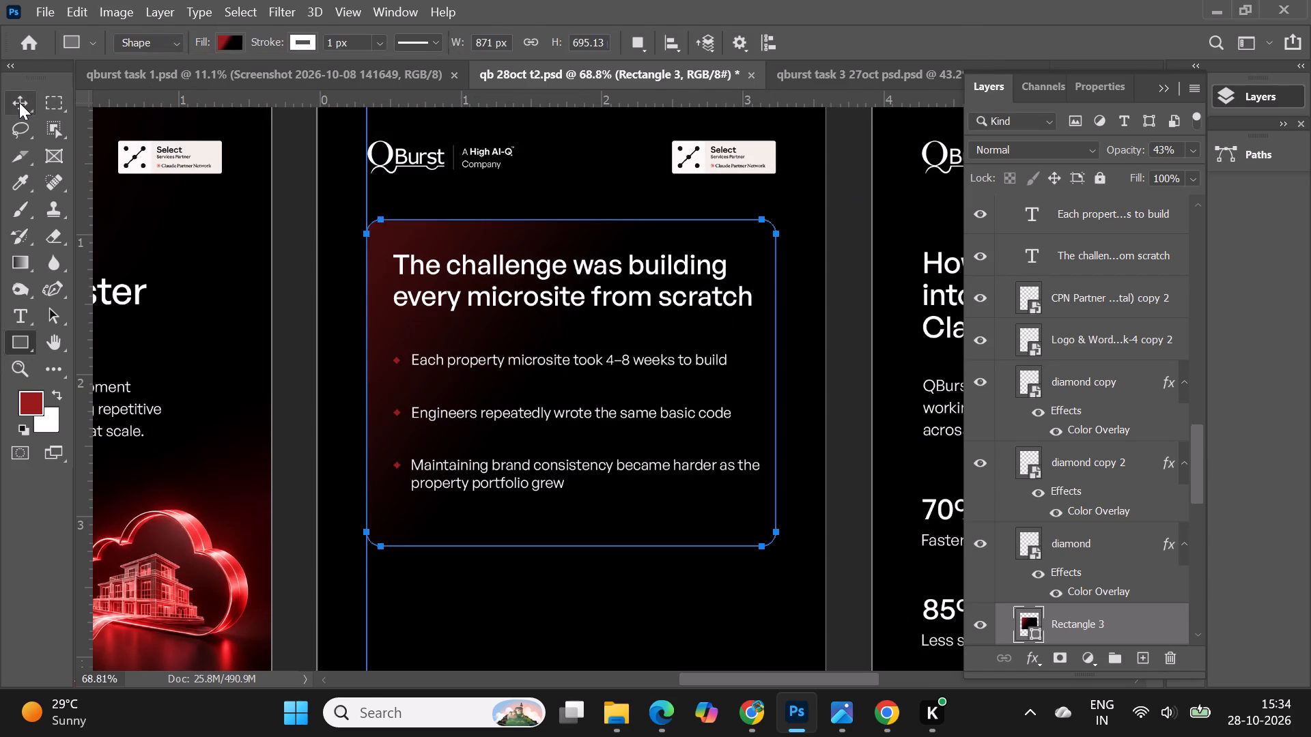
pyautogui.click(20, 347)
pyautogui.click(12, 100)
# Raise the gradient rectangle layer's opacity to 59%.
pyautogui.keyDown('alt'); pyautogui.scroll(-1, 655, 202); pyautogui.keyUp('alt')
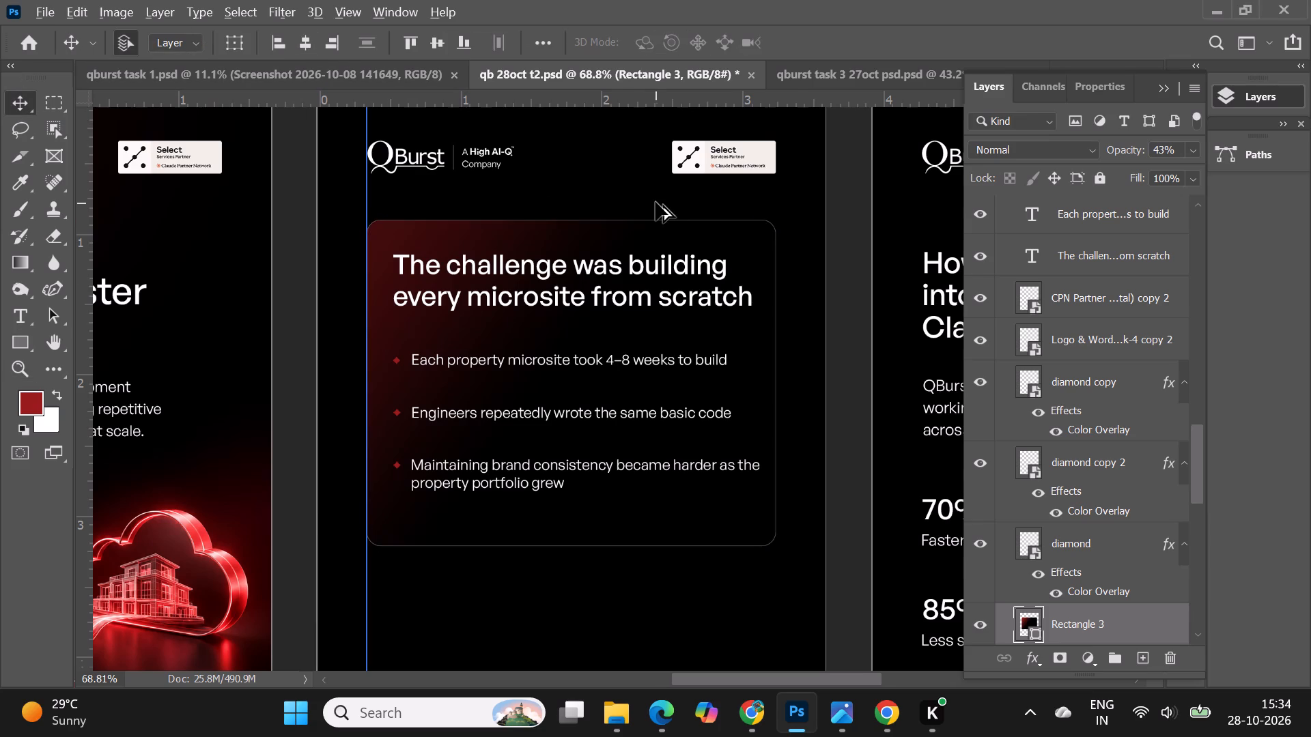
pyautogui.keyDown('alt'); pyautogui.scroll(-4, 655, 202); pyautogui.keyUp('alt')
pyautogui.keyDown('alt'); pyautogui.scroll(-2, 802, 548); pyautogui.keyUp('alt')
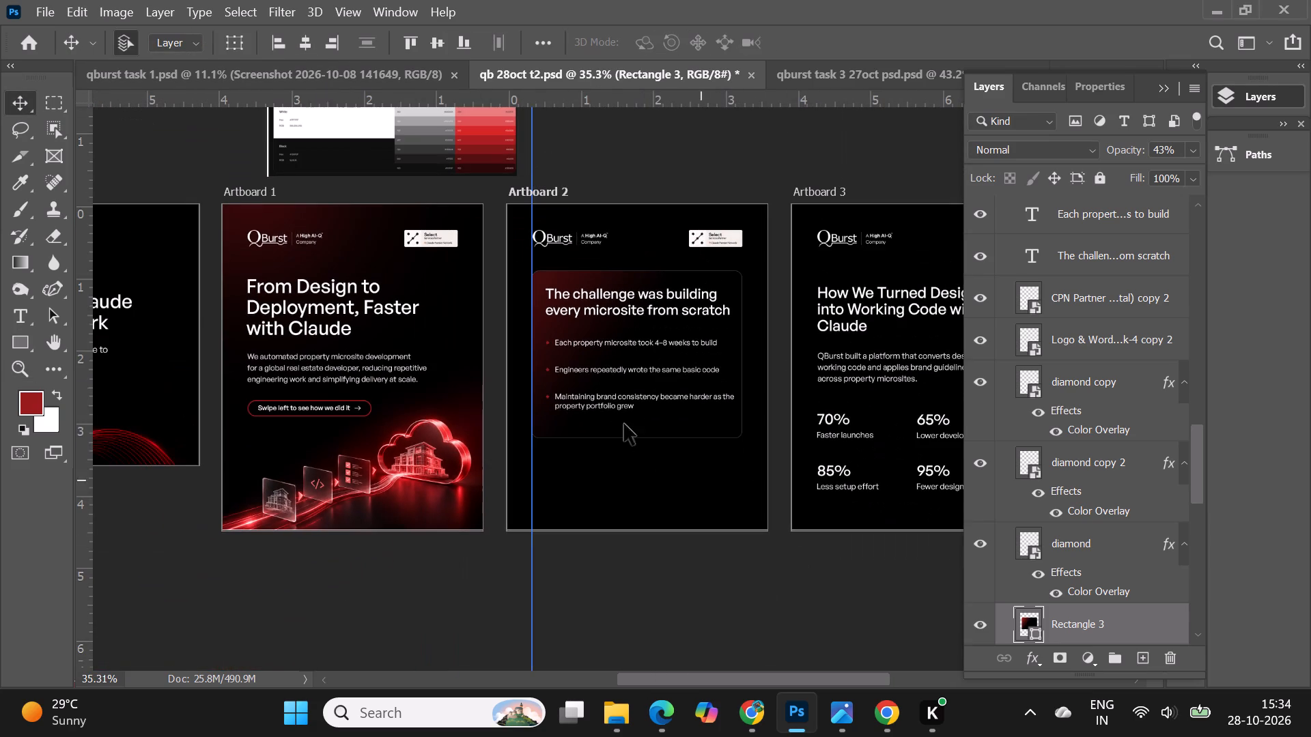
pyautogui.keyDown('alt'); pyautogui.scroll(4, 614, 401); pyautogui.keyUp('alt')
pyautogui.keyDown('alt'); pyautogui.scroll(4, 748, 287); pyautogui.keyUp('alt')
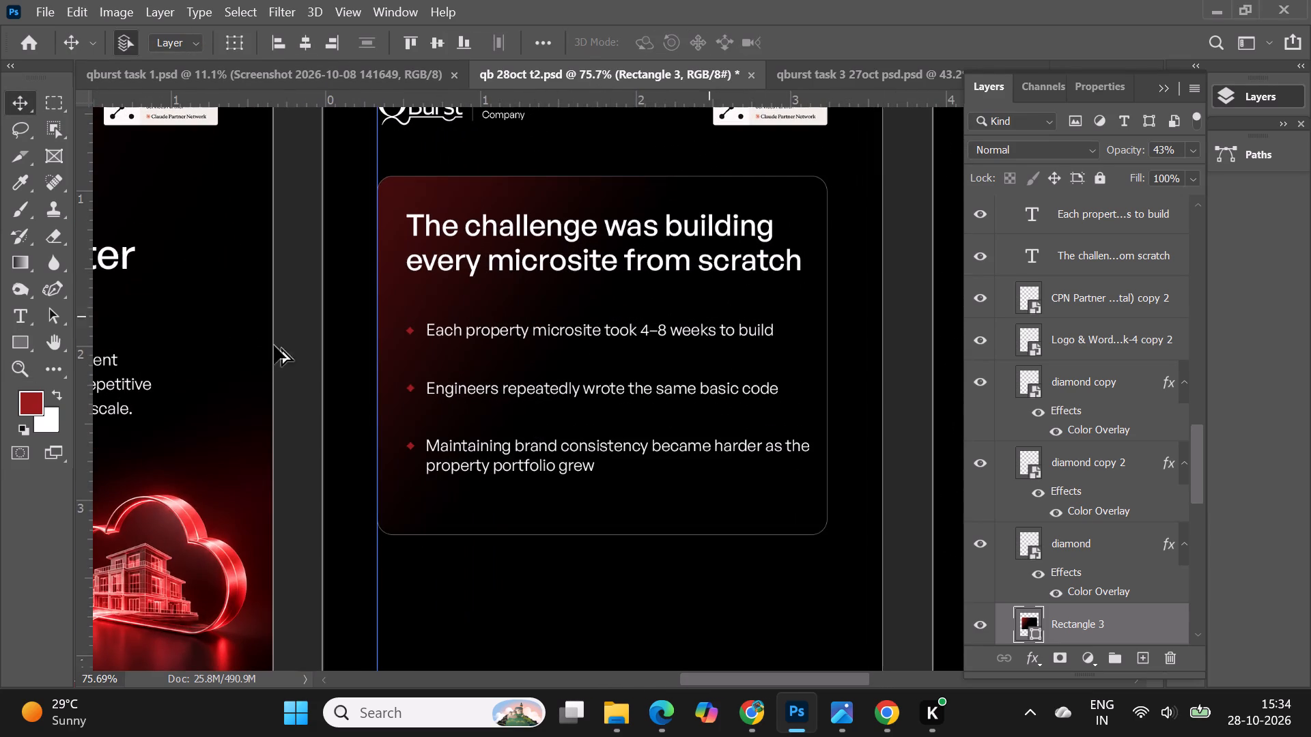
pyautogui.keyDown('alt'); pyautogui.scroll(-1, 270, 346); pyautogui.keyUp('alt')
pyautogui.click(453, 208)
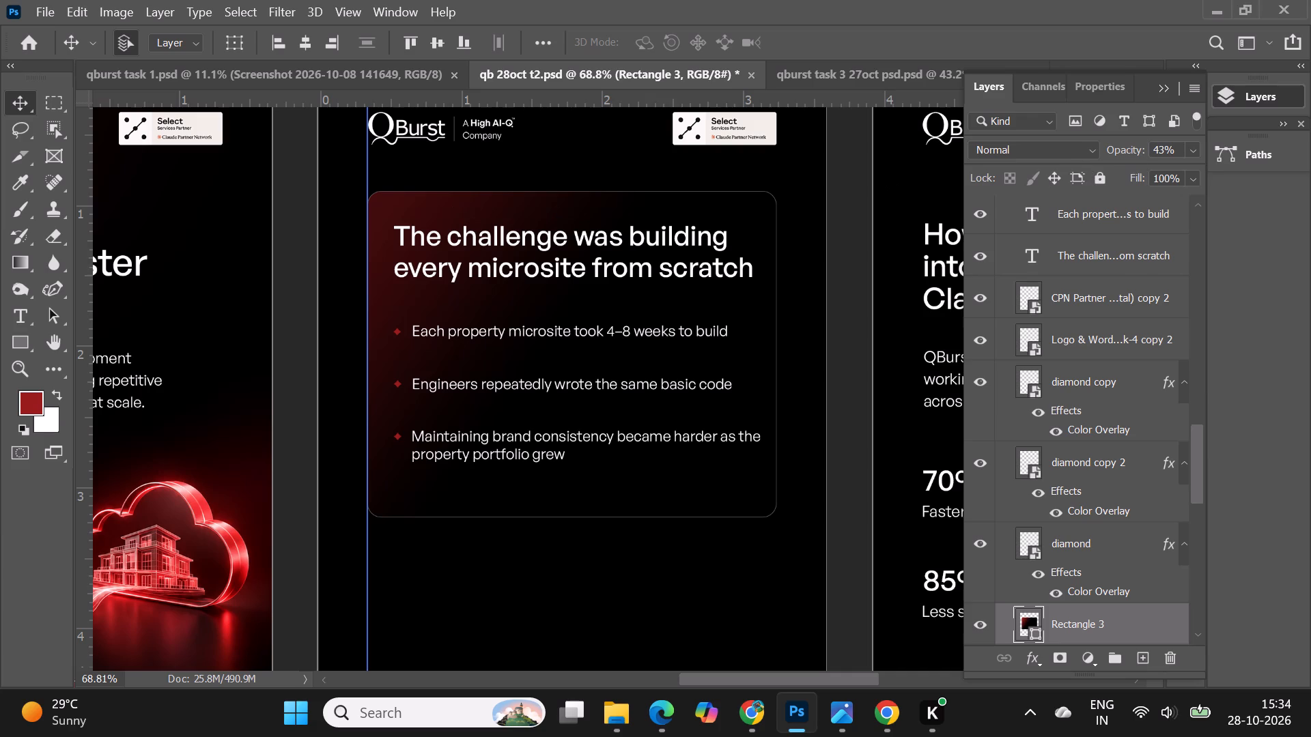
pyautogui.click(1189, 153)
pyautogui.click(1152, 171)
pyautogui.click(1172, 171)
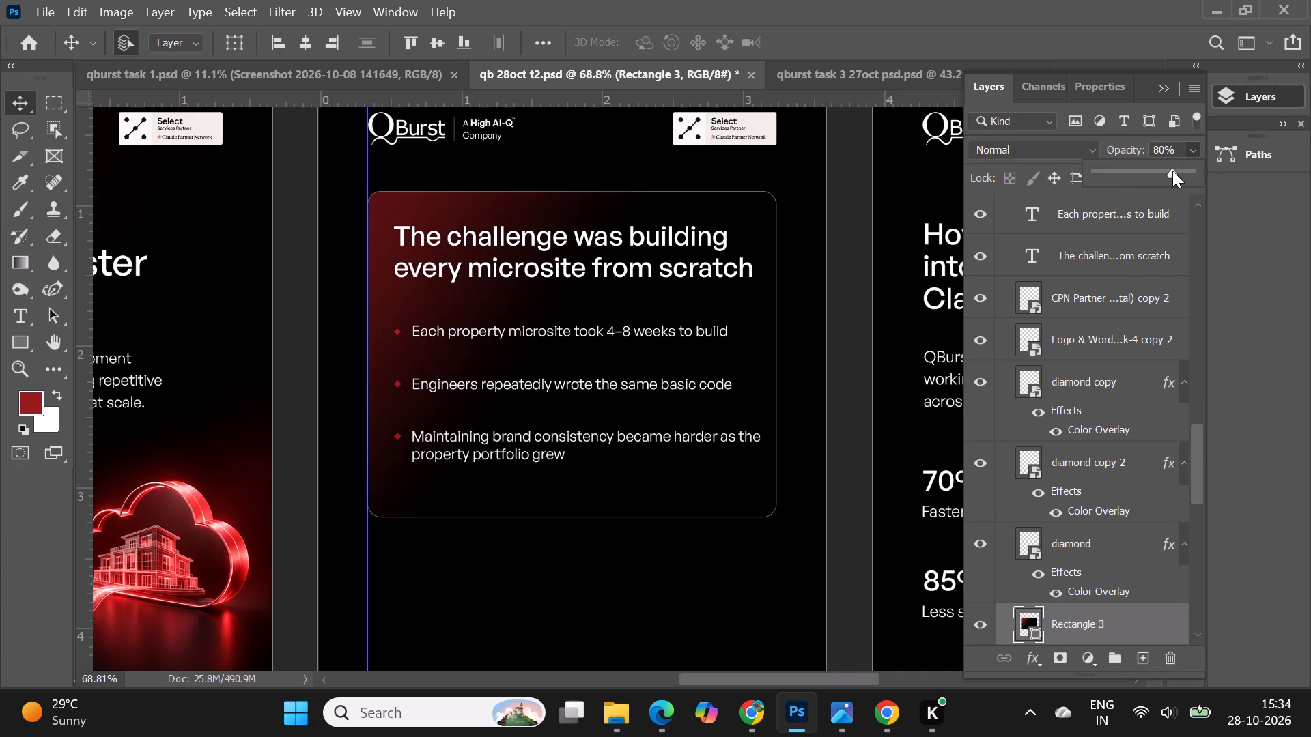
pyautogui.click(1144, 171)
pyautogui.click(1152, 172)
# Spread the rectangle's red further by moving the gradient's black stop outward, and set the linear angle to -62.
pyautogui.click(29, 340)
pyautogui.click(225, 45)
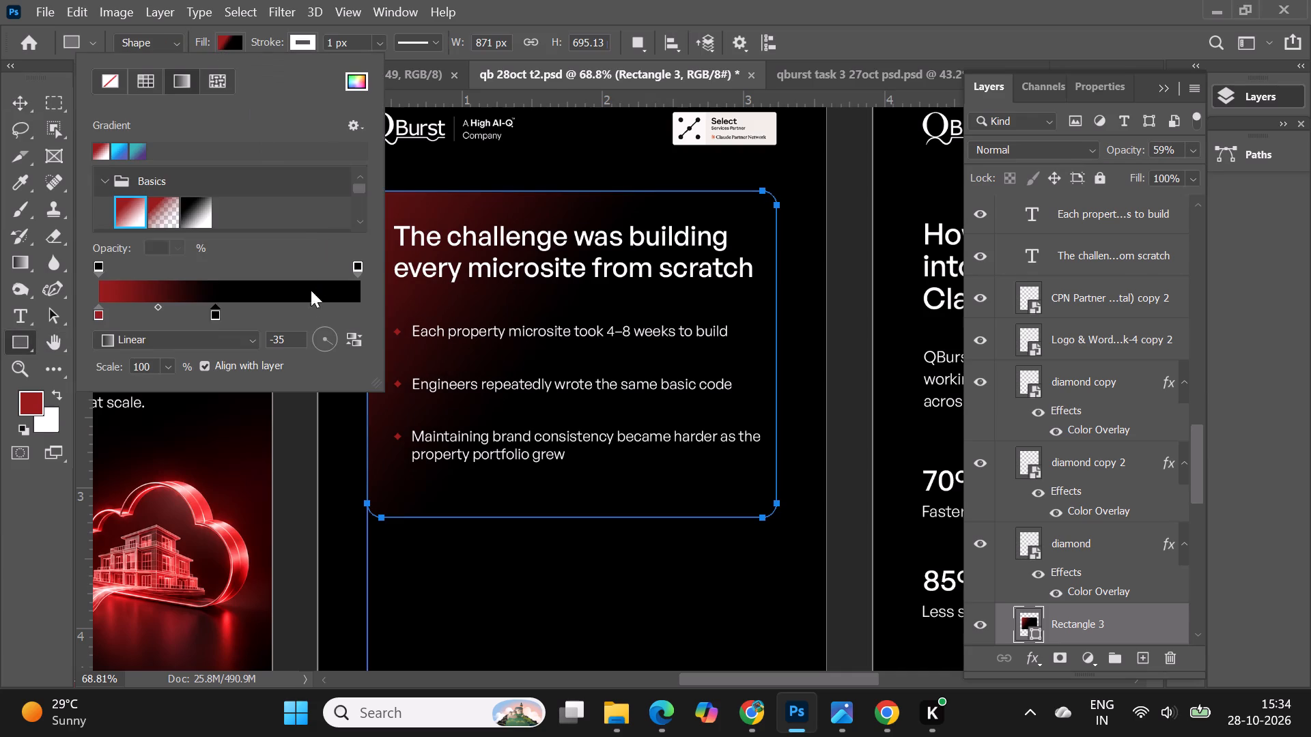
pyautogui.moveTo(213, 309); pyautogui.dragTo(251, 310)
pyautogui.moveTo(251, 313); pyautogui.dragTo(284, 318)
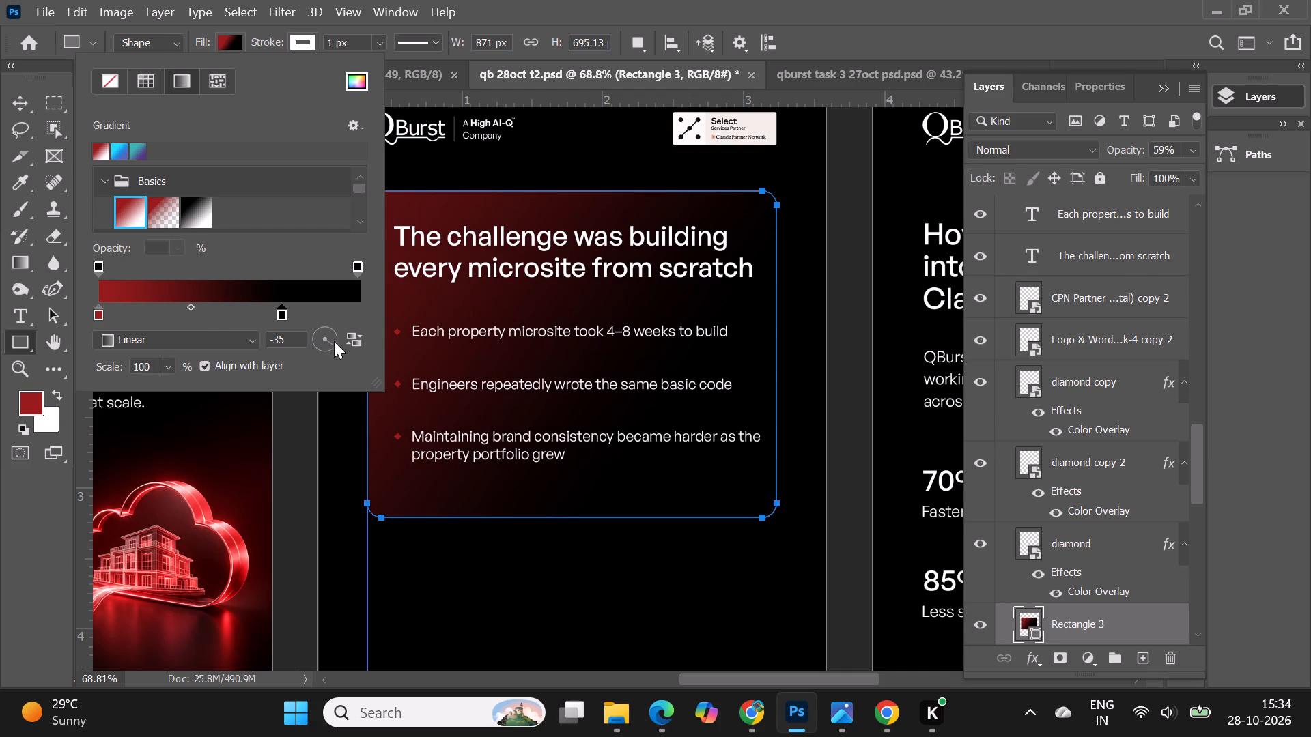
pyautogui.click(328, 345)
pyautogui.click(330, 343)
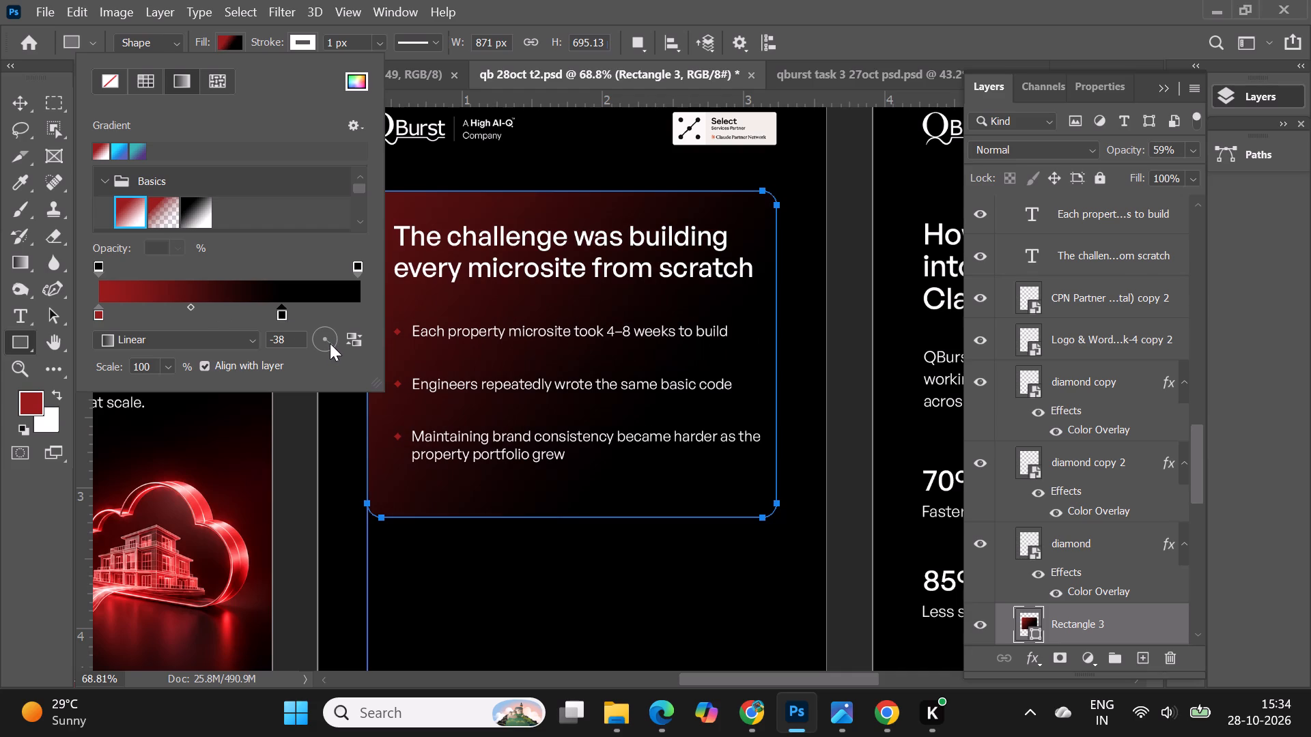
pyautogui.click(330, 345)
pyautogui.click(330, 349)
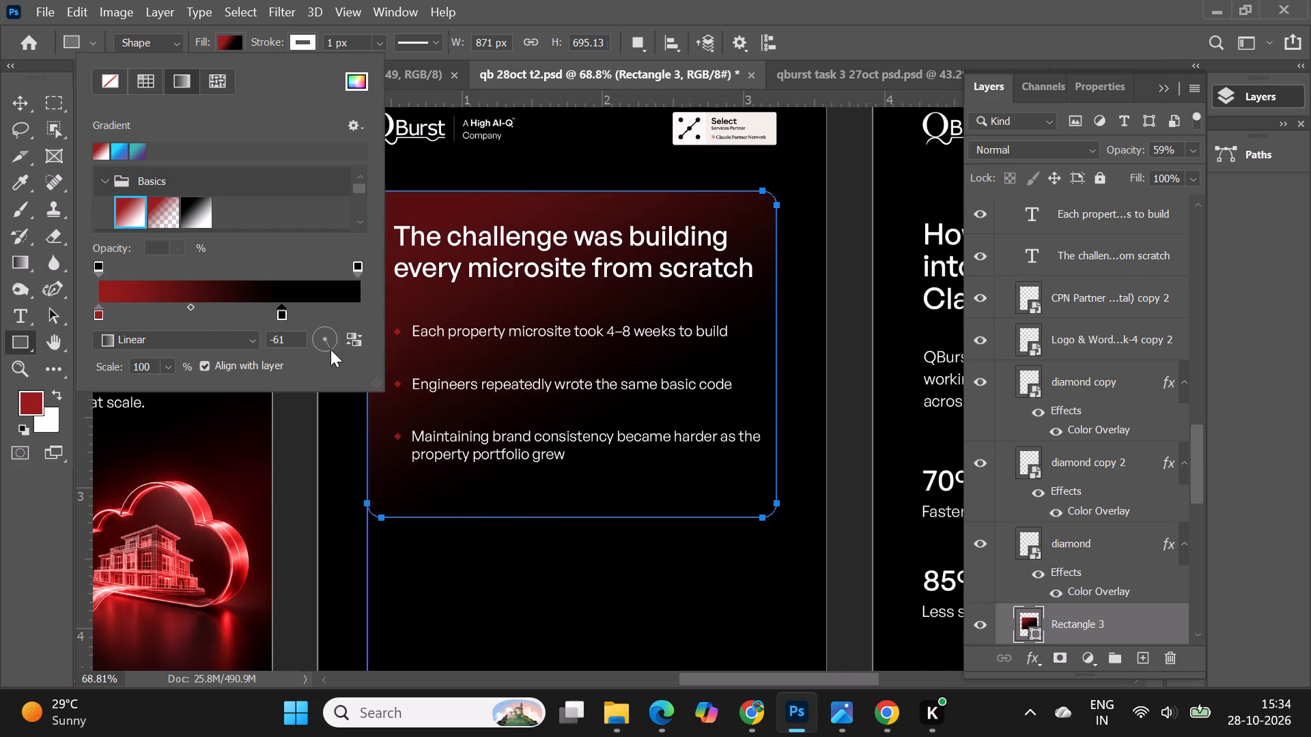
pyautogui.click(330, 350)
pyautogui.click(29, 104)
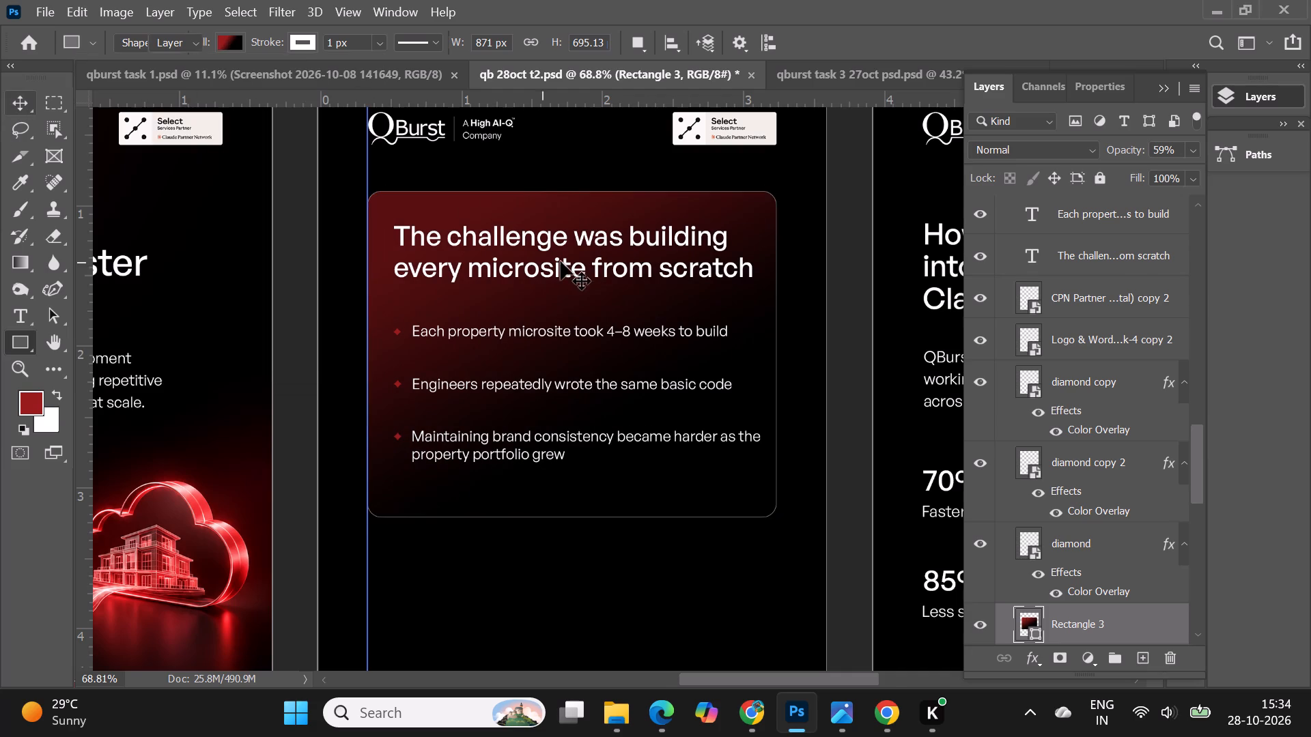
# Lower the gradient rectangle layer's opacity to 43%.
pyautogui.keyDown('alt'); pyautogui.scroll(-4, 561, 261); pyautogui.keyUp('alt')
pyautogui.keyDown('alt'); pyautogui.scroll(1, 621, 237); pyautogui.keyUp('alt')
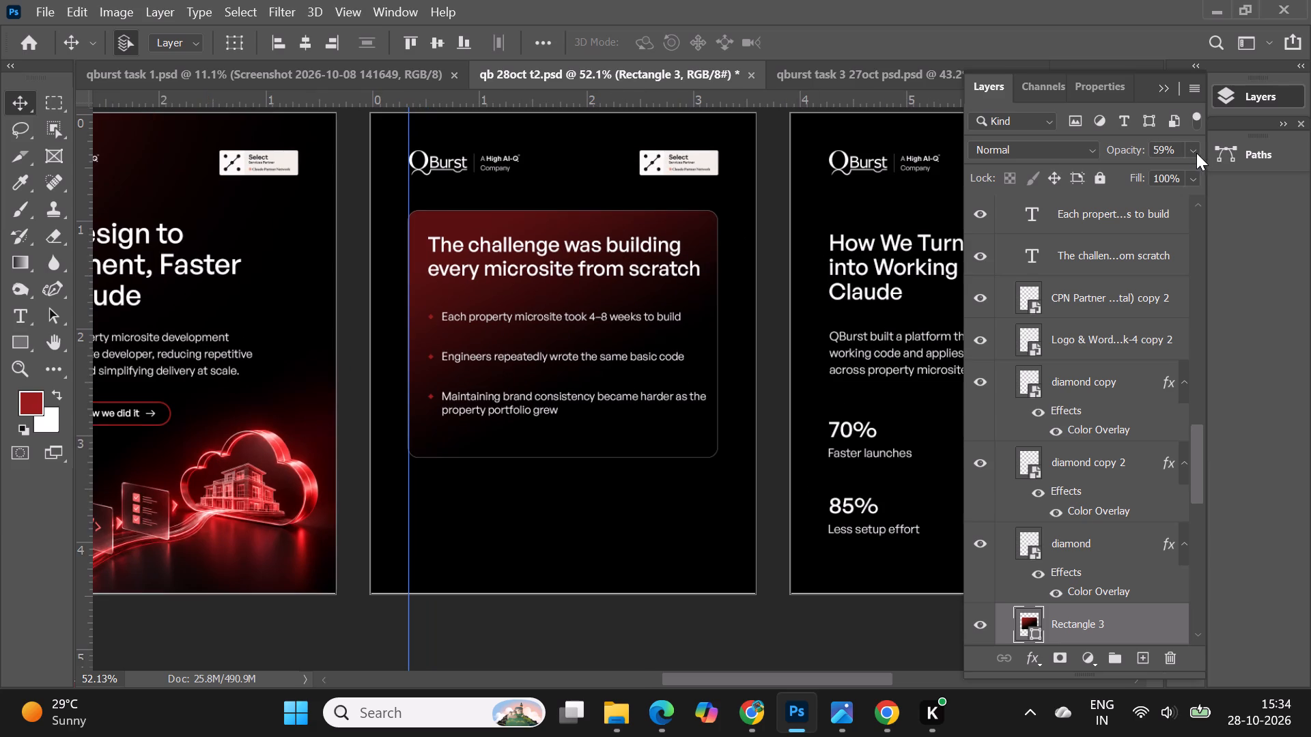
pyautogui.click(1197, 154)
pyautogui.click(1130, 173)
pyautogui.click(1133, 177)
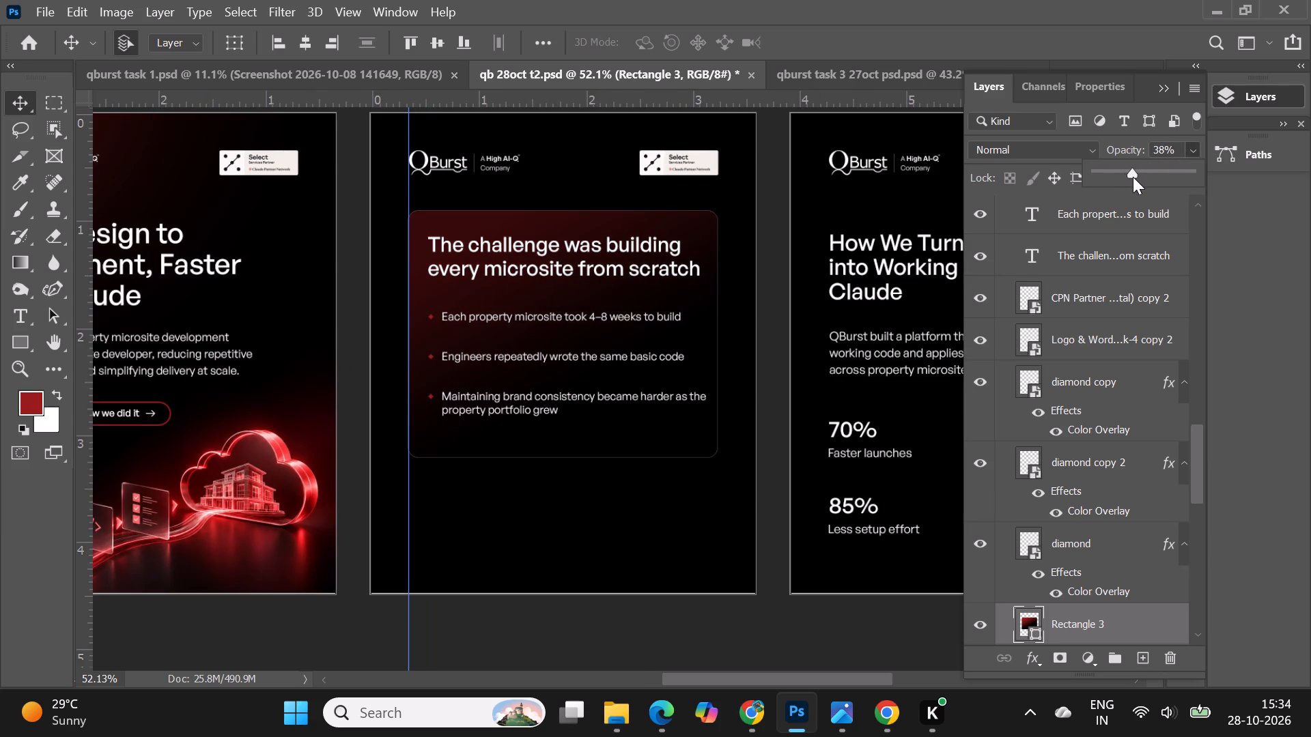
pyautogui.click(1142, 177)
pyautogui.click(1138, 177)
# Recolour the red stop of the rectangle's gradient to #d62727, sampled from the Quantum Red swatch in the colour palette image.
pyautogui.keyDown('alt'); pyautogui.scroll(1, 416, 255); pyautogui.keyUp('alt')
pyautogui.click(13, 340)
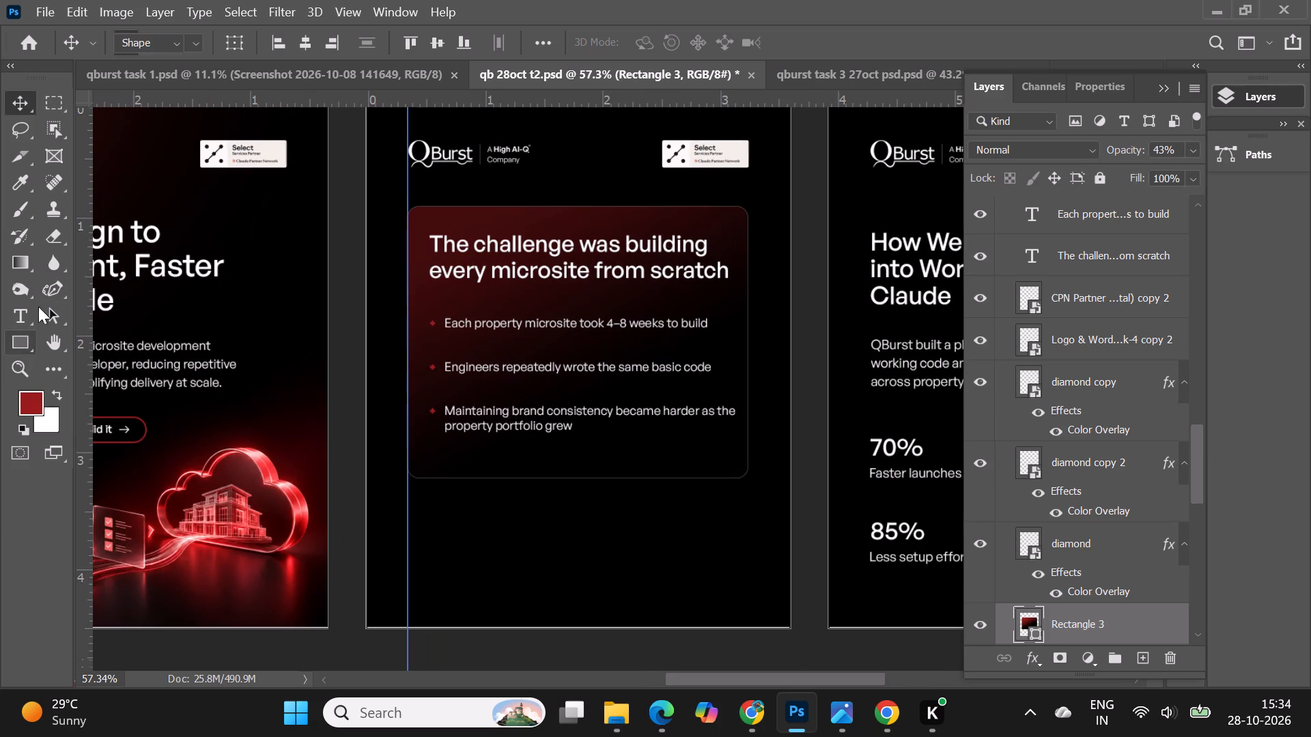
pyautogui.keyDown('alt'); pyautogui.scroll(-12, 729, 279); pyautogui.keyUp('alt')
pyautogui.keyDown('alt'); pyautogui.scroll(4, 560, 212); pyautogui.keyUp('alt')
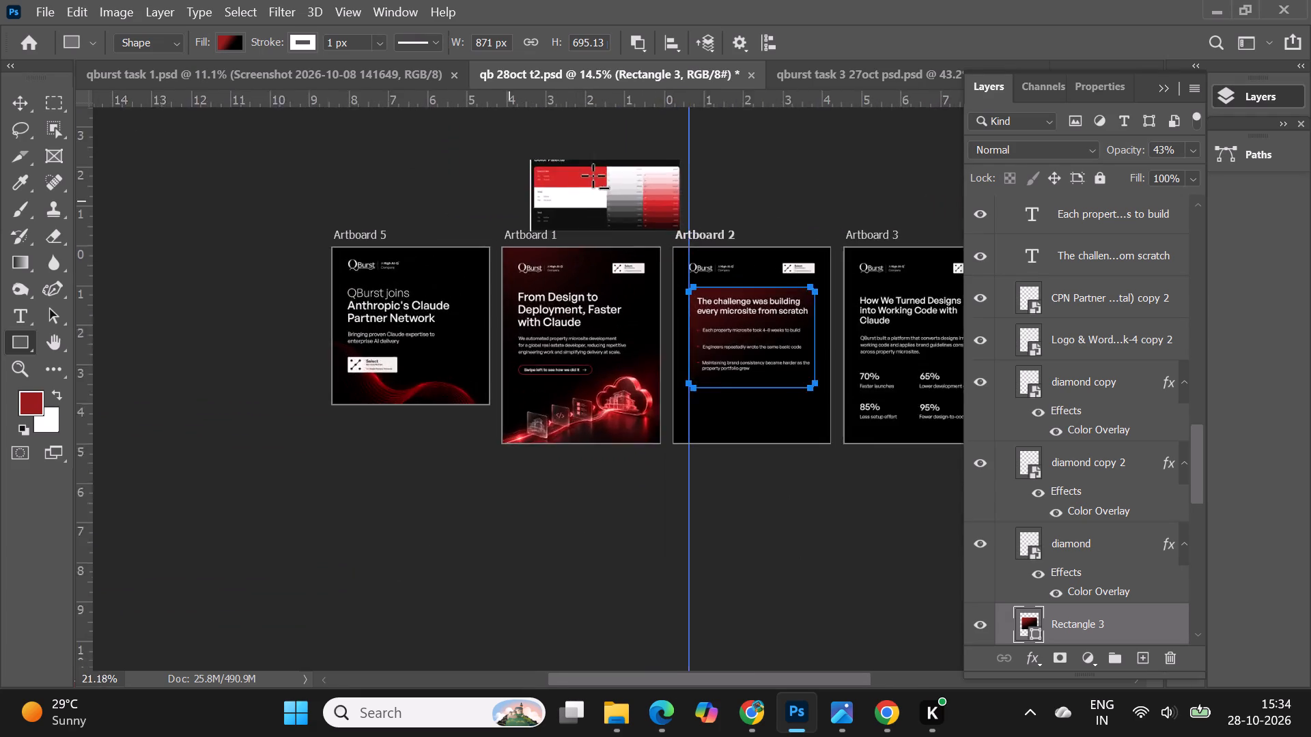
pyautogui.keyDown('alt'); pyautogui.scroll(12, 593, 175); pyautogui.keyUp('alt')
pyautogui.click(234, 43)
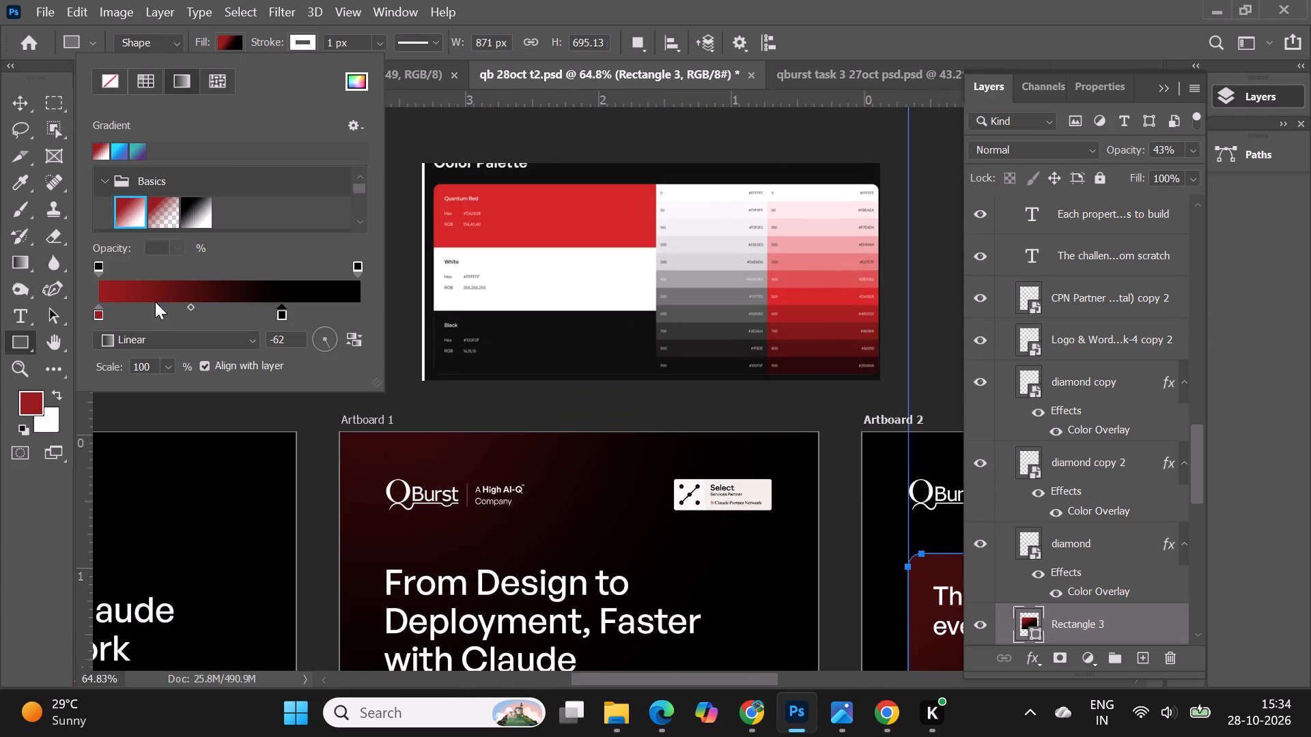
pyautogui.doubleClick(99, 316)
pyautogui.click(587, 210)
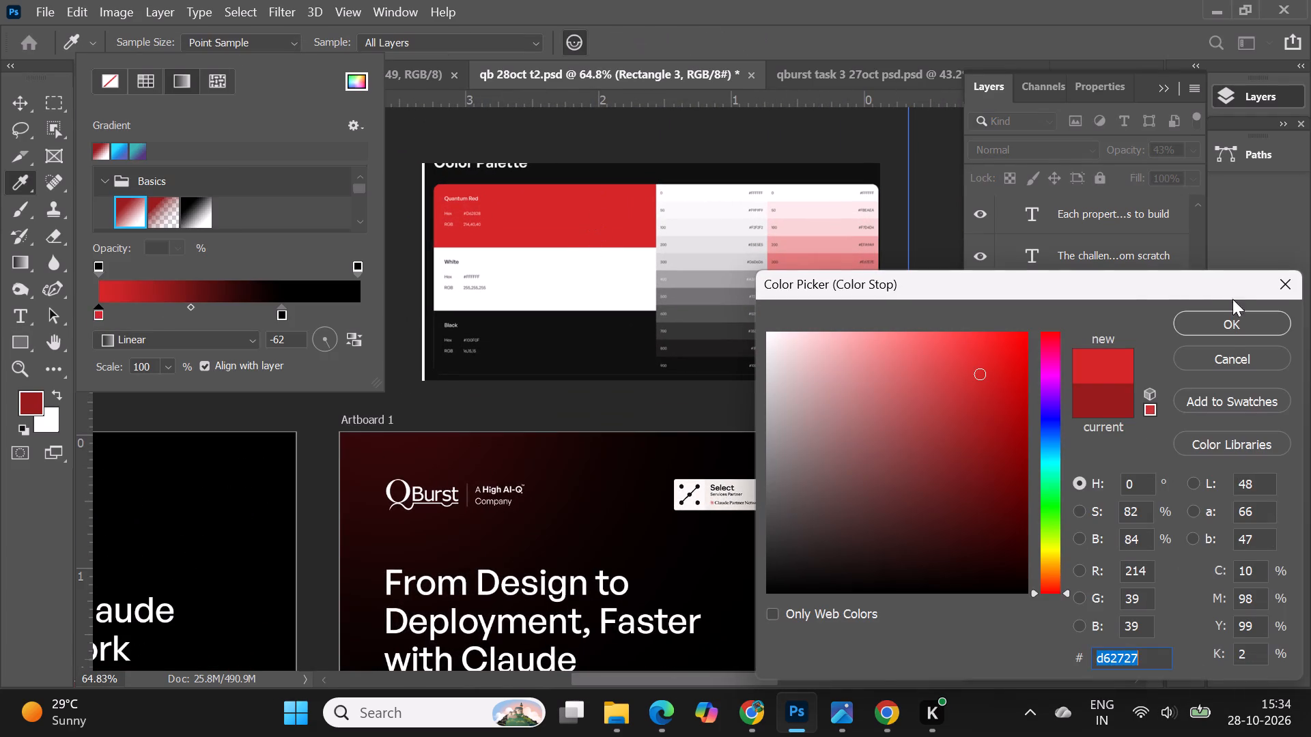
pyautogui.click(1213, 330)
pyautogui.keyDown('alt'); pyautogui.scroll(-5, 260, 222); pyautogui.keyUp('alt')
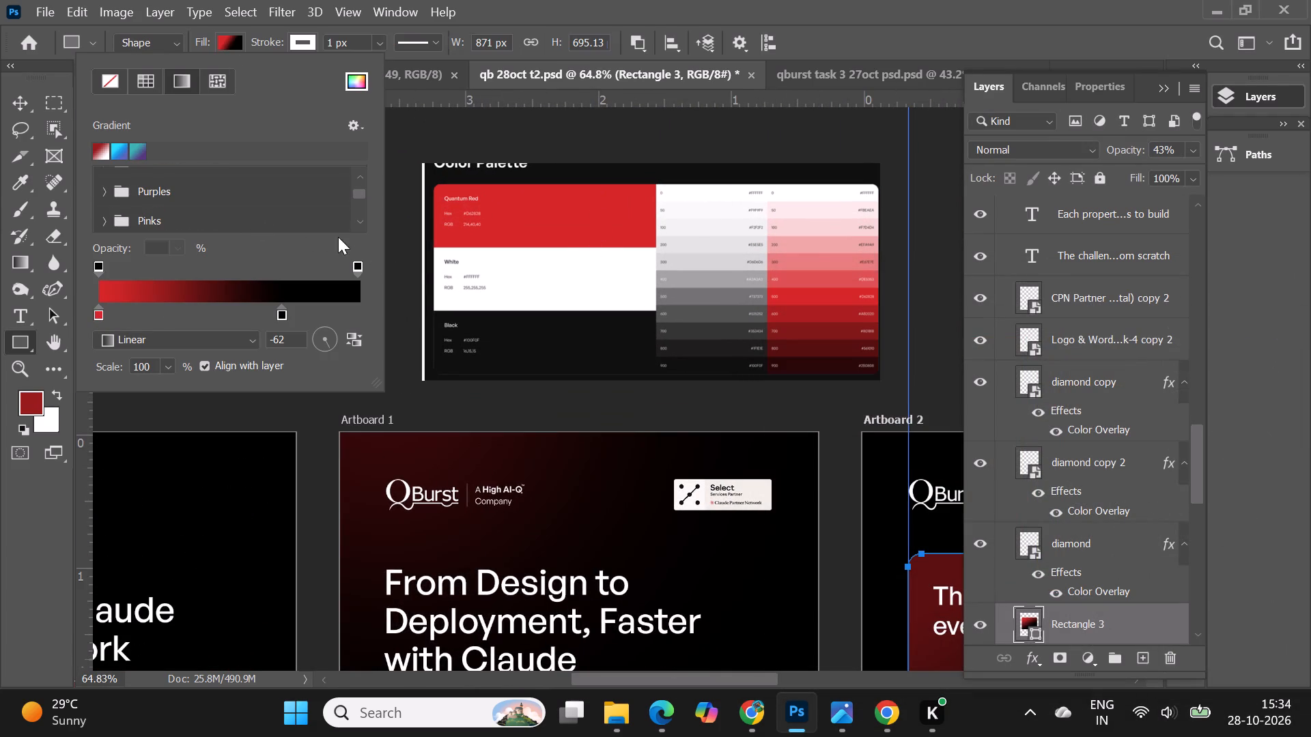
pyautogui.click(22, 100)
# Move the black stop of the rectangle's gradient to the far end and adjust the gradient angle so the red spreads more diagonally.
pyautogui.keyDown('alt'); pyautogui.scroll(-9, 196, 214); pyautogui.keyUp('alt')
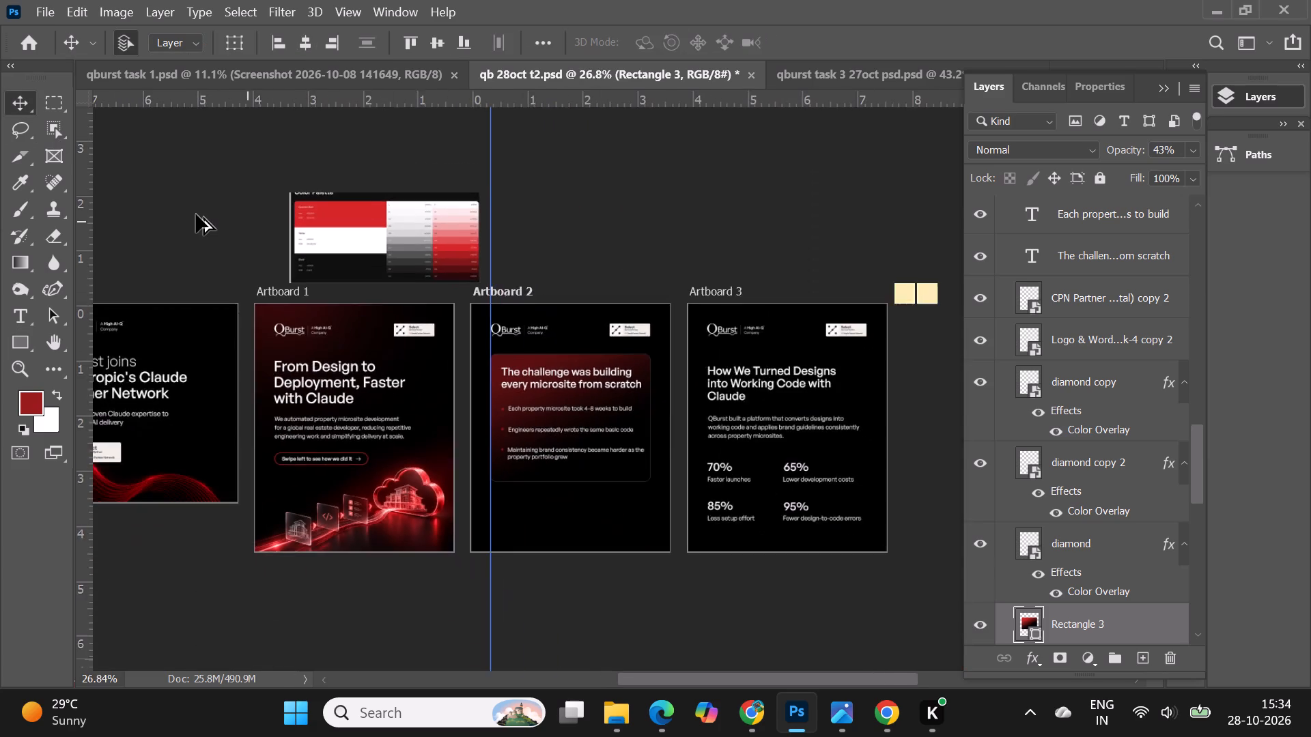
pyautogui.keyDown('alt'); pyautogui.scroll(9, 666, 433); pyautogui.keyUp('alt')
pyautogui.rightClick(559, 302)
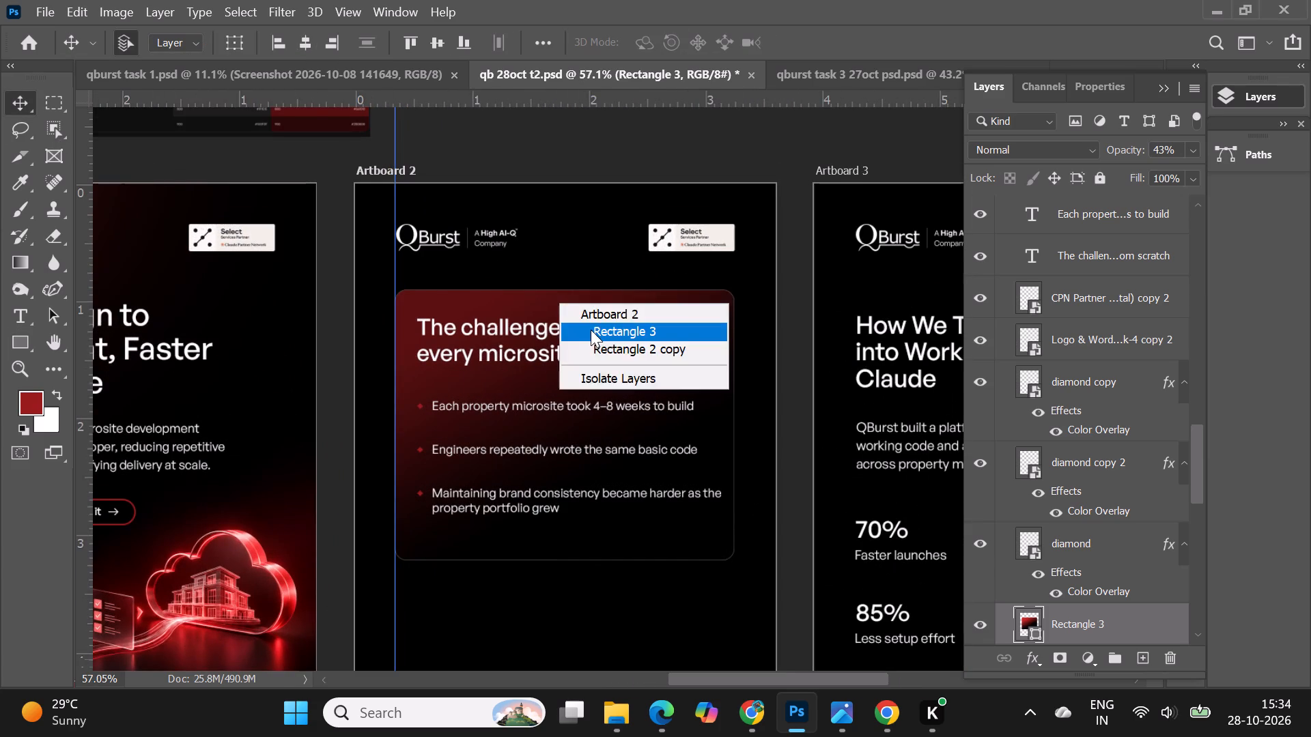
pyautogui.click(591, 330)
pyautogui.click(25, 336)
pyautogui.click(228, 42)
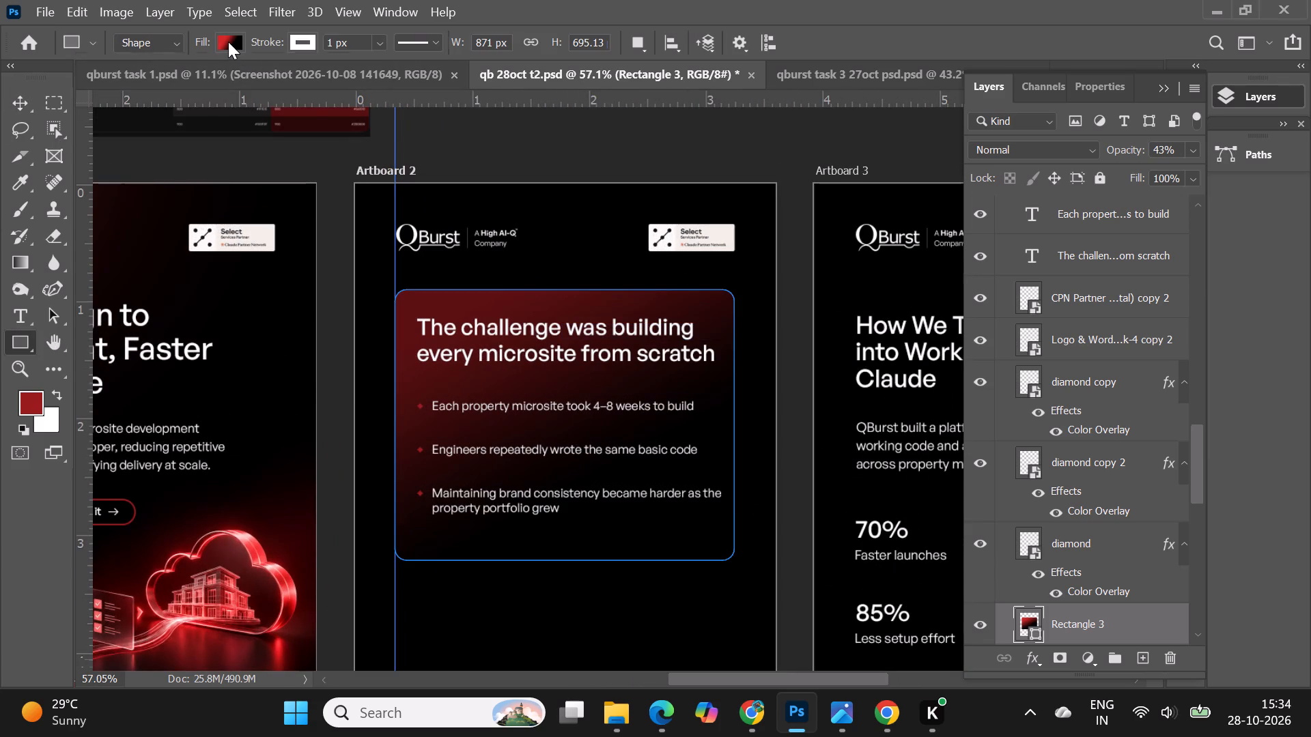
pyautogui.moveTo(284, 317); pyautogui.dragTo(344, 323)
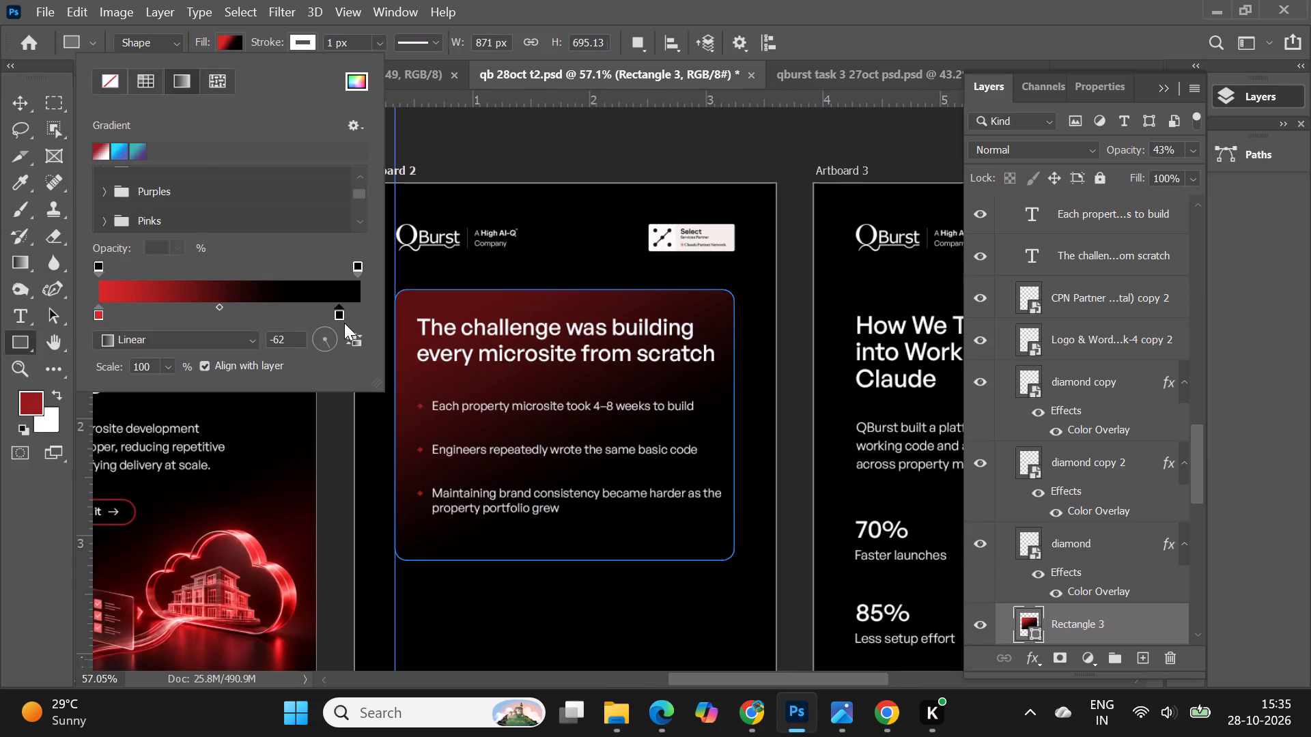
pyautogui.moveTo(344, 323); pyautogui.dragTo(374, 323)
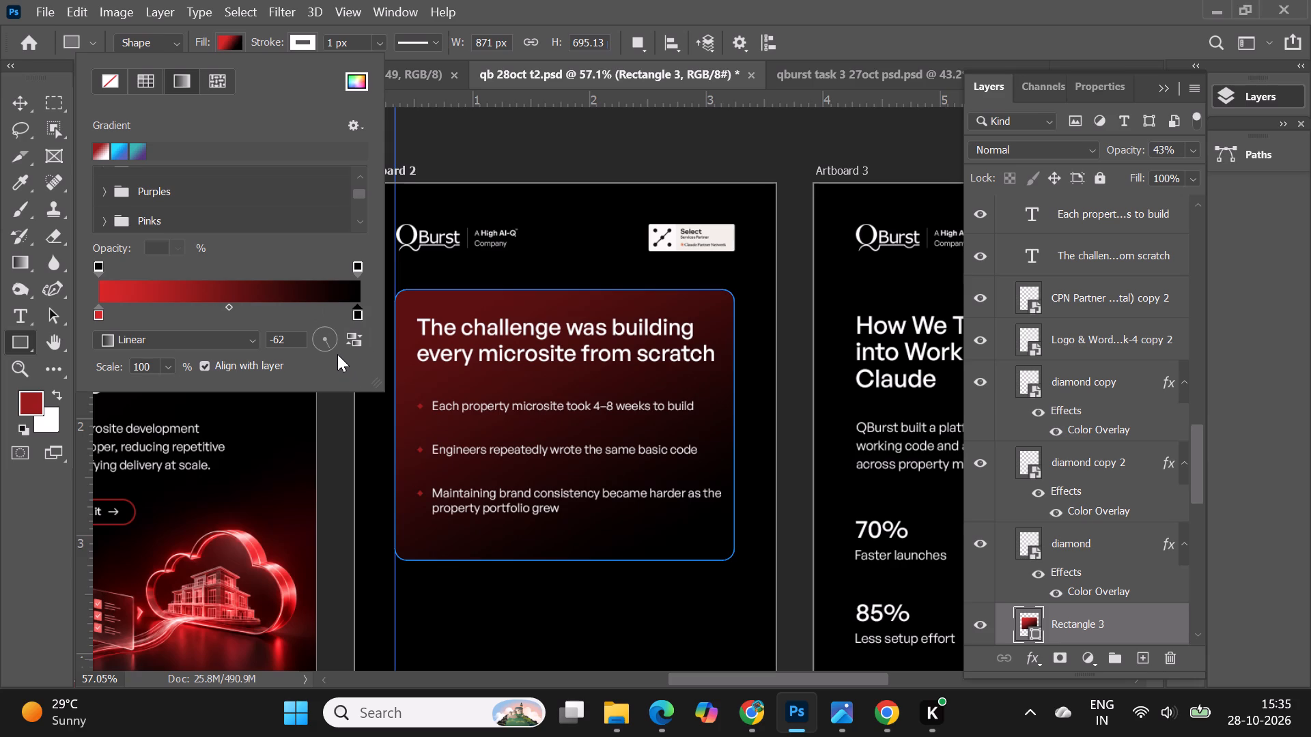
pyautogui.click(334, 347)
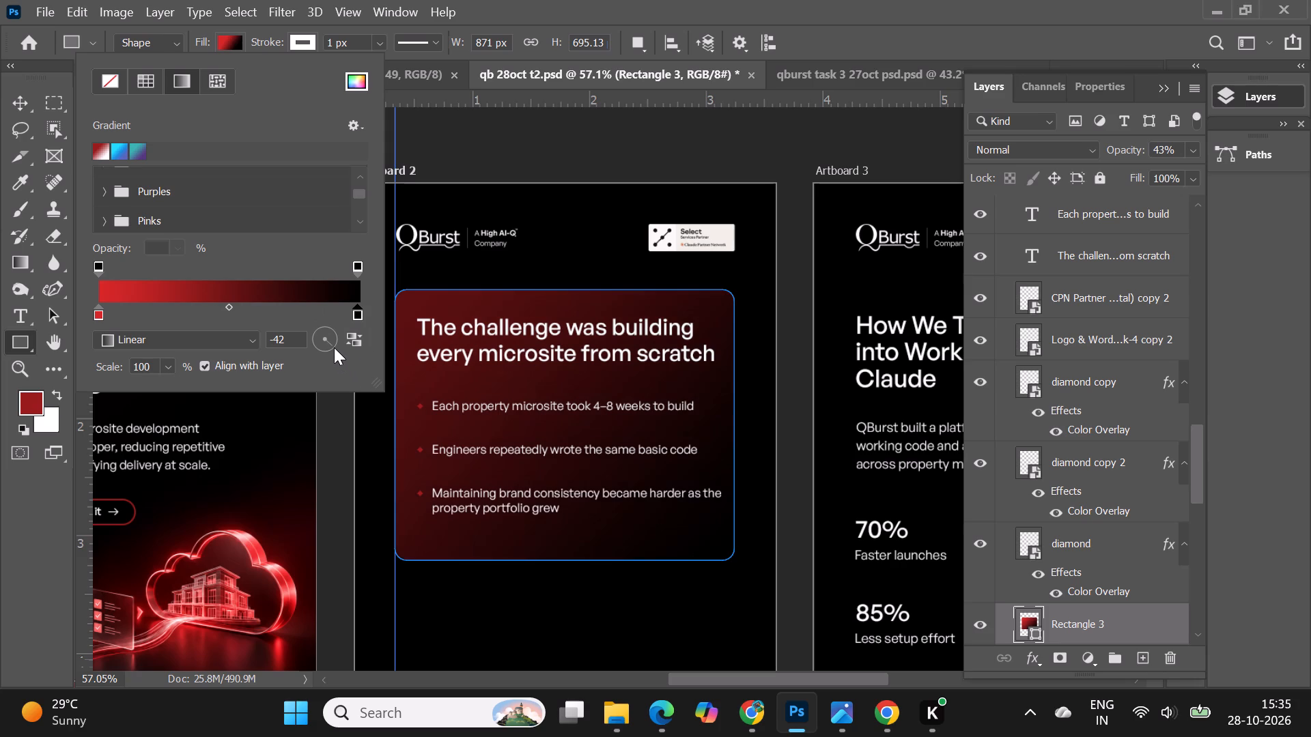
pyautogui.click(334, 349)
pyautogui.click(16, 109)
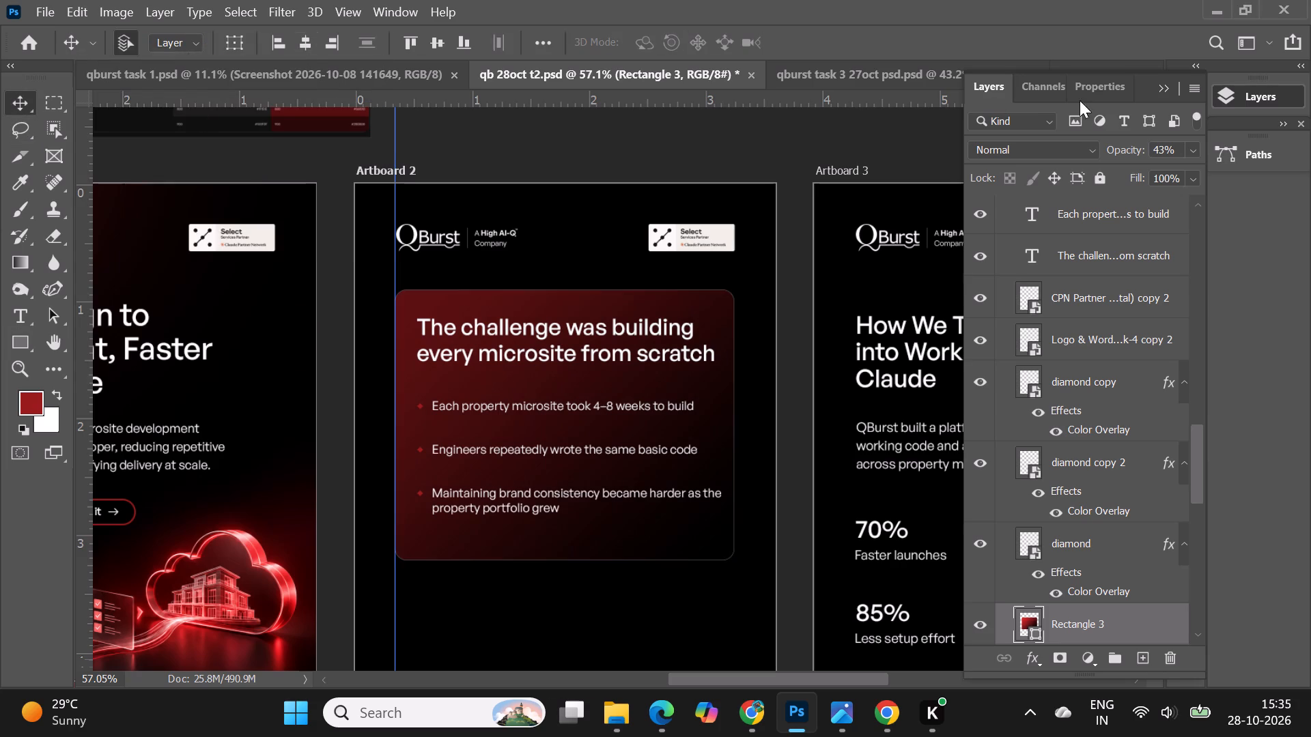
# Lower the gradient rectangle layer's opacity to 30%.
pyautogui.click(1185, 151)
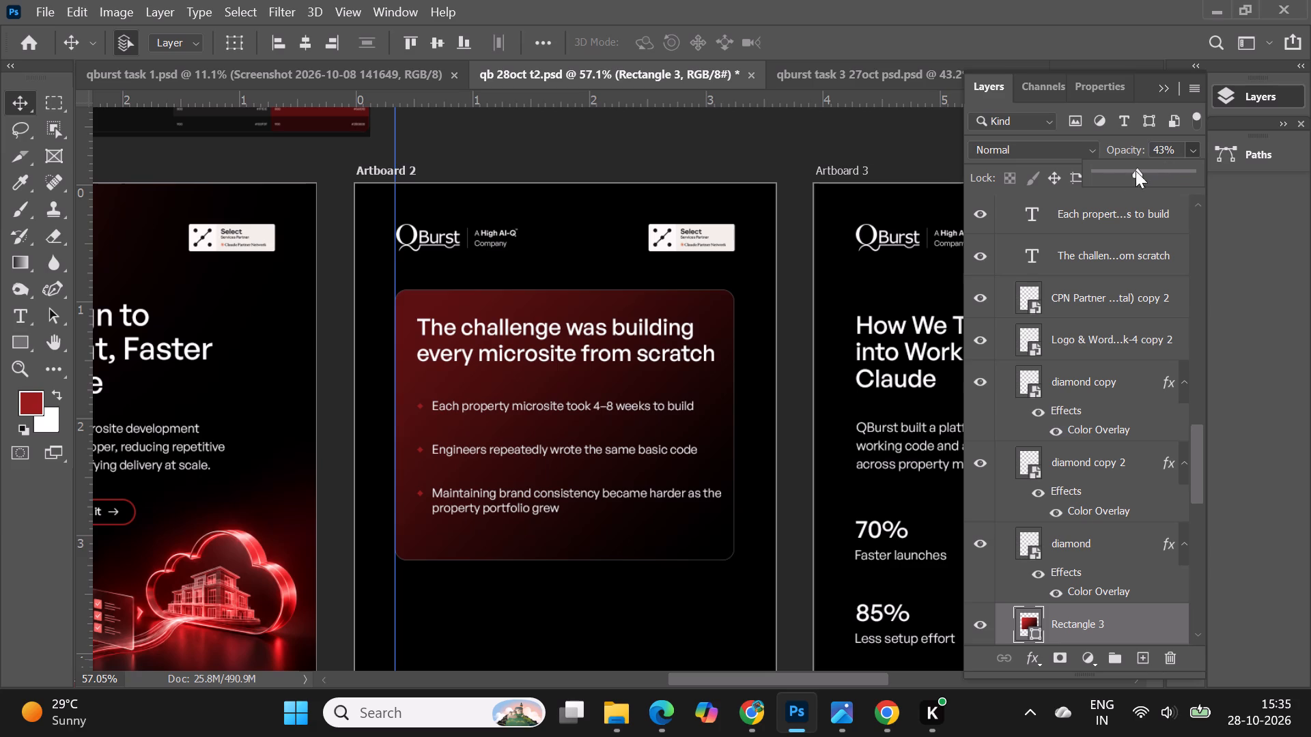
pyautogui.click(1114, 175)
pyautogui.click(1125, 175)
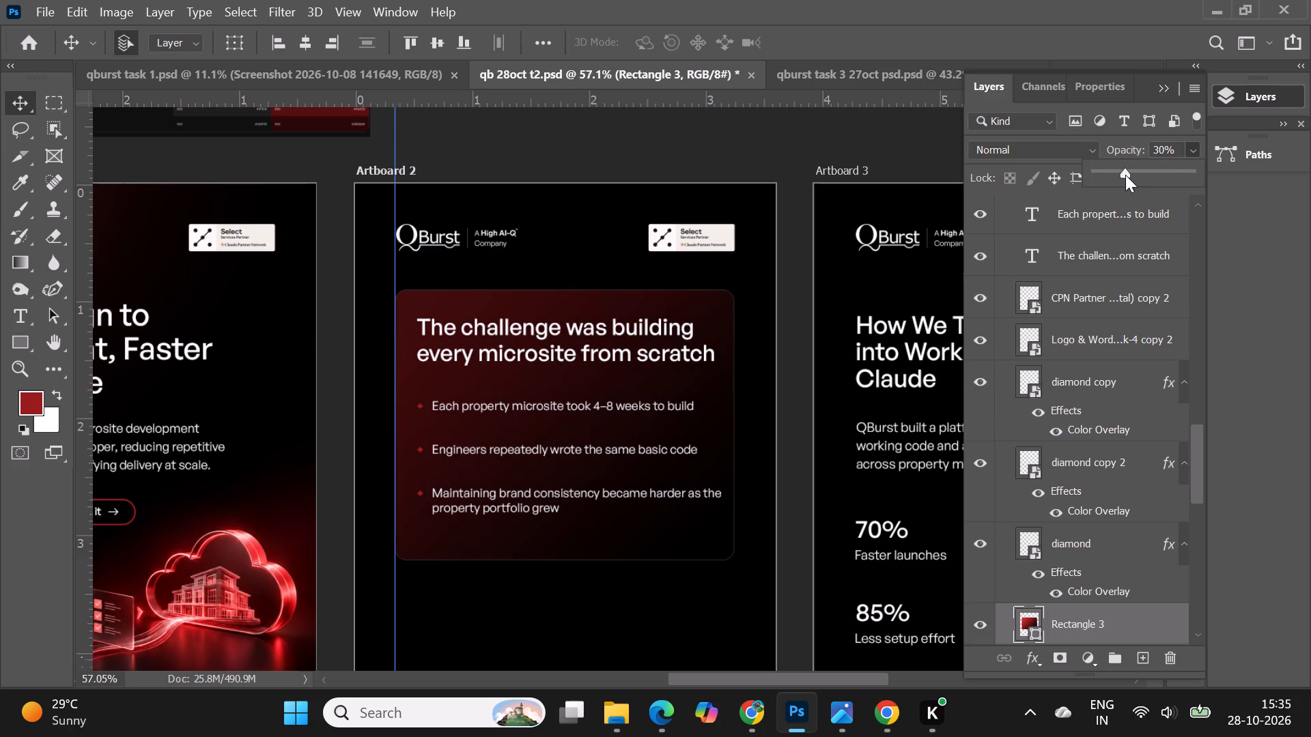
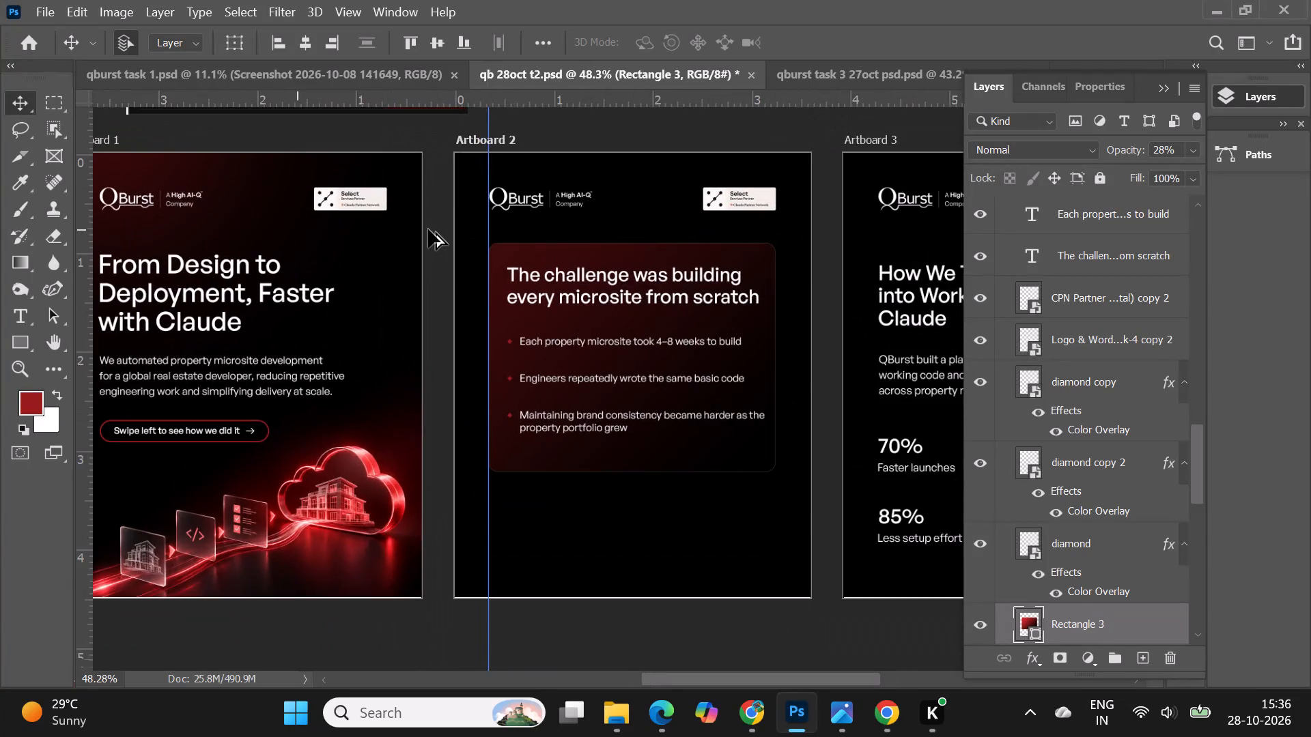
# Compare the gradient card on Artboard 2 with the designs on the neighbouring artboards.
pyautogui.scroll(-3, 791, 268)
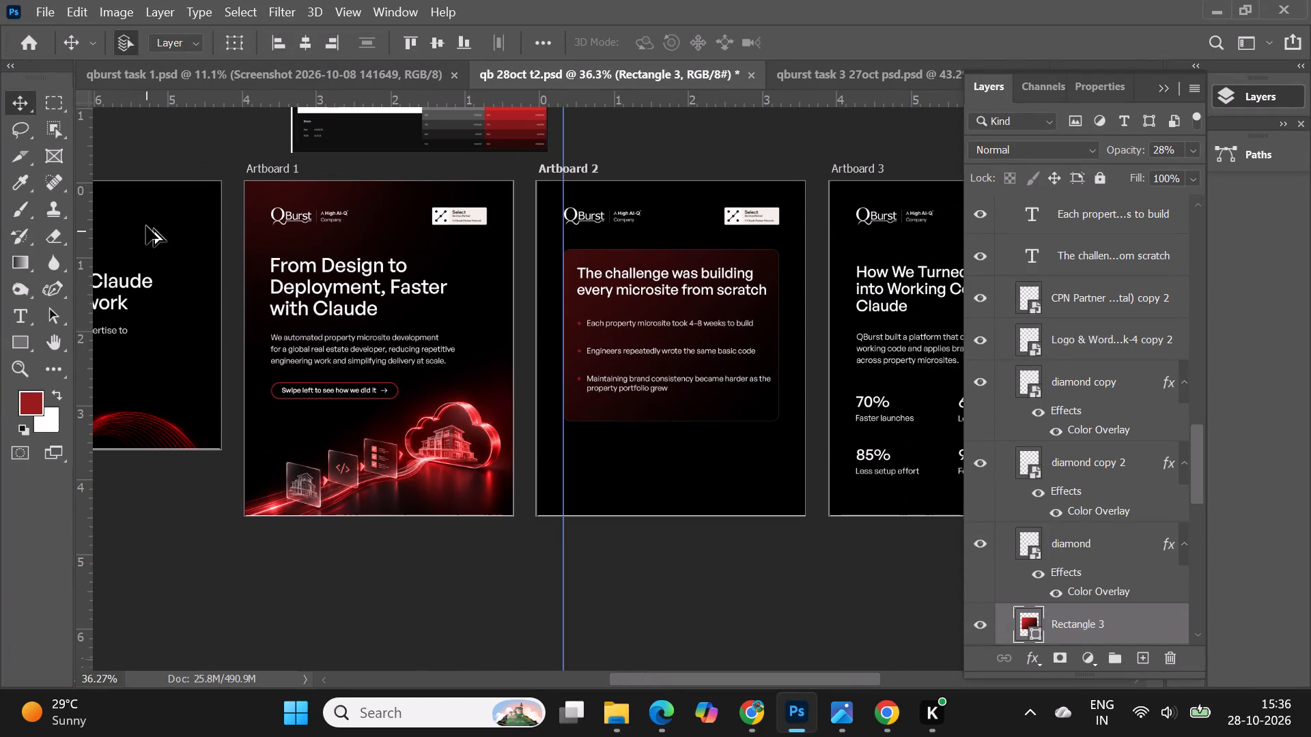
pyautogui.scroll(1, 146, 226)
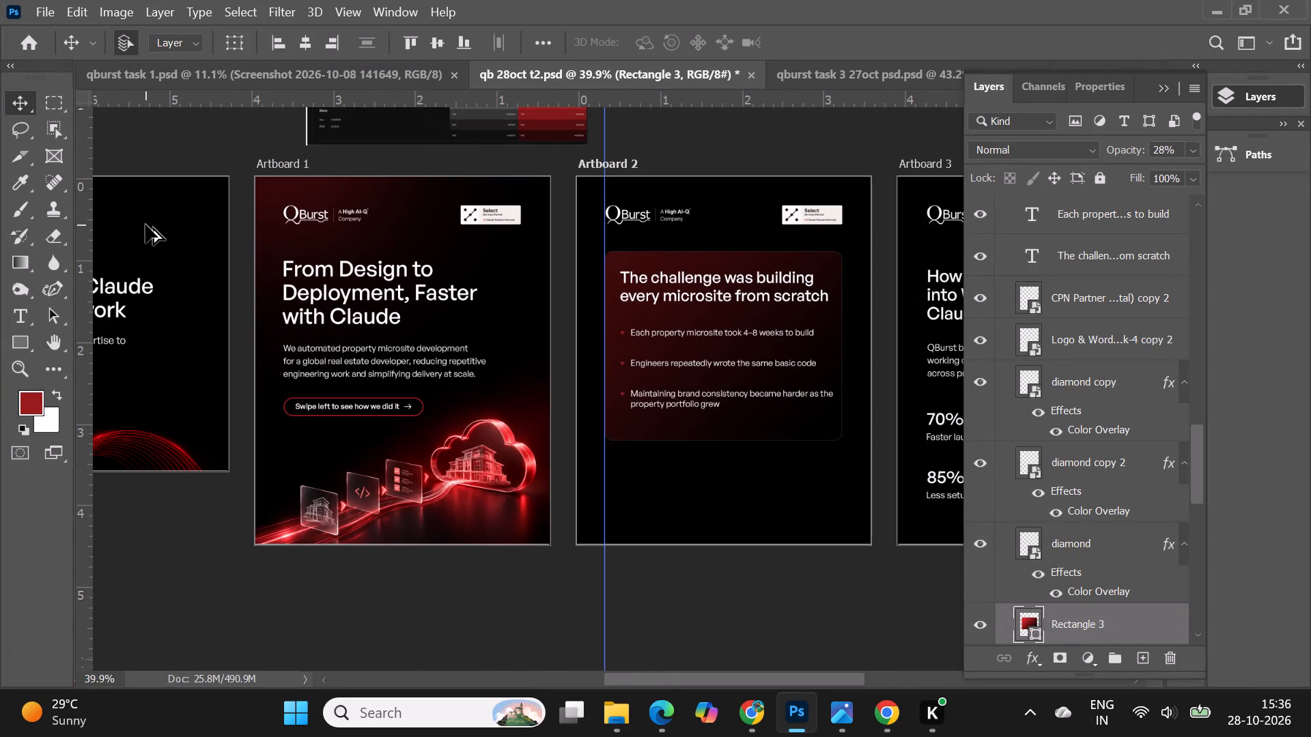
pyautogui.scroll(5, 173, 170)
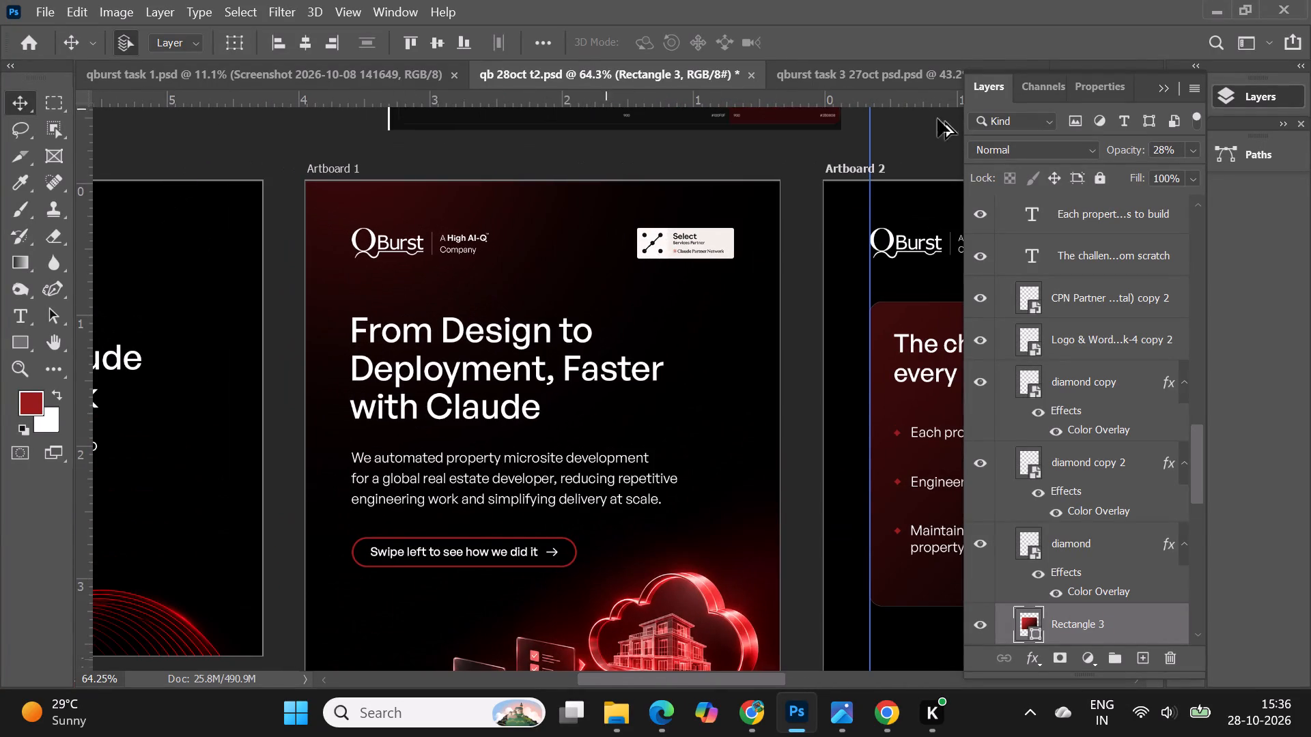
pyautogui.click(1159, 88)
pyautogui.keyDown('alt'); pyautogui.scroll(-3, 823, 198); pyautogui.keyUp('alt')
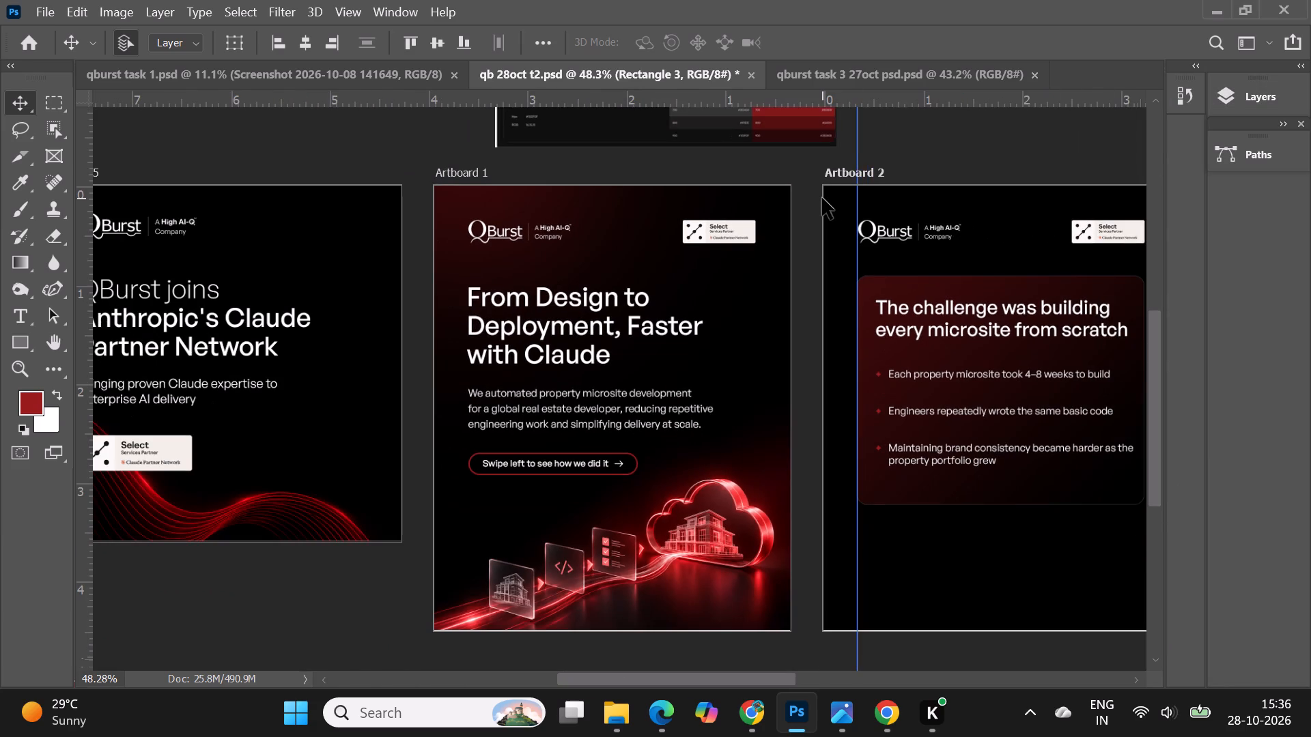
pyautogui.keyDown('alt'); pyautogui.scroll(3, 714, 240); pyautogui.keyUp('alt')
pyautogui.keyDown('alt'); pyautogui.scroll(-2, 597, 208); pyautogui.keyUp('alt')
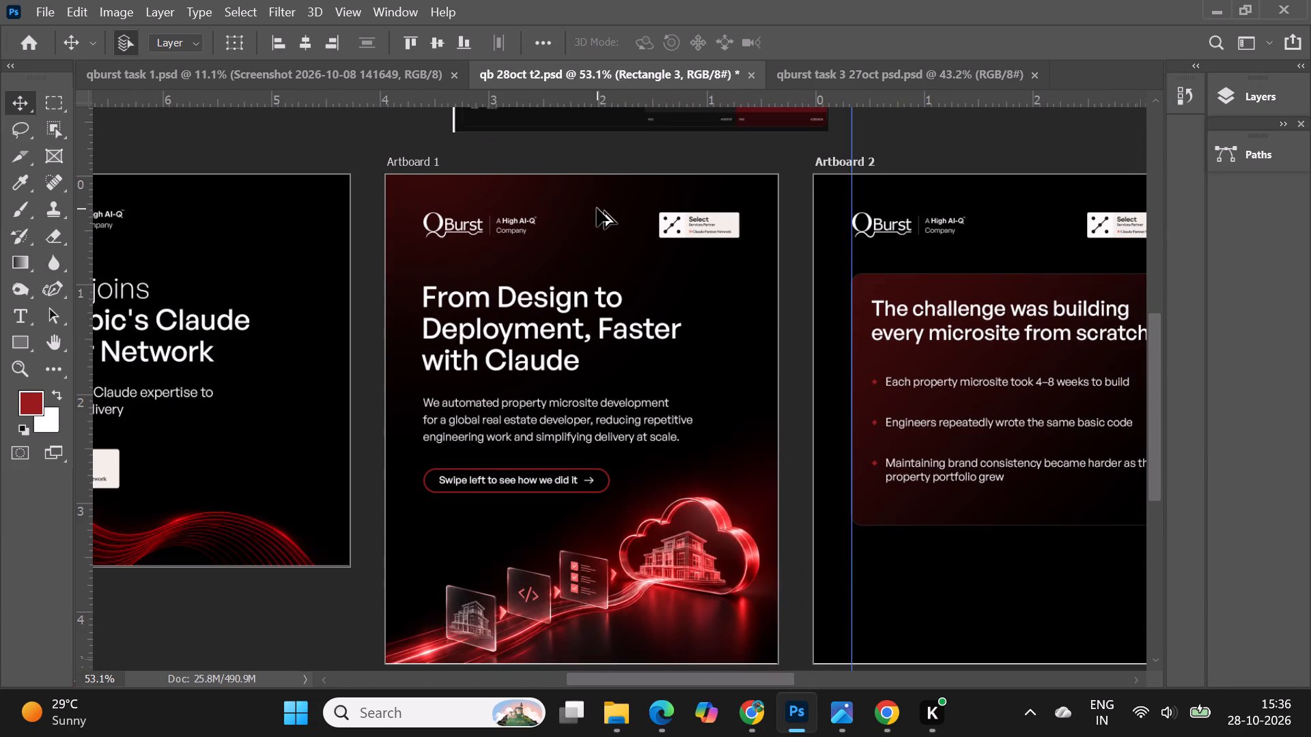
pyautogui.keyDown('alt'); pyautogui.scroll(-2, 363, 216); pyautogui.keyUp('alt')
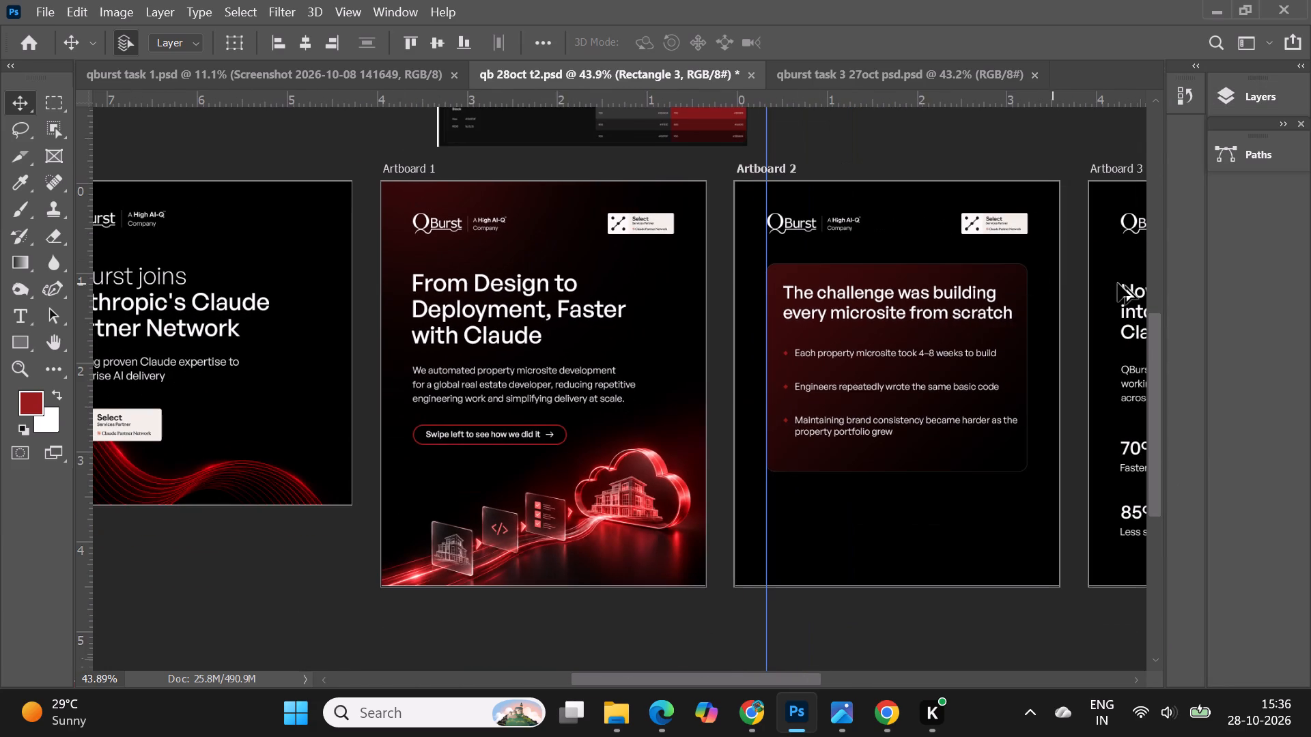
pyautogui.keyDown('alt'); pyautogui.scroll(1, 1118, 283); pyautogui.keyUp('alt')
pyautogui.keyDown('alt'); pyautogui.scroll(-7, 352, 227); pyautogui.keyUp('alt')
pyautogui.keyDown('alt'); pyautogui.scroll(4, 453, 216); pyautogui.keyUp('alt')
pyautogui.keyDown('alt'); pyautogui.scroll(3, 644, 220); pyautogui.keyUp('alt')
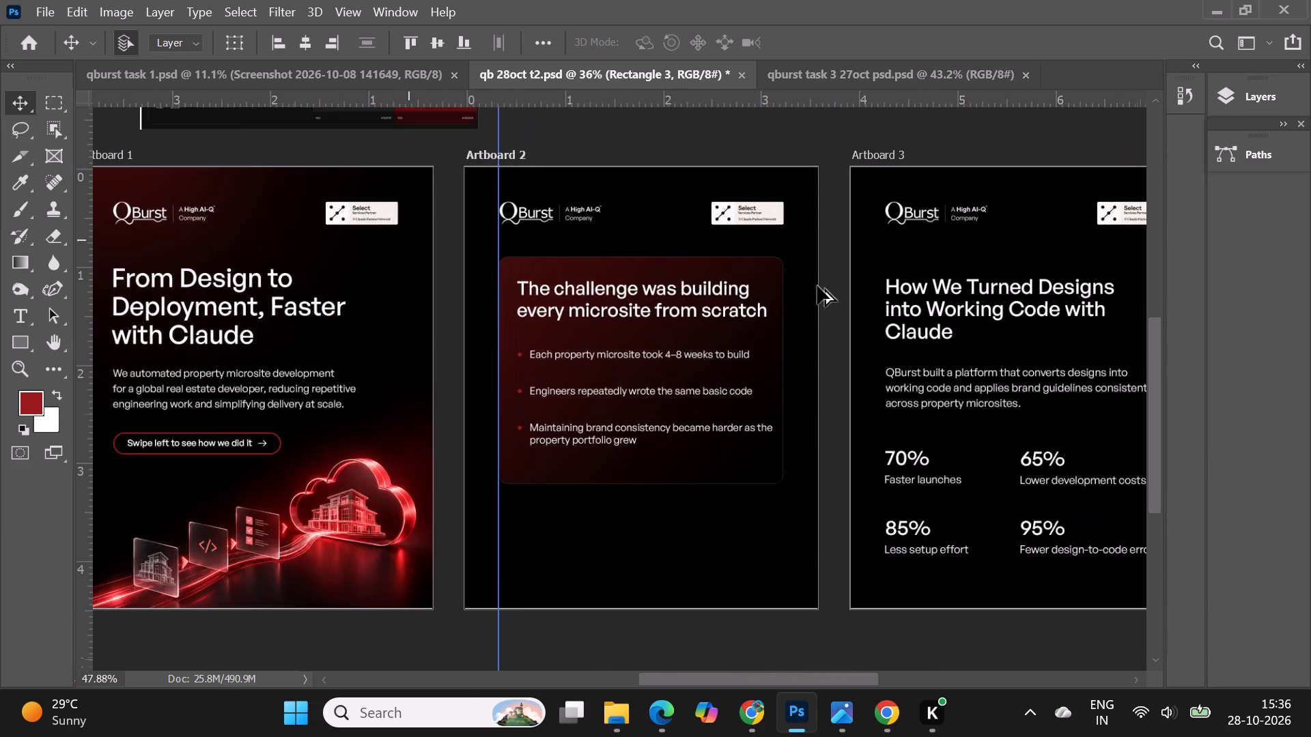
# Shift the midpoint of the card rectangle's gradient towards the red stop so the black covers more of the card.
pyautogui.keyDown('alt'); pyautogui.scroll(3, 837, 326); pyautogui.keyUp('alt')
pyautogui.rightClick(539, 241)
pyautogui.click(576, 264)
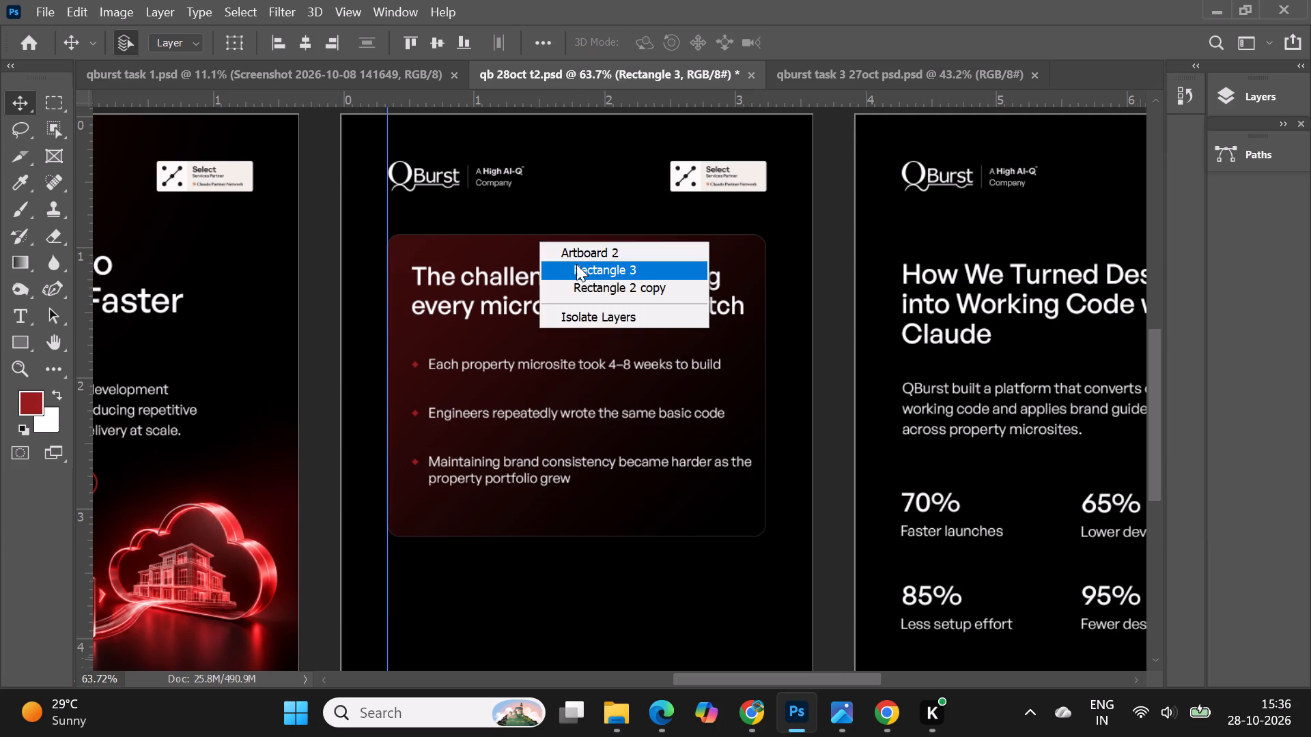
pyautogui.click(0, 338)
pyautogui.click(12, 338)
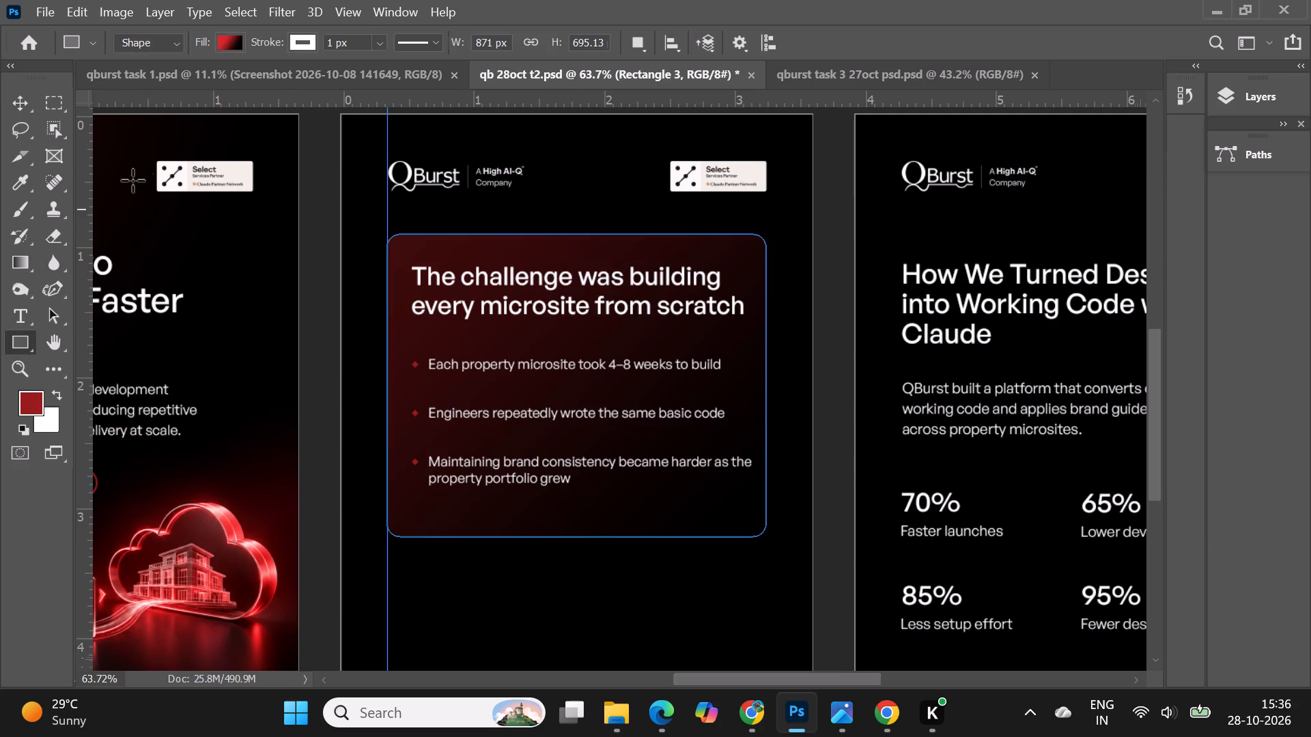
pyautogui.click(229, 49)
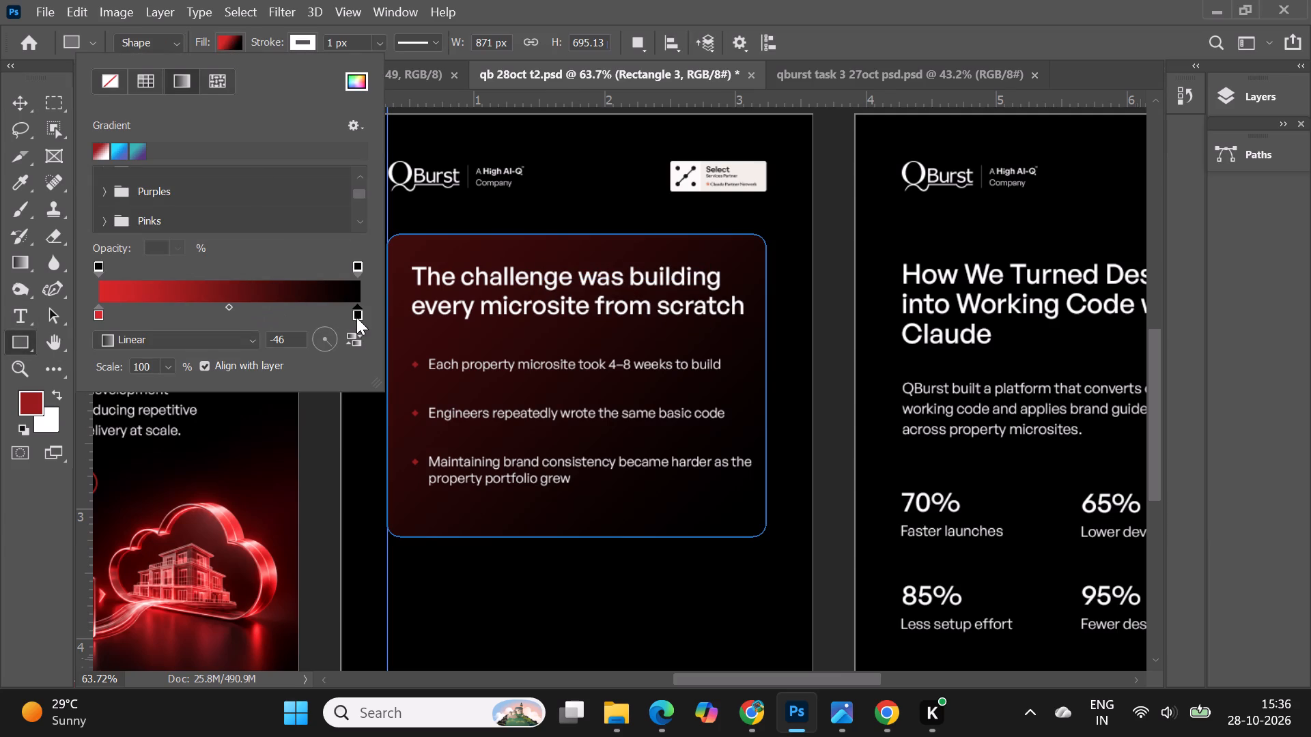
pyautogui.moveTo(227, 308); pyautogui.dragTo(173, 305)
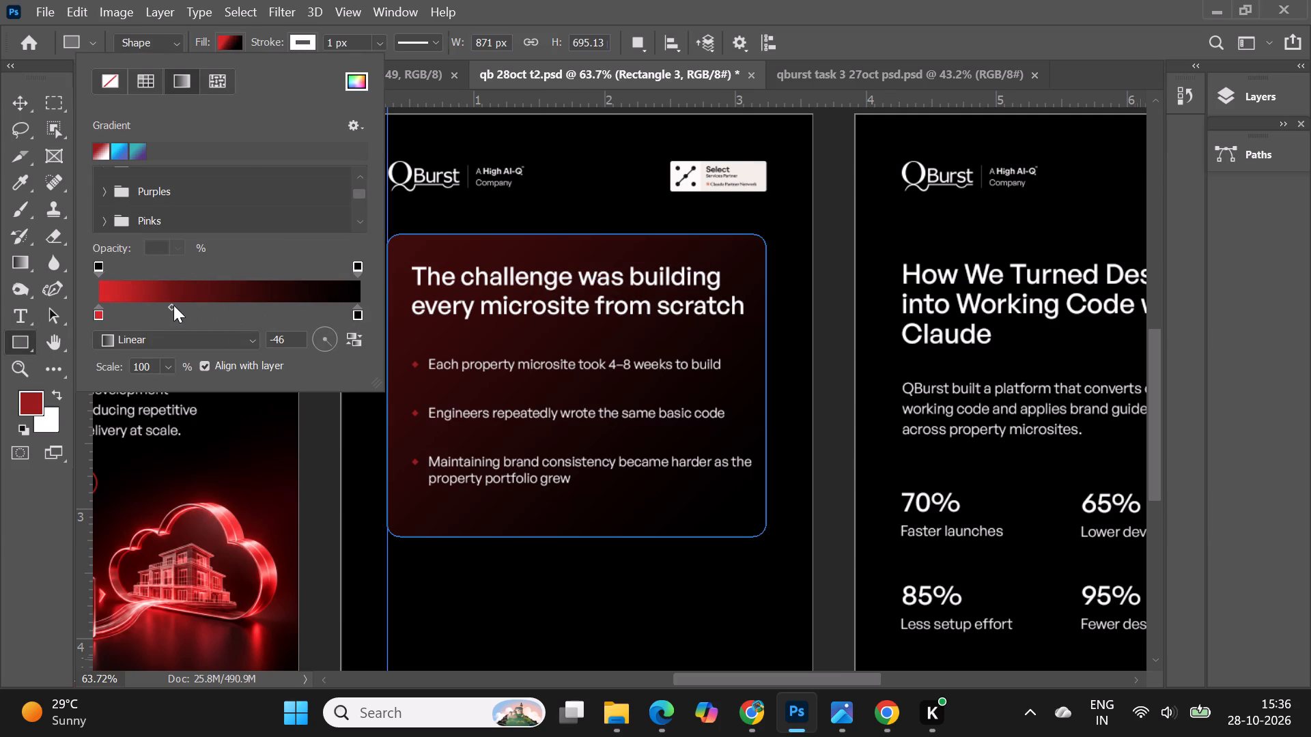
pyautogui.moveTo(173, 305); pyautogui.dragTo(163, 303)
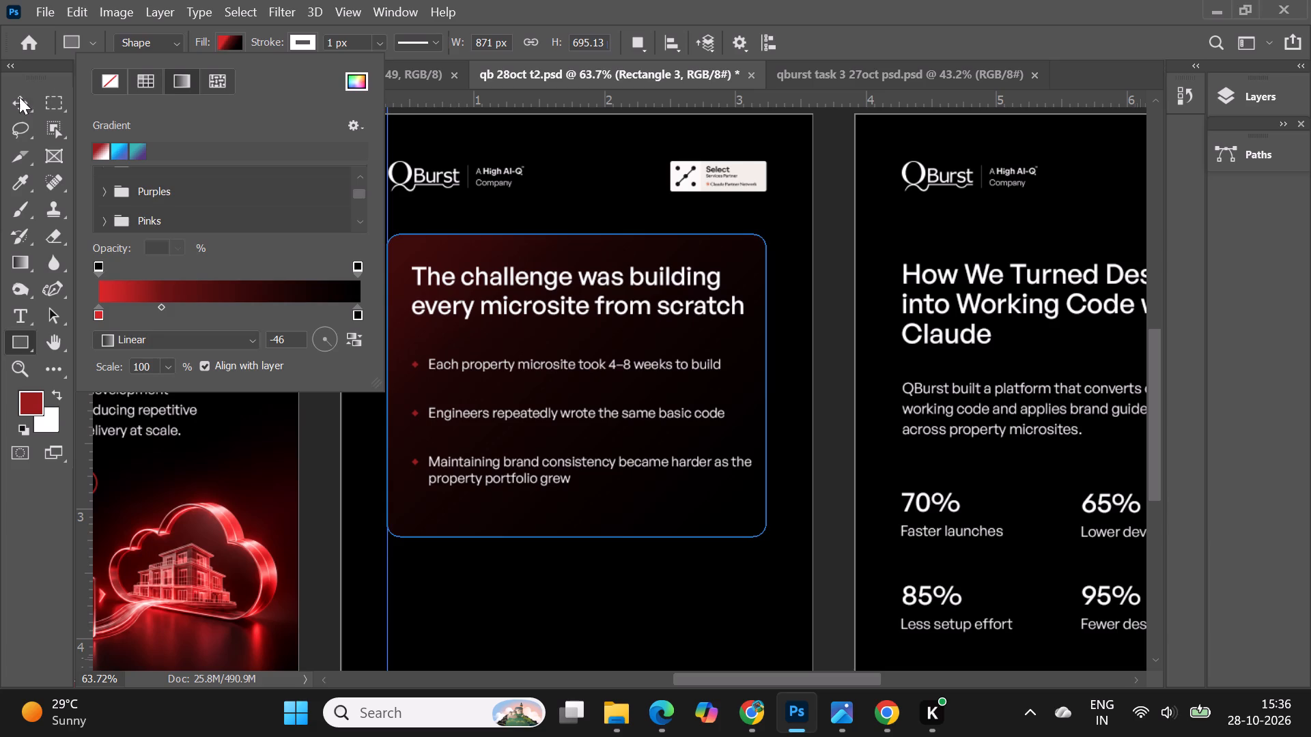
pyautogui.click(17, 106)
pyautogui.keyDown('alt'); pyautogui.scroll(-4, 860, 335); pyautogui.keyUp('alt')
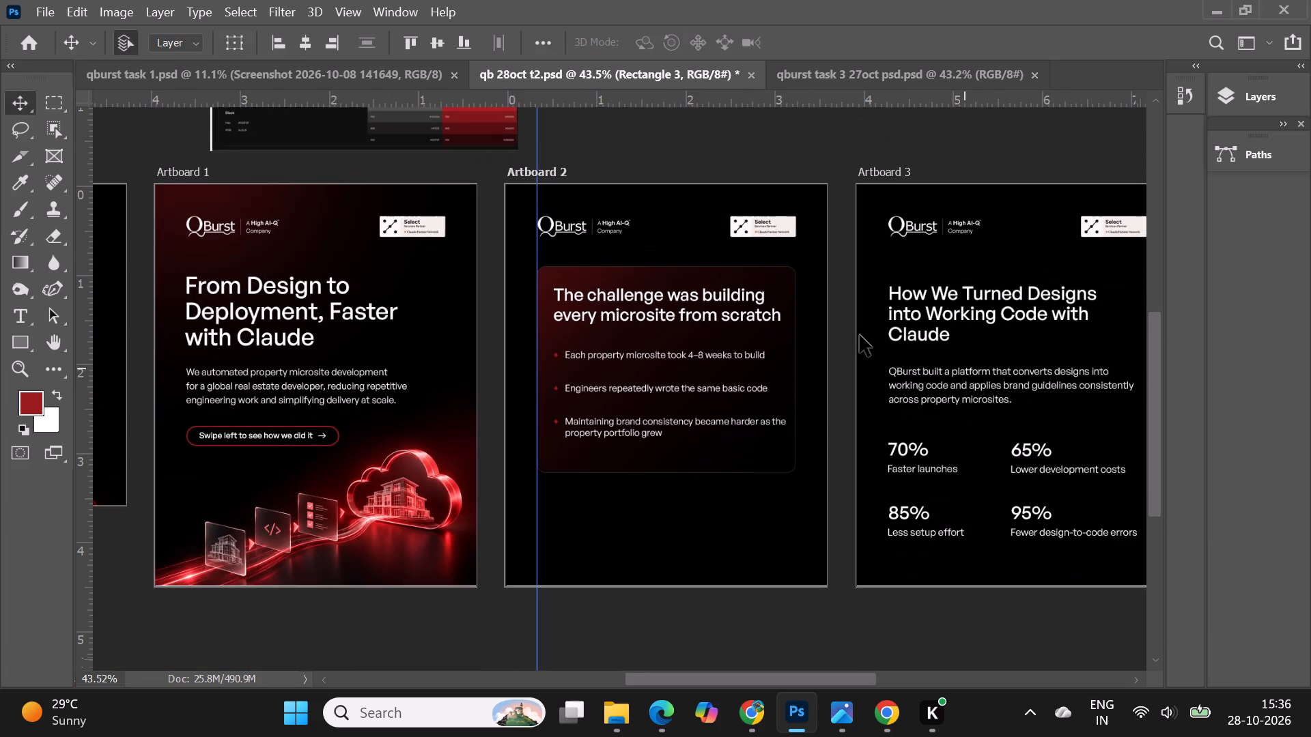
pyautogui.keyDown('alt'); pyautogui.scroll(1, 860, 335); pyautogui.keyUp('alt')
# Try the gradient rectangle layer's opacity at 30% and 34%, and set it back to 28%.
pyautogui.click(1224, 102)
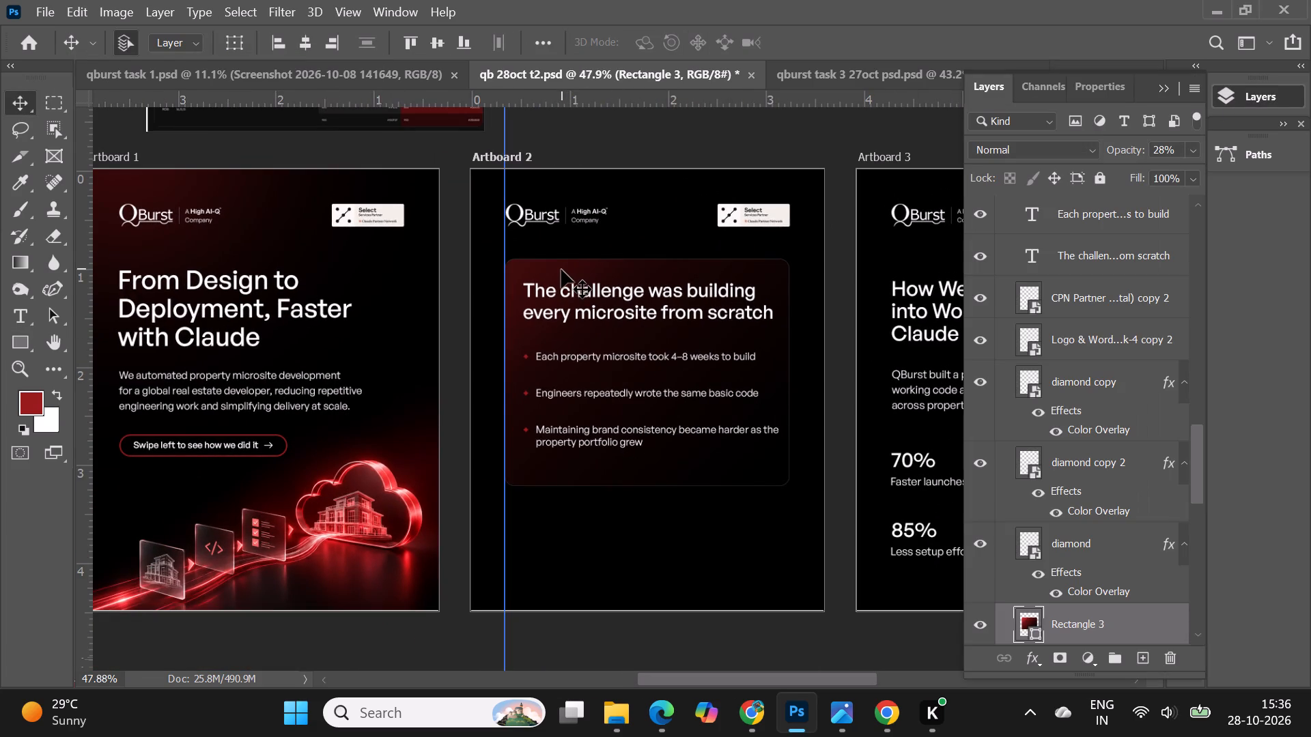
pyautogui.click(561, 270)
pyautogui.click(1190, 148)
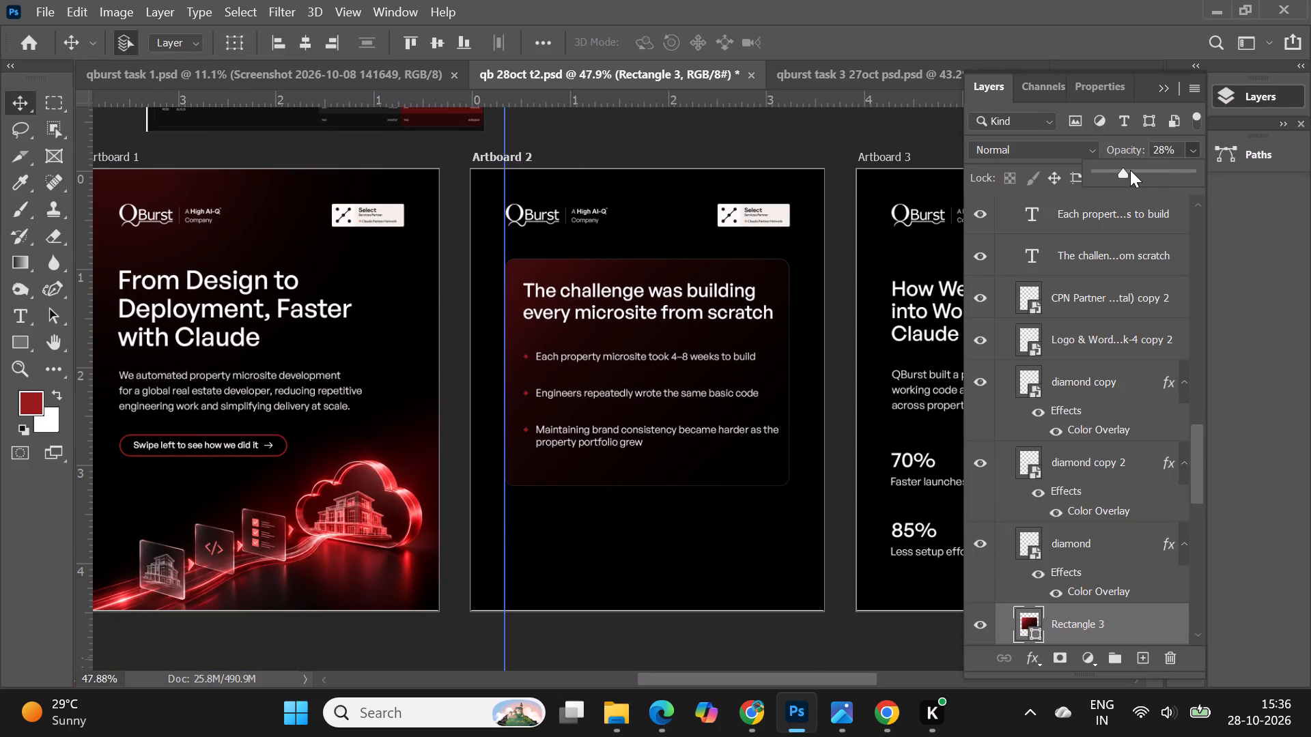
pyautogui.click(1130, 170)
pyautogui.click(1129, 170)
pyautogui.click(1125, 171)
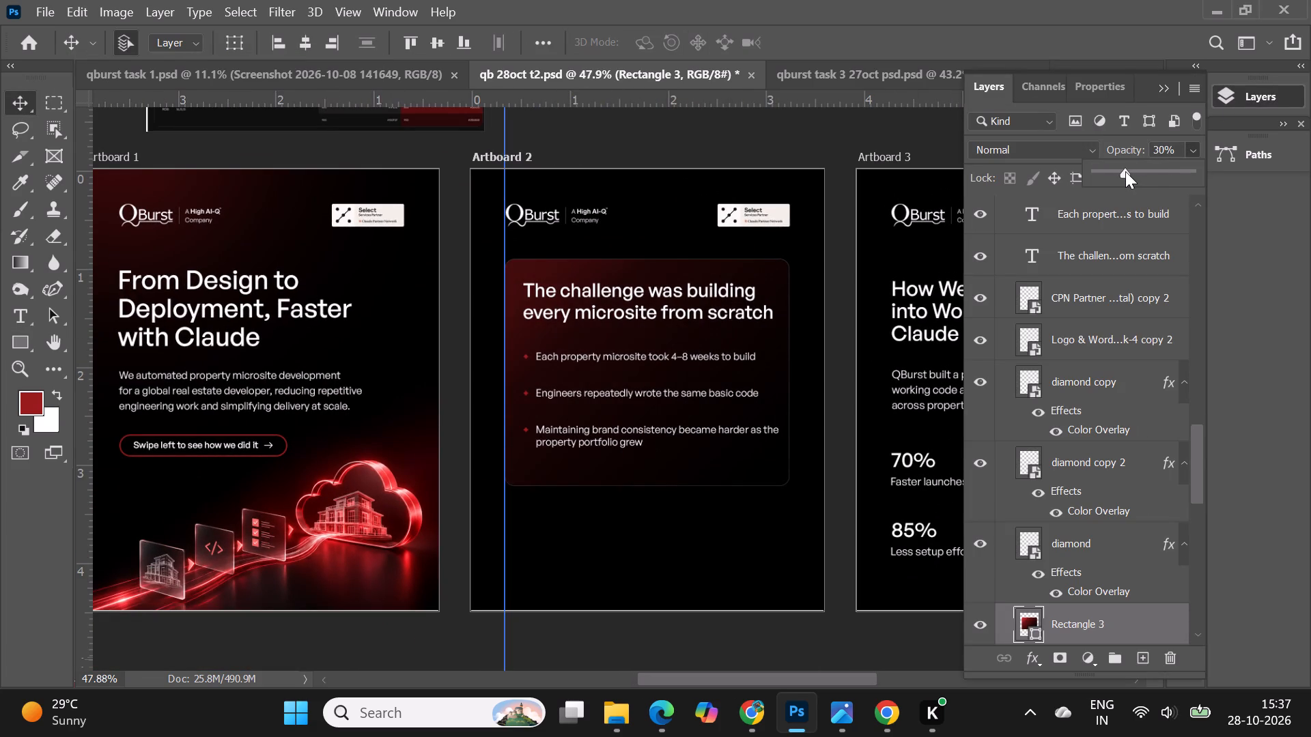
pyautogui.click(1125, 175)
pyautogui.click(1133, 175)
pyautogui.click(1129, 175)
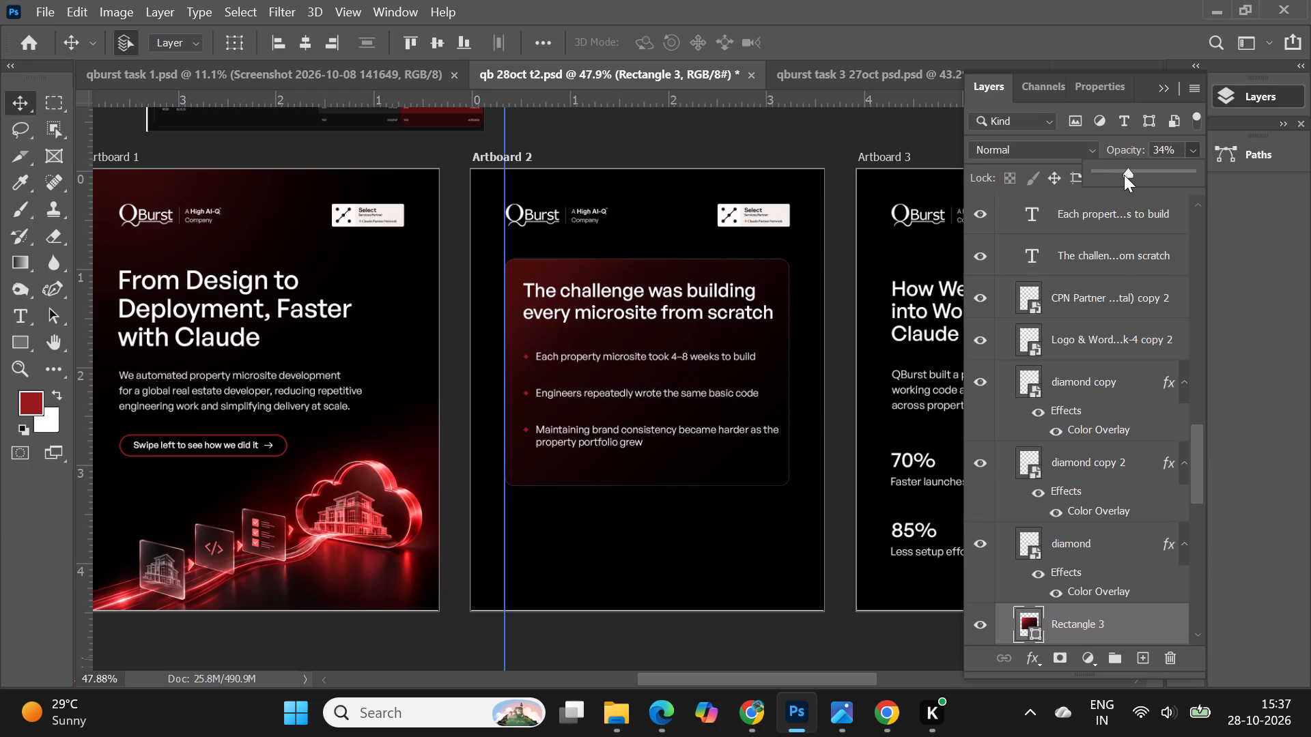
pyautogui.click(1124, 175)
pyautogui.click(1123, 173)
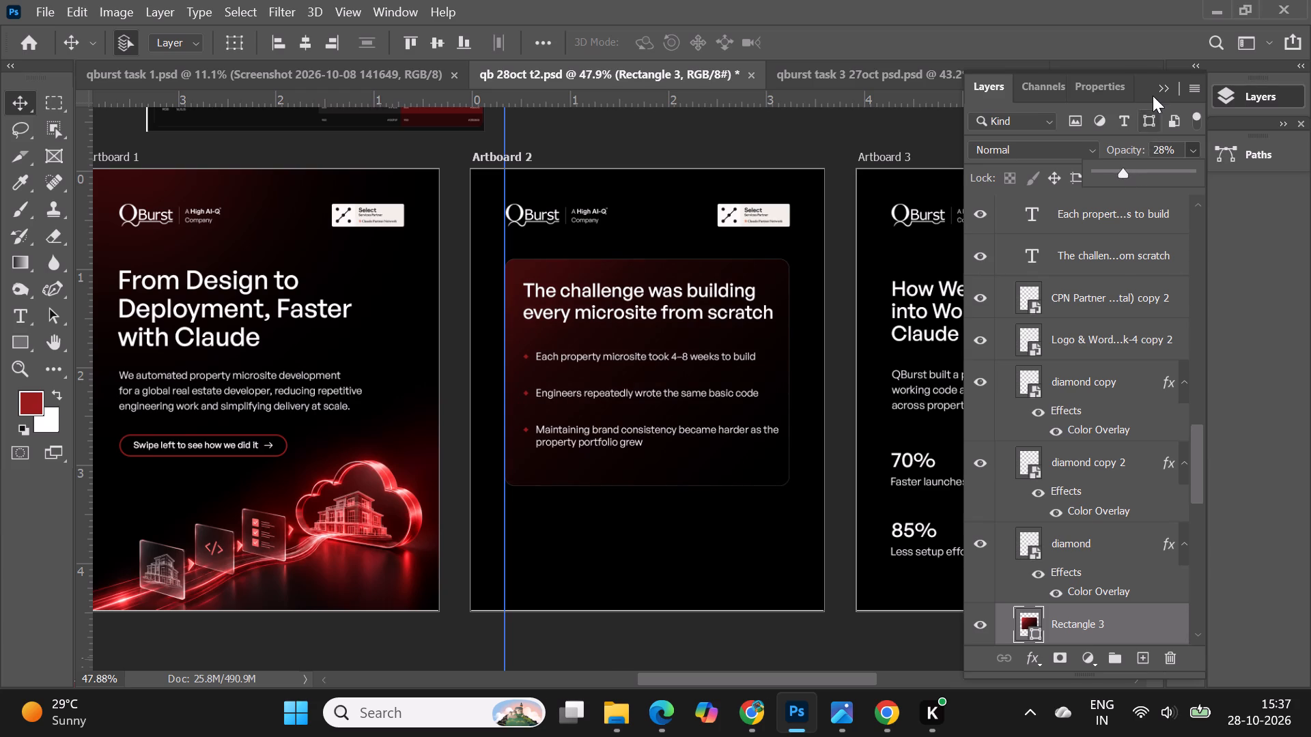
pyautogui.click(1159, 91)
# On Artboard 1, align the vertical guide with the logo's left edge and add horizontal guides at the partner badge's top and bottom edges.
pyautogui.keyDown('alt'); pyautogui.scroll(-2, 1105, 192); pyautogui.keyUp('alt')
pyautogui.keyDown('alt'); pyautogui.scroll(4, 53, 97); pyautogui.keyUp('alt')
pyautogui.keyDown('alt'); pyautogui.scroll(-3, 659, 219); pyautogui.keyUp('alt')
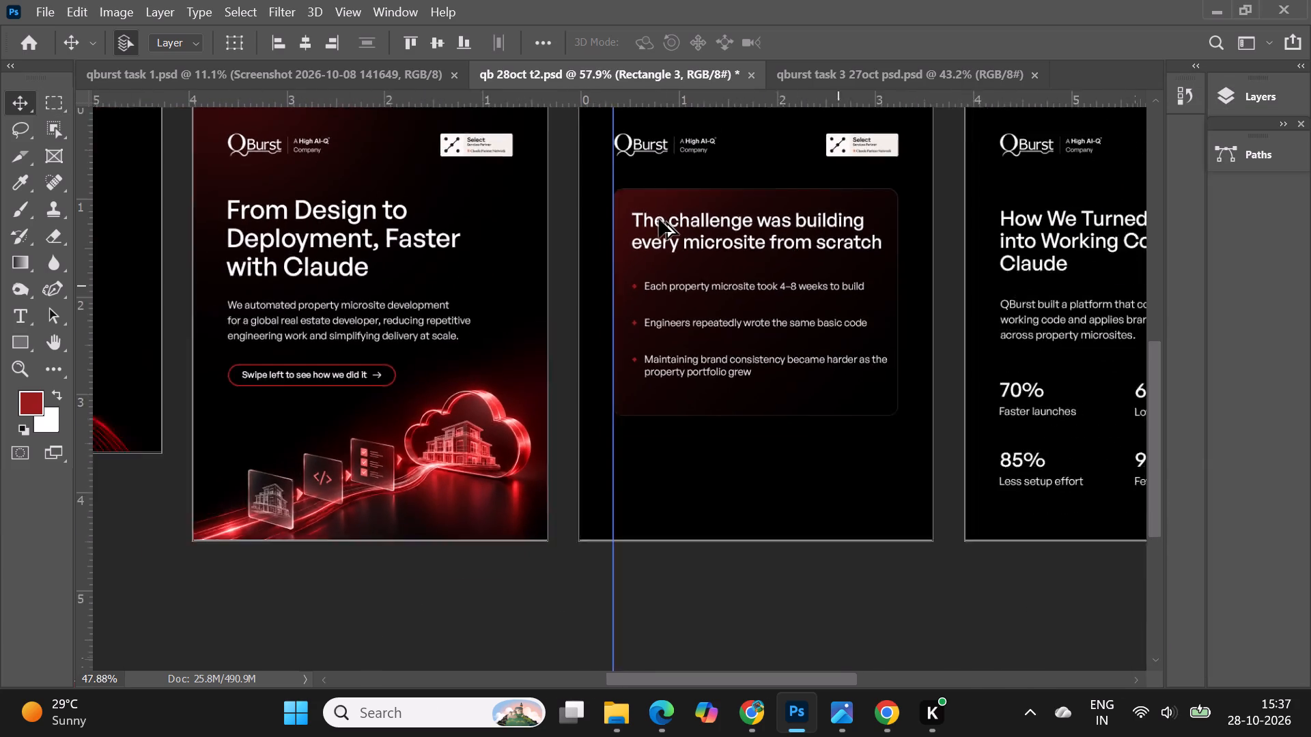
pyautogui.keyDown('alt'); pyautogui.scroll(-7, 659, 219); pyautogui.keyUp('alt')
pyautogui.keyDown('alt'); pyautogui.scroll(5, 342, 206); pyautogui.keyUp('alt')
pyautogui.keyDown('alt'); pyautogui.scroll(9, 605, 165); pyautogui.keyUp('alt')
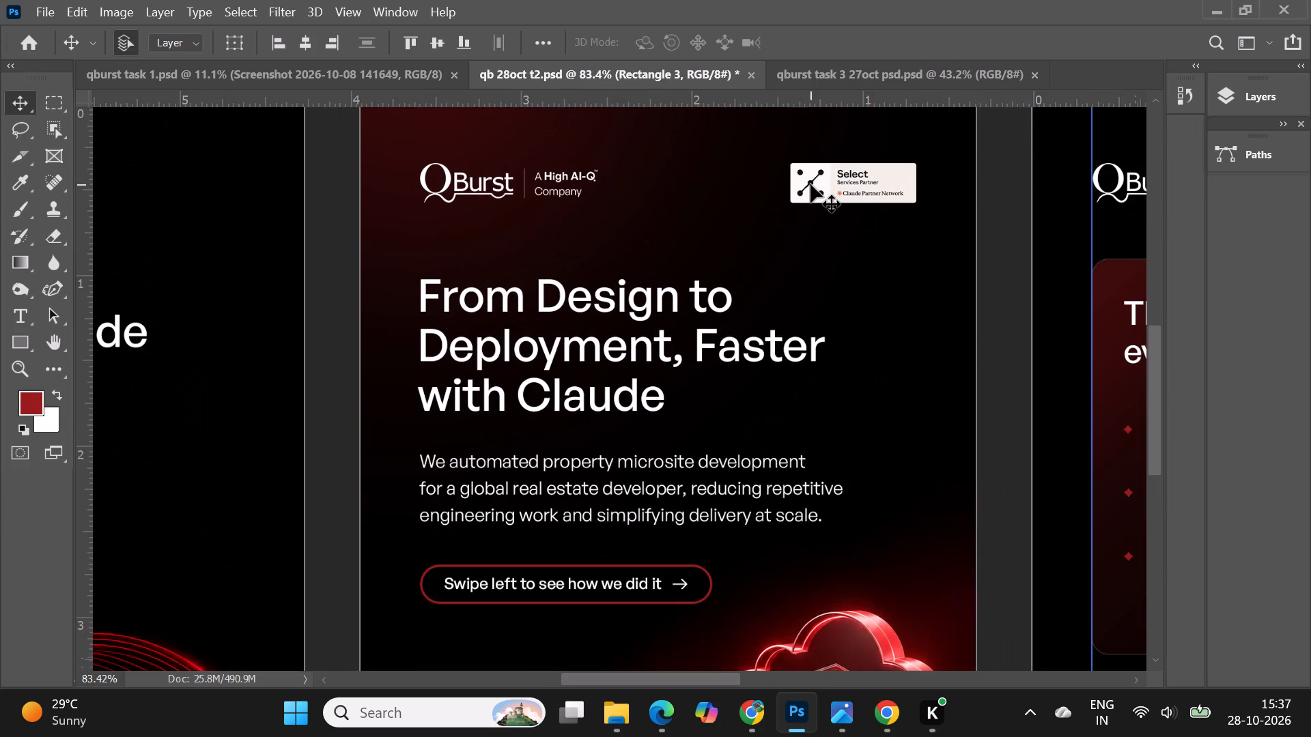
pyautogui.click(810, 184)
pyautogui.scroll(4, 810, 184)
pyautogui.keyDown('alt'); pyautogui.scroll(2, 453, 201); pyautogui.keyUp('alt')
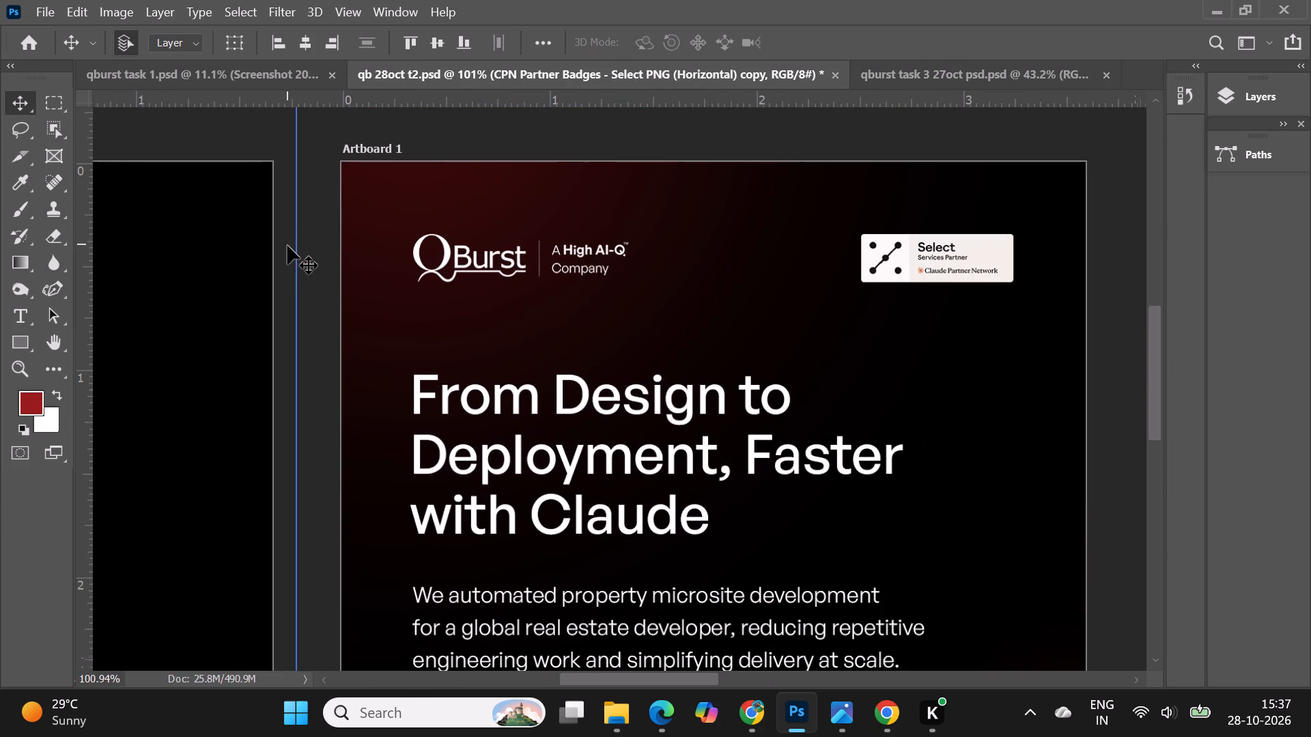
pyautogui.moveTo(298, 255); pyautogui.dragTo(415, 293)
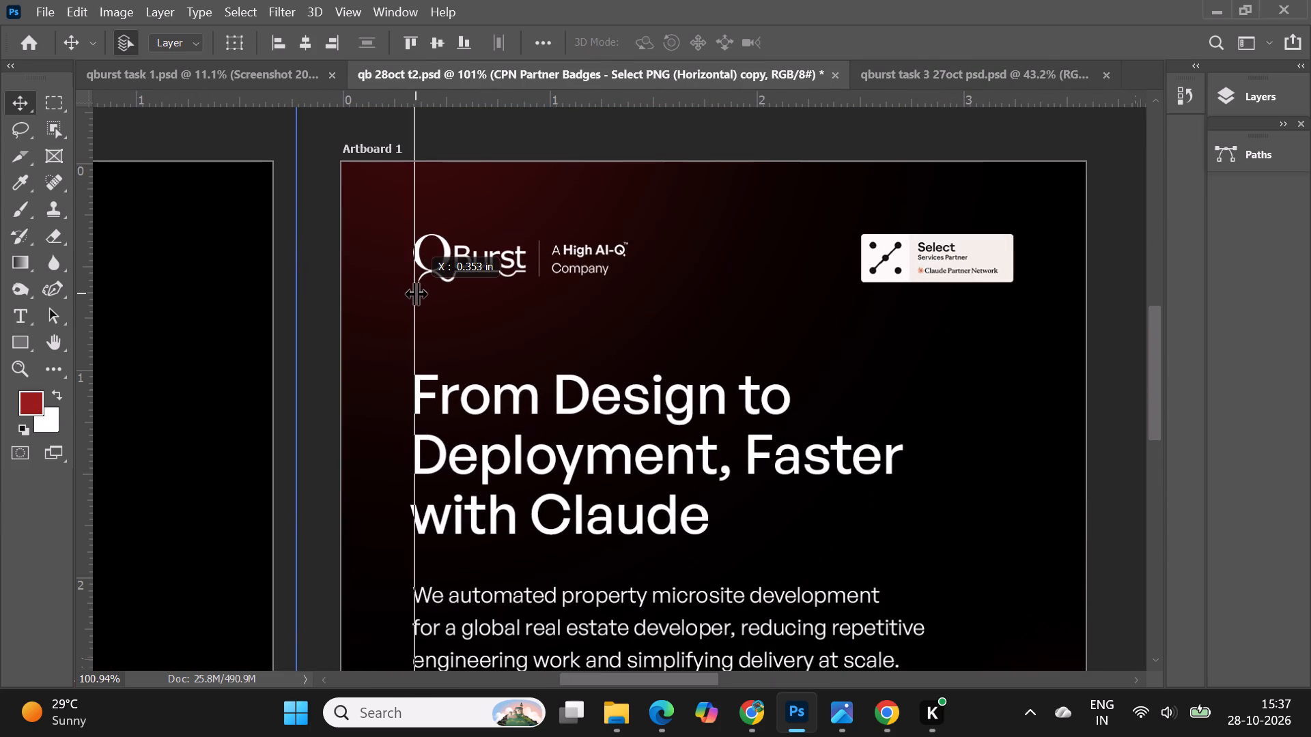
pyautogui.moveTo(415, 293); pyautogui.dragTo(414, 295)
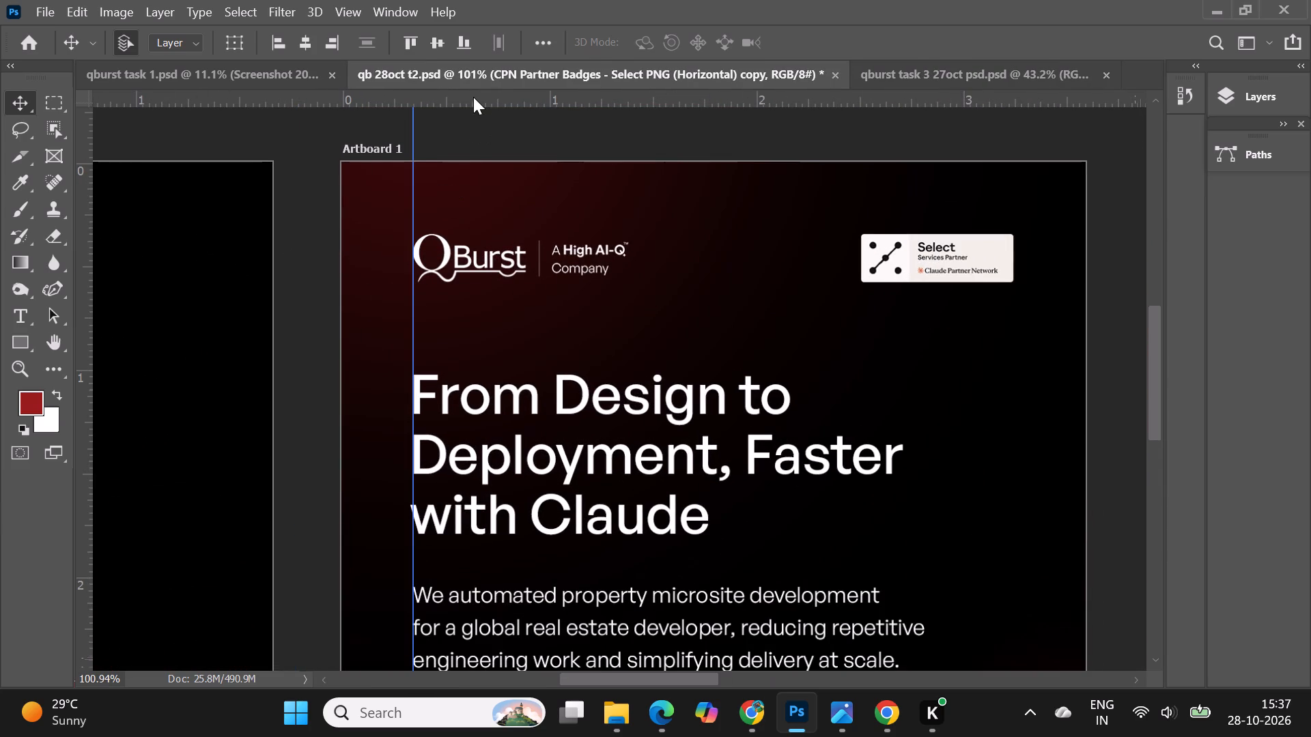
pyautogui.moveTo(473, 97); pyautogui.dragTo(485, 232)
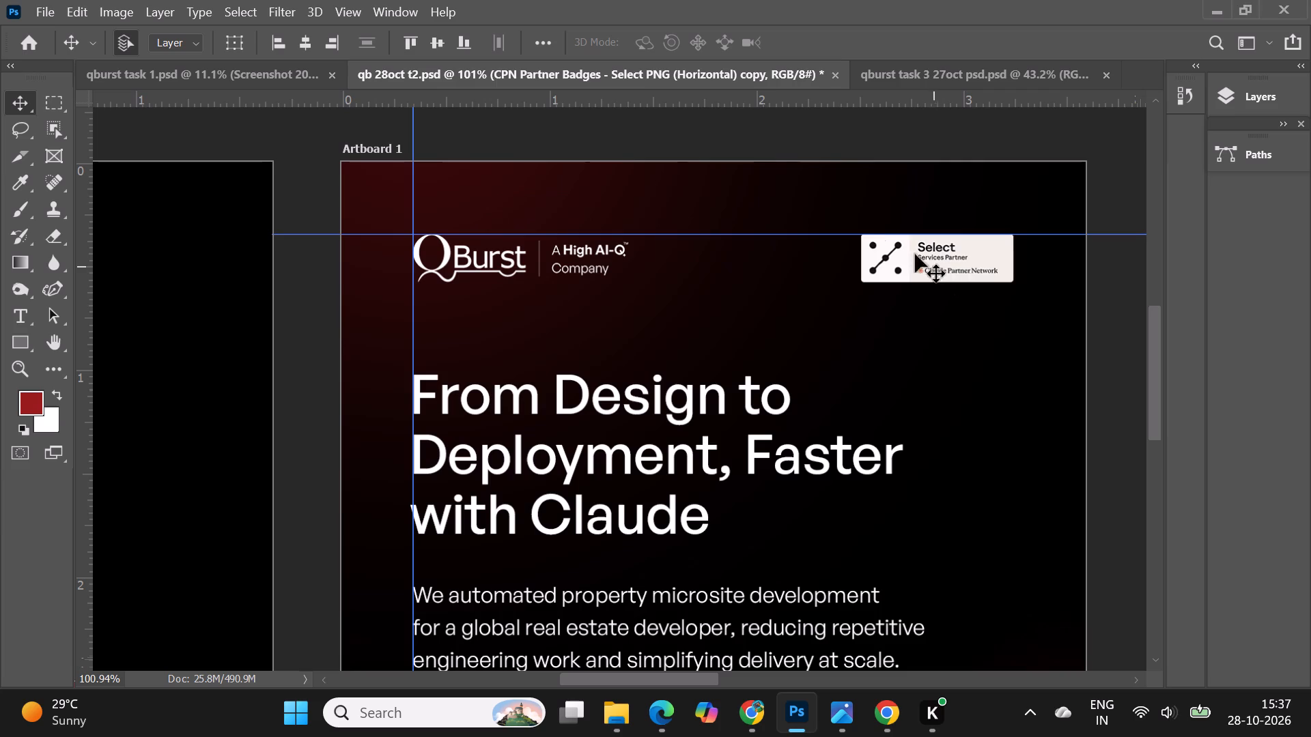
pyautogui.moveTo(750, 102); pyautogui.dragTo(760, 282)
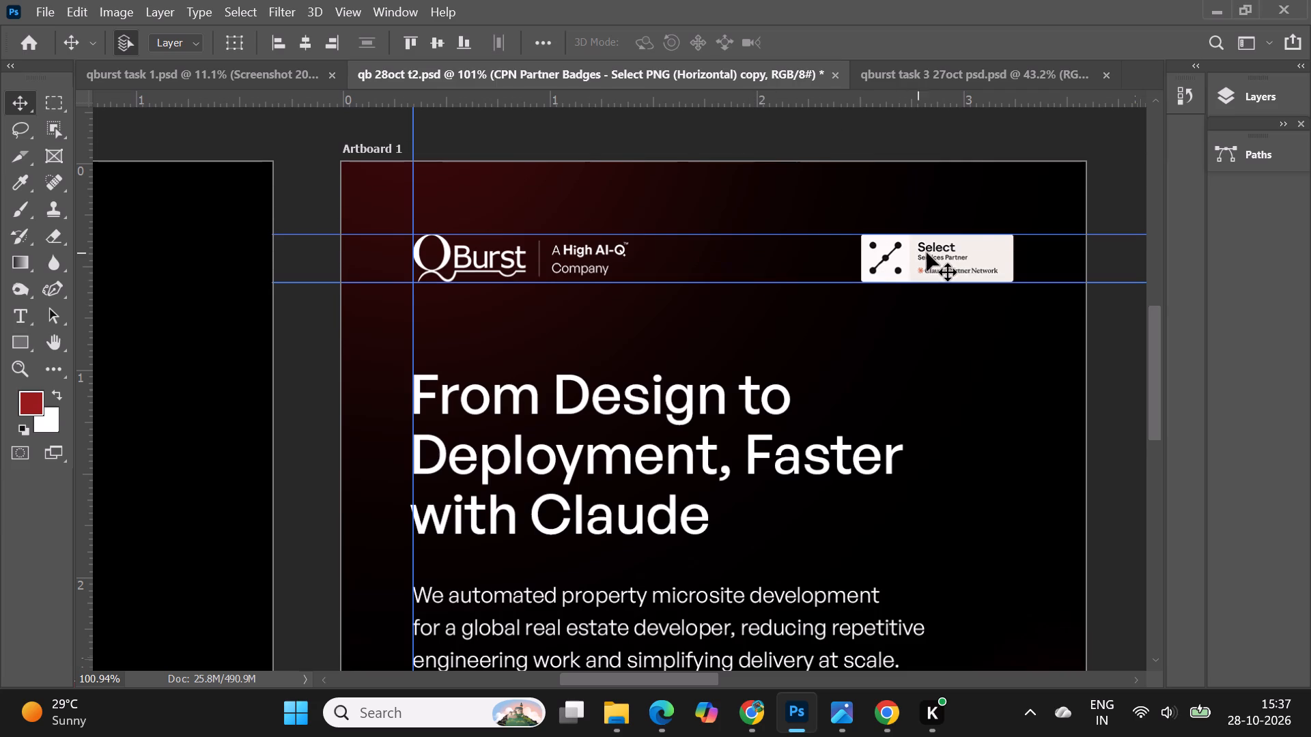
# Move the Select partner badge on Artboard 1 horizontally between the guides so it sits just beside the QBurst logo.
pyautogui.moveTo(927, 252); pyautogui.dragTo(724, 254)
pyautogui.keyDown('alt'); pyautogui.scroll(-6, 498, 182); pyautogui.keyUp('alt')
pyautogui.keyDown('alt'); pyautogui.scroll(-2, 439, 180); pyautogui.keyUp('alt')
pyautogui.keyDown('alt'); pyautogui.scroll(4, 573, 162); pyautogui.keyUp('alt')
pyautogui.moveTo(608, 236); pyautogui.dragTo(618, 236)
pyautogui.keyDown('alt'); pyautogui.scroll(-2, 618, 236); pyautogui.keyUp('alt')
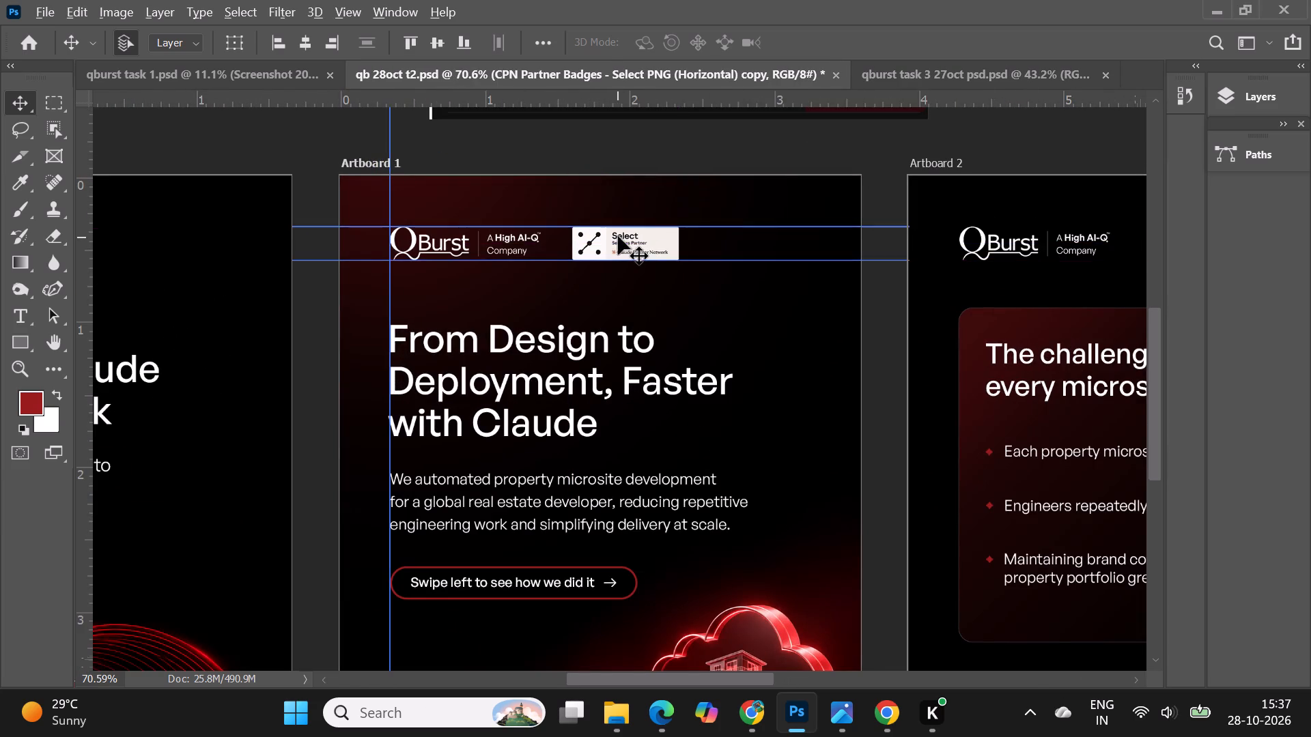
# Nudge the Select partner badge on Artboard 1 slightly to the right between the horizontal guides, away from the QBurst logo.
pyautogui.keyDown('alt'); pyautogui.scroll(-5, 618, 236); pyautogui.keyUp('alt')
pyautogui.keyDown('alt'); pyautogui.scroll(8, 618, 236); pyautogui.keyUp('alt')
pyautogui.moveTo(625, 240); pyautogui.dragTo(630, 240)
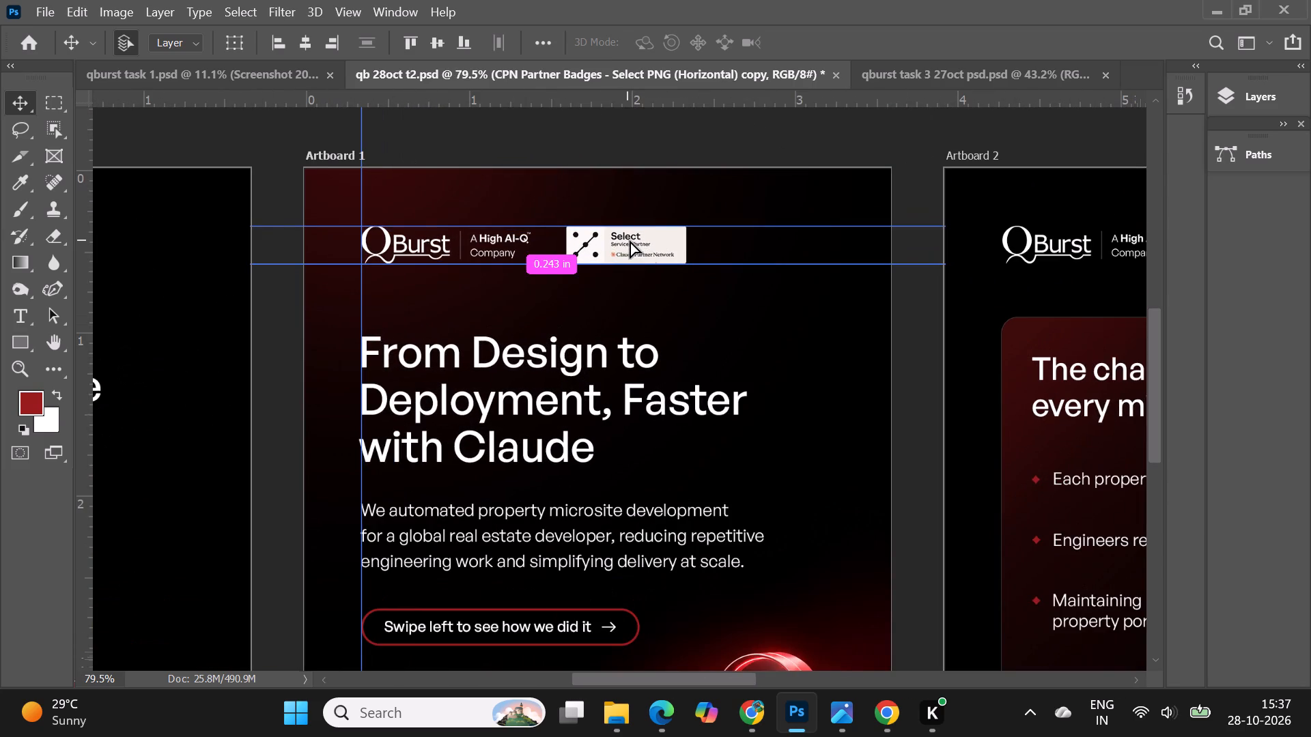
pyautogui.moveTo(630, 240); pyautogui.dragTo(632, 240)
# Examine the partner badge's placement and spacing in Artboard 1's header against the headers of the neighbouring artboards.
pyautogui.keyDown('alt'); pyautogui.scroll(-8, 625, 238); pyautogui.keyUp('alt')
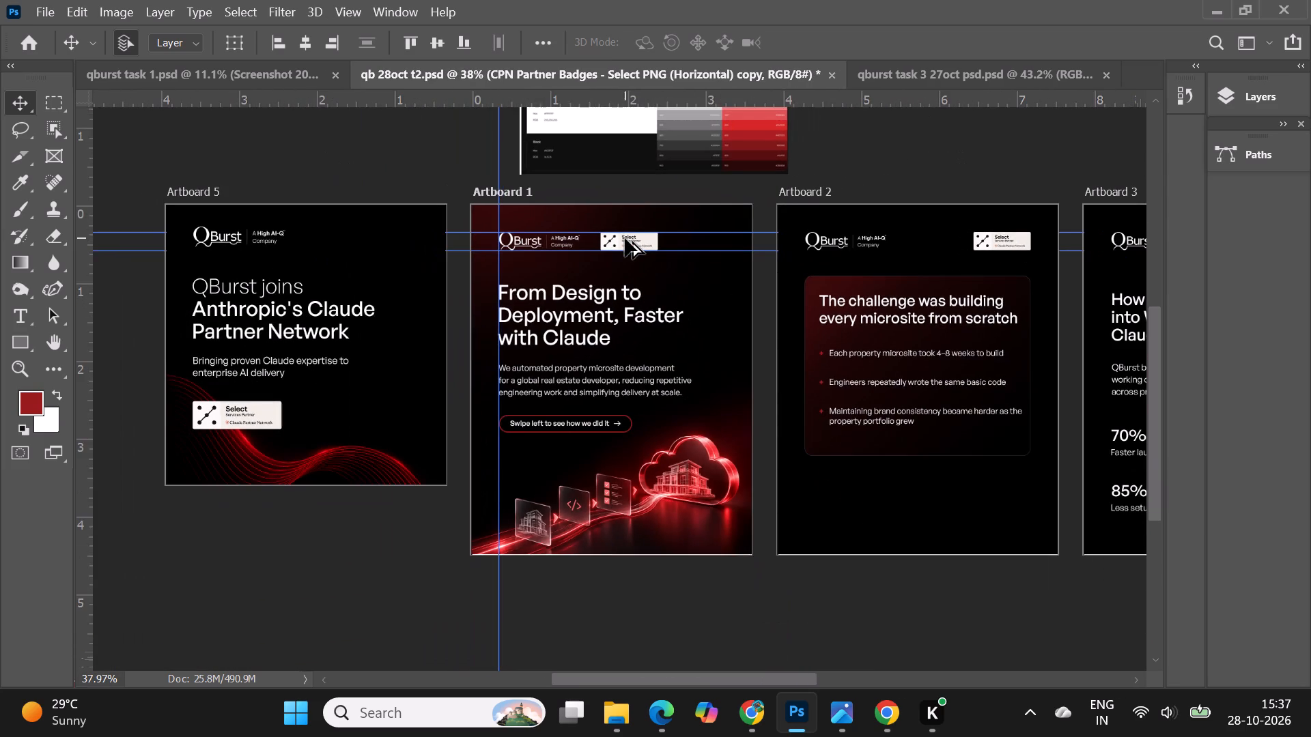
pyautogui.keyDown('alt'); pyautogui.scroll(2, 661, 338); pyautogui.keyUp('alt')
pyautogui.keyDown('alt'); pyautogui.scroll(3, 588, 240); pyautogui.keyUp('alt')
pyautogui.keyDown('alt'); pyautogui.scroll(-3, 584, 216); pyautogui.keyUp('alt')
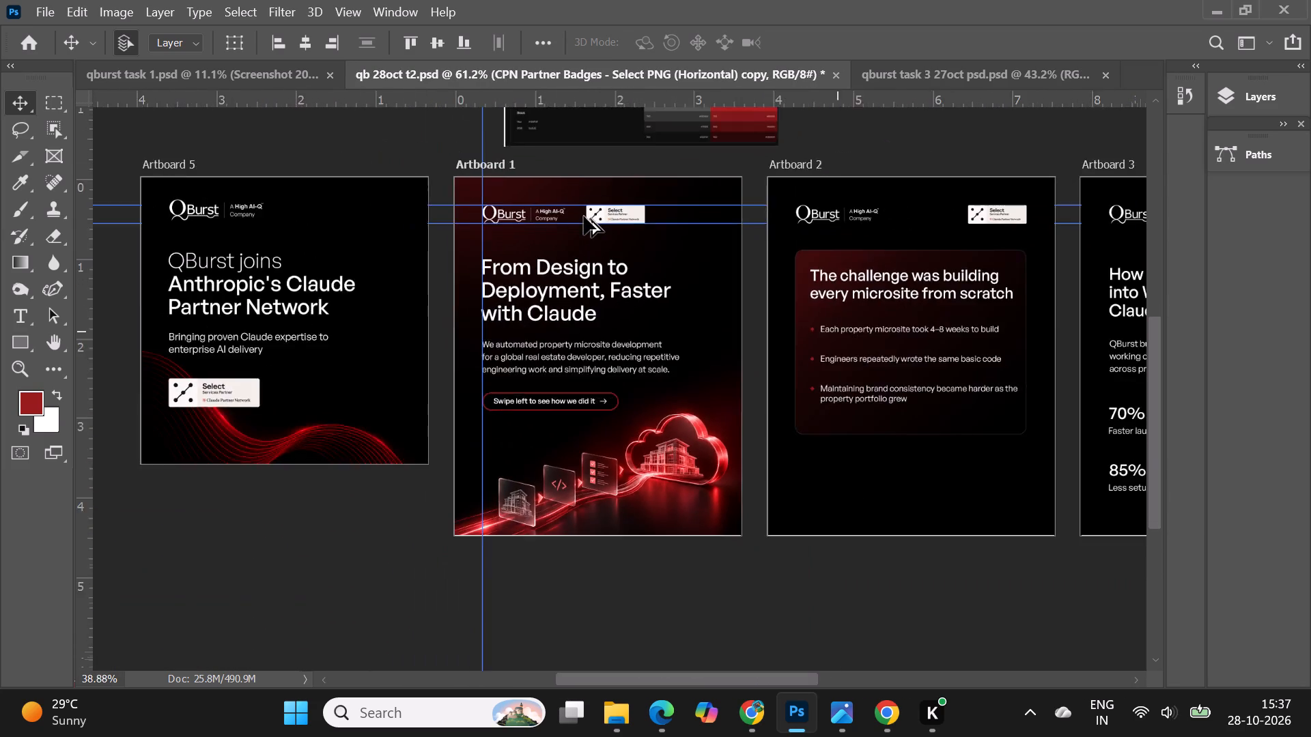
pyautogui.keyDown('alt'); pyautogui.scroll(-4, 584, 216); pyautogui.keyUp('alt')
pyautogui.keyDown('alt'); pyautogui.scroll(8, 593, 212); pyautogui.keyUp('alt')
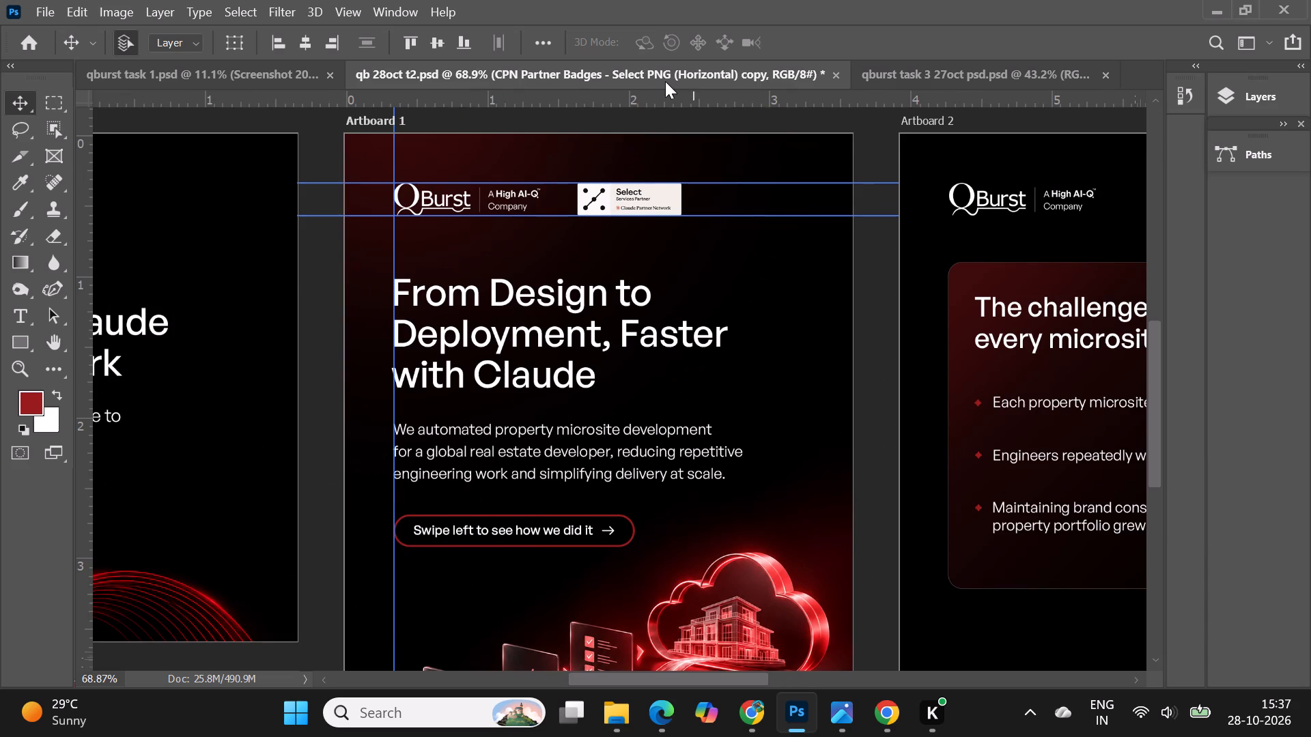
pyautogui.keyDown('alt'); pyautogui.scroll(3, 665, 81); pyautogui.keyUp('alt')
pyautogui.keyDown('alt'); pyautogui.scroll(-9, 683, 180); pyautogui.keyUp('alt')
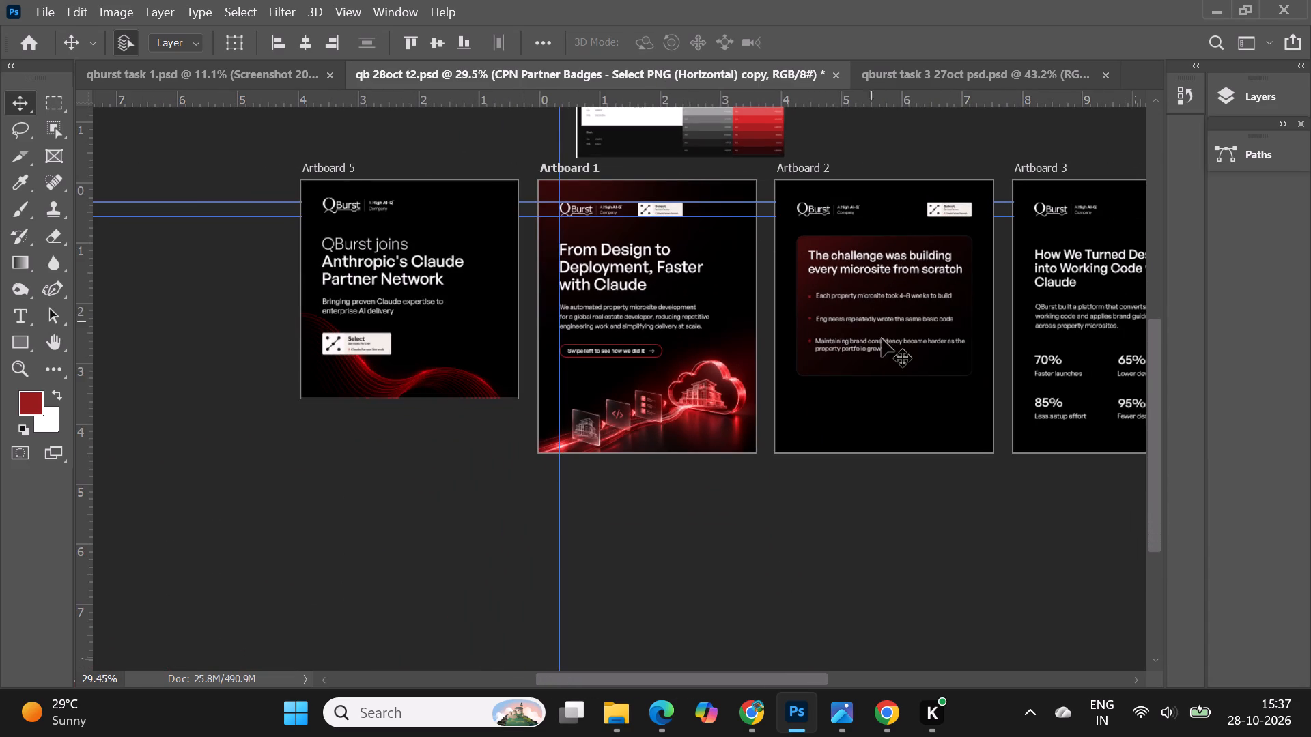
pyautogui.keyDown('alt'); pyautogui.scroll(5, 766, 143); pyautogui.keyUp('alt')
pyautogui.keyDown('alt'); pyautogui.scroll(1, 595, 188); pyautogui.keyUp('alt')
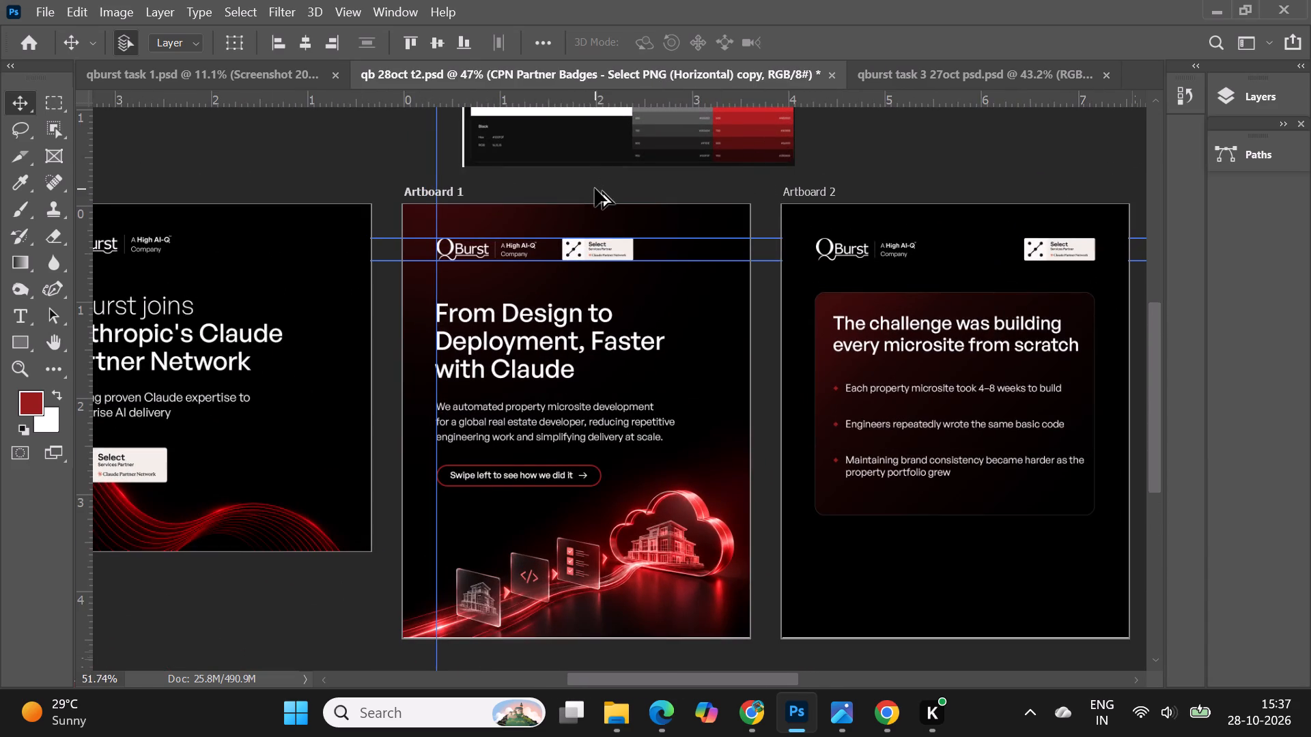
# Move the Select partner badge on Artboard 1 about 0.43 in right, aligning its right edge with the body paragraph's right edge.
pyautogui.keyDown('alt'); pyautogui.scroll(2, 595, 188); pyautogui.keyUp('alt')
pyautogui.keyDown('alt'); pyautogui.scroll(1, 482, 285); pyautogui.keyUp('alt')
pyautogui.moveTo(629, 262); pyautogui.dragTo(707, 262)
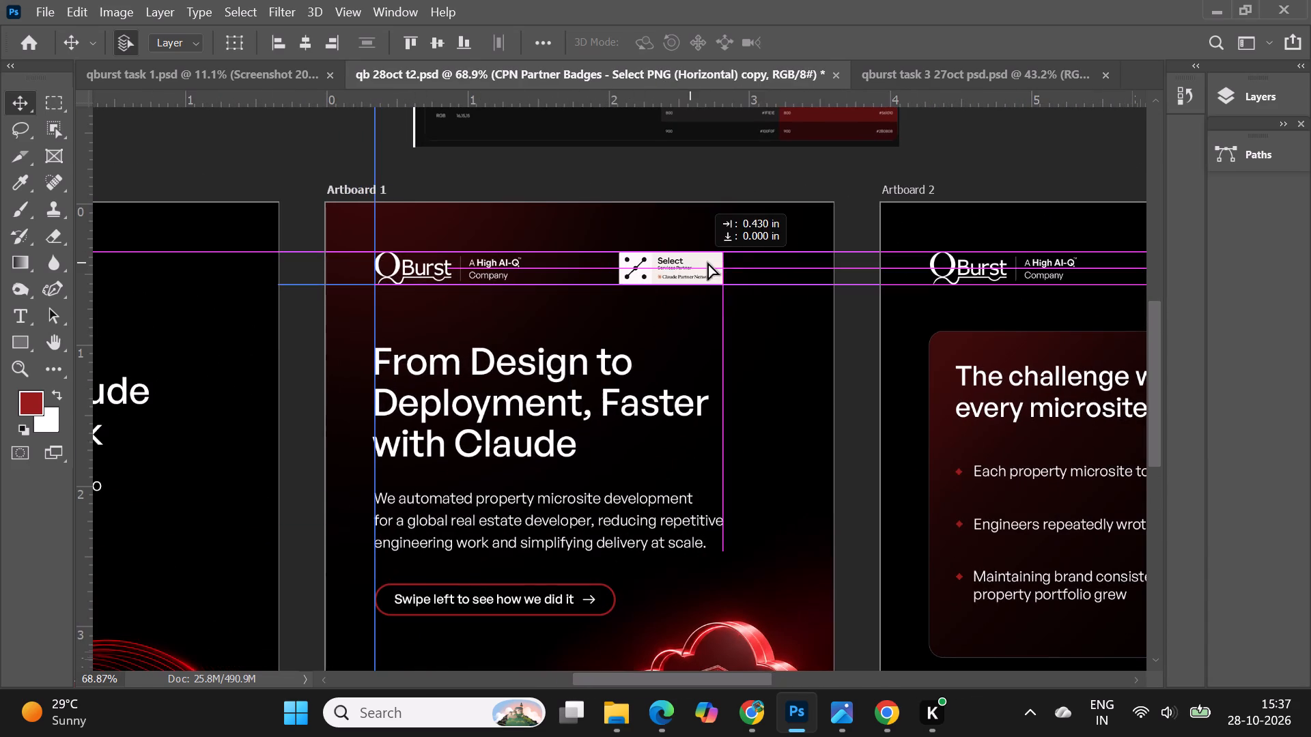
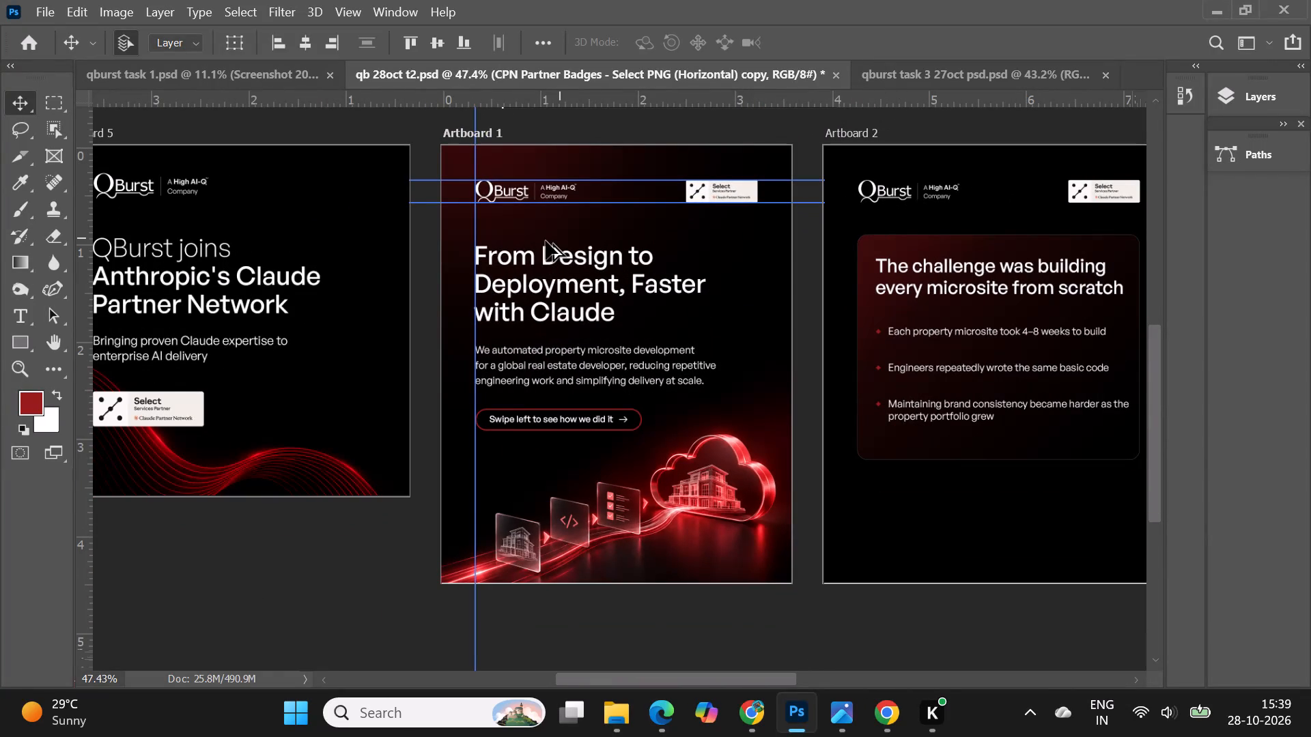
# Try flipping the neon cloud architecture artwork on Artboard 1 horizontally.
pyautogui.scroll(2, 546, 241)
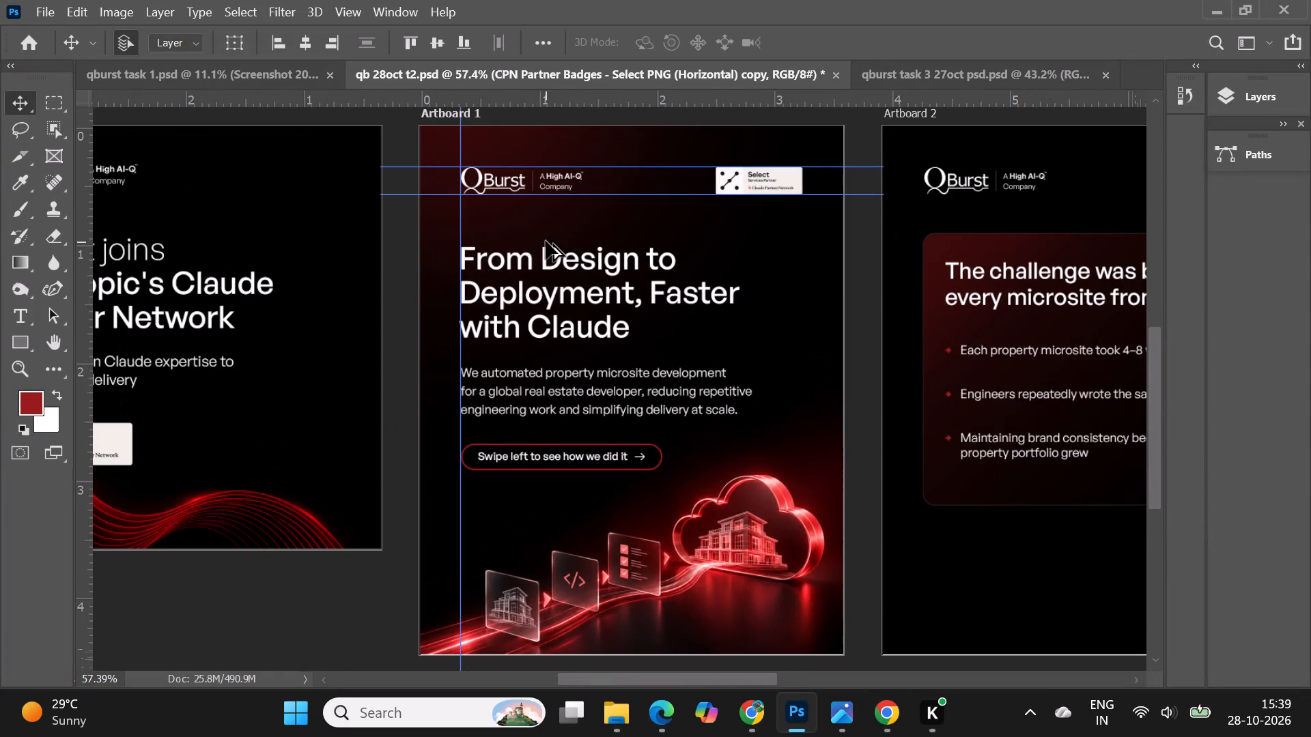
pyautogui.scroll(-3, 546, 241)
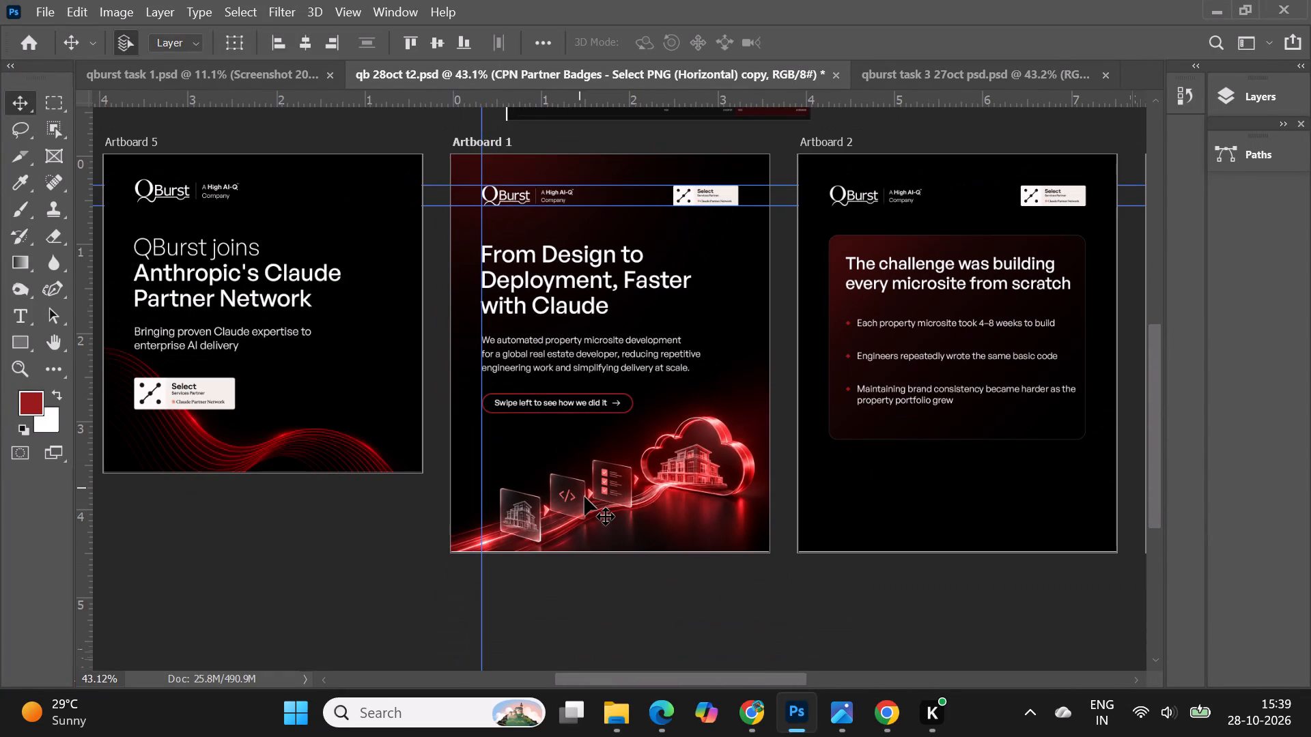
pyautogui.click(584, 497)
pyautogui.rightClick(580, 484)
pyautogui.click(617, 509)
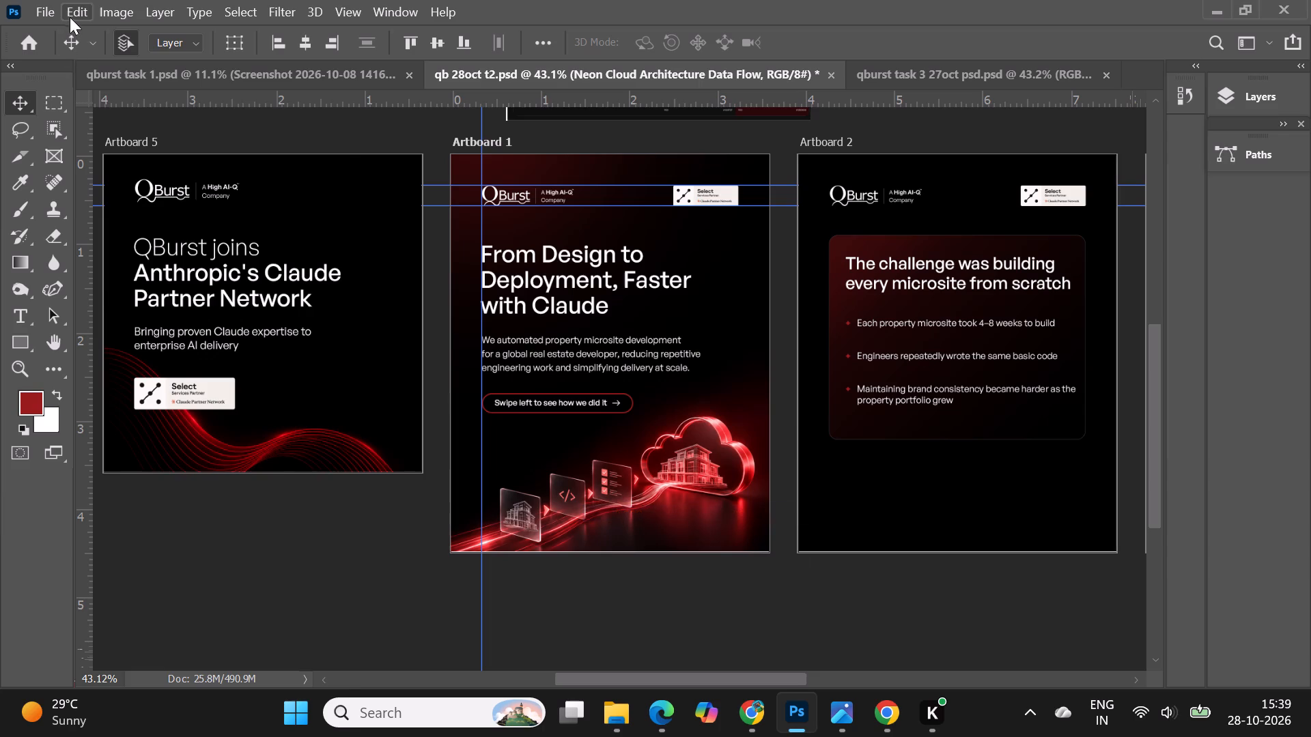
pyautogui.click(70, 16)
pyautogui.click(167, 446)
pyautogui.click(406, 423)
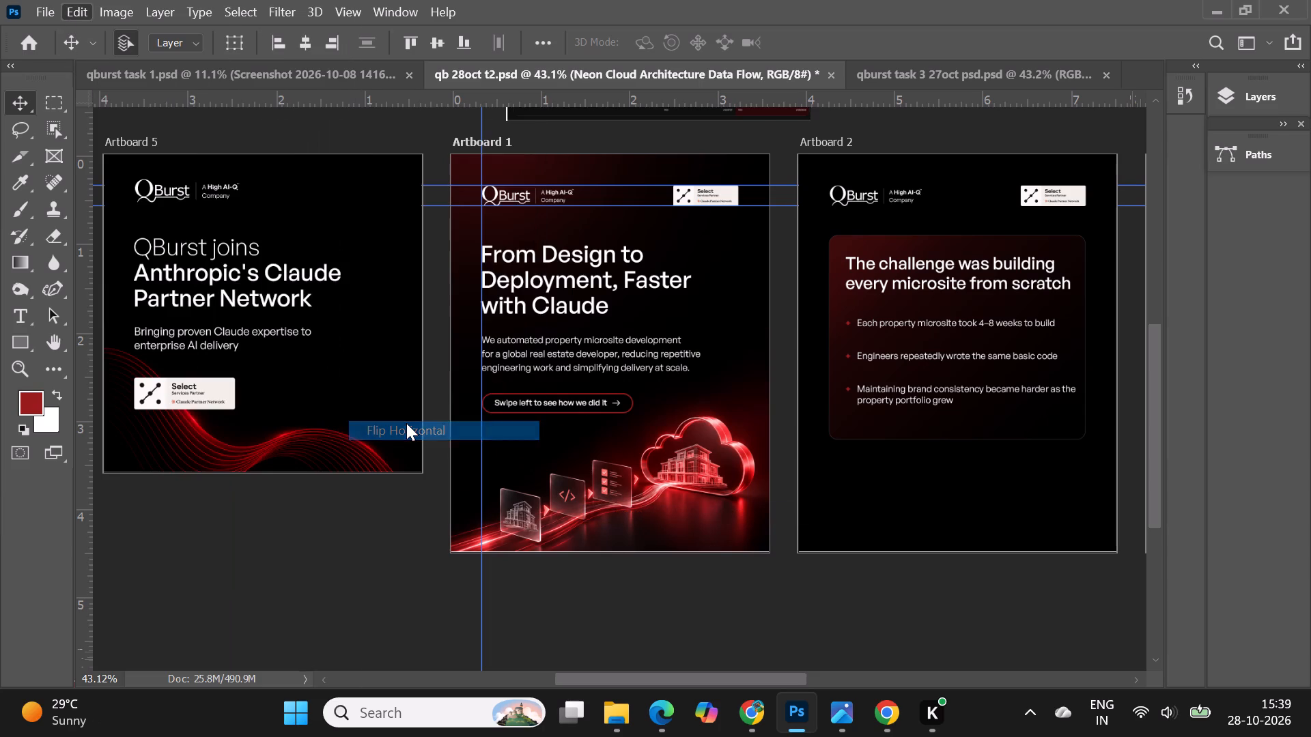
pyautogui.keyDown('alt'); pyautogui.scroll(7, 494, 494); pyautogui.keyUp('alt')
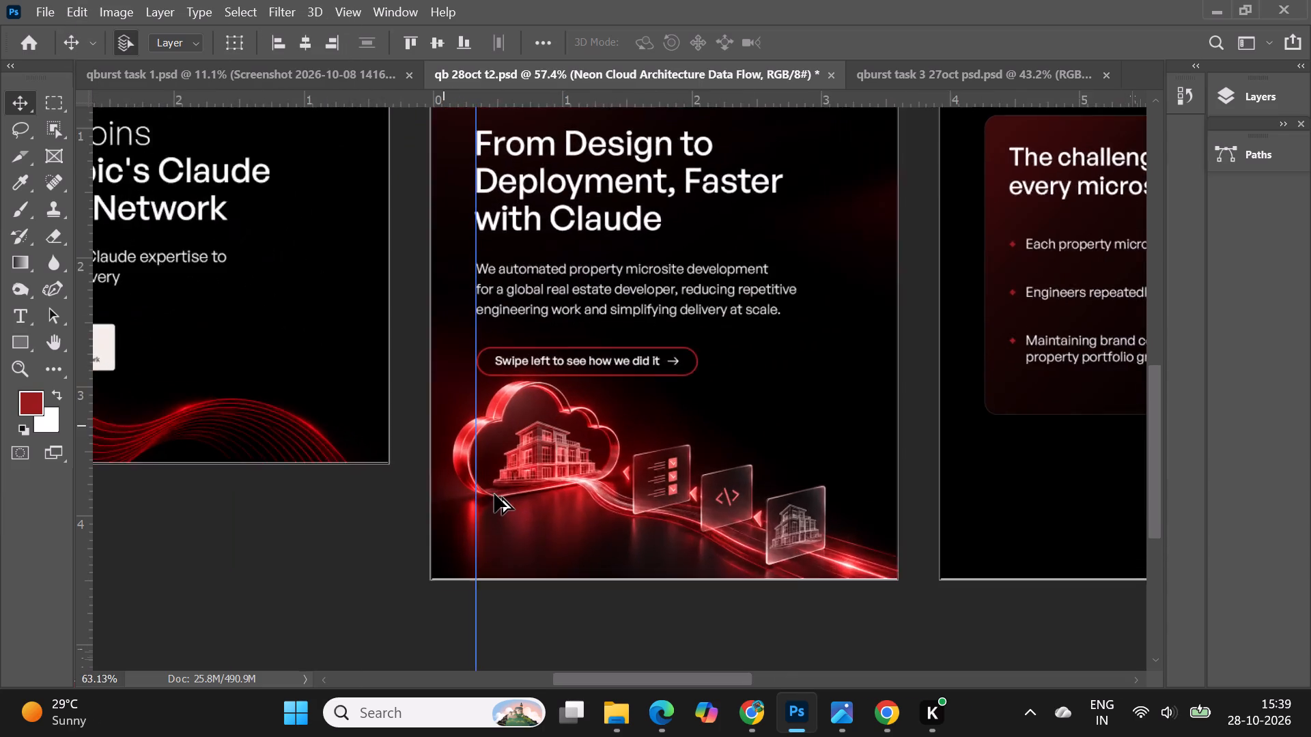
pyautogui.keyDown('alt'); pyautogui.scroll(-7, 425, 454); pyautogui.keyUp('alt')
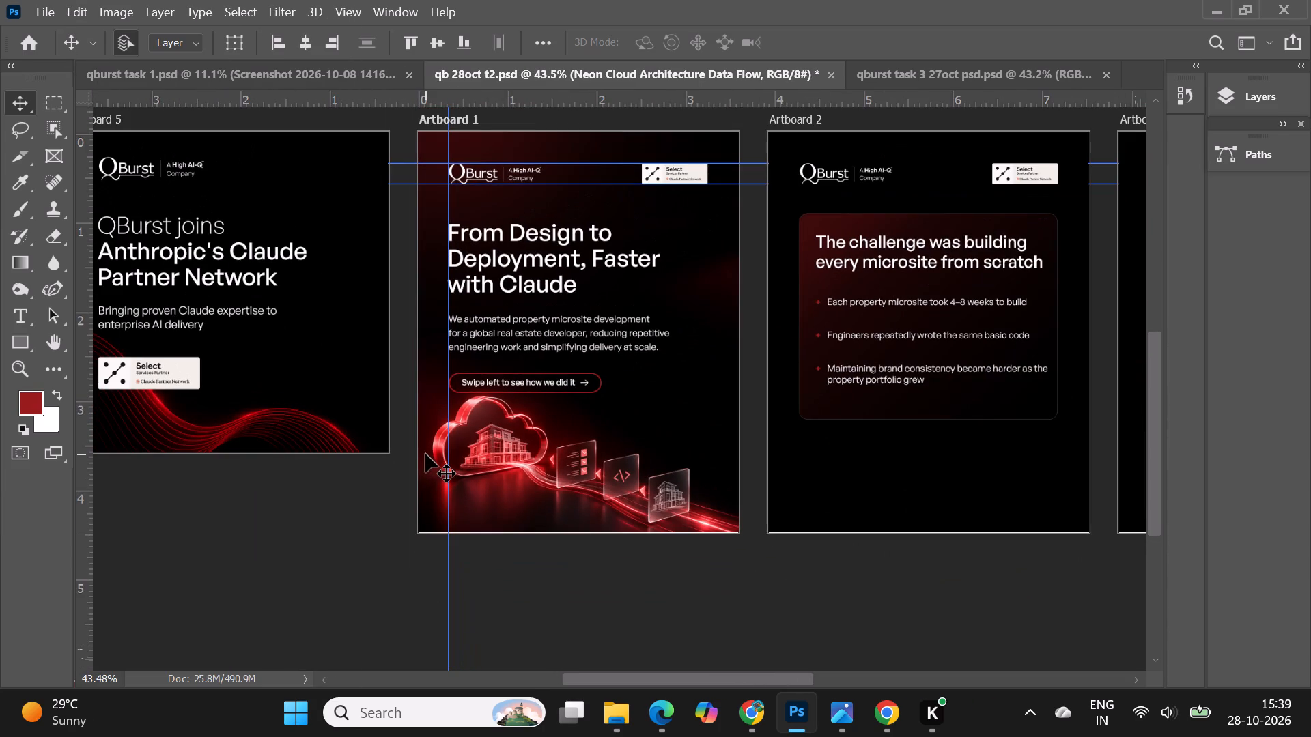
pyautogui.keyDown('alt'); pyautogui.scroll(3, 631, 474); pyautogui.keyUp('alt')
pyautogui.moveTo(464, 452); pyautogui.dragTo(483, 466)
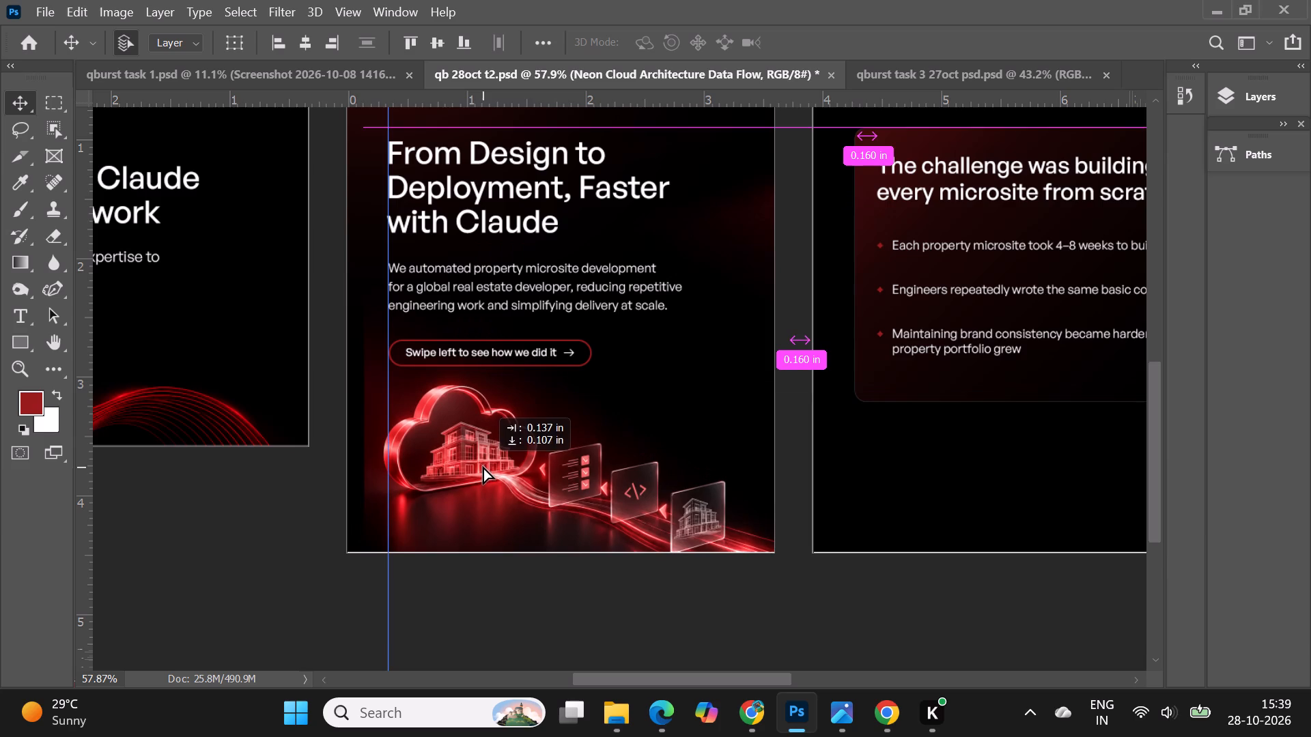
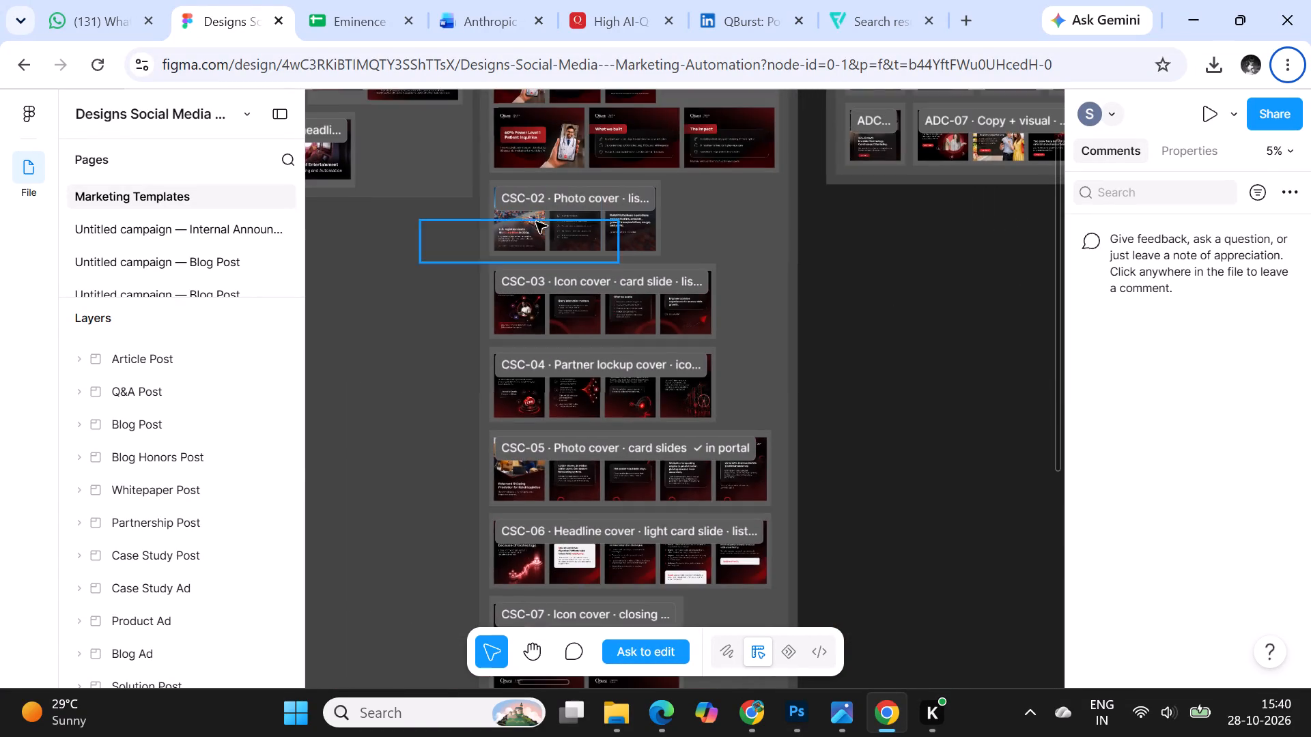
# Examine the reference carousel templates CSC-02, CSC-03 and CSC-04 in Figma, focusing on cover logo lockups, headlines and background glows.
pyautogui.keyDown('ctrl'); pyautogui.scroll(11, 536, 222); pyautogui.keyUp('ctrl')
pyautogui.keyDown('ctrl'); pyautogui.scroll(-6, 918, 253); pyautogui.keyUp('ctrl')
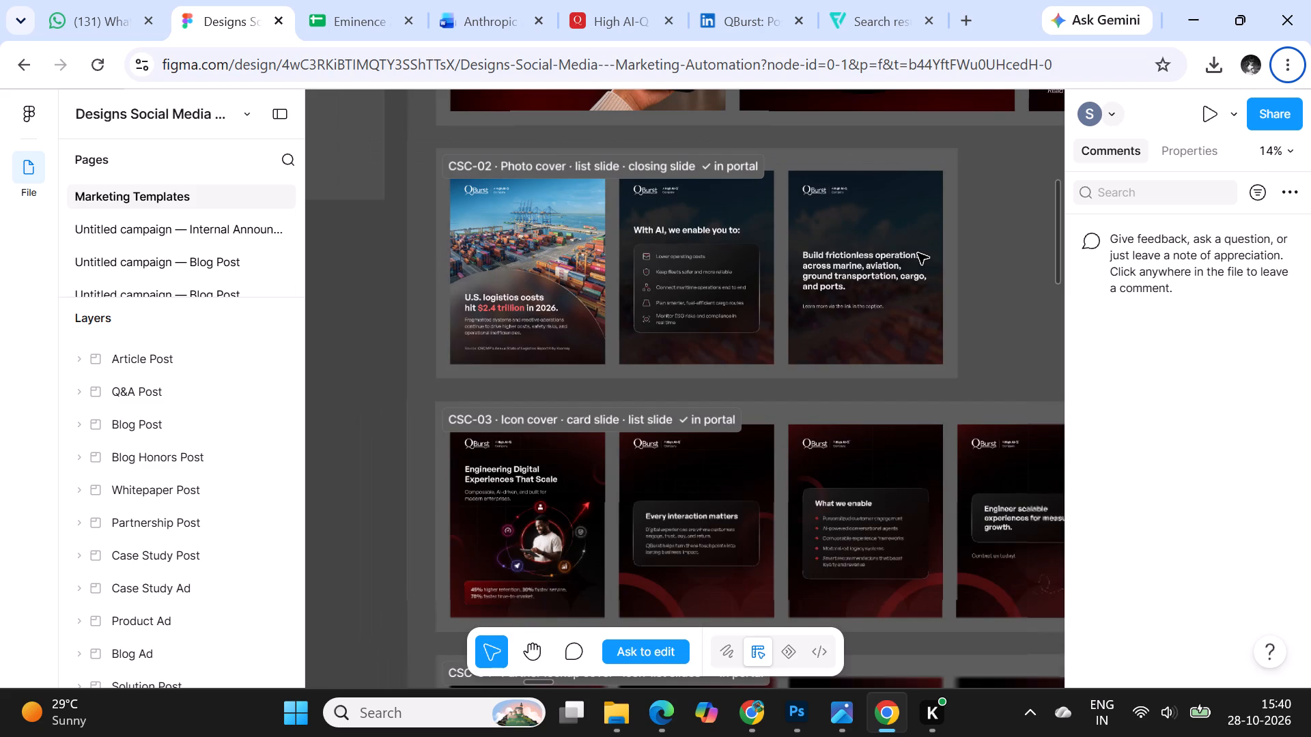
pyautogui.keyDown('ctrl'); pyautogui.scroll(-2, 918, 253); pyautogui.keyUp('ctrl')
pyautogui.keyDown('ctrl'); pyautogui.scroll(8, 576, 480); pyautogui.keyUp('ctrl')
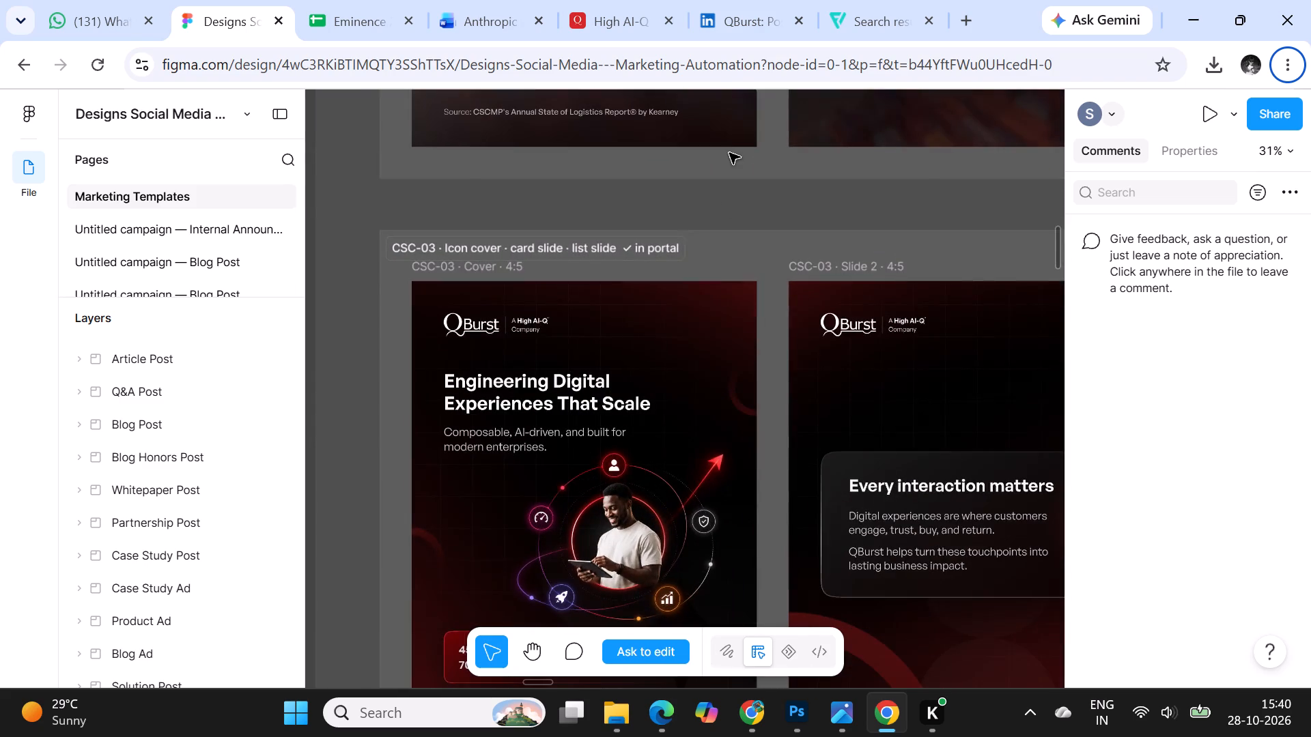
pyautogui.keyDown('ctrl'); pyautogui.scroll(-4, 729, 153); pyautogui.keyUp('ctrl')
pyautogui.keyDown('ctrl'); pyautogui.scroll(2, 566, 397); pyautogui.keyUp('ctrl')
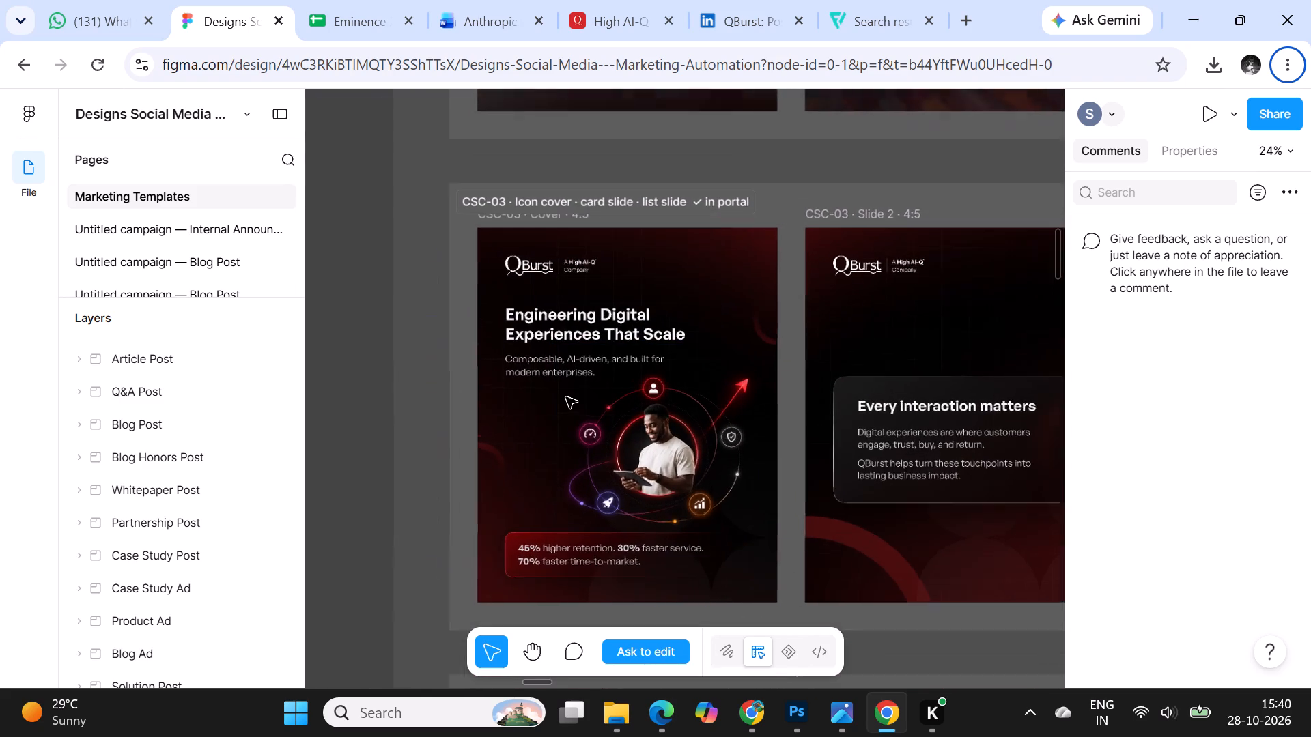
pyautogui.keyDown('ctrl'); pyautogui.scroll(4, 566, 397); pyautogui.keyUp('ctrl')
pyautogui.keyDown('ctrl'); pyautogui.scroll(-4, 541, 147); pyautogui.keyUp('ctrl')
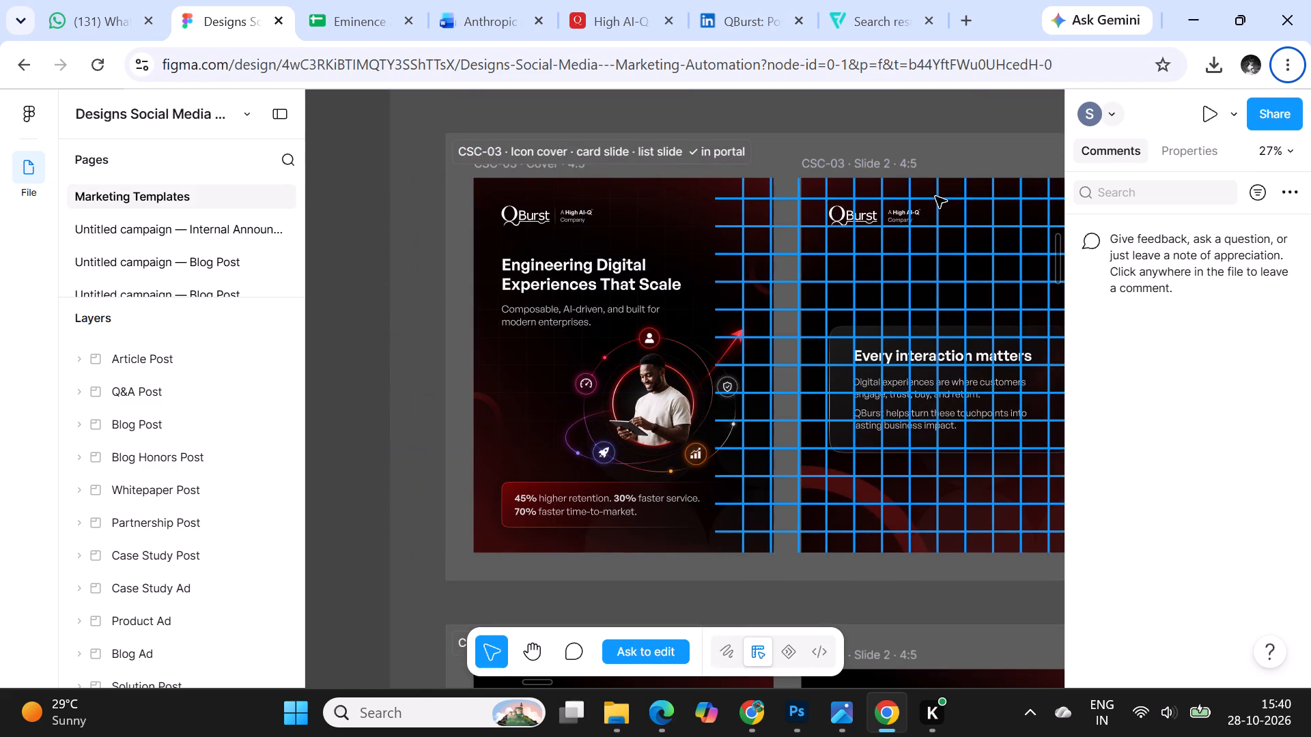
pyautogui.keyDown('ctrl'); pyautogui.scroll(-12, 832, 261); pyautogui.keyUp('ctrl')
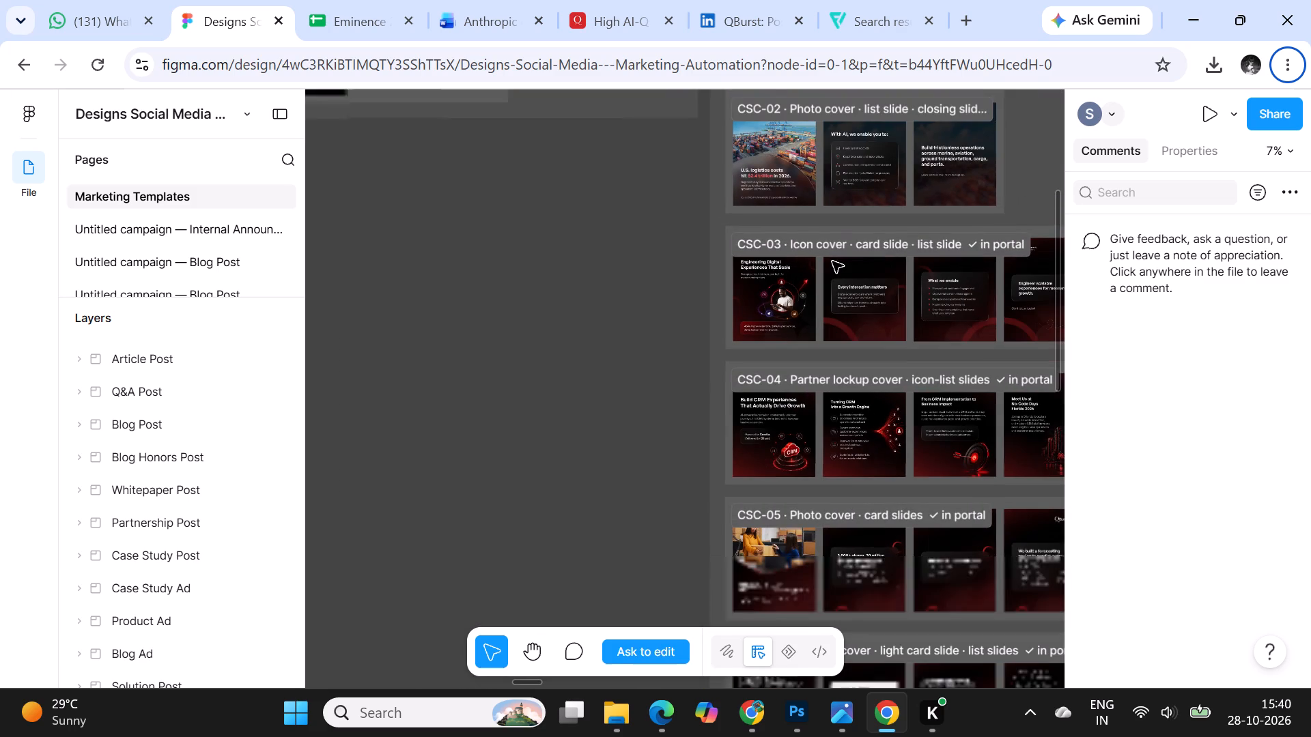
pyautogui.keyDown('ctrl'); pyautogui.scroll(18, 839, 487); pyautogui.keyUp('ctrl')
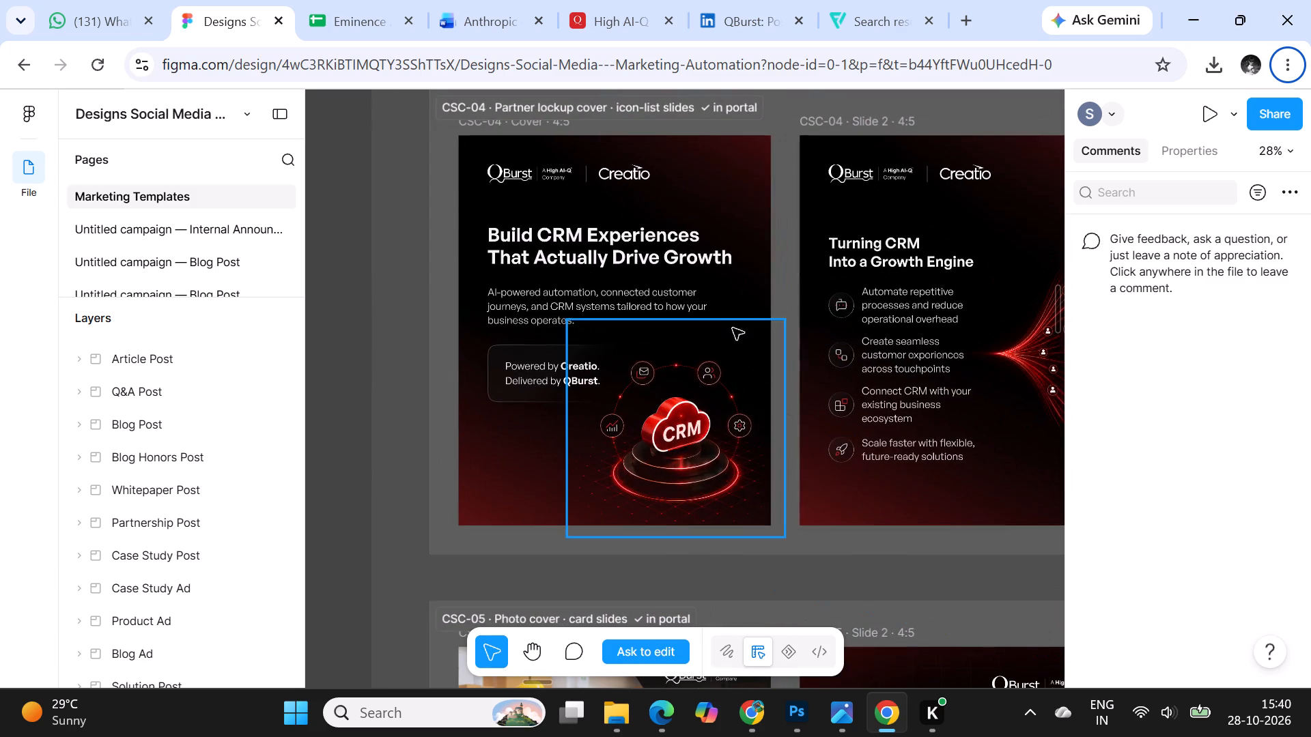
pyautogui.keyDown('ctrl'); pyautogui.scroll(2, 1027, 290); pyautogui.keyUp('ctrl')
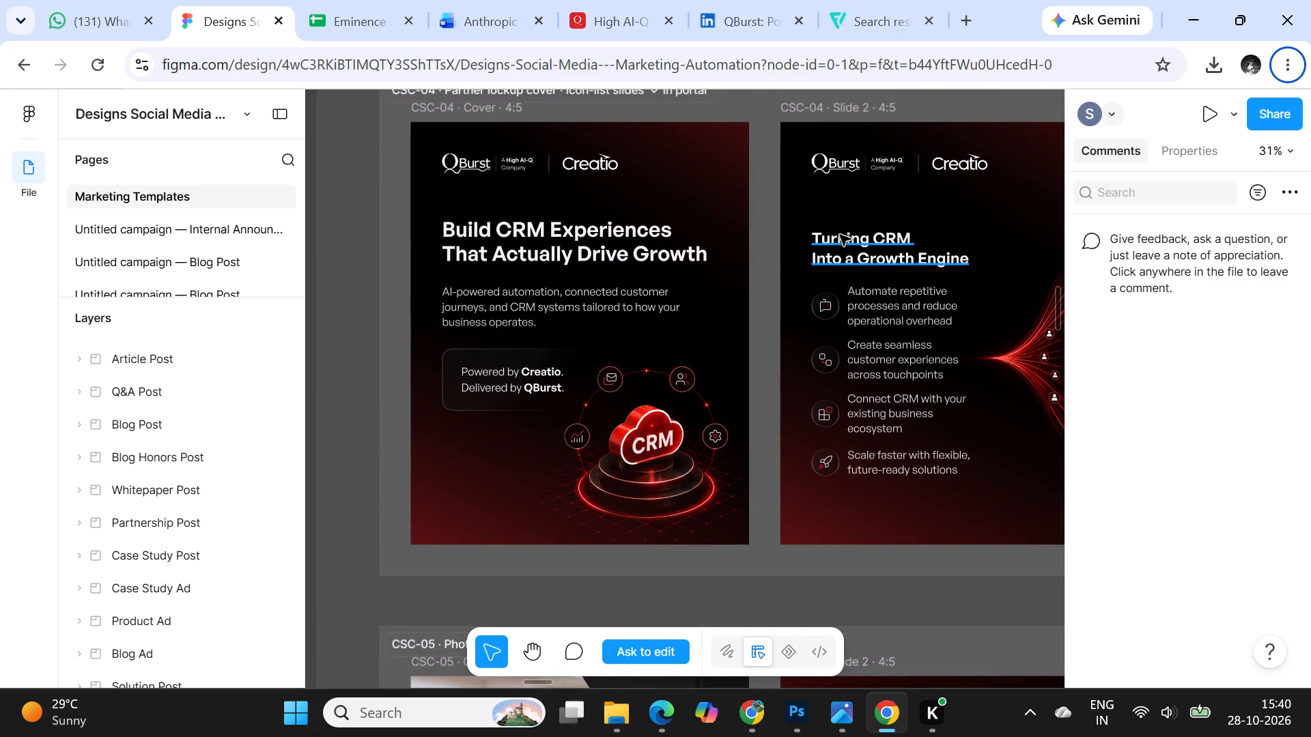
pyautogui.keyDown('ctrl'); pyautogui.scroll(-2, 520, 259); pyautogui.keyUp('ctrl')
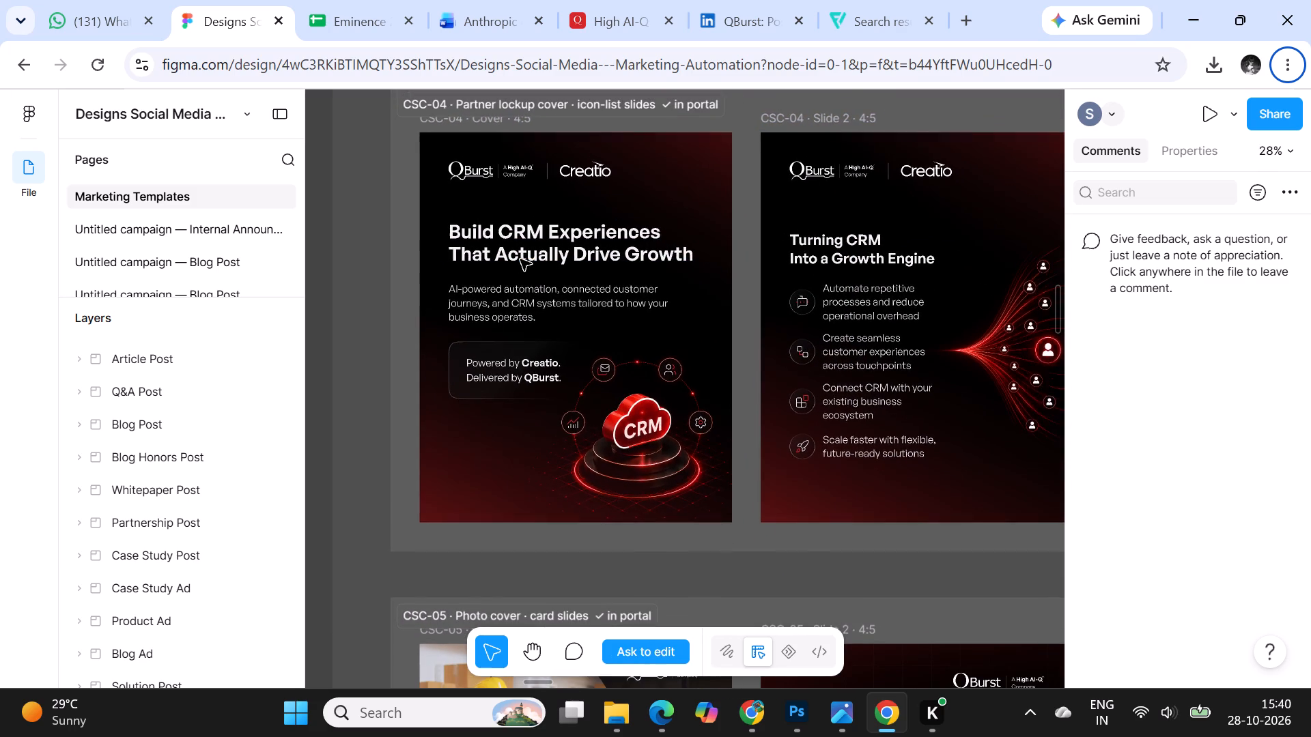
pyautogui.keyDown('ctrl'); pyautogui.scroll(4, 486, 227); pyautogui.keyUp('ctrl')
pyautogui.keyDown('ctrl'); pyautogui.scroll(-6, 600, 272); pyautogui.keyUp('ctrl')
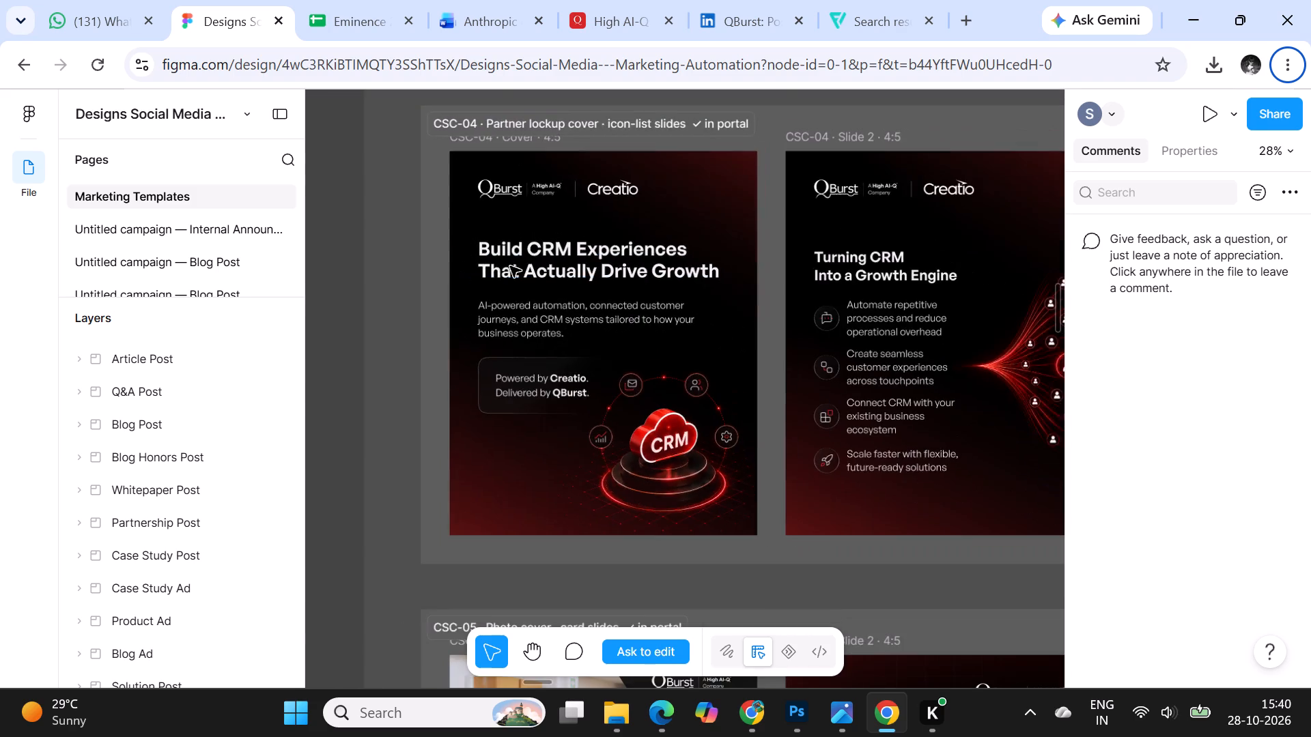
pyautogui.keyDown('ctrl'); pyautogui.scroll(7, 617, 163); pyautogui.keyUp('ctrl')
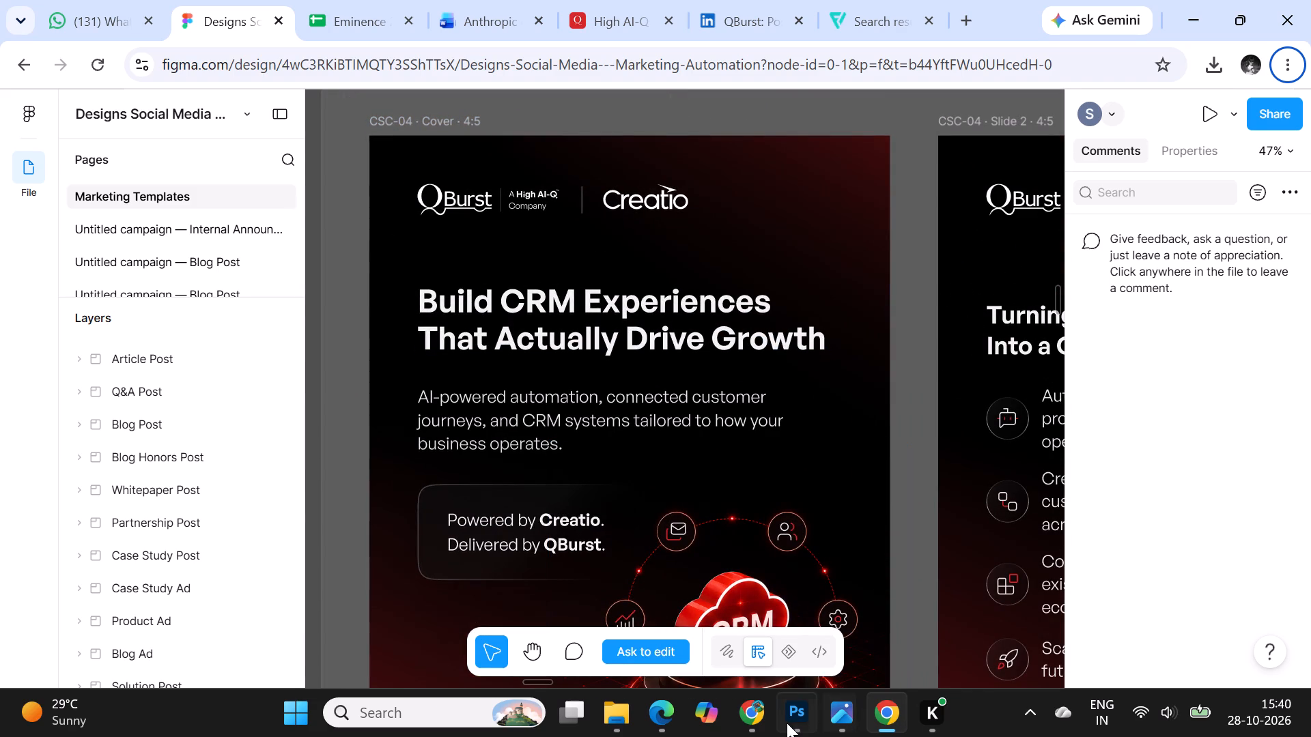
# In Photoshop, move Artboard 1's Claude partner badge about 0.9 in left, beside the QBurst logo and between the horizontal guides.
pyautogui.click(796, 719)
pyautogui.keyDown('alt'); pyautogui.scroll(7, 559, 199); pyautogui.keyUp('alt')
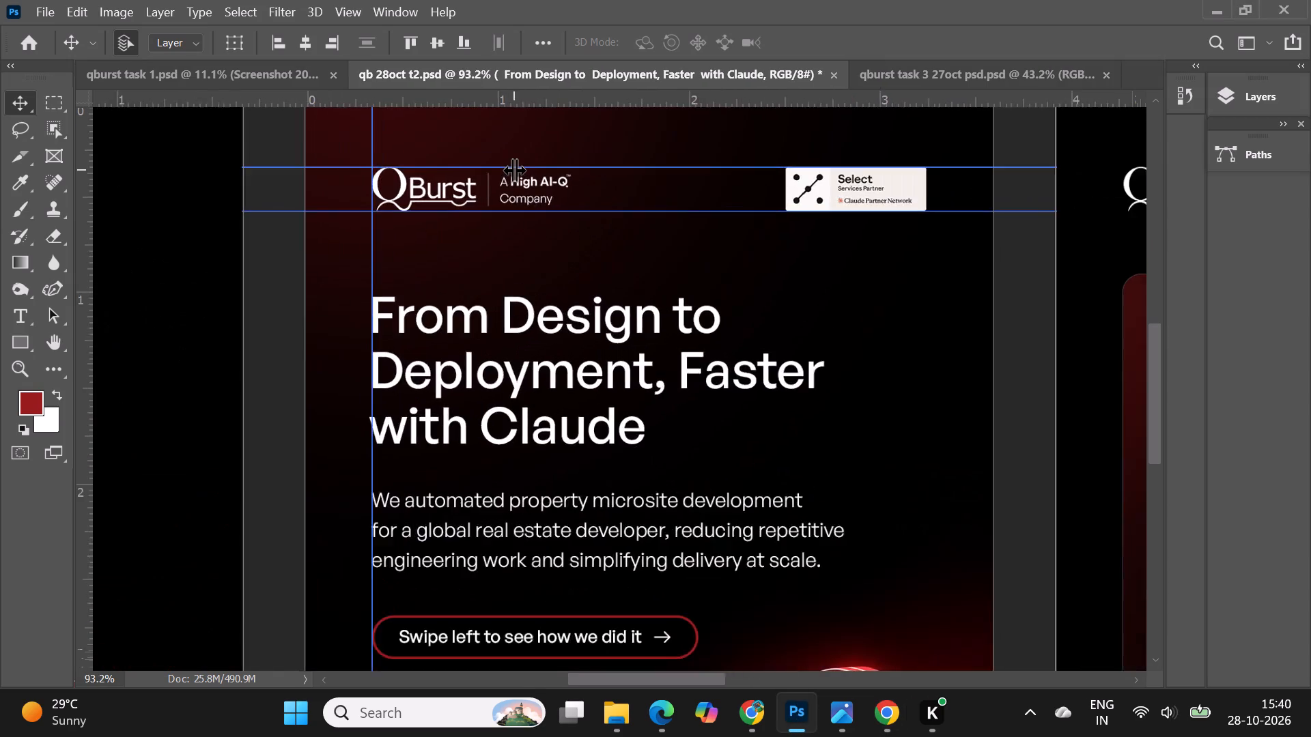
pyautogui.keyDown('alt'); pyautogui.scroll(2, 513, 169); pyautogui.keyUp('alt')
pyautogui.moveTo(905, 186); pyautogui.dragTo(674, 184)
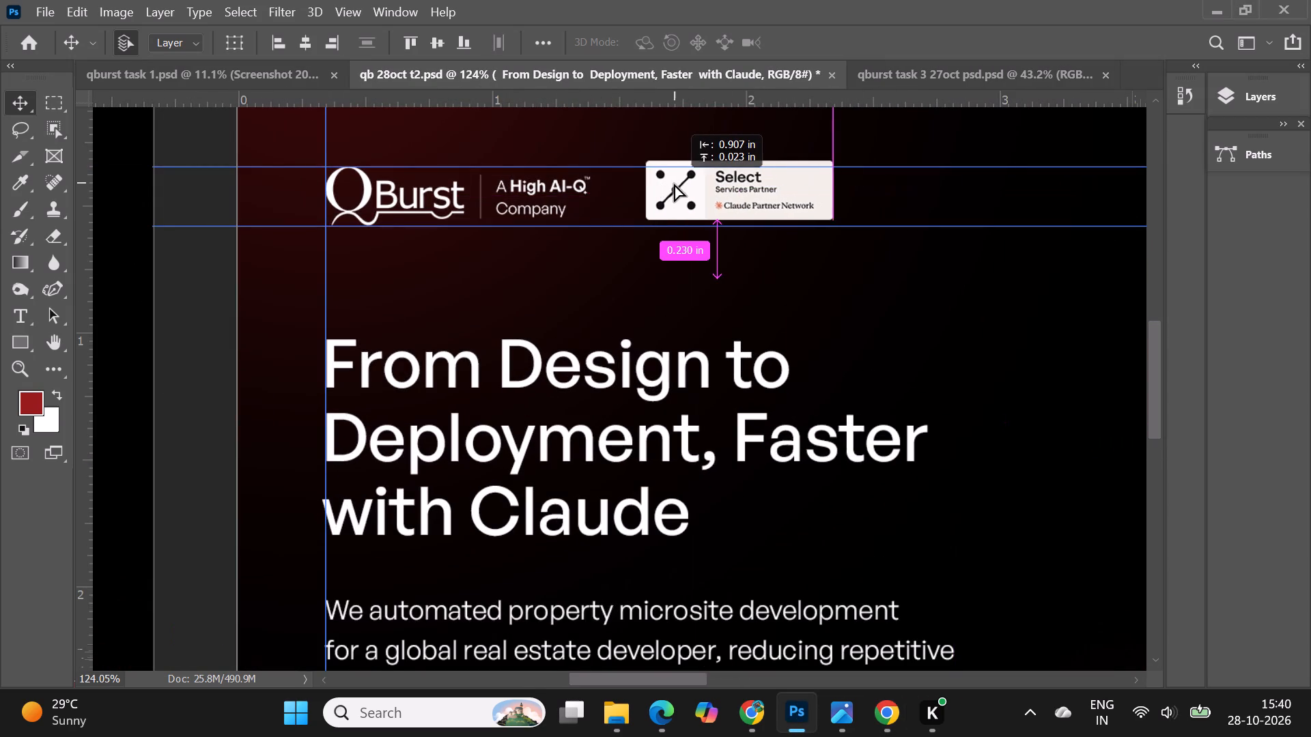
pyautogui.moveTo(674, 184); pyautogui.dragTo(673, 188)
# Move the red background glow about 3 in right, from Artboard 1's upper-left corner to its upper-right corner.
pyautogui.keyDown('alt'); pyautogui.scroll(-6, 533, 376); pyautogui.keyUp('alt')
pyautogui.click(456, 233)
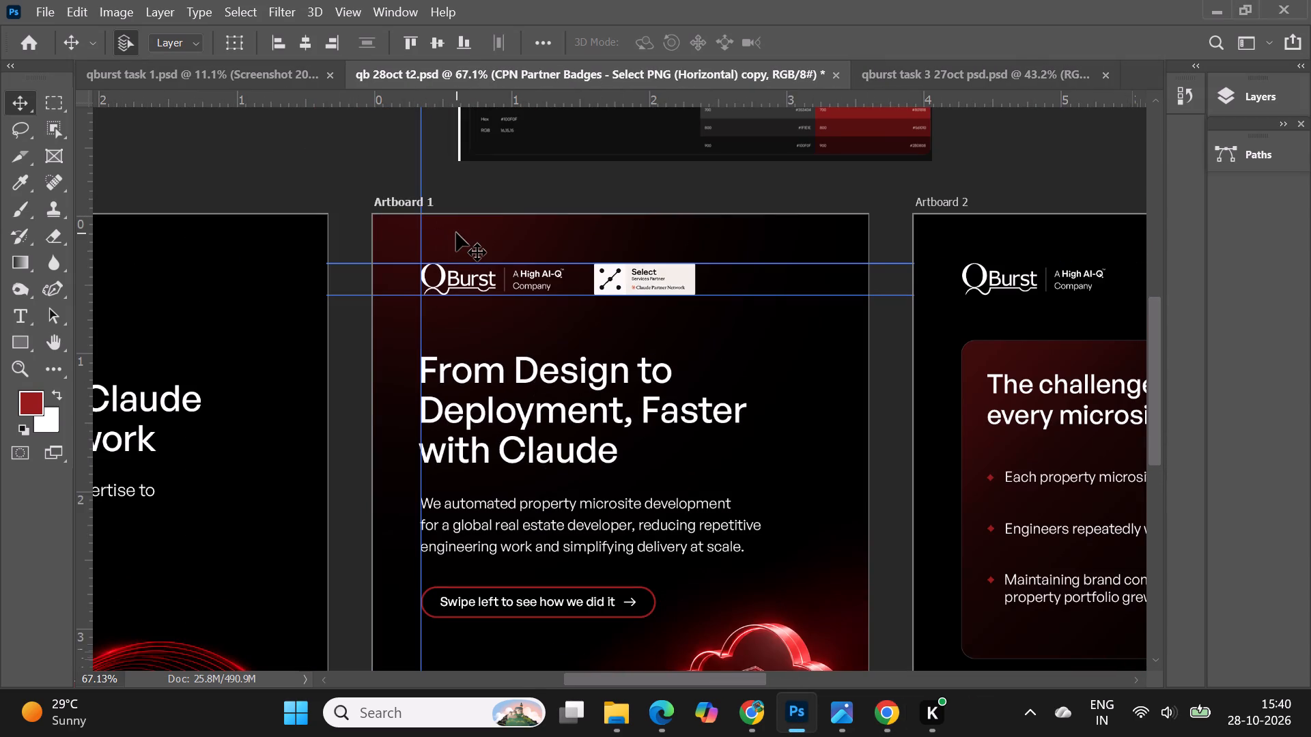
pyautogui.moveTo(451, 237); pyautogui.dragTo(859, 214)
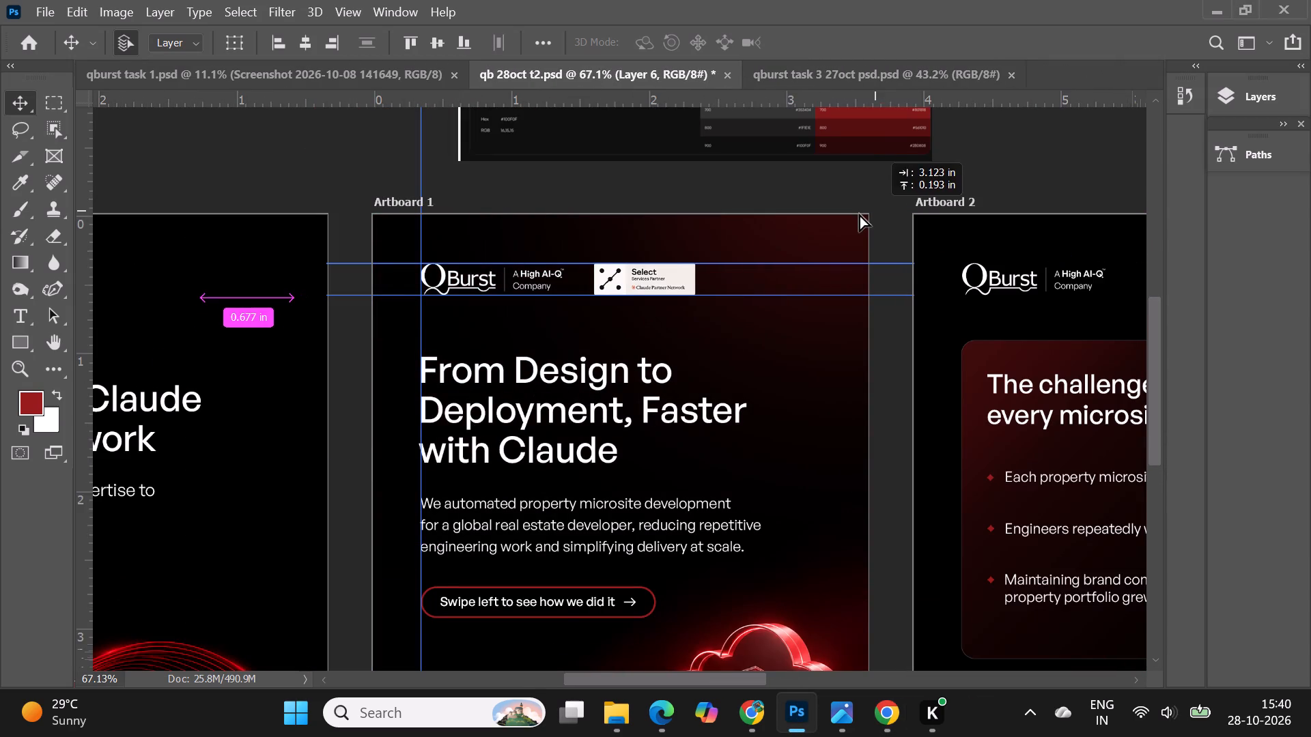
pyautogui.moveTo(859, 214); pyautogui.dragTo(857, 216)
# Fine-tune the red glow's placement in Artboard 1's upper-right corner, shifting it slightly further right, and deselect the layer.
pyautogui.keyDown('alt'); pyautogui.scroll(-4, 762, 178); pyautogui.keyUp('alt')
pyautogui.keyDown('alt'); pyautogui.scroll(5, 705, 155); pyautogui.keyUp('alt')
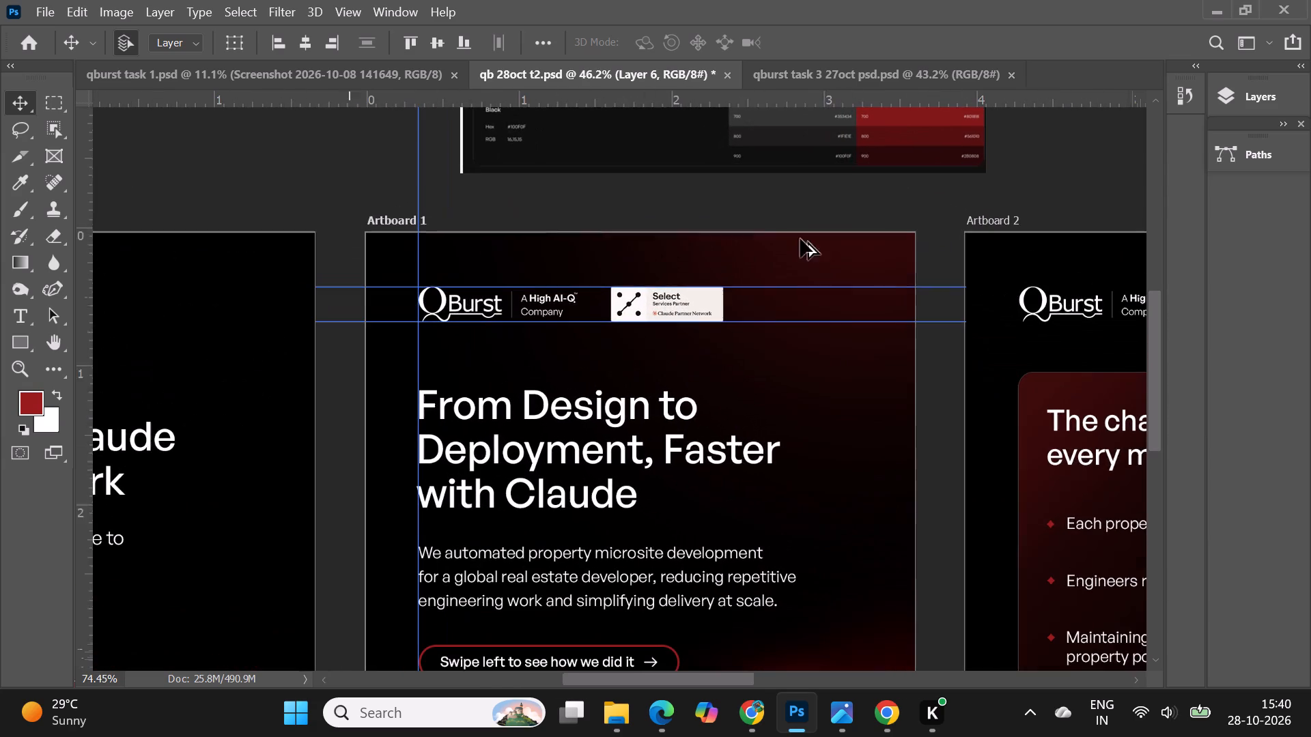
pyautogui.click(870, 258)
pyautogui.moveTo(870, 258); pyautogui.dragTo(864, 299)
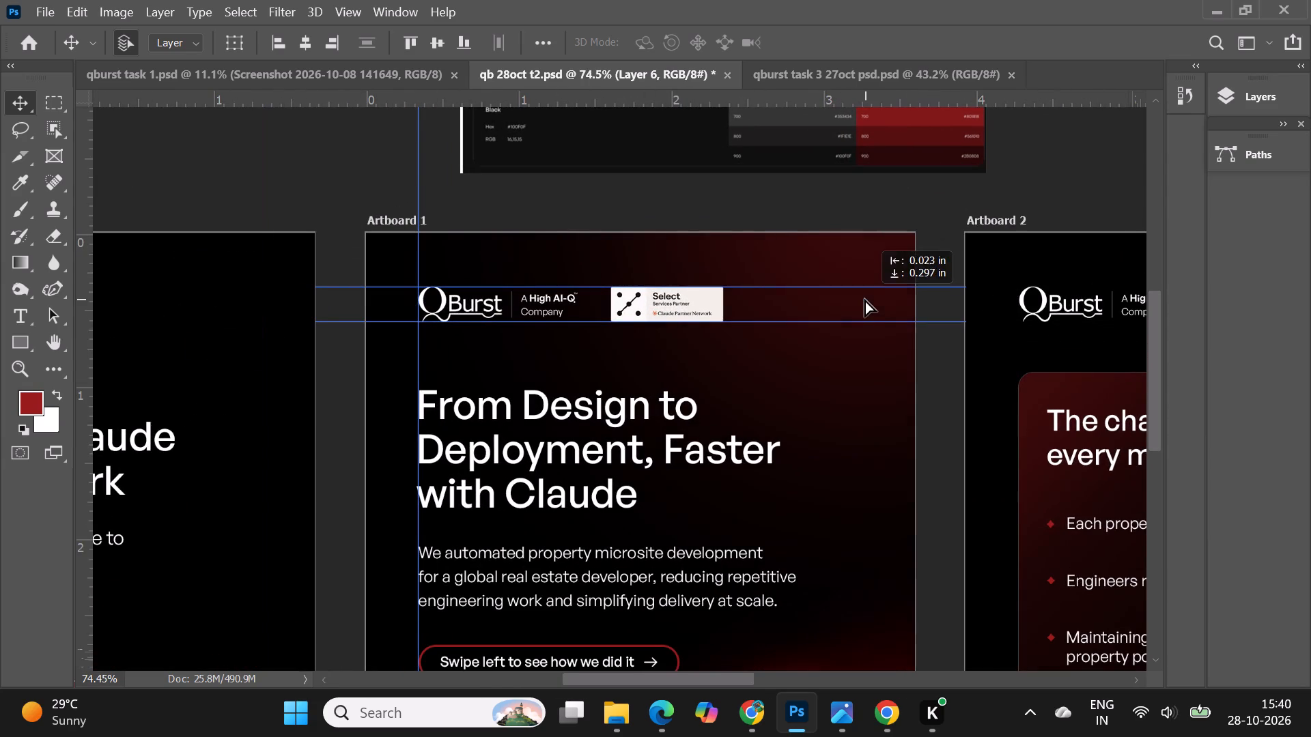
pyautogui.moveTo(864, 299); pyautogui.dragTo(862, 313)
pyautogui.moveTo(878, 256); pyautogui.dragTo(890, 221)
pyautogui.moveTo(878, 263); pyautogui.dragTo(901, 263)
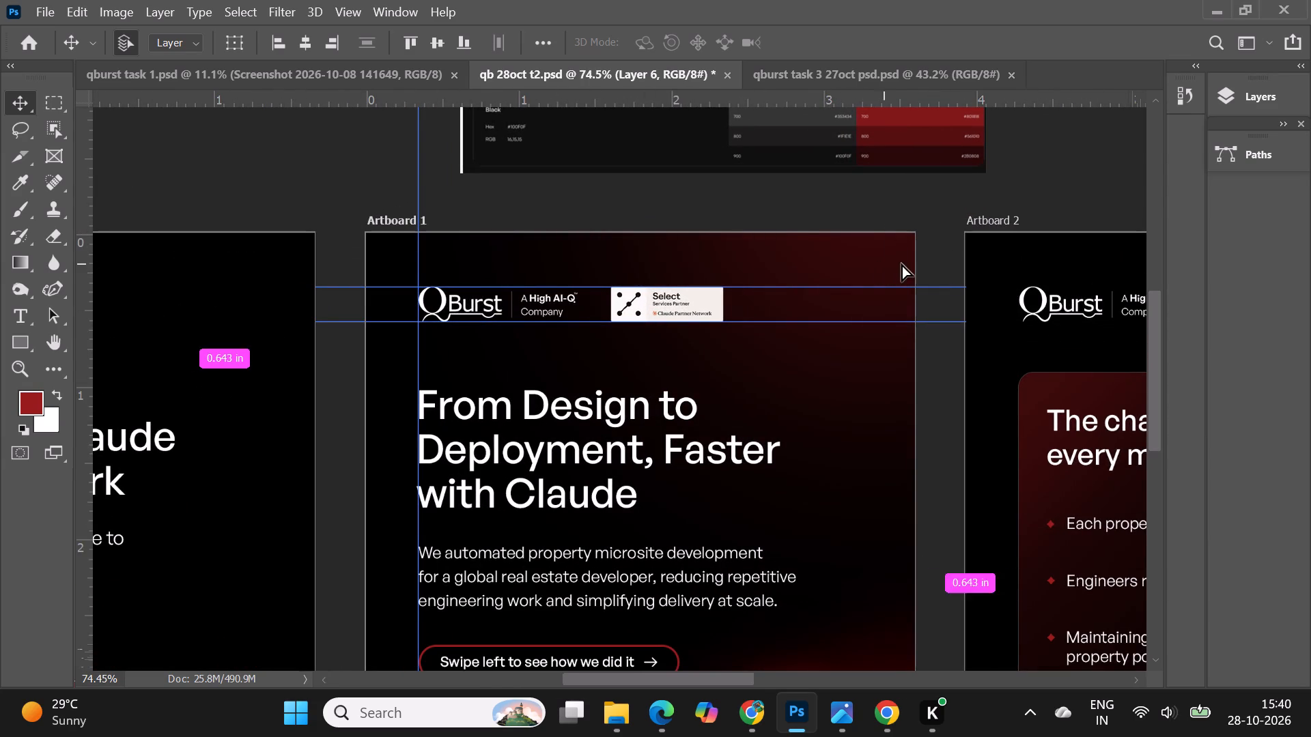
pyautogui.moveTo(901, 263); pyautogui.dragTo(903, 253)
pyautogui.click(575, 160)
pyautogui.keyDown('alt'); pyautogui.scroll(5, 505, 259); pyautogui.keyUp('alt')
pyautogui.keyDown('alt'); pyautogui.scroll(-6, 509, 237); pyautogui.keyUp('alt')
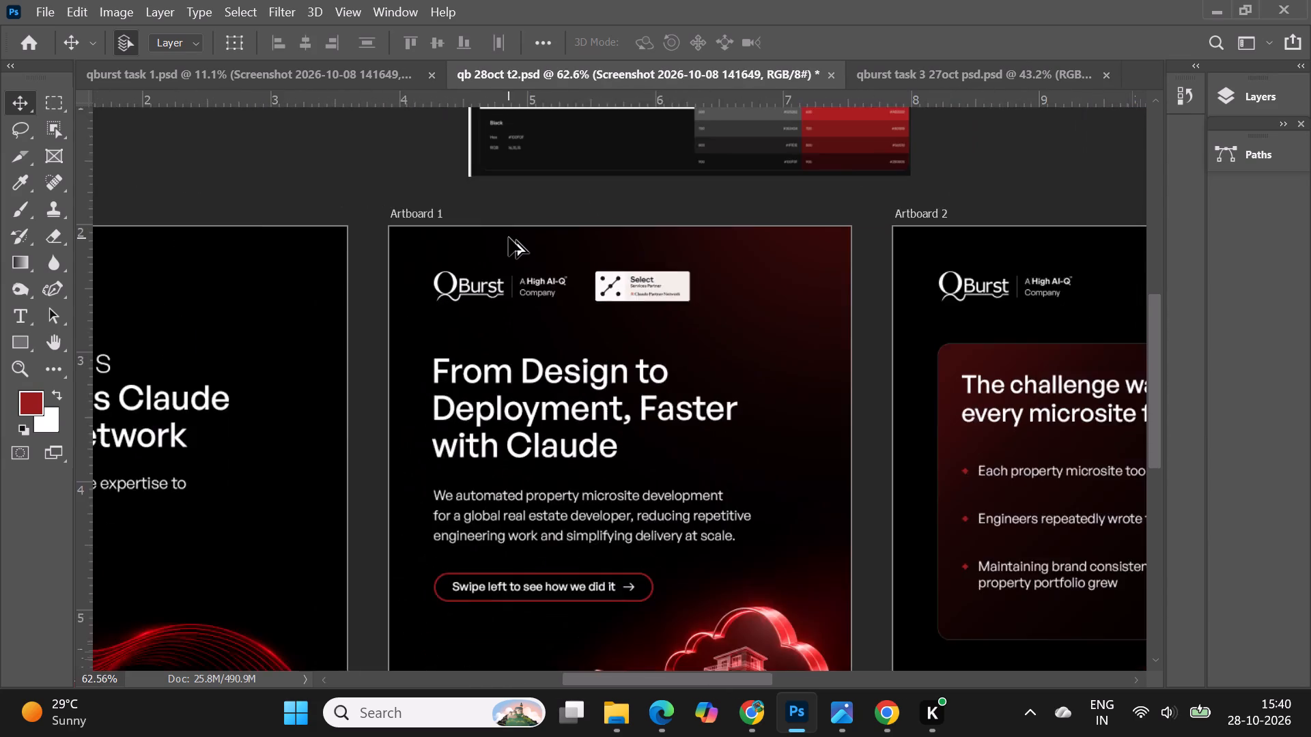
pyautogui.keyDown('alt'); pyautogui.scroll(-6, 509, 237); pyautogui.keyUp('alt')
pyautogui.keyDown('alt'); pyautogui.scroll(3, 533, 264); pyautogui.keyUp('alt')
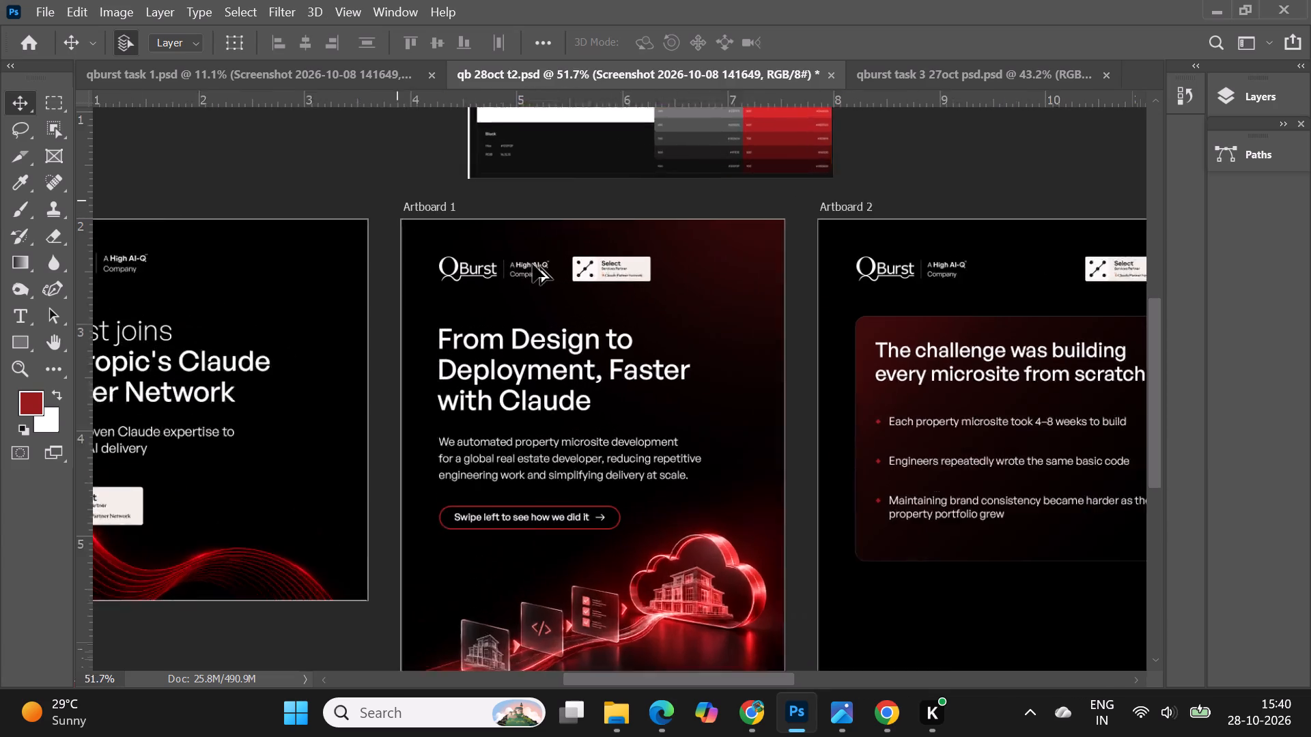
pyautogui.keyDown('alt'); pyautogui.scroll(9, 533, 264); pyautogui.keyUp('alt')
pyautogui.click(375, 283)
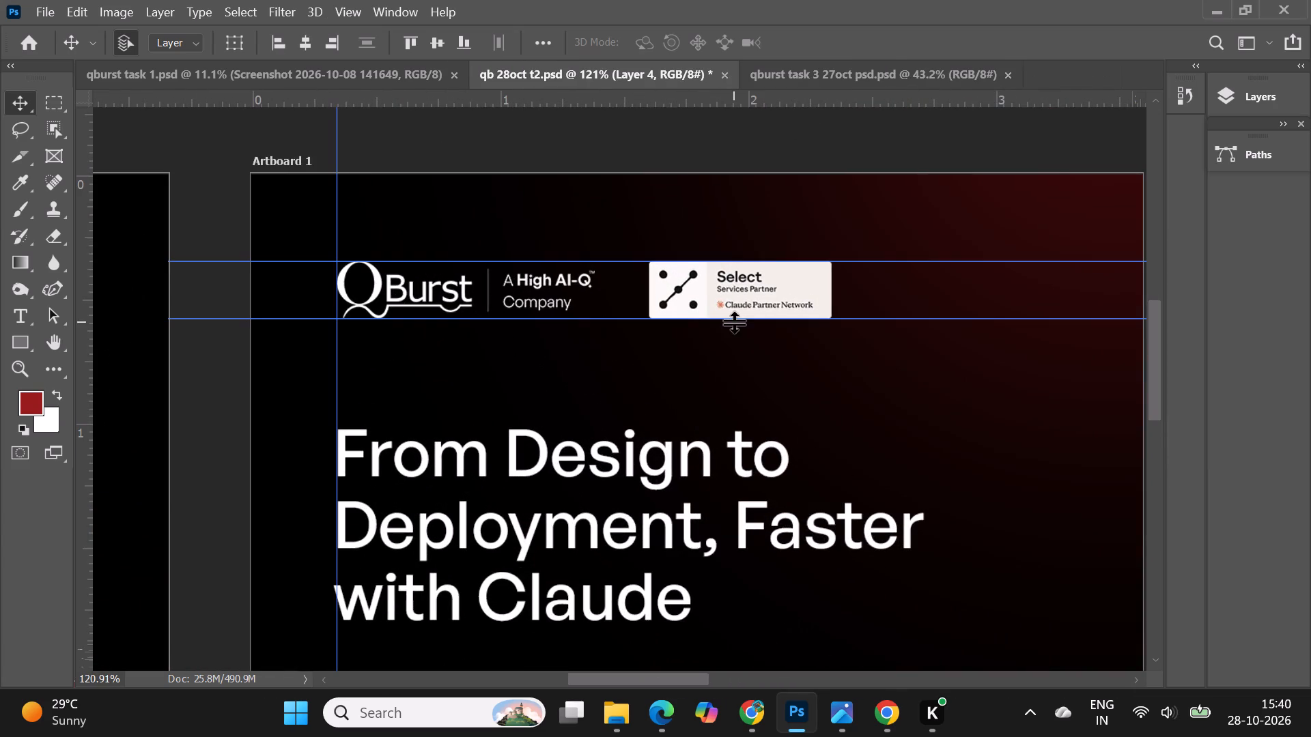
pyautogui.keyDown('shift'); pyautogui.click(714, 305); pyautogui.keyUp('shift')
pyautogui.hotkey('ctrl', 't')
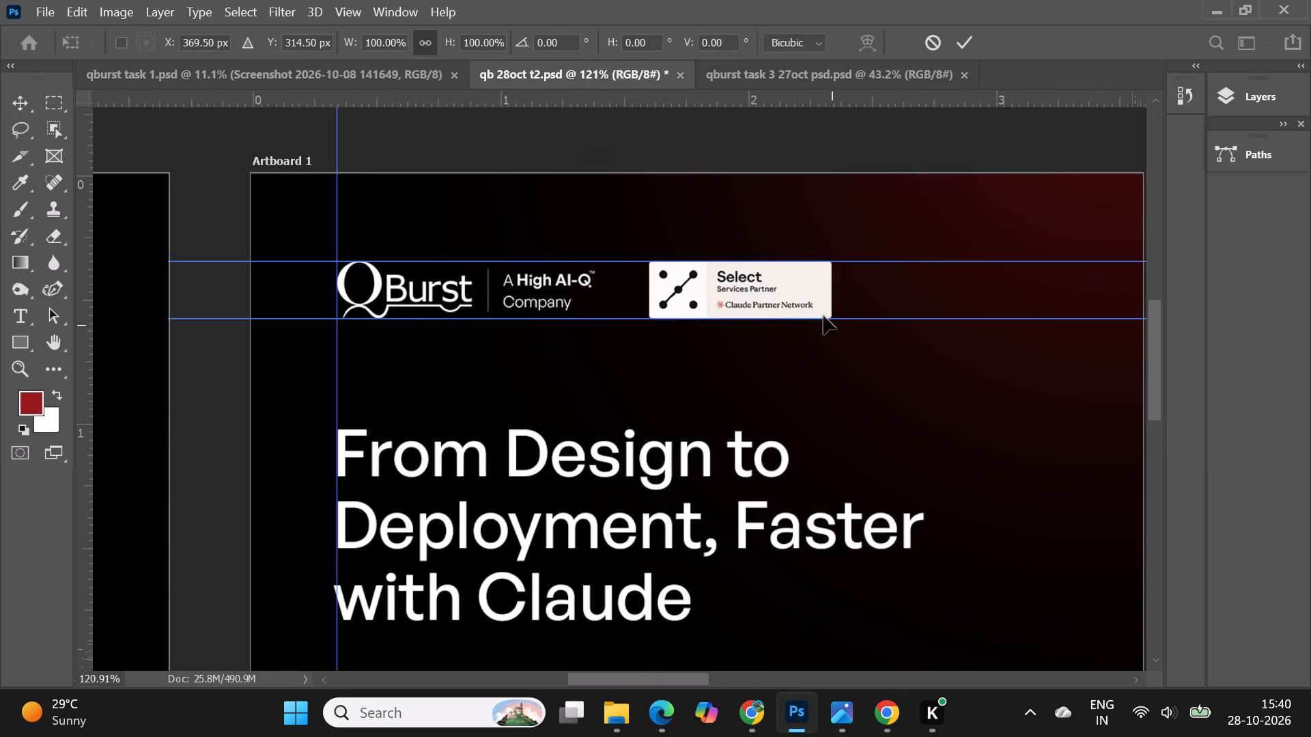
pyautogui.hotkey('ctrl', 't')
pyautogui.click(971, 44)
# Scale the partner badge and QBurst logo on Artboard 1 together to about 88%, keeping their upper-left corner anchored, and deselect them.
pyautogui.click(666, 280)
pyautogui.rightClick(666, 280)
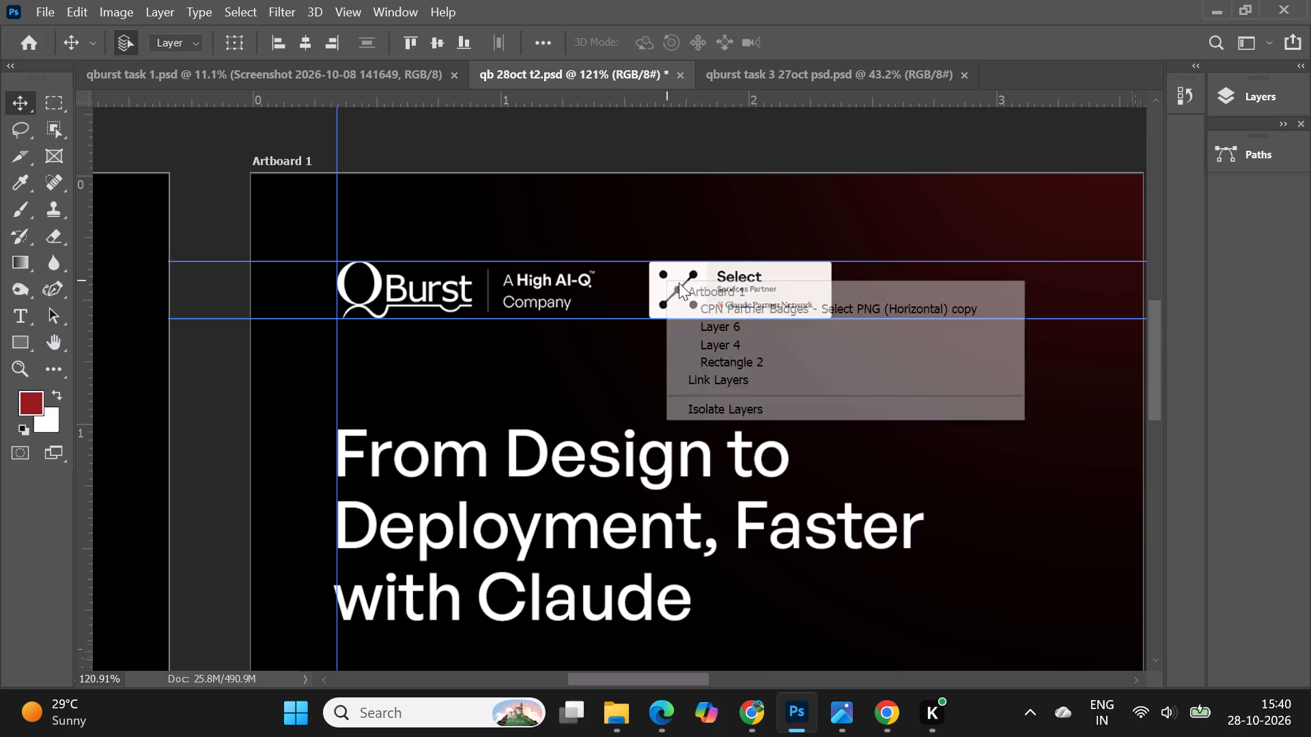
pyautogui.click(711, 313)
pyautogui.keyDown('shift'); pyautogui.click(378, 282); pyautogui.keyUp('shift')
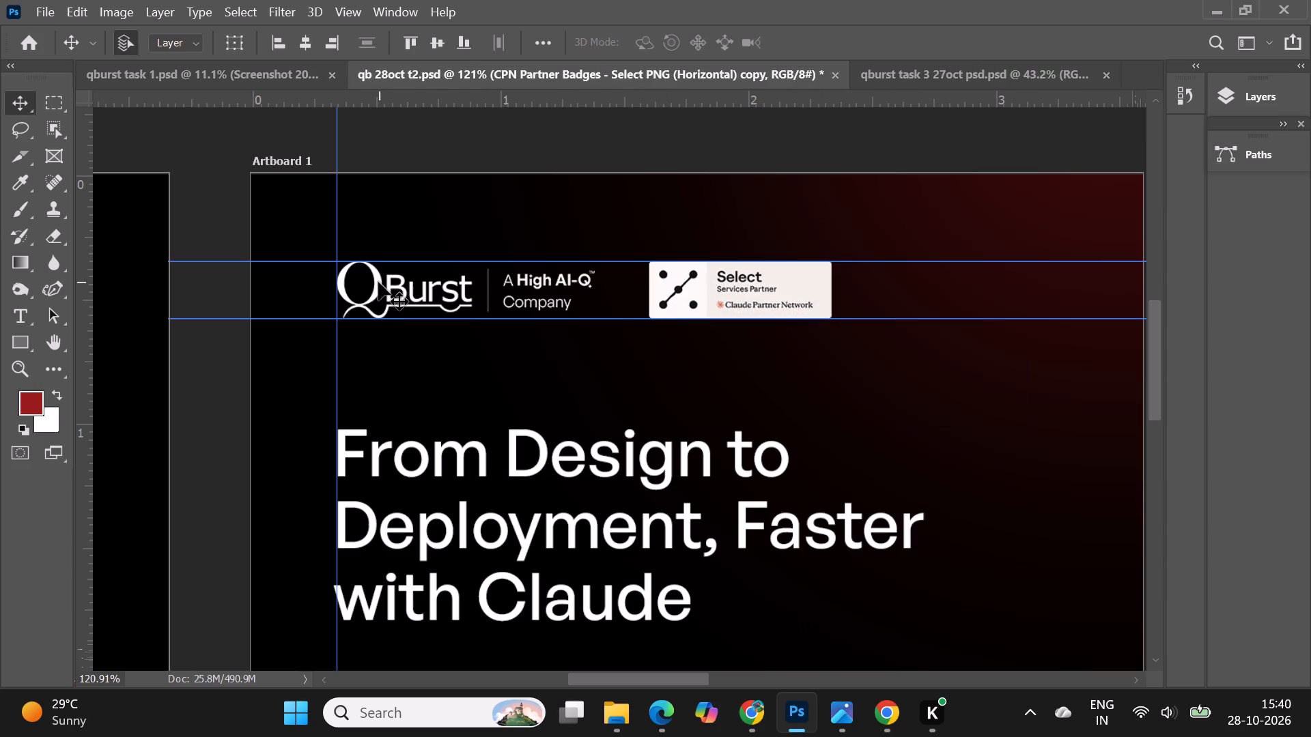
pyautogui.hotkey('ctrl', 't')
pyautogui.moveTo(835, 320); pyautogui.dragTo(801, 315)
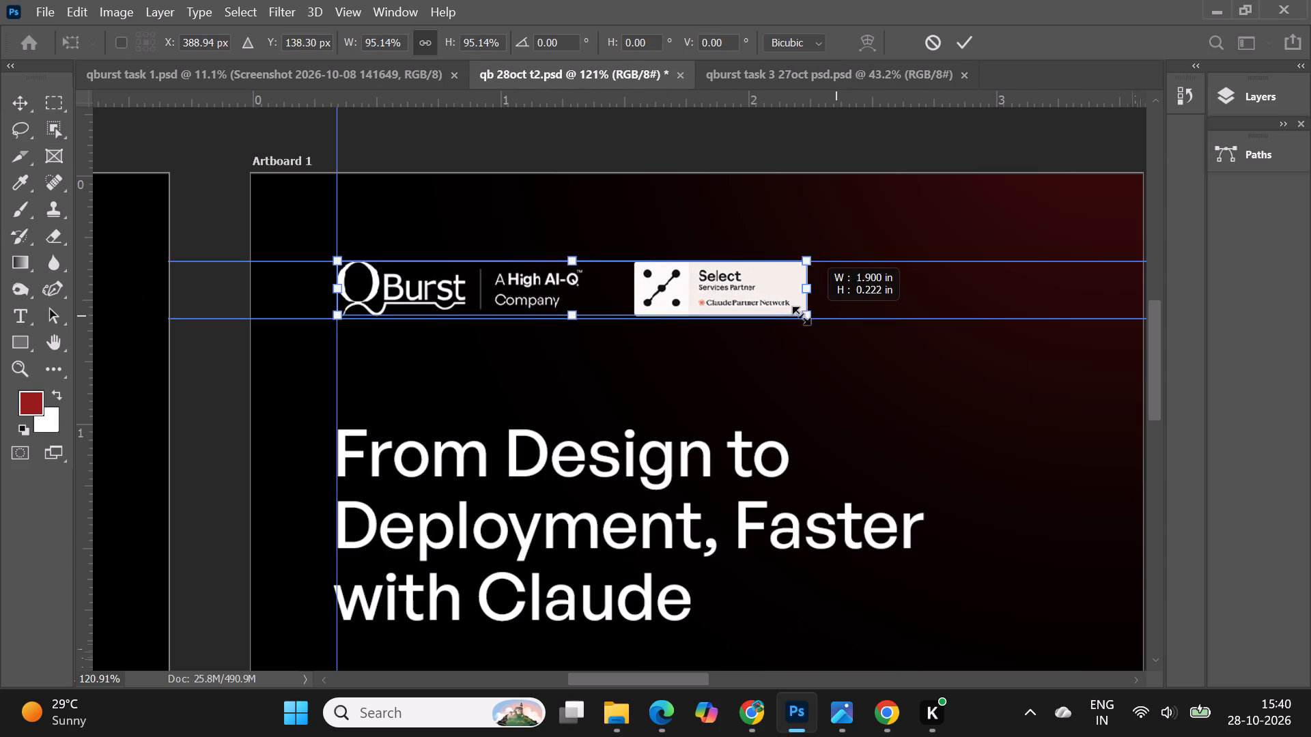
pyautogui.moveTo(801, 315); pyautogui.dragTo(777, 313)
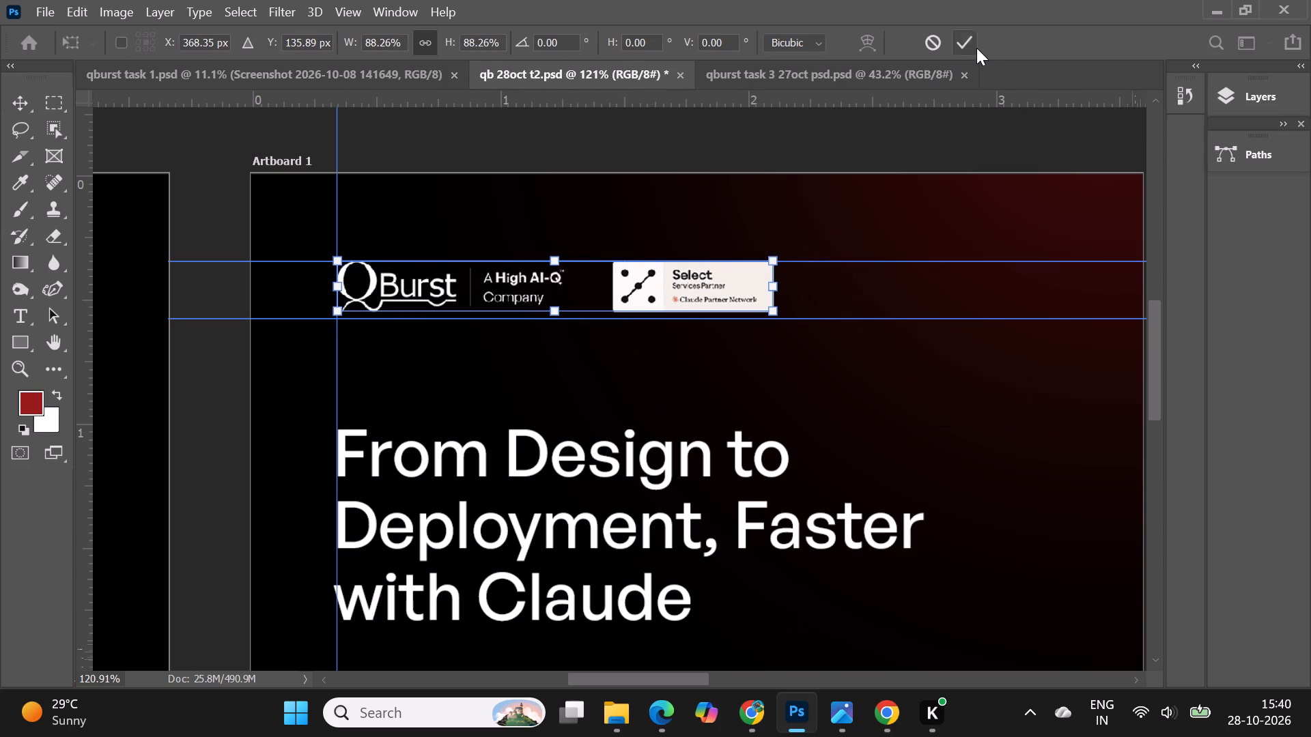
pyautogui.click(964, 46)
pyautogui.keyDown('alt'); pyautogui.scroll(-6, 494, 268); pyautogui.keyUp('alt')
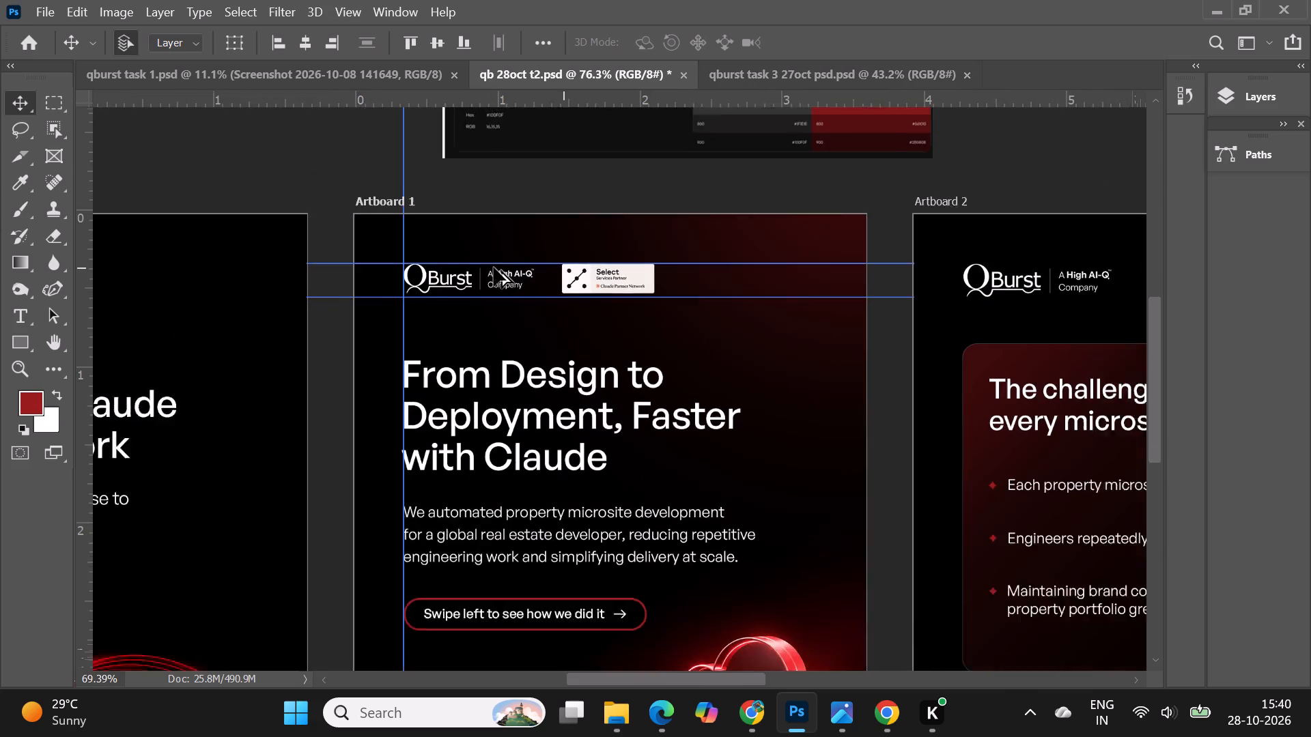
pyautogui.keyDown('alt'); pyautogui.scroll(-1, 494, 268); pyautogui.keyUp('alt')
pyautogui.keyDown('alt'); pyautogui.scroll(-3, 496, 178); pyautogui.keyUp('alt')
pyautogui.keyDown('alt'); pyautogui.scroll(7, 570, 172); pyautogui.keyUp('alt')
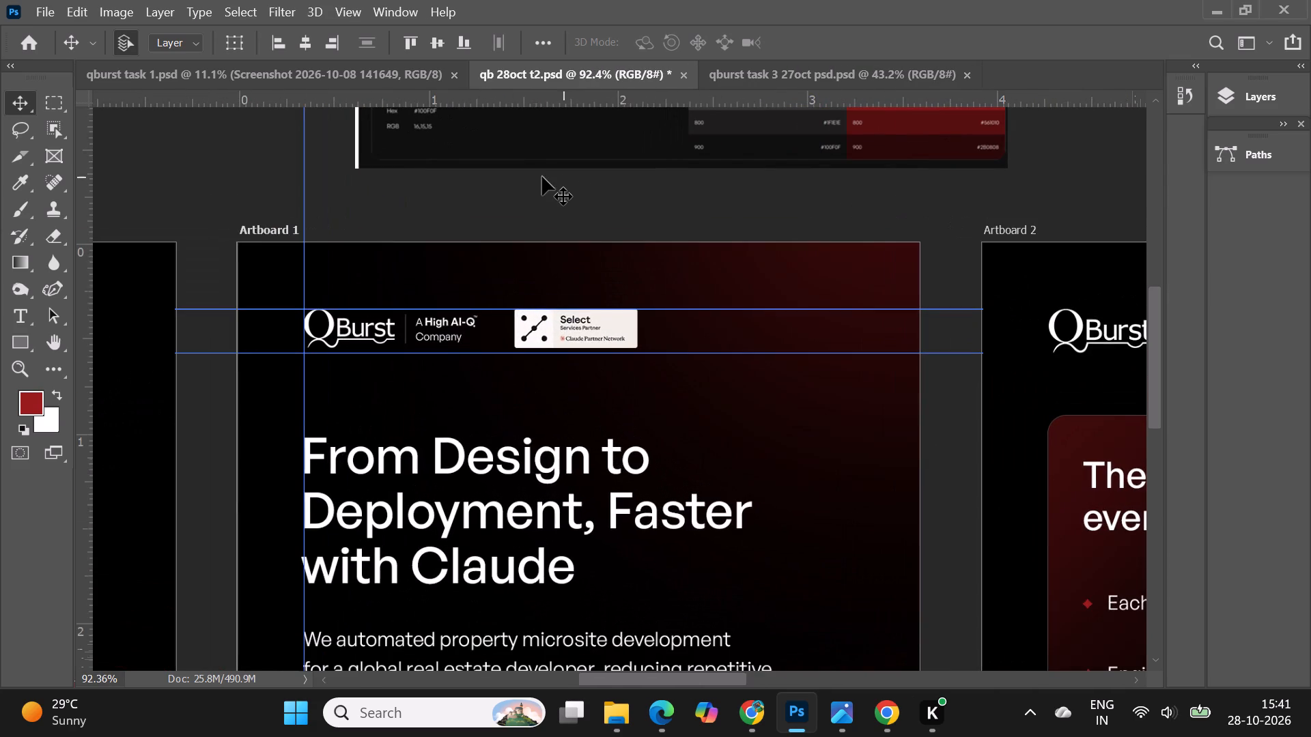
pyautogui.click(542, 177)
# Nudge the Claude partner badge on Artboard 1 slightly to the right, widening its gap from the QBurst logo.
pyautogui.keyDown('alt'); pyautogui.scroll(6, 385, 332); pyautogui.keyUp('alt')
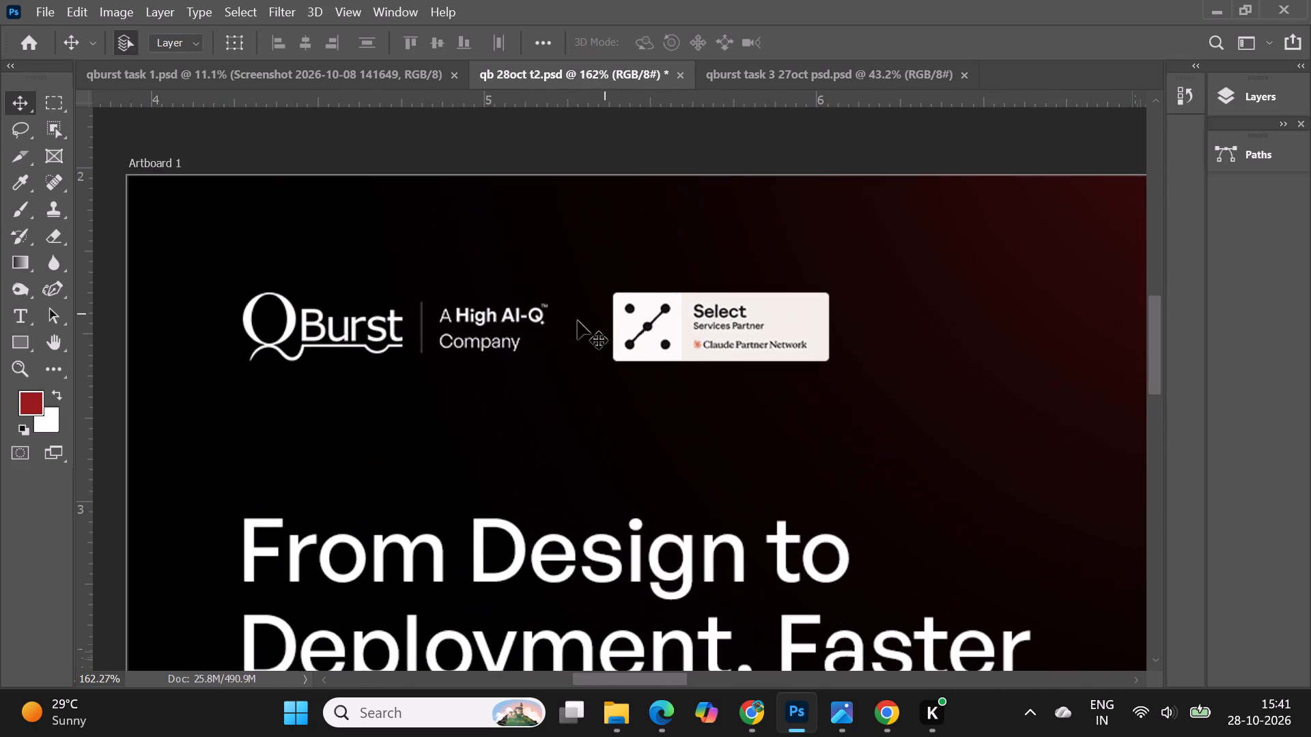
pyautogui.keyDown('alt'); pyautogui.scroll(-5, 592, 229); pyautogui.keyUp('alt')
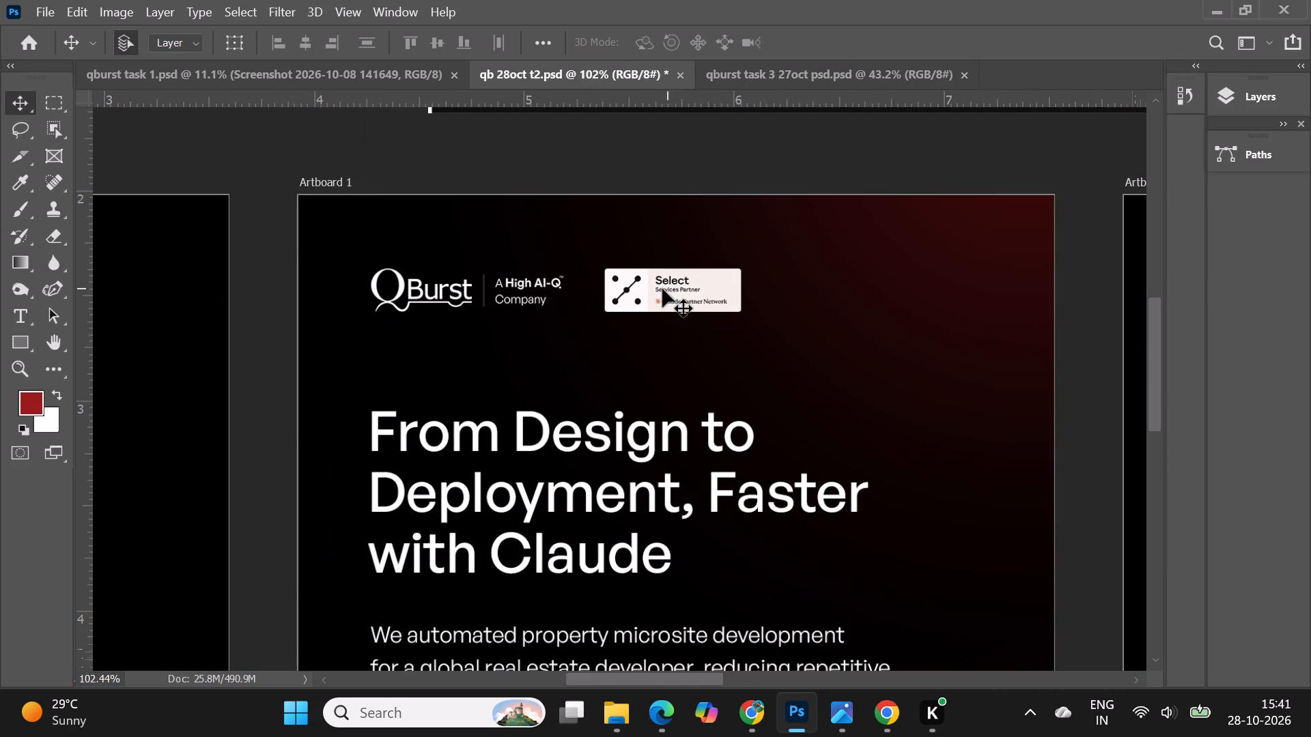
pyautogui.click(662, 289)
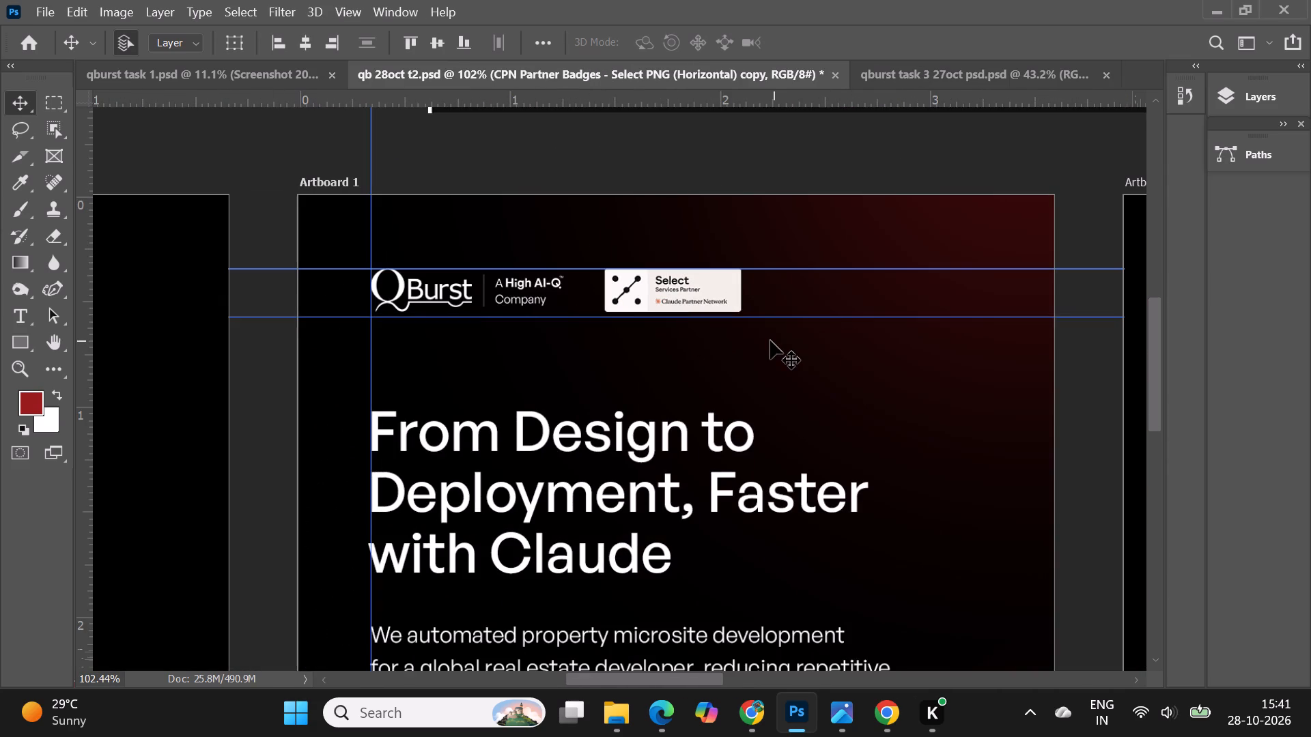
pyautogui.press('Right')
# Shift the red glow slightly further up and right in Artboard 1's upper-right corner, and deselect it.
pyautogui.keyDown('alt'); pyautogui.scroll(-7, 553, 283); pyautogui.keyUp('alt')
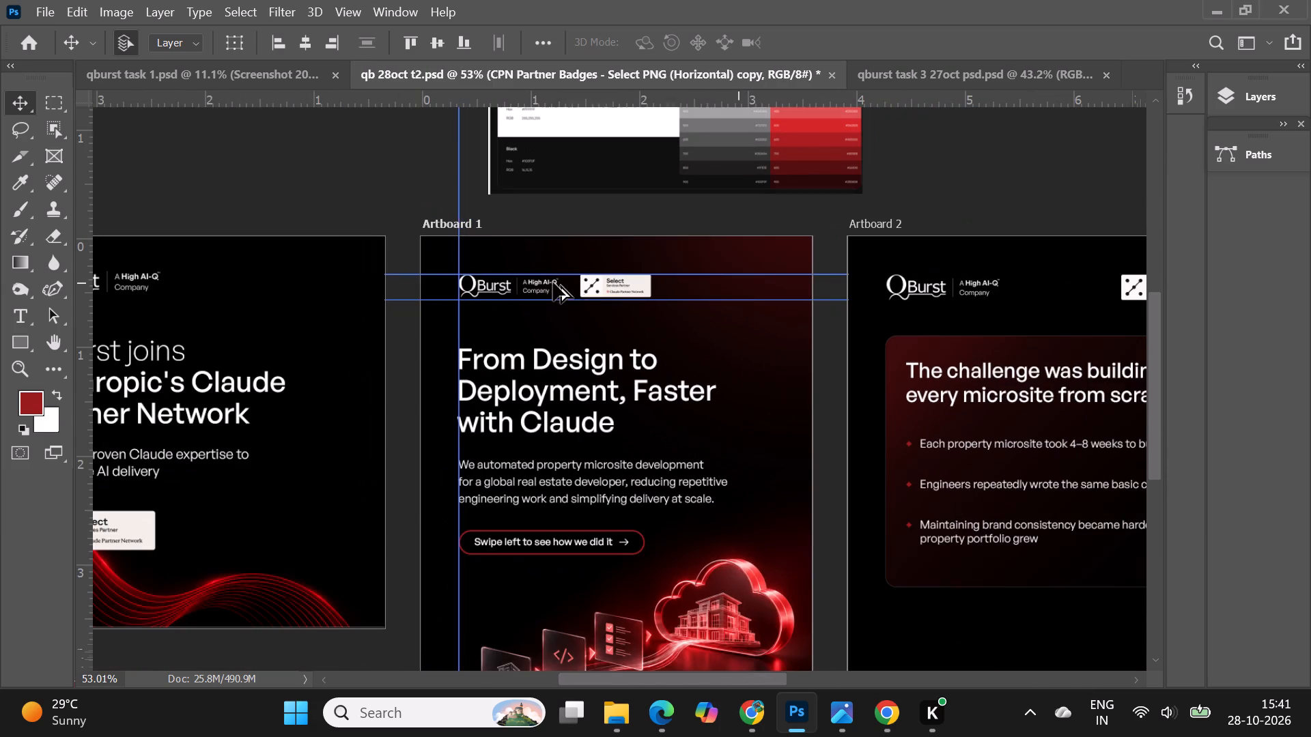
pyautogui.click(761, 194)
pyautogui.click(778, 249)
pyautogui.moveTo(799, 259); pyautogui.dragTo(799, 263)
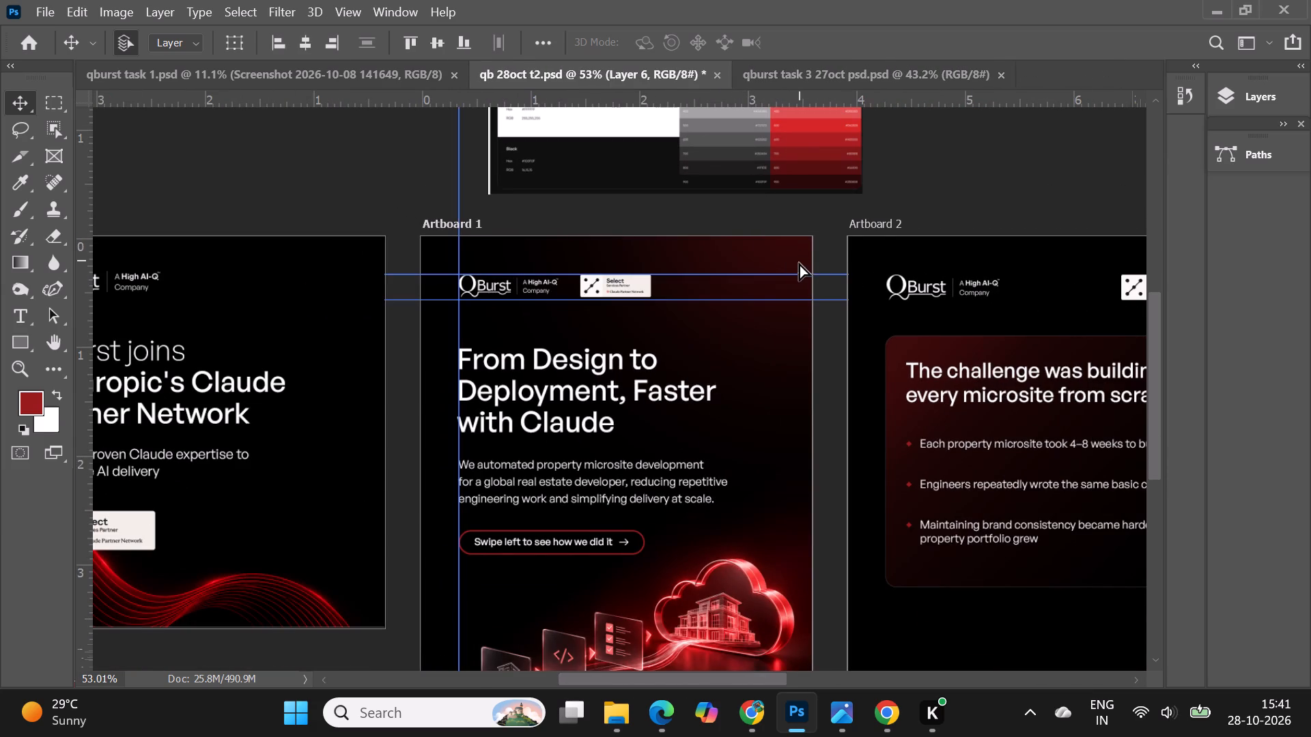
pyautogui.moveTo(799, 263); pyautogui.dragTo(805, 255)
pyautogui.click(706, 204)
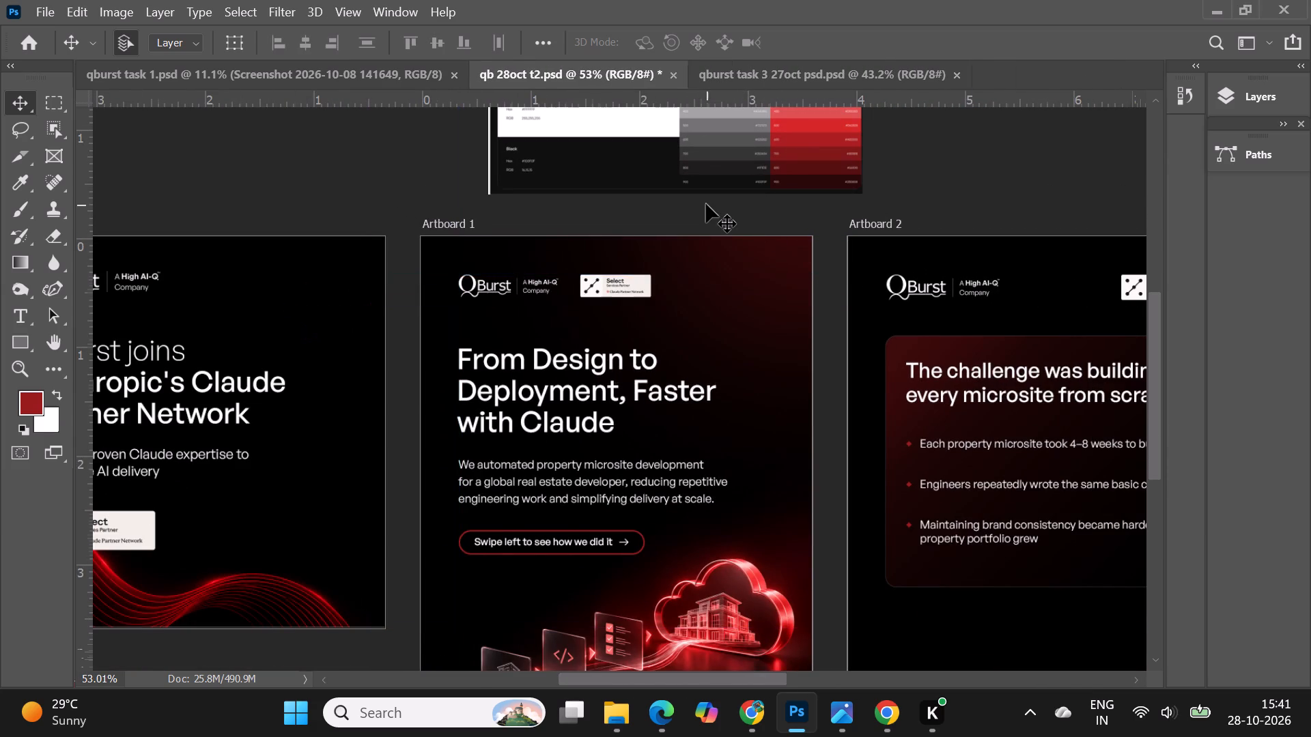
# Move Artboard 1's headline up by about 0.07 in, keeping it on the left margin guide, and fine-tune its height.
pyautogui.keyDown('alt'); pyautogui.scroll(5, 522, 417); pyautogui.keyUp('alt')
pyautogui.click(544, 341)
pyautogui.moveTo(544, 341); pyautogui.dragTo(545, 340)
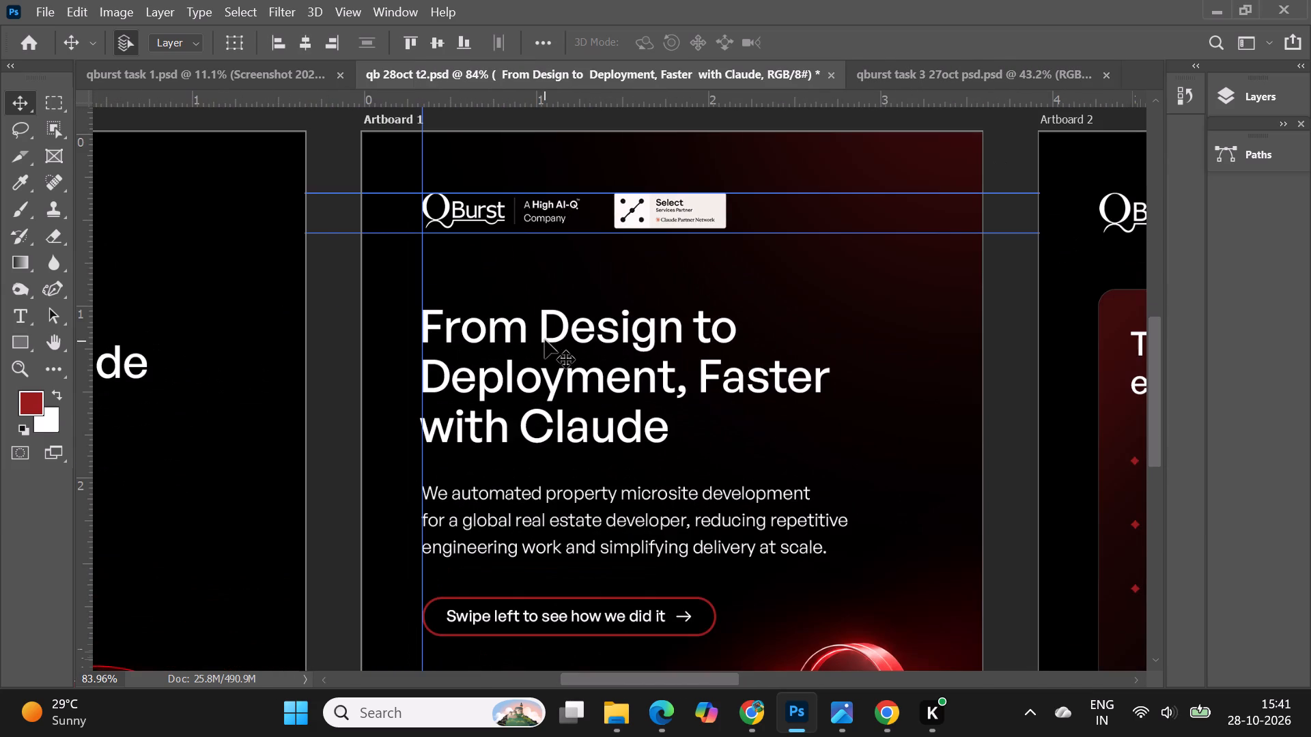
pyautogui.moveTo(545, 340); pyautogui.dragTo(546, 329)
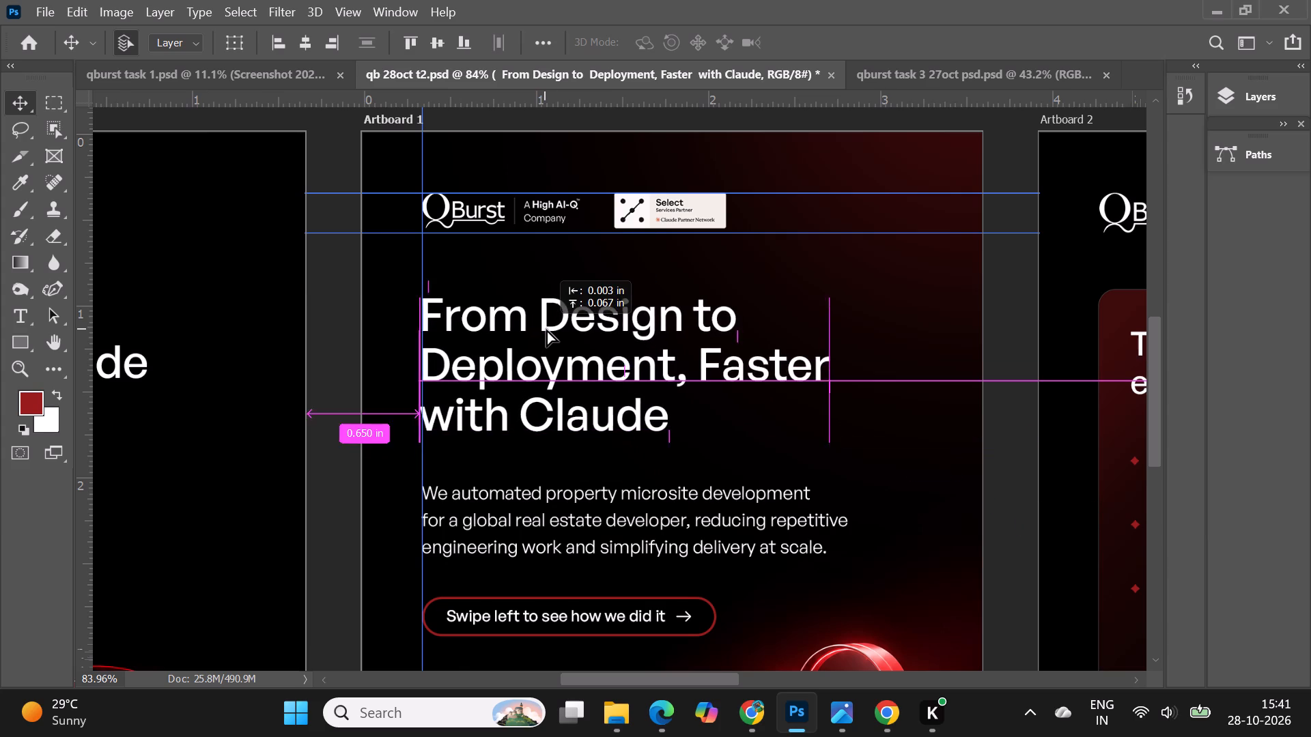
pyautogui.moveTo(546, 329); pyautogui.dragTo(545, 328)
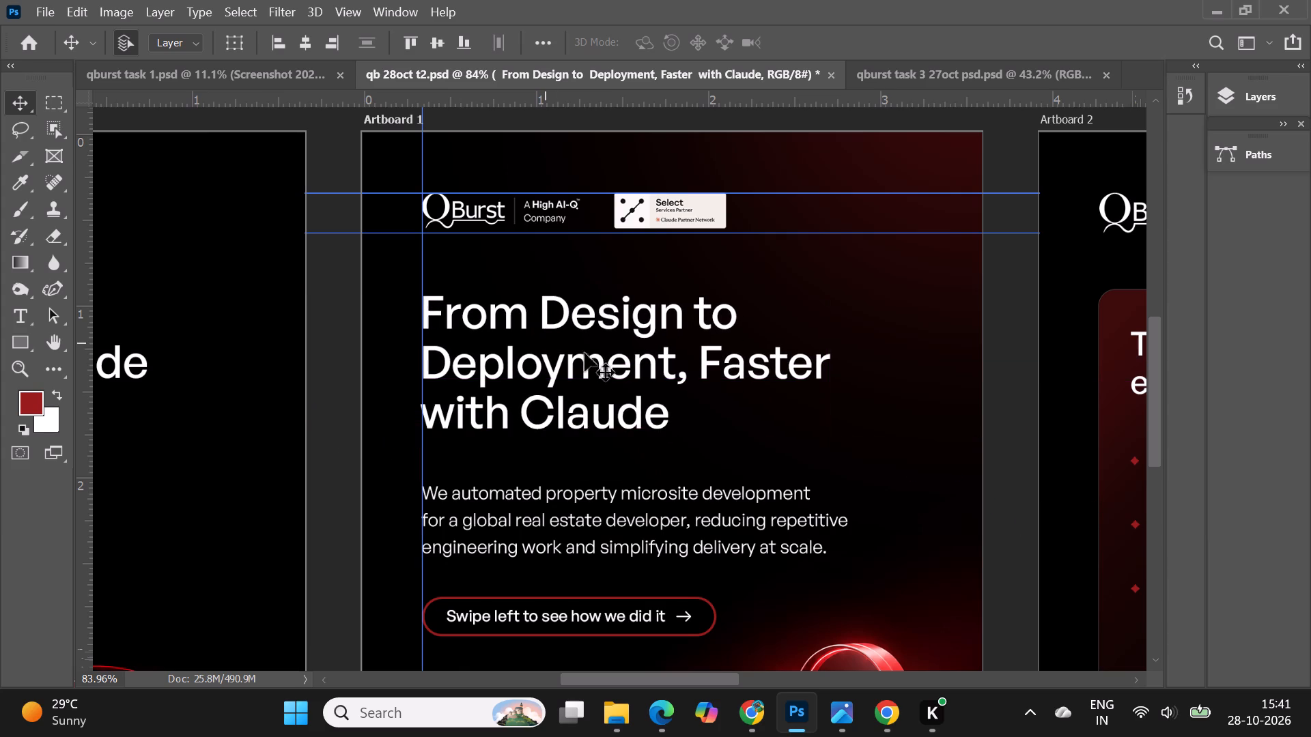
pyautogui.keyDown('alt'); pyautogui.scroll(-7, 576, 329); pyautogui.keyUp('alt')
pyautogui.press('Down')
pyautogui.press('Down')
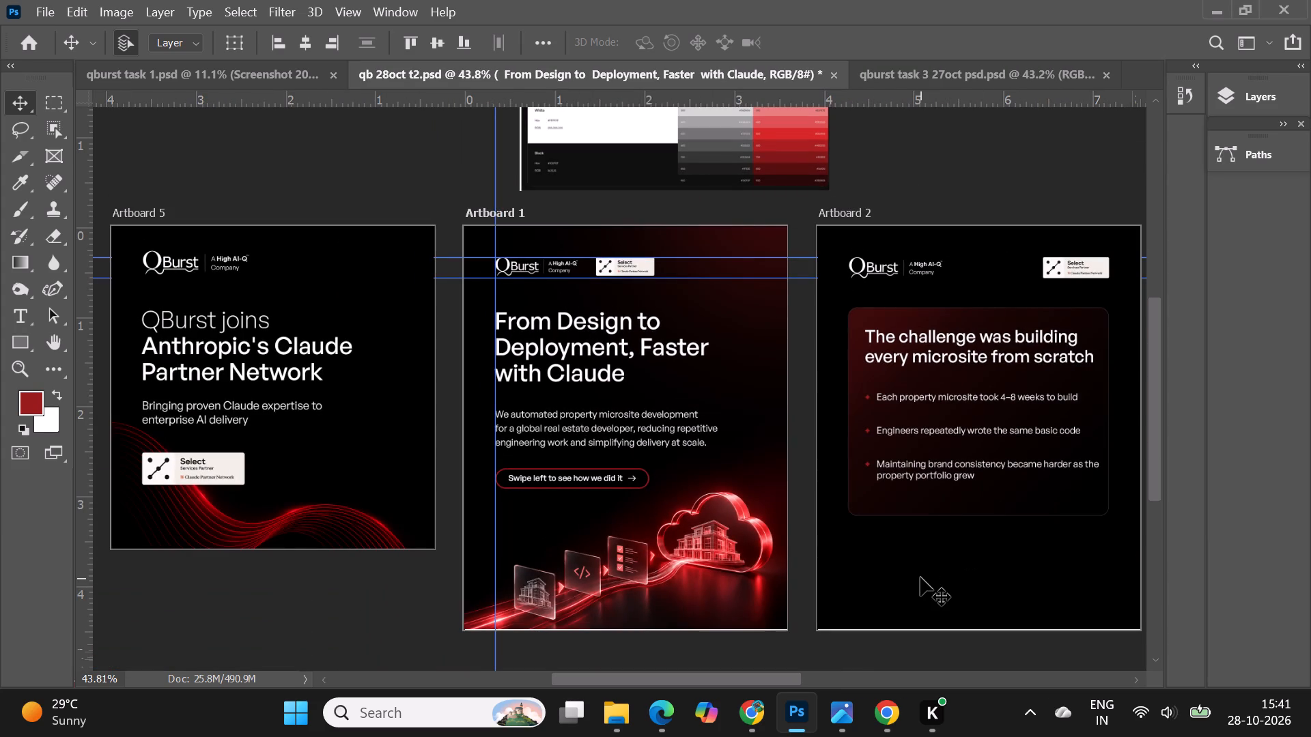
pyautogui.press('Down')
pyautogui.press('Down')
pyautogui.press('Up')
pyautogui.press('Up')
# Move the body paragraph on Artboard 1 up about 0.07 in, closer to the headline and aligned with the left guide.
pyautogui.keyDown('alt'); pyautogui.scroll(5, 627, 515); pyautogui.keyUp('alt')
pyautogui.moveTo(584, 393); pyautogui.dragTo(586, 382)
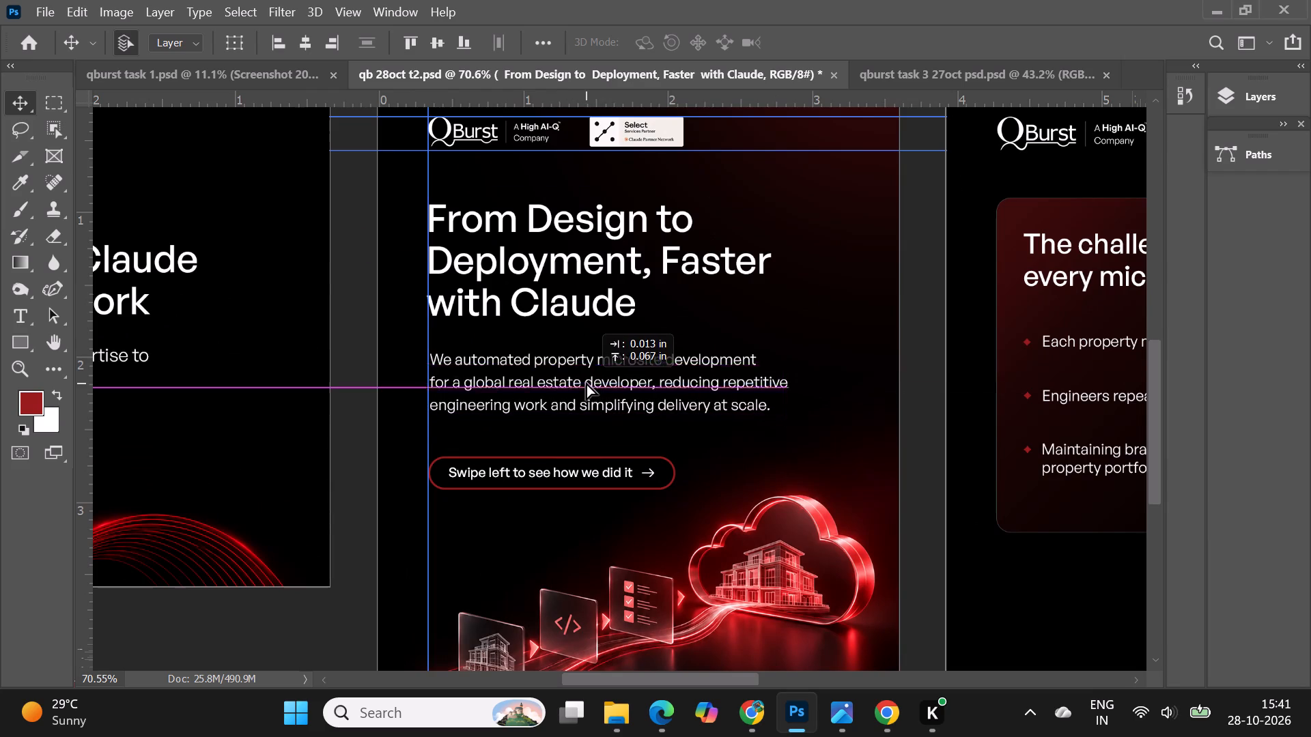
pyautogui.moveTo(586, 382); pyautogui.dragTo(584, 381)
pyautogui.keyDown('alt'); pyautogui.scroll(-4, 614, 320); pyautogui.keyUp('alt')
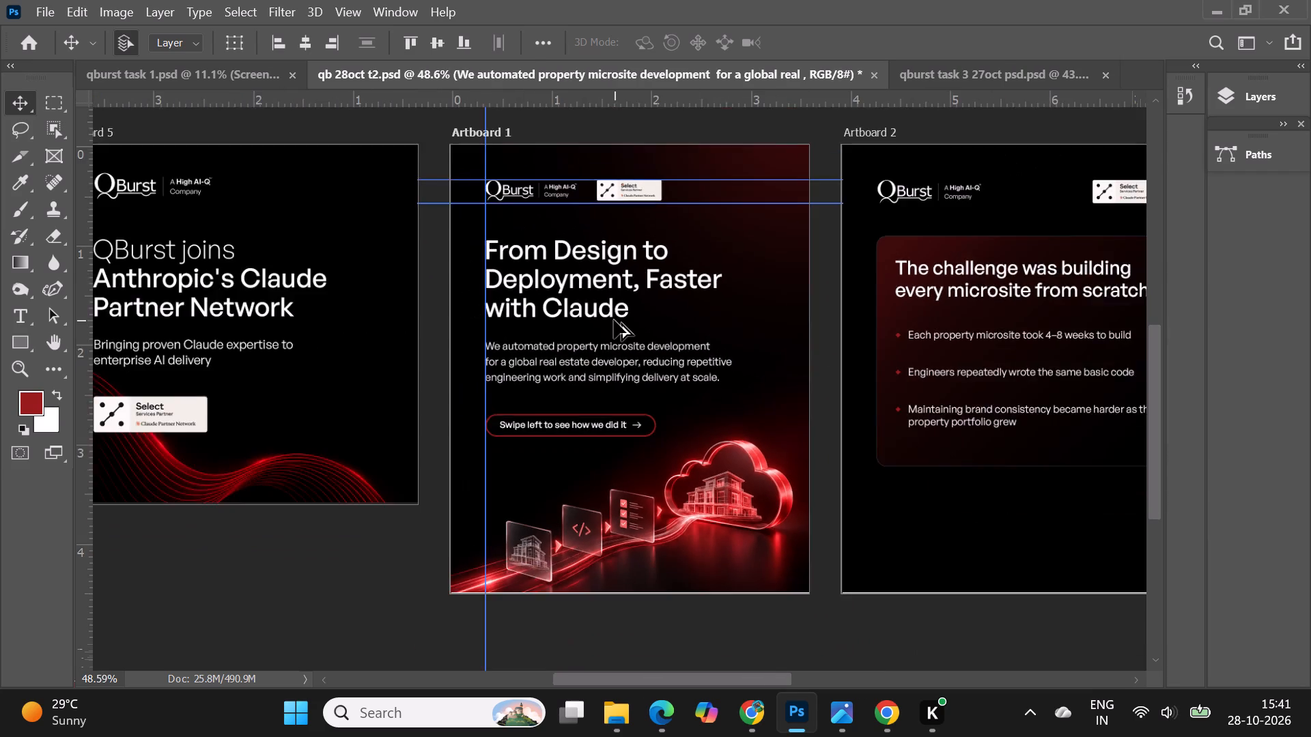
pyautogui.keyDown('alt'); pyautogui.scroll(-3, 614, 320); pyautogui.keyUp('alt')
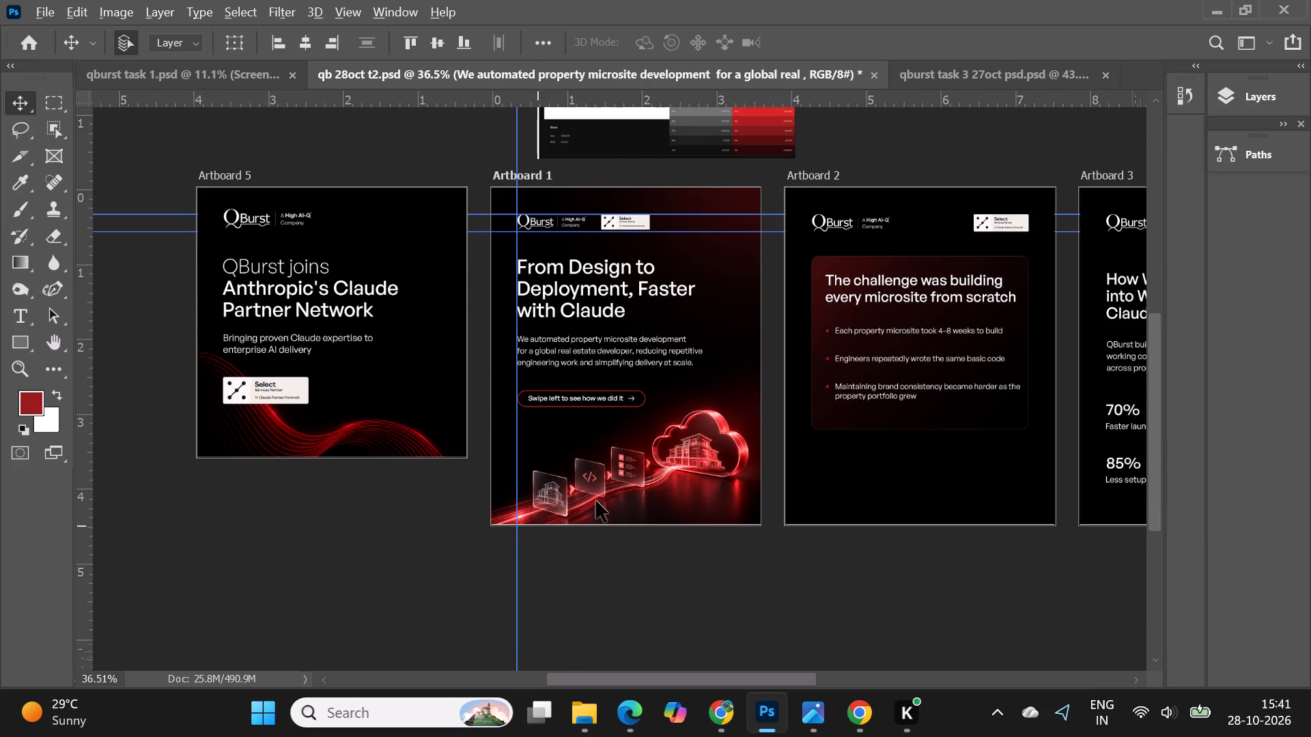
# Delete the wireframe-to-cloud illustration from the lower part of Artboard 1.
pyautogui.keyDown('alt'); pyautogui.scroll(5, 712, 493); pyautogui.keyUp('alt')
pyautogui.click(705, 436)
pyautogui.press('Delete')
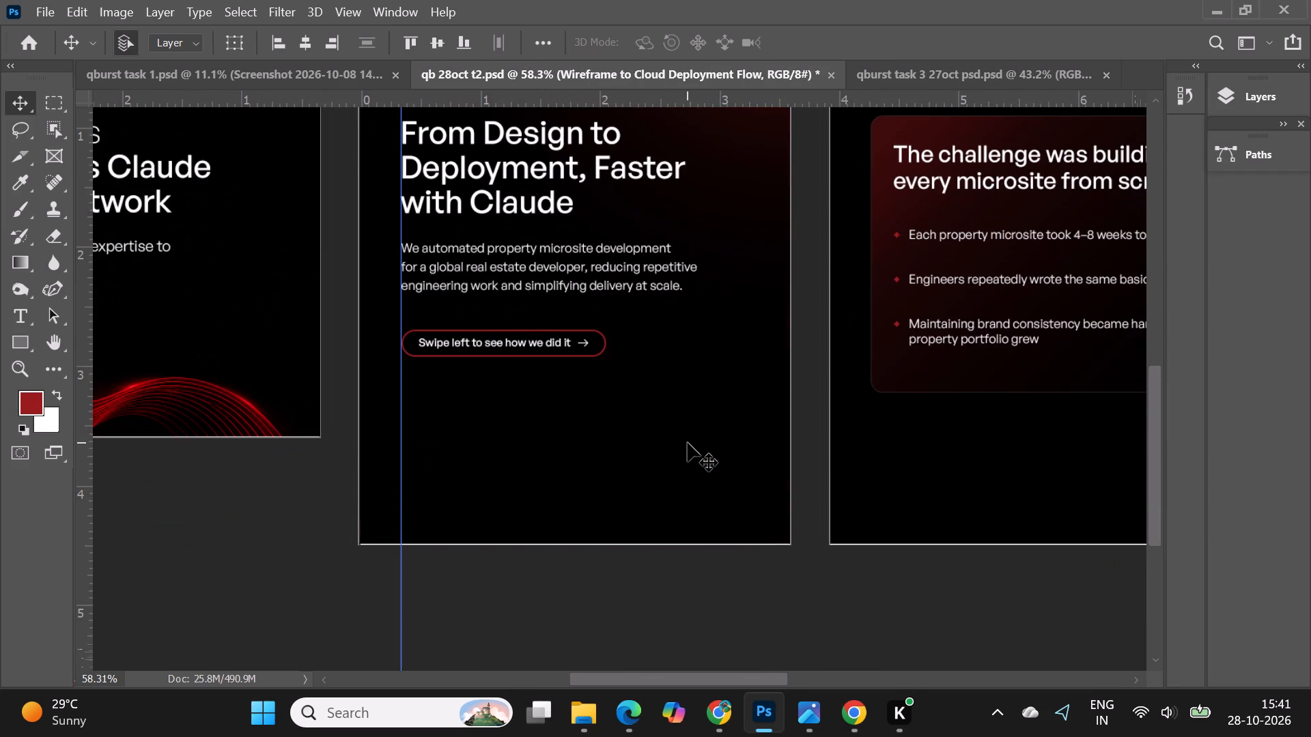
pyautogui.scroll(4, 714, 429)
pyautogui.keyDown('alt'); pyautogui.scroll(-4, 688, 433); pyautogui.keyUp('alt')
pyautogui.keyDown('alt'); pyautogui.scroll(1, 572, 465); pyautogui.keyUp('alt')
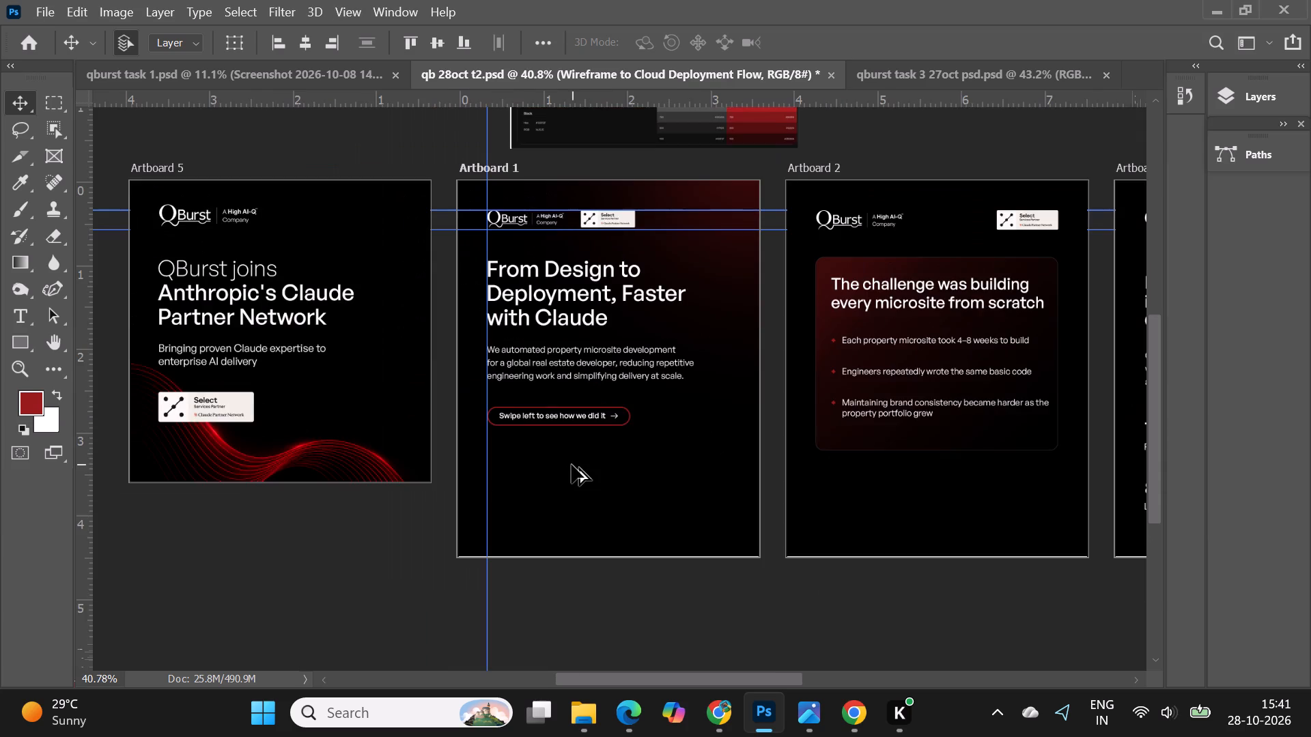
# Move the "Swipe left to see how we did it" outline, text and arrow together down near Artboard 1's bottom edge, along the left guide.
pyautogui.keyDown('alt'); pyautogui.scroll(16, 572, 465); pyautogui.keyUp('alt')
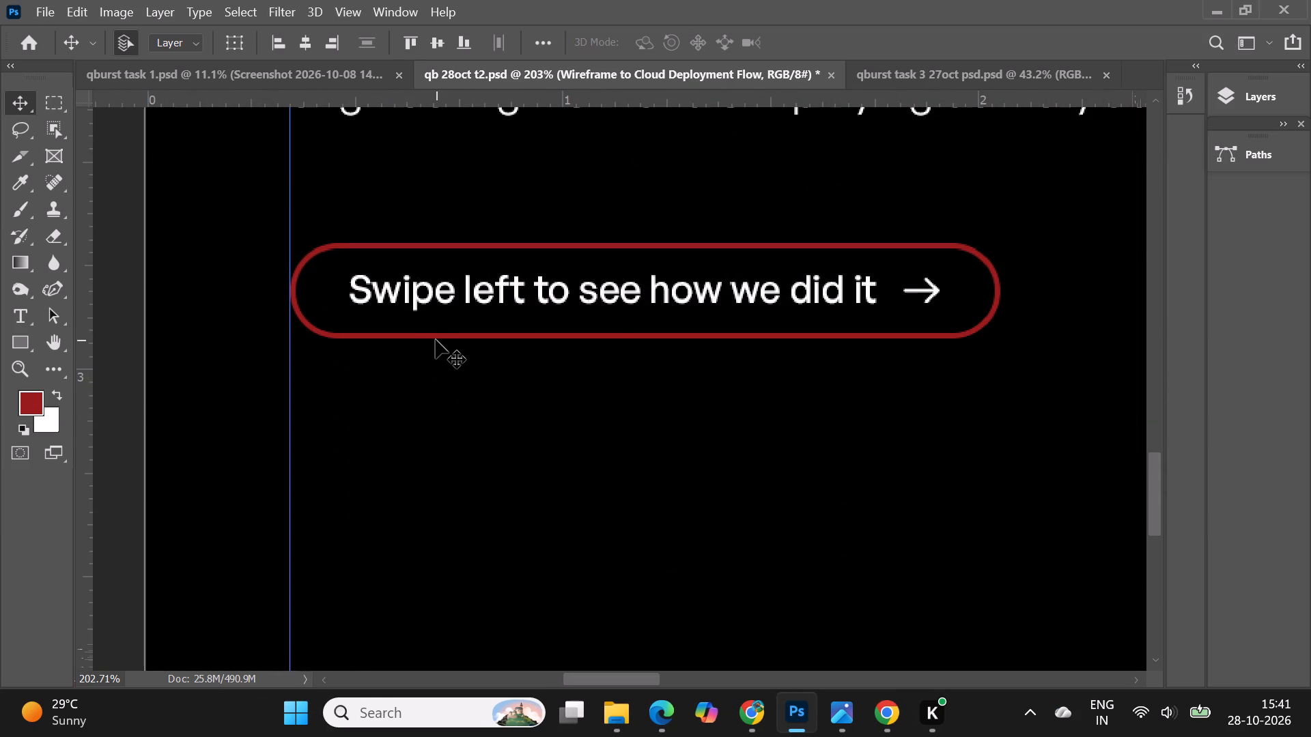
pyautogui.click(436, 337)
pyautogui.keyDown('alt'); pyautogui.scroll(3, 880, 330); pyautogui.keyUp('alt')
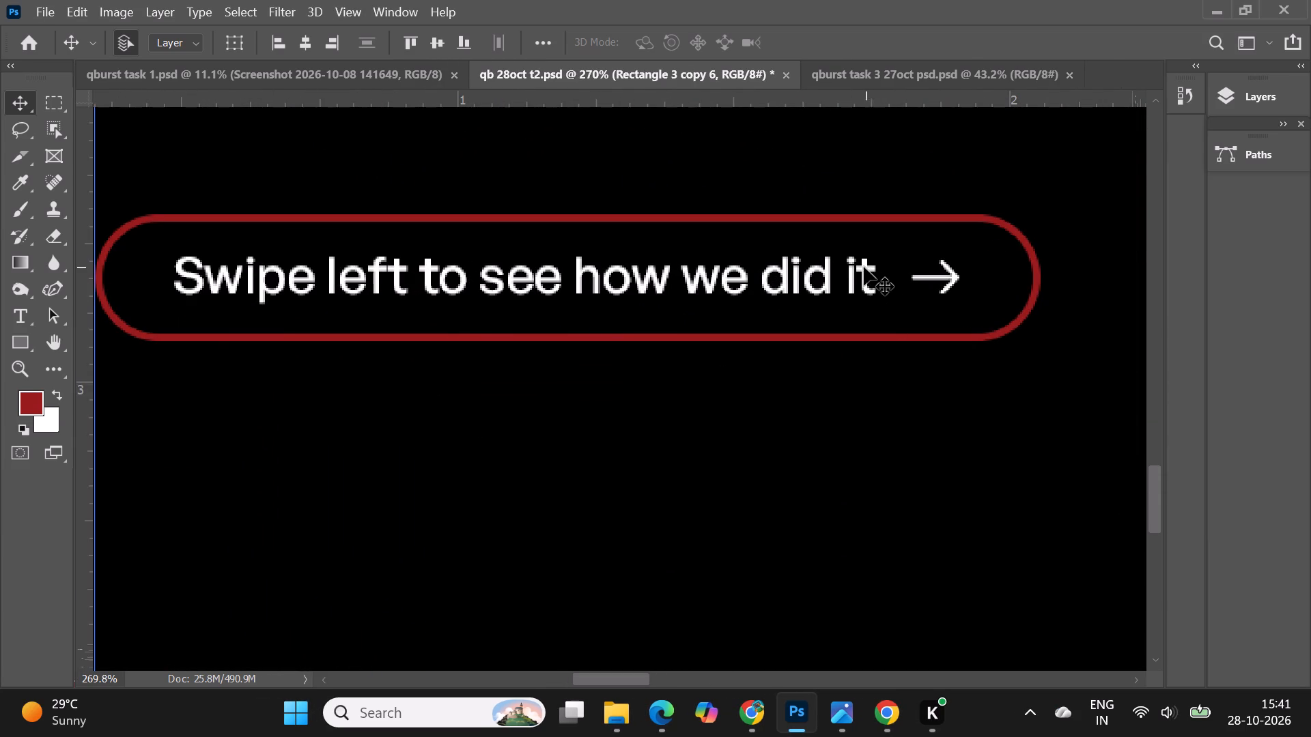
pyautogui.keyDown('shift'); pyautogui.click(864, 267); pyautogui.keyUp('shift')
pyautogui.keyDown('shift'); pyautogui.click(953, 276); pyautogui.keyUp('shift')
pyautogui.keyDown('alt'); pyautogui.scroll(-7, 589, 334); pyautogui.keyUp('alt')
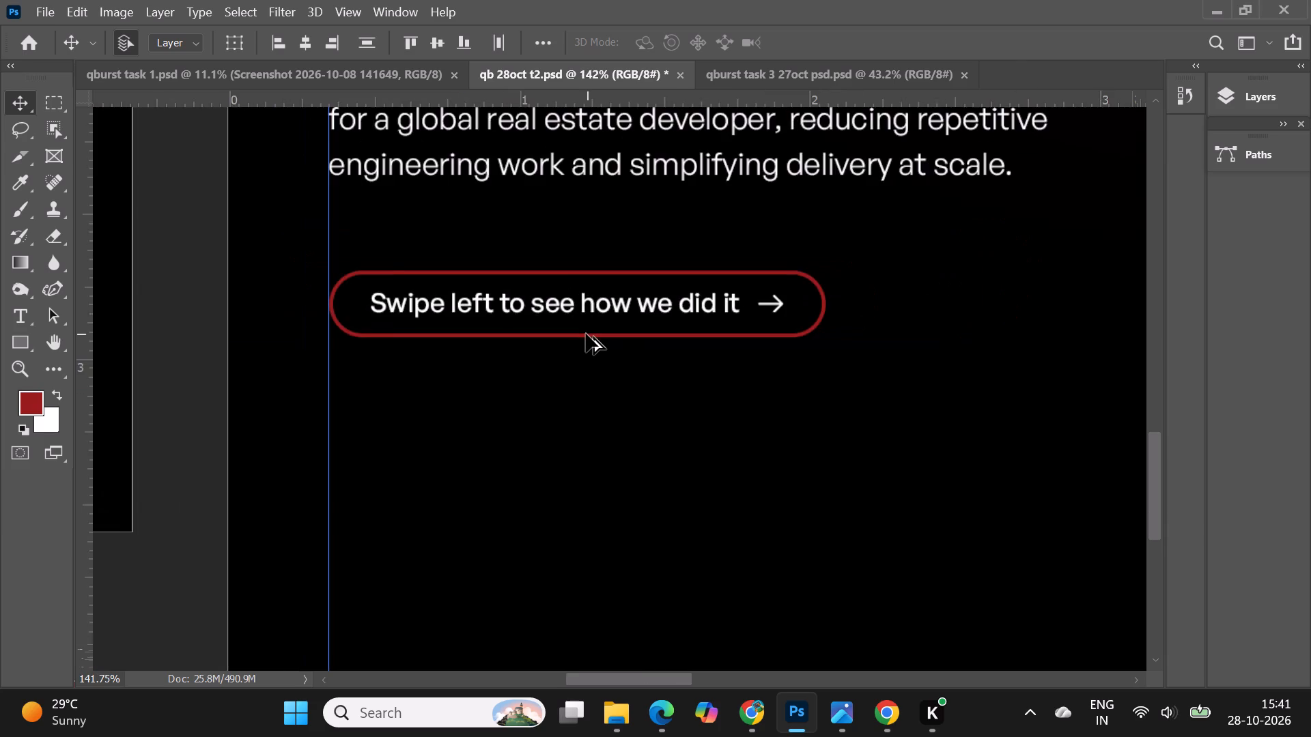
pyautogui.keyDown('alt'); pyautogui.scroll(-5, 585, 336); pyautogui.keyUp('alt')
pyautogui.moveTo(594, 338); pyautogui.dragTo(587, 537)
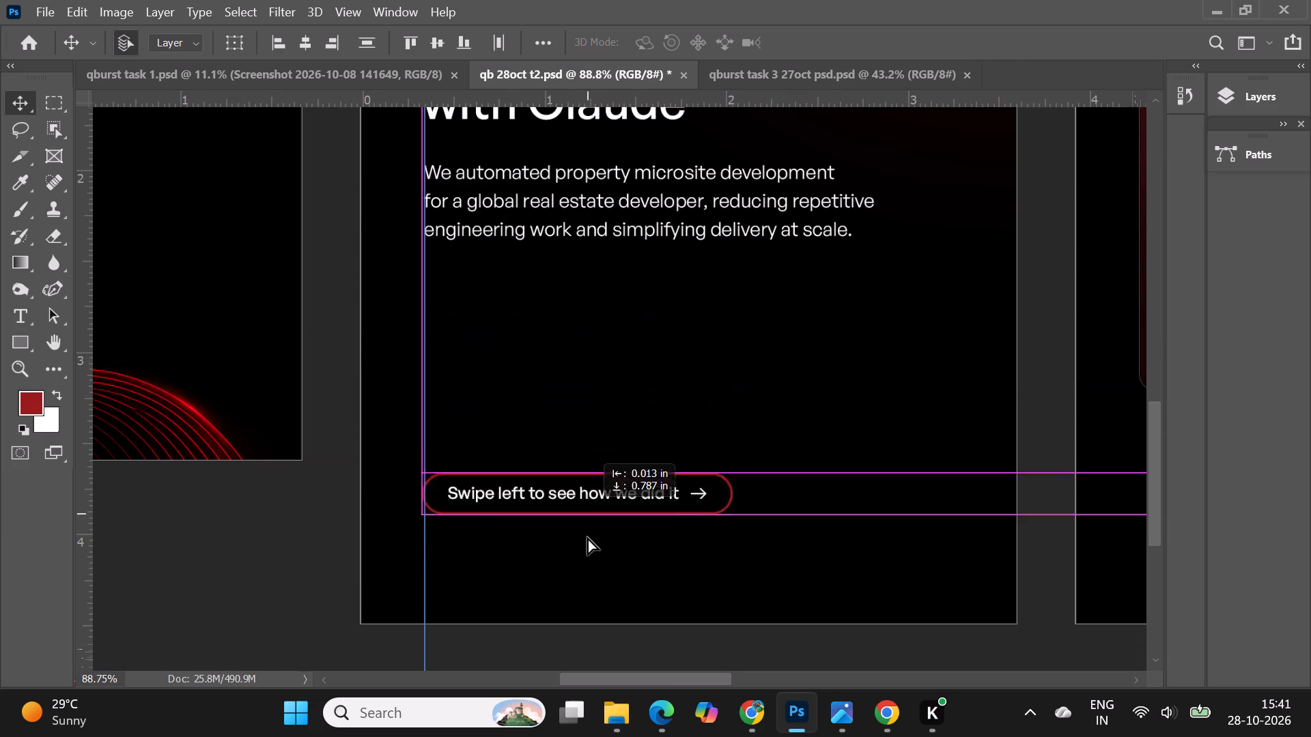
pyautogui.moveTo(587, 537); pyautogui.dragTo(591, 580)
# Nudge the swipe button group slightly up to fine-tune its gap from Artboard 1's bottom edge, and deselect it.
pyautogui.keyDown('alt'); pyautogui.scroll(-7, 550, 553); pyautogui.keyUp('alt')
pyautogui.press('Up')
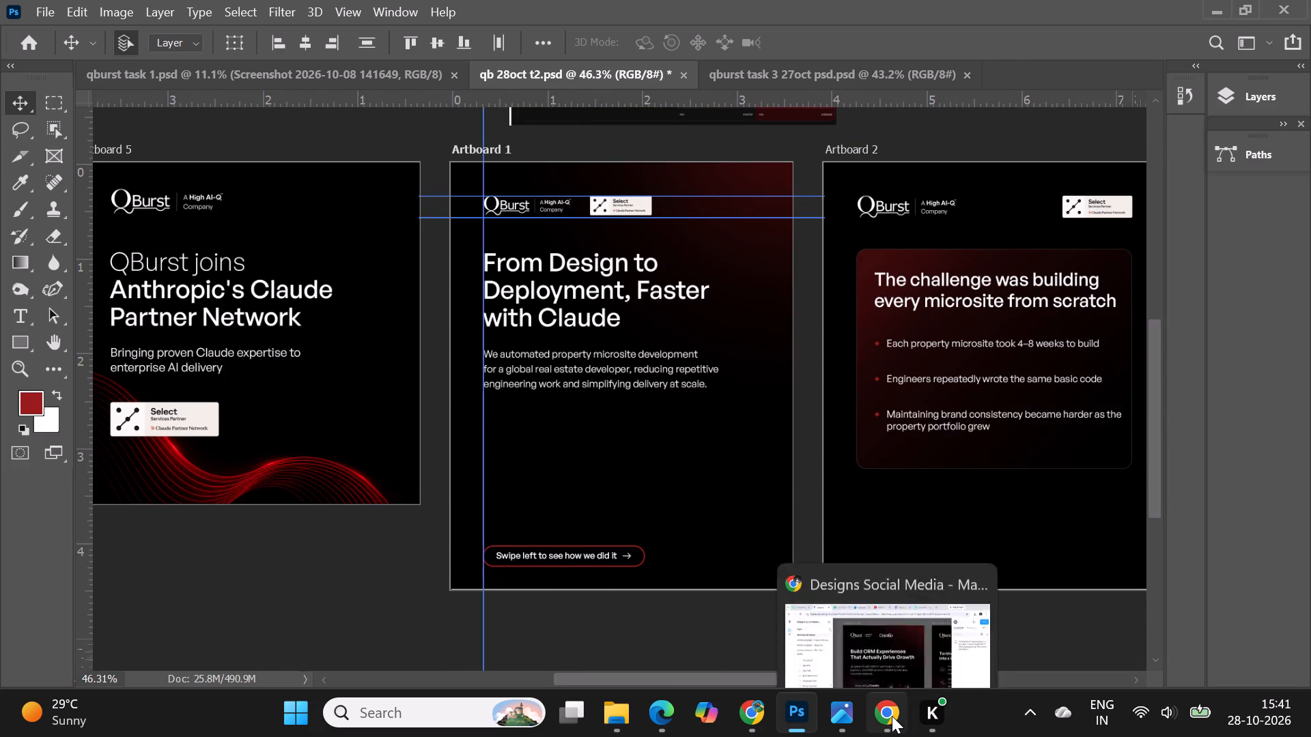
pyautogui.press('Up')
pyautogui.press('Up')
pyautogui.press('Up')
pyautogui.press('Up')
pyautogui.press('Up')
pyautogui.press('Up')
pyautogui.press('Up')
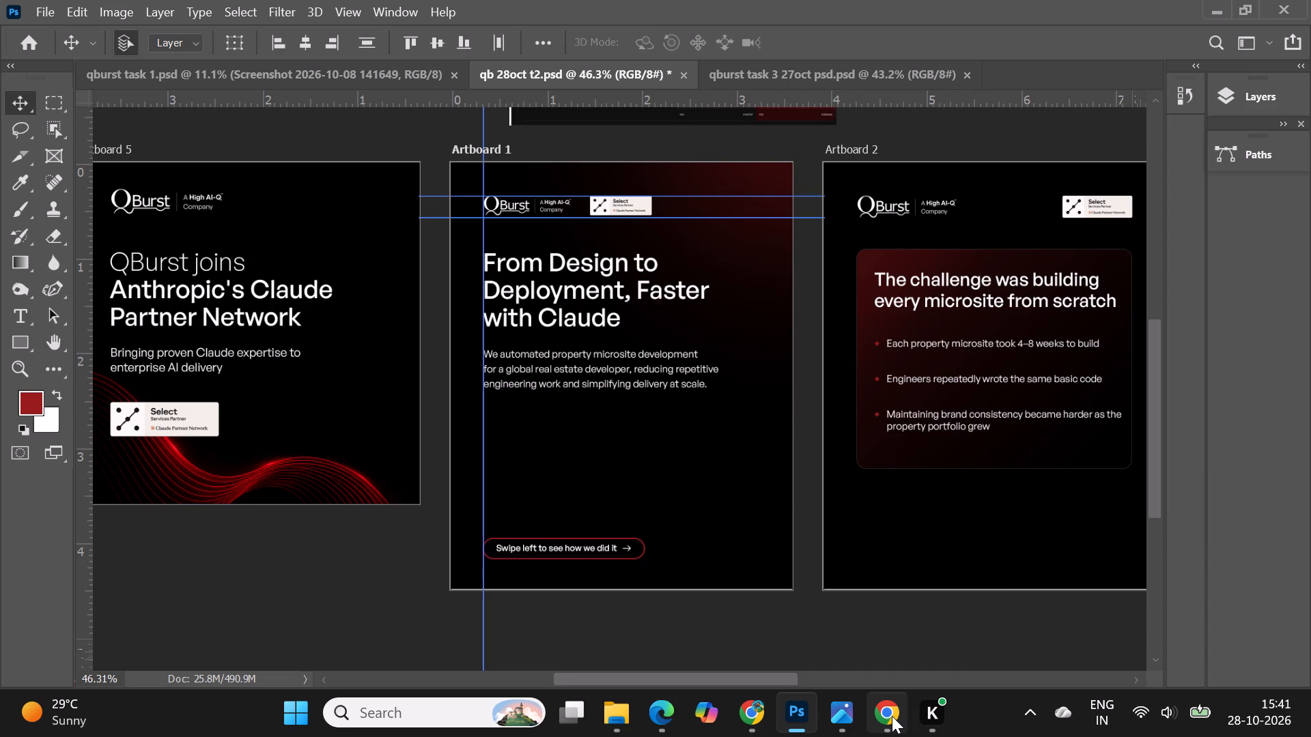
pyautogui.press('Down')
pyautogui.press('Down')
pyautogui.press('Down')
pyautogui.press('Down')
pyautogui.press('Down')
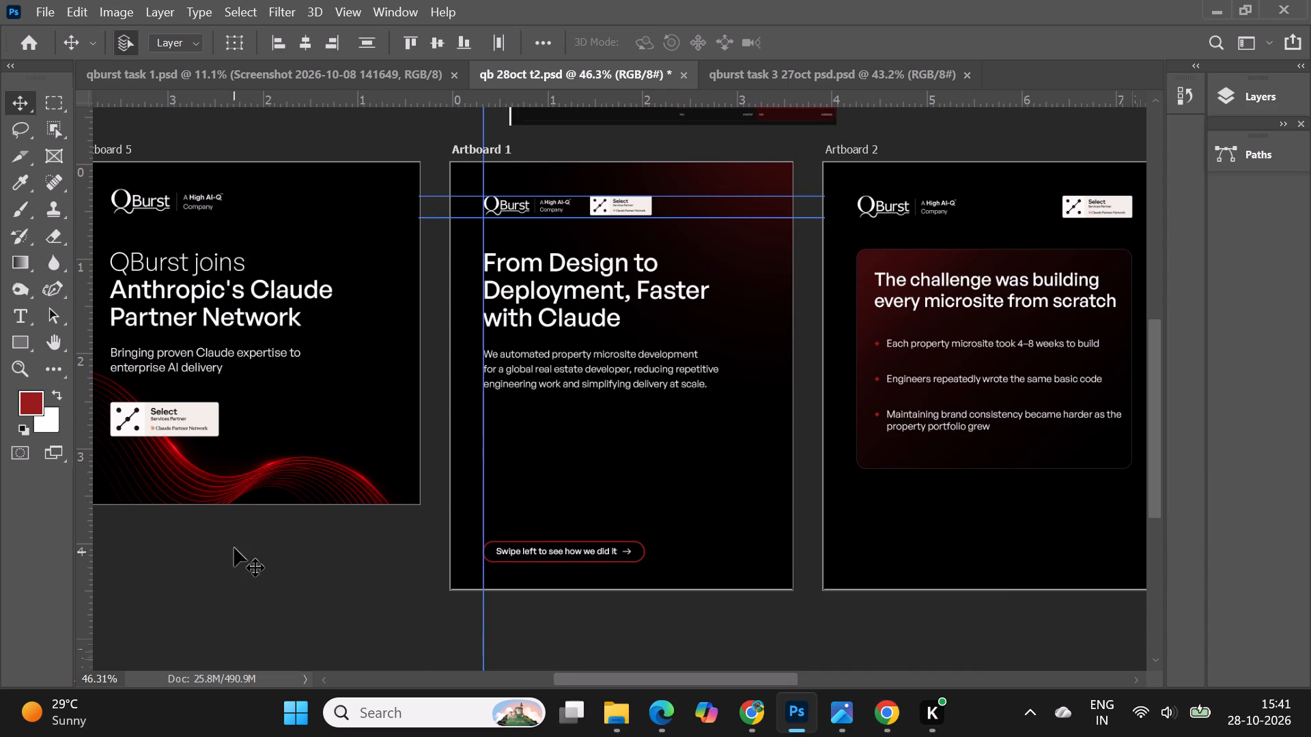
pyautogui.click(234, 548)
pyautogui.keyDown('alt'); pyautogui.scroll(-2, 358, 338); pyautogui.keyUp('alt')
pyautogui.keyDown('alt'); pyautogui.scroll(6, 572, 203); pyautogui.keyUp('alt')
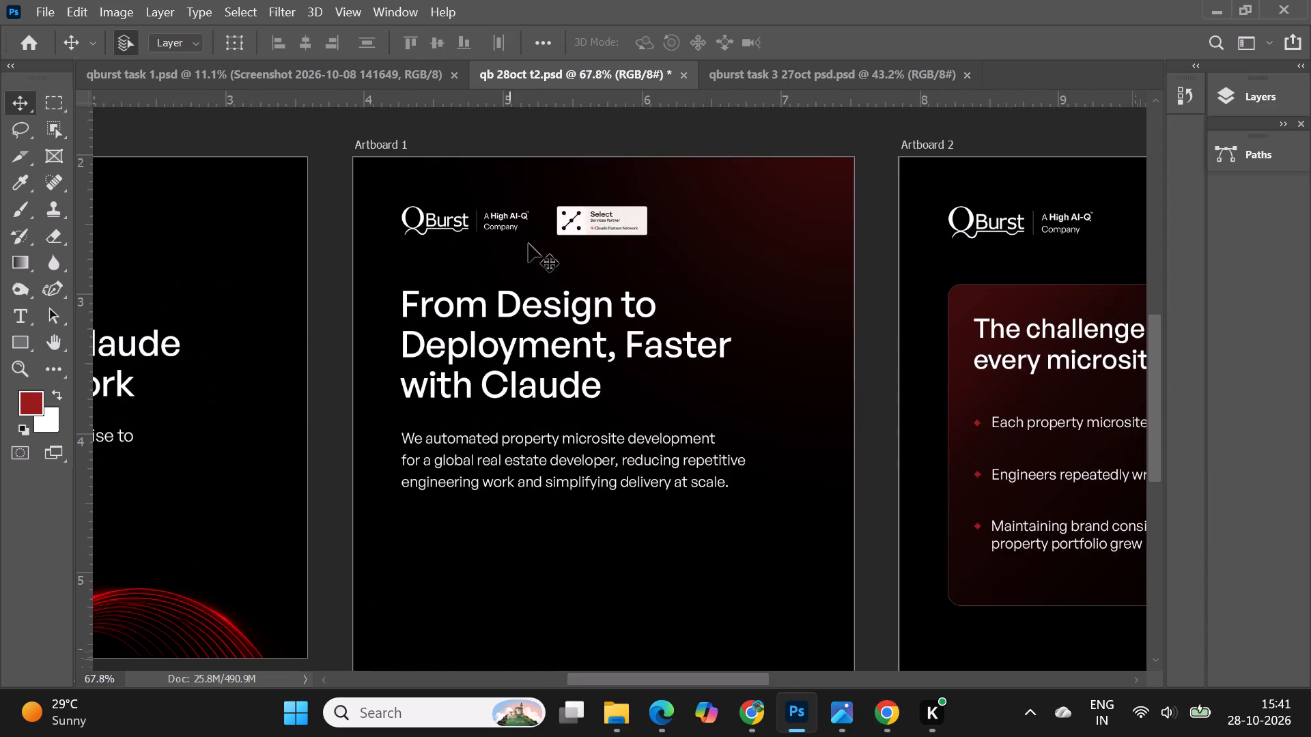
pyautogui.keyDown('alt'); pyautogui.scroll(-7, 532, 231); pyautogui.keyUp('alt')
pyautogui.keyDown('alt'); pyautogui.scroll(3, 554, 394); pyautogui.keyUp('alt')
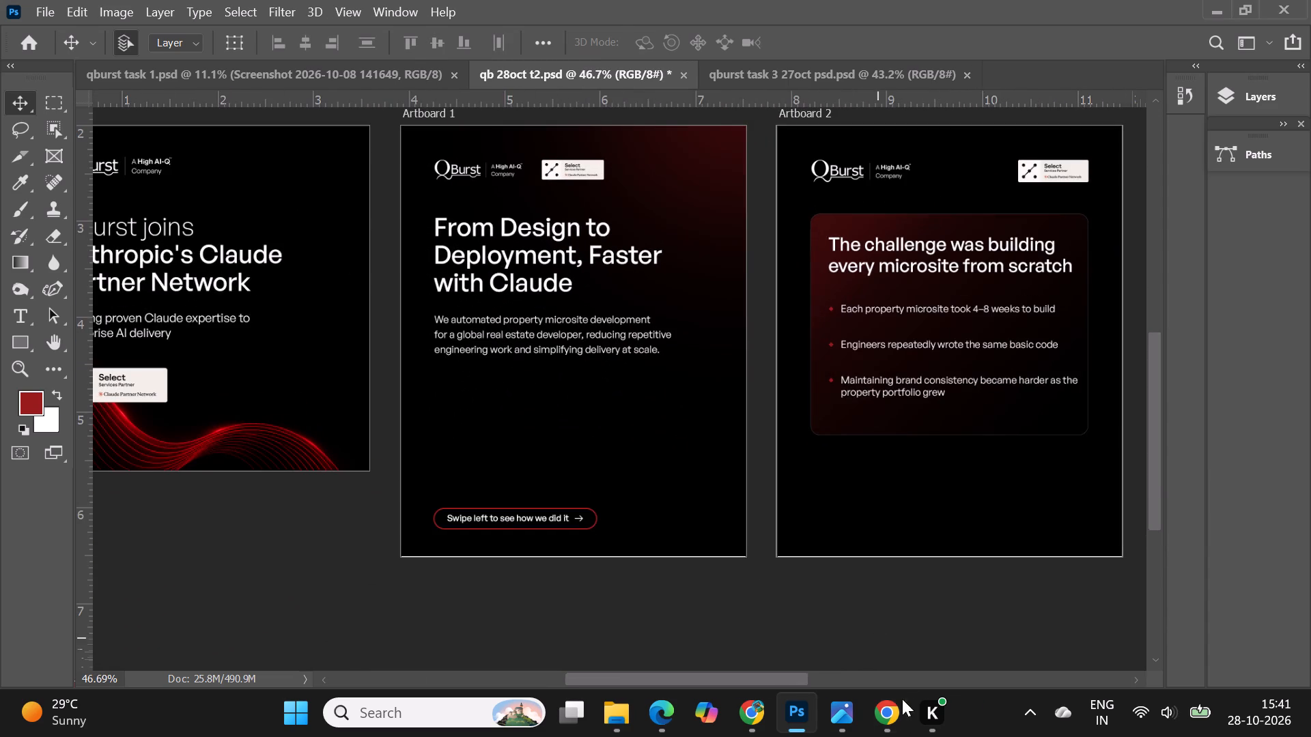
# Switch to the Figma marketing templates in Chrome and examine the CSC-04 partner lockup cover and its icon-list slides.
pyautogui.click(882, 709)
pyautogui.scroll(-1, 682, 284)
pyautogui.keyDown('alt'); pyautogui.scroll(-3, 611, 358); pyautogui.keyUp('alt')
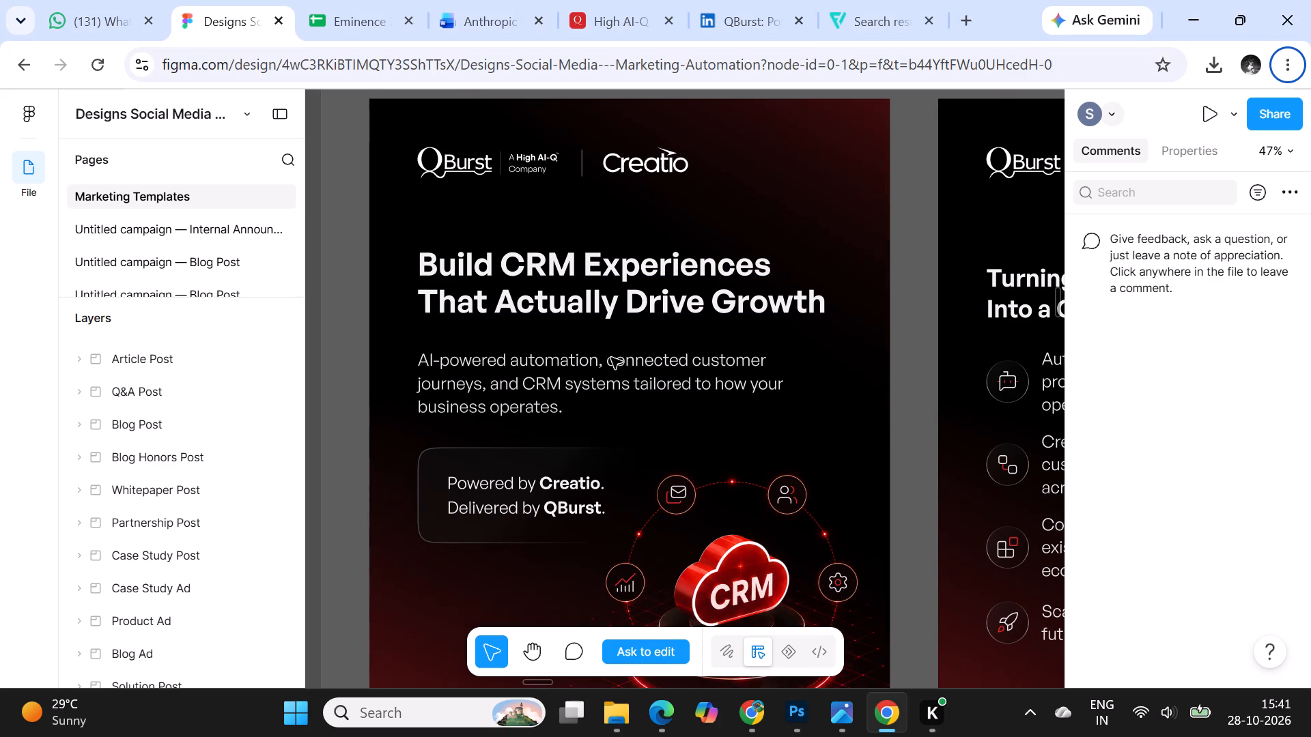
pyautogui.keyDown('alt'); pyautogui.scroll(-1, 611, 358); pyautogui.keyUp('alt')
pyautogui.keyDown('ctrl'); pyautogui.scroll(-2, 784, 461); pyautogui.keyUp('ctrl')
pyautogui.keyDown('ctrl'); pyautogui.scroll(-2, 682, 365); pyautogui.keyUp('ctrl')
pyautogui.keyDown('ctrl'); pyautogui.scroll(-2, 544, 220); pyautogui.keyUp('ctrl')
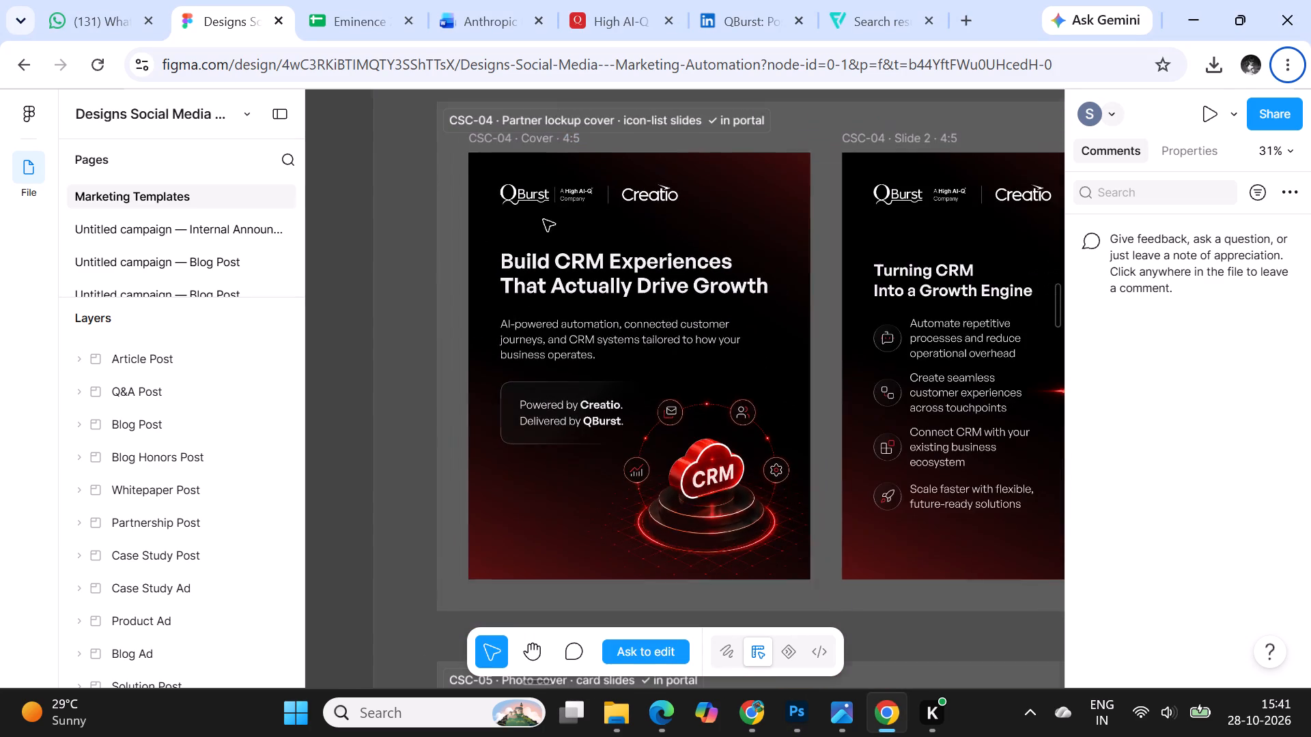
pyautogui.keyDown('ctrl'); pyautogui.scroll(1, 828, 333); pyautogui.keyUp('ctrl')
pyautogui.keyDown('ctrl'); pyautogui.scroll(-2, 371, 281); pyautogui.keyUp('ctrl')
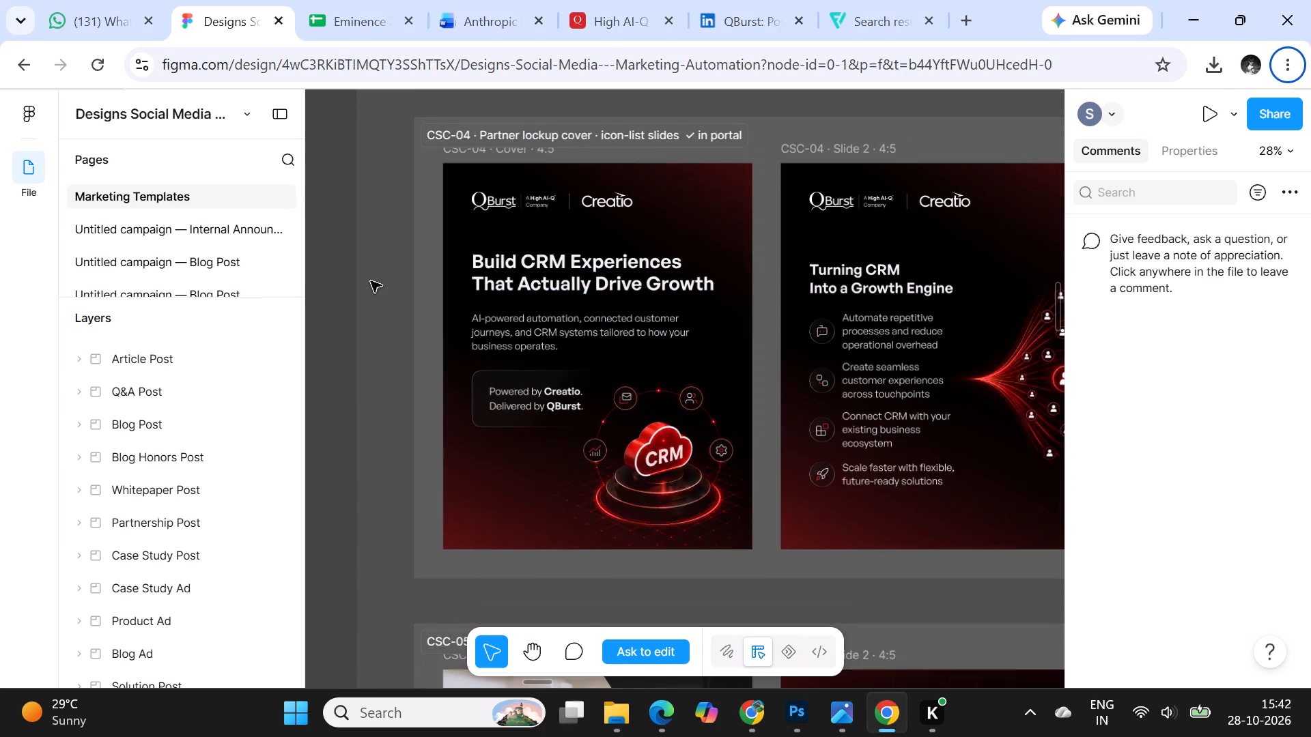
pyautogui.keyDown('ctrl'); pyautogui.scroll(-5, 371, 281); pyautogui.keyUp('ctrl')
pyautogui.keyDown('ctrl'); pyautogui.scroll(7, 821, 307); pyautogui.keyUp('ctrl')
pyautogui.keyDown('ctrl'); pyautogui.scroll(-5, 482, 304); pyautogui.keyUp('ctrl')
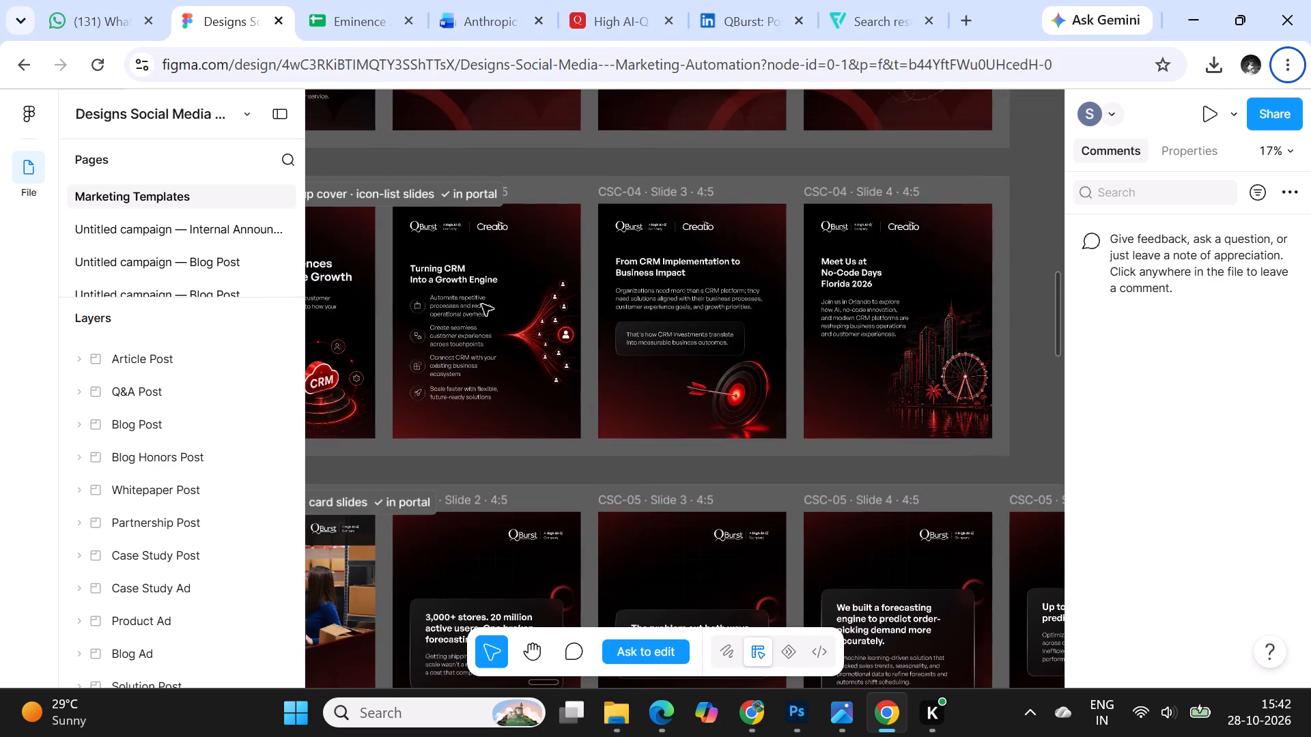
pyautogui.keyDown('ctrl'); pyautogui.scroll(-4, 482, 304); pyautogui.keyUp('ctrl')
pyautogui.keyDown('ctrl'); pyautogui.scroll(8, 894, 302); pyautogui.keyUp('ctrl')
pyautogui.keyDown('ctrl'); pyautogui.scroll(-4, 940, 254); pyautogui.keyUp('ctrl')
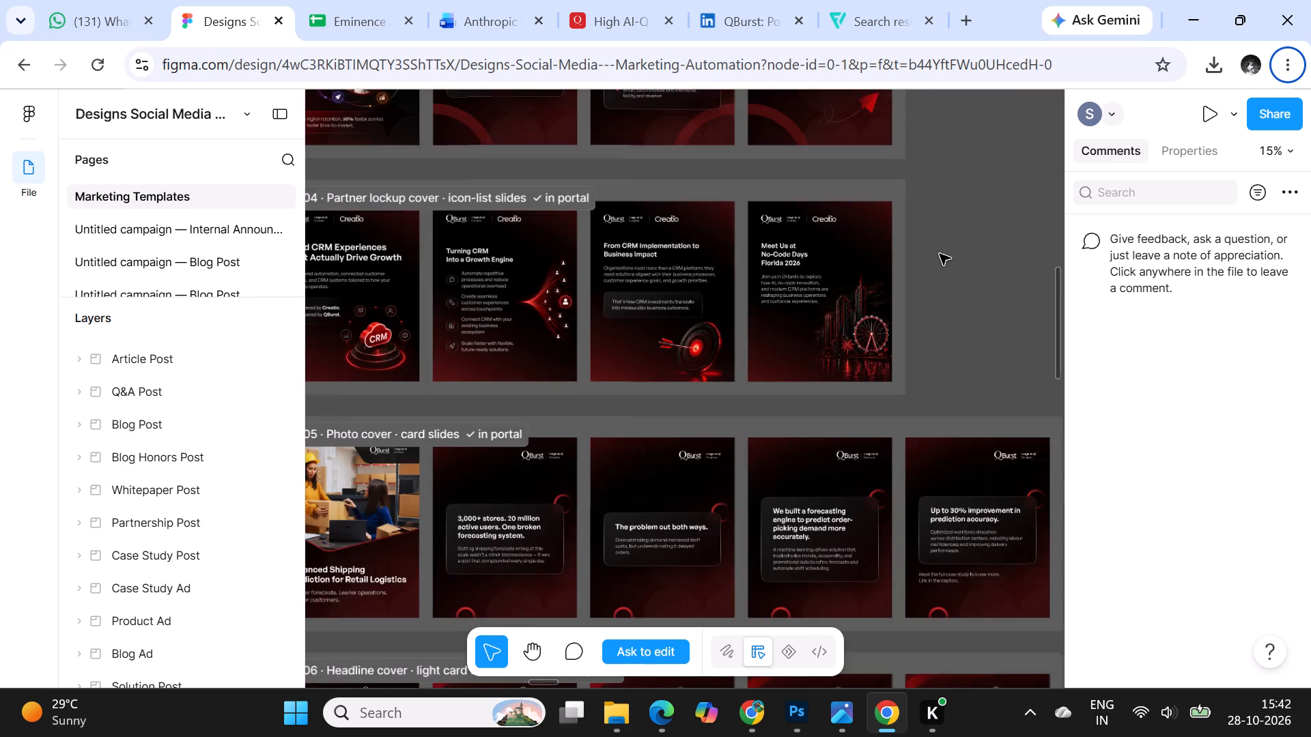
# Examine the CSC-05, CSC-06 and CSC-07 carousel templates for logo placement, headline position and cover imagery.
pyautogui.keyDown('ctrl'); pyautogui.scroll(-6, 940, 254); pyautogui.keyUp('ctrl')
pyautogui.keyDown('ctrl'); pyautogui.scroll(8, 789, 433); pyautogui.keyUp('ctrl')
pyautogui.keyDown('ctrl'); pyautogui.scroll(-6, 669, 310); pyautogui.keyUp('ctrl')
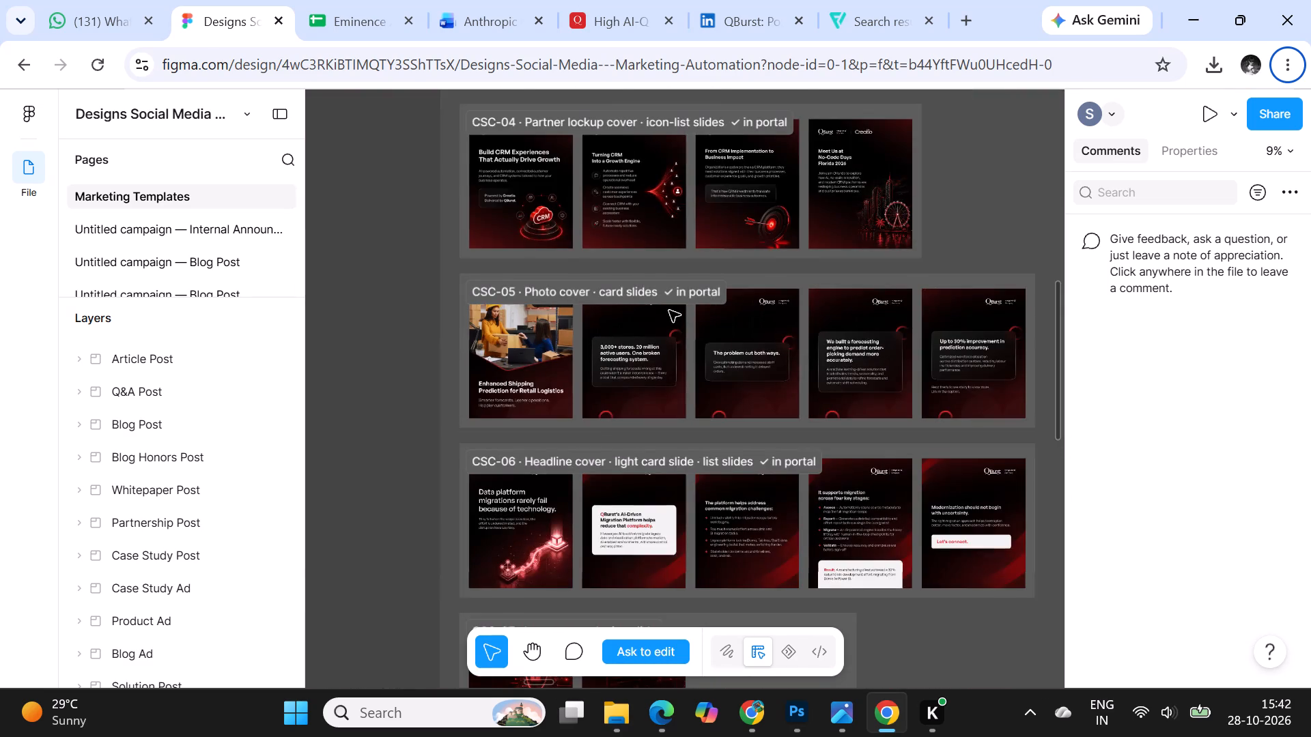
pyautogui.keyDown('ctrl'); pyautogui.scroll(-5, 669, 310); pyautogui.keyUp('ctrl')
pyautogui.keyDown('ctrl'); pyautogui.scroll(10, 591, 492); pyautogui.keyUp('ctrl')
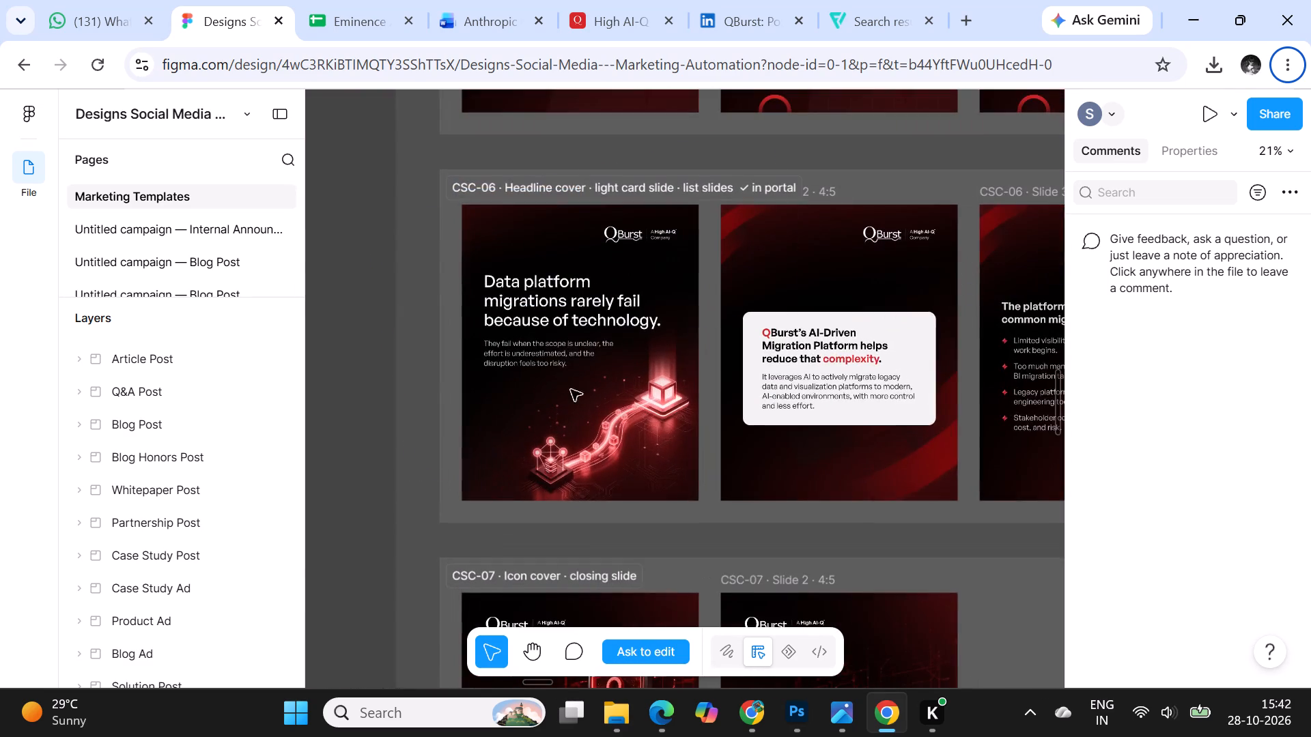
pyautogui.keyDown('ctrl'); pyautogui.scroll(4, 595, 265); pyautogui.keyUp('ctrl')
pyautogui.keyDown('ctrl'); pyautogui.scroll(-4, 699, 186); pyautogui.keyUp('ctrl')
pyautogui.keyDown('ctrl'); pyautogui.scroll(-5, 393, 239); pyautogui.keyUp('ctrl')
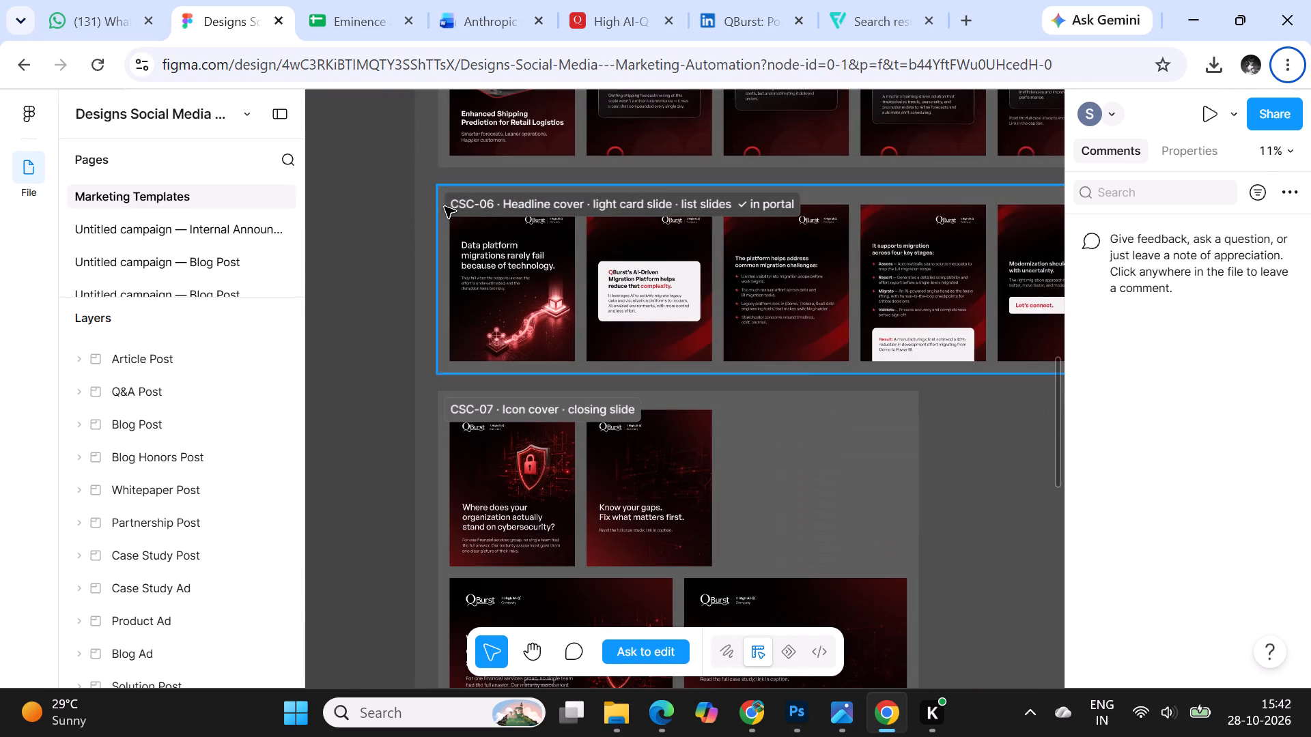
pyautogui.keyDown('ctrl'); pyautogui.scroll(1, 453, 203); pyautogui.keyUp('ctrl')
pyautogui.keyDown('ctrl'); pyautogui.scroll(4, 574, 332); pyautogui.keyUp('ctrl')
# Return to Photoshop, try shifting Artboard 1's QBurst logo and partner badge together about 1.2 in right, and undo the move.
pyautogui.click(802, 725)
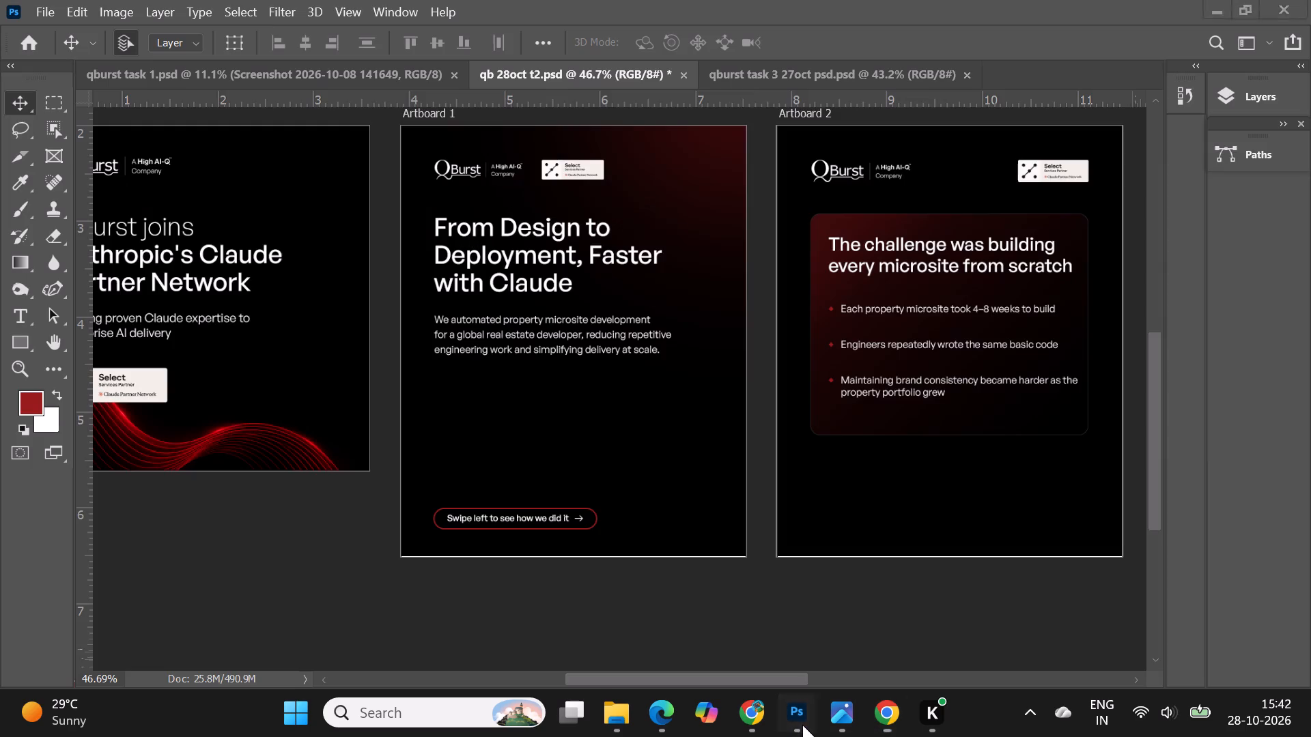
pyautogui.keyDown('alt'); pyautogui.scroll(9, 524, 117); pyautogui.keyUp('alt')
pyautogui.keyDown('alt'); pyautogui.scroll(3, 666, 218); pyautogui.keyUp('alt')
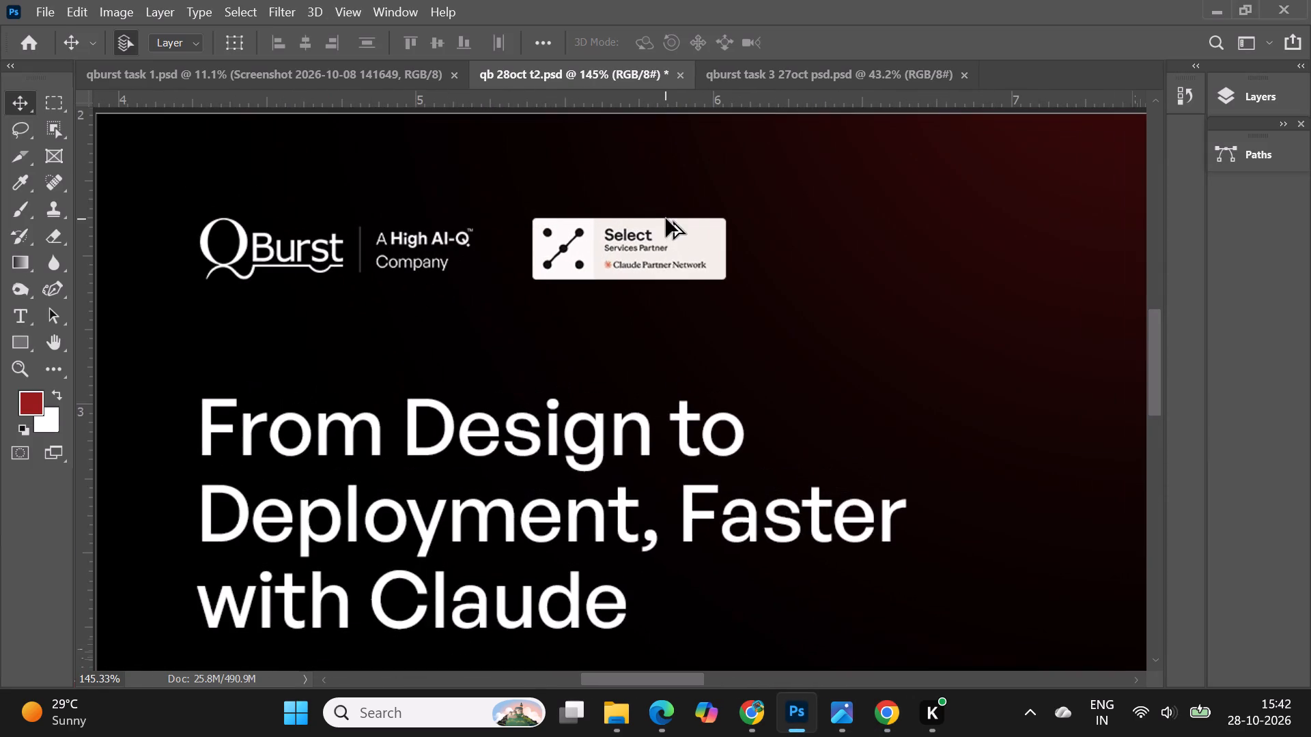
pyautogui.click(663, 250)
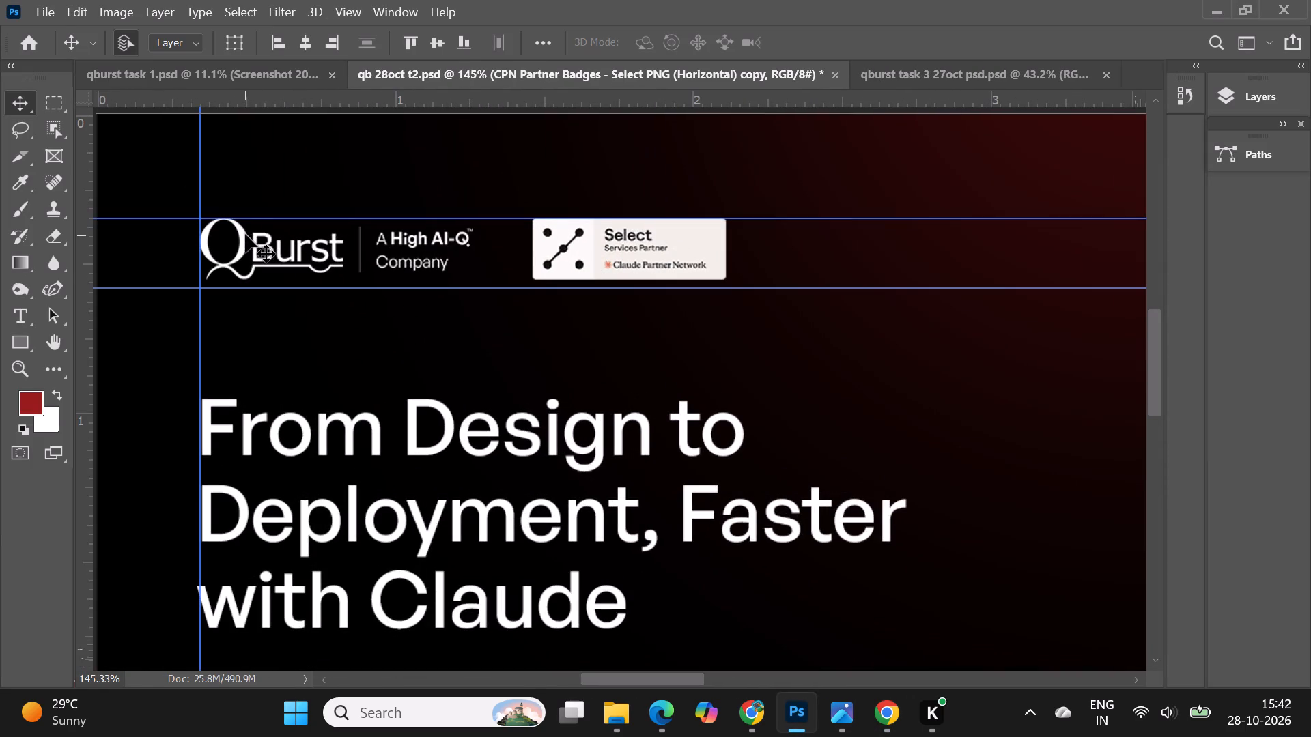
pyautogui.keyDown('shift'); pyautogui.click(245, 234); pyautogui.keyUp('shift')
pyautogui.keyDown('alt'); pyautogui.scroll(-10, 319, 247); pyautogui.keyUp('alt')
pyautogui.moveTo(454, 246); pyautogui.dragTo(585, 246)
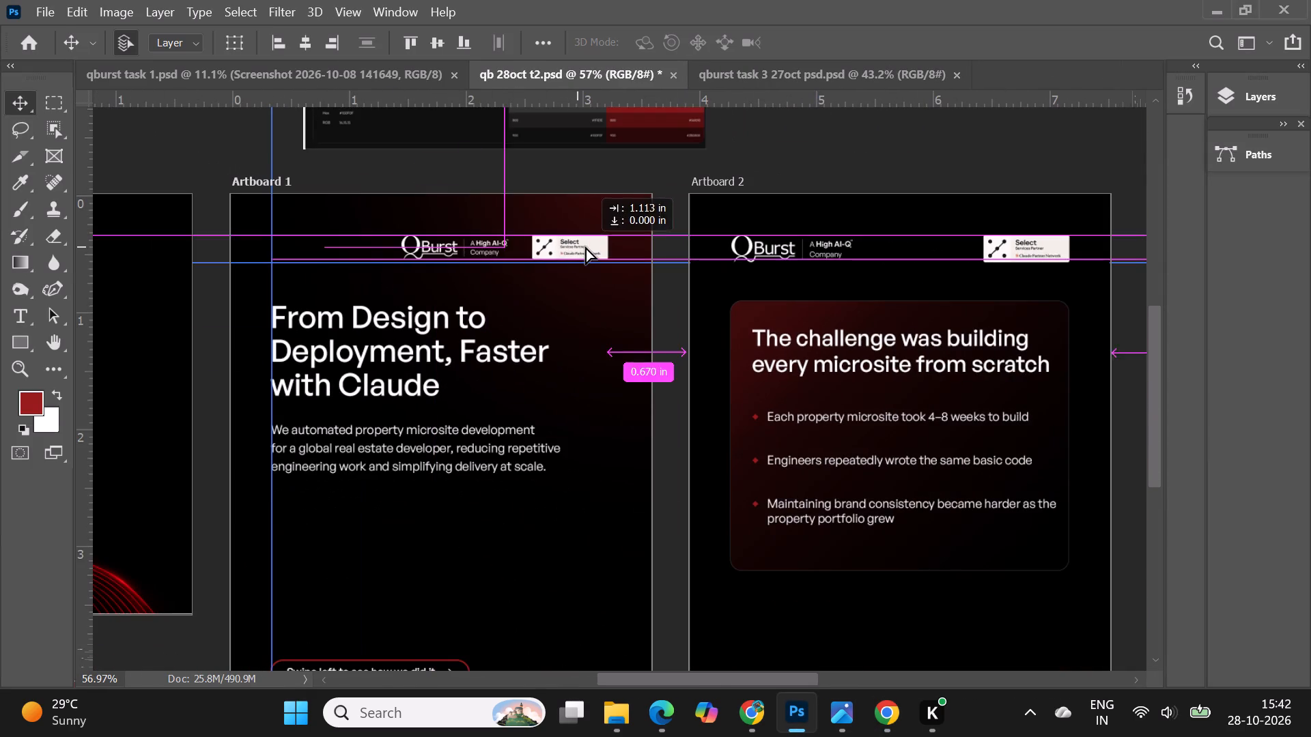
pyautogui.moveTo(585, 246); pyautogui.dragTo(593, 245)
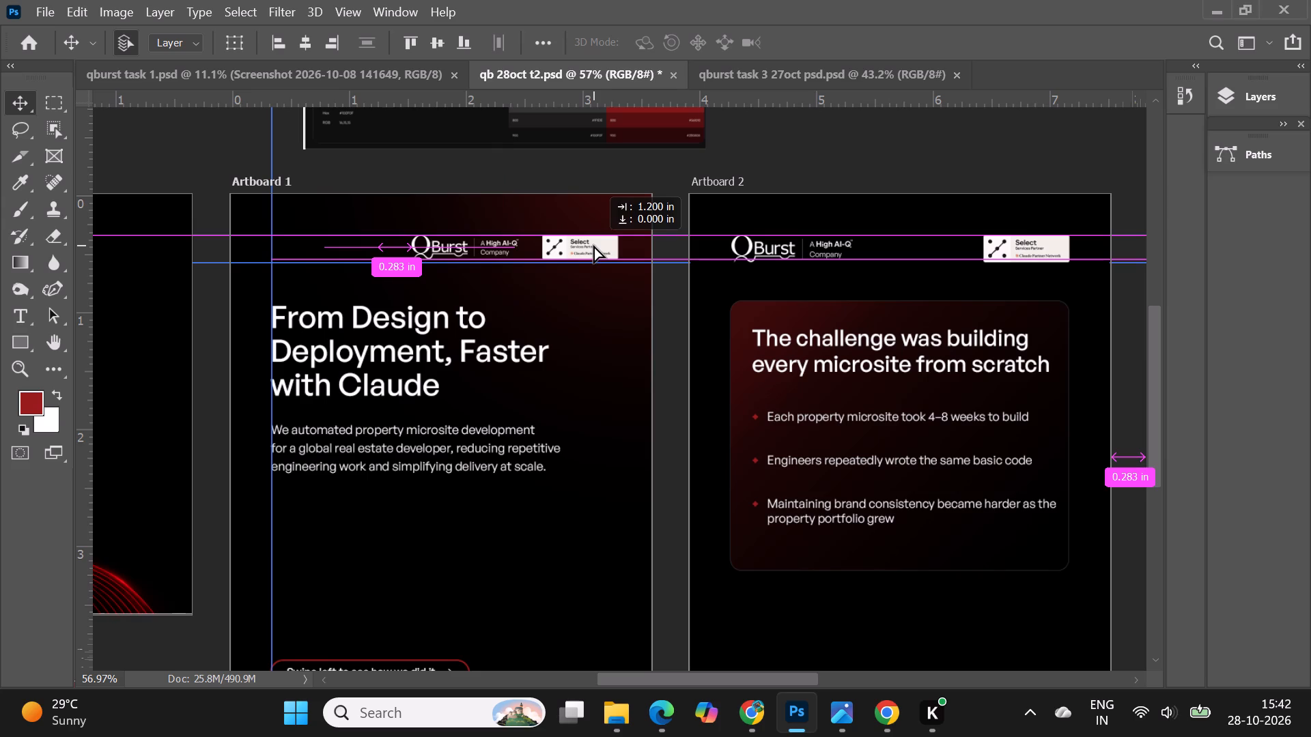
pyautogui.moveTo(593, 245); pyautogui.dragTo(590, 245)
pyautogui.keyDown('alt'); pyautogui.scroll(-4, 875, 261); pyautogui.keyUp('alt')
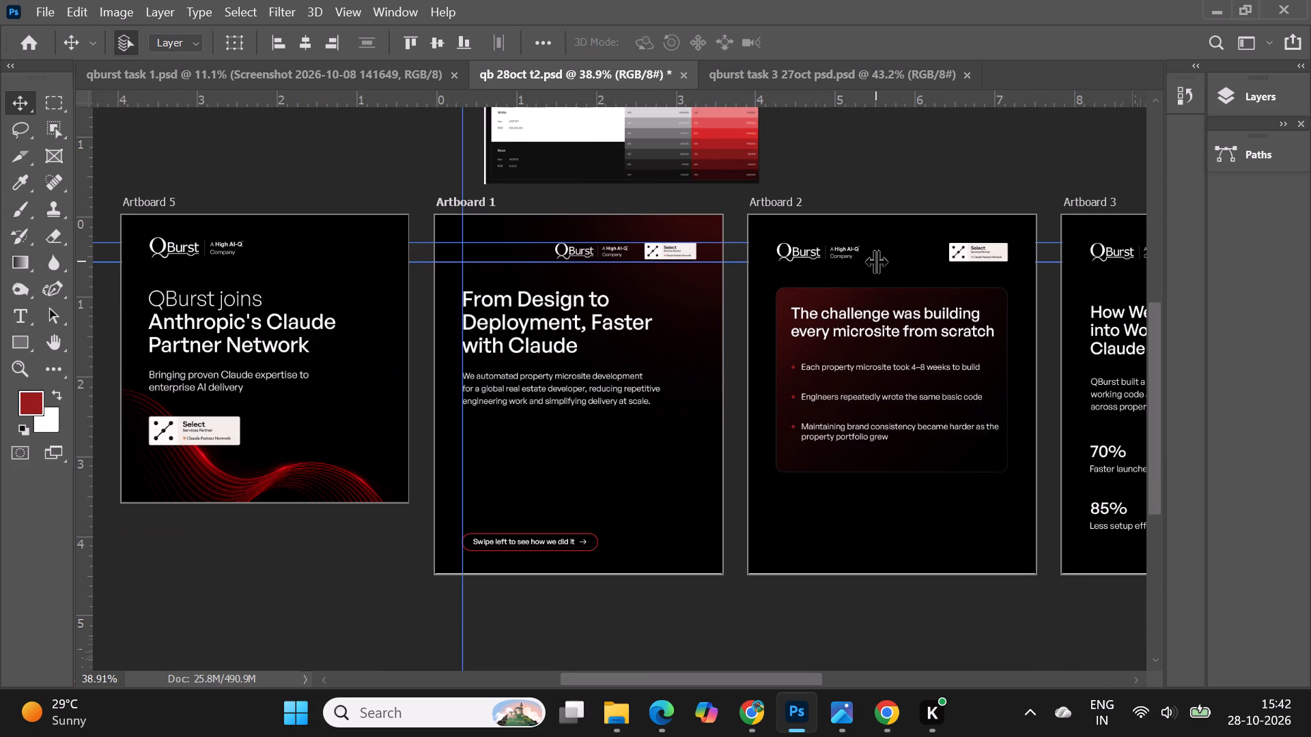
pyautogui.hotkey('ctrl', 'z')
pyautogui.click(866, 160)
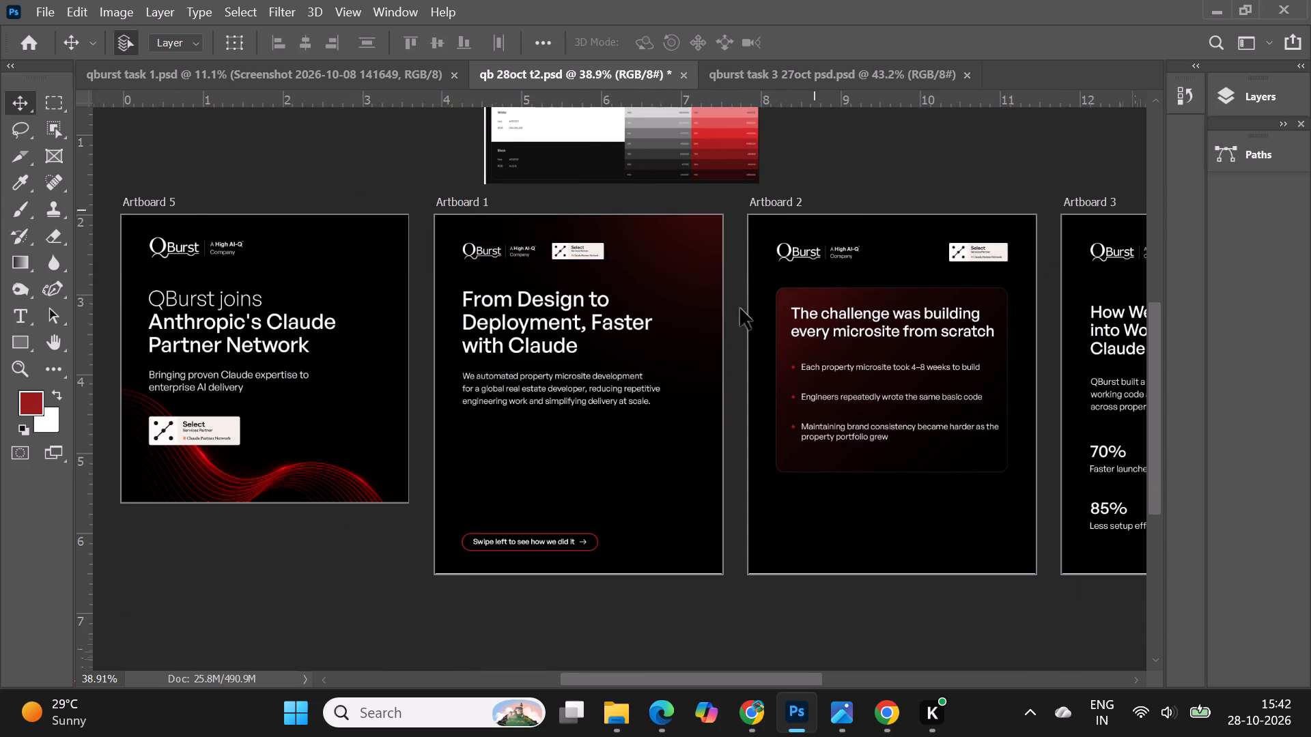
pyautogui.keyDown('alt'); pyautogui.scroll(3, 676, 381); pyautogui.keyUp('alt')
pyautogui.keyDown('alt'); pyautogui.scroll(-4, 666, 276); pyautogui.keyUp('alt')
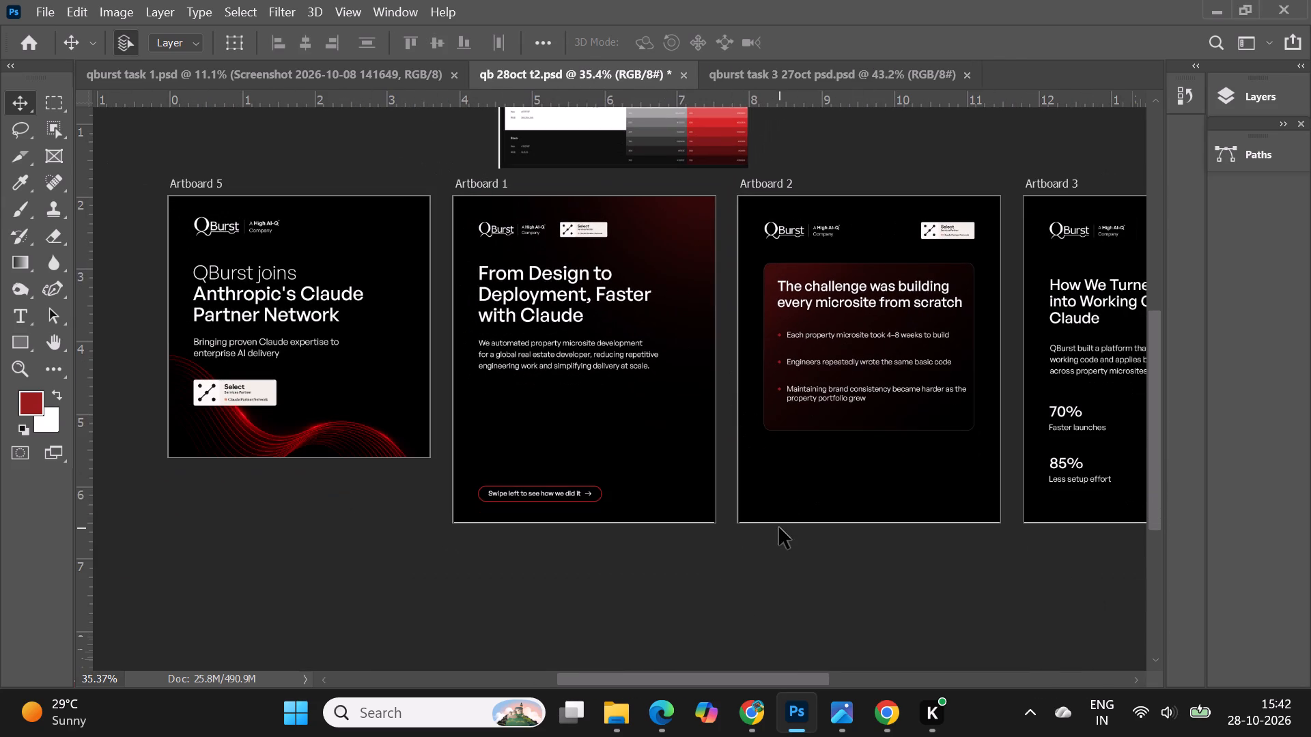
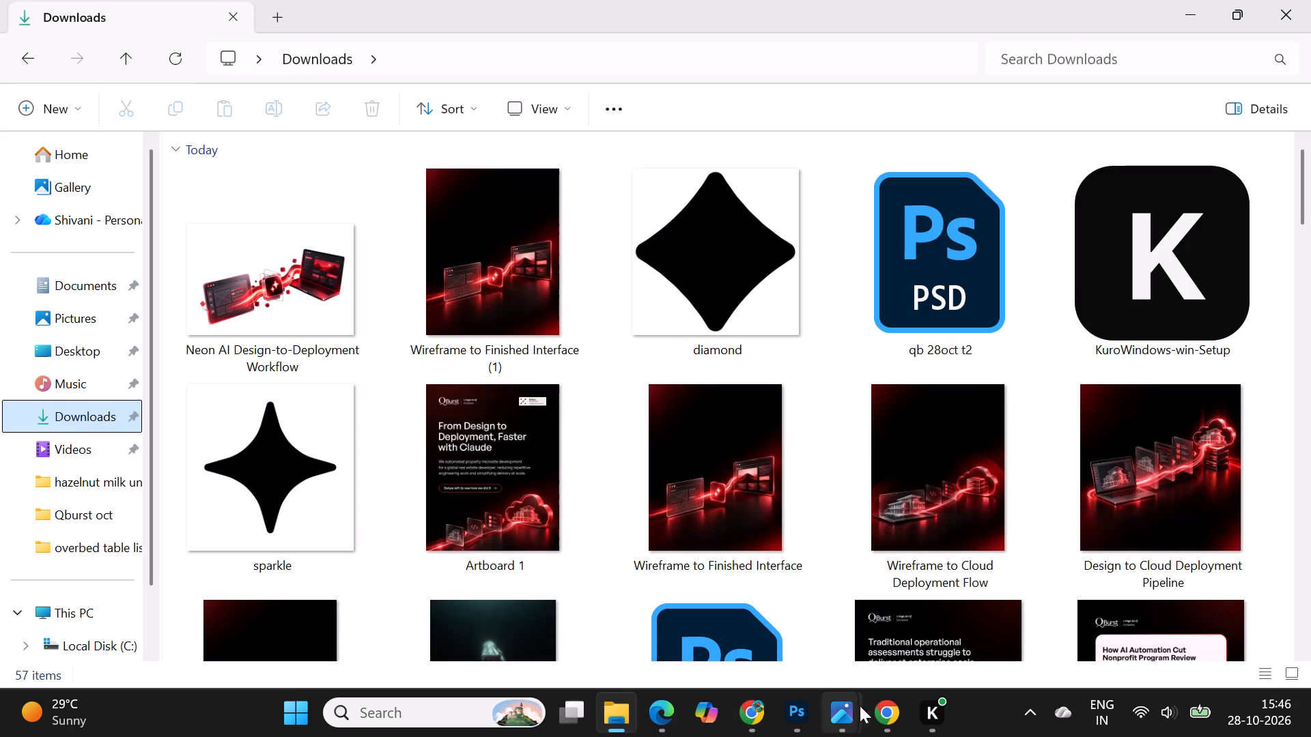
pyautogui.click(802, 716)
pyautogui.click(729, 421)
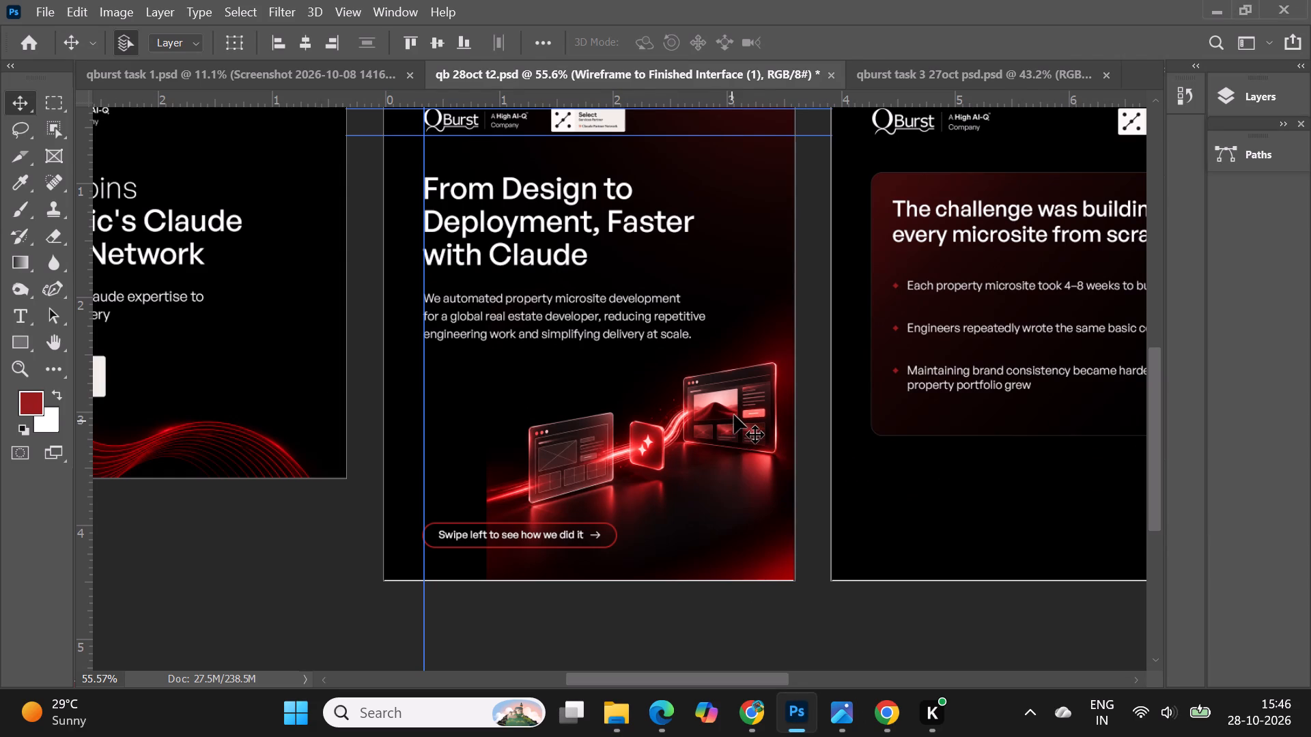
pyautogui.press('Delete')
pyautogui.click(734, 415)
# Place the Neon AI Design-to-Deployment Workflow image from Downloads on the cover, scaled to about 13.31%, between the body text and swipe button.
pyautogui.click(1242, 10)
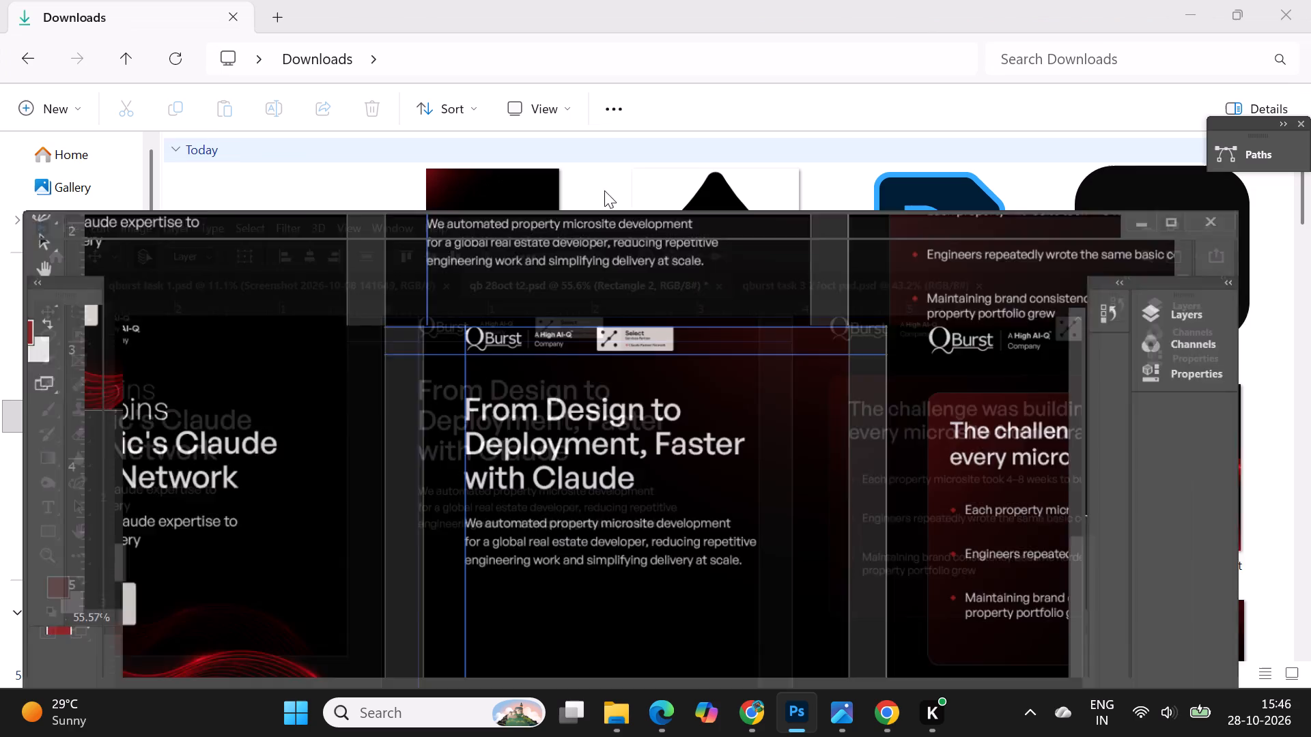
pyautogui.moveTo(305, 259); pyautogui.dragTo(644, 554)
pyautogui.click(1144, 295)
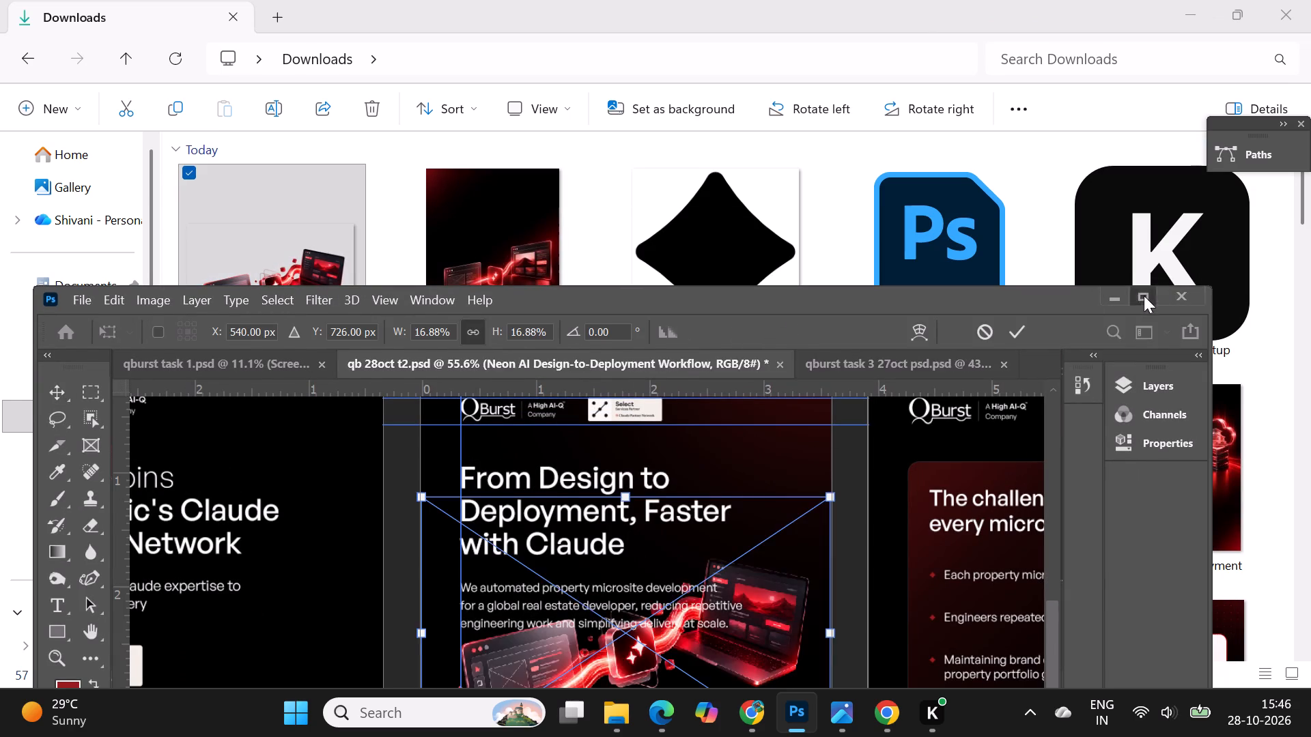
pyautogui.moveTo(591, 205); pyautogui.dragTo(595, 263)
pyautogui.moveTo(681, 379); pyautogui.dragTo(681, 400)
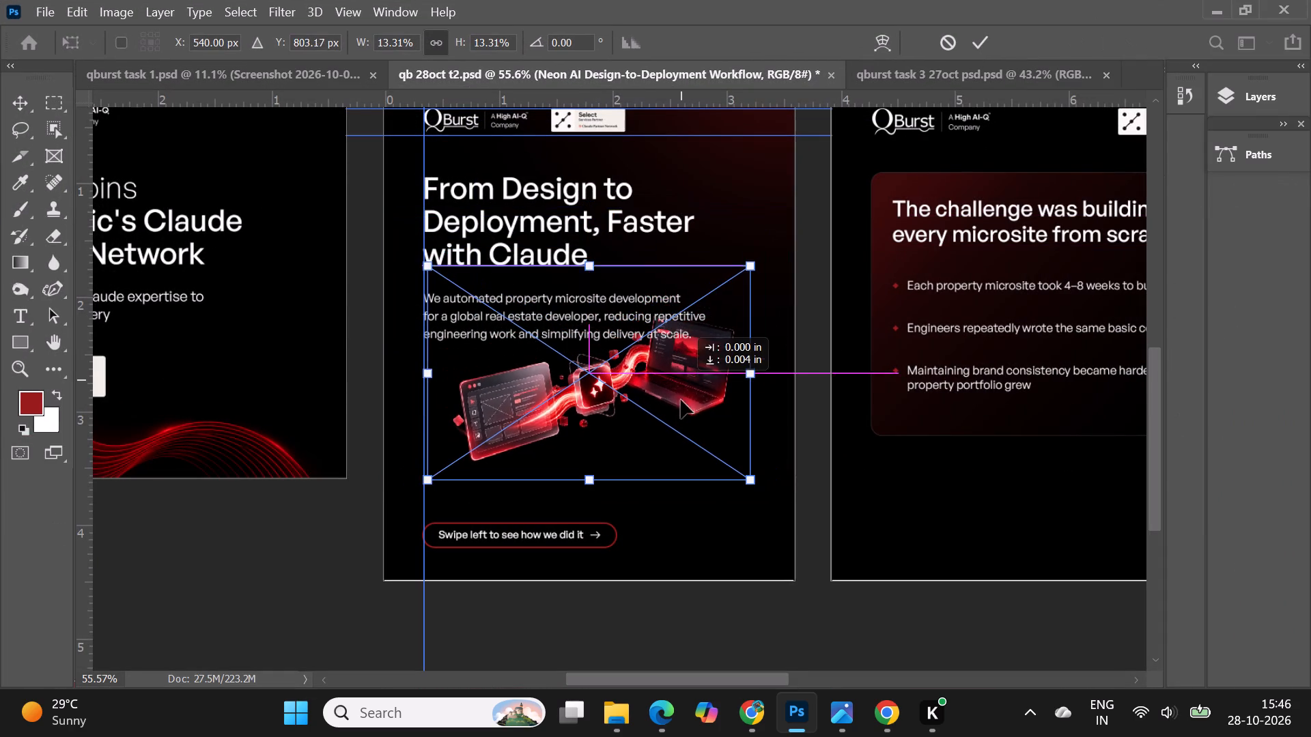
pyautogui.moveTo(681, 400); pyautogui.dragTo(680, 428)
pyautogui.click(978, 50)
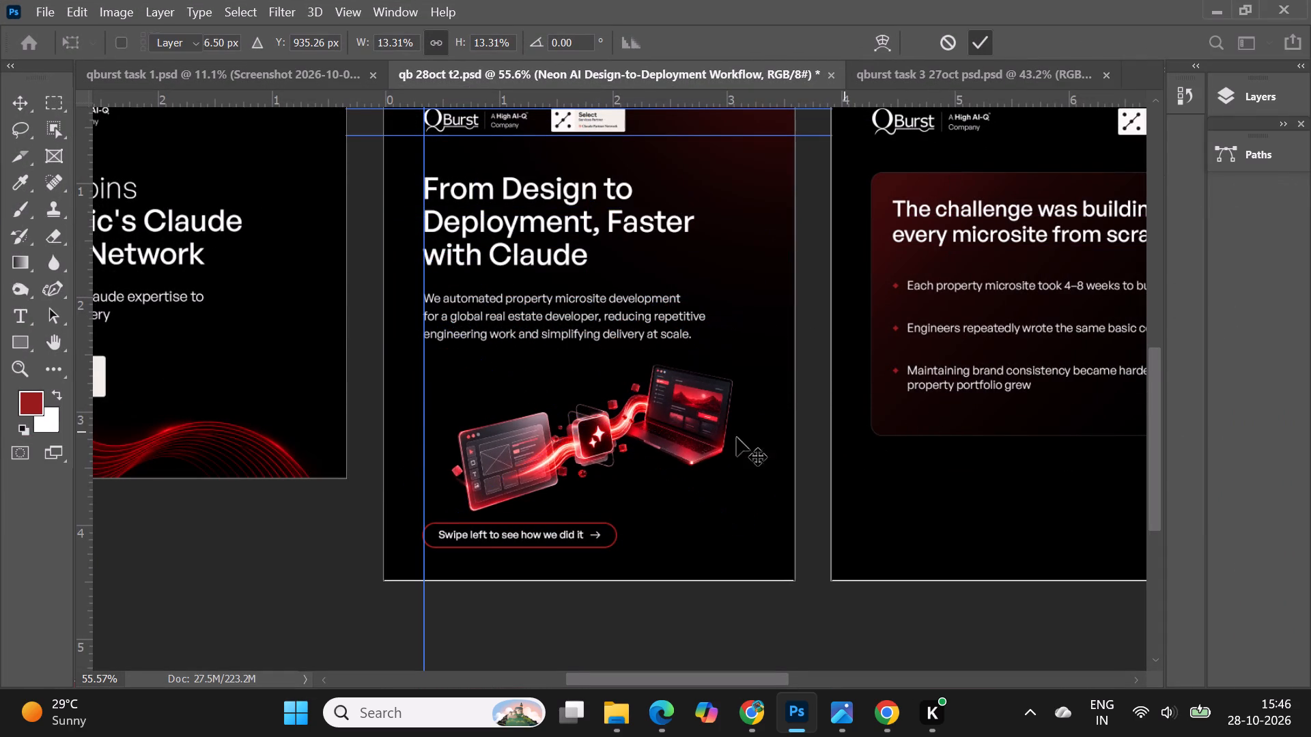
pyautogui.keyDown('alt'); pyautogui.scroll(7, 679, 437); pyautogui.keyUp('alt')
pyautogui.keyDown('alt'); pyautogui.scroll(-6, 679, 437); pyautogui.keyUp('alt')
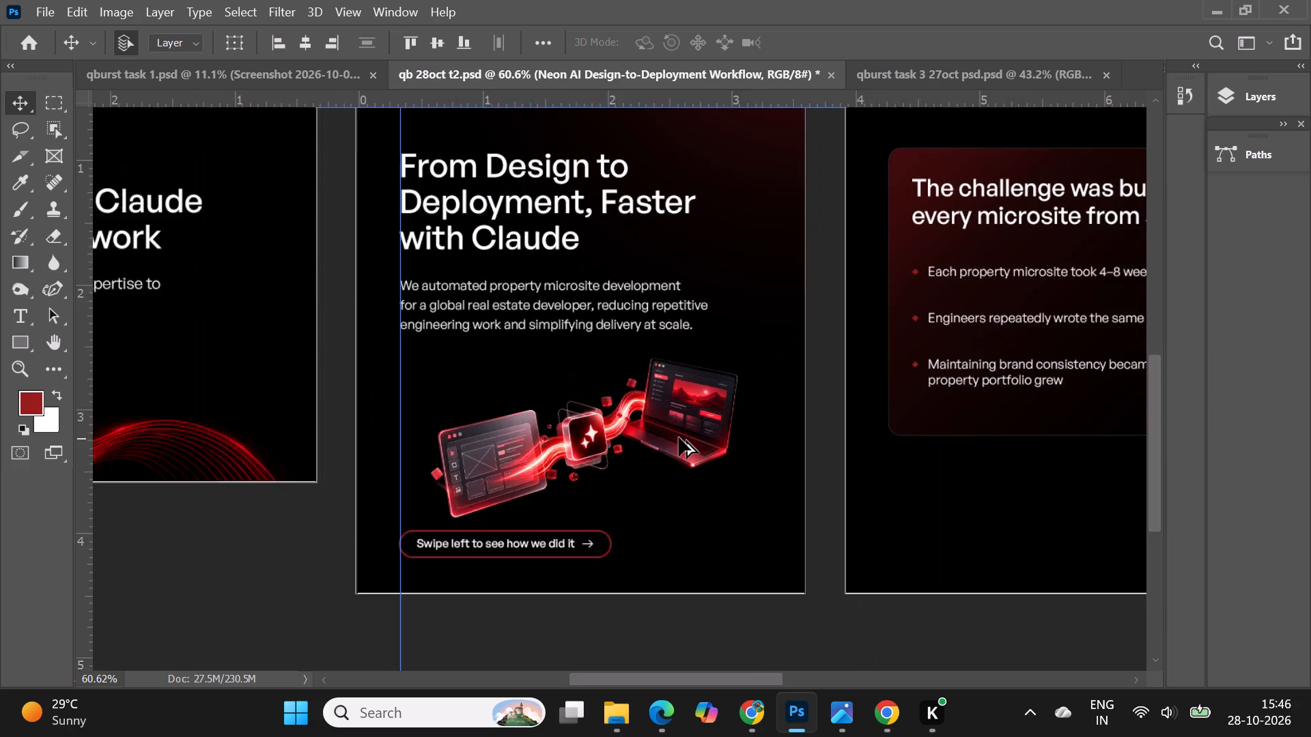
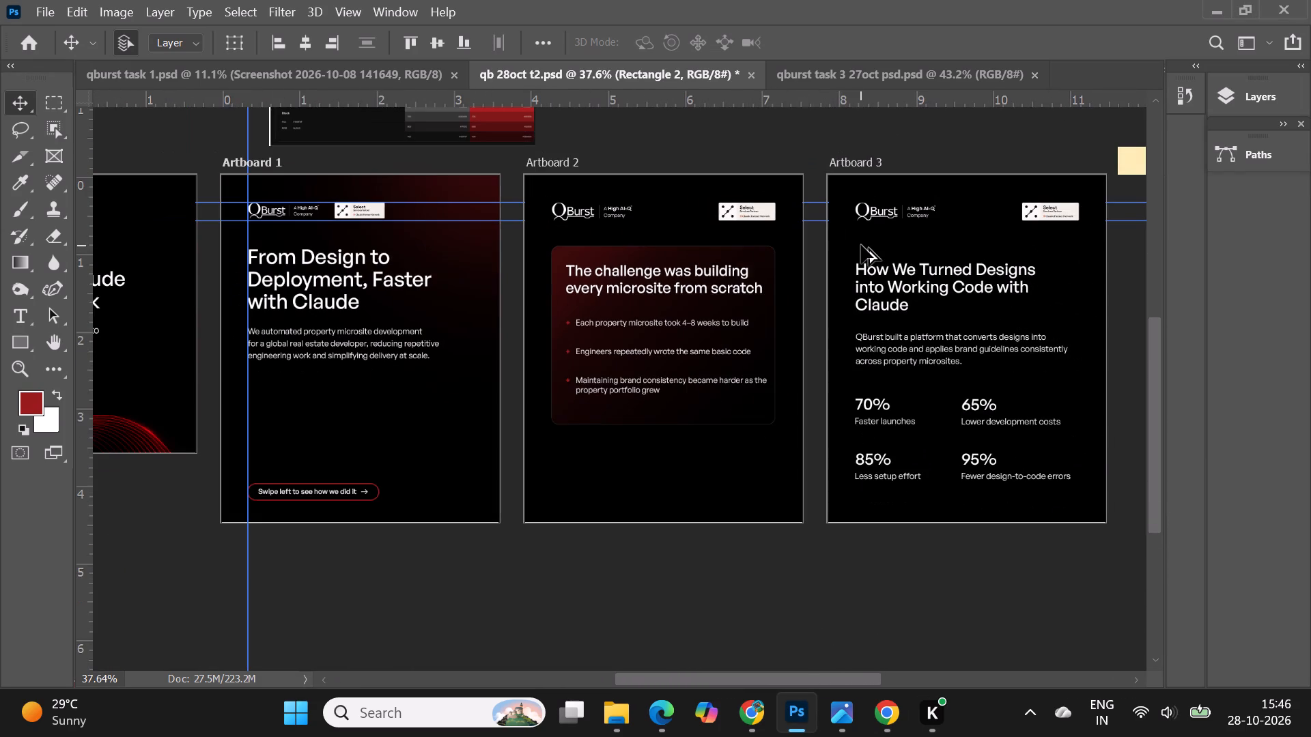
# Add horizontal guides at about 0.36 in and 0.58 in along the top and bottom of Artboard 2's header logos.
pyautogui.keyDown('alt'); pyautogui.scroll(8, 761, 223); pyautogui.keyUp('alt')
pyautogui.click(554, 205)
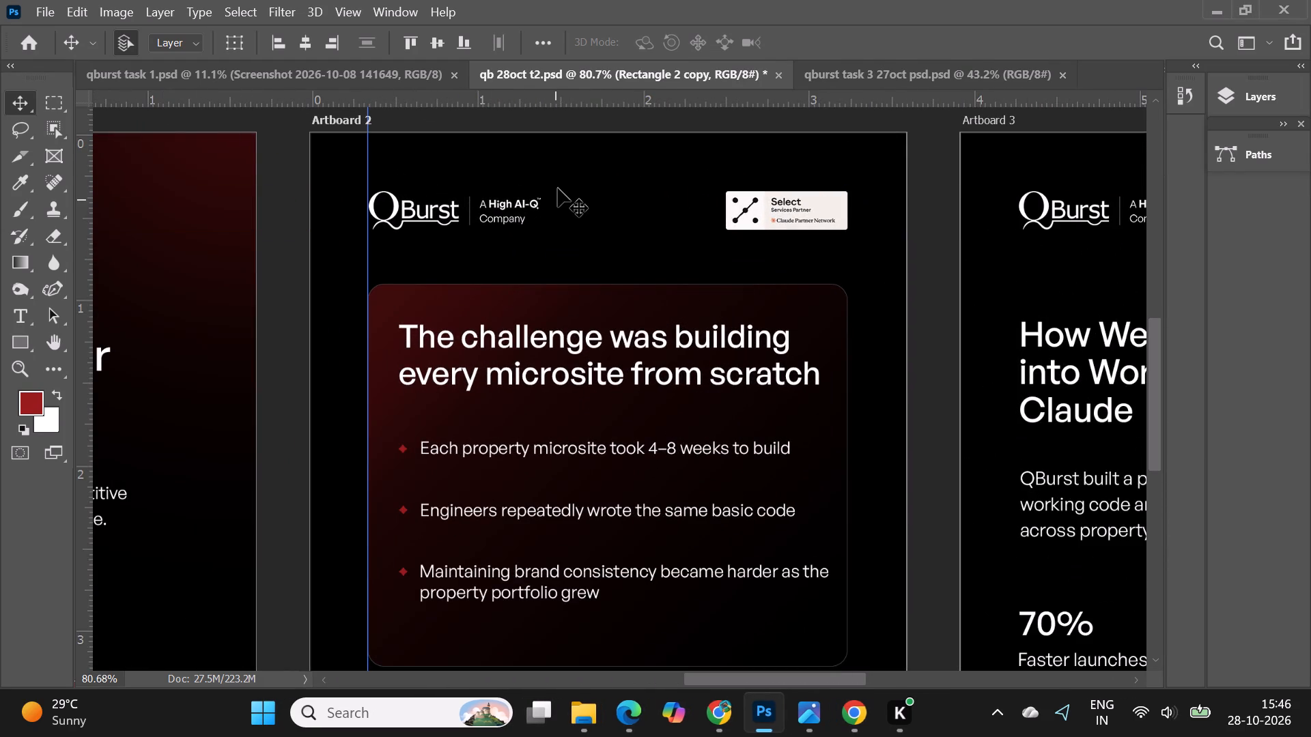
pyautogui.moveTo(572, 102); pyautogui.dragTo(580, 191)
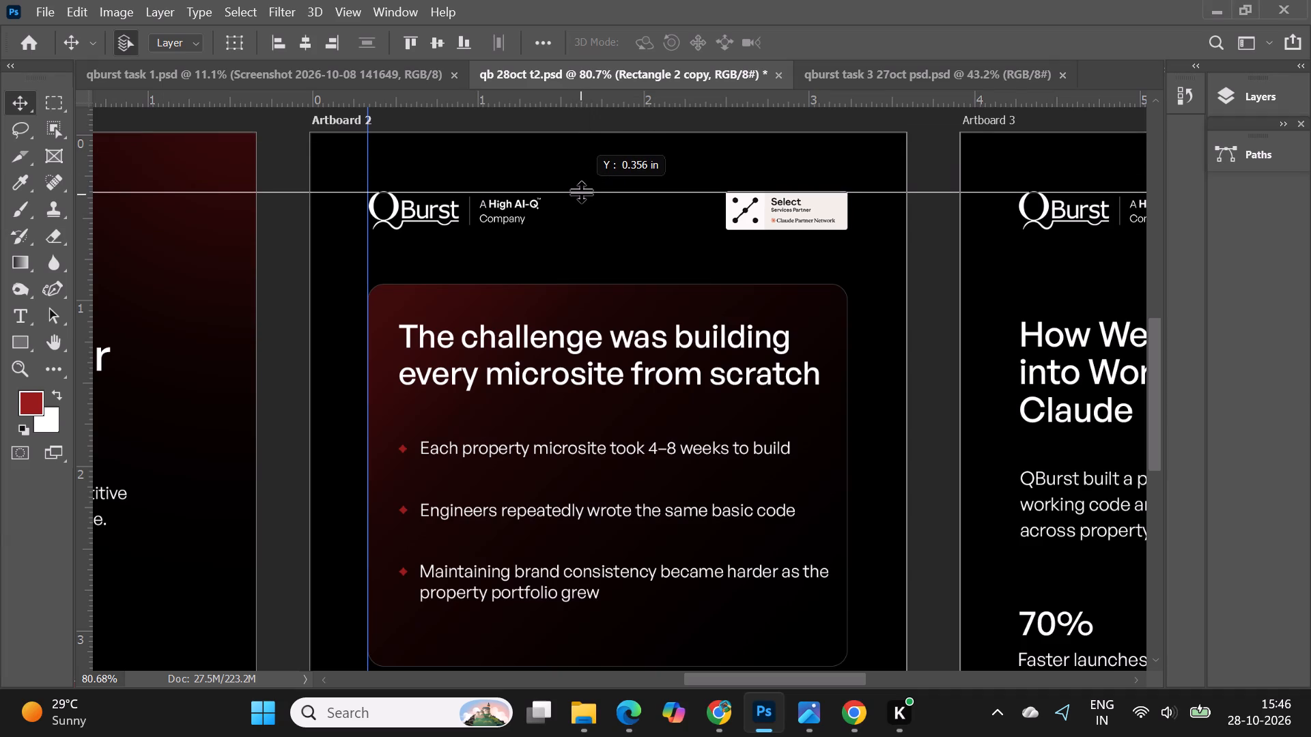
pyautogui.moveTo(580, 191); pyautogui.dragTo(583, 191)
pyautogui.keyDown('alt'); pyautogui.scroll(3, 505, 169); pyautogui.keyUp('alt')
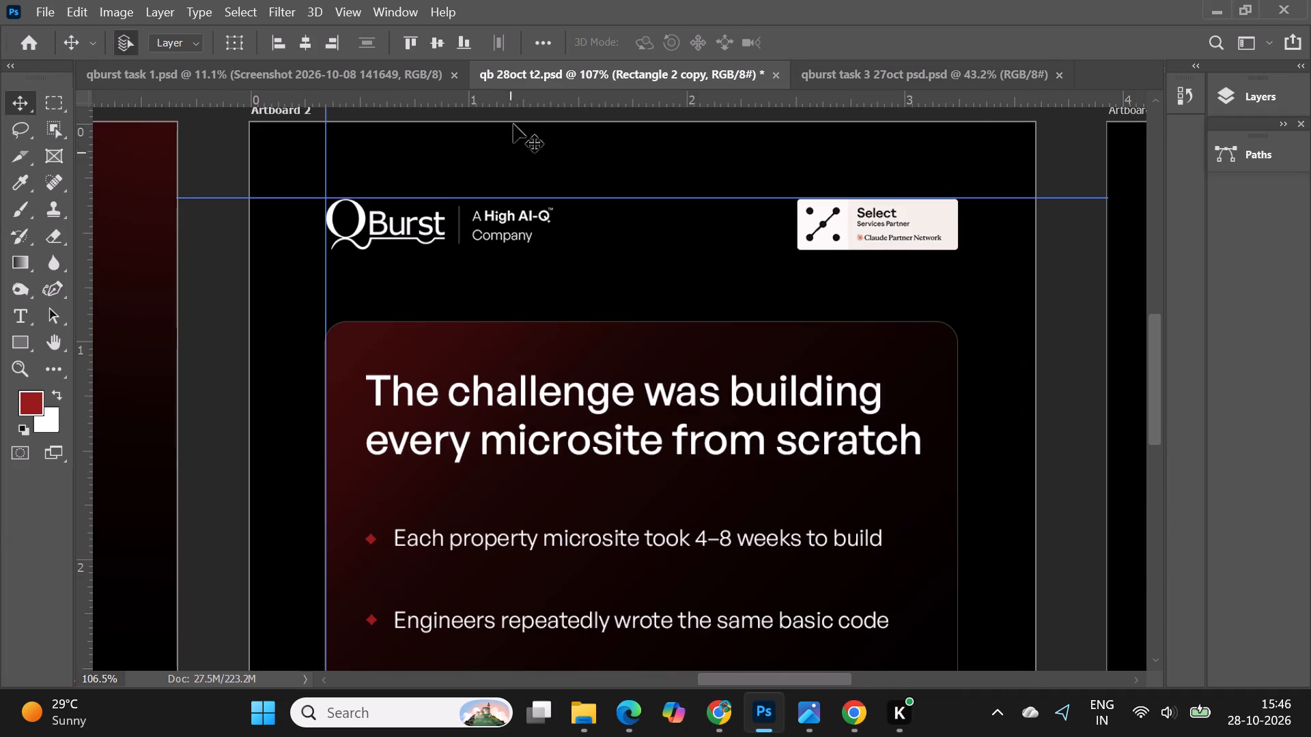
pyautogui.moveTo(524, 100); pyautogui.dragTo(548, 248)
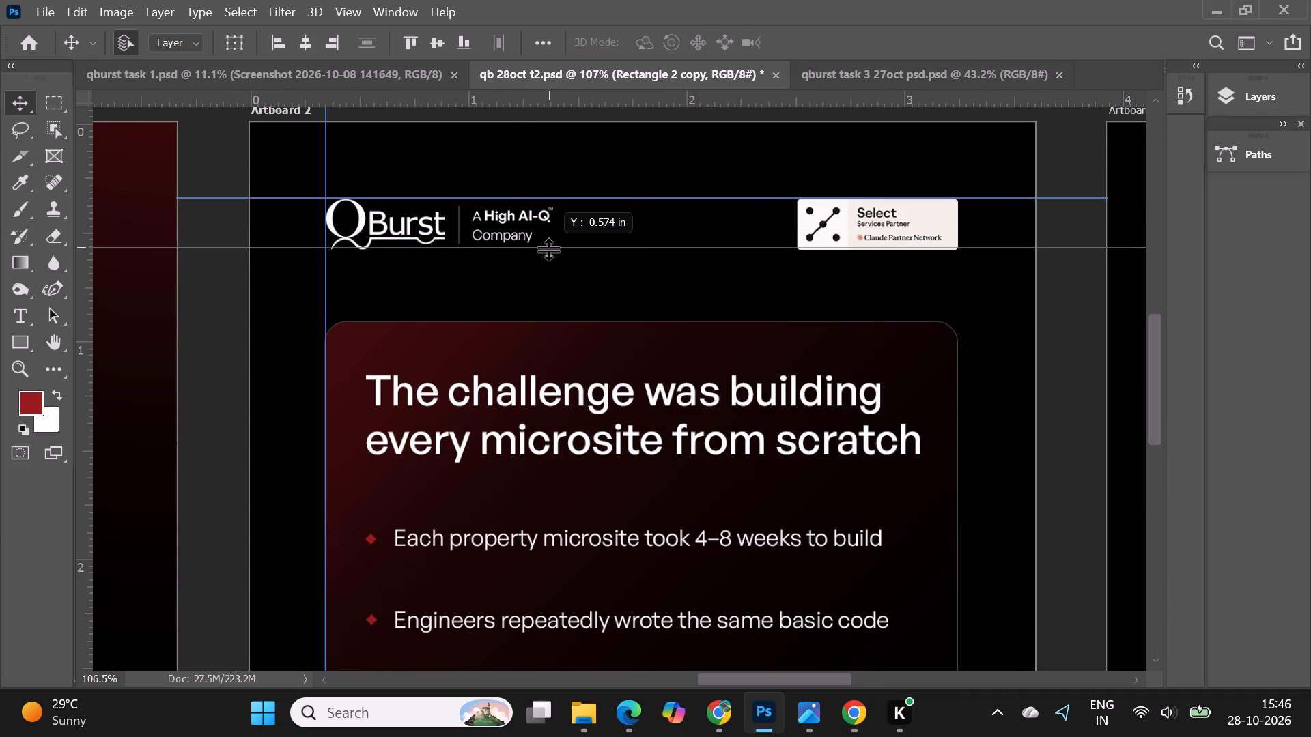
pyautogui.moveTo(548, 248); pyautogui.dragTo(541, 250)
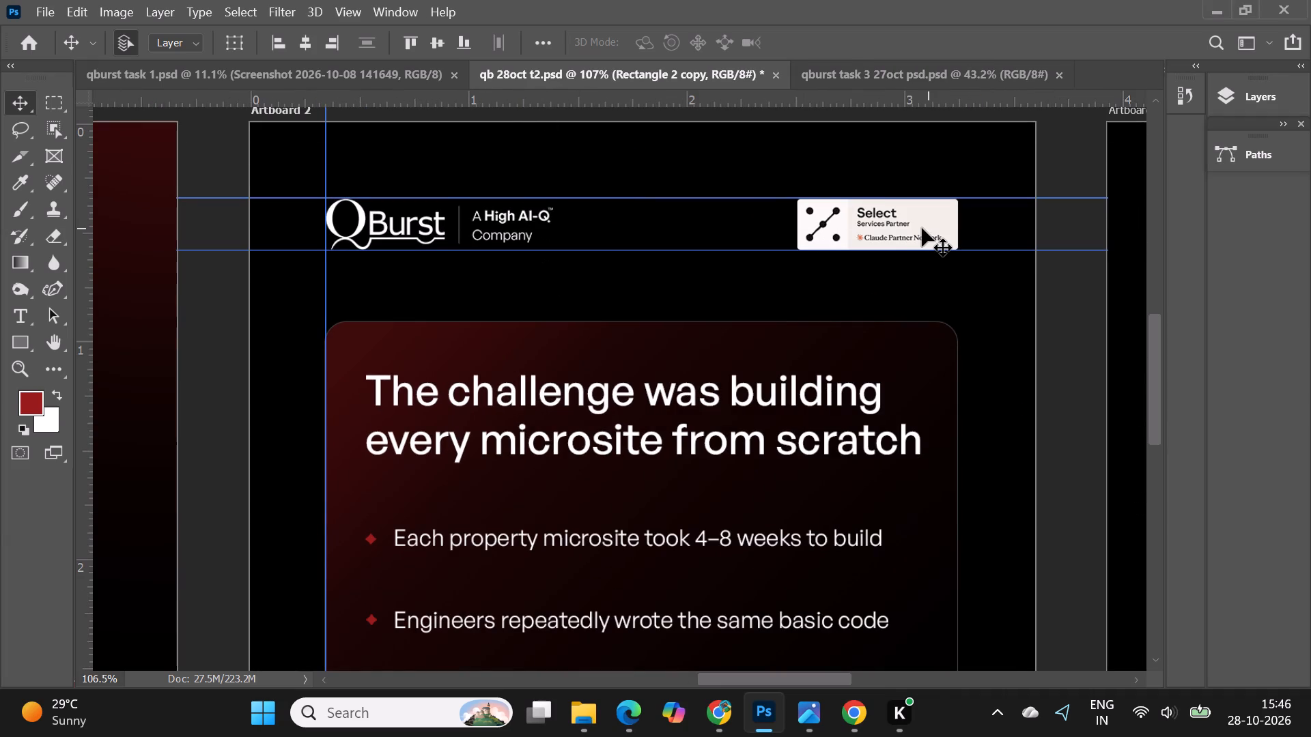
# Delete the Claude partner badge and the QBurst logo from Artboard 2's header.
pyautogui.click(922, 228)
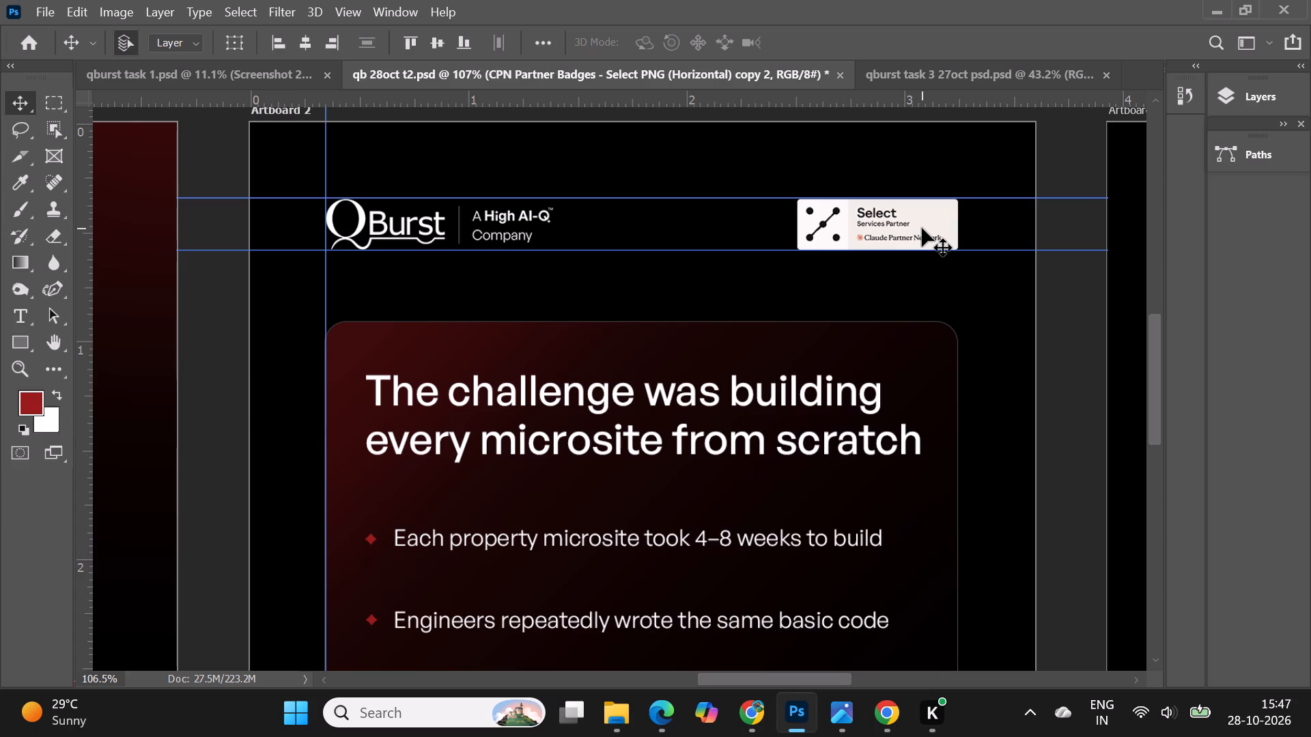
pyautogui.click(902, 220)
pyautogui.press('Delete')
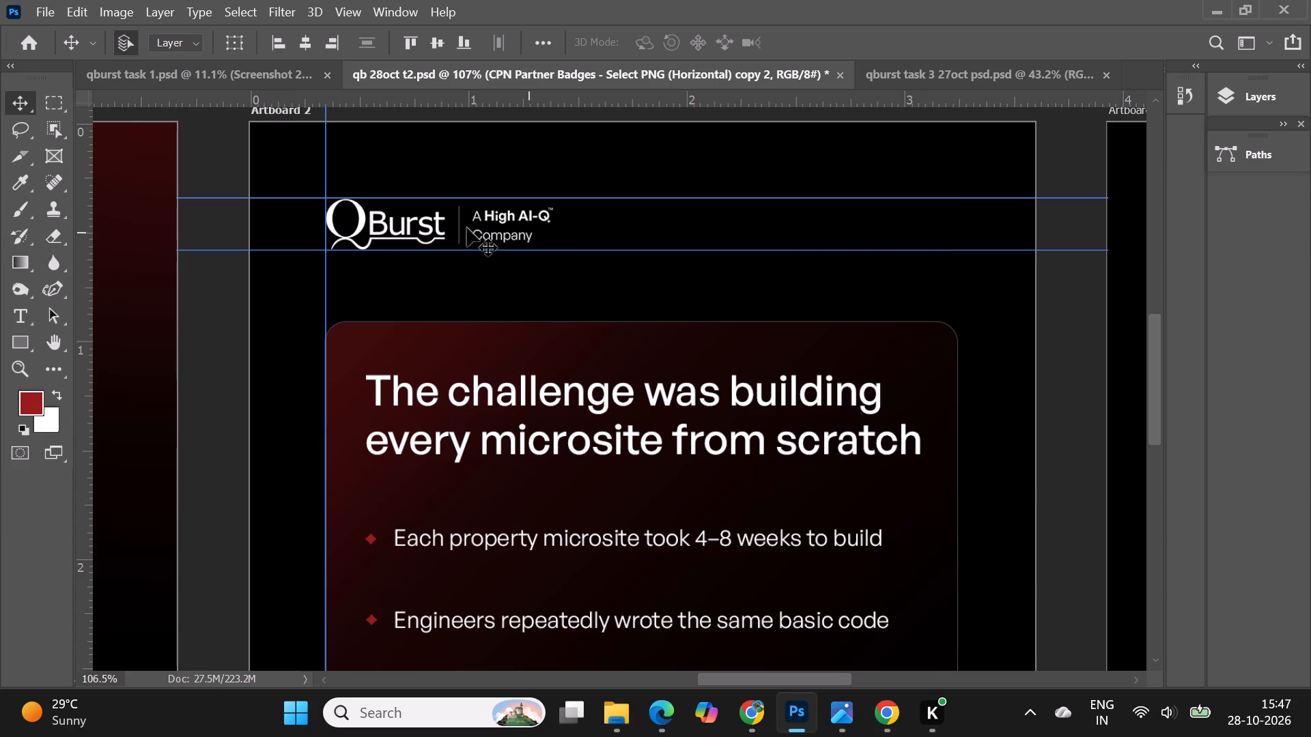
pyautogui.click(361, 220)
pyautogui.press('Delete')
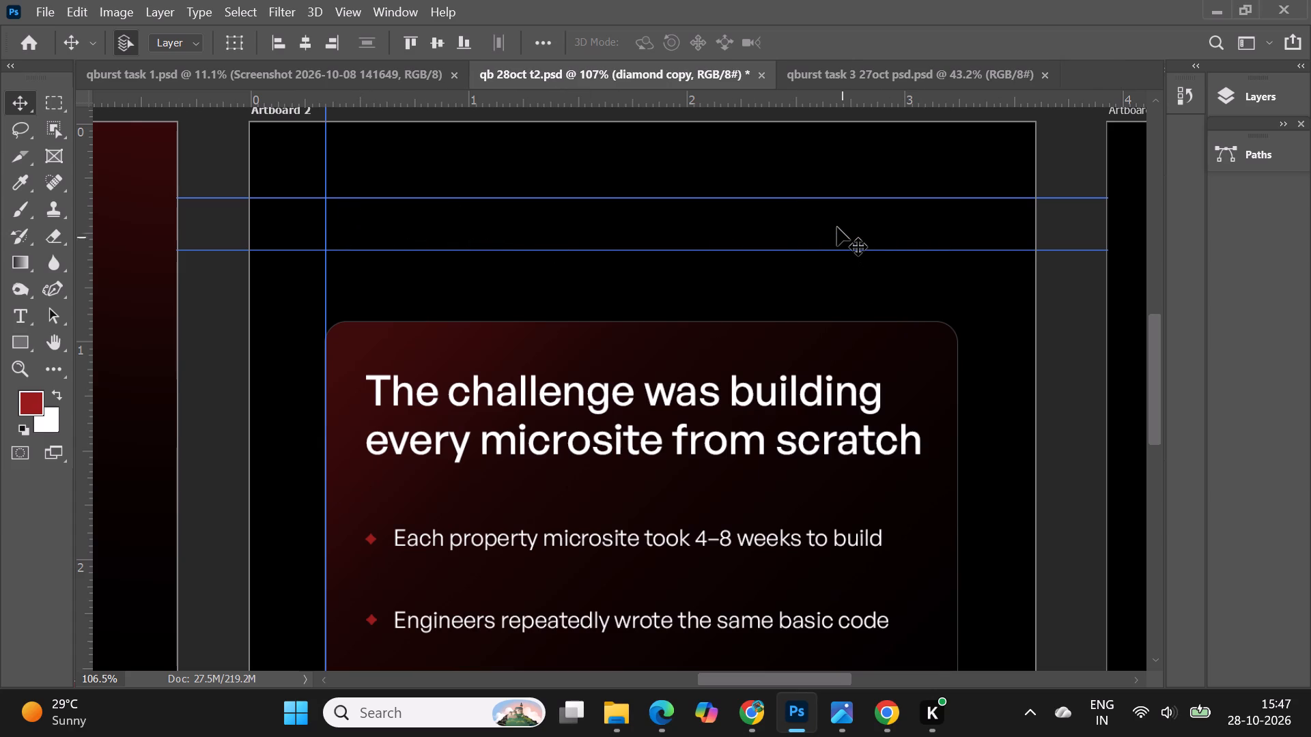
# Copy the QBurst logo and partner badge lockup from Artboard 1 to Artboard 2's header, aligned to the left margin and upper guides.
pyautogui.keyDown('alt'); pyautogui.scroll(-9, 837, 227); pyautogui.keyUp('alt')
pyautogui.keyDown('alt'); pyautogui.scroll(2, 525, 209); pyautogui.keyUp('alt')
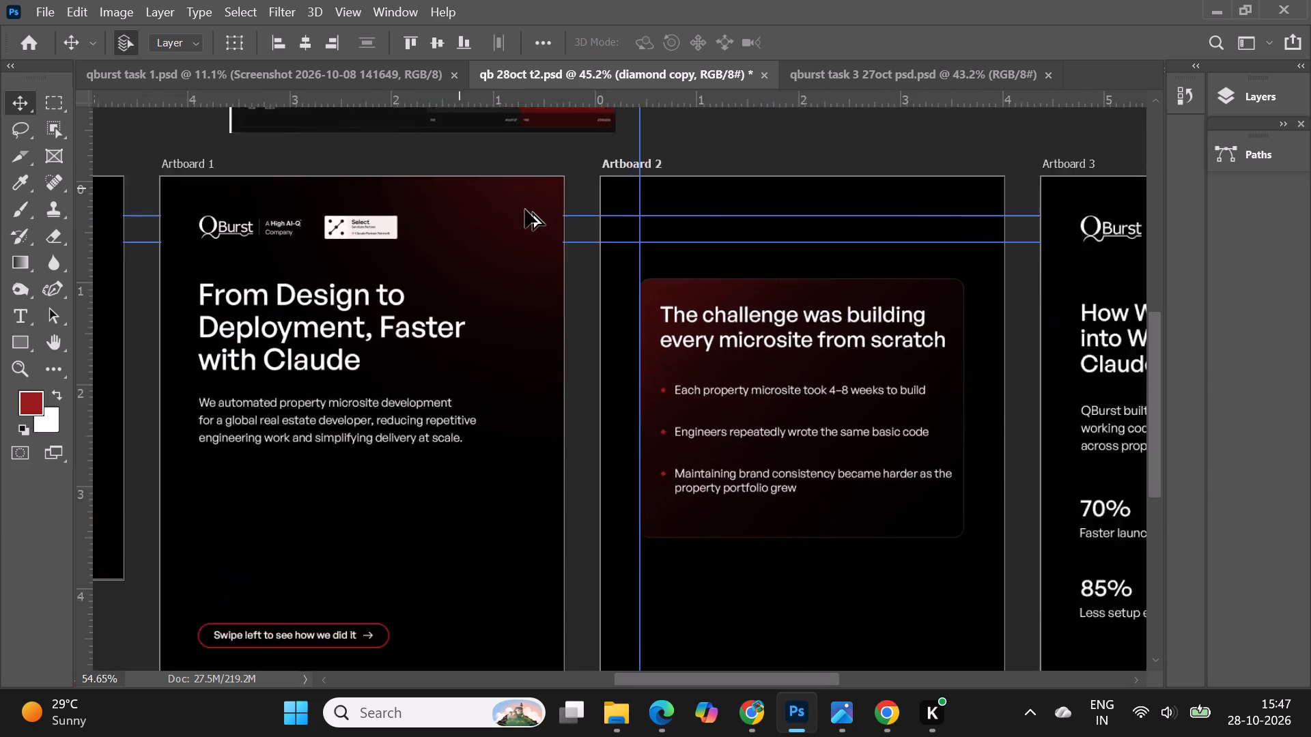
pyautogui.keyDown('alt'); pyautogui.scroll(4, 525, 209); pyautogui.keyUp('alt')
pyautogui.keyDown('alt'); pyautogui.scroll(-3, 1123, 237); pyautogui.keyUp('alt')
pyautogui.keyDown('alt'); pyautogui.scroll(8, 372, 233); pyautogui.keyUp('alt')
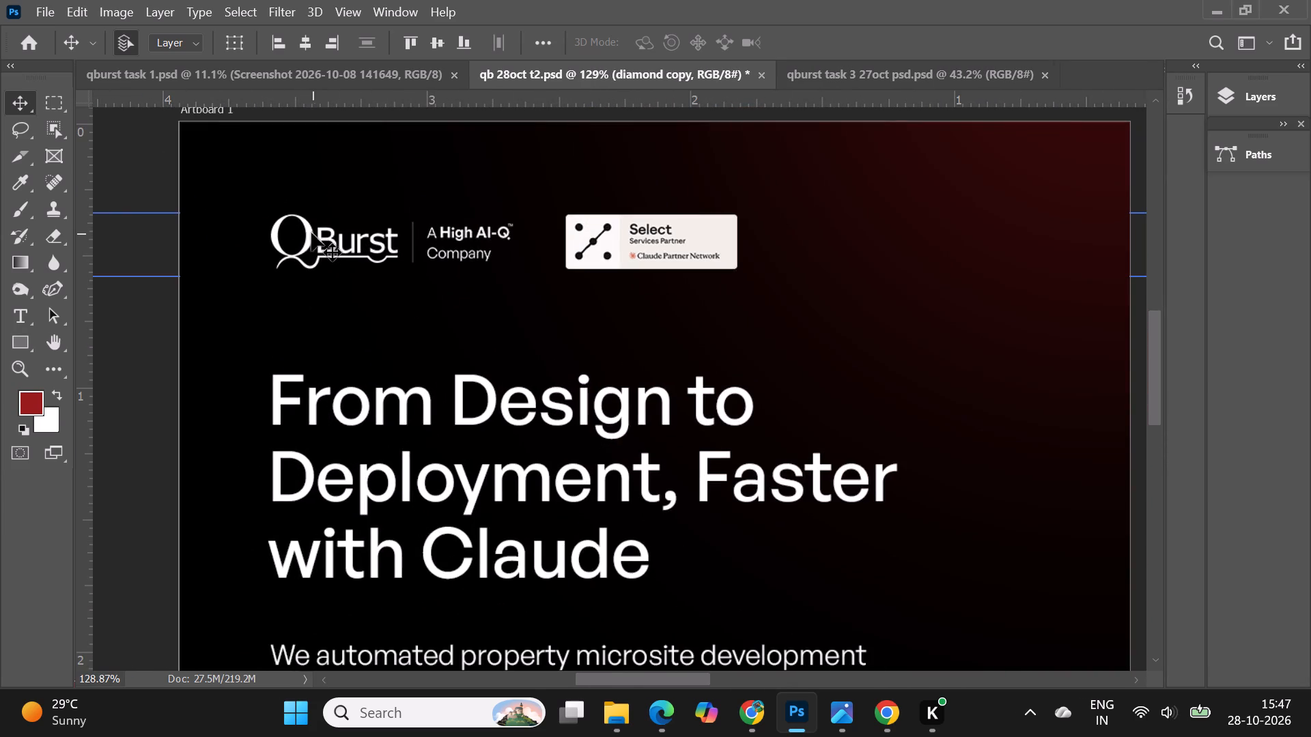
pyautogui.click(309, 233)
pyautogui.keyDown('shift'); pyautogui.click(593, 232); pyautogui.keyUp('shift')
pyautogui.keyDown('alt'); pyautogui.scroll(-3, 250, 229); pyautogui.keyUp('alt')
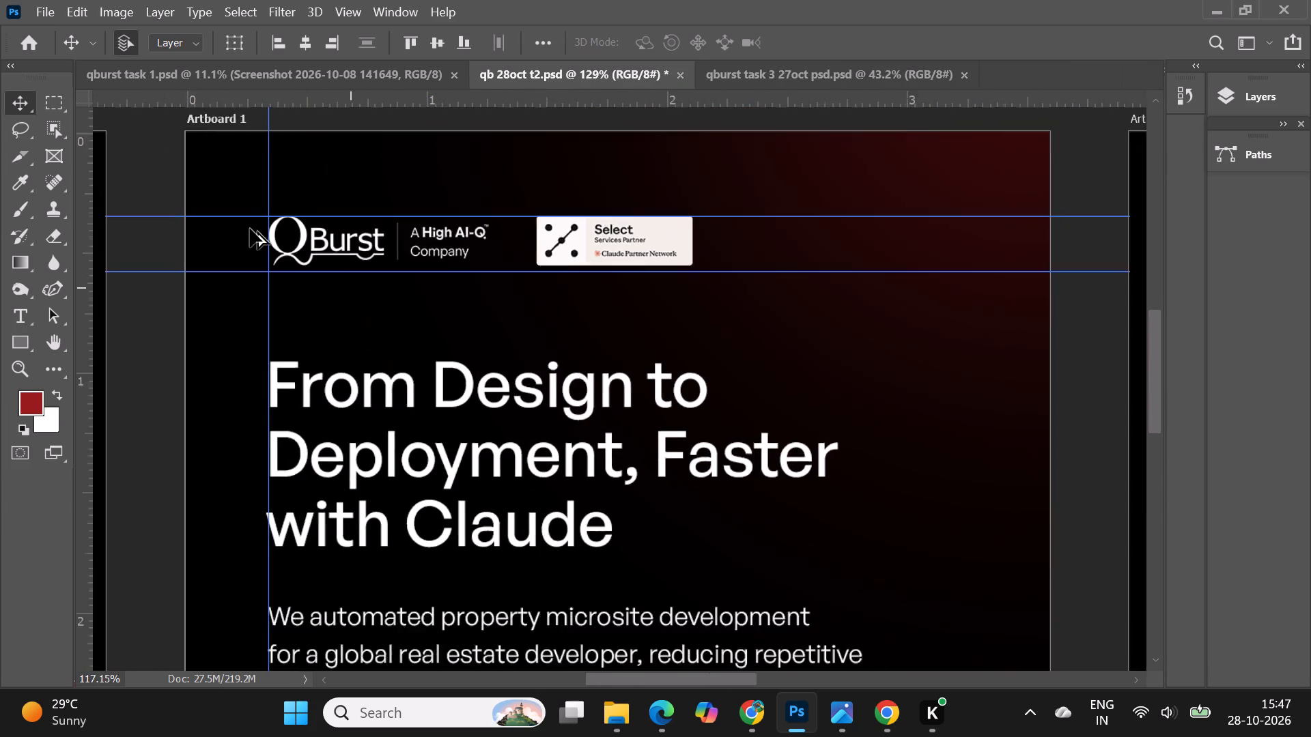
pyautogui.keyDown('alt'); pyautogui.scroll(-7, 250, 229); pyautogui.keyUp('alt')
pyautogui.keyDown('alt'); pyautogui.moveTo(402, 227); pyautogui.dragTo(780, 235); pyautogui.keyUp('alt')
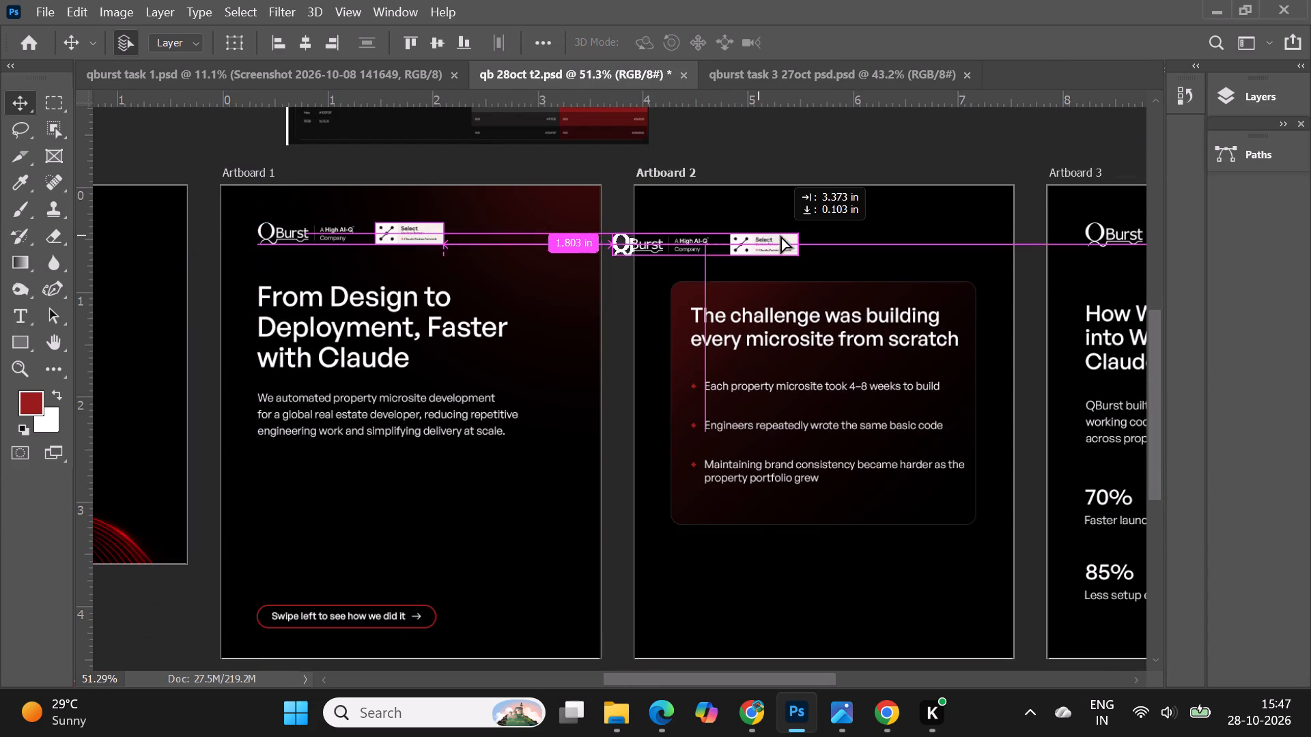
pyautogui.keyDown('alt'); pyautogui.moveTo(780, 235); pyautogui.dragTo(793, 235); pyautogui.keyUp('alt')
pyautogui.keyDown('alt'); pyautogui.scroll(11, 845, 229); pyautogui.keyUp('alt')
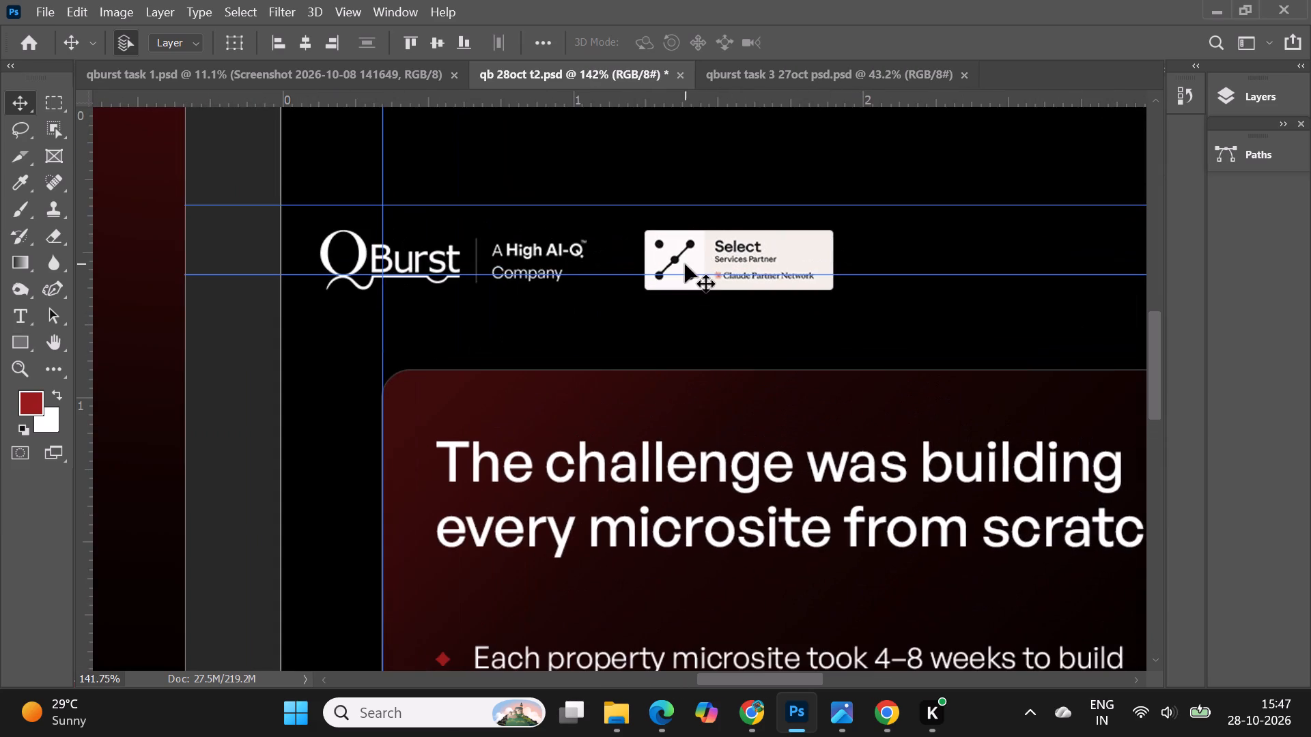
pyautogui.moveTo(683, 257); pyautogui.dragTo(742, 231)
pyautogui.press('Right')
pyautogui.press('Right')
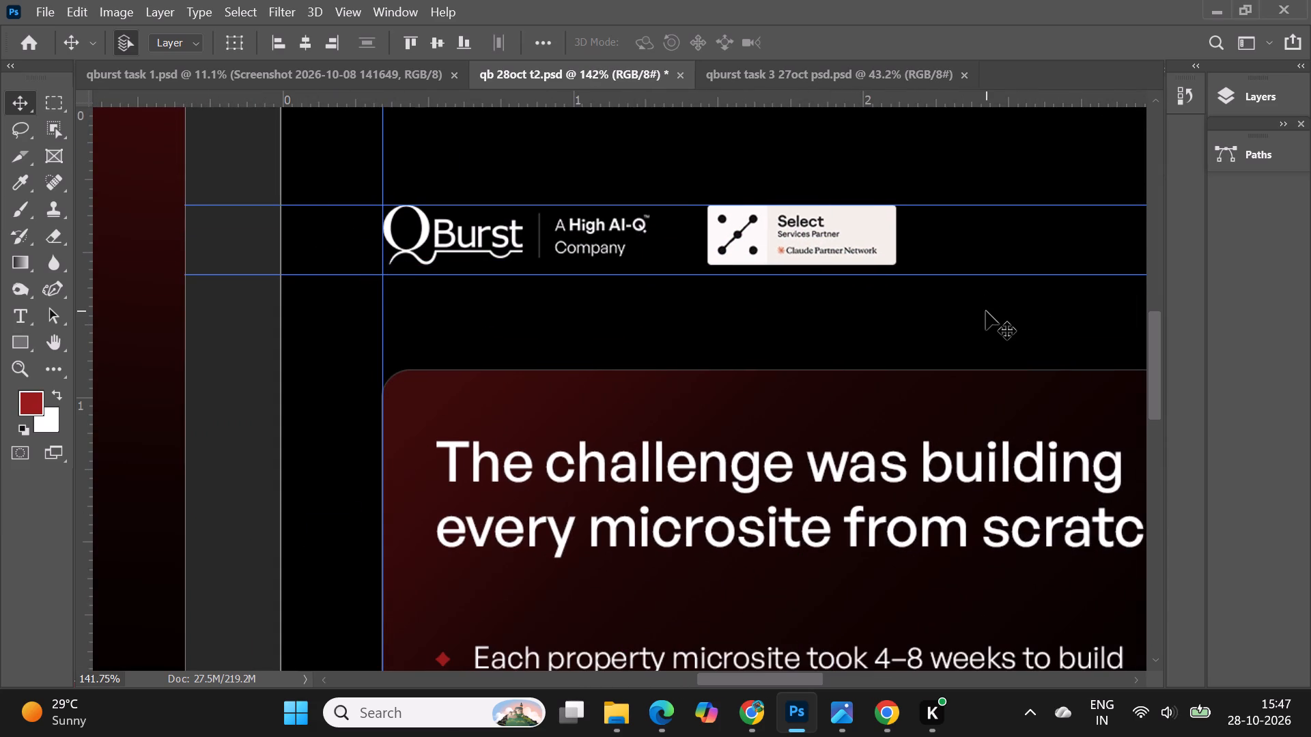
pyautogui.keyDown('alt'); pyautogui.scroll(1, 659, 253); pyautogui.keyUp('alt')
pyautogui.keyDown('alt'); pyautogui.scroll(-15, 668, 221); pyautogui.keyUp('alt')
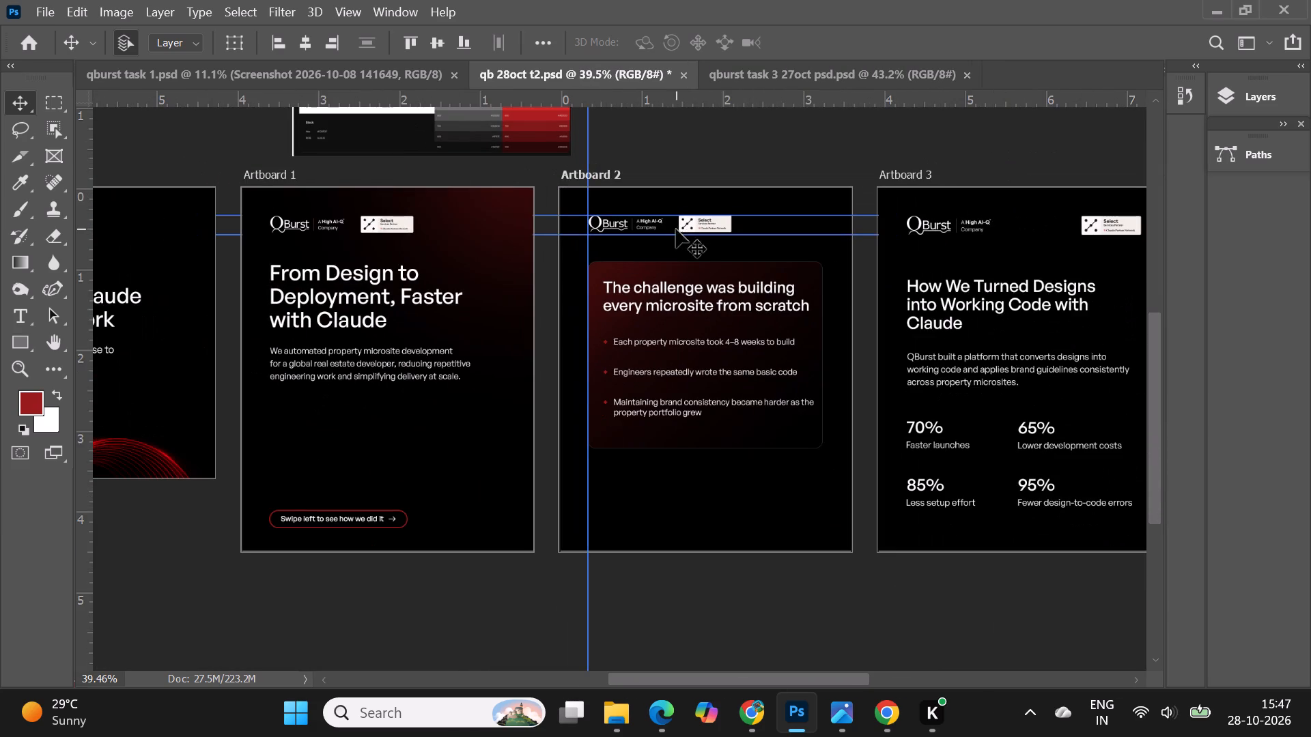
pyautogui.click(780, 604)
# Add a vertical guide at about 0.53 in along the left edge of Artboard 2's "The challenge was building" heading.
pyautogui.keyDown('alt'); pyautogui.scroll(-3, 939, 286); pyautogui.keyUp('alt')
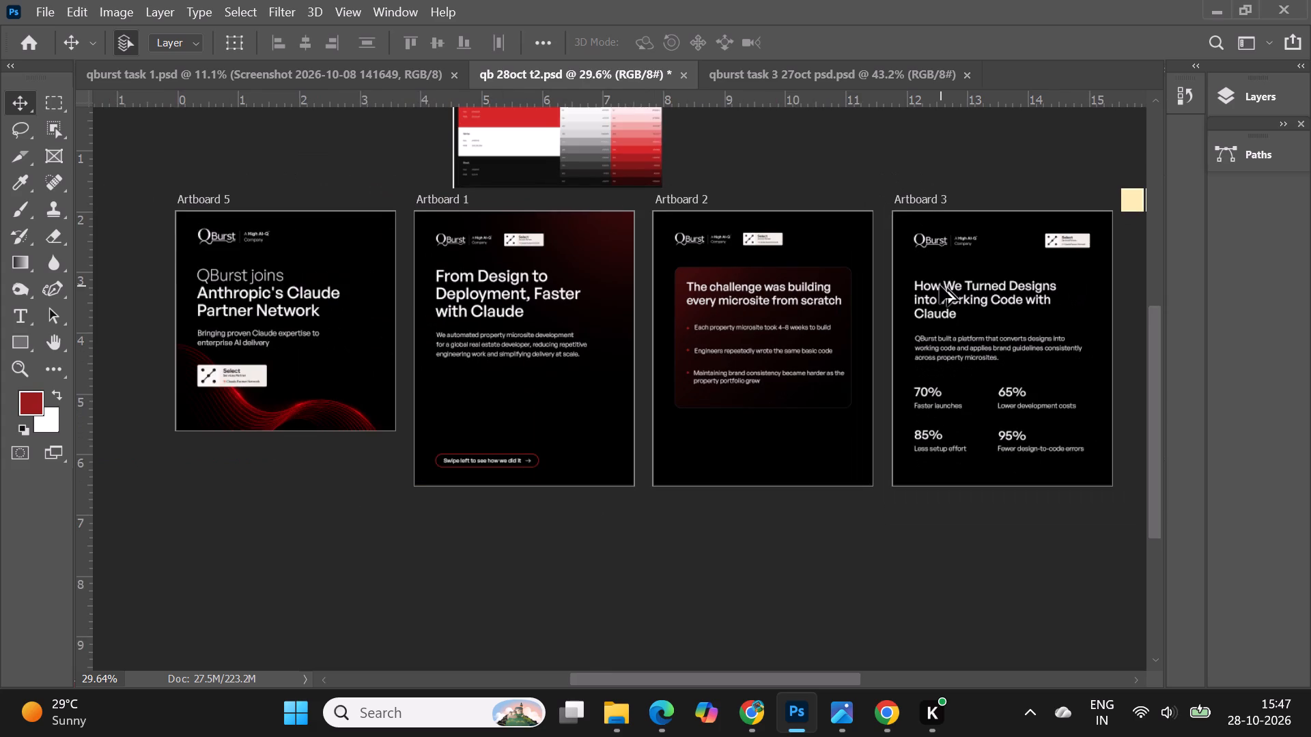
pyautogui.keyDown('alt'); pyautogui.scroll(5, 940, 285); pyautogui.keyUp('alt')
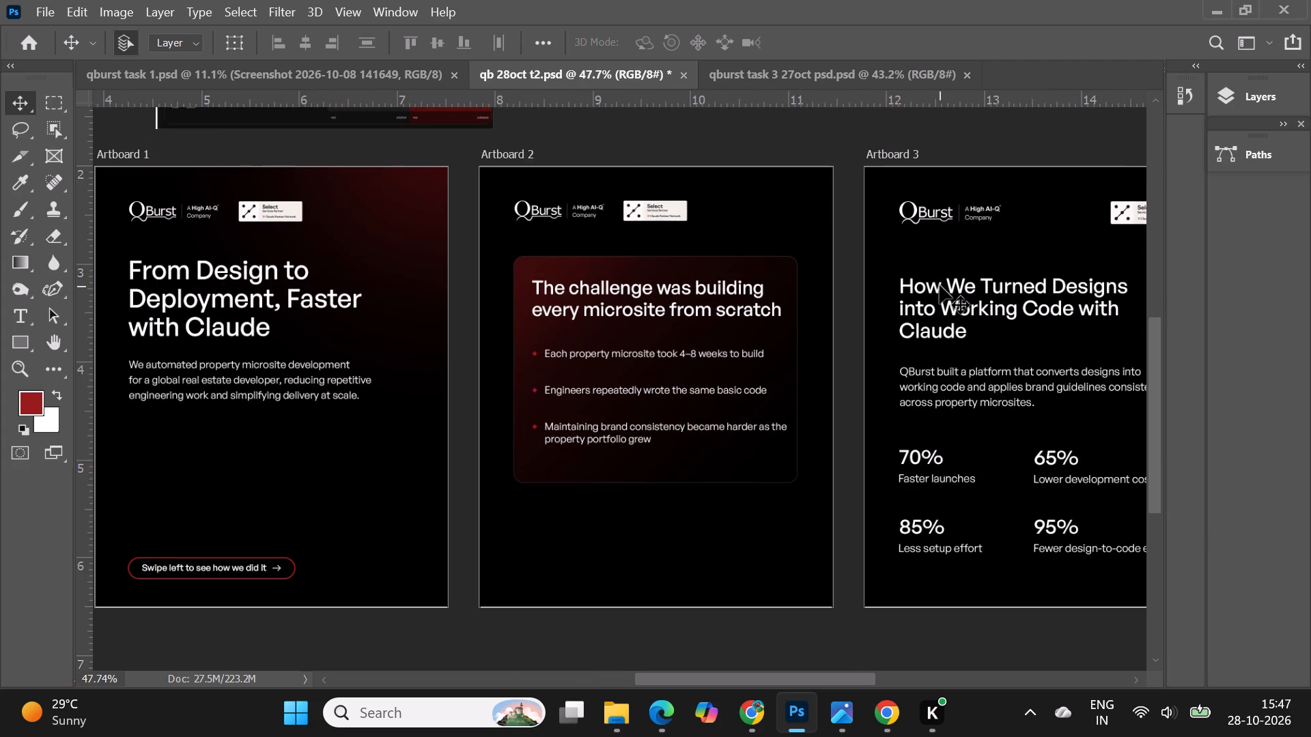
pyautogui.keyDown('alt'); pyautogui.scroll(-2, 552, 257); pyautogui.keyUp('alt')
pyautogui.keyDown('alt'); pyautogui.scroll(3, 637, 270); pyautogui.keyUp('alt')
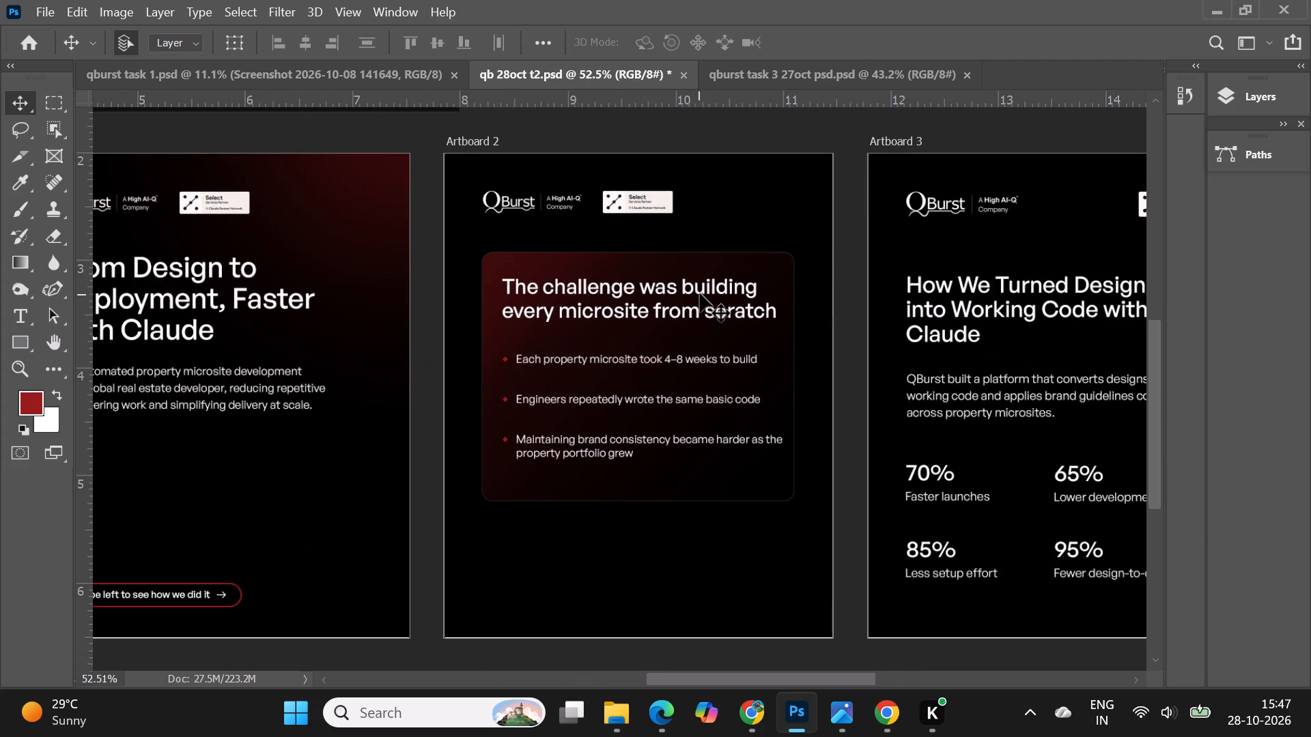
pyautogui.doubleClick(700, 293)
pyautogui.moveTo(776, 314); pyautogui.dragTo(504, 275)
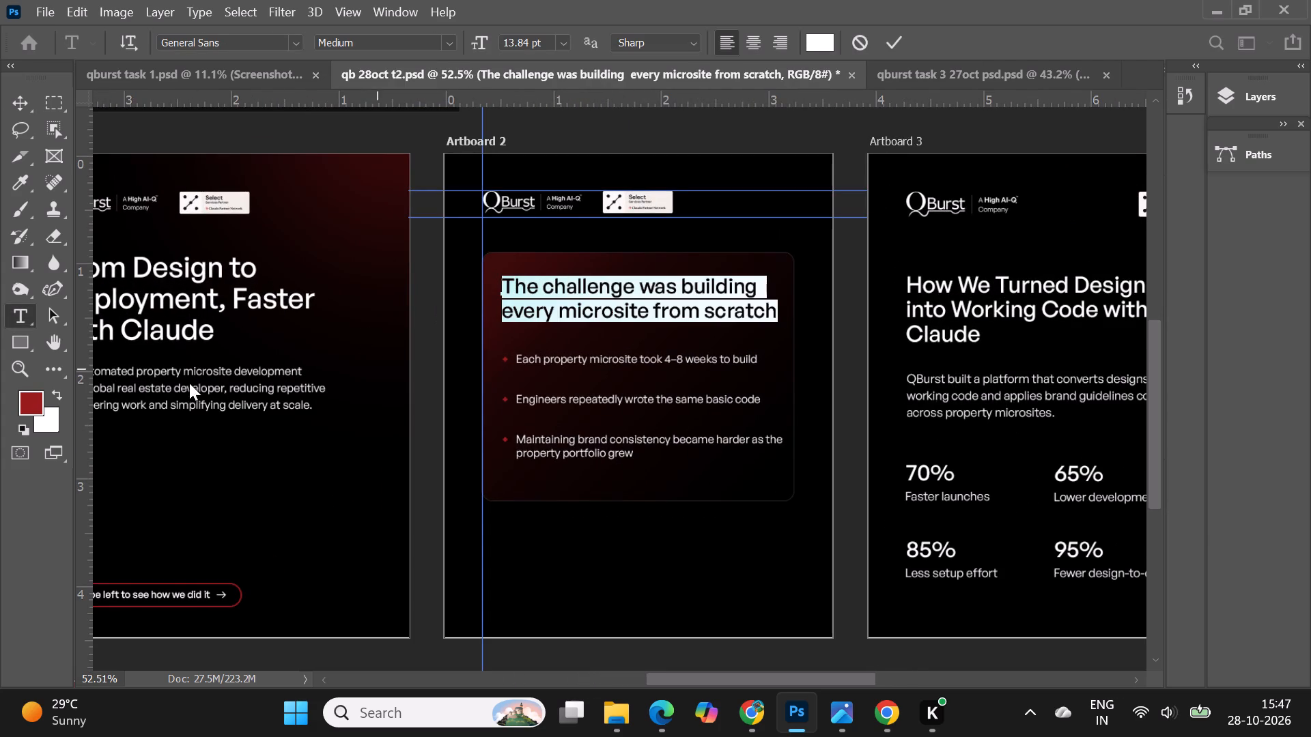
pyautogui.moveTo(88, 410); pyautogui.dragTo(474, 461)
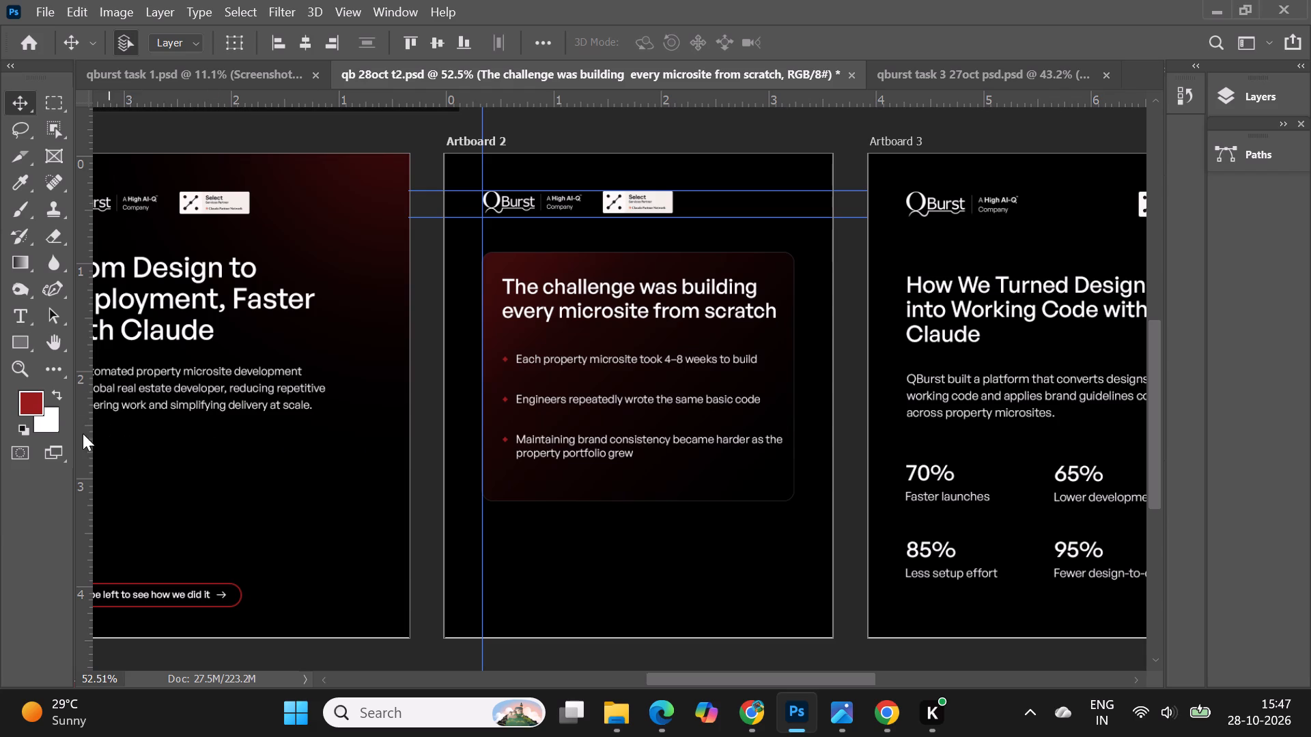
pyautogui.moveTo(83, 433); pyautogui.dragTo(505, 460)
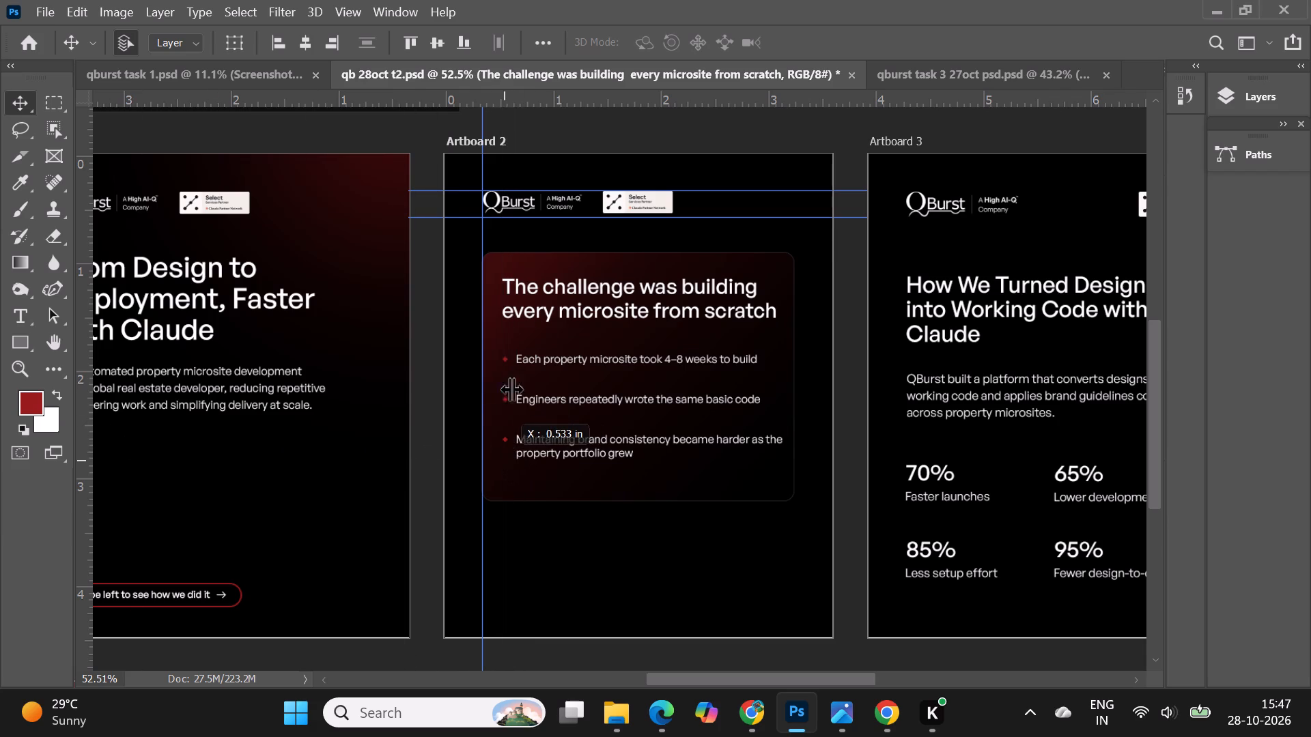
# Set the "The challenge was building every microsite from scratch" heading to 13 pt.
pyautogui.doubleClick(556, 312)
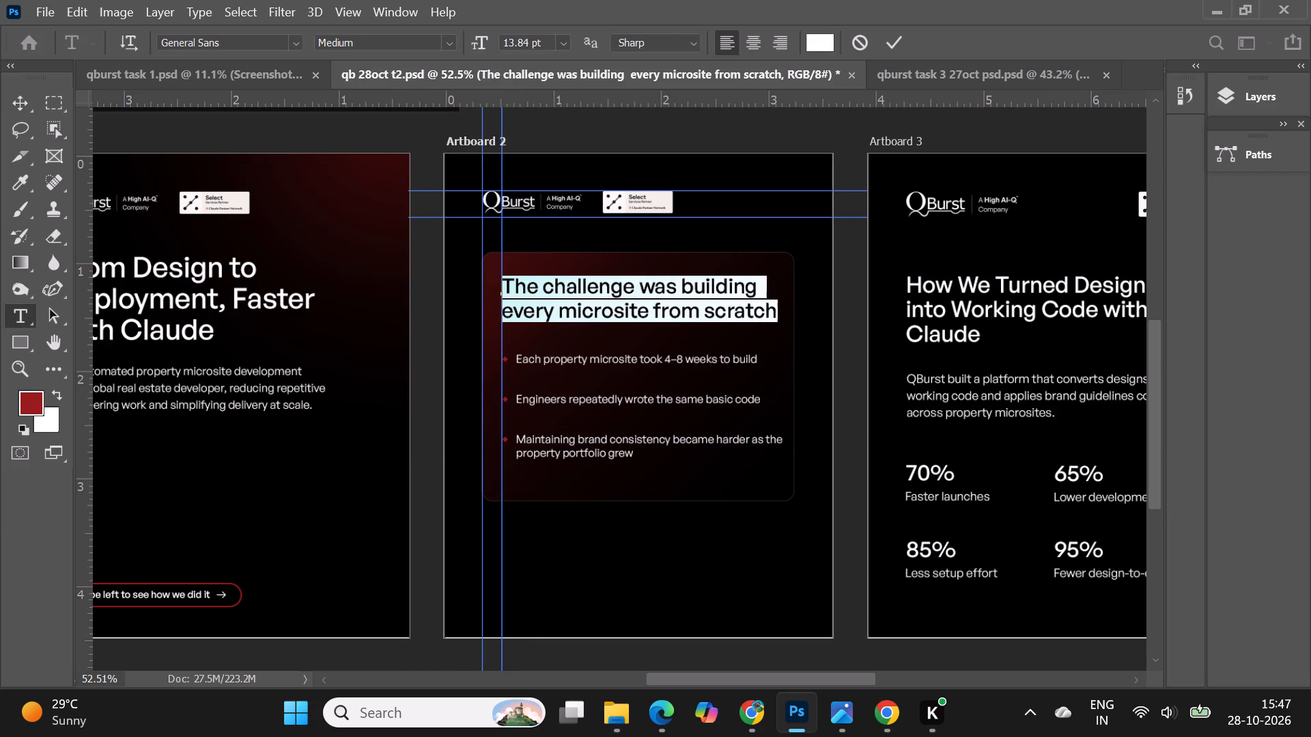
pyautogui.moveTo(528, 42); pyautogui.dragTo(517, 44)
pyautogui.press('BackSpace')
pyautogui.press('BackSpace')
pyautogui.press('Return')
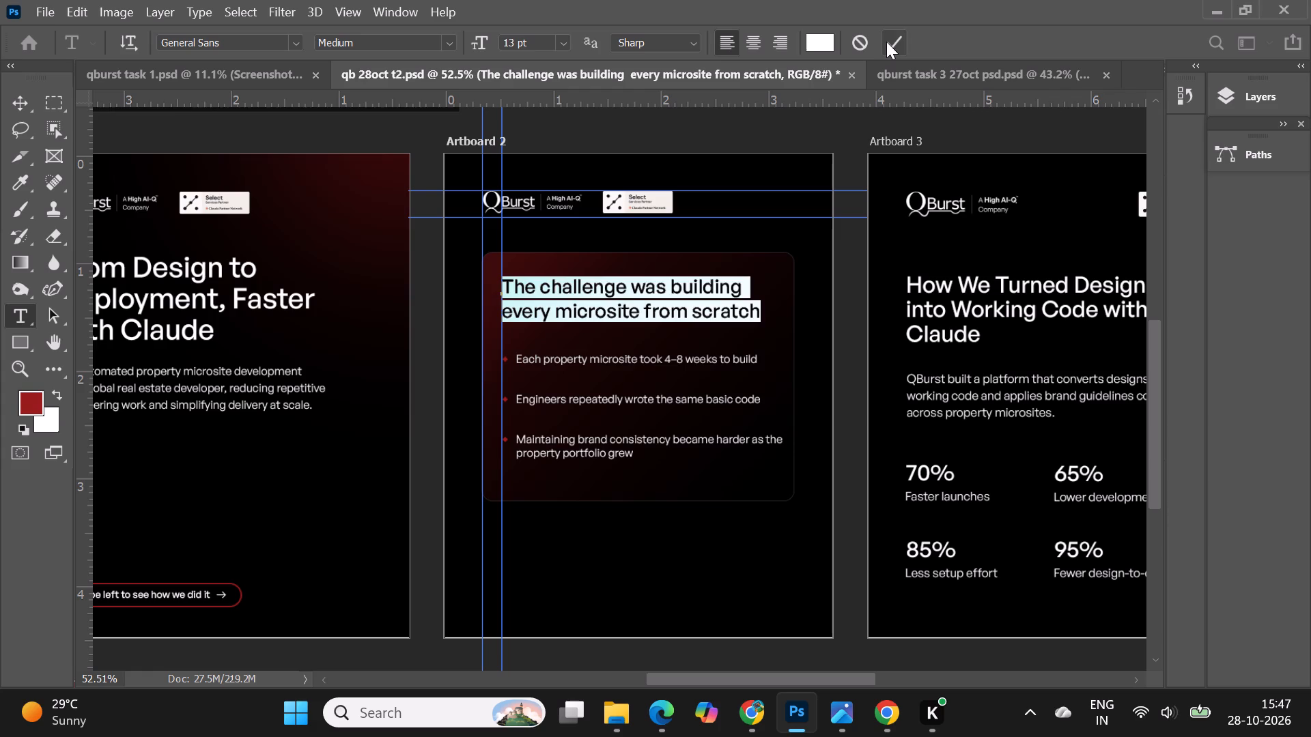
pyautogui.click(886, 42)
# Nudge Artboard 2's heading slightly down inside the red gradient card.
pyautogui.keyDown('alt'); pyautogui.scroll(4, 662, 328); pyautogui.keyUp('alt')
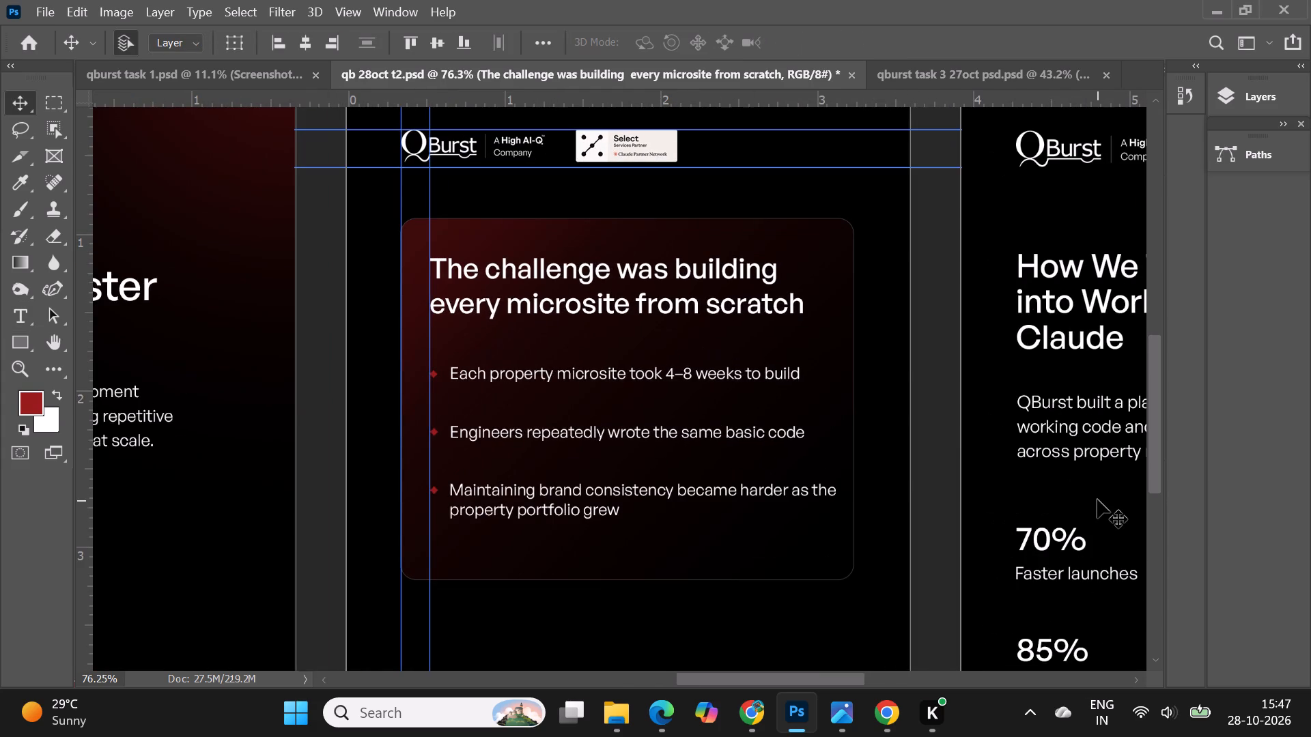
pyautogui.press('Down')
pyautogui.press('Down')
pyautogui.press('Down')
pyautogui.press('Down')
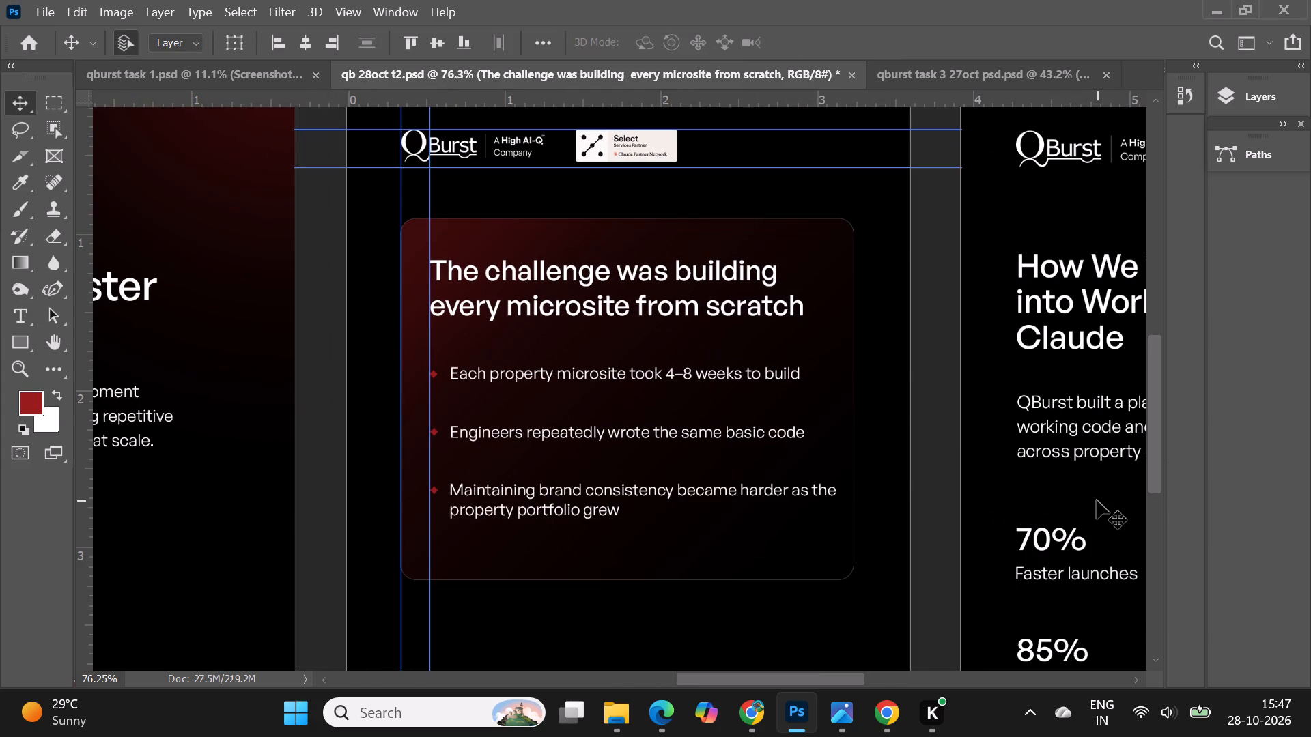
pyautogui.keyDown('alt'); pyautogui.scroll(-8, 631, 278); pyautogui.keyUp('alt')
pyautogui.click(839, 580)
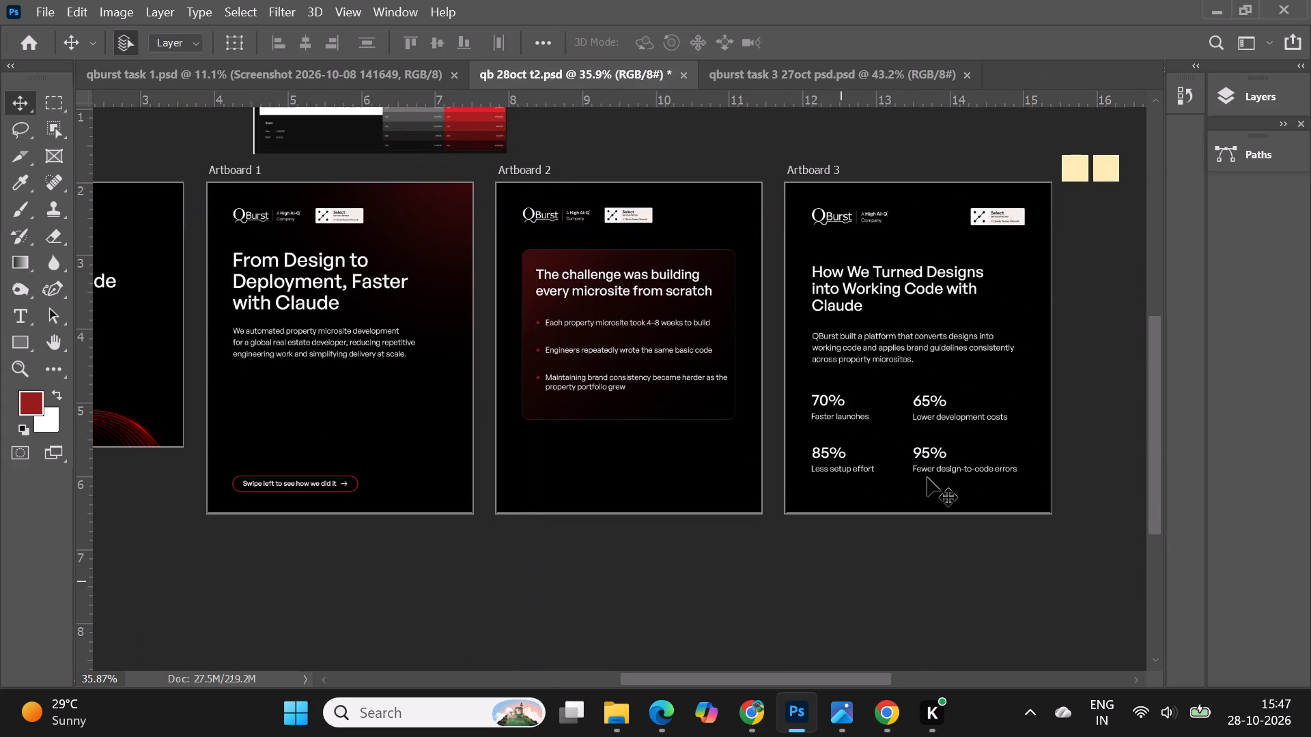
# Duplicate Artboard 1's red corner glow and place the copy at the left side of Artboard 3.
pyautogui.keyDown('alt'); pyautogui.scroll(-3, 974, 383); pyautogui.keyUp('alt')
pyautogui.keyDown('alt'); pyautogui.scroll(8, 804, 317); pyautogui.keyUp('alt')
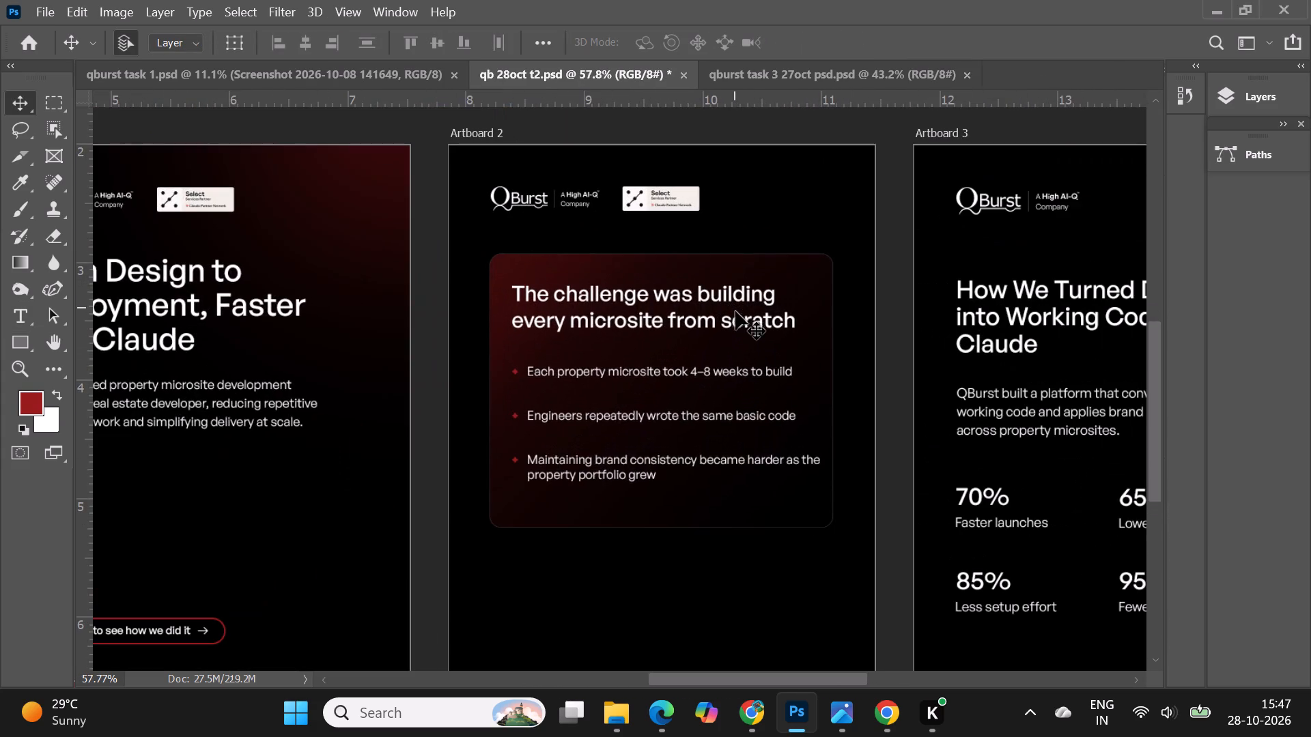
pyautogui.keyDown('alt'); pyautogui.scroll(-5, 750, 230); pyautogui.keyUp('alt')
pyautogui.keyDown('alt'); pyautogui.scroll(-2, 185, 235); pyautogui.keyUp('alt')
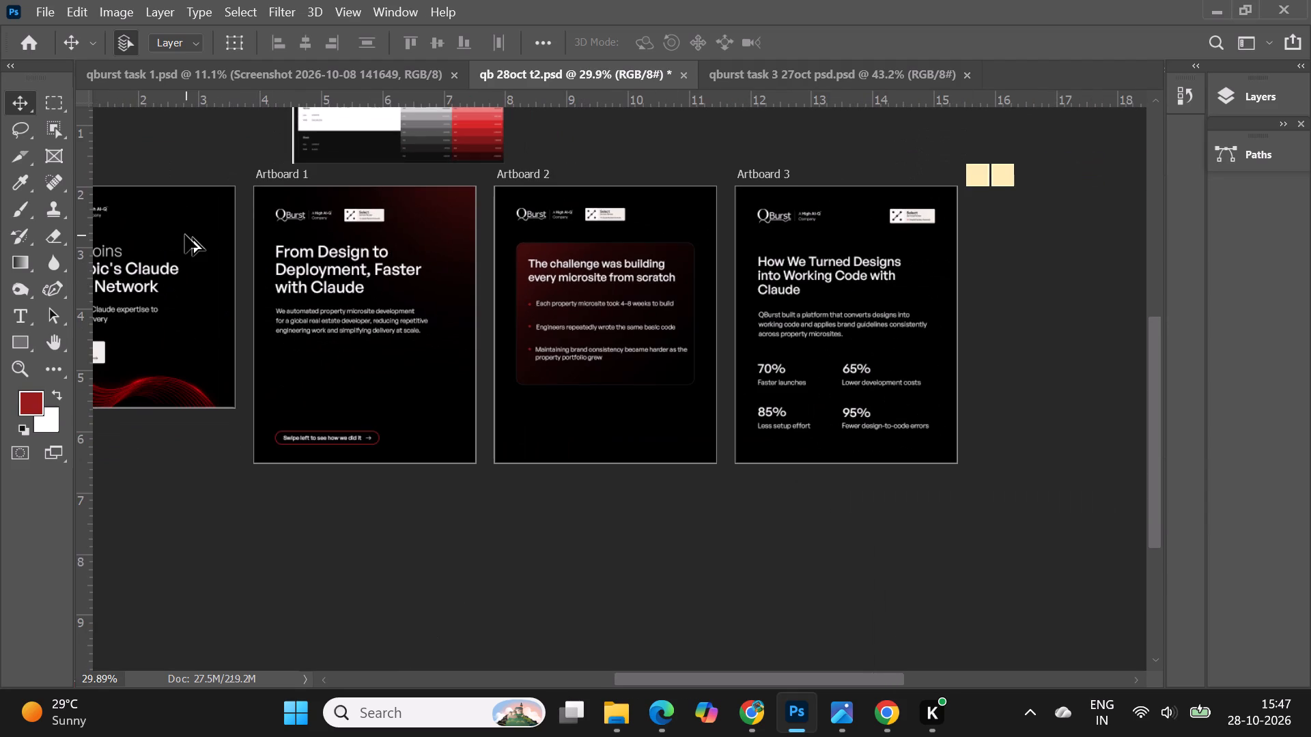
pyautogui.keyDown('alt'); pyautogui.scroll(3, 185, 235); pyautogui.keyUp('alt')
pyautogui.keyDown('alt'); pyautogui.scroll(2, 916, 213); pyautogui.keyUp('alt')
pyautogui.scroll(1, 808, 442)
pyautogui.click(477, 212)
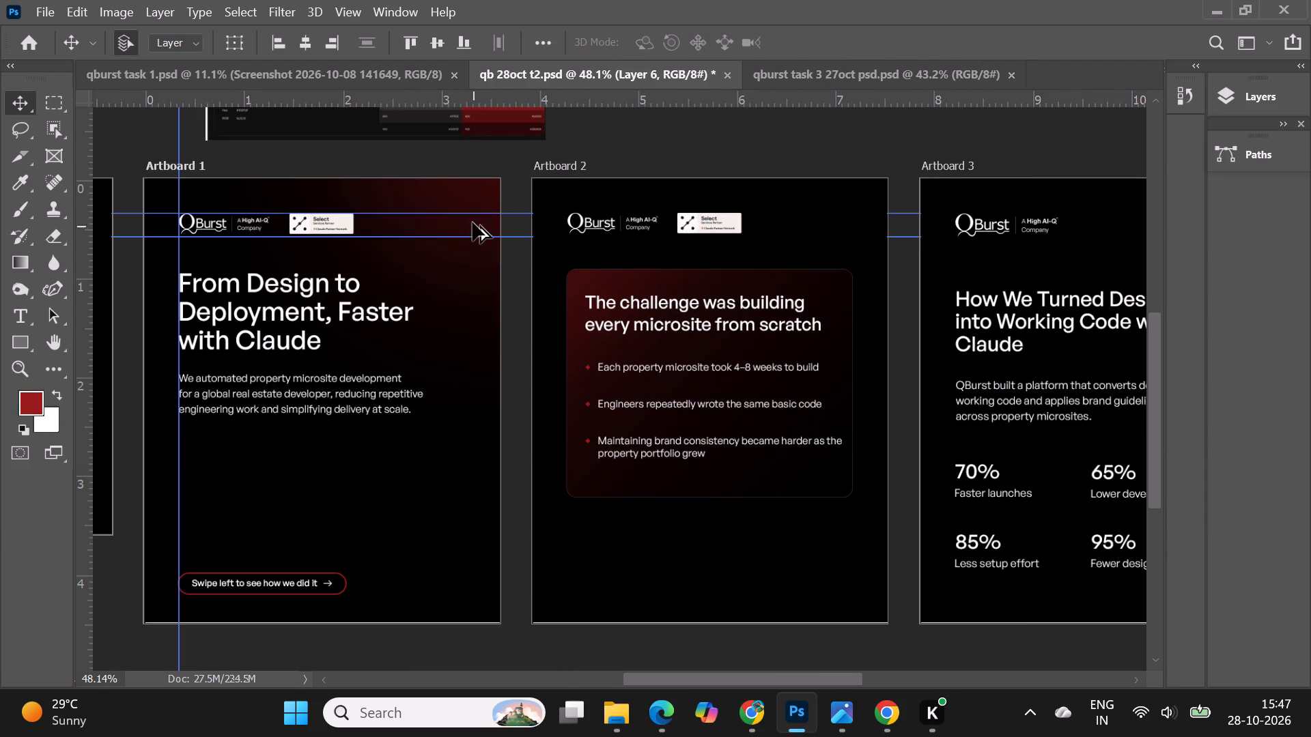
pyautogui.keyDown('alt'); pyautogui.moveTo(470, 201); pyautogui.dragTo(817, 275); pyautogui.keyUp('alt')
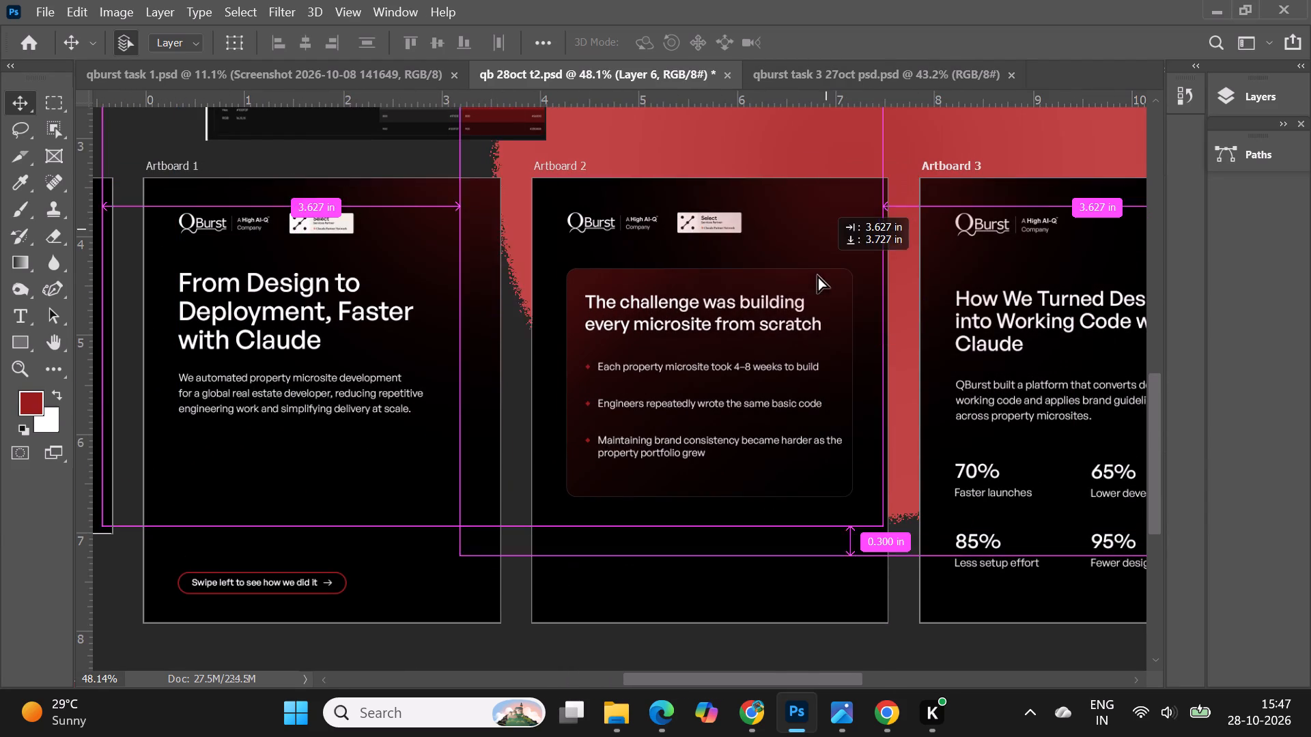
pyautogui.keyDown('alt'); pyautogui.moveTo(817, 275); pyautogui.dragTo(783, 392); pyautogui.keyUp('alt')
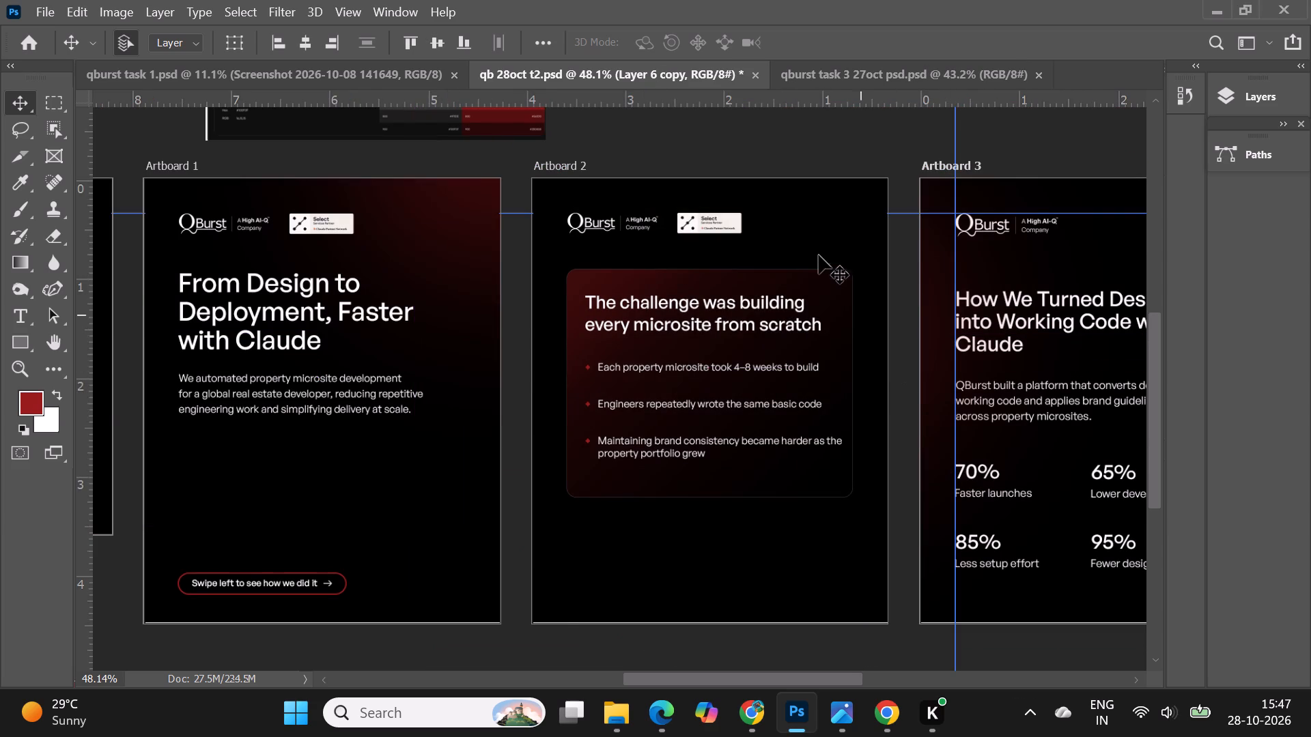
pyautogui.click(827, 223)
pyautogui.keyDown('alt'); pyautogui.scroll(-5, 770, 304); pyautogui.keyUp('alt')
pyautogui.click(875, 567)
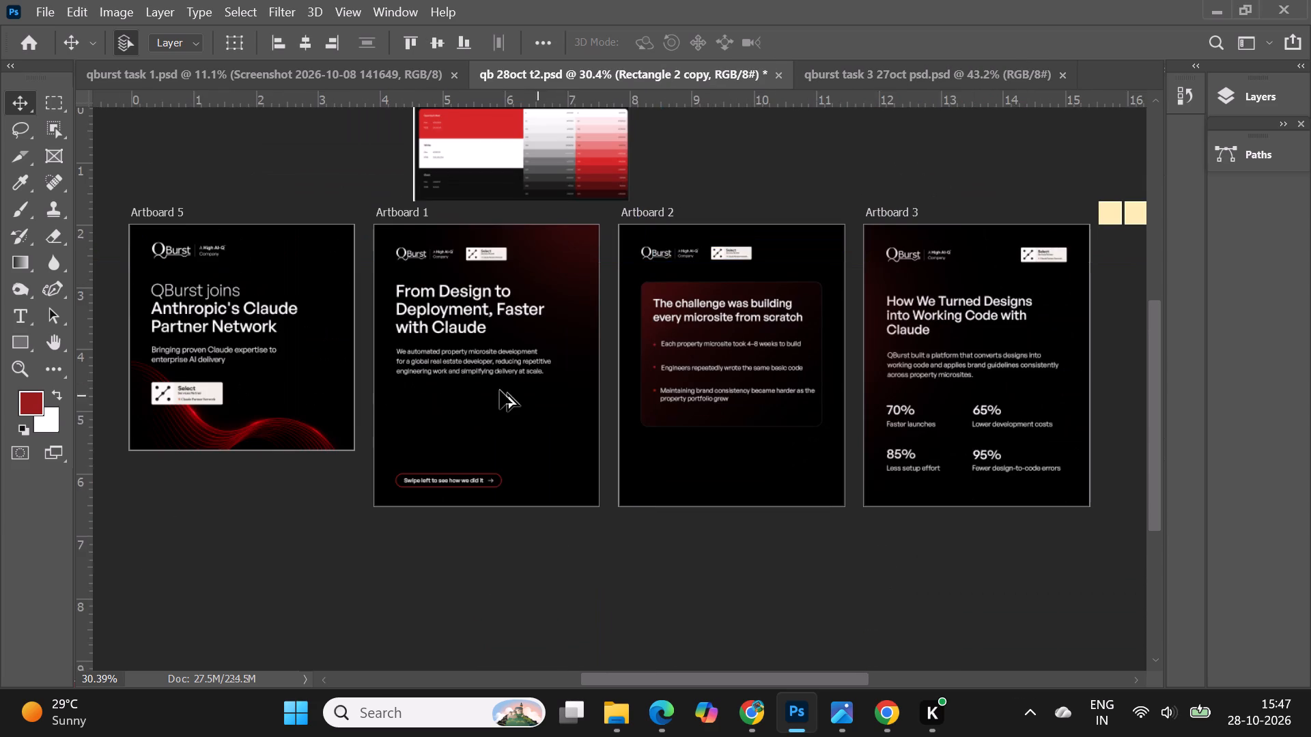
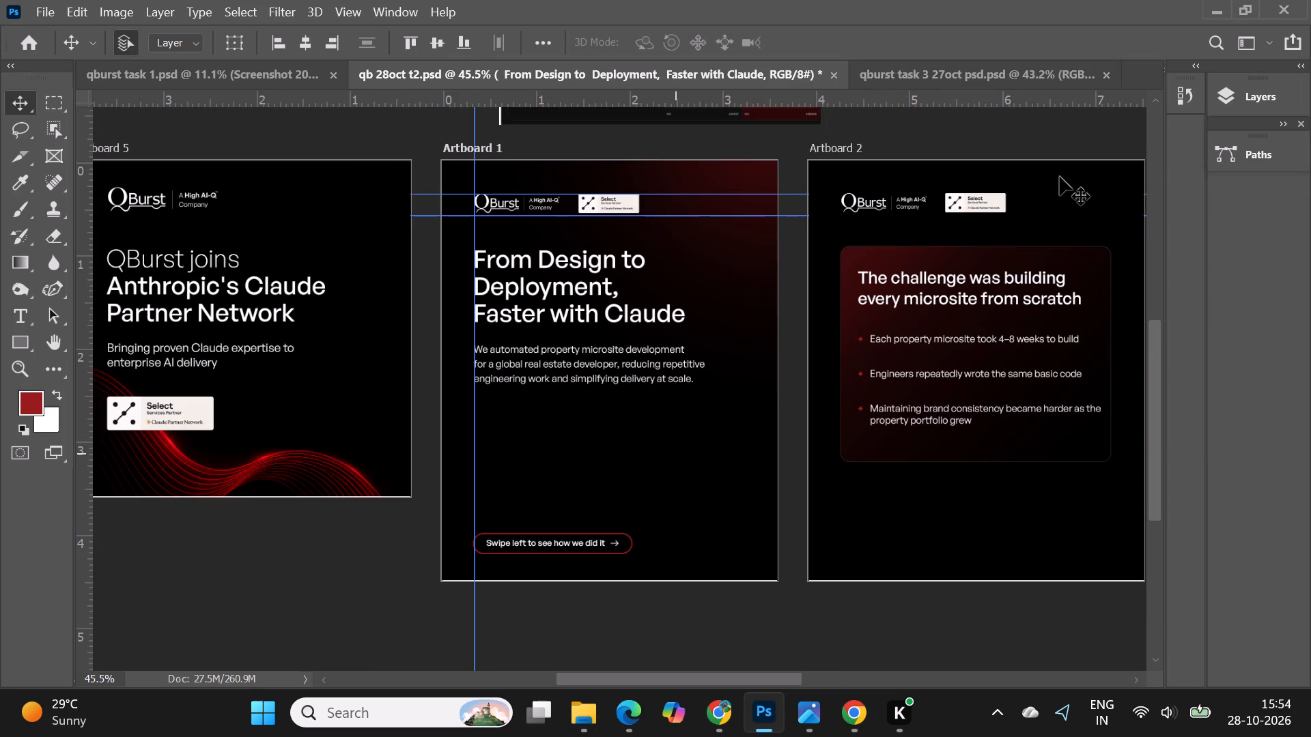
pyautogui.click(1242, 12)
pyautogui.moveTo(325, 262); pyautogui.dragTo(699, 542)
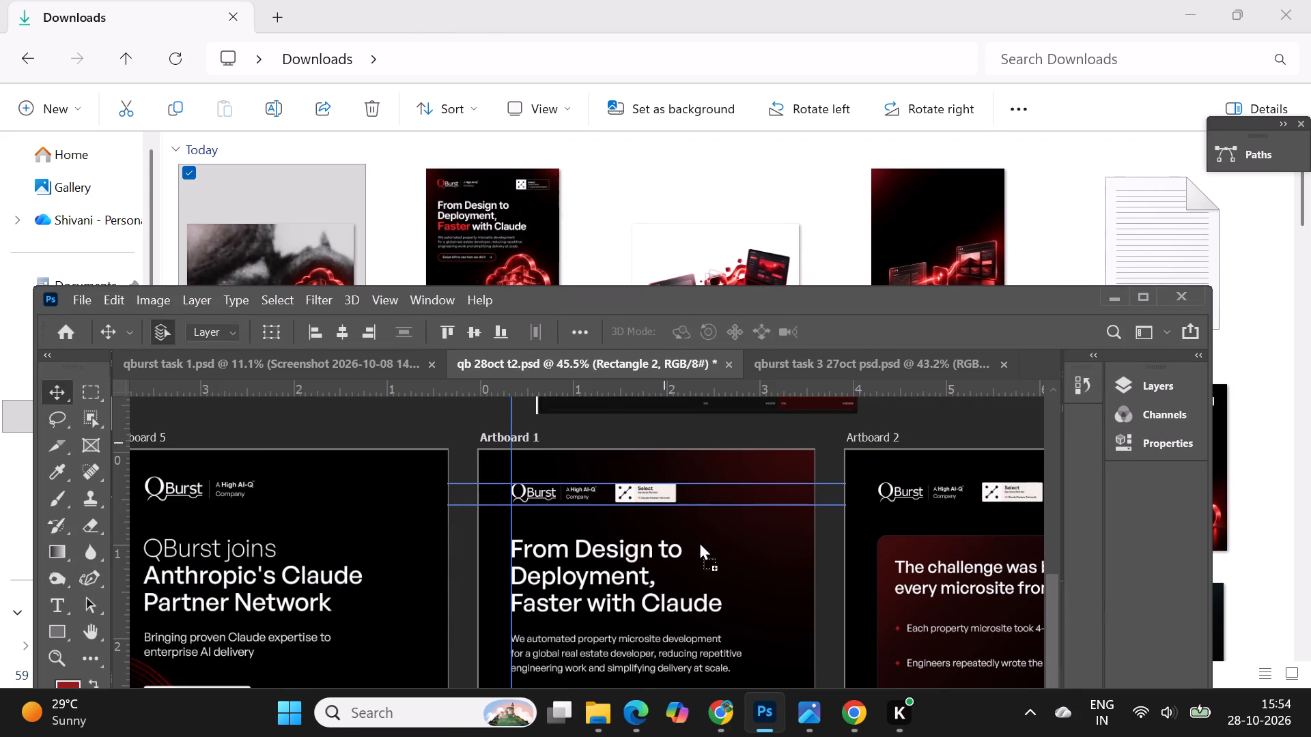
pyautogui.moveTo(699, 542); pyautogui.dragTo(699, 555)
pyautogui.click(1142, 298)
pyautogui.moveTo(739, 428); pyautogui.dragTo(735, 493)
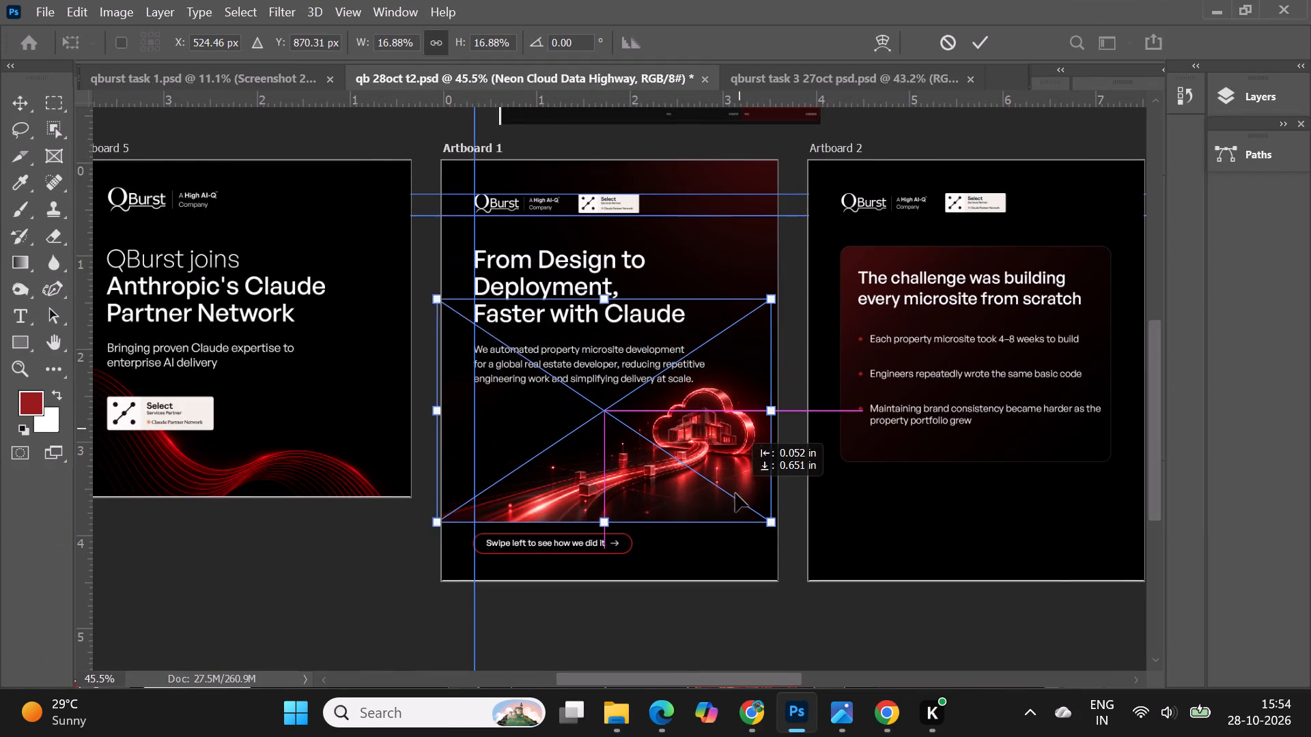
pyautogui.moveTo(735, 493); pyautogui.dragTo(735, 510)
pyautogui.click(974, 42)
# Move the placed cloud image down to Artboard 1's bottom edge and shift it slightly right.
pyautogui.scroll(-2, 935, 237)
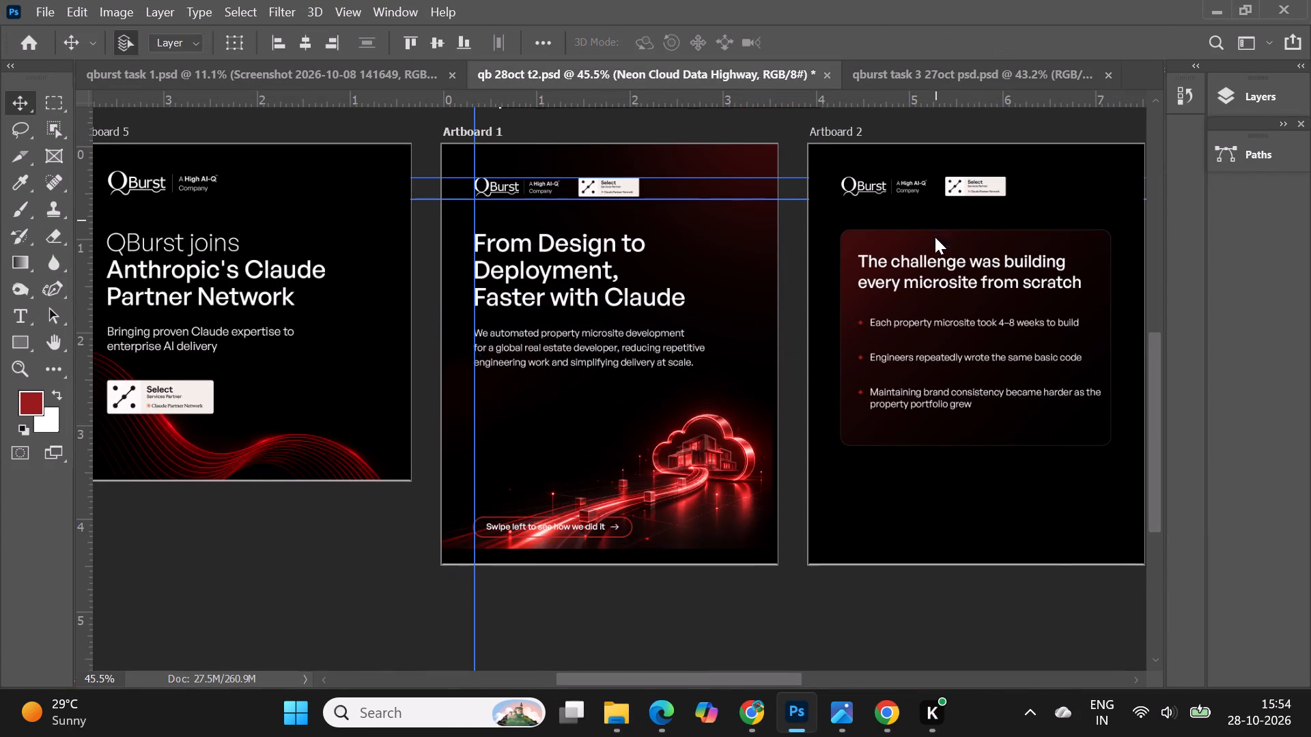
pyautogui.scroll(-1, 935, 237)
pyautogui.keyDown('alt'); pyautogui.scroll(4, 556, 422); pyautogui.keyUp('alt')
pyautogui.moveTo(739, 463); pyautogui.dragTo(741, 488)
pyautogui.moveTo(794, 469); pyautogui.dragTo(800, 469)
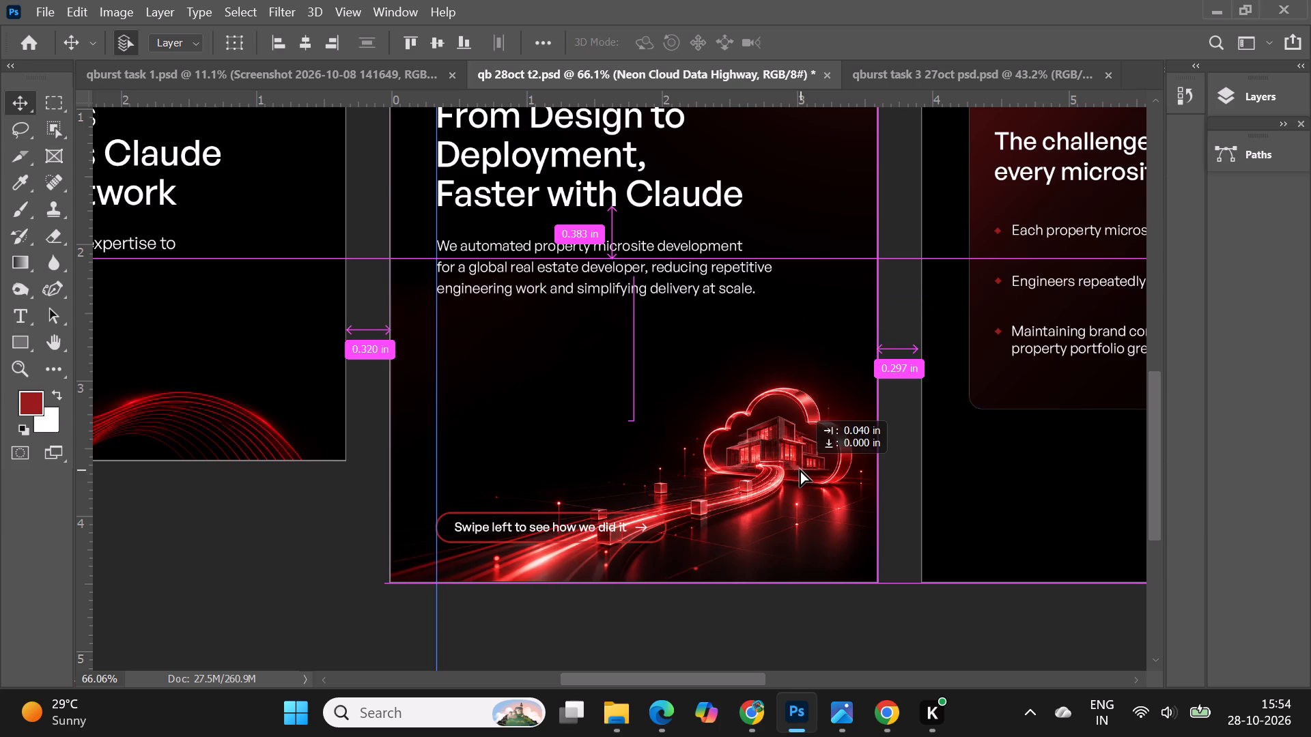
pyautogui.moveTo(800, 469); pyautogui.dragTo(804, 469)
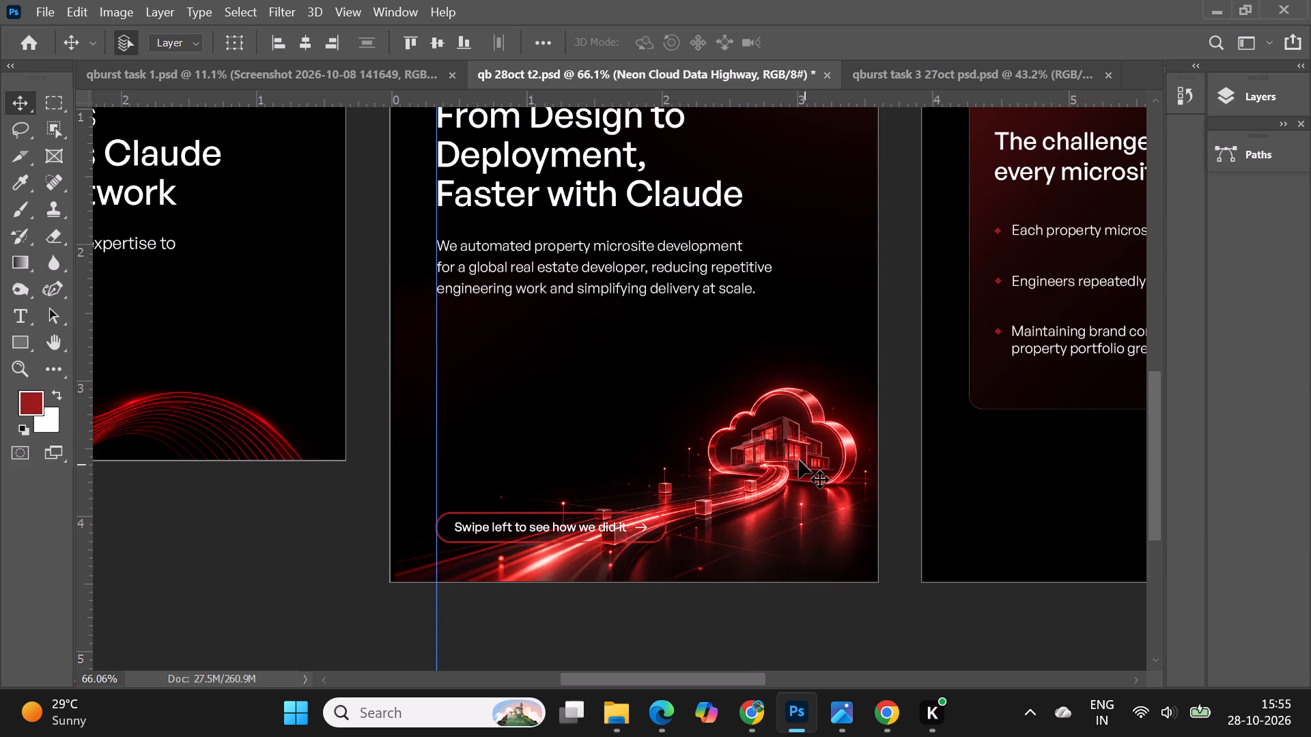
pyautogui.click(799, 460)
pyautogui.moveTo(796, 459); pyautogui.dragTo(804, 459)
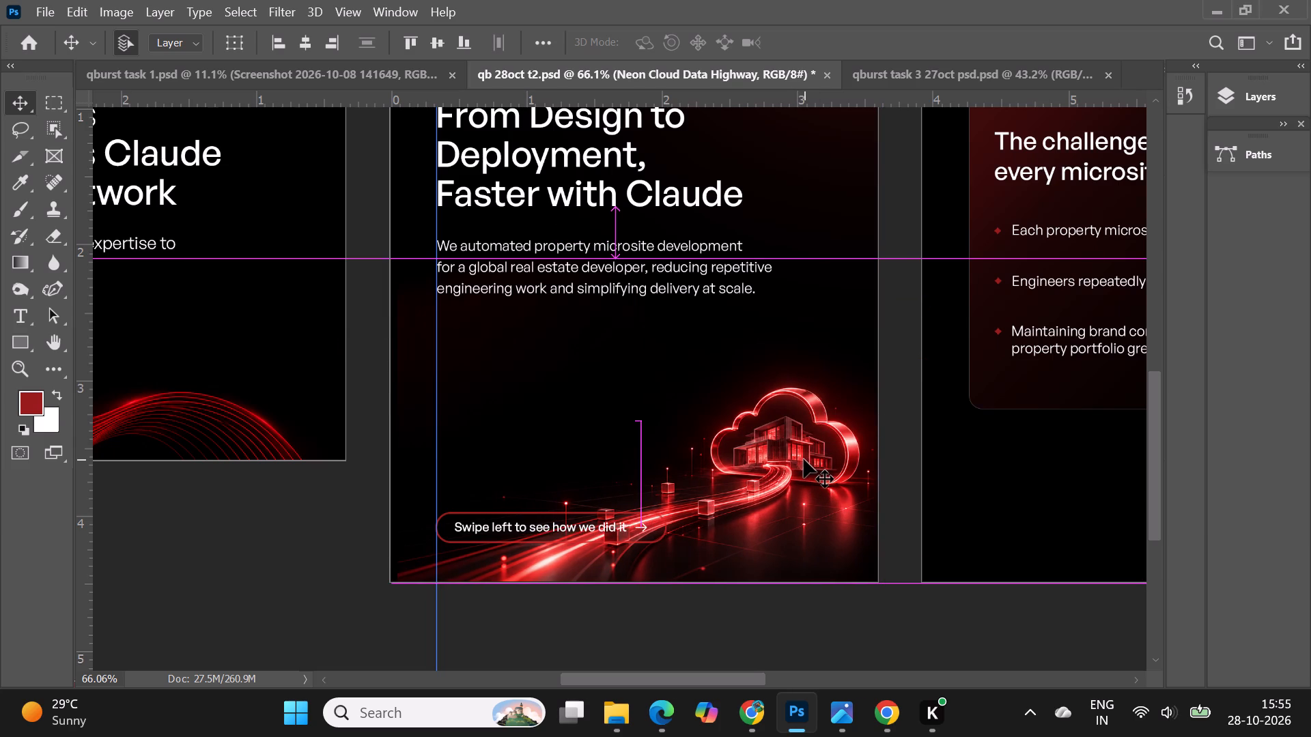
# Enlarge the cloud image proportionally to about 20% scale, extending it up and past Artboard 1's left edge.
pyautogui.hotkey('ctrl', 't')
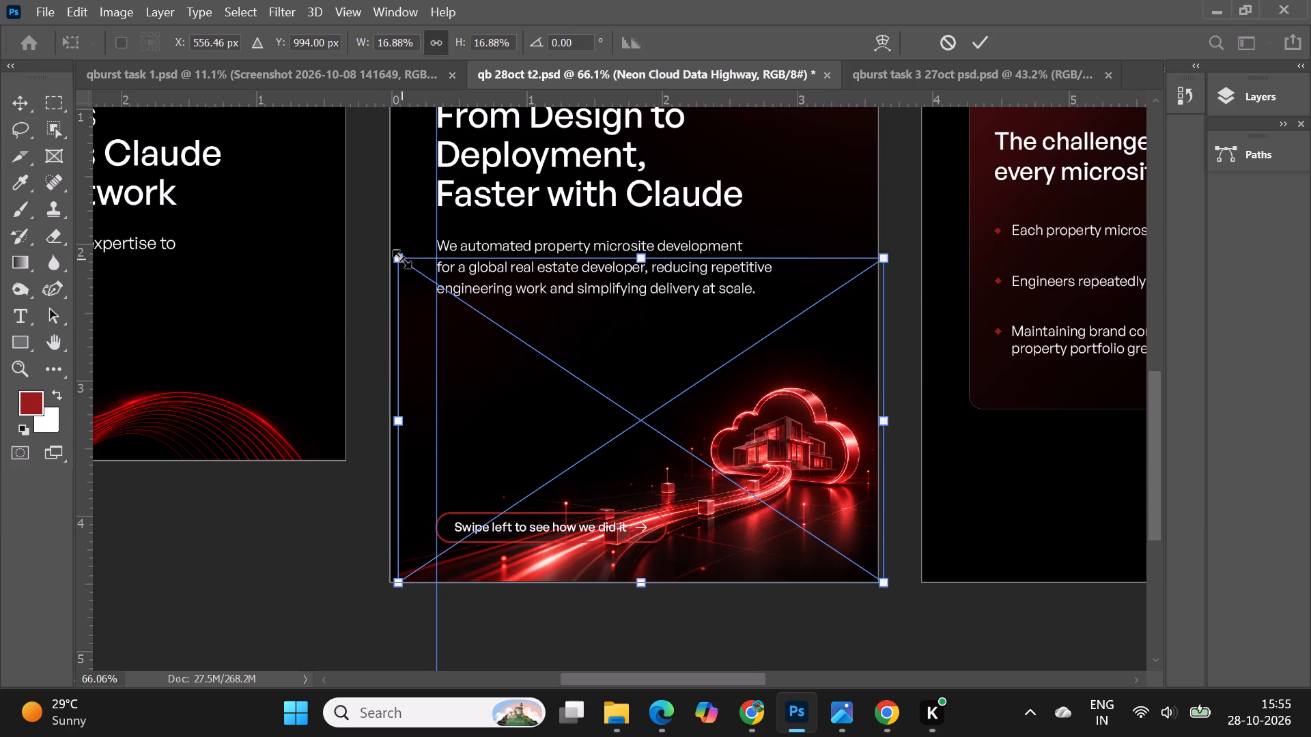
pyautogui.moveTo(401, 259); pyautogui.dragTo(302, 208)
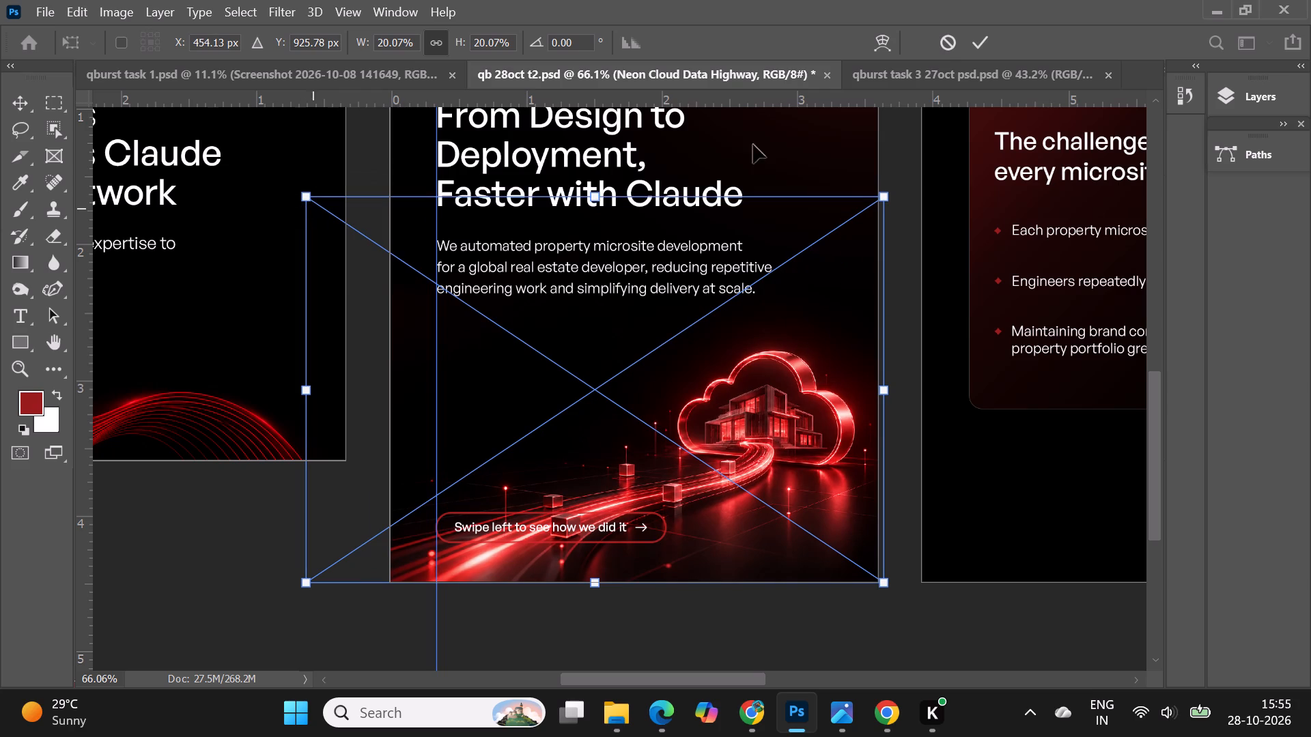
pyautogui.click(978, 42)
pyautogui.keyDown('alt'); pyautogui.scroll(-2, 694, 472); pyautogui.keyUp('alt')
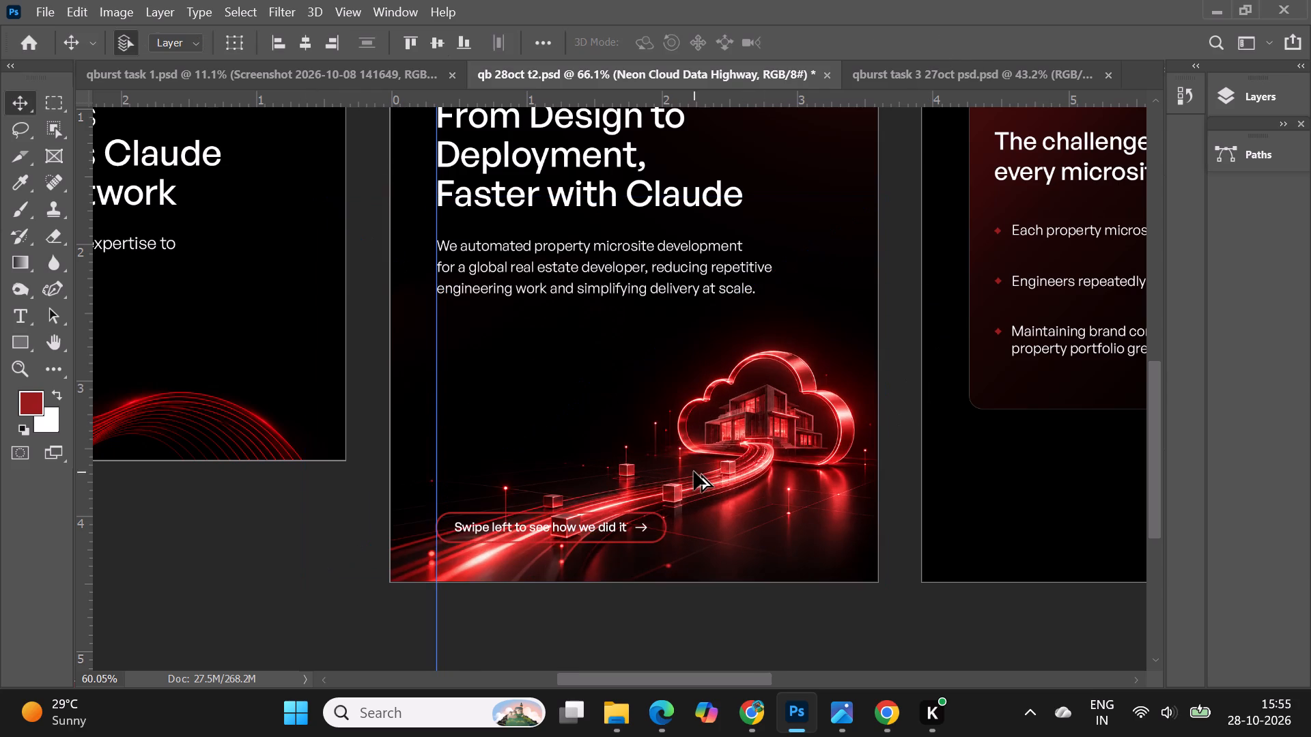
pyautogui.keyDown('alt'); pyautogui.scroll(-4, 694, 472); pyautogui.keyUp('alt')
pyautogui.click(834, 600)
pyautogui.keyDown('alt'); pyautogui.scroll(3, 768, 381); pyautogui.keyUp('alt')
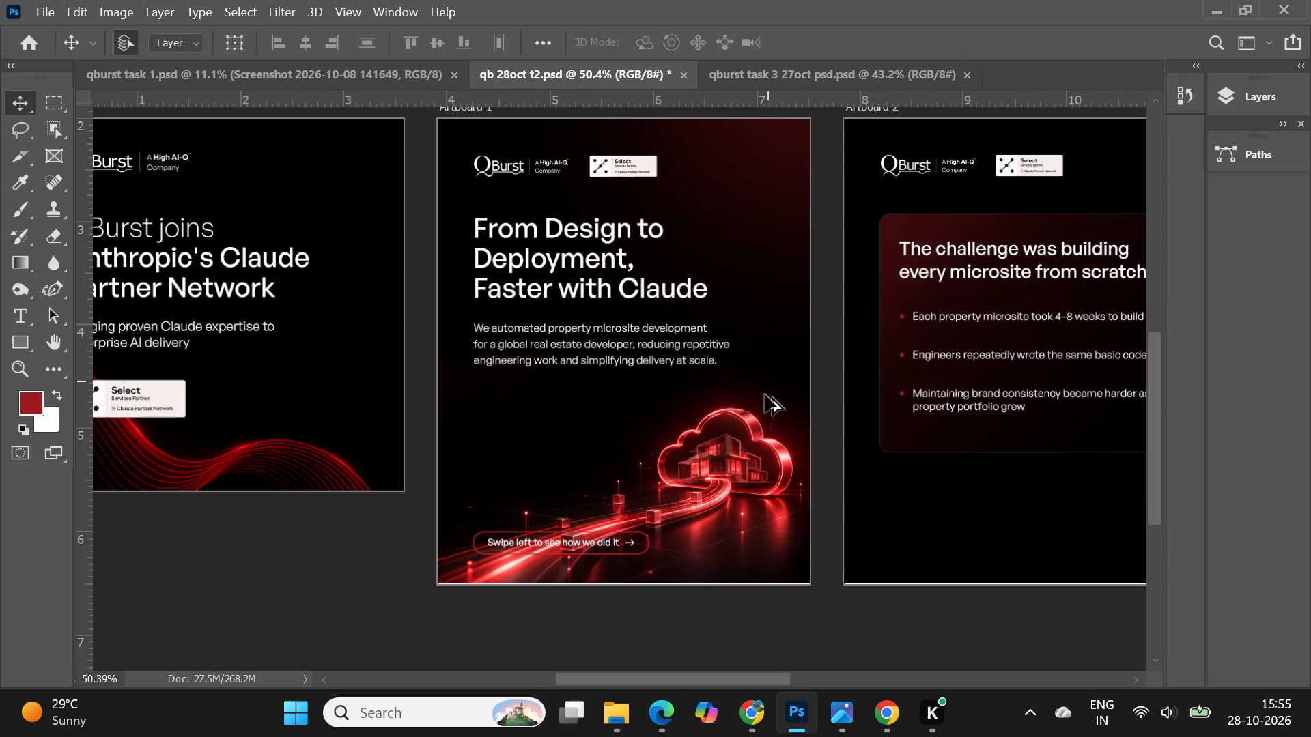
# Lower the enlarged cloud image on Artboard 1 by about 0.11 in and fine-tune its horizontal position.
pyautogui.click(707, 465)
pyautogui.moveTo(726, 458); pyautogui.dragTo(713, 470)
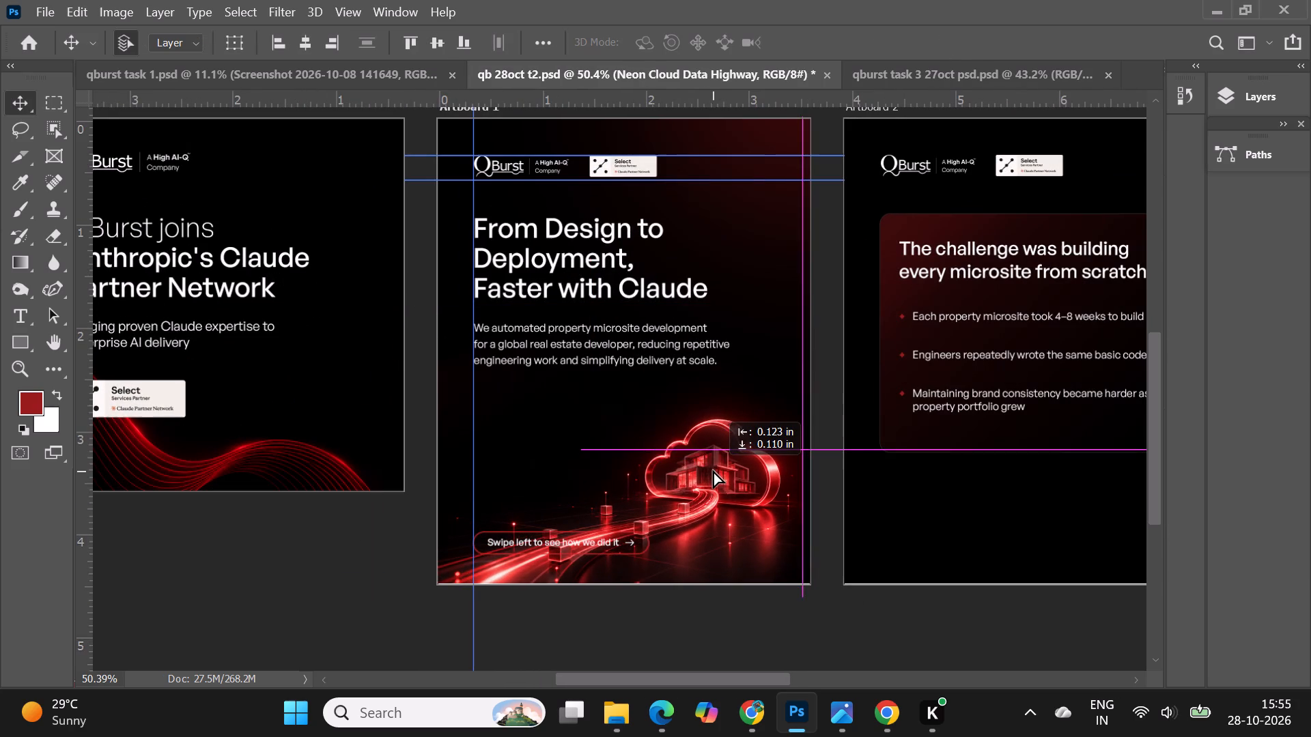
pyautogui.moveTo(713, 470); pyautogui.dragTo(722, 470)
pyautogui.click(318, 594)
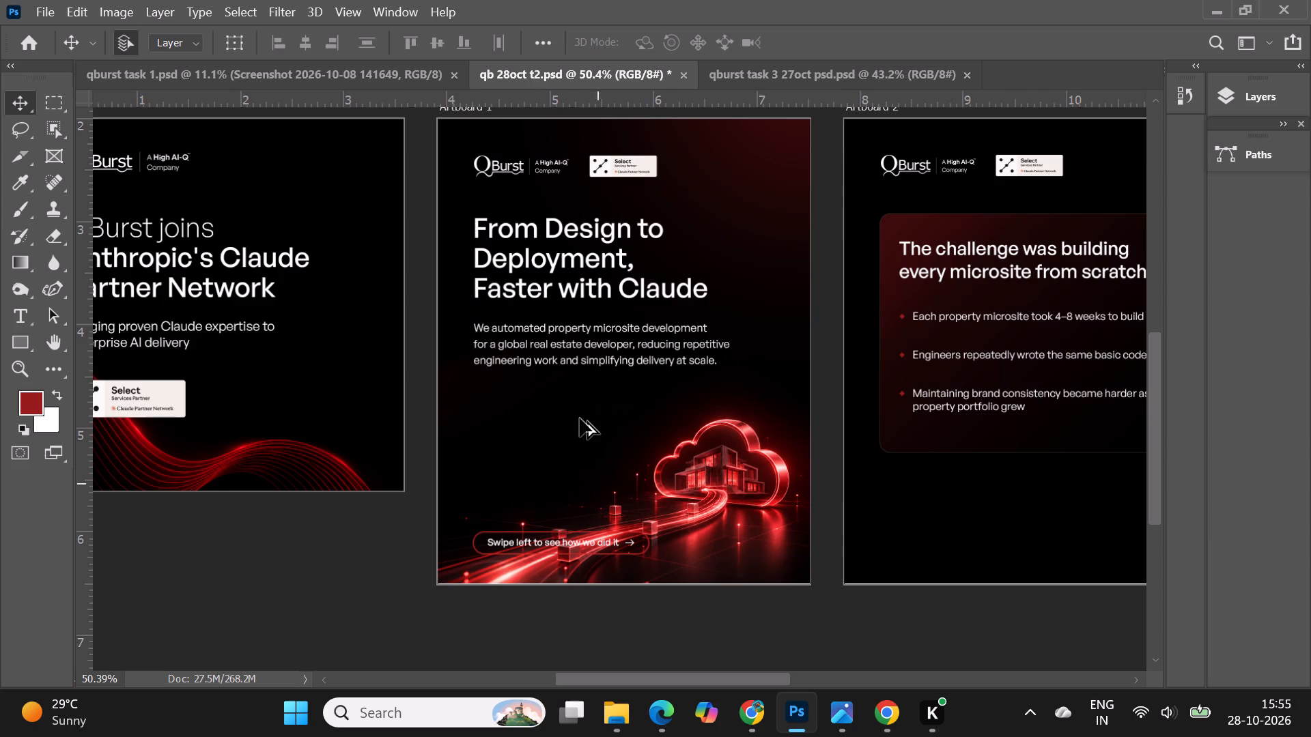
# Scale the "From Design to Deployment, Faster with Claude" heading down to about 95.5% and nudge it slightly left.
pyautogui.keyDown('alt'); pyautogui.scroll(-2, 584, 413); pyautogui.keyUp('alt')
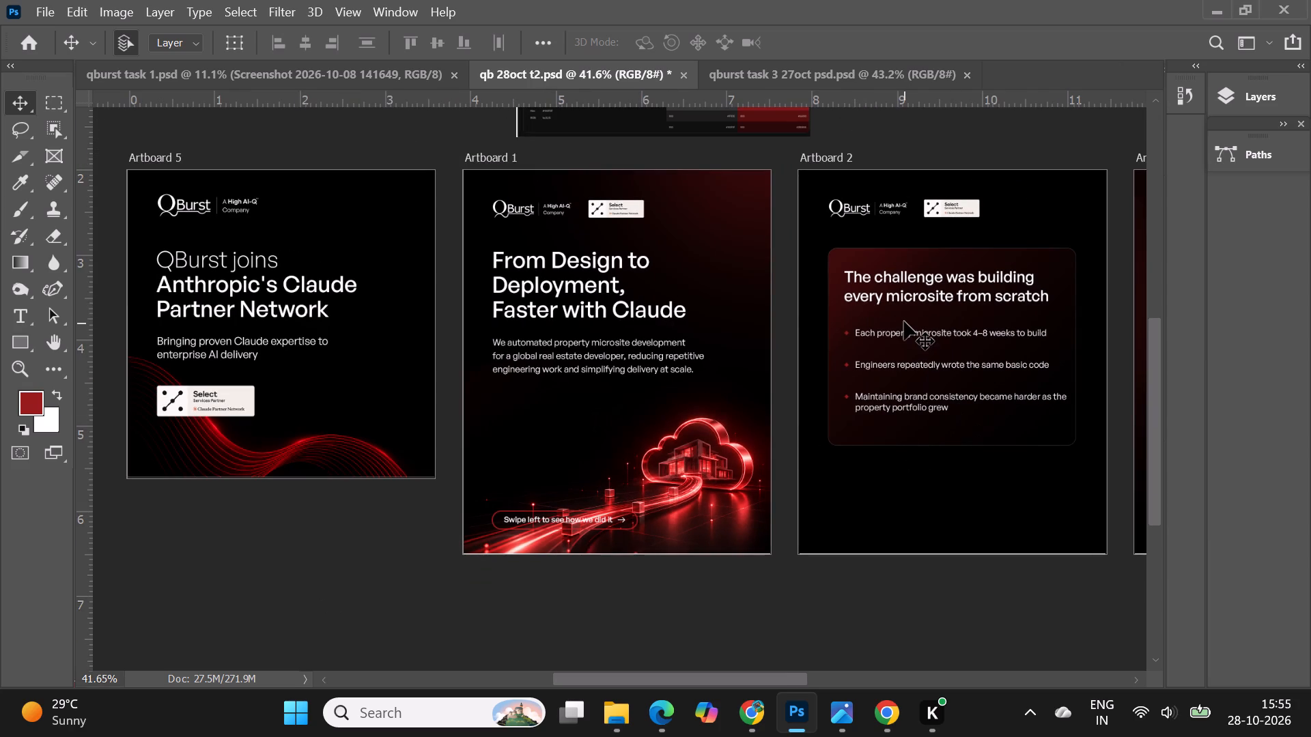
pyautogui.keyDown('alt'); pyautogui.scroll(-2, 552, 211); pyautogui.keyUp('alt')
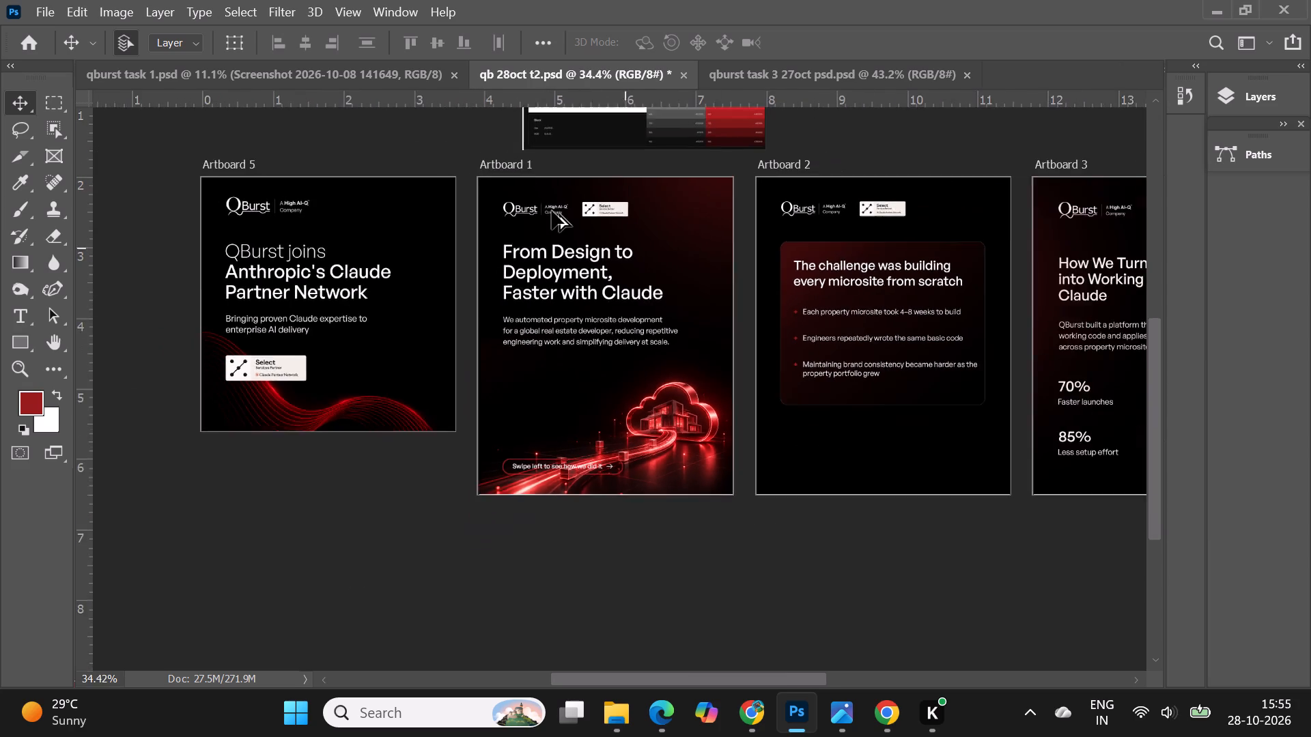
pyautogui.keyDown('alt'); pyautogui.scroll(7, 577, 268); pyautogui.keyUp('alt')
pyautogui.scroll(2, 524, 291)
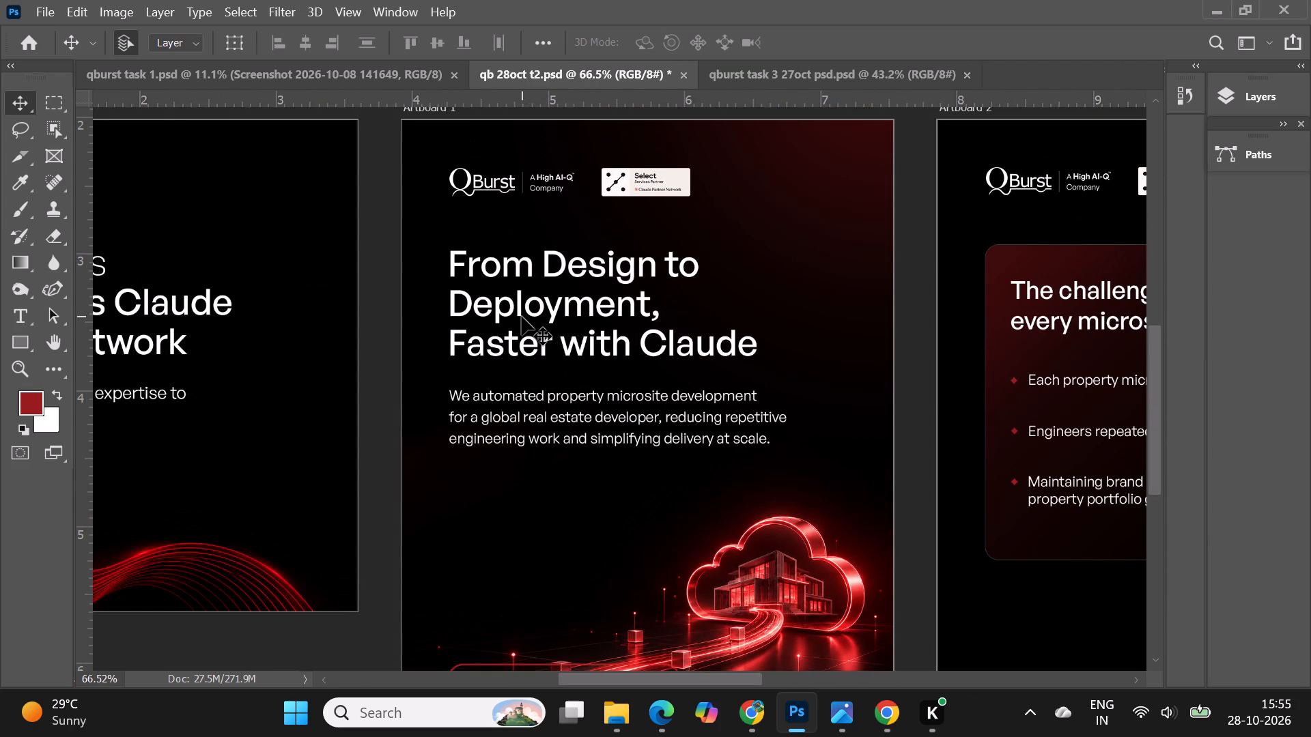
pyautogui.click(533, 311)
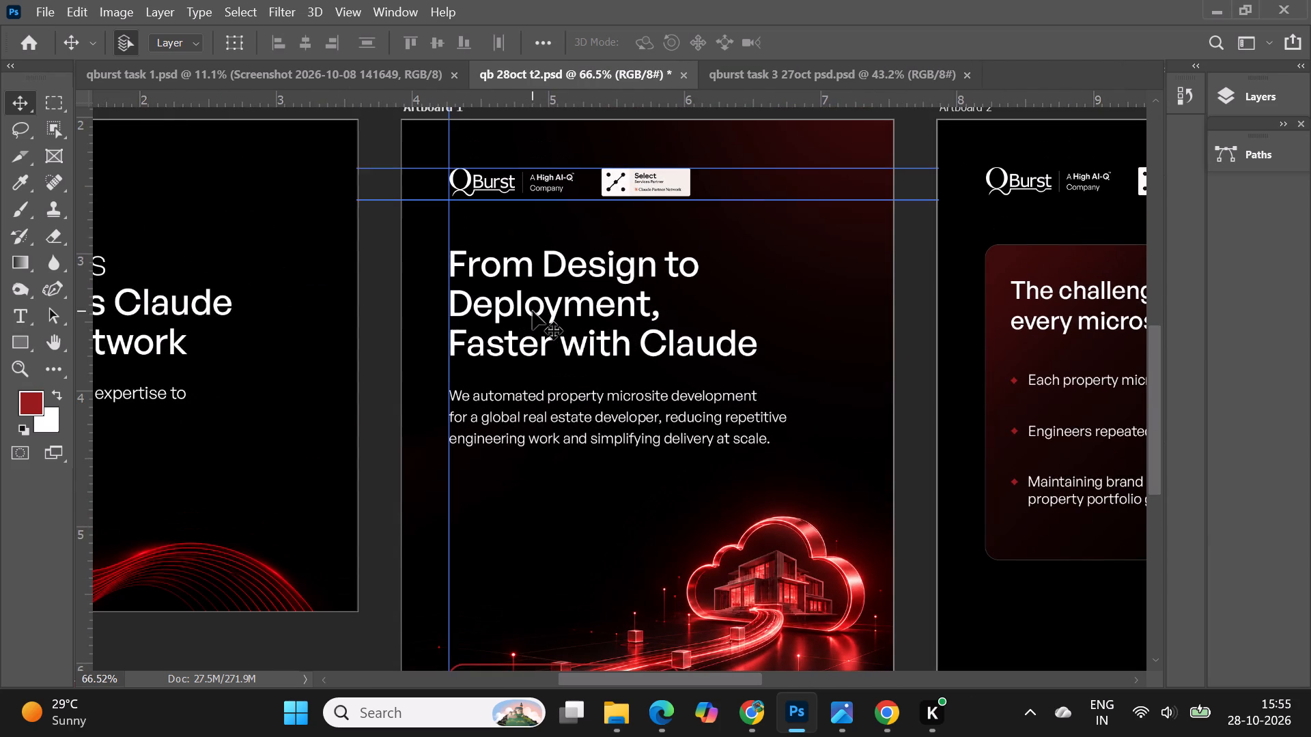
pyautogui.click(711, 347)
pyautogui.hotkey('ctrl', 't')
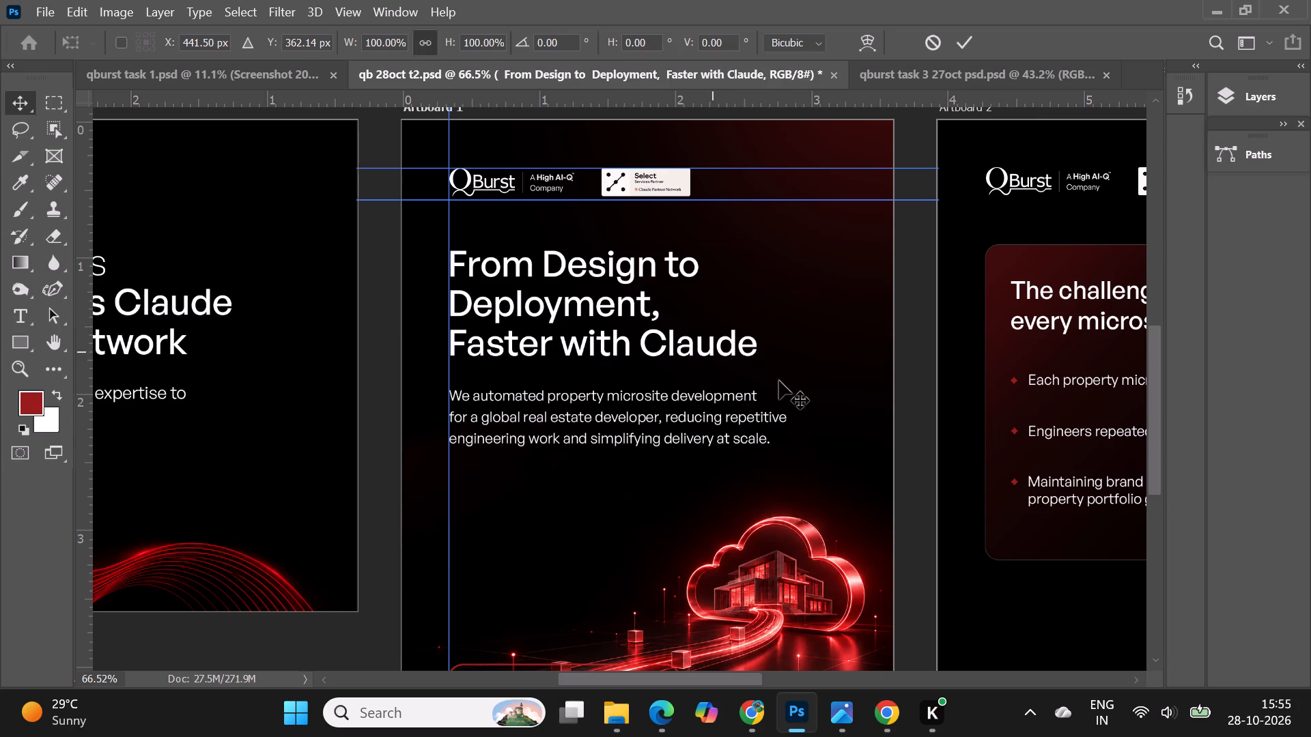
pyautogui.moveTo(760, 370); pyautogui.dragTo(748, 366)
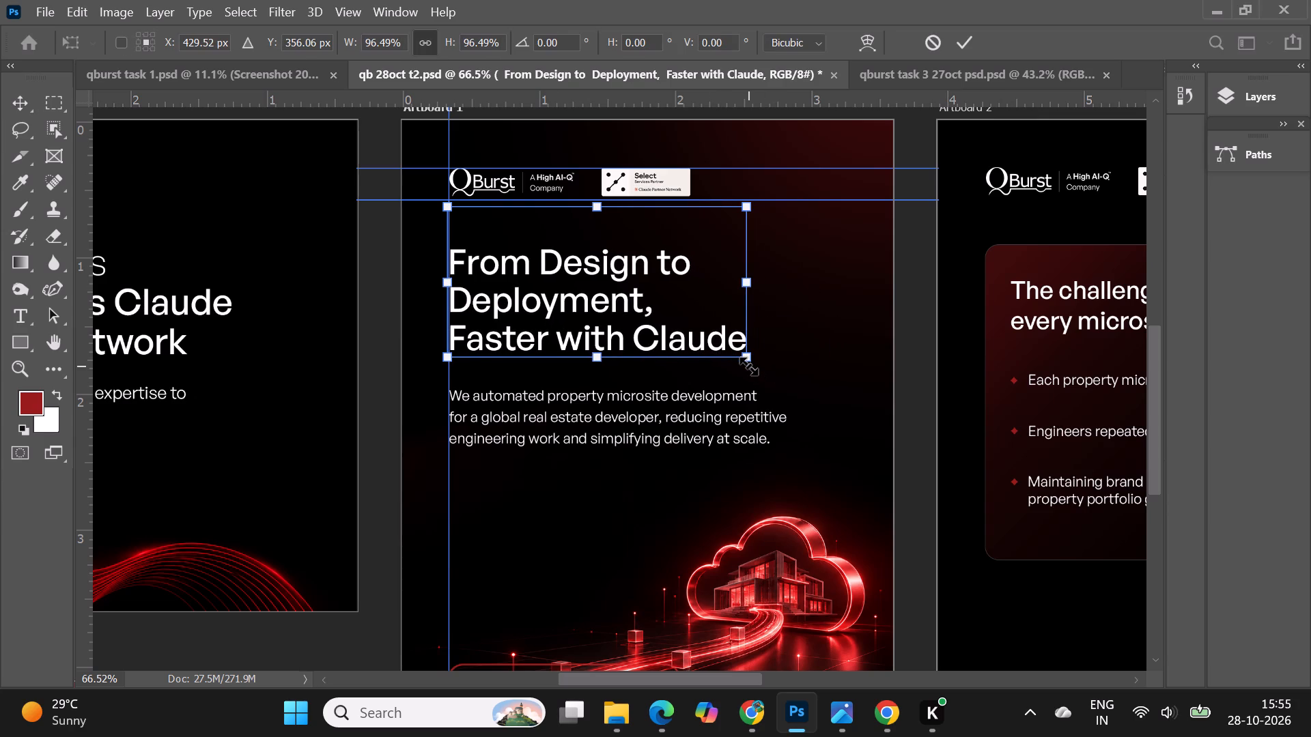
pyautogui.click(746, 208)
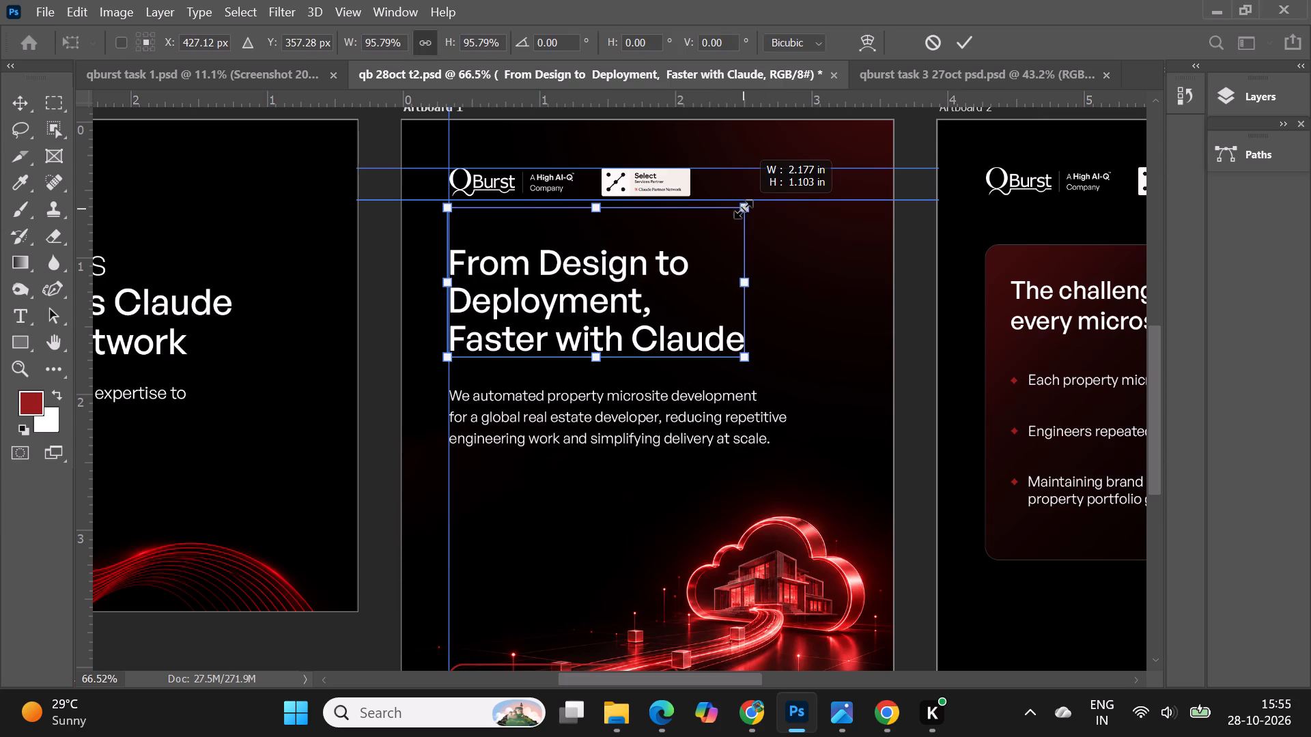
pyautogui.click(961, 35)
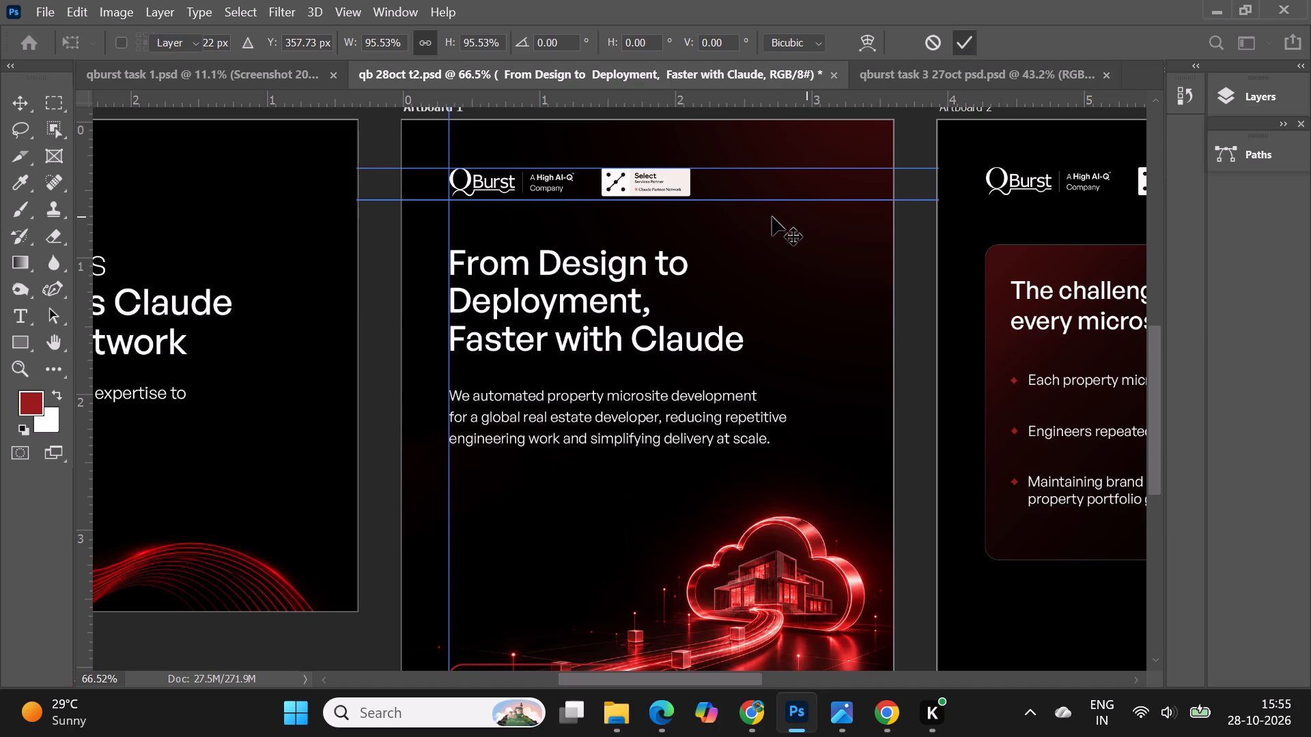
pyautogui.press('Left')
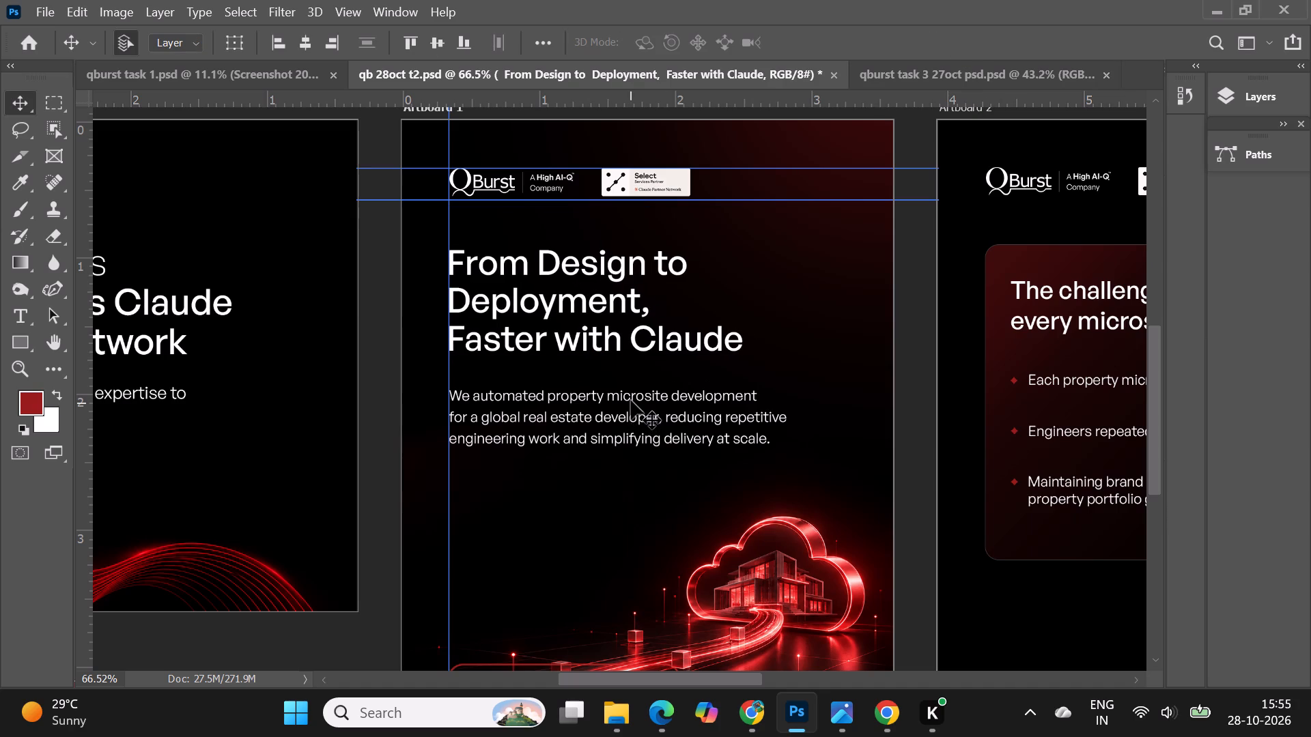
# Scale the "We automated property microsite development" paragraph on Artboard 1 down proportionally to about 90.4%.
pyautogui.rightClick(631, 401)
pyautogui.click(662, 429)
pyautogui.hotkey('ctrl', 't')
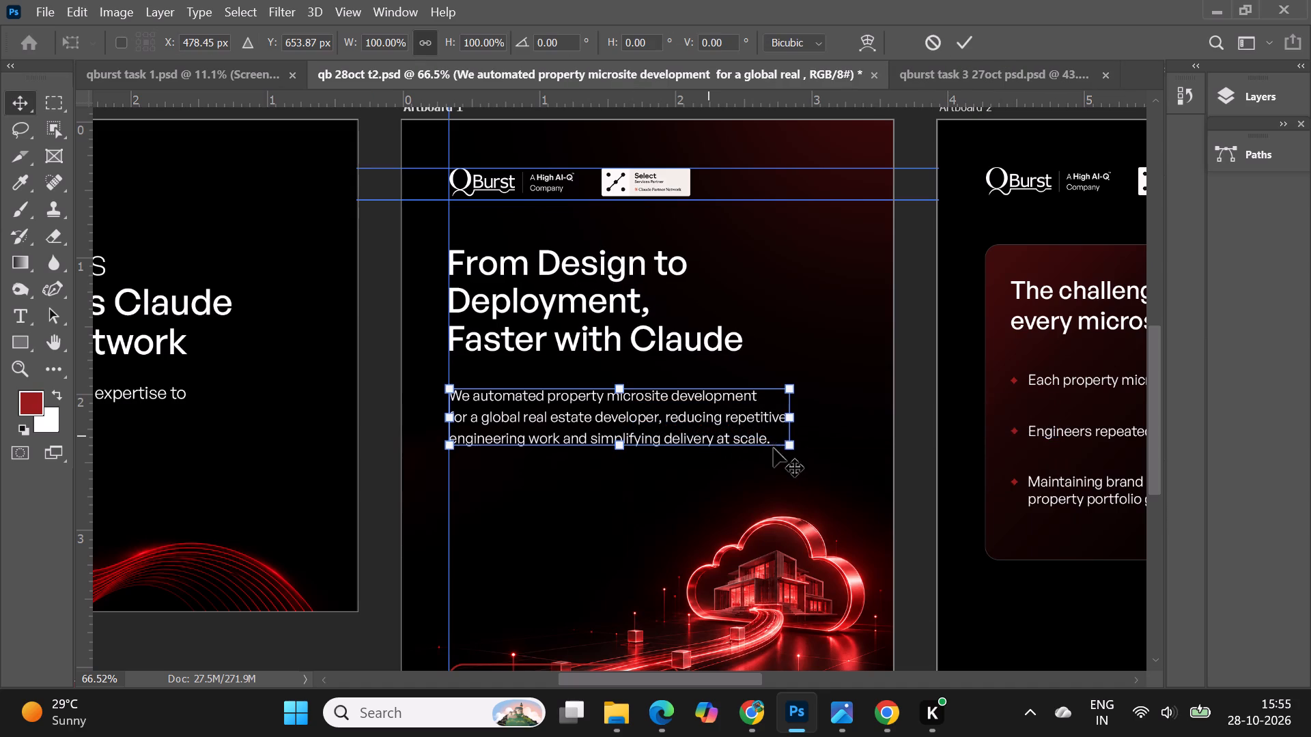
pyautogui.moveTo(787, 450); pyautogui.dragTo(758, 443)
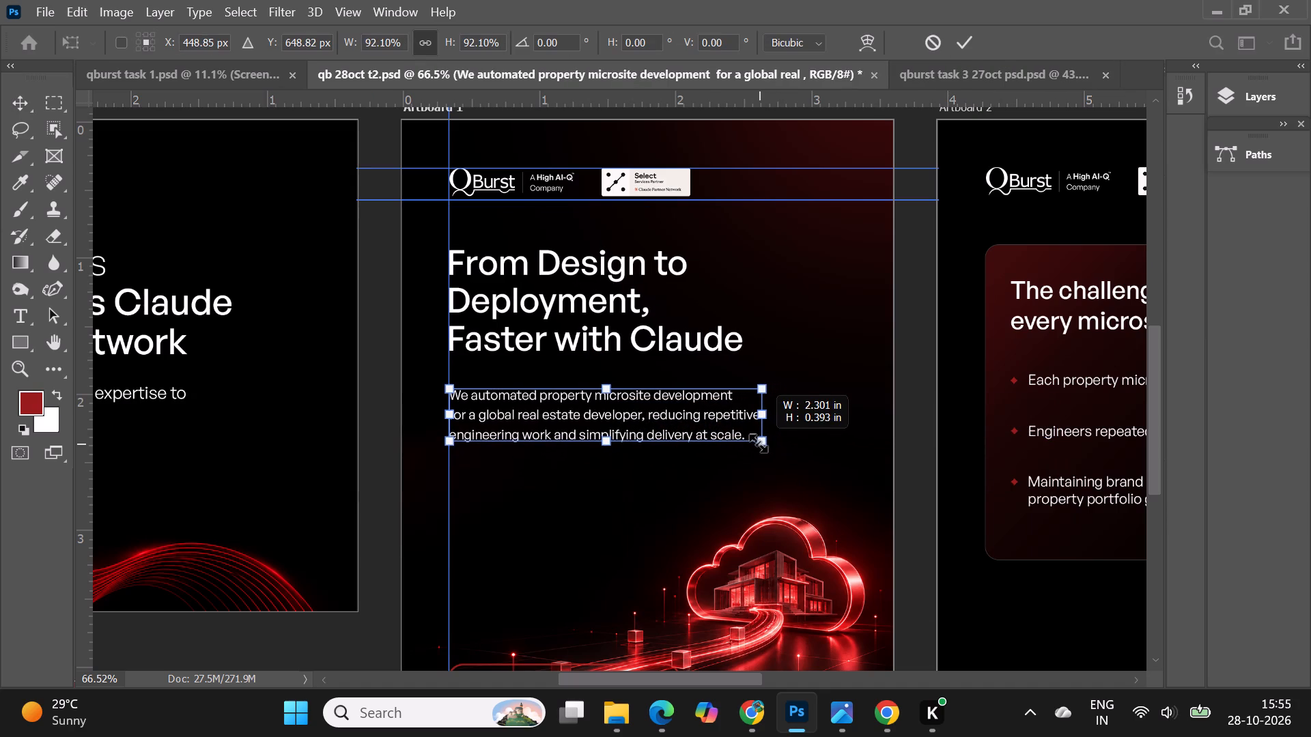
pyautogui.moveTo(758, 443); pyautogui.dragTo(755, 442)
pyautogui.click(967, 40)
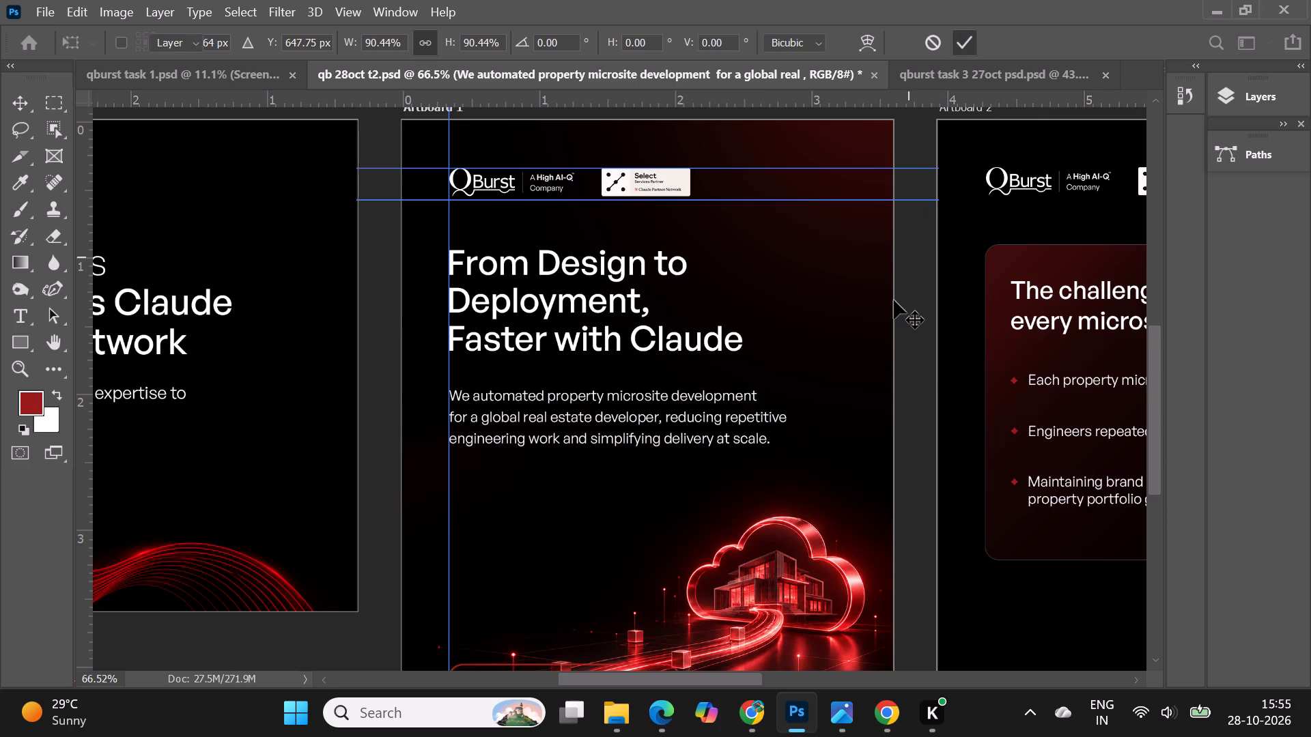
# Nudge the resized paragraph up slightly toward the "From Design to Deployment, Faster with Claude" heading and deselect it.
pyautogui.scroll(-4, 894, 300)
pyautogui.press('Up')
pyautogui.press('Up')
pyautogui.press('Up')
pyautogui.press('Up')
pyautogui.press('Up')
pyautogui.press('Up')
pyautogui.press('Up')
pyautogui.press('Up')
pyautogui.press('Up')
pyautogui.press('Up')
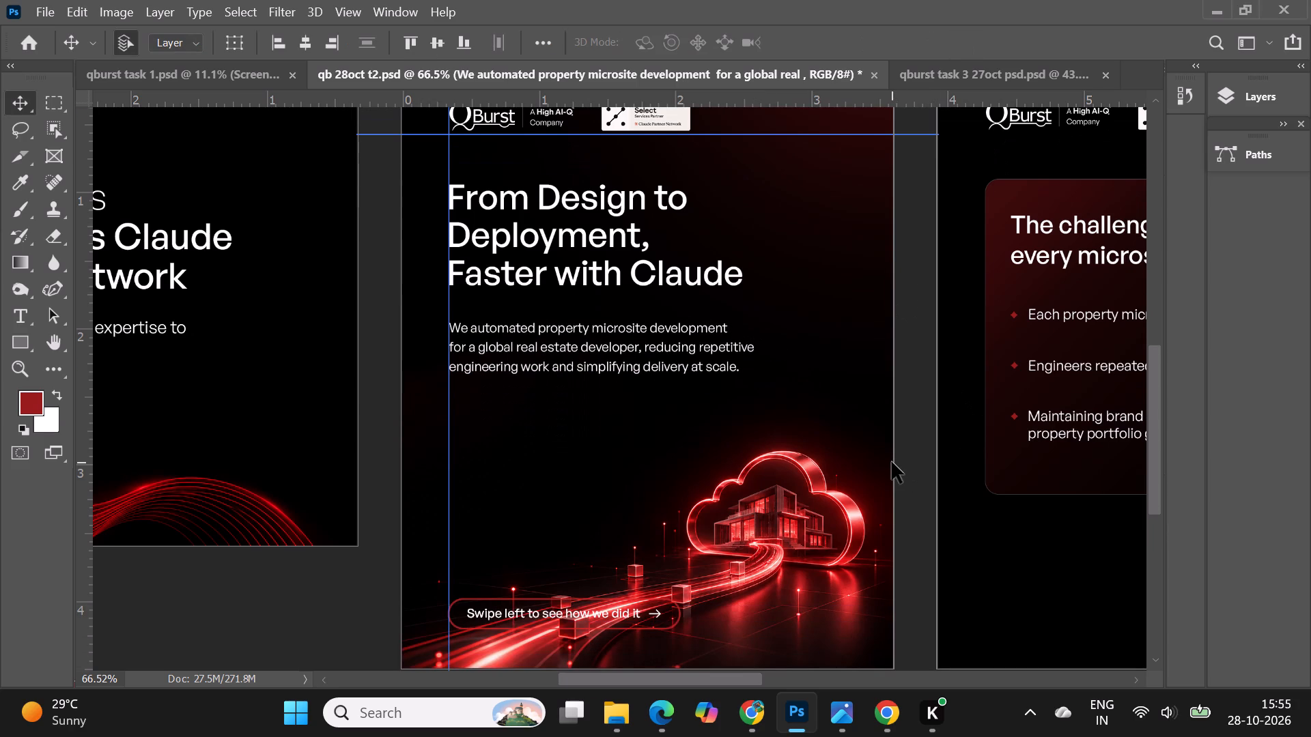
pyautogui.press('Down')
pyautogui.press('Down')
pyautogui.keyDown('alt'); pyautogui.scroll(-4, 550, 388); pyautogui.keyUp('alt')
pyautogui.keyDown('alt'); pyautogui.scroll(-3, 506, 319); pyautogui.keyUp('alt')
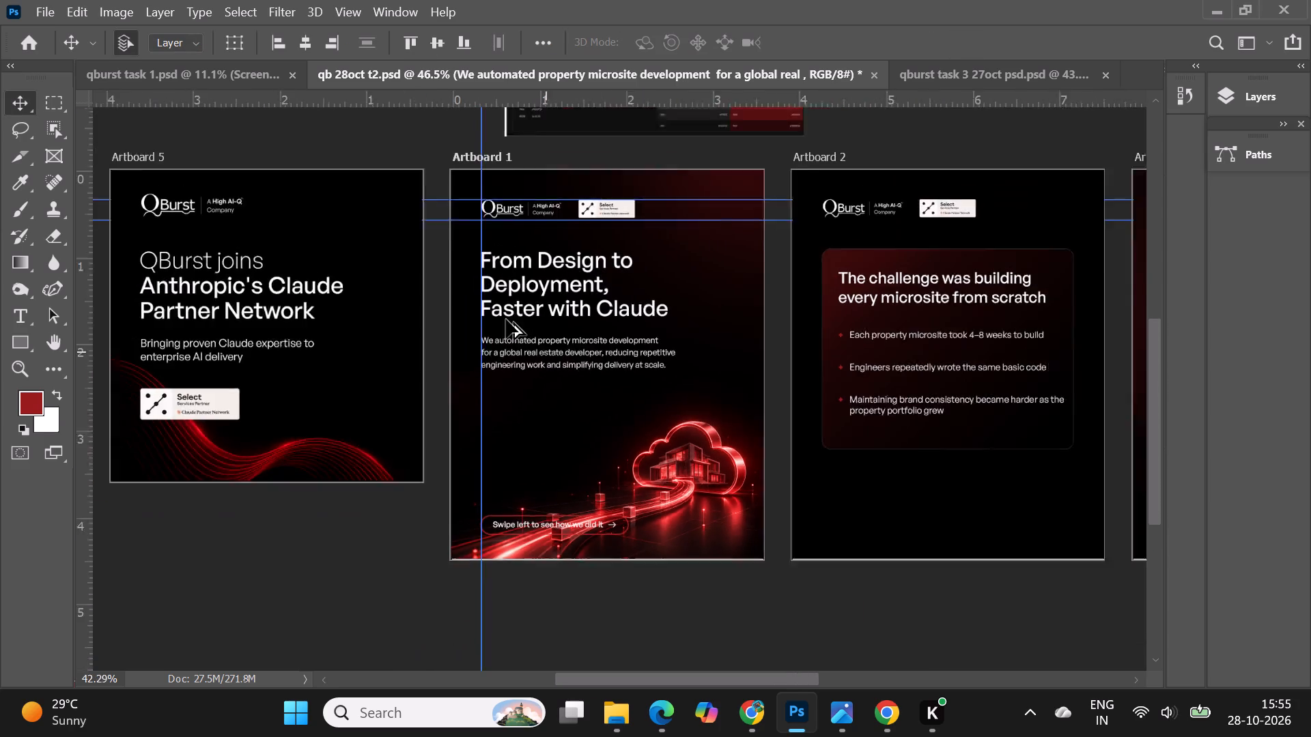
pyautogui.click(294, 560)
# Move the "Swipe left to see how we did it" outline, text and arrow together to below the paragraph, left-aligned to the vertical guide.
pyautogui.keyDown('alt'); pyautogui.scroll(5, 531, 407); pyautogui.keyUp('alt')
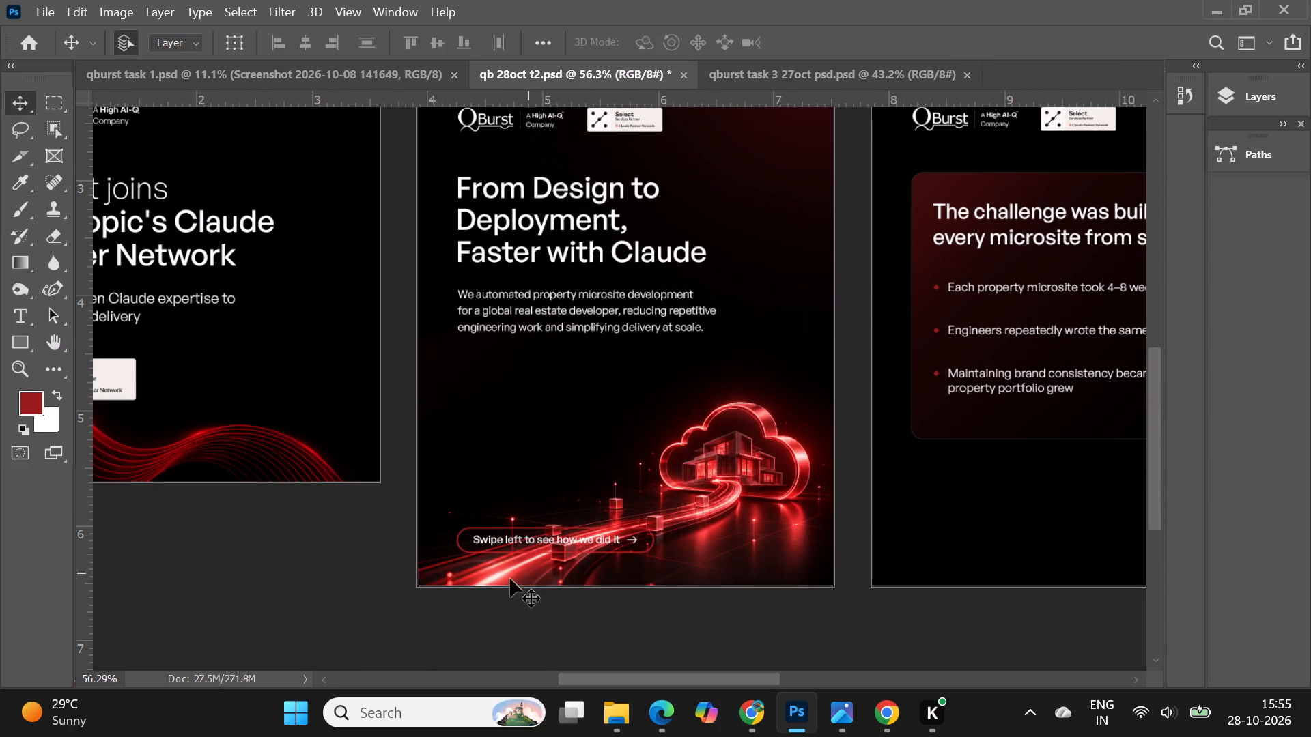
pyautogui.keyDown('alt'); pyautogui.scroll(-2, 677, 534); pyautogui.keyUp('alt')
pyautogui.keyDown('alt'); pyautogui.scroll(13, 555, 548); pyautogui.keyUp('alt')
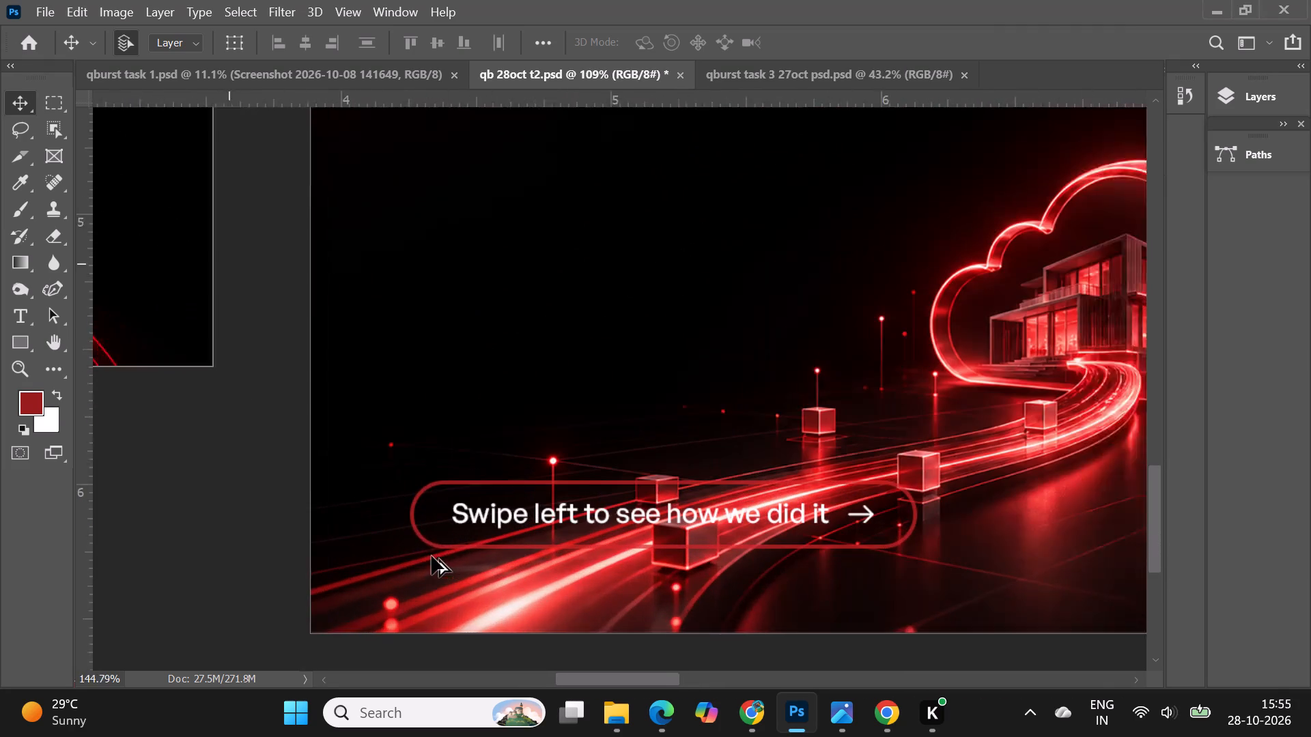
pyautogui.click(411, 520)
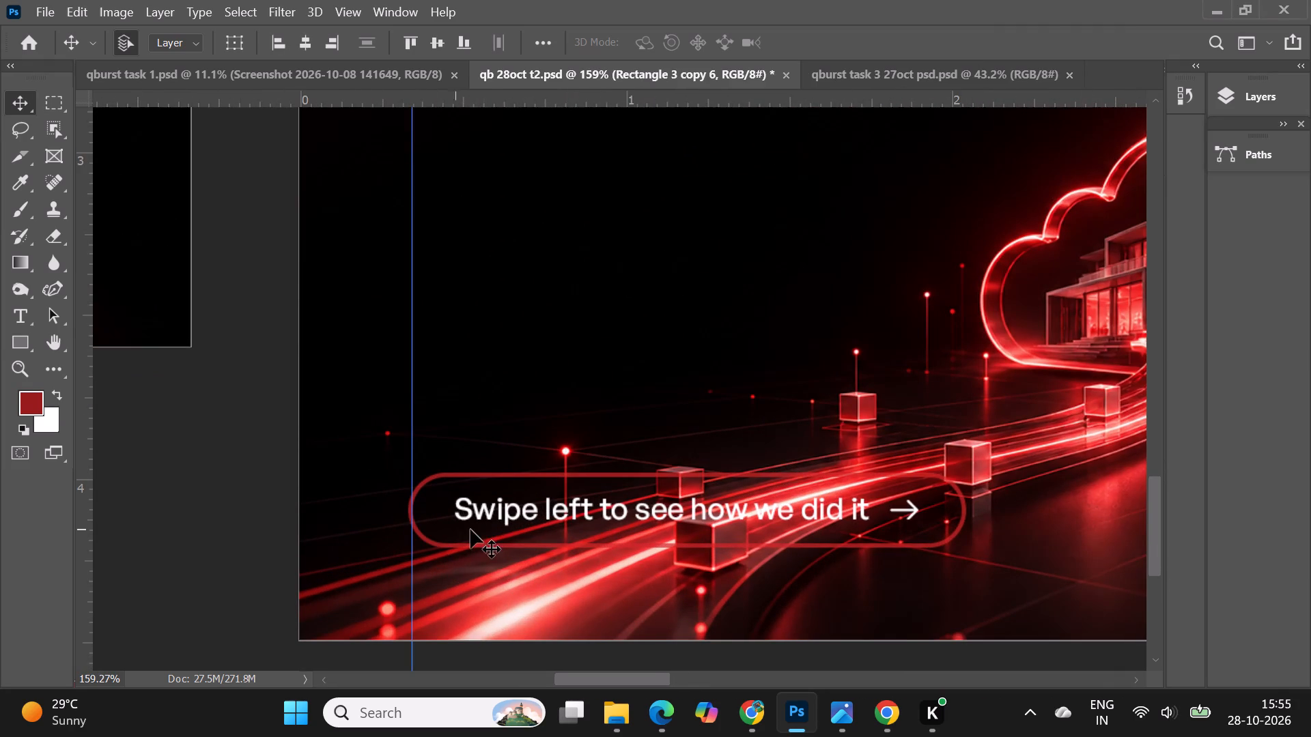
pyautogui.keyDown('shift'); pyautogui.click(484, 506); pyautogui.keyUp('shift')
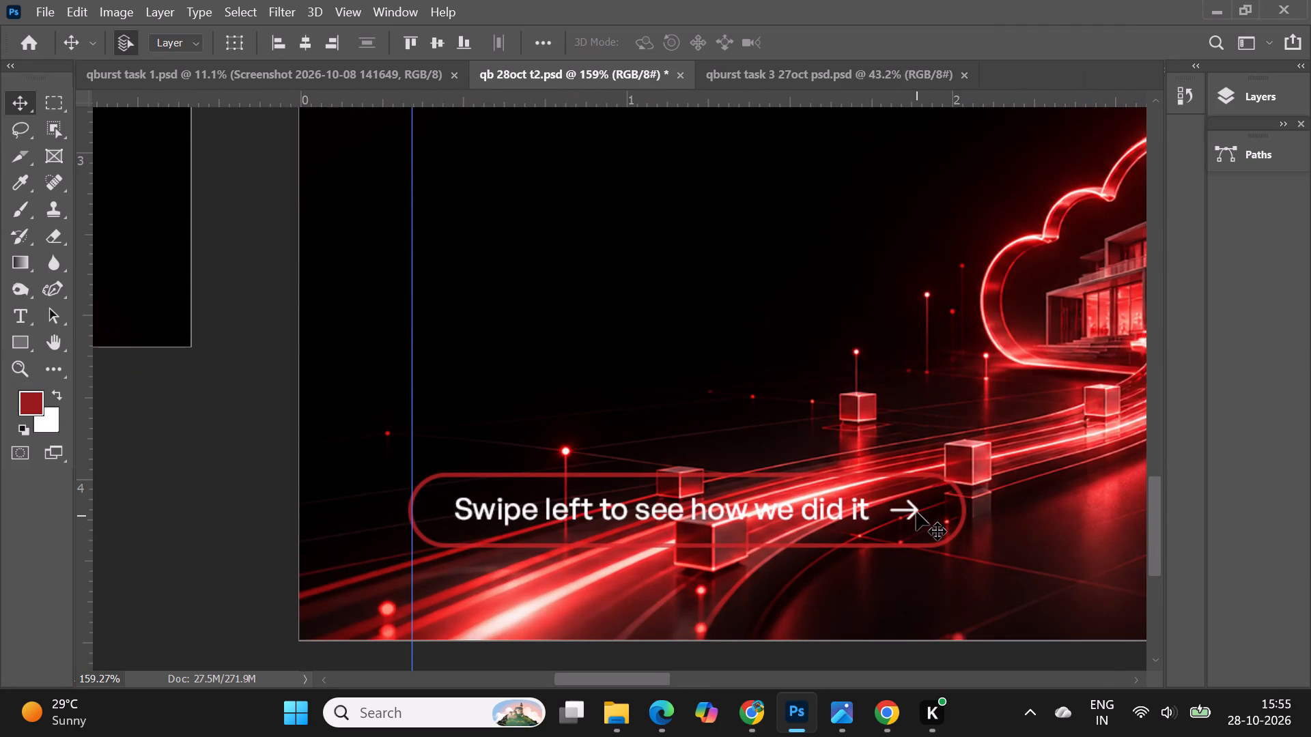
pyautogui.keyDown('shift'); pyautogui.click(914, 510); pyautogui.keyUp('shift')
pyautogui.moveTo(470, 514); pyautogui.dragTo(497, 252)
pyautogui.keyDown('alt'); pyautogui.scroll(-10, 507, 283); pyautogui.keyUp('alt')
pyautogui.scroll(2, 626, 353)
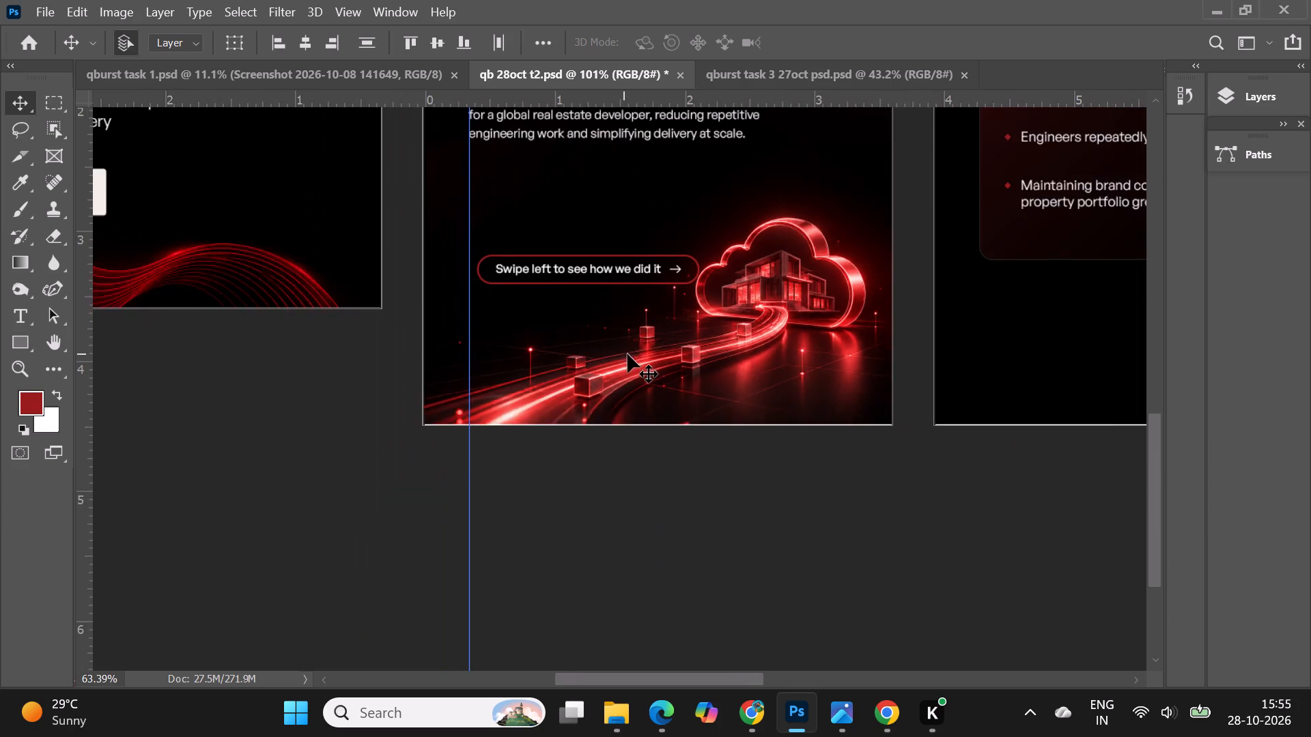
pyautogui.scroll(9, 628, 354)
pyautogui.moveTo(577, 453); pyautogui.dragTo(572, 386)
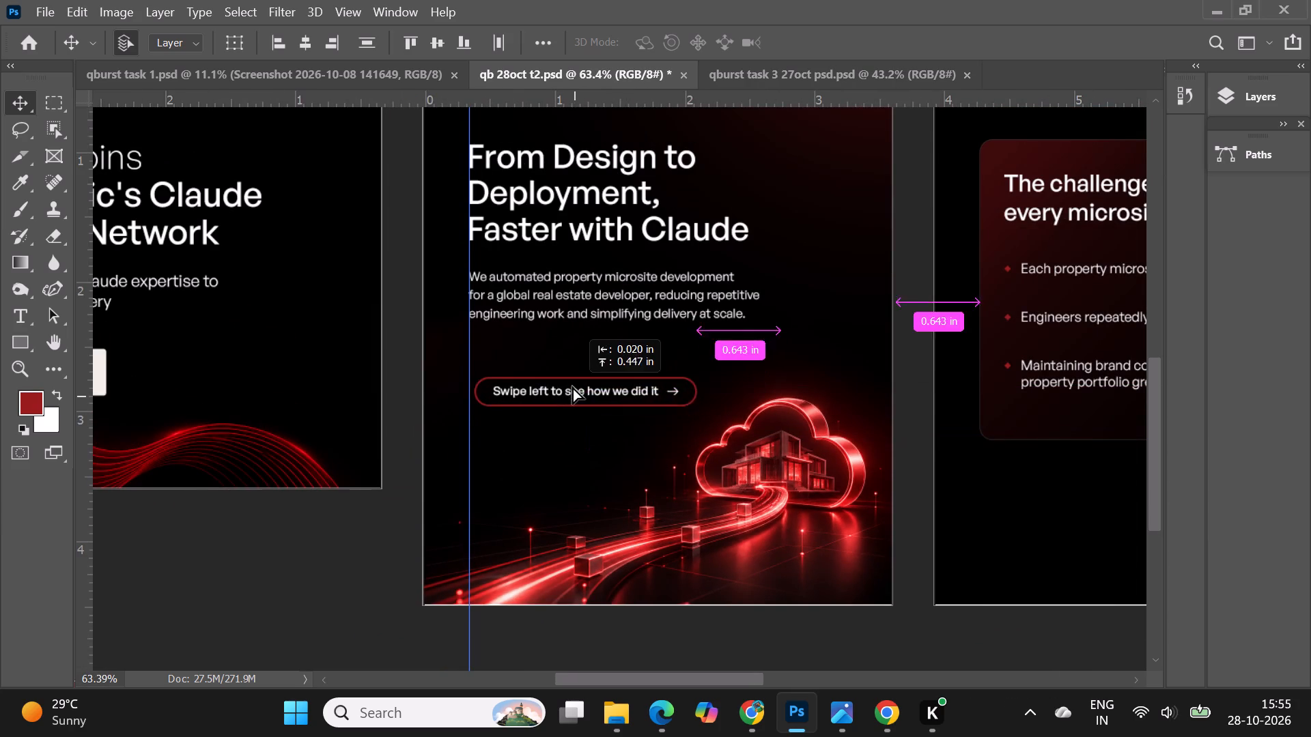
pyautogui.moveTo(572, 386); pyautogui.dragTo(569, 362)
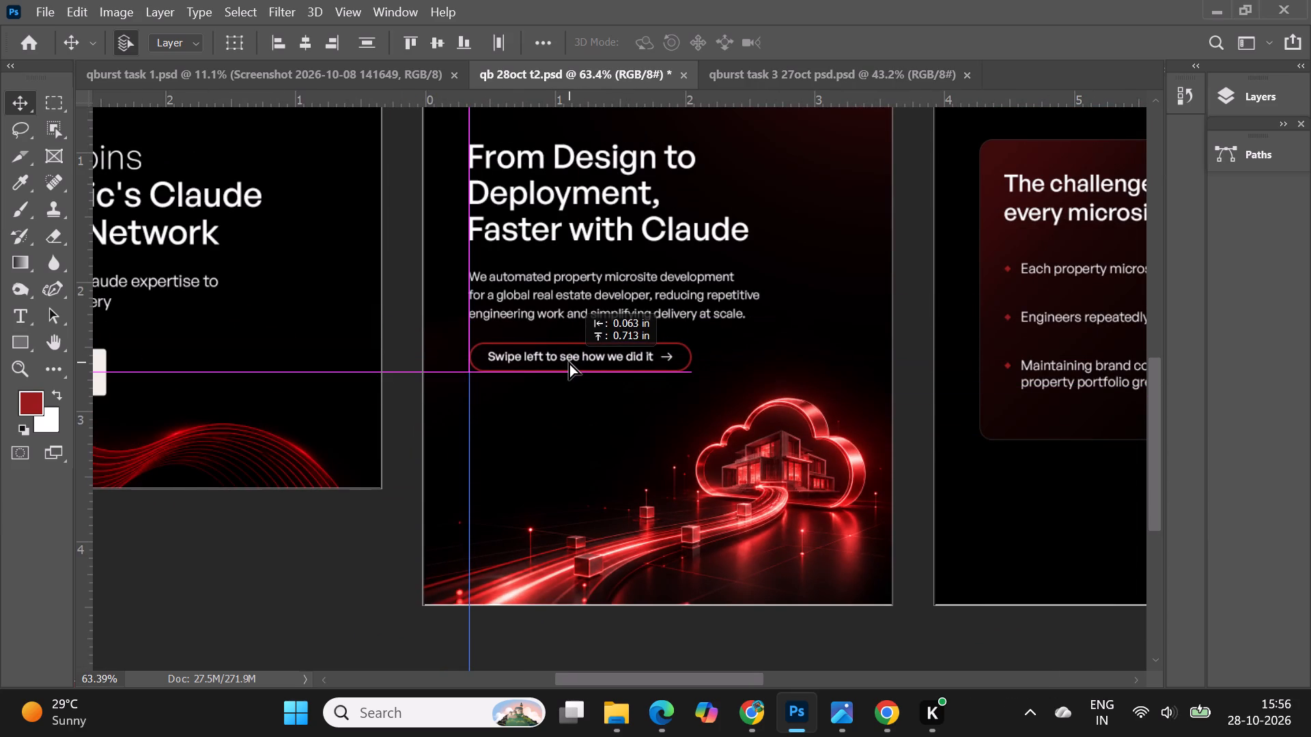
pyautogui.moveTo(569, 362); pyautogui.dragTo(568, 364)
# Nudge the "Swipe left to see how we did it" button down slightly to fine-tune its gap below the paragraph.
pyautogui.keyDown('alt'); pyautogui.scroll(-5, 594, 437); pyautogui.keyUp('alt')
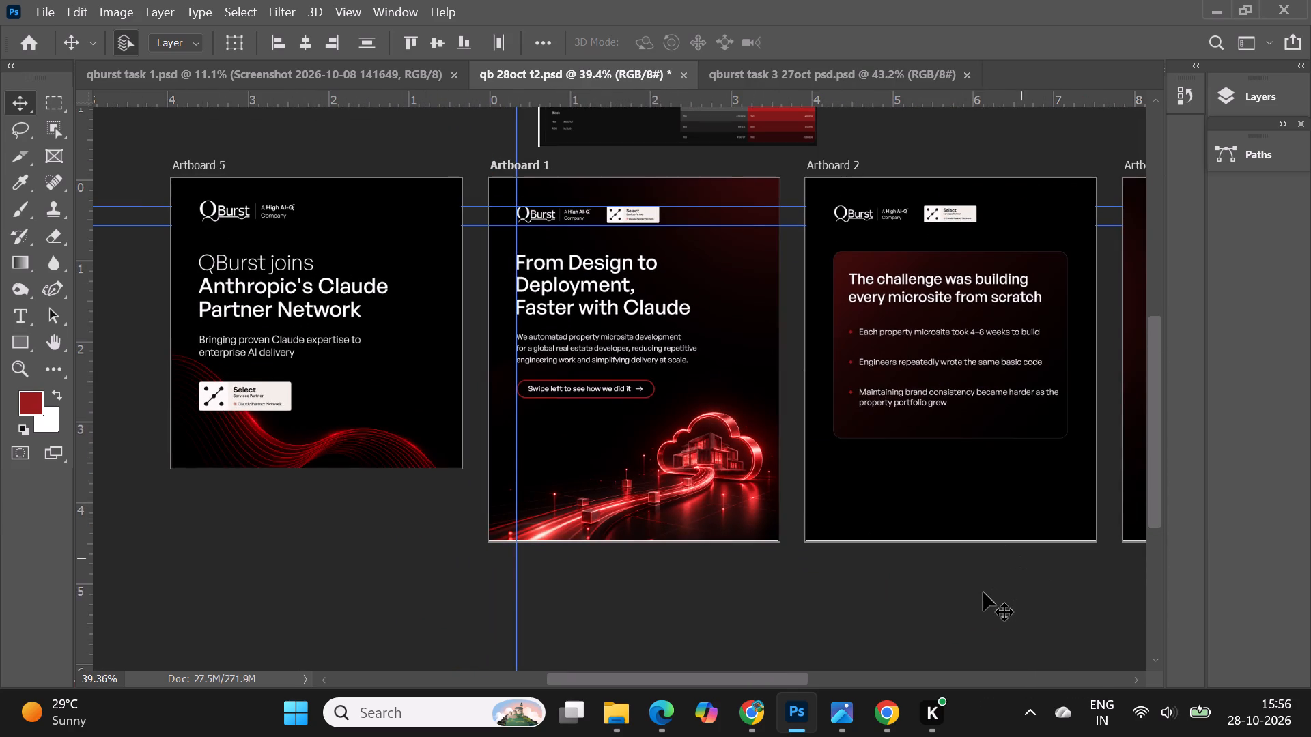
pyautogui.press('Down')
pyautogui.press('Down')
pyautogui.press('Down')
pyautogui.press('Down')
pyautogui.press('Down')
pyautogui.press('Down')
pyautogui.press('Down')
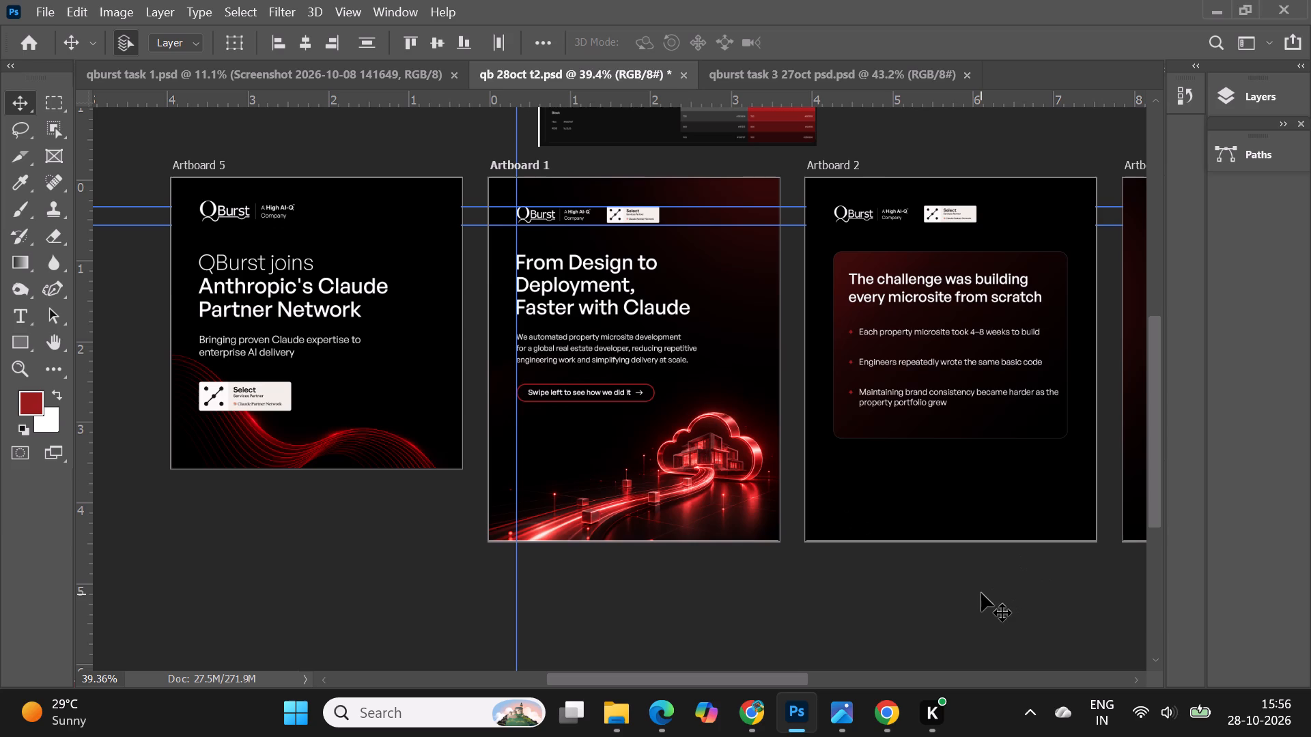
pyautogui.keyDown('alt'); pyautogui.scroll(4, 693, 287); pyautogui.keyUp('alt')
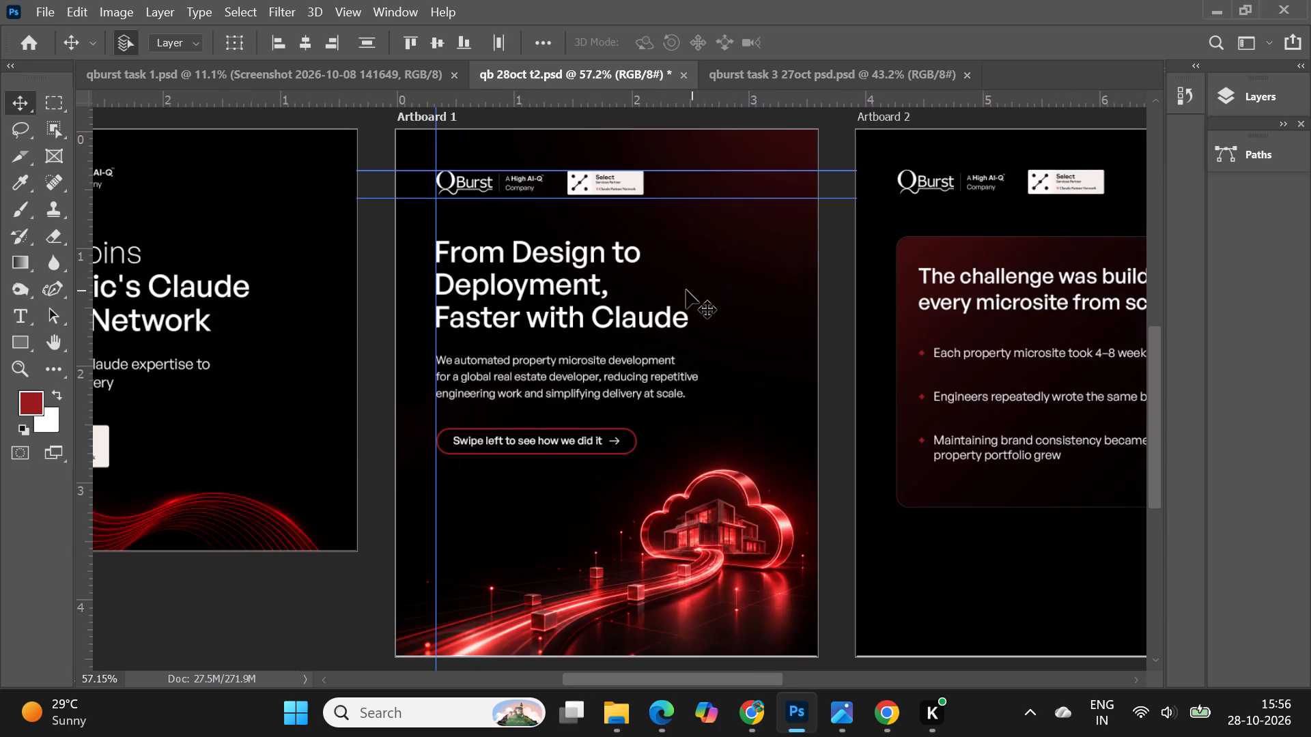
pyautogui.press('Up')
pyautogui.press('Up')
pyautogui.press('Up')
pyautogui.press('Down')
pyautogui.press('Down')
pyautogui.keyDown('alt'); pyautogui.scroll(-3, 703, 287); pyautogui.keyUp('alt')
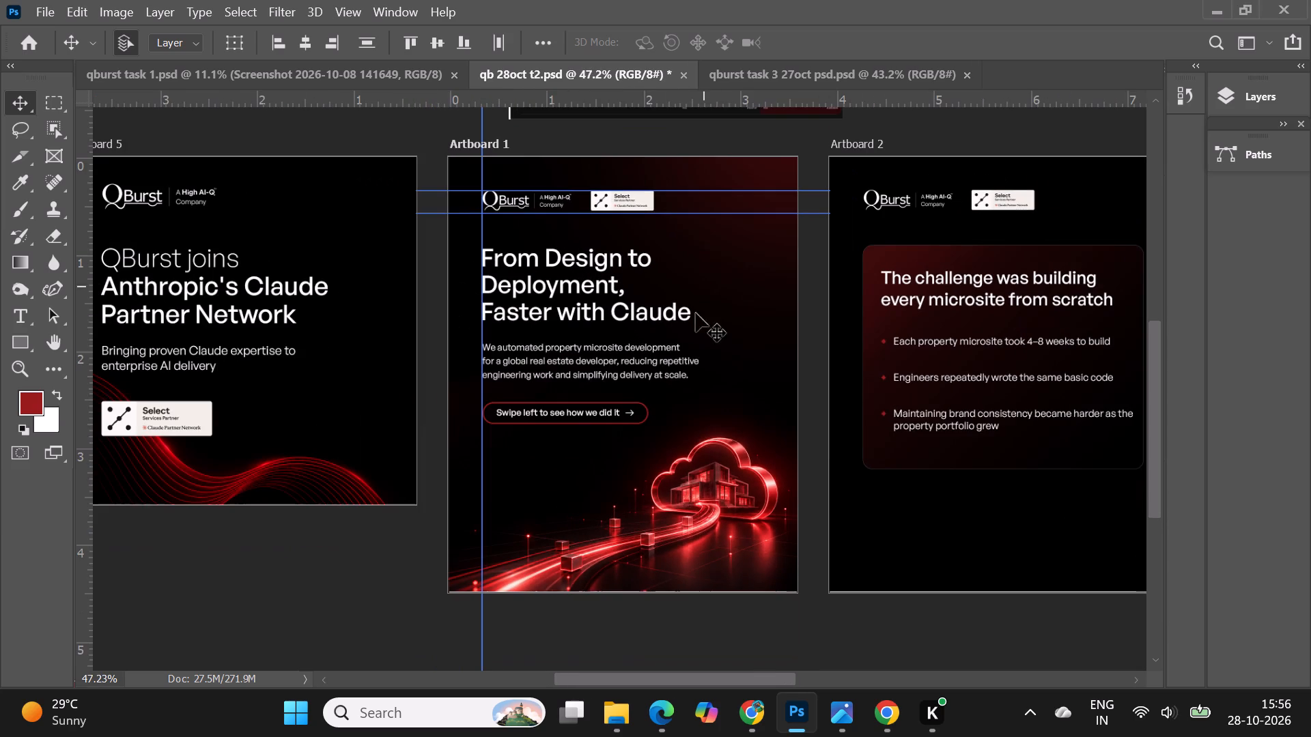
# Nudge the body paragraph on Artboard 1 up slightly to tighten its spacing under the heading.
pyautogui.rightClick(658, 351)
pyautogui.click(685, 380)
pyautogui.press('Up')
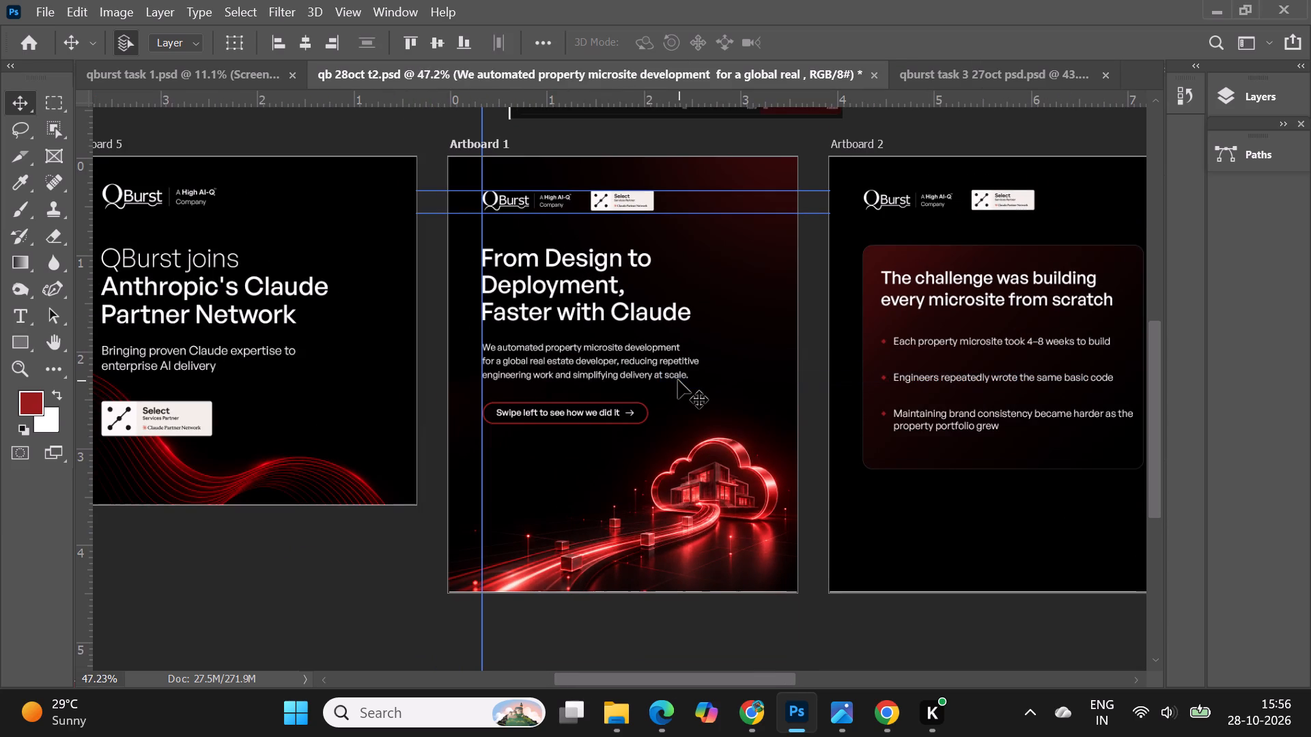
pyautogui.press('Up')
pyautogui.press('Up')
pyautogui.keyDown('alt'); pyautogui.scroll(-3, 683, 362); pyautogui.keyUp('alt')
pyautogui.click(346, 523)
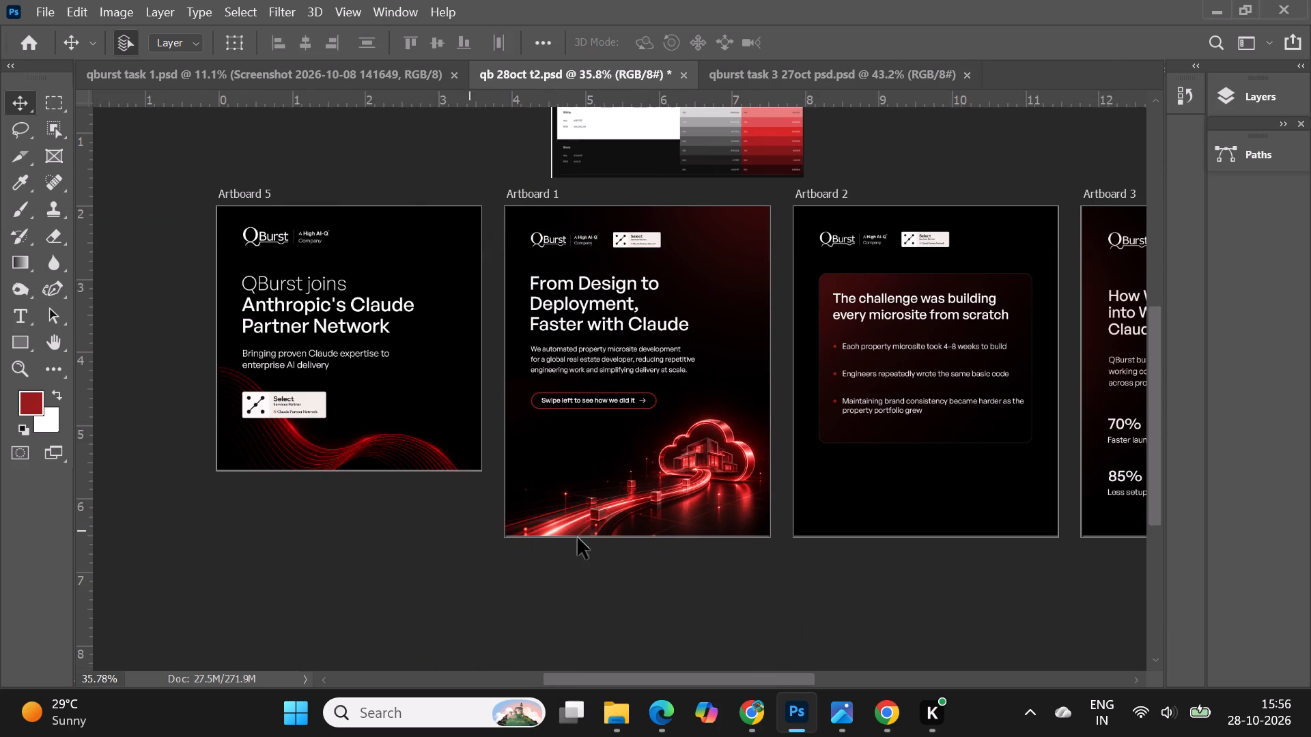
# Flip the Neon Cloud Data Highway image on Artboard 1 horizontally.
pyautogui.keyDown('alt'); pyautogui.scroll(3, 579, 539); pyautogui.keyUp('alt')
pyautogui.rightClick(744, 442)
pyautogui.click(777, 477)
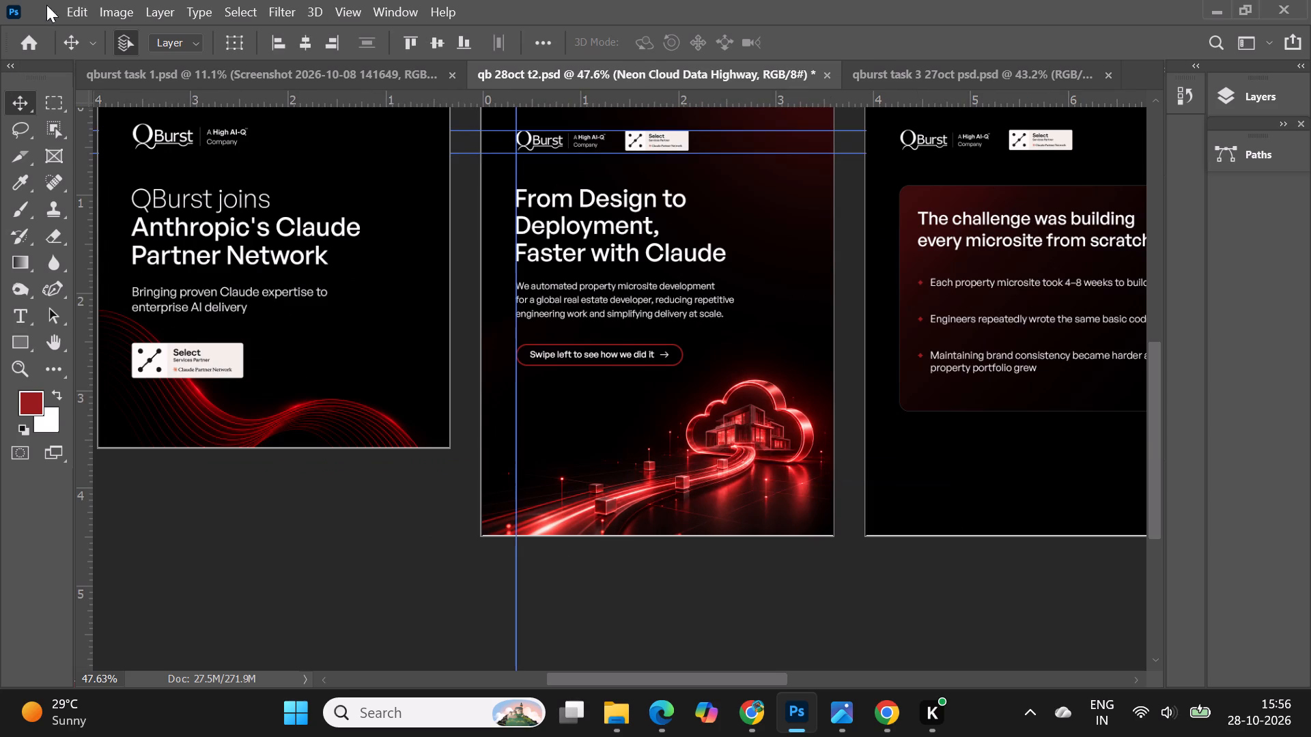
pyautogui.click(68, 14)
pyautogui.moveTo(147, 432); pyautogui.dragTo(147, 442)
pyautogui.click(460, 429)
pyautogui.click(928, 572)
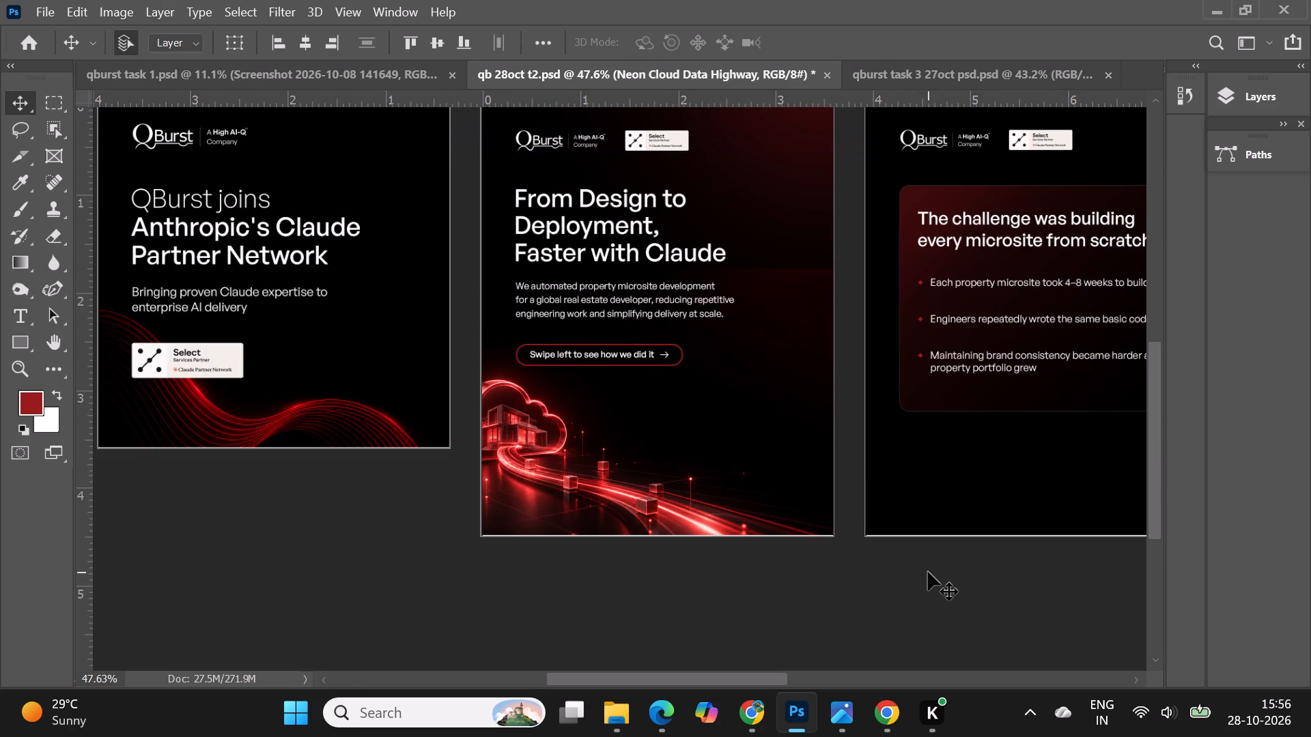
# Reposition the flipped cloud image further right and slightly lower on Artboard 1, with the cloud beneath the button.
pyautogui.moveTo(643, 517); pyautogui.dragTo(714, 519)
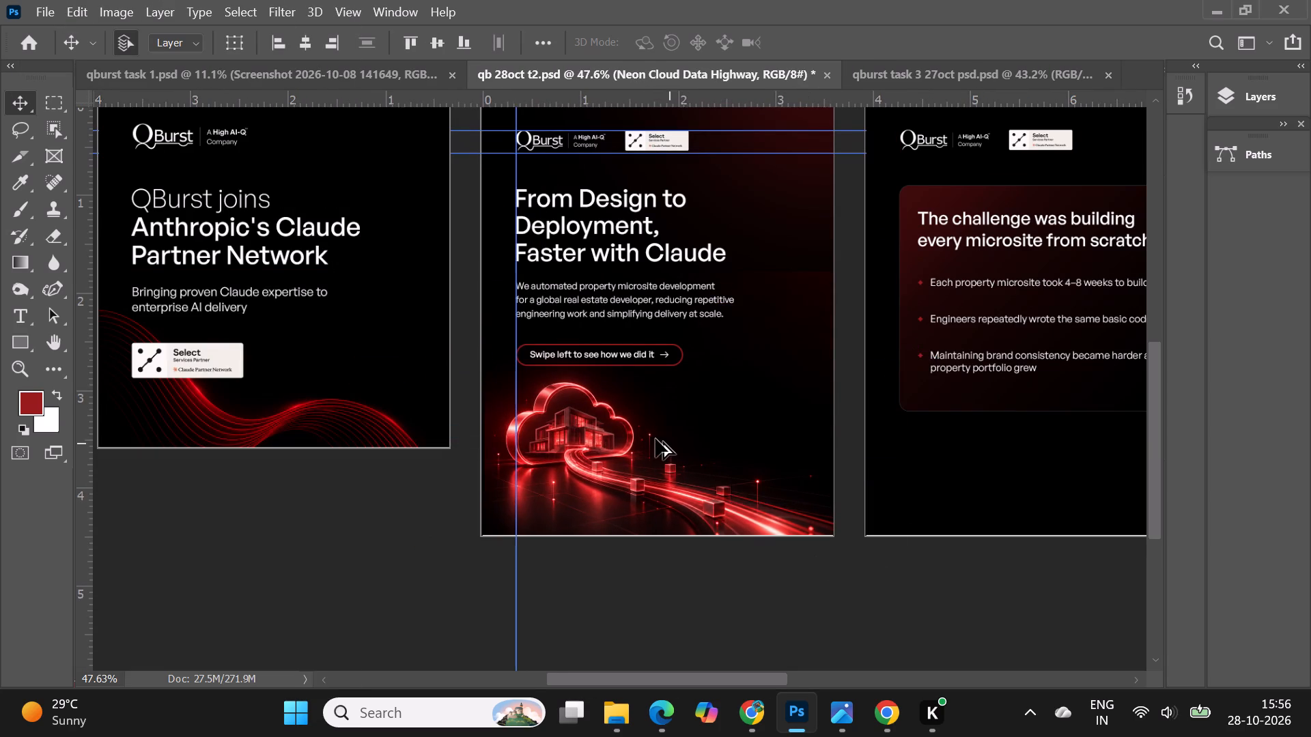
pyautogui.keyDown('alt'); pyautogui.scroll(5, 655, 439); pyautogui.keyUp('alt')
pyautogui.moveTo(544, 437); pyautogui.dragTo(559, 437)
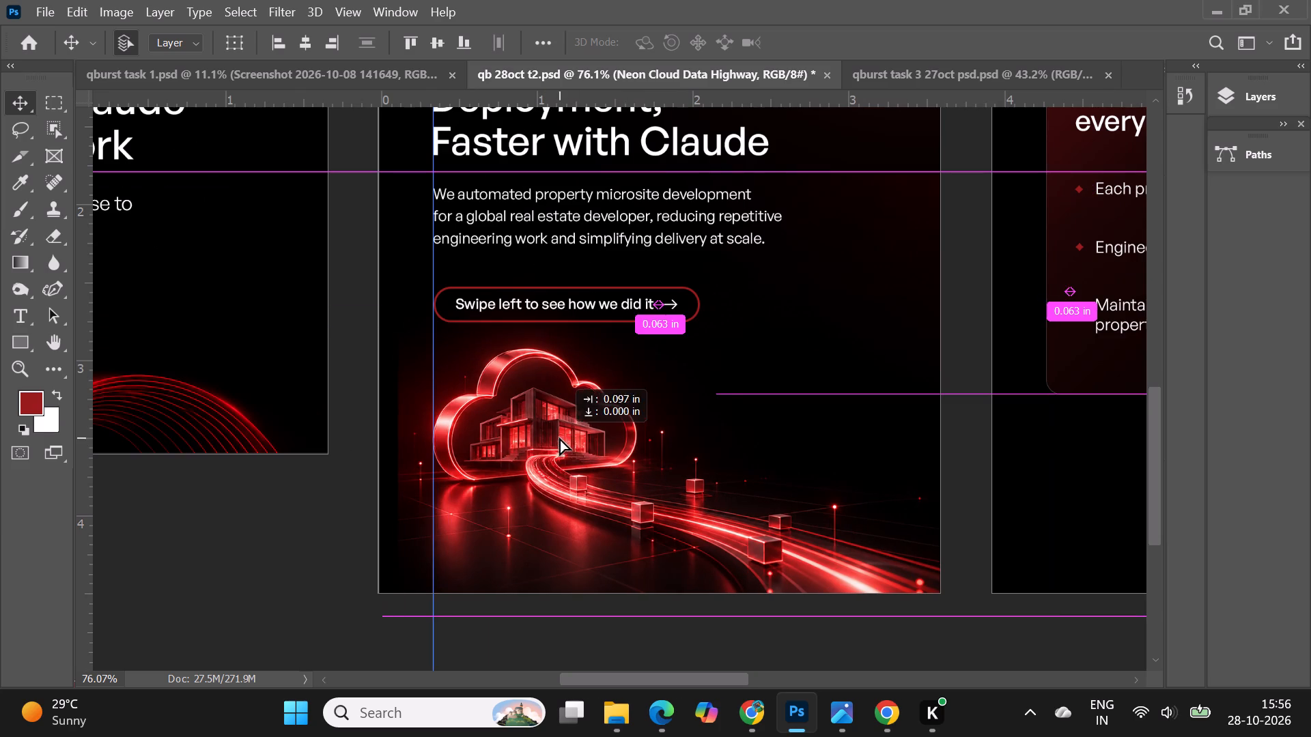
pyautogui.moveTo(559, 437); pyautogui.dragTo(540, 446)
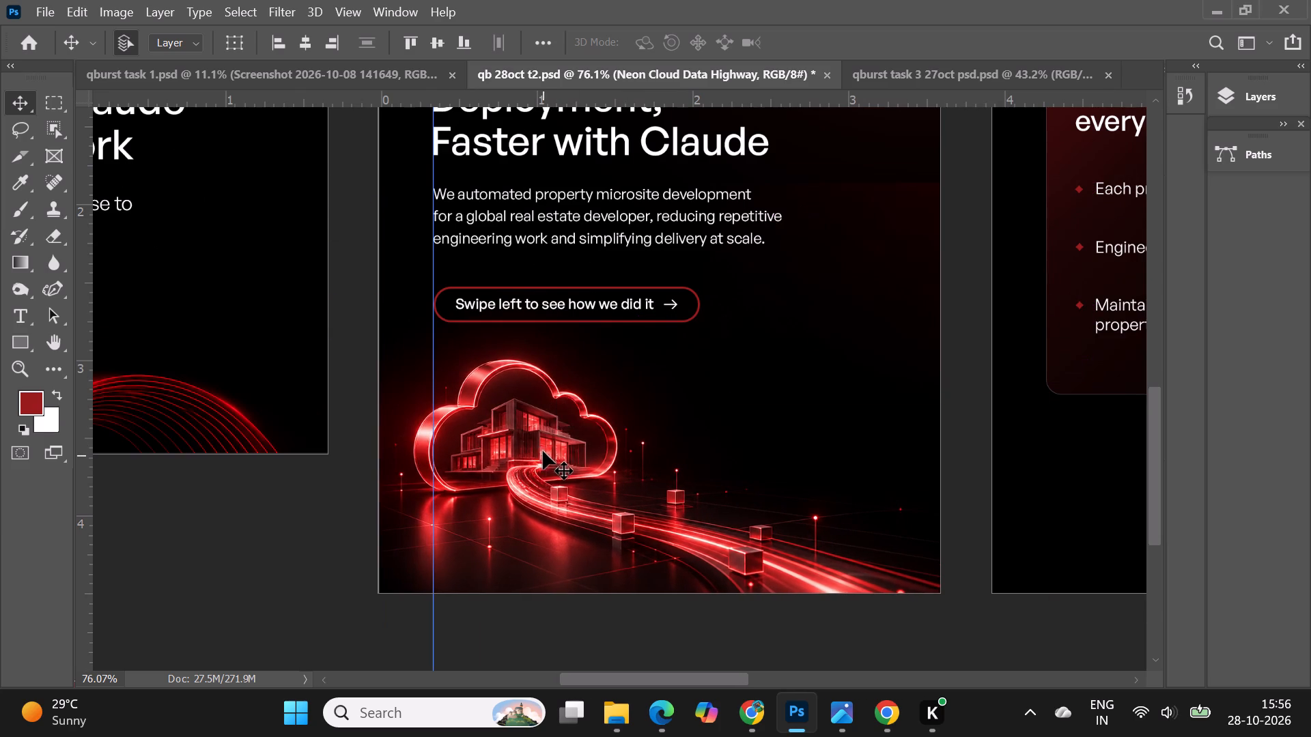
pyautogui.moveTo(543, 450); pyautogui.dragTo(544, 459)
pyautogui.keyDown('alt'); pyautogui.scroll(-3, 680, 437); pyautogui.keyUp('alt')
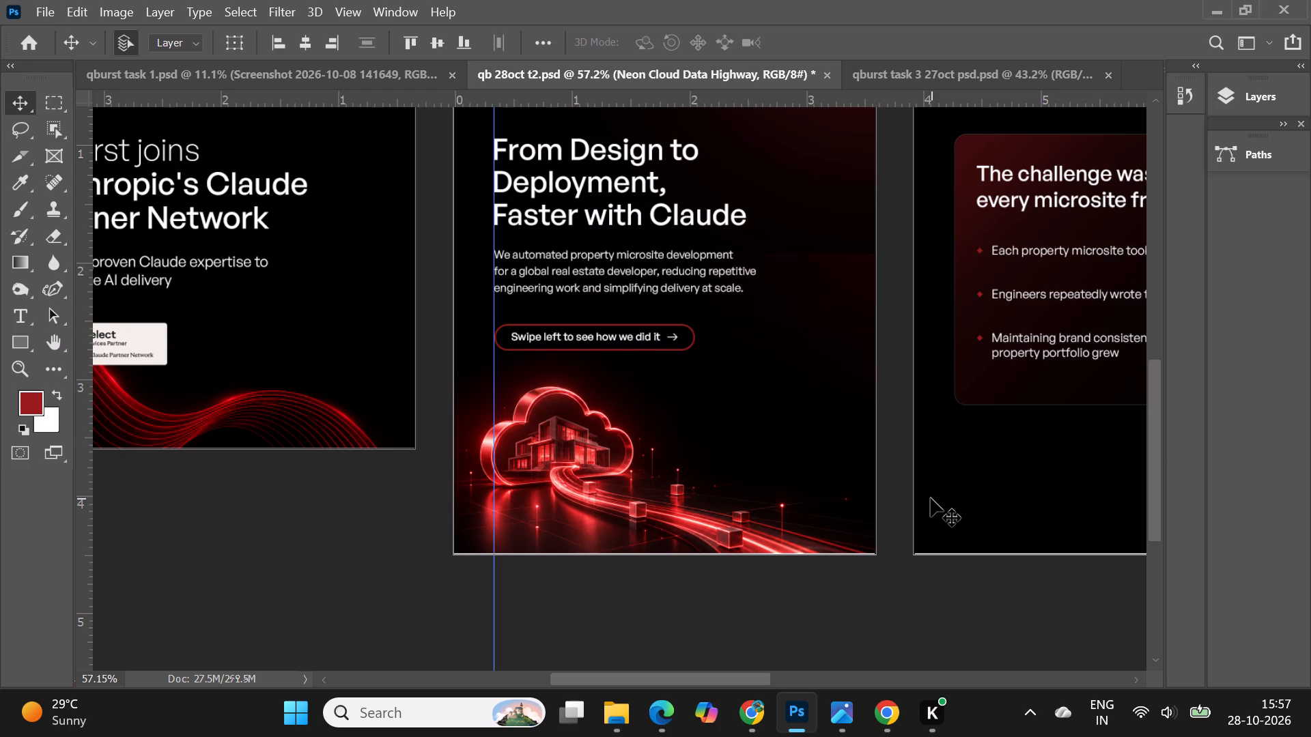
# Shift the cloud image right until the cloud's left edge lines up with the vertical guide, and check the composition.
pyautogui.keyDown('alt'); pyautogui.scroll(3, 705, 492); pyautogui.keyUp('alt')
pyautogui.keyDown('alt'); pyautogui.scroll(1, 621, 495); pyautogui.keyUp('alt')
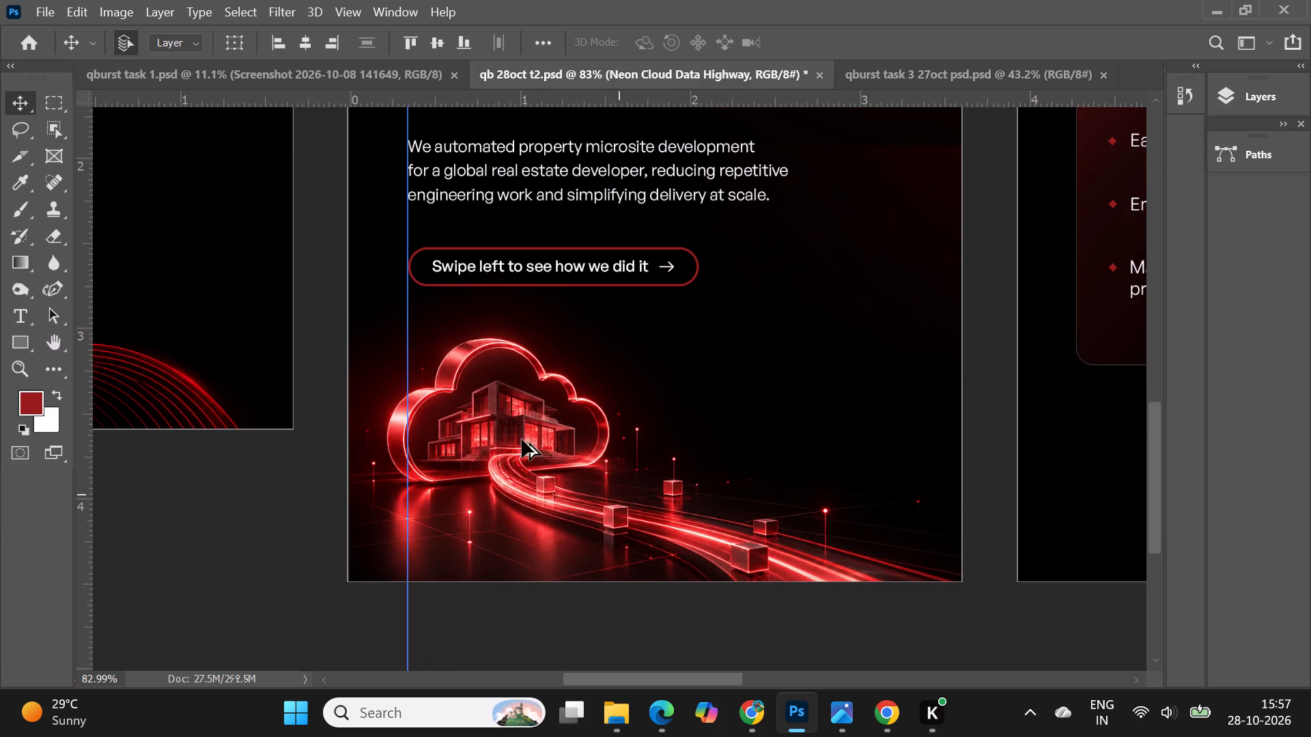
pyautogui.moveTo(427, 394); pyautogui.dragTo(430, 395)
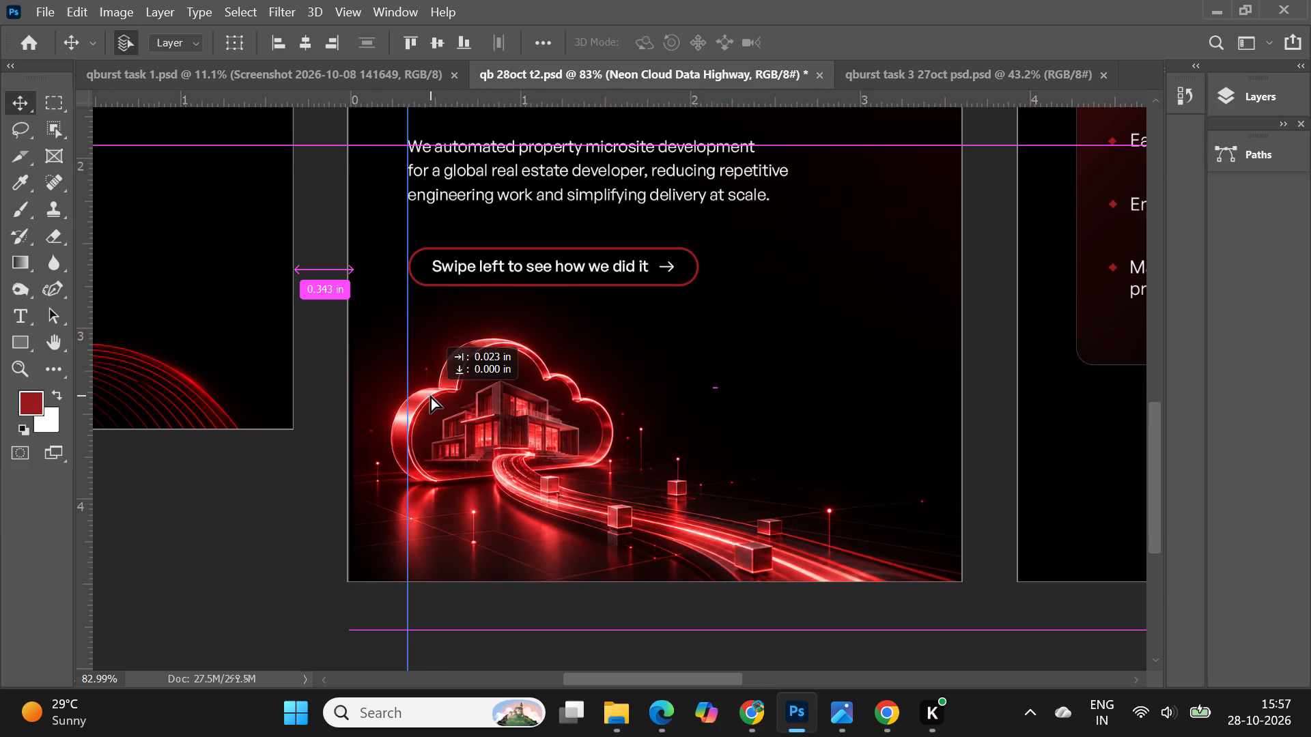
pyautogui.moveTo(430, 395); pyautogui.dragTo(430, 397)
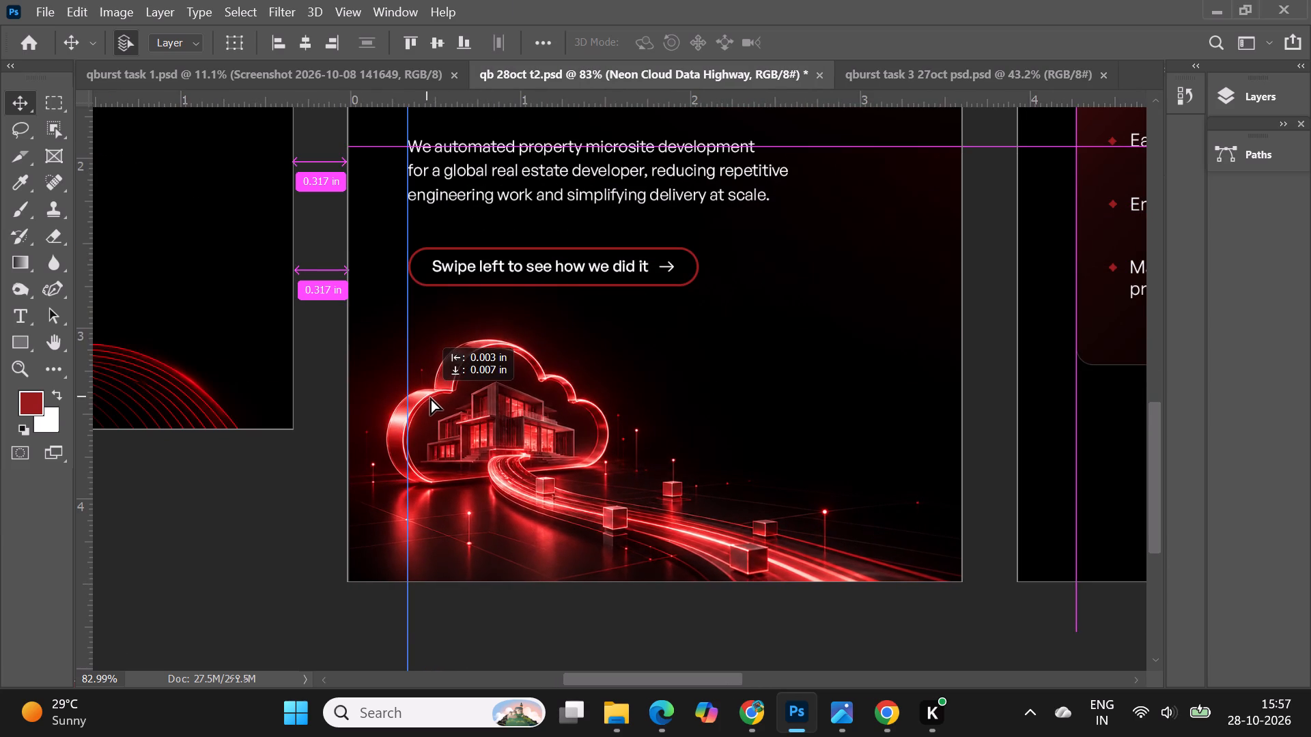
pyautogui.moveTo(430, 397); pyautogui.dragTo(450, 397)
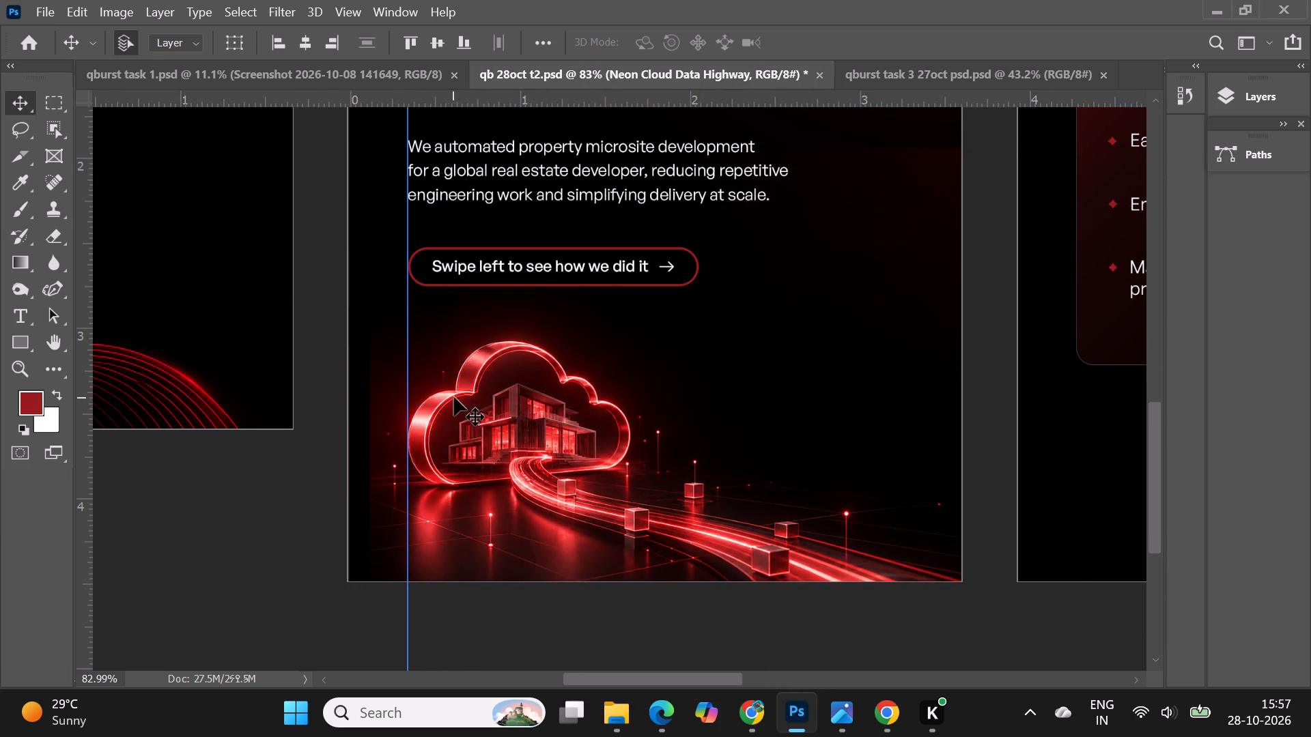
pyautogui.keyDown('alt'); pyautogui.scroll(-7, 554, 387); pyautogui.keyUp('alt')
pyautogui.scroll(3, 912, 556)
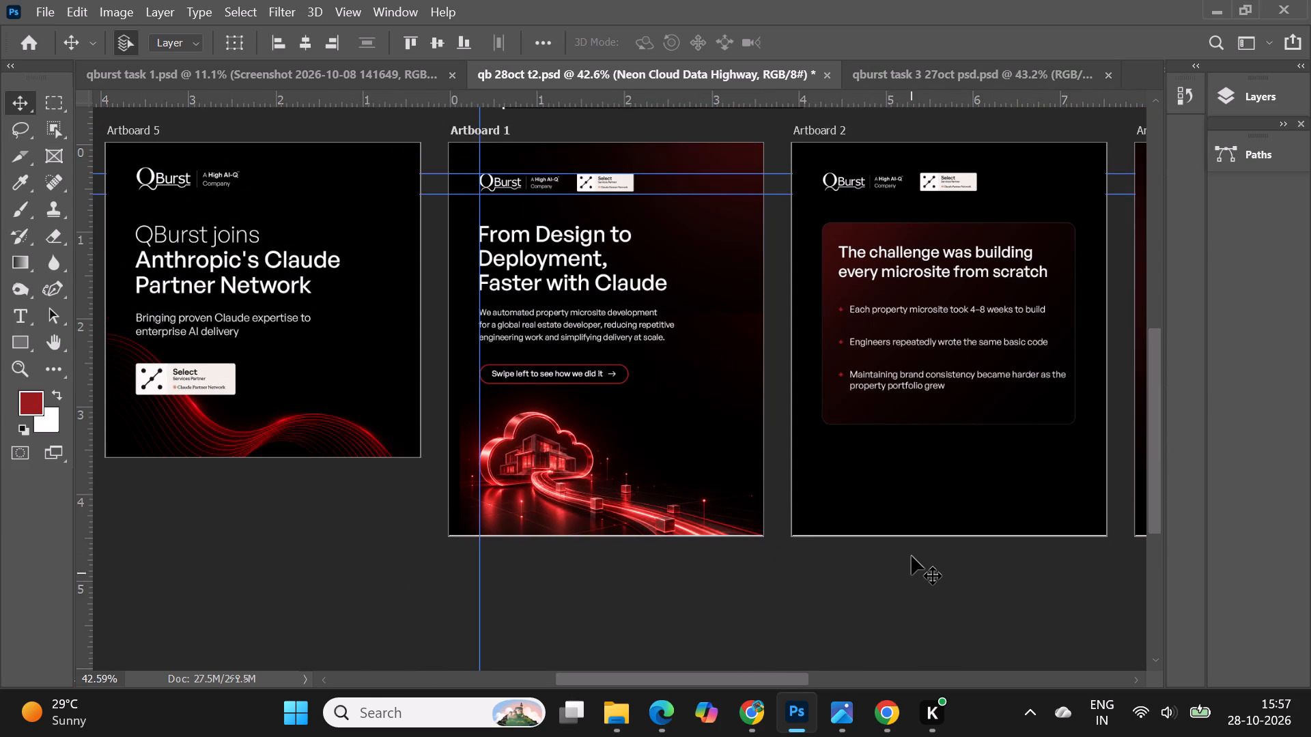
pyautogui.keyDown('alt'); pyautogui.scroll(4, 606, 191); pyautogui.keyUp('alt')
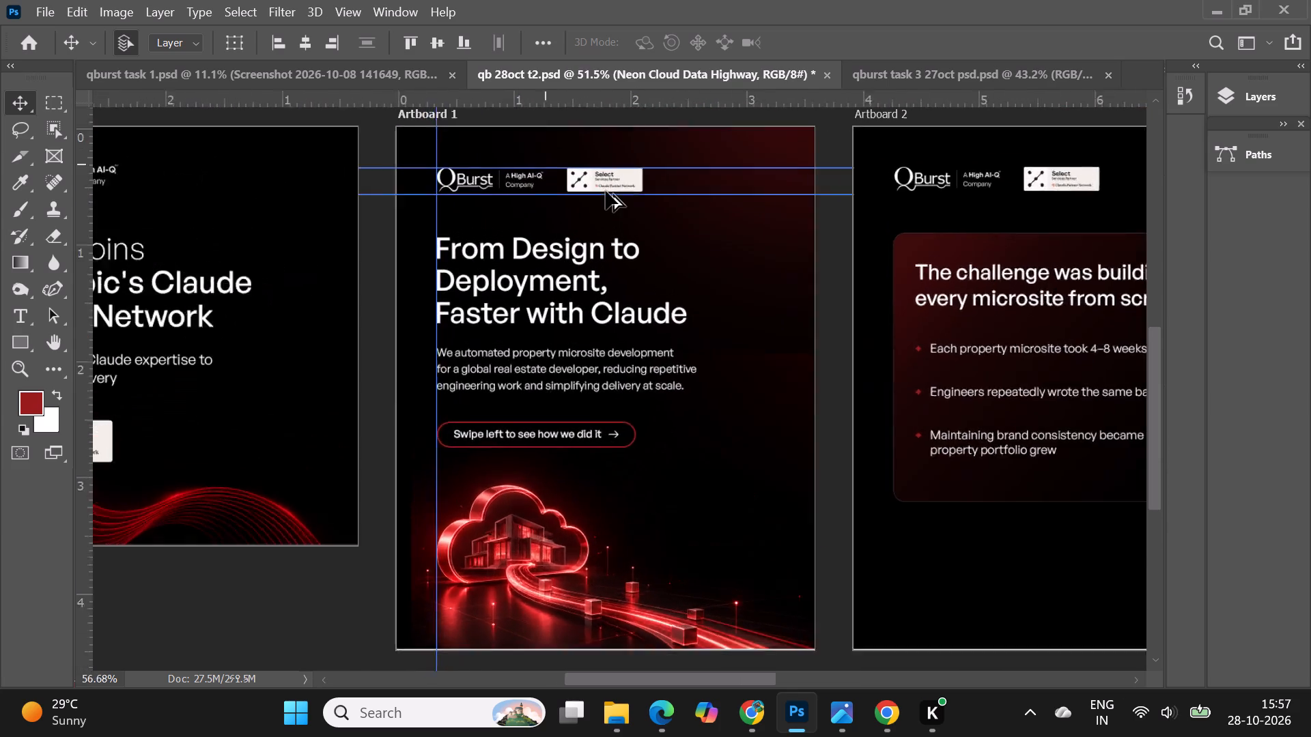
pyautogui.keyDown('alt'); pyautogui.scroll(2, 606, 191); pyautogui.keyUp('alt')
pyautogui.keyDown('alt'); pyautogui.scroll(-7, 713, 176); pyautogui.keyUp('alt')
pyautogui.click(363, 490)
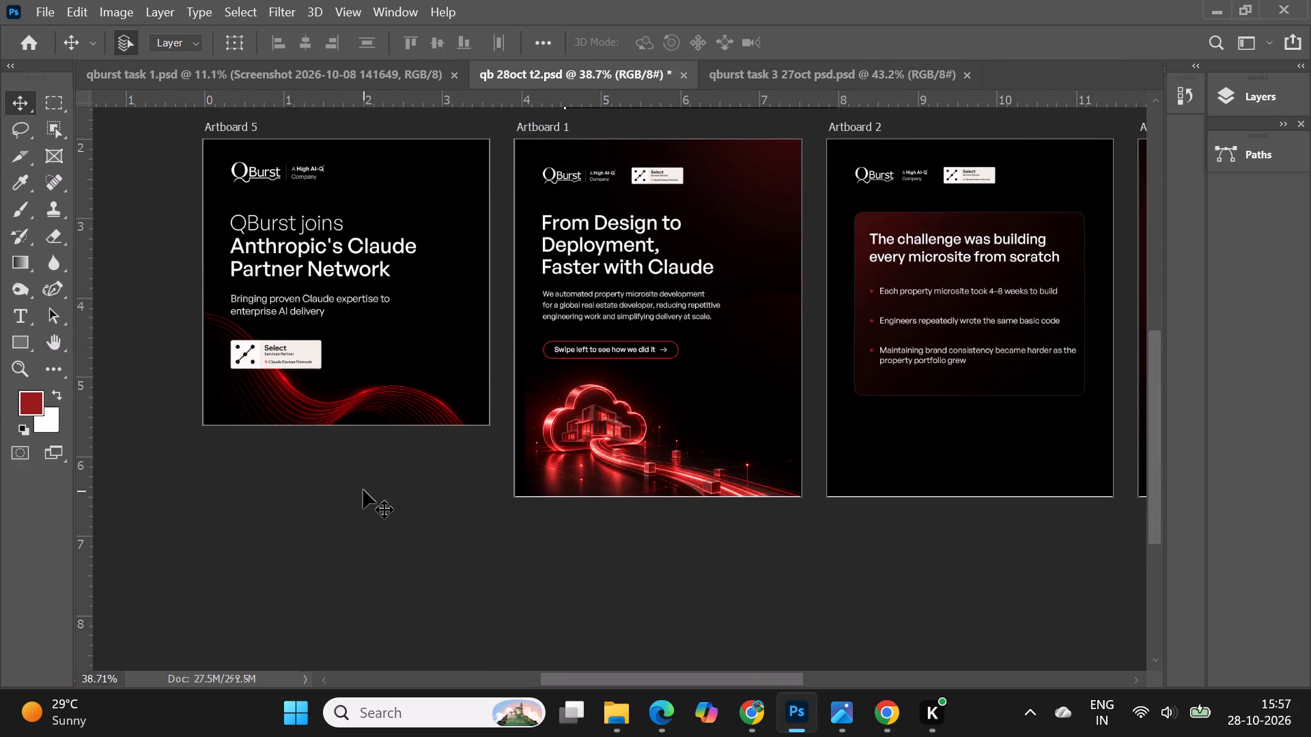
# Move the cloud image left by about 0.1 in so its left edge meets Artboard 1's left edge.
pyautogui.scroll(1, 363, 490)
pyautogui.keyDown('alt'); pyautogui.scroll(4, 718, 415); pyautogui.keyUp('alt')
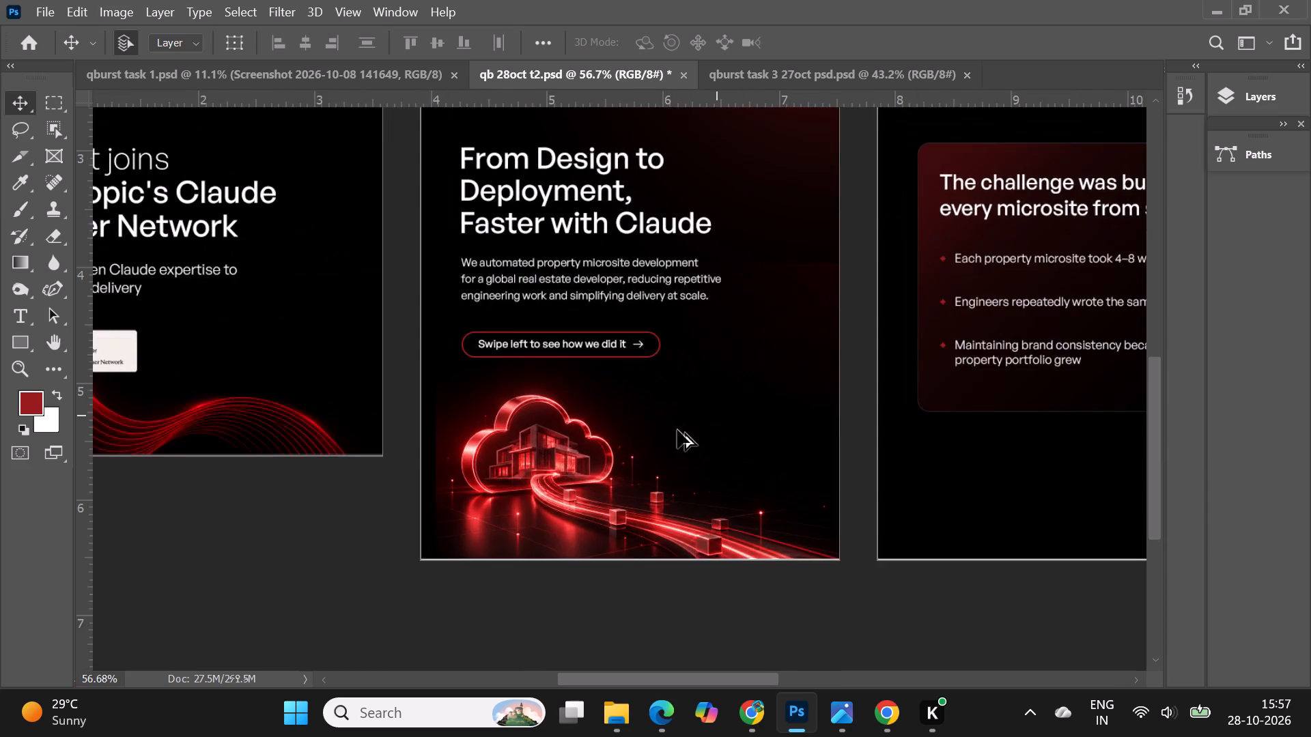
pyautogui.keyDown('alt'); pyautogui.scroll(2, 557, 467); pyautogui.keyUp('alt')
pyautogui.moveTo(452, 461); pyautogui.dragTo(438, 465)
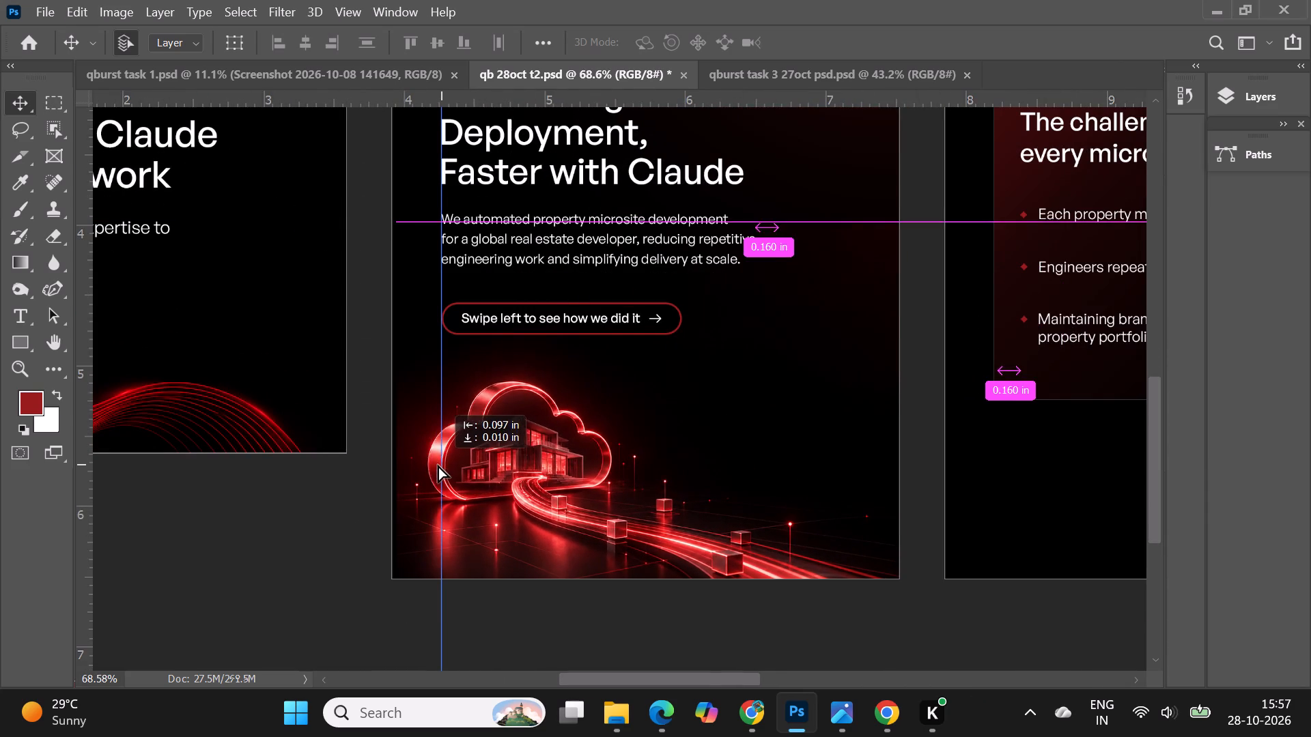
pyautogui.moveTo(438, 465); pyautogui.dragTo(435, 465)
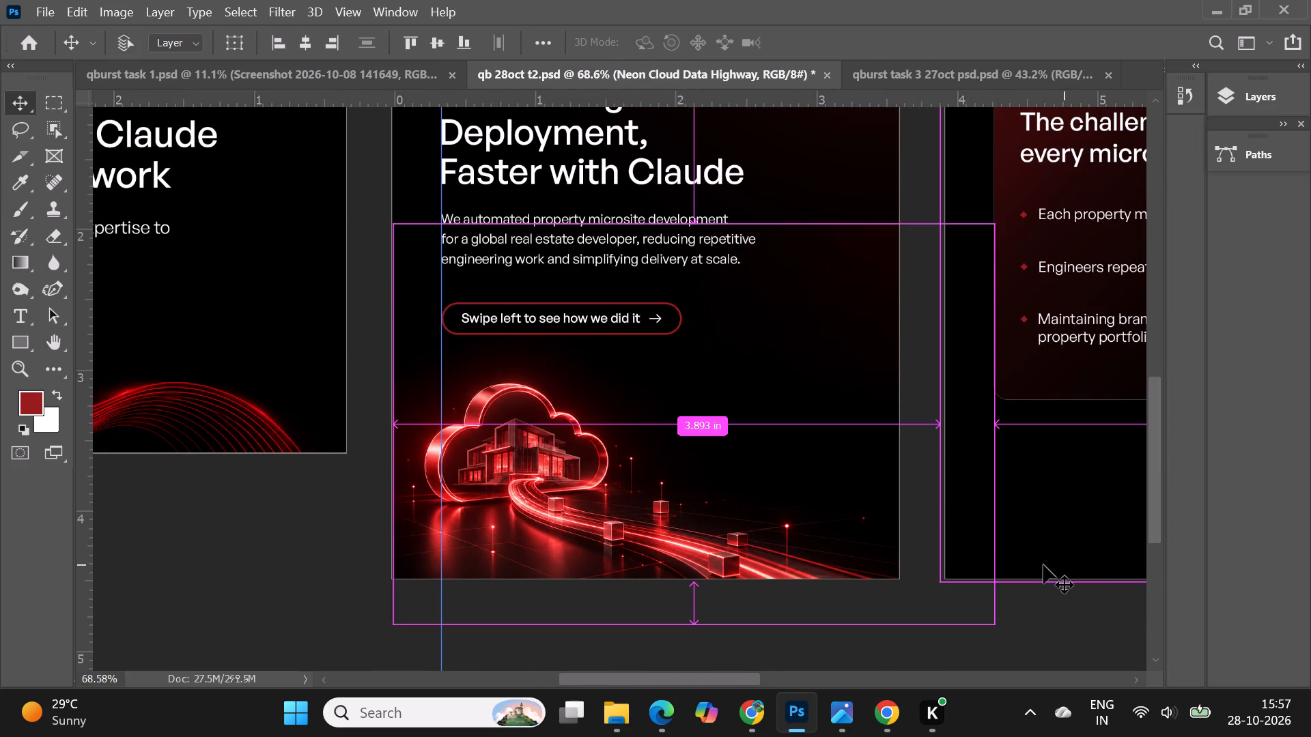
# Scale the cloud image on Artboard 1 proportionally to about 19.6% from its upper-left corner, after trying smaller and larger sizes.
pyautogui.hotkey('ctrl', 't')
pyautogui.moveTo(999, 627); pyautogui.dragTo(972, 615)
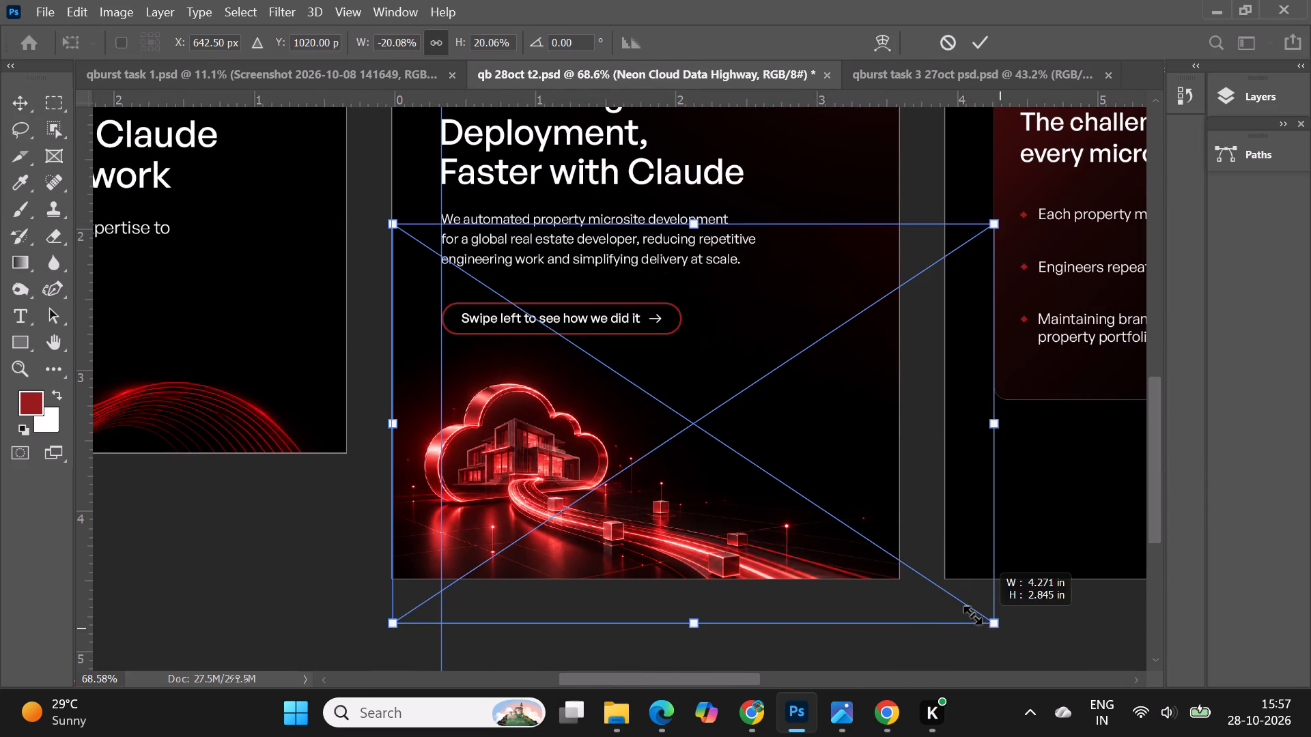
pyautogui.moveTo(972, 615); pyautogui.dragTo(933, 592)
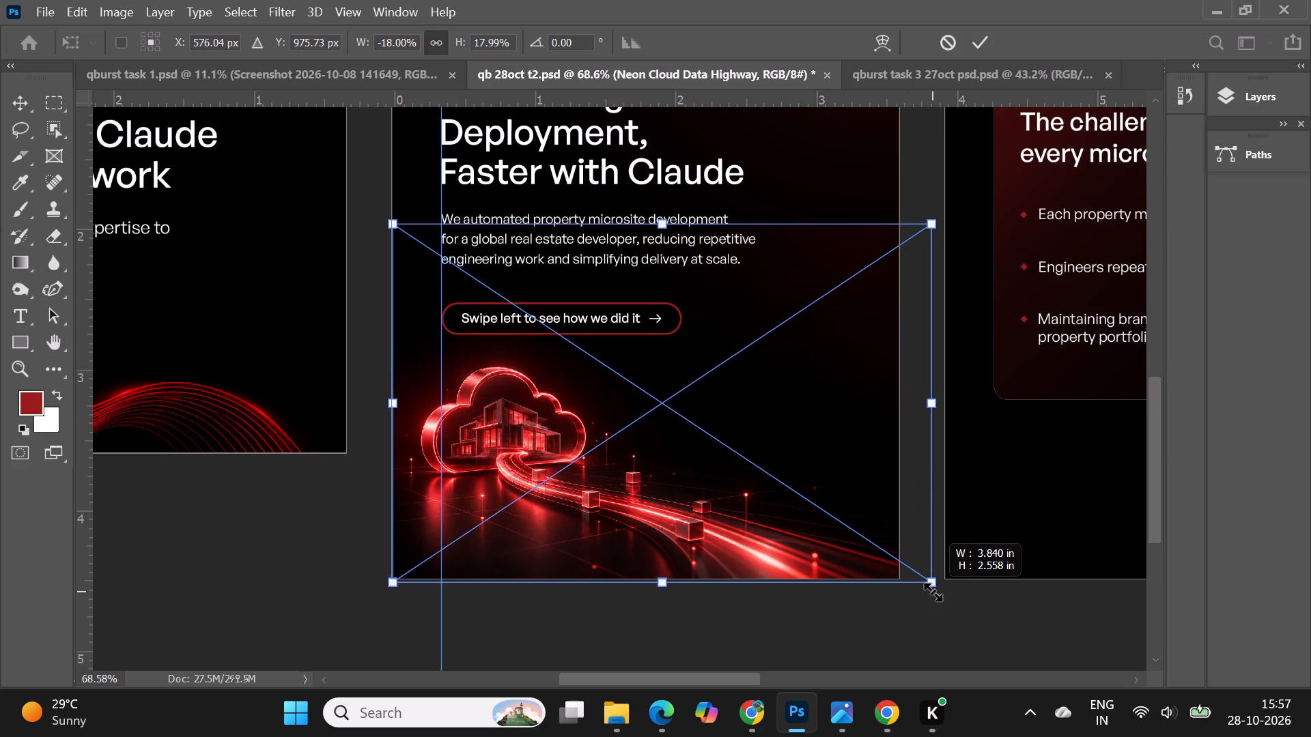
pyautogui.moveTo(933, 592); pyautogui.dragTo(1006, 639)
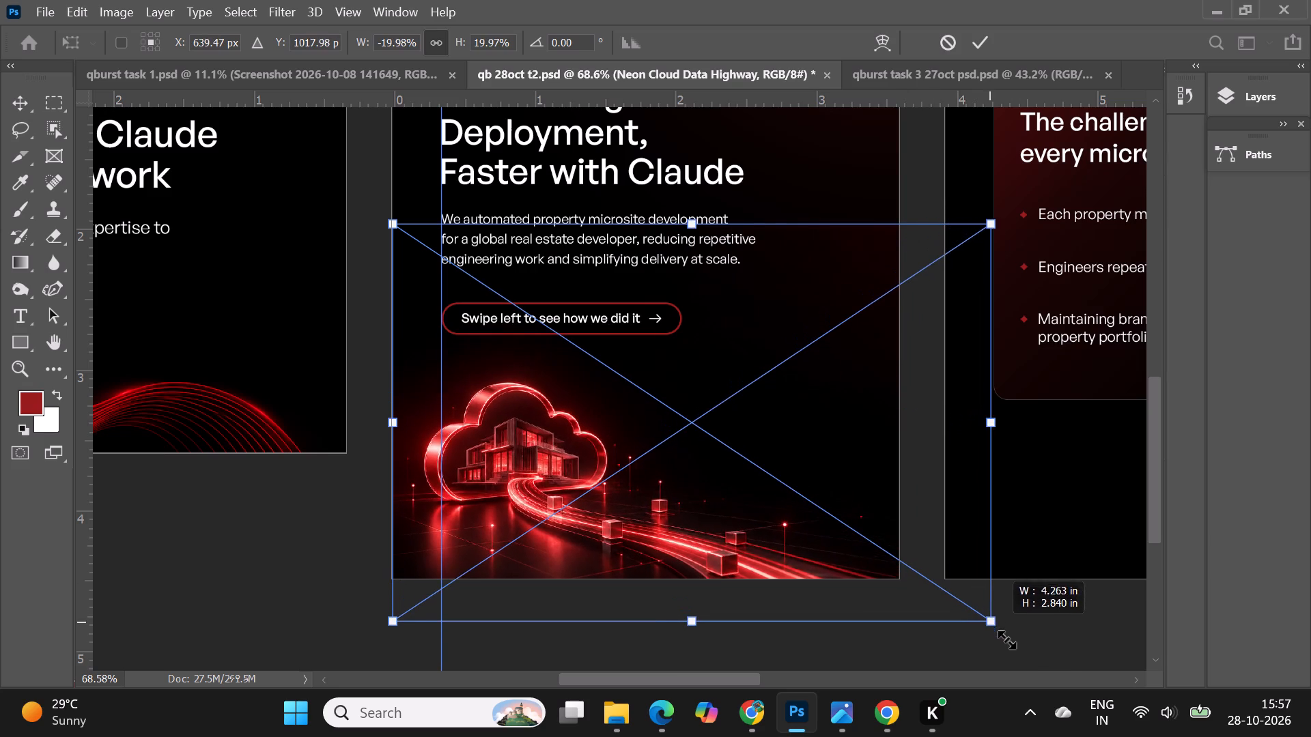
pyautogui.moveTo(1006, 639); pyautogui.dragTo(1030, 673)
pyautogui.keyDown('alt'); pyautogui.scroll(-3, 880, 474); pyautogui.keyUp('alt')
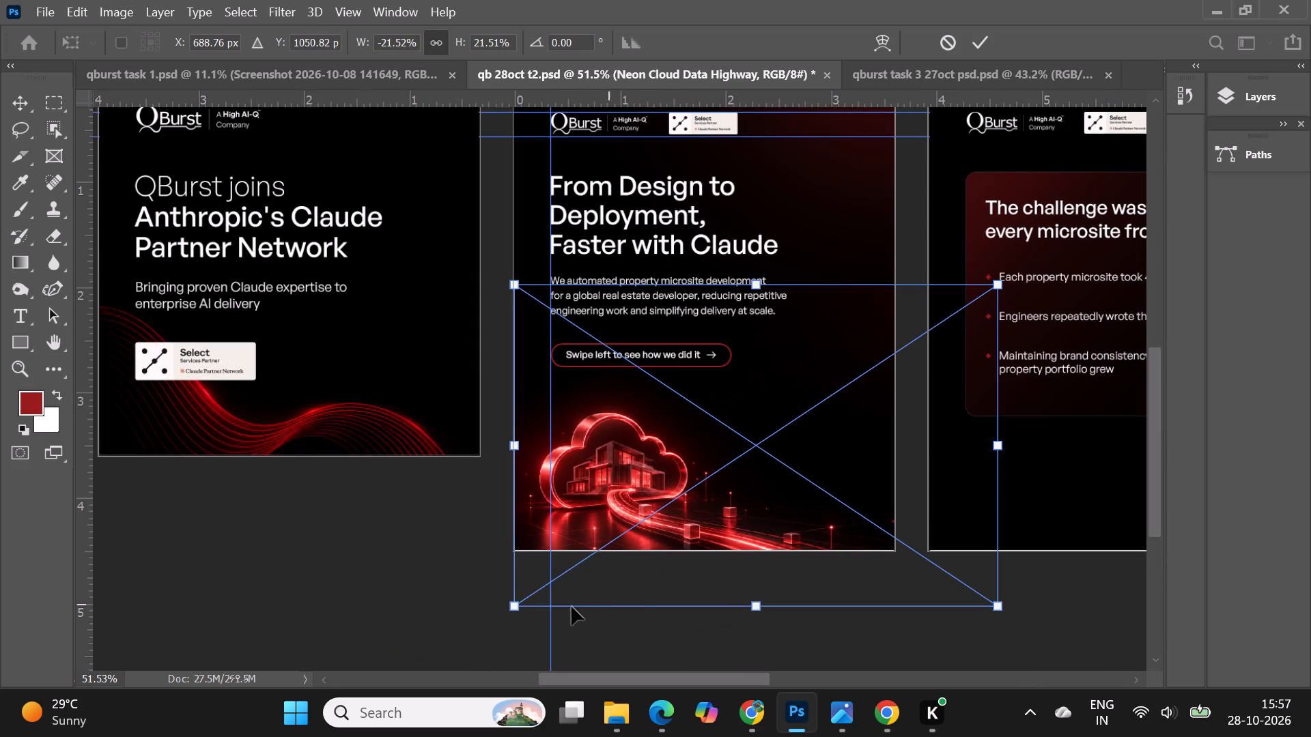
pyautogui.hotkey('ctrl', 'z')
pyautogui.hotkey('ctrl', 'z')
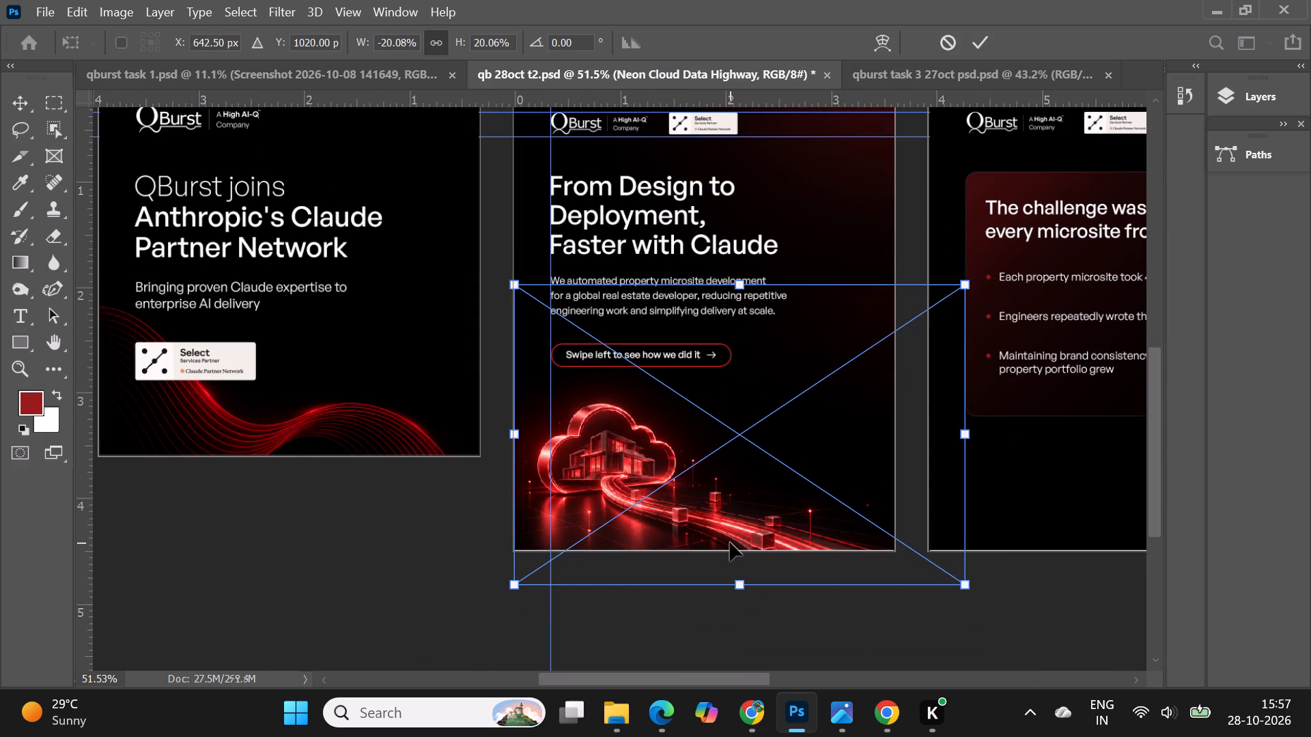
pyautogui.moveTo(962, 585); pyautogui.dragTo(946, 578)
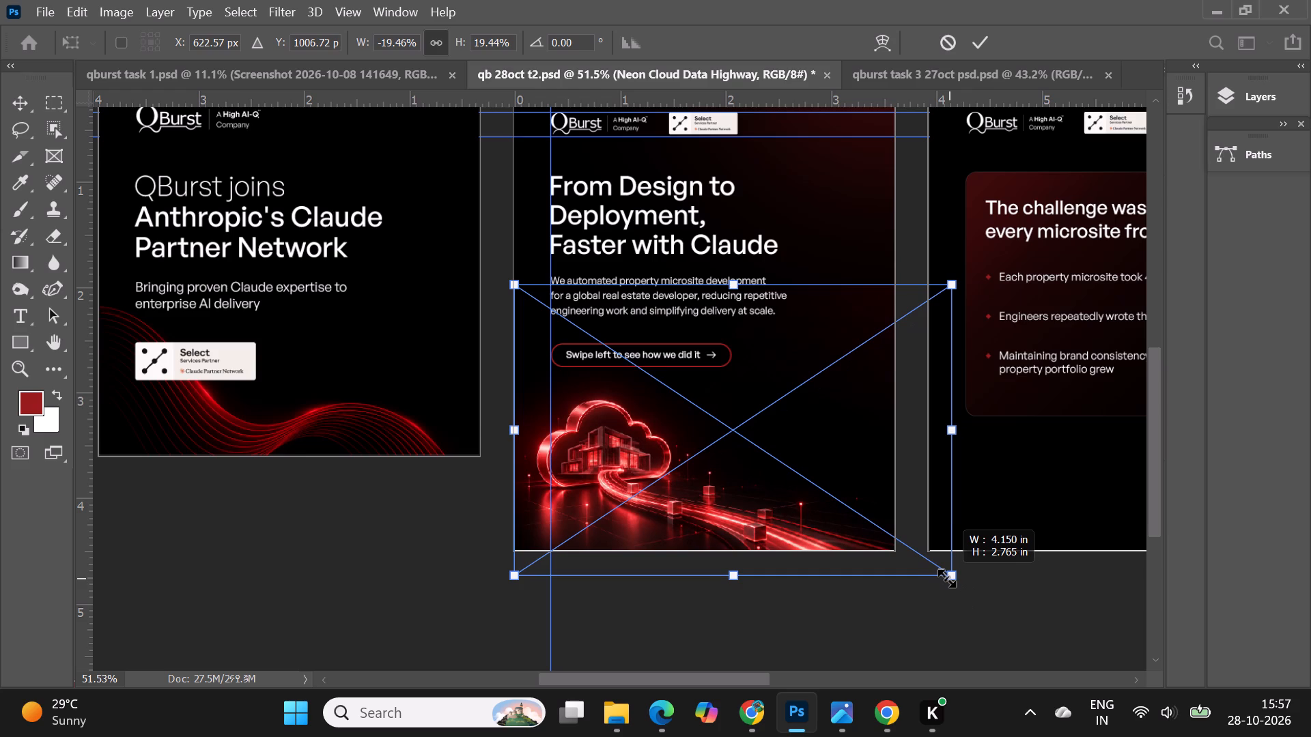
pyautogui.moveTo(946, 578); pyautogui.dragTo(950, 580)
pyautogui.click(977, 44)
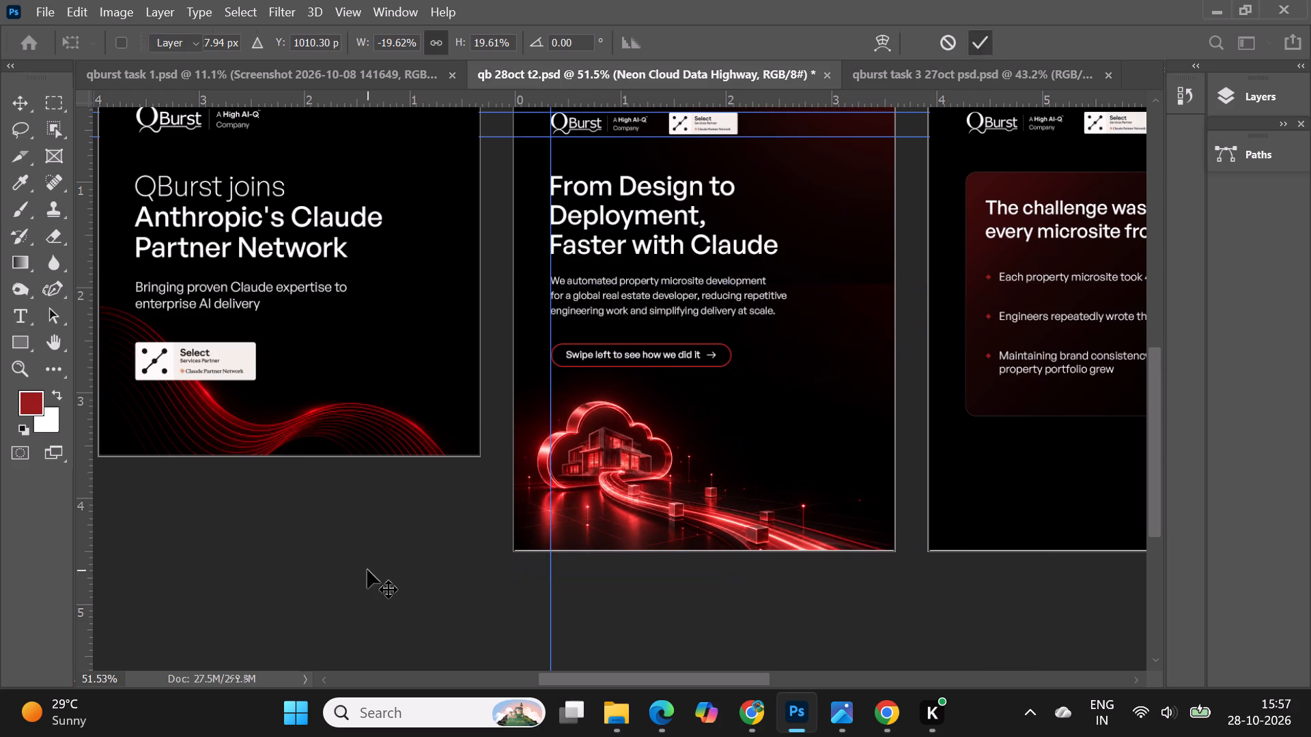
pyautogui.click(367, 570)
pyautogui.keyDown('alt'); pyautogui.scroll(4, 864, 521); pyautogui.keyUp('alt')
pyautogui.scroll(2, 784, 509)
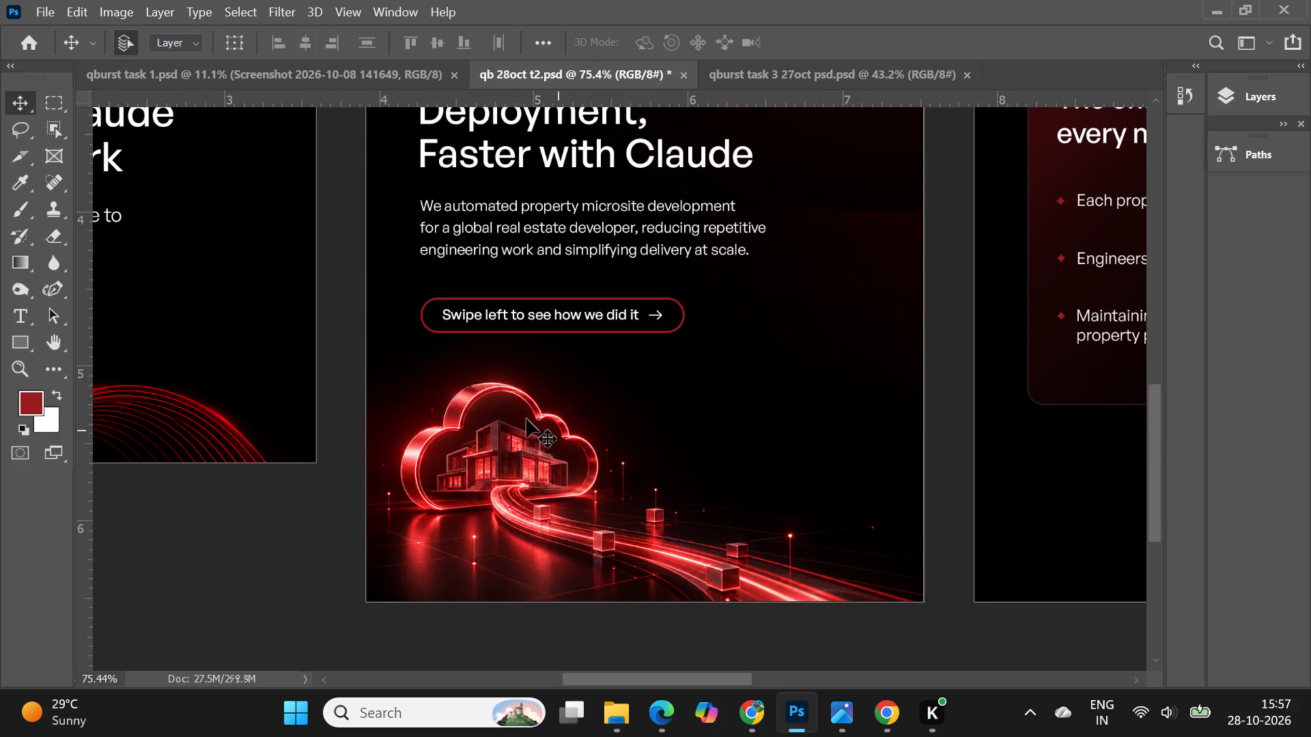
pyautogui.moveTo(490, 399); pyautogui.dragTo(509, 402)
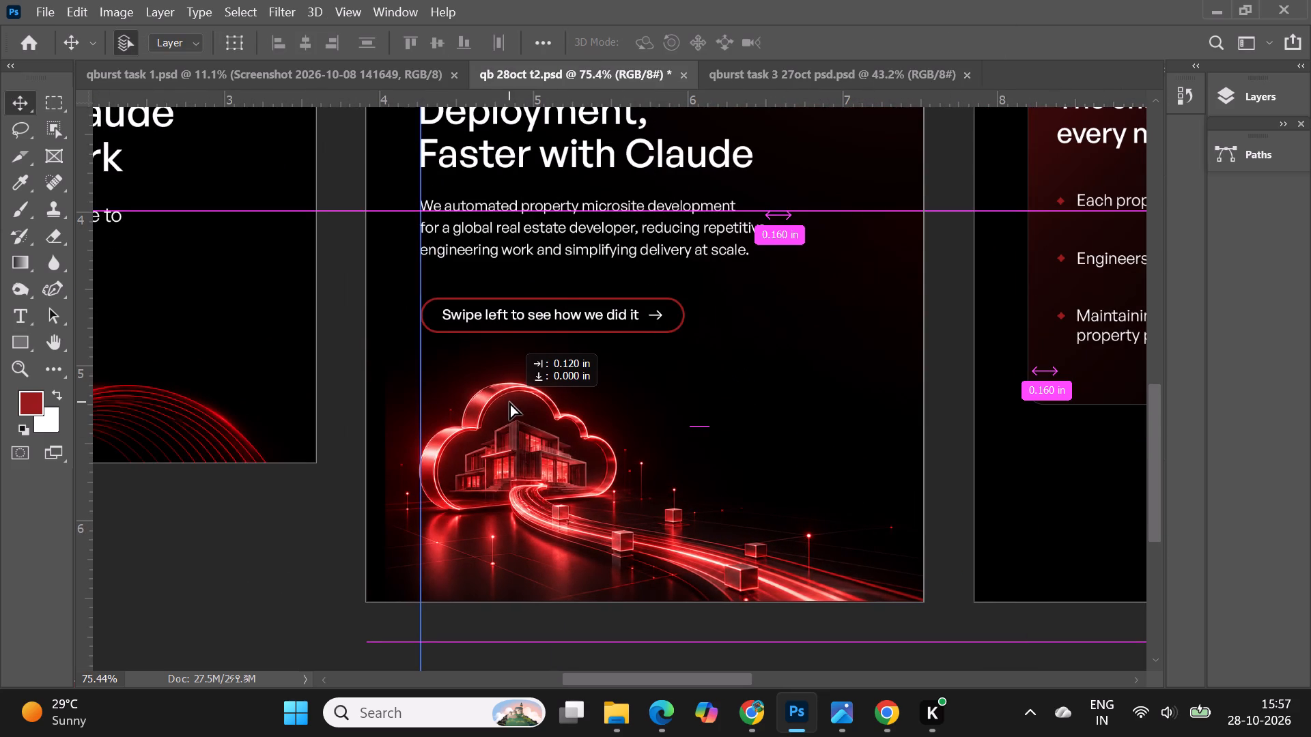
pyautogui.moveTo(509, 402); pyautogui.dragTo(509, 407)
pyautogui.keyDown('alt'); pyautogui.scroll(-5, 776, 378); pyautogui.keyUp('alt')
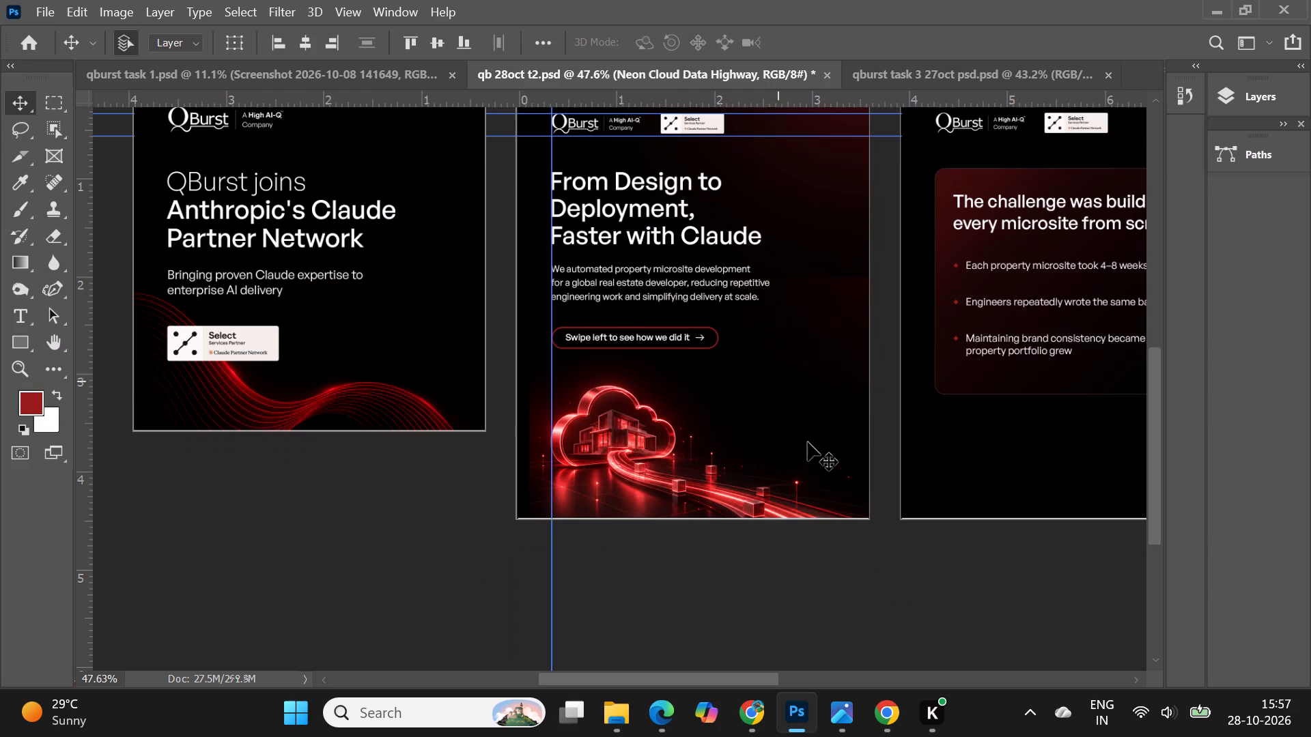
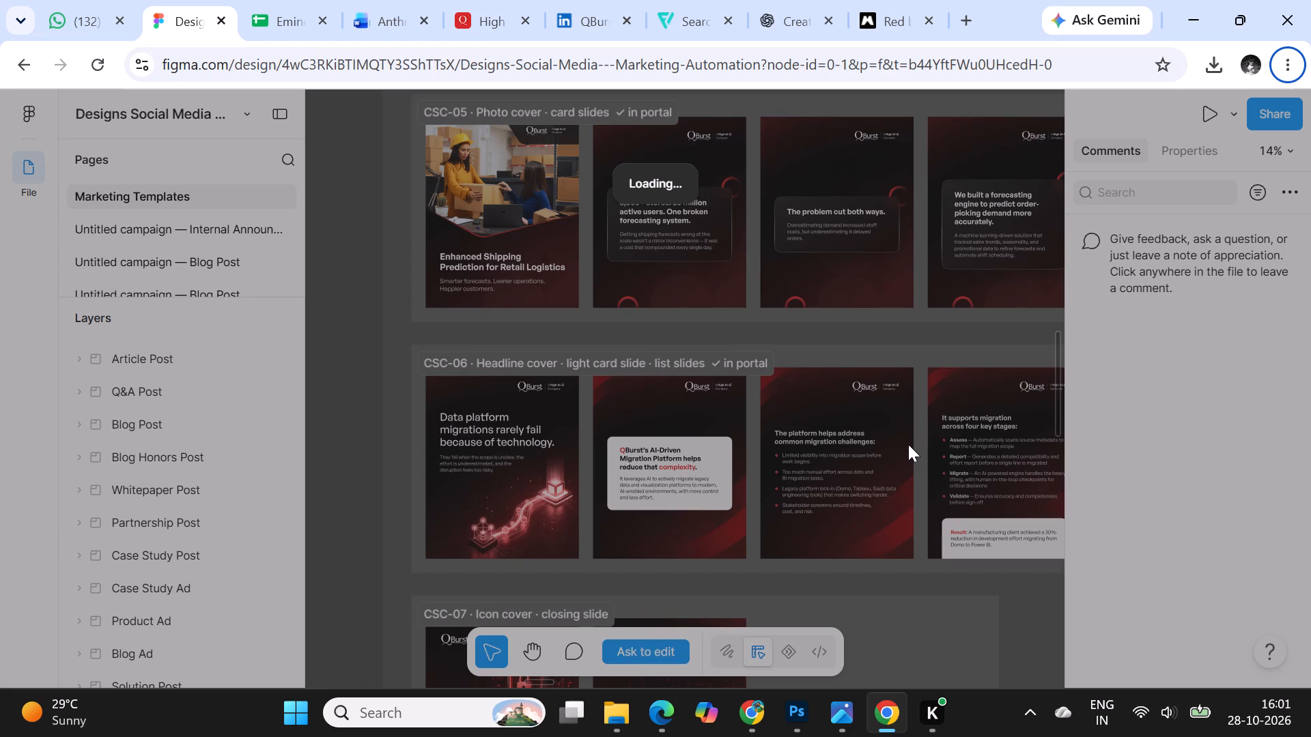
pyautogui.keyDown('ctrl'); pyautogui.scroll(5, 605, 450); pyautogui.keyUp('ctrl')
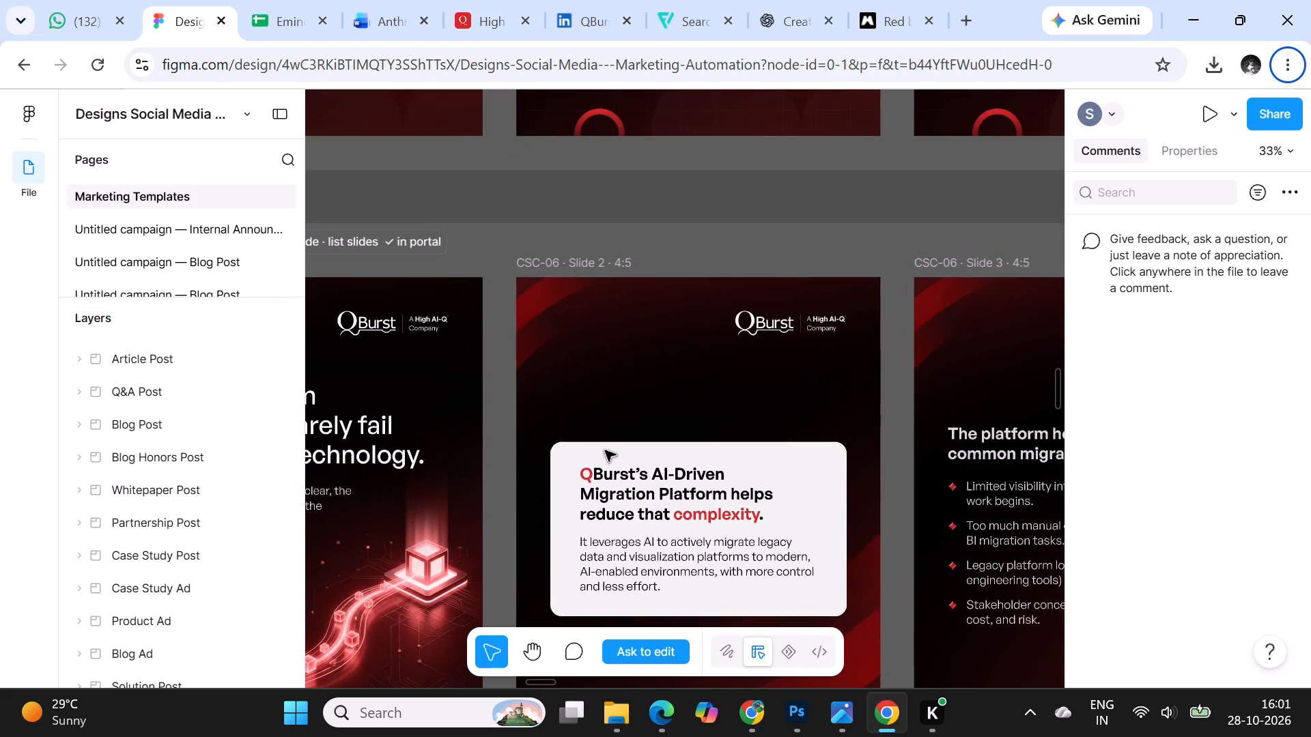
pyautogui.keyDown('ctrl'); pyautogui.scroll(8, 583, 283); pyautogui.keyUp('ctrl')
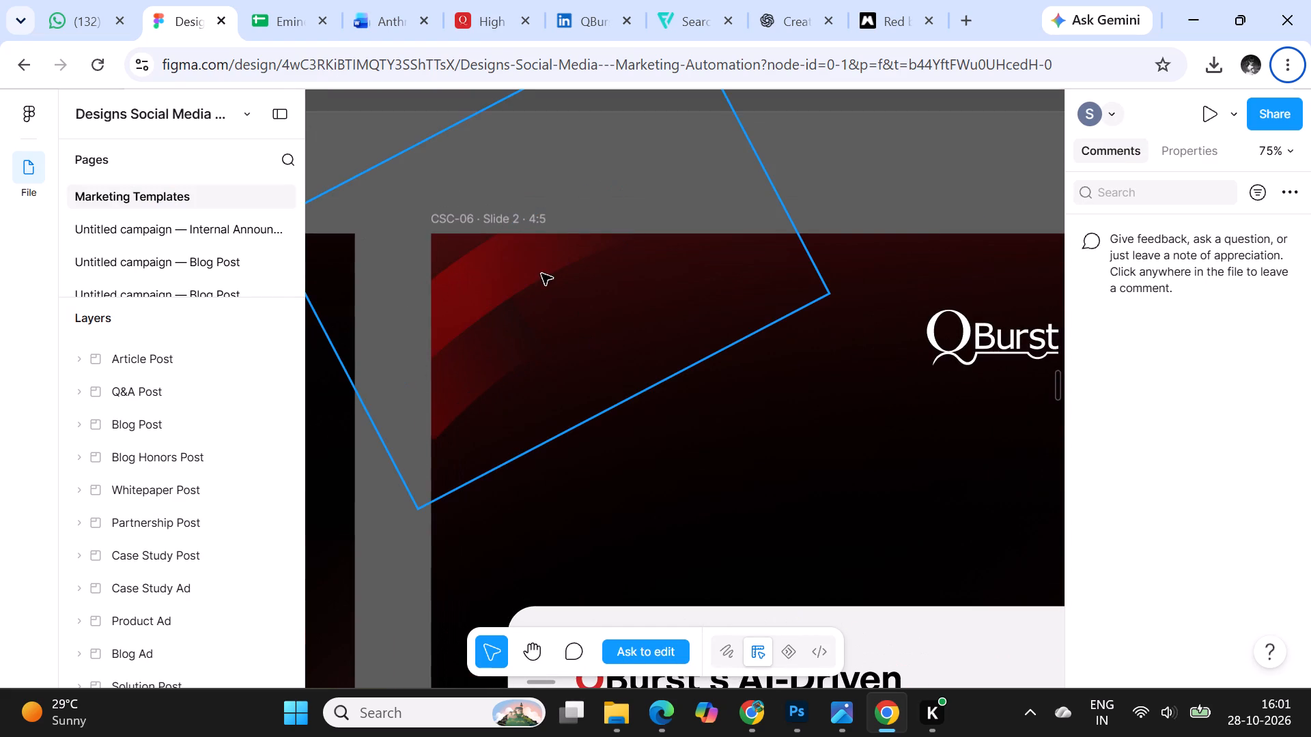
pyautogui.keyDown('ctrl'); pyautogui.scroll(-15, 625, 227); pyautogui.keyUp('ctrl')
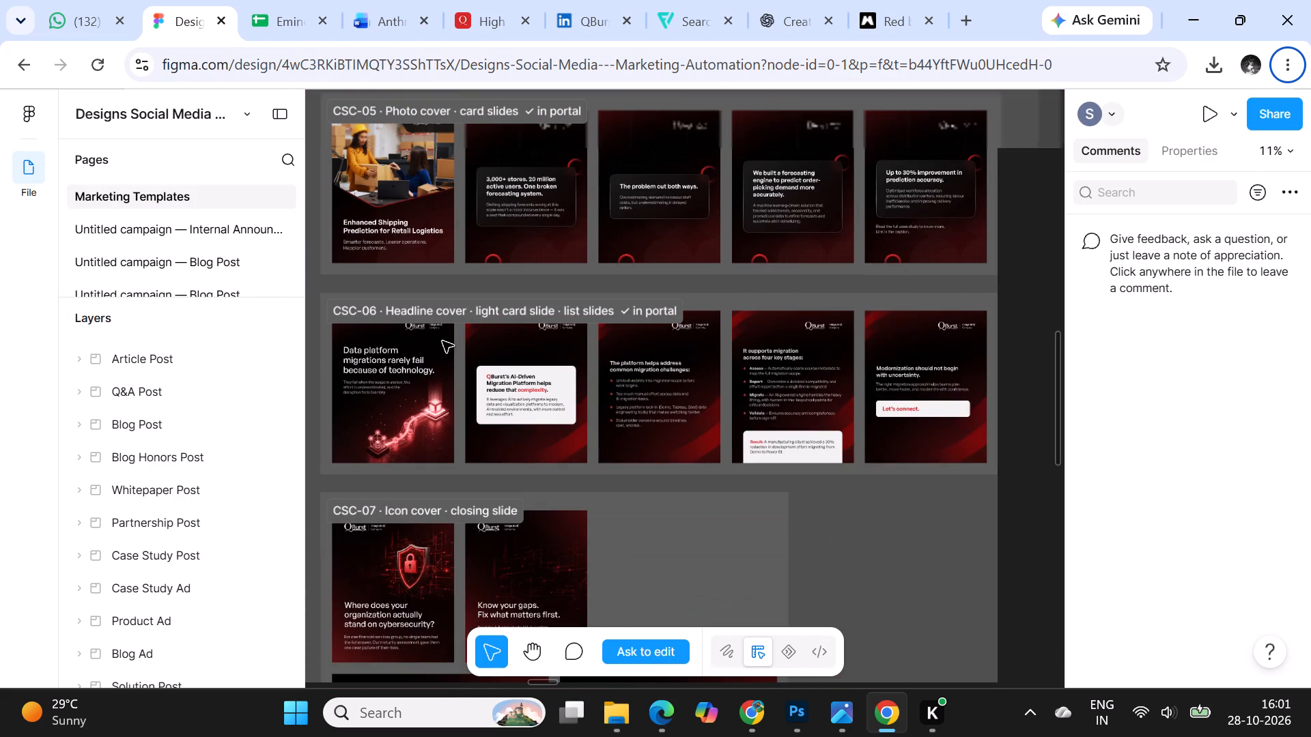
pyautogui.keyDown('ctrl'); pyautogui.scroll(-1, 442, 341); pyautogui.keyUp('ctrl')
pyautogui.keyDown('ctrl'); pyautogui.scroll(4, 442, 341); pyautogui.keyUp('ctrl')
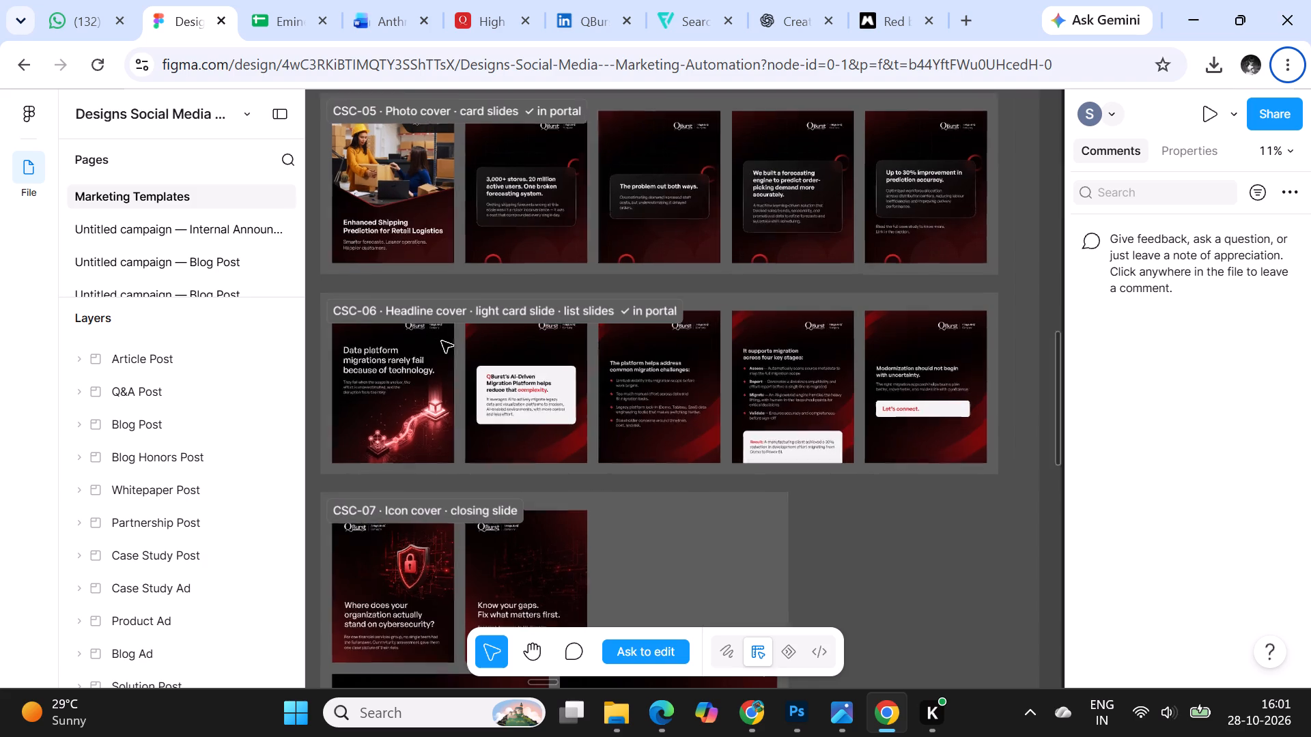
pyautogui.keyDown('ctrl'); pyautogui.scroll(2, 442, 341); pyautogui.keyUp('ctrl')
pyautogui.keyDown('ctrl'); pyautogui.scroll(-10, 623, 248); pyautogui.keyUp('ctrl')
pyautogui.keyDown('ctrl'); pyautogui.scroll(-6, 526, 310); pyautogui.keyUp('ctrl')
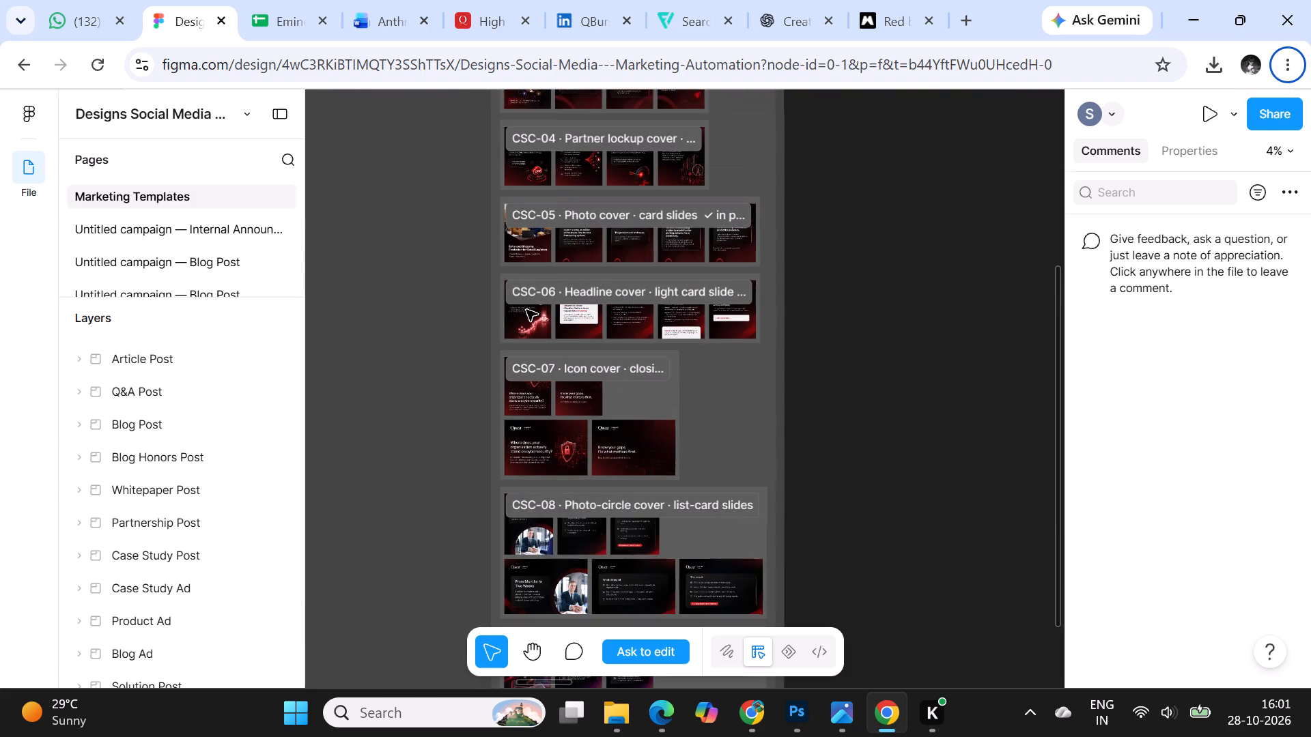
pyautogui.keyDown('ctrl'); pyautogui.scroll(-3, 526, 310); pyautogui.keyUp('ctrl')
# Examine the CSC-08 and CSC-09 template slides closely for a corner background treatment that suits the carousel.
pyautogui.keyDown('ctrl'); pyautogui.scroll(15, 587, 517); pyautogui.keyUp('ctrl')
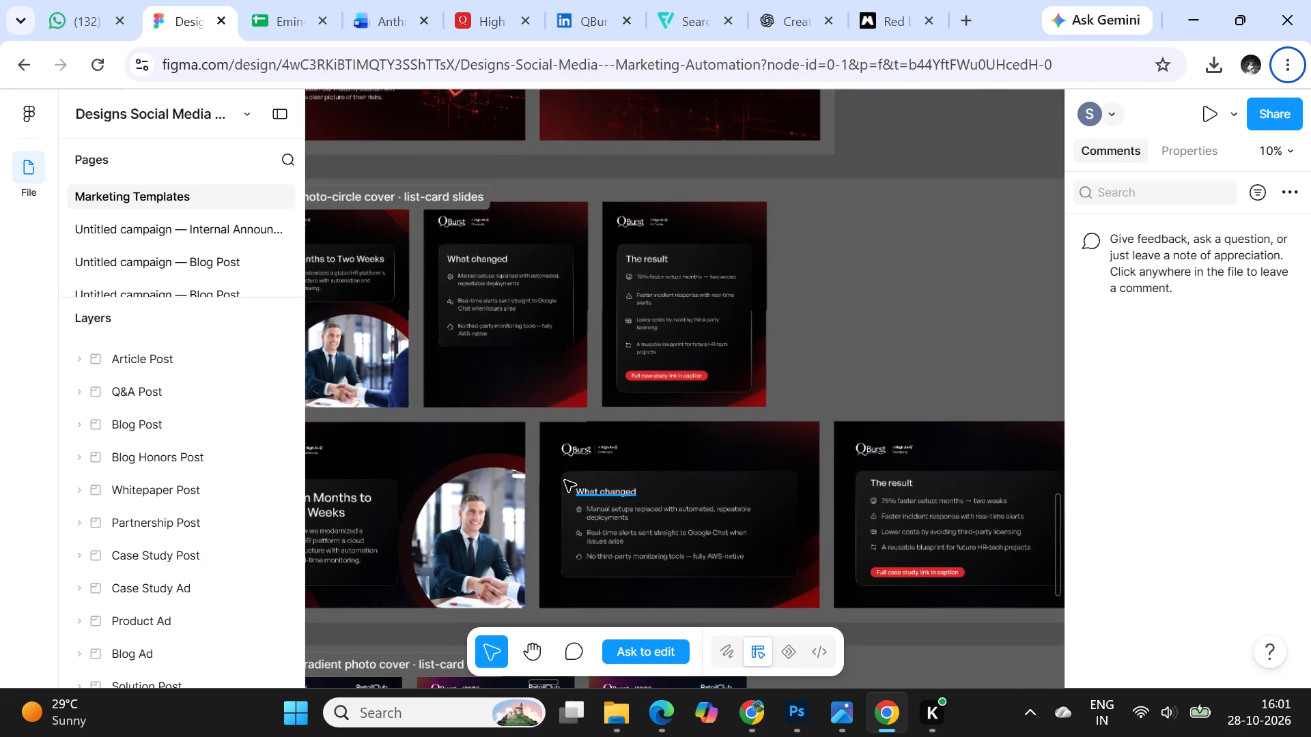
pyautogui.keyDown('ctrl'); pyautogui.scroll(2, 453, 358); pyautogui.keyUp('ctrl')
pyautogui.keyDown('ctrl'); pyautogui.scroll(4, 434, 220); pyautogui.keyUp('ctrl')
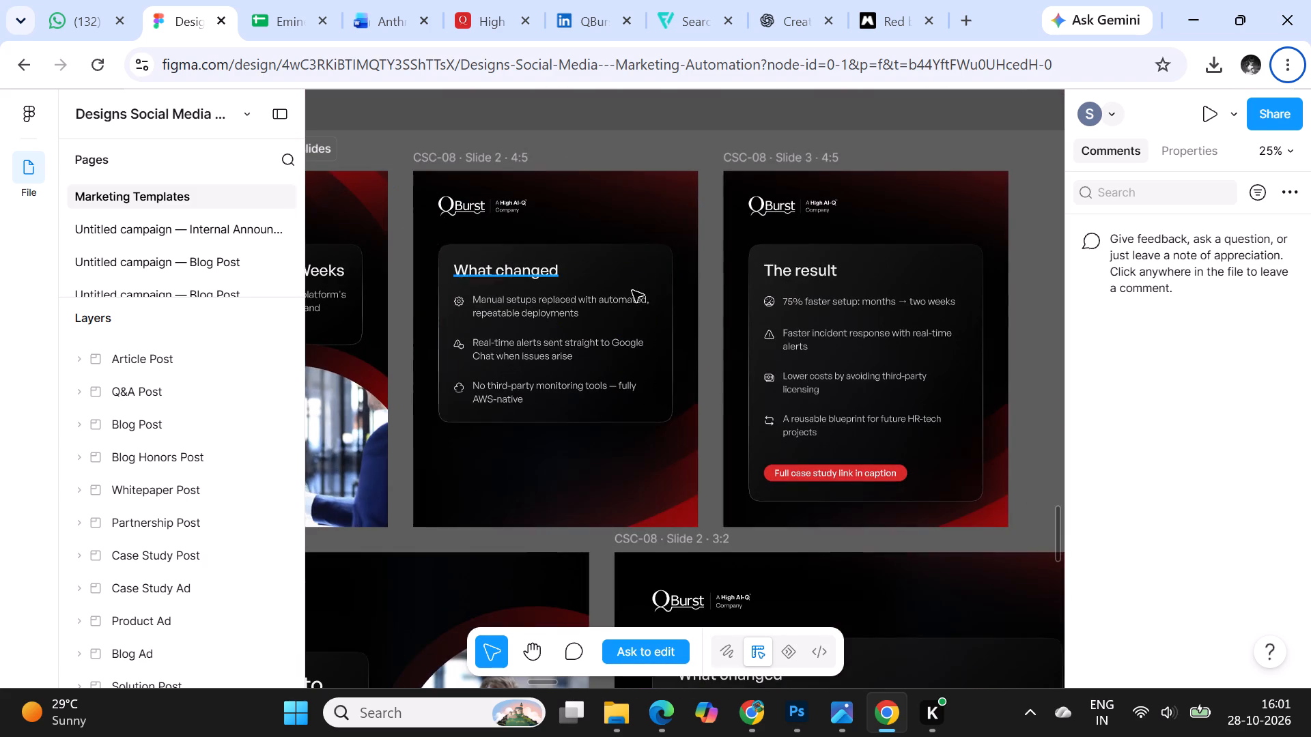
pyautogui.keyDown('ctrl'); pyautogui.scroll(-5, 649, 294); pyautogui.keyUp('ctrl')
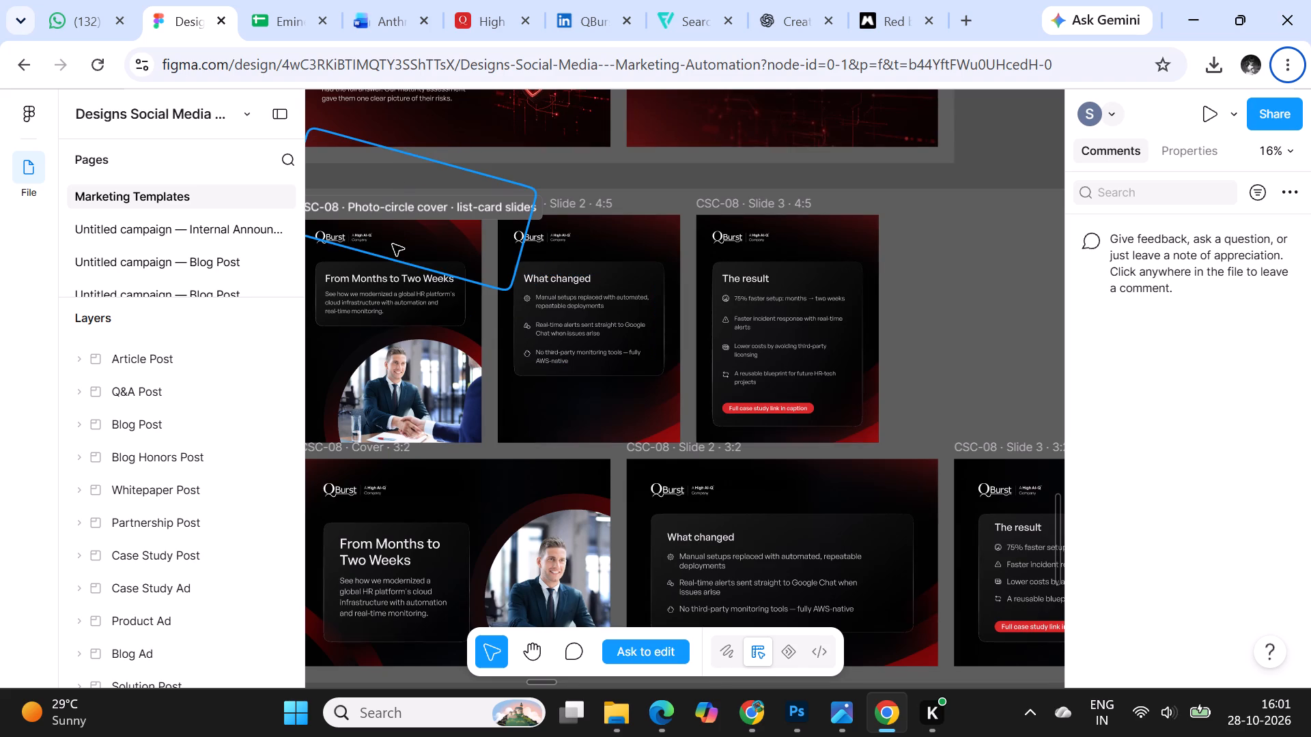
pyautogui.keyDown('alt'); pyautogui.scroll(6, 385, 246); pyautogui.keyUp('alt')
pyautogui.scroll(-6, 791, 246)
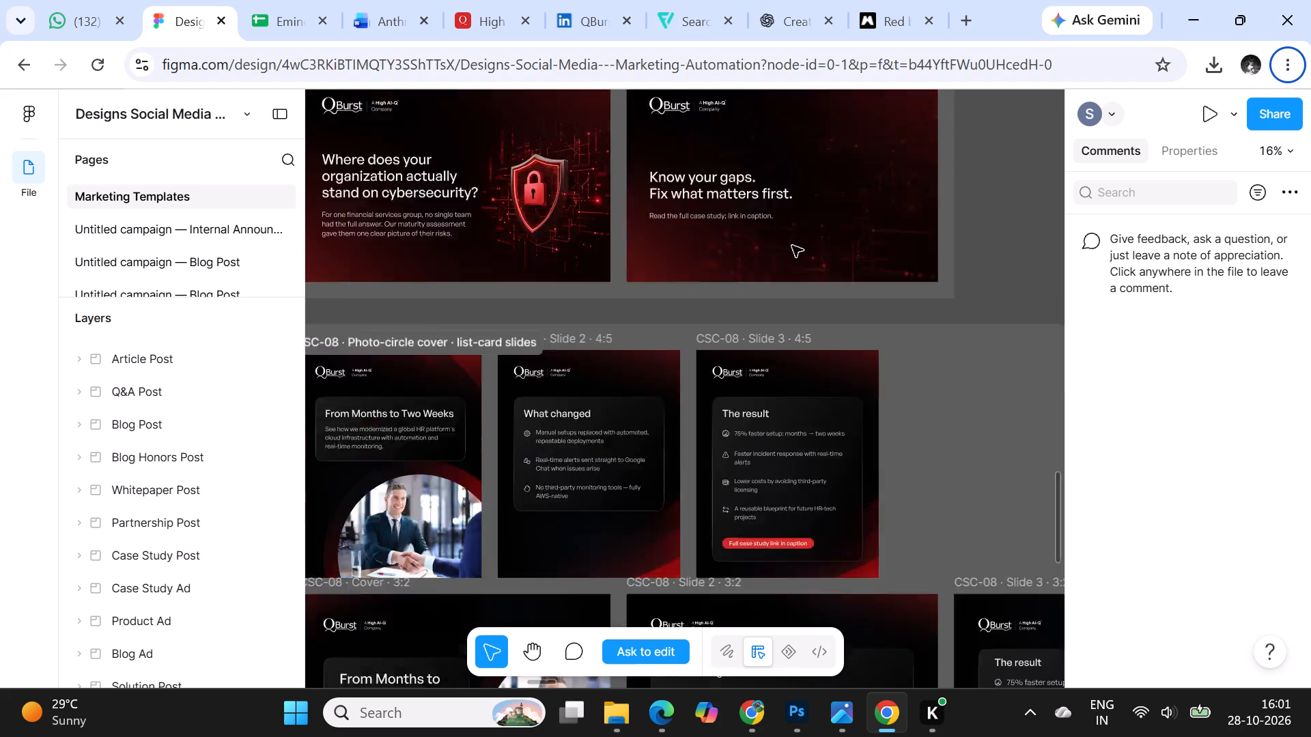
pyautogui.keyDown('alt'); pyautogui.scroll(-10, 792, 246); pyautogui.keyUp('alt')
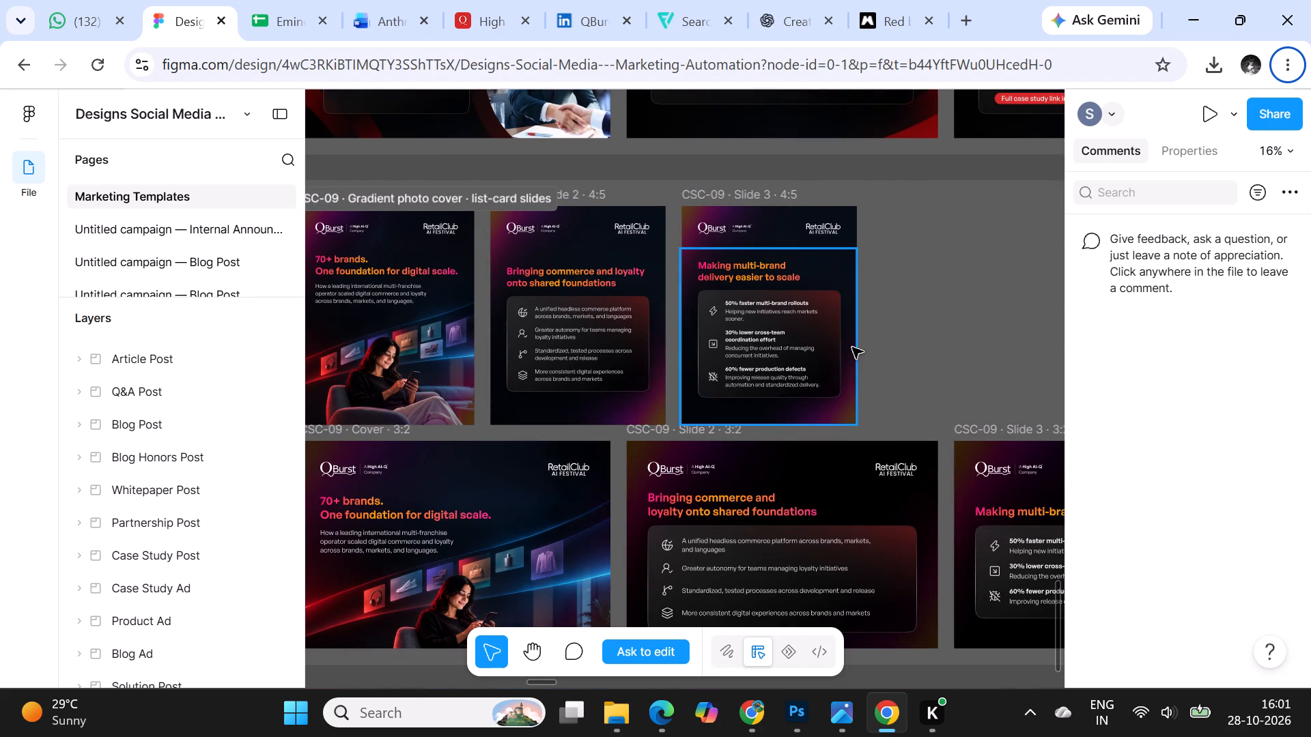
pyautogui.keyDown('ctrl'); pyautogui.scroll(-8, 852, 347); pyautogui.keyUp('ctrl')
pyautogui.scroll(3, 848, 345)
pyautogui.keyDown('ctrl'); pyautogui.scroll(10, 775, 280); pyautogui.keyUp('ctrl')
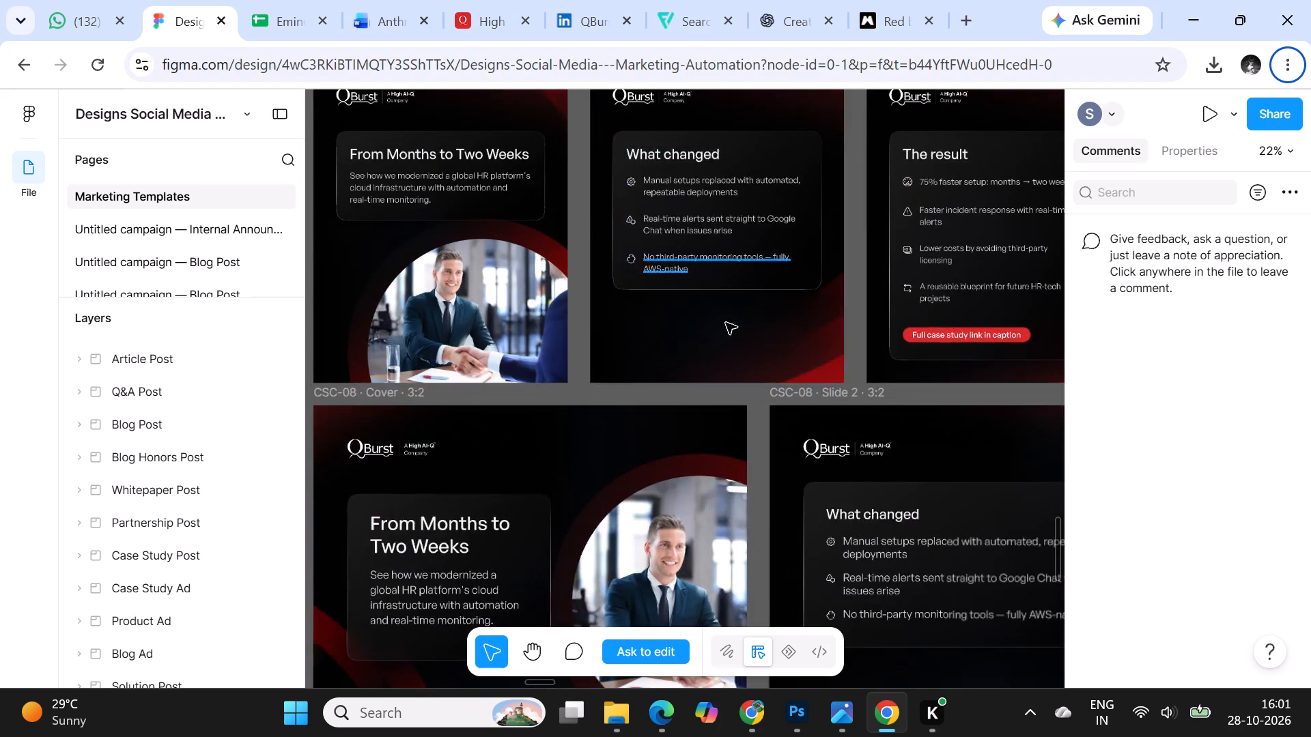
pyautogui.keyDown('ctrl'); pyautogui.scroll(4, 744, 353); pyautogui.keyUp('ctrl')
pyautogui.scroll(5, 871, 461)
pyautogui.keyDown('ctrl'); pyautogui.scroll(-1, 823, 166); pyautogui.keyUp('ctrl')
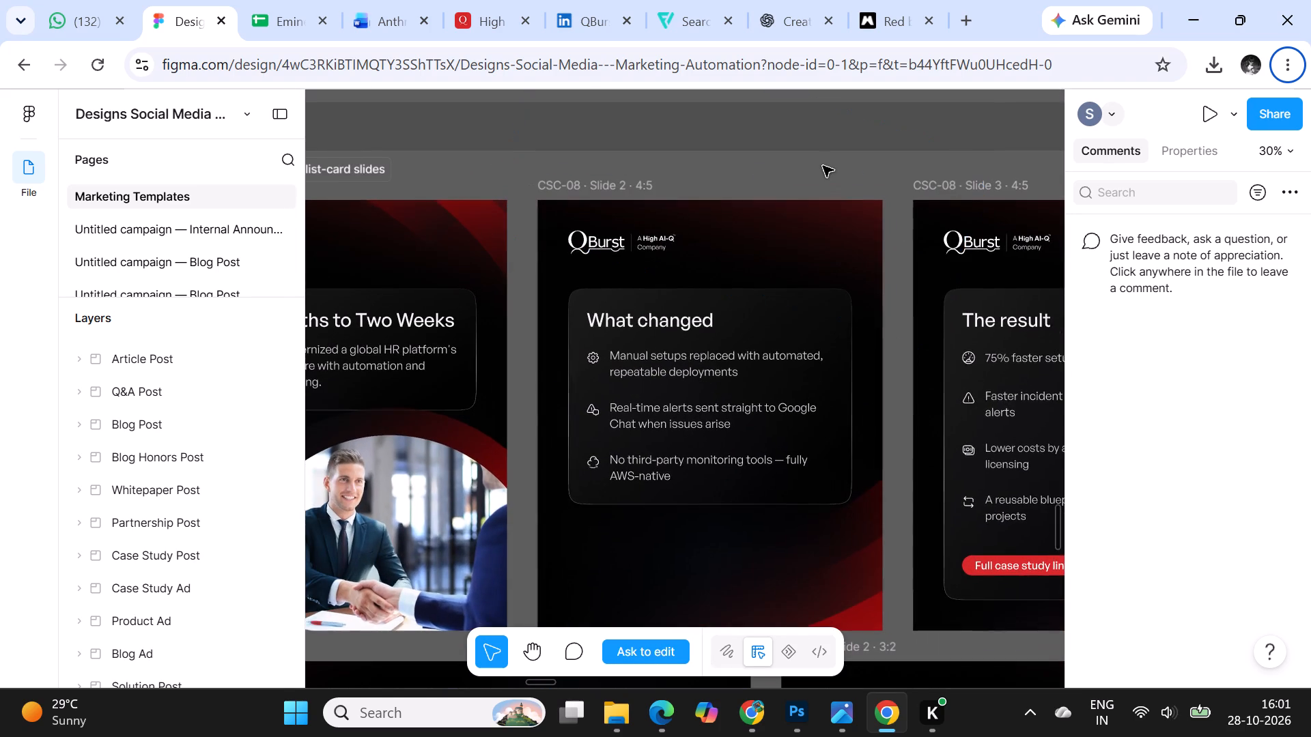
# Capture a screenshot of CSC-08 Slide 2 in 4:5 format, including the adjoining part of the cover slide.
pyautogui.keyDown('ctrl'); pyautogui.scroll(-1, 823, 166); pyautogui.keyUp('ctrl')
pyautogui.scroll(-4, 823, 166)
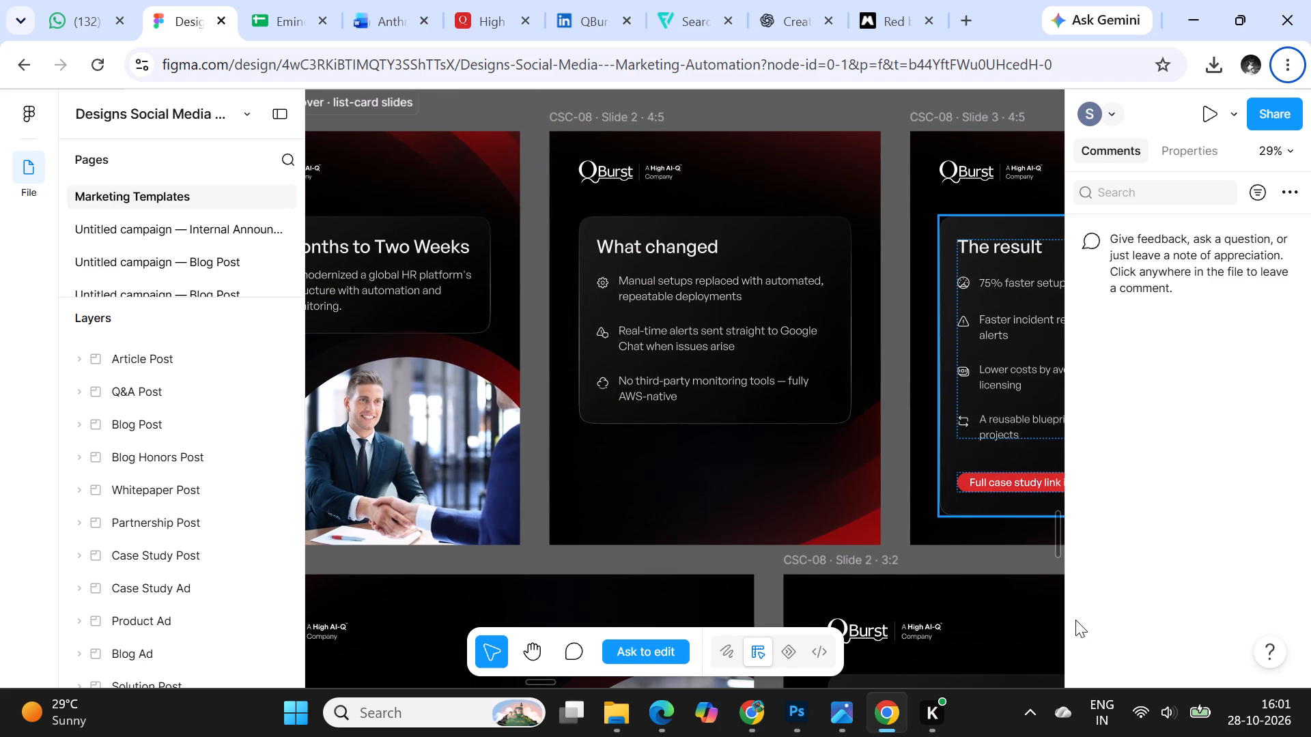
pyautogui.press('Print')
pyautogui.moveTo(393, 124); pyautogui.dragTo(738, 386)
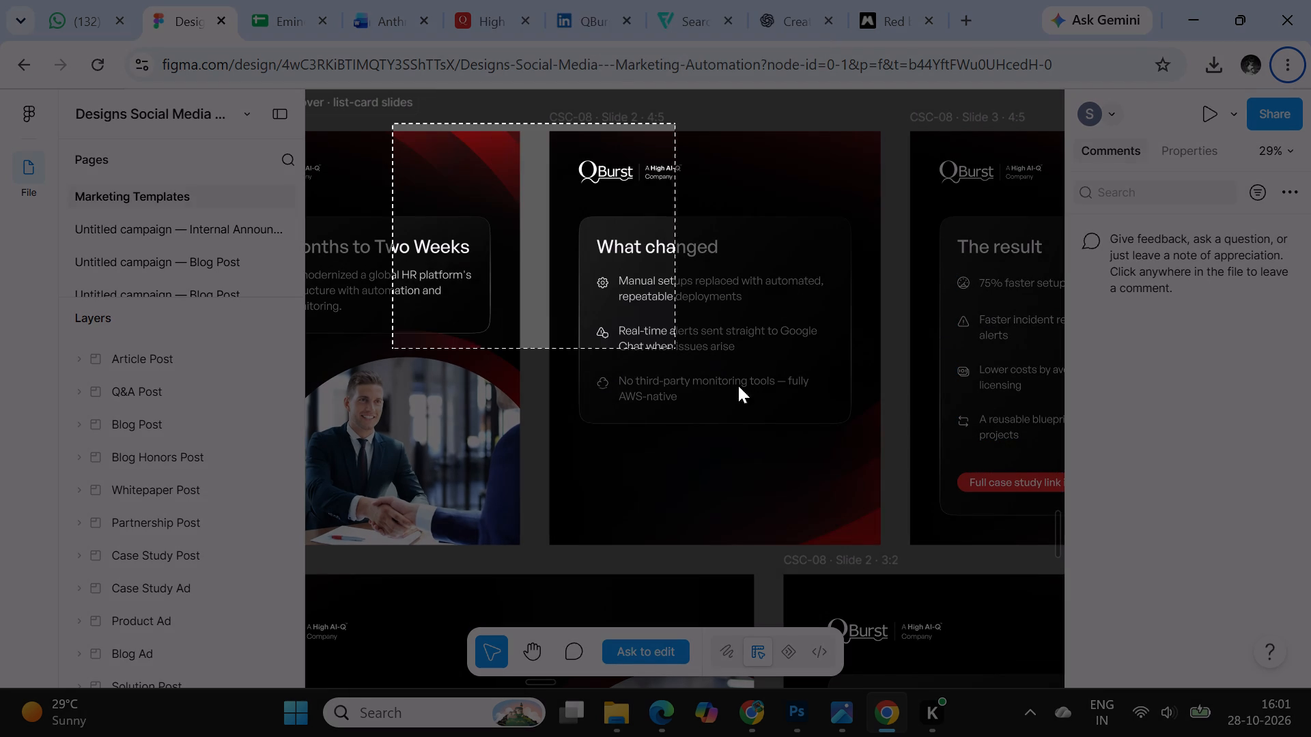
pyautogui.moveTo(738, 386); pyautogui.dragTo(887, 550)
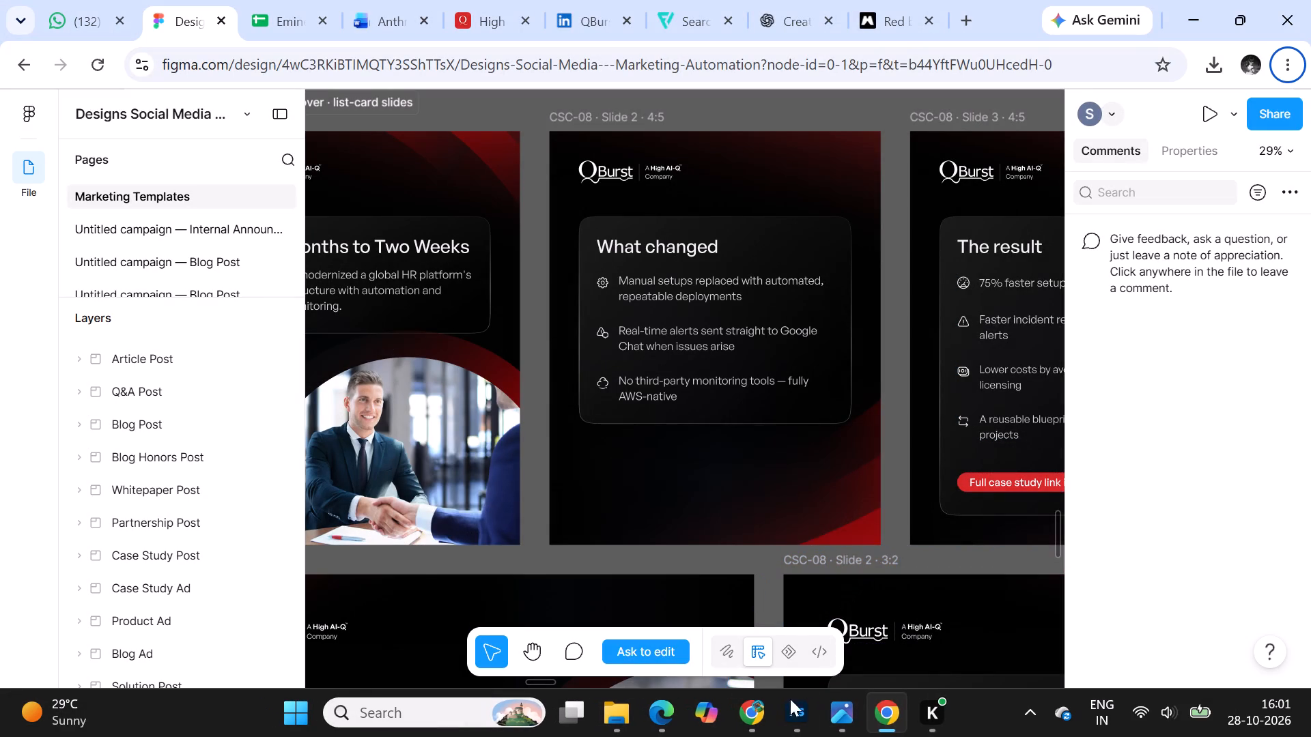
# Switch to File Explorer and show the Gallery containing the new screenshot.
pyautogui.click(608, 725)
pyautogui.click(96, 413)
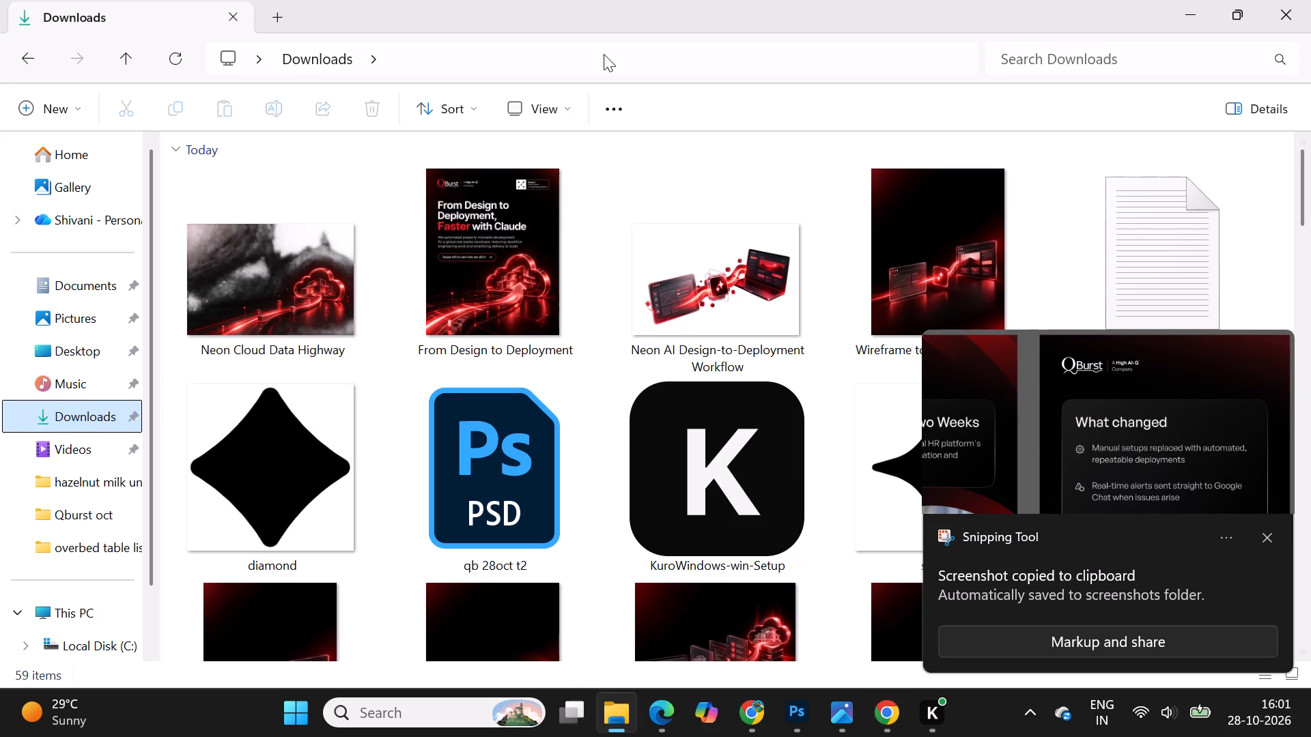
pyautogui.click(82, 192)
# Return to qb 28oct t2.psd in Photoshop and move the colour palette image from above Artboard 1 to above Artboard 5.
pyautogui.click(797, 714)
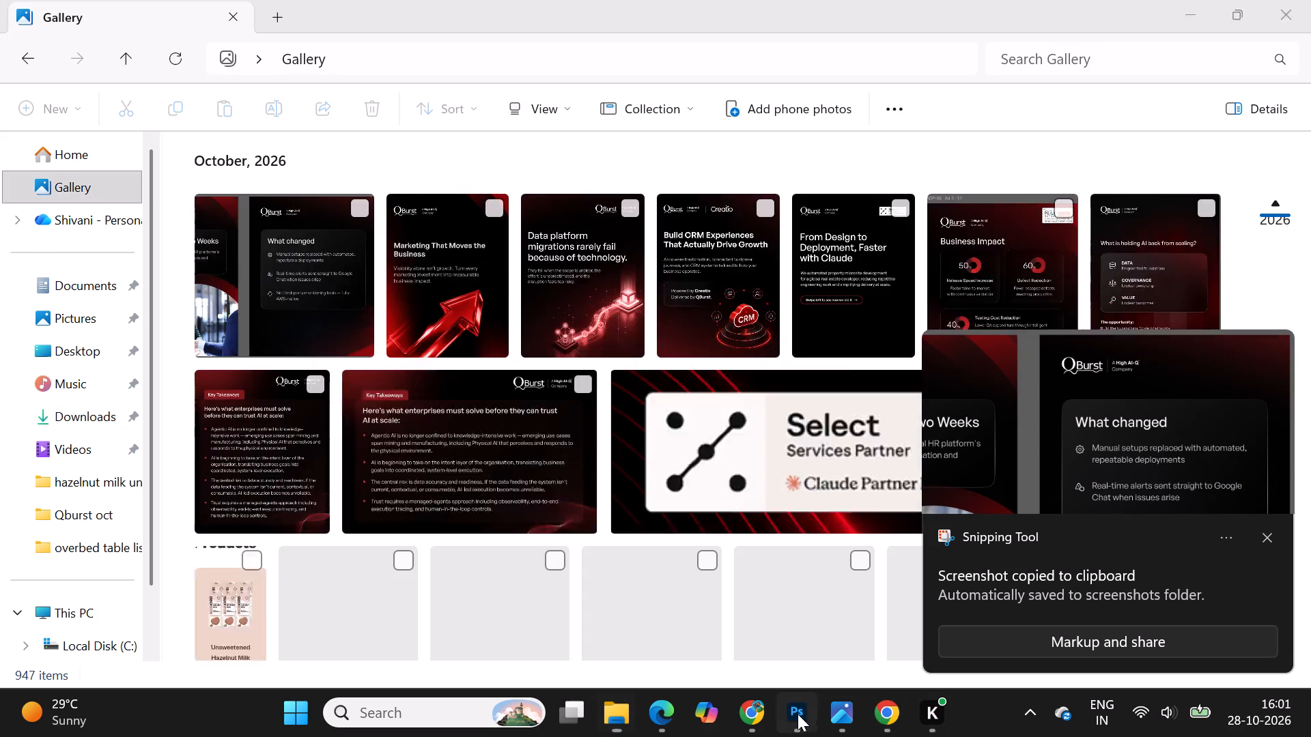
pyautogui.keyDown('alt'); pyautogui.scroll(-6, 393, 396); pyautogui.keyUp('alt')
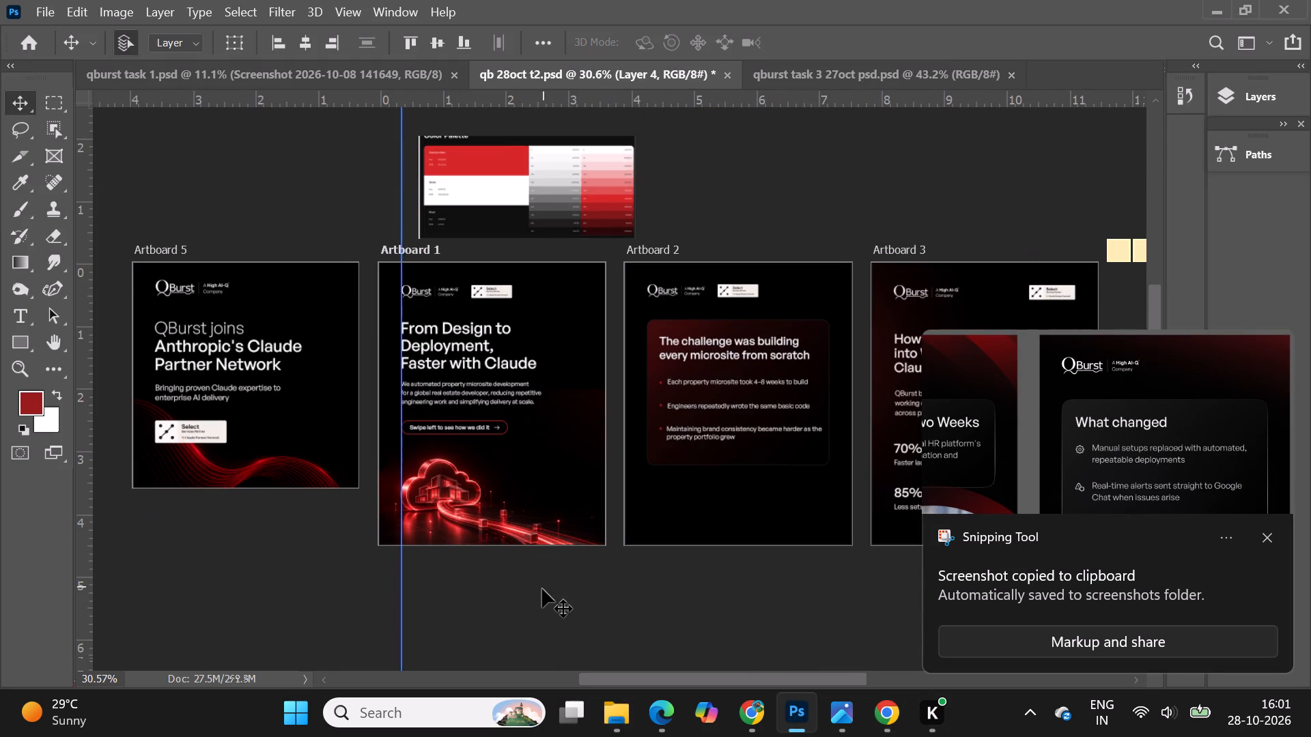
pyautogui.click(542, 589)
pyautogui.keyDown('alt'); pyautogui.scroll(5, 406, 359); pyautogui.keyUp('alt')
pyautogui.keyDown('alt'); pyautogui.scroll(-2, 615, 458); pyautogui.keyUp('alt')
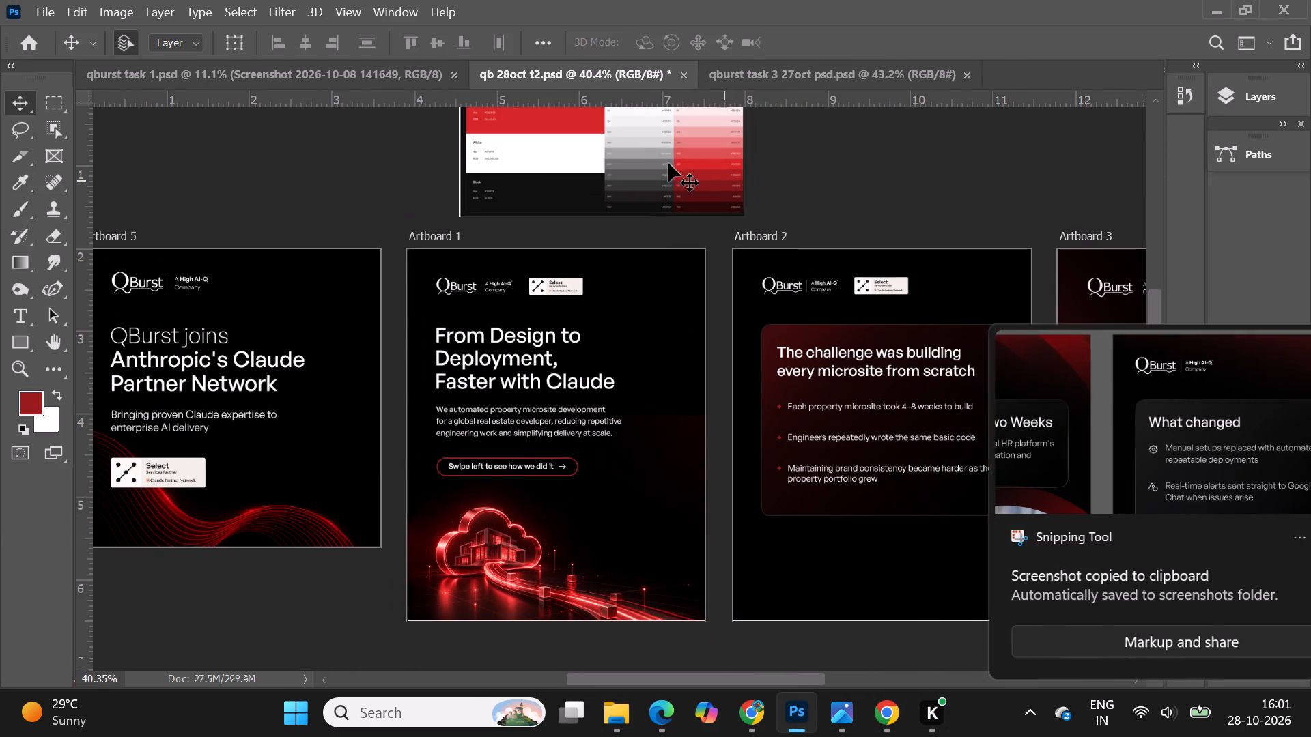
pyautogui.keyDown('alt'); pyautogui.scroll(-6, 696, 528); pyautogui.keyUp('alt')
pyautogui.moveTo(640, 323); pyautogui.dragTo(439, 292)
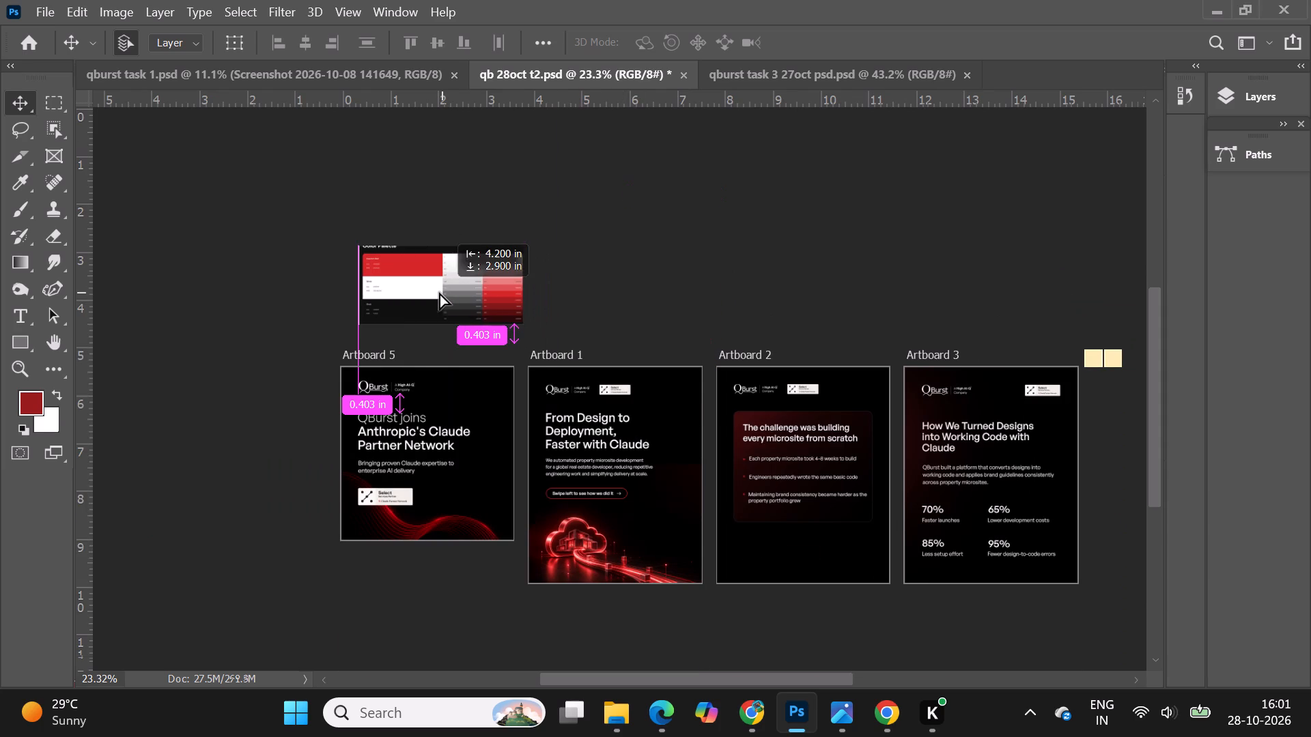
pyautogui.moveTo(439, 292); pyautogui.dragTo(432, 311)
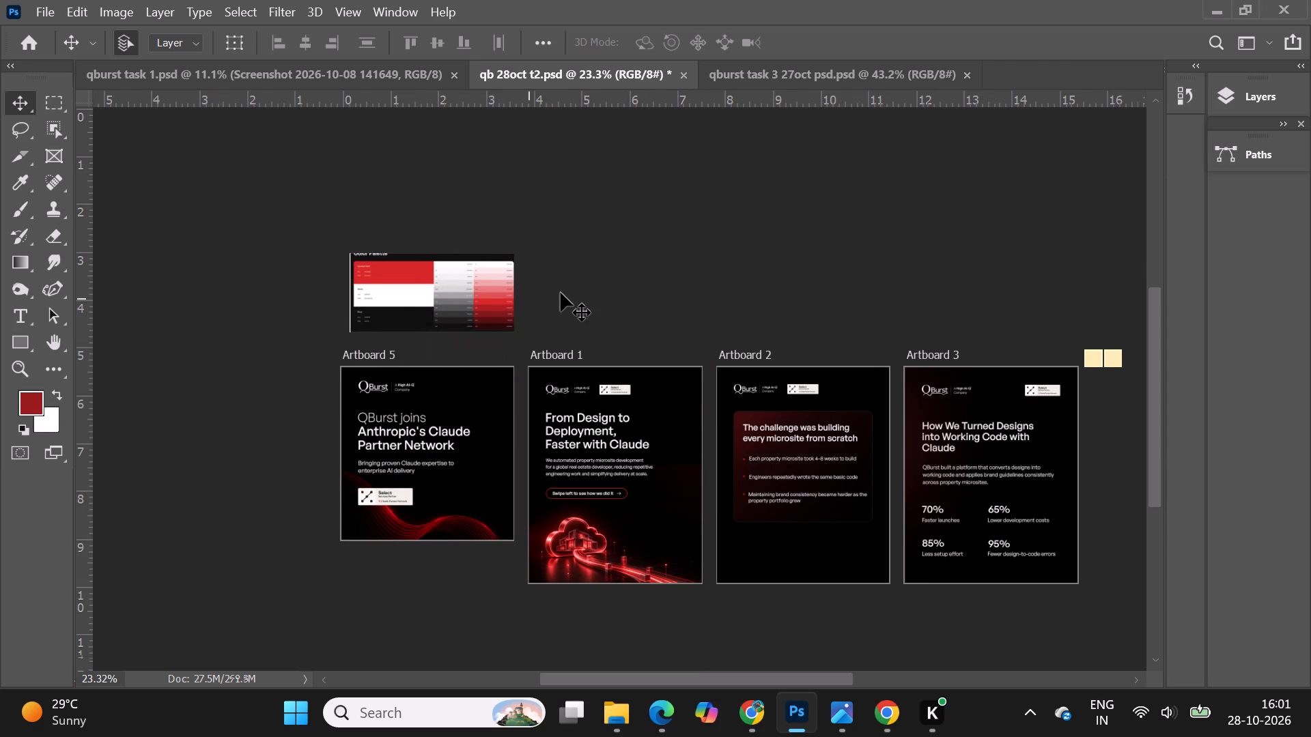
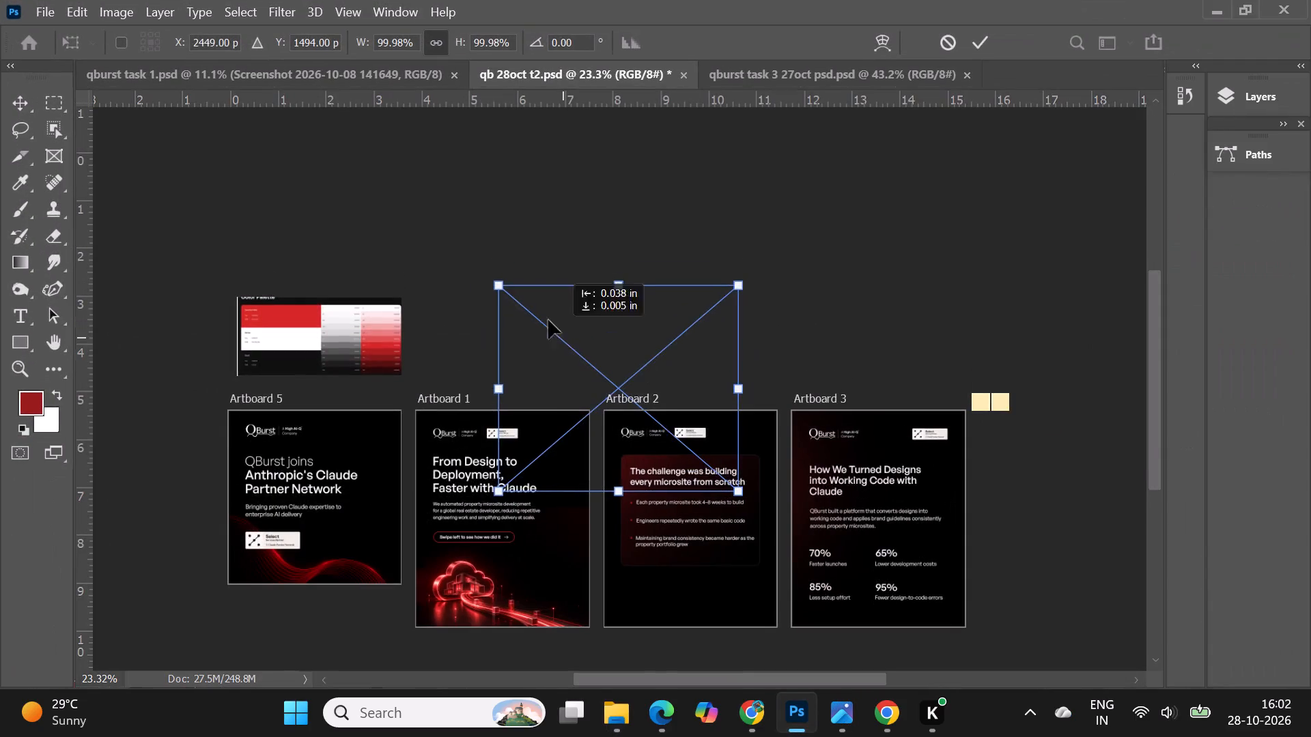
# Place the CSC-08 slide screenshot on the empty canvas above Artboards 1 and 2.
pyautogui.moveTo(548, 320); pyautogui.dragTo(527, 205)
pyautogui.click(974, 41)
pyautogui.click(944, 223)
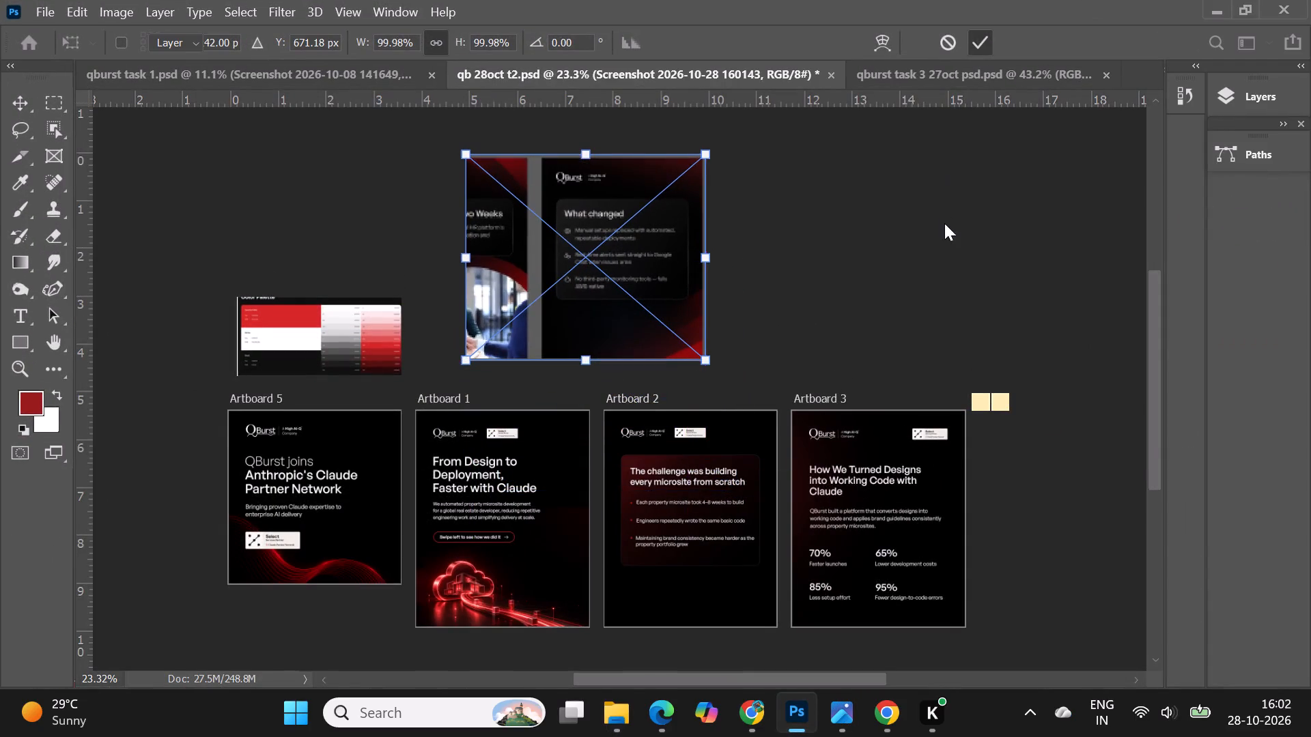
# Shift the reference screenshot farther along the canvas and scale it down proportionally, clear of the artboards.
pyautogui.keyDown('alt'); pyautogui.scroll(4, 478, 348); pyautogui.keyUp('alt')
pyautogui.moveTo(574, 254); pyautogui.dragTo(709, 292)
pyautogui.hotkey('ctrl', 't')
pyautogui.moveTo(912, 259); pyautogui.dragTo(877, 262)
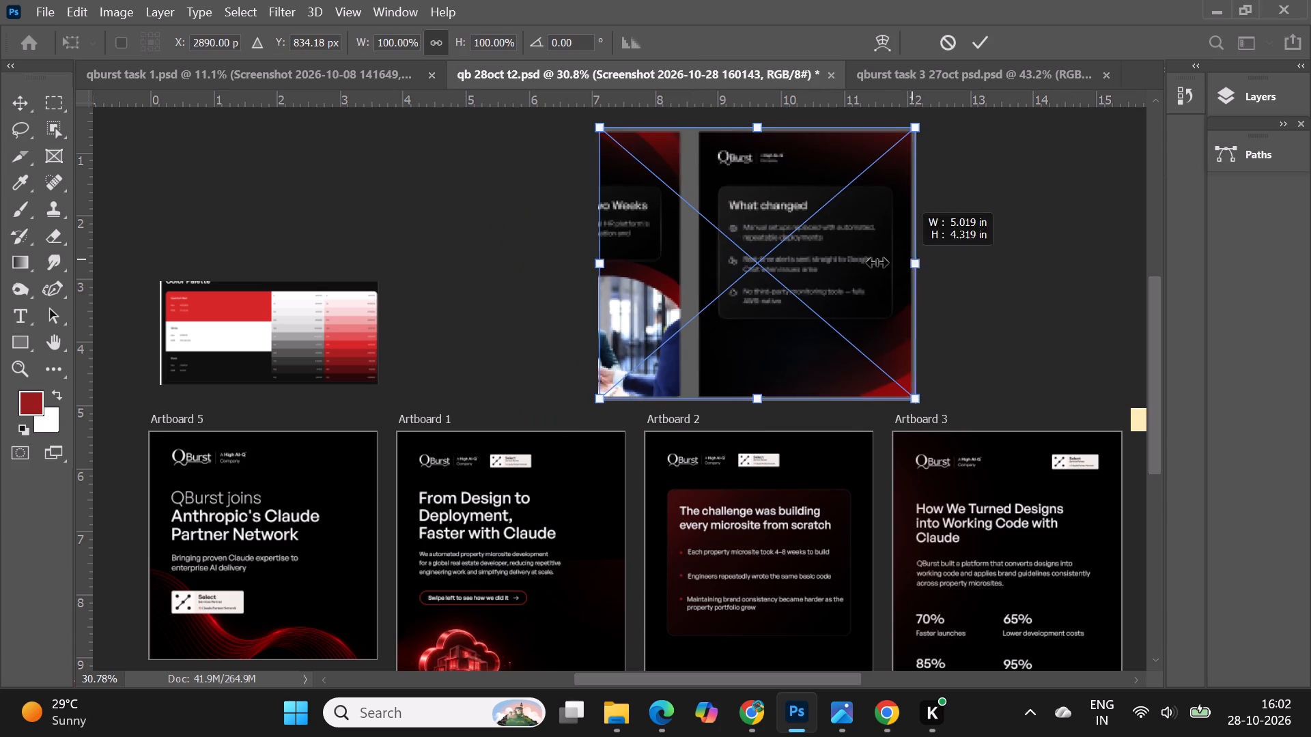
pyautogui.moveTo(877, 262); pyautogui.dragTo(780, 262)
pyautogui.click(974, 49)
pyautogui.click(968, 268)
# Move the reduced reference screenshot closer to the artboards, just above the gap between Artboard 1 and Artboard 2.
pyautogui.scroll(-1, 948, 268)
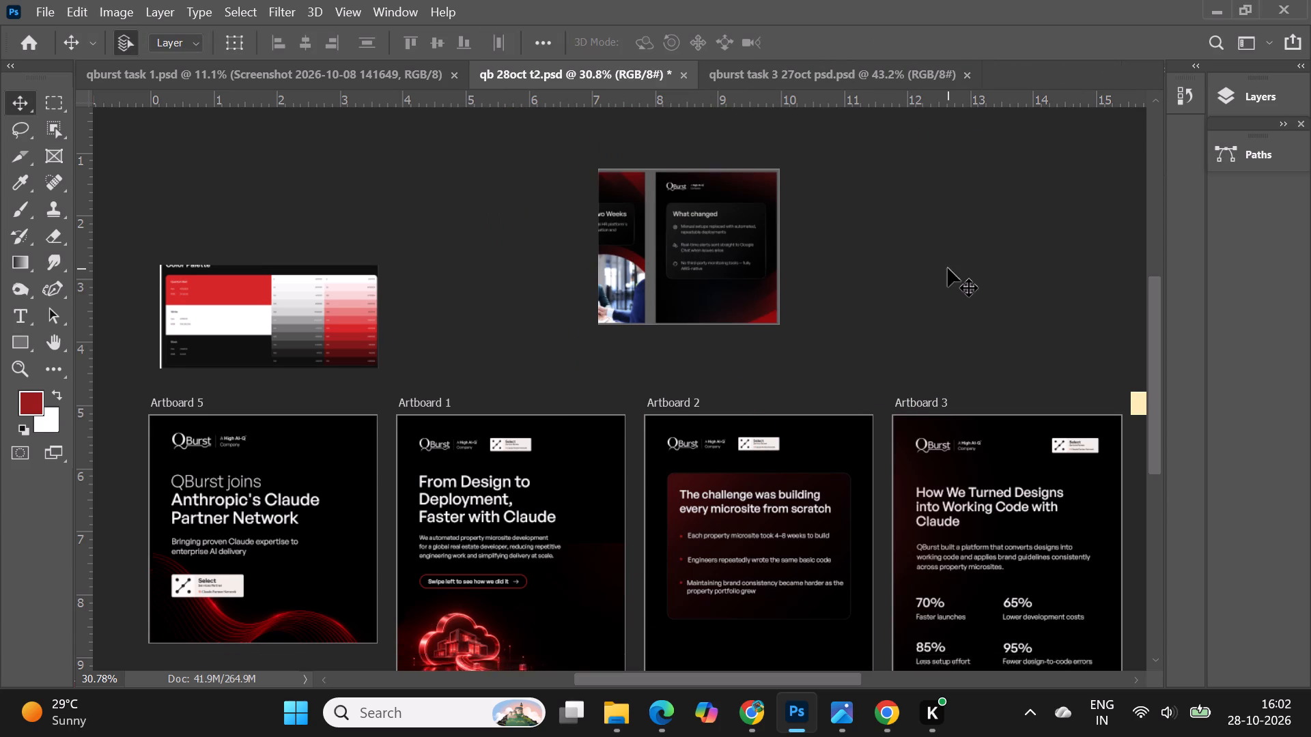
pyautogui.scroll(-2, 948, 268)
pyautogui.keyDown('alt'); pyautogui.scroll(4, 514, 339); pyautogui.keyUp('alt')
pyautogui.moveTo(672, 220); pyautogui.dragTo(611, 317)
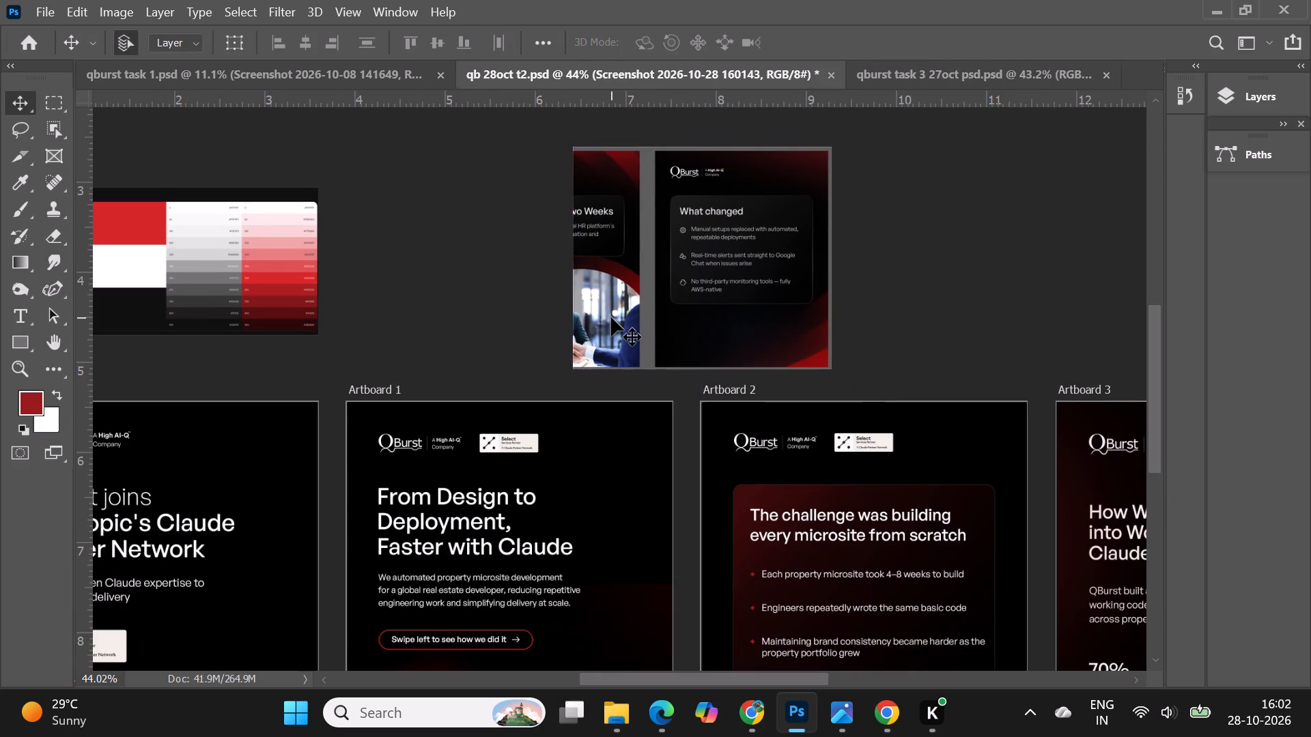
# Draw a closed four-cornered dark red band, about 469 × 357 px, diagonally across Artboard 1's upper-right corner with the Curvature Pen tool.
pyautogui.scroll(-1, 611, 317)
pyautogui.keyDown('alt'); pyautogui.scroll(2, 610, 511); pyautogui.keyUp('alt')
pyautogui.keyDown('alt'); pyautogui.scroll(-4, 624, 303); pyautogui.keyUp('alt')
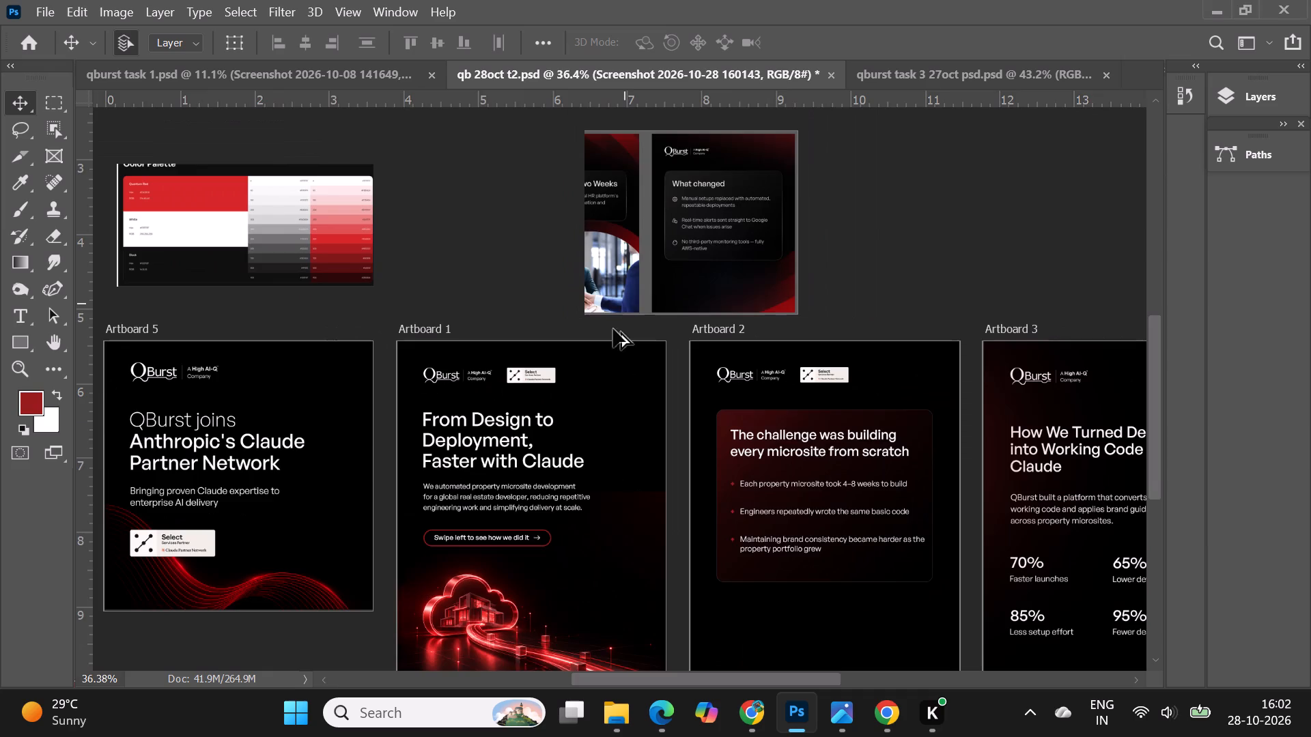
pyautogui.keyDown('alt'); pyautogui.scroll(4, 598, 429); pyautogui.keyUp('alt')
pyautogui.click(613, 365)
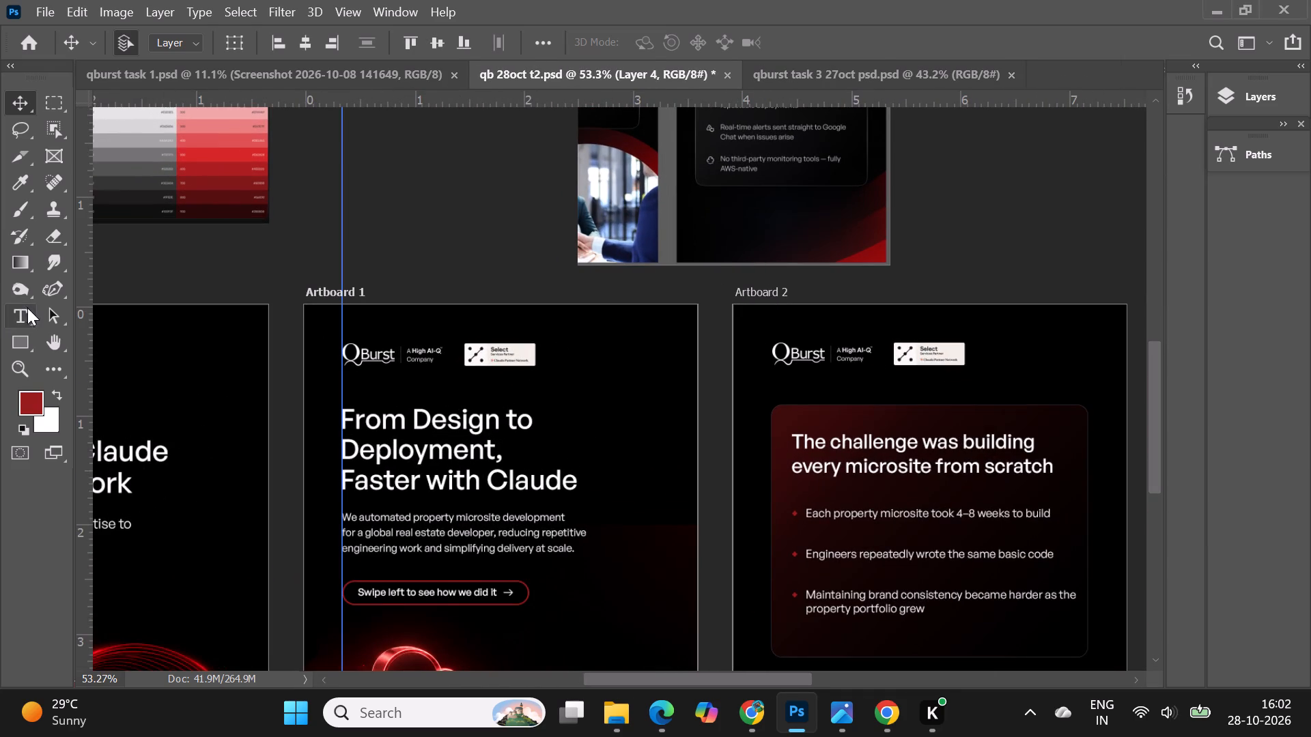
pyautogui.click(52, 297)
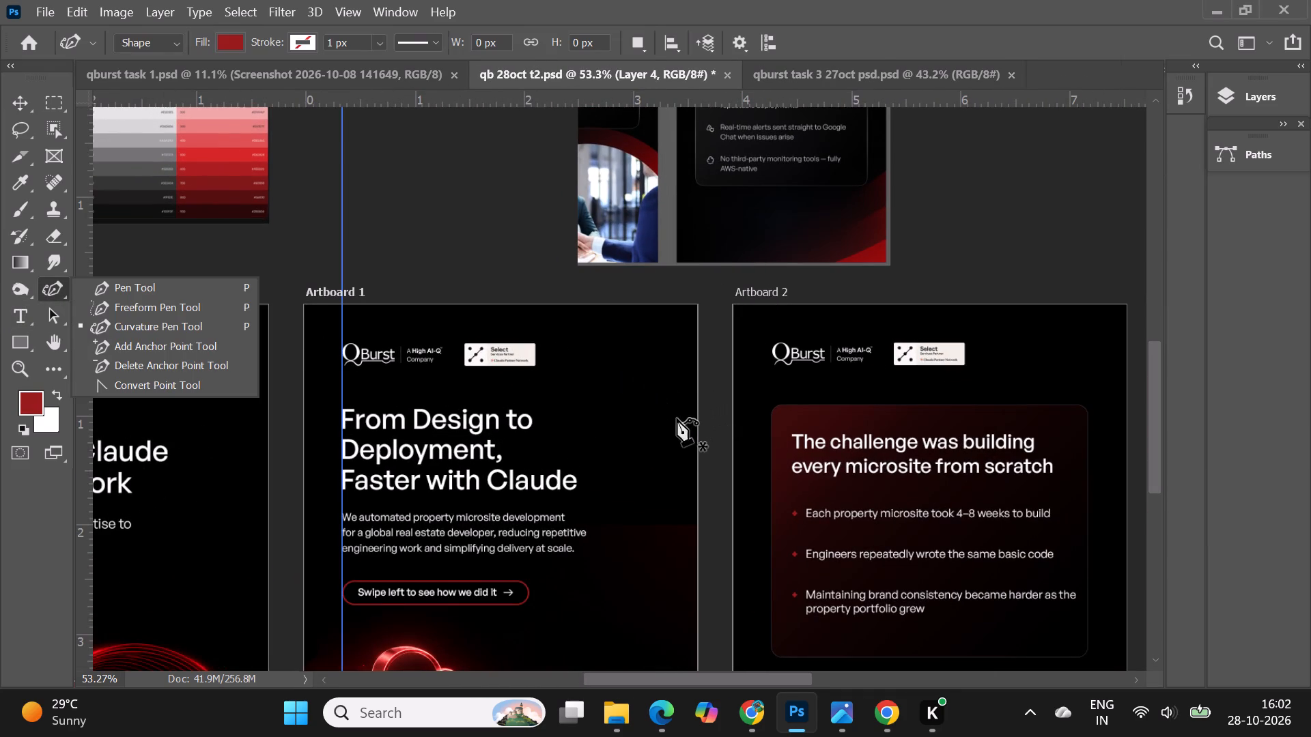
pyautogui.doubleClick(680, 420)
pyautogui.doubleClick(537, 321)
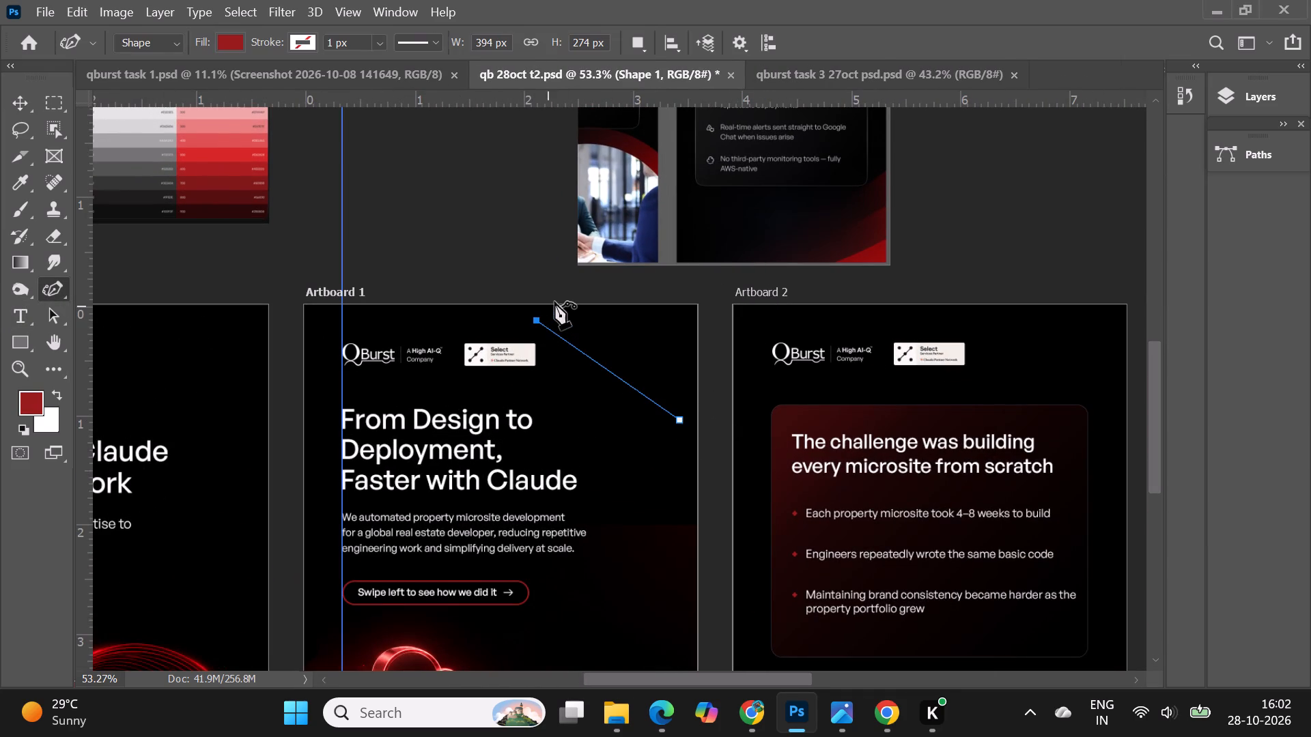
pyautogui.doubleClick(561, 291)
pyautogui.doubleClick(707, 378)
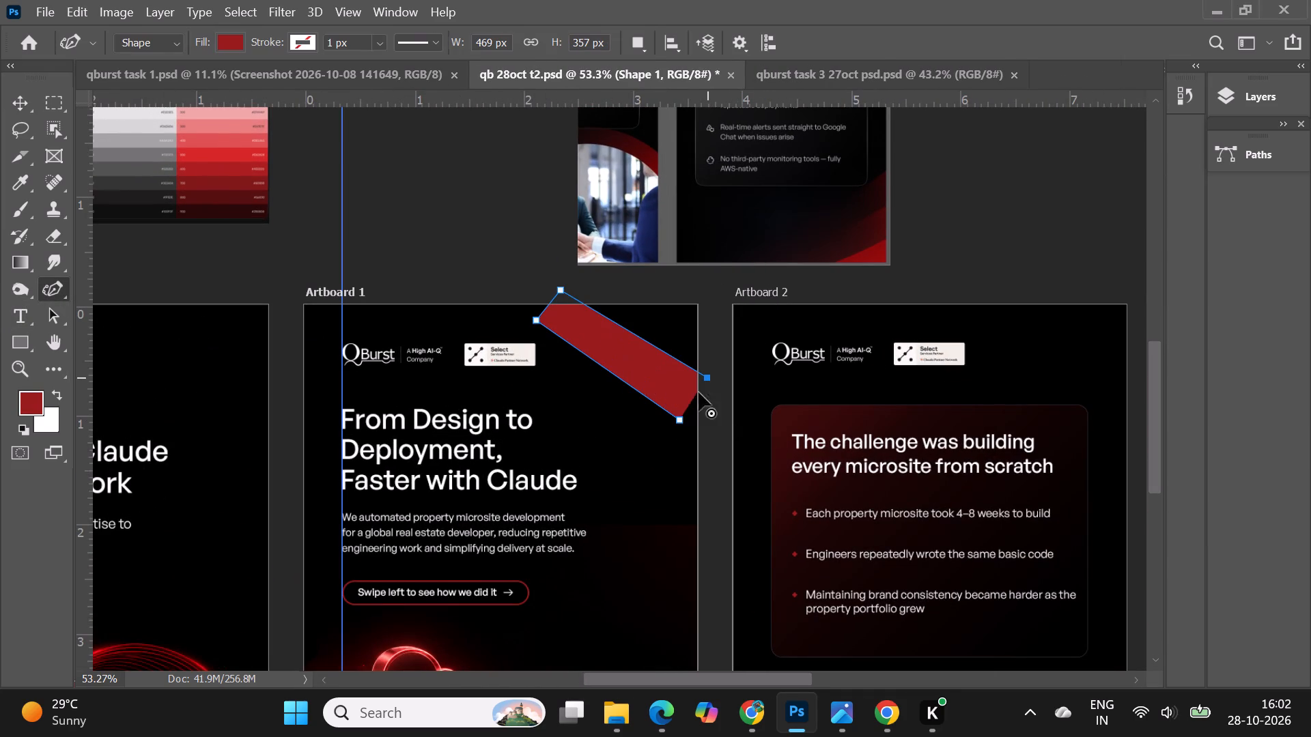
pyautogui.doubleClick(680, 419)
# Adjust the red band's corner points and bend both long edges outward into roughly parallel arcs.
pyautogui.keyDown('alt'); pyautogui.scroll(4, 595, 338); pyautogui.keyUp('alt')
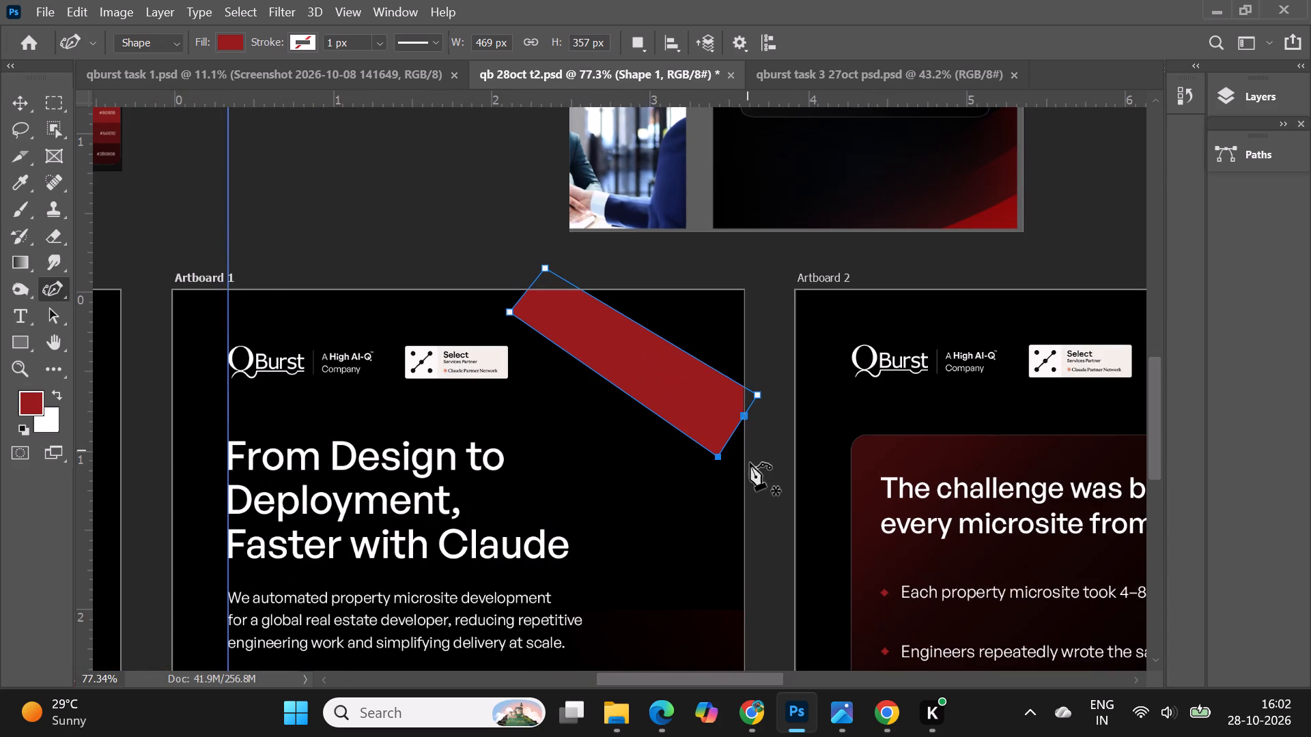
pyautogui.moveTo(720, 454); pyautogui.dragTo(733, 447)
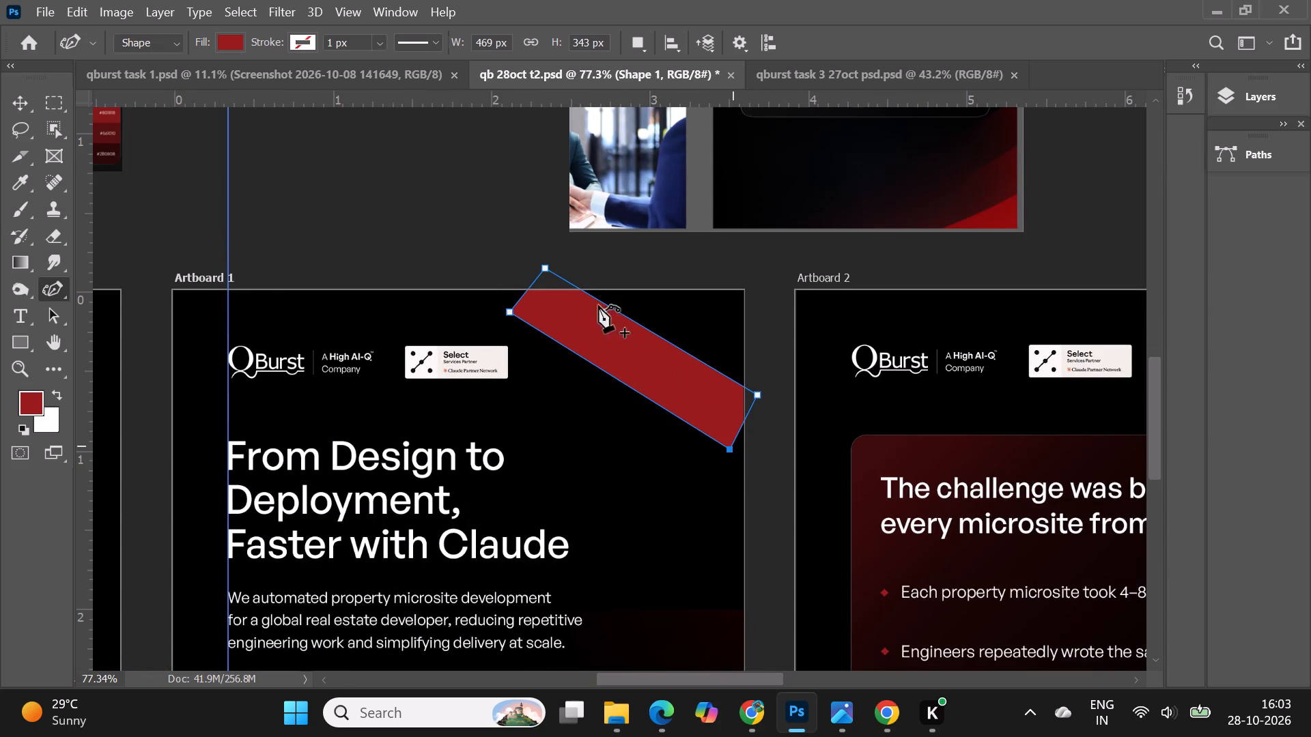
pyautogui.click(547, 268)
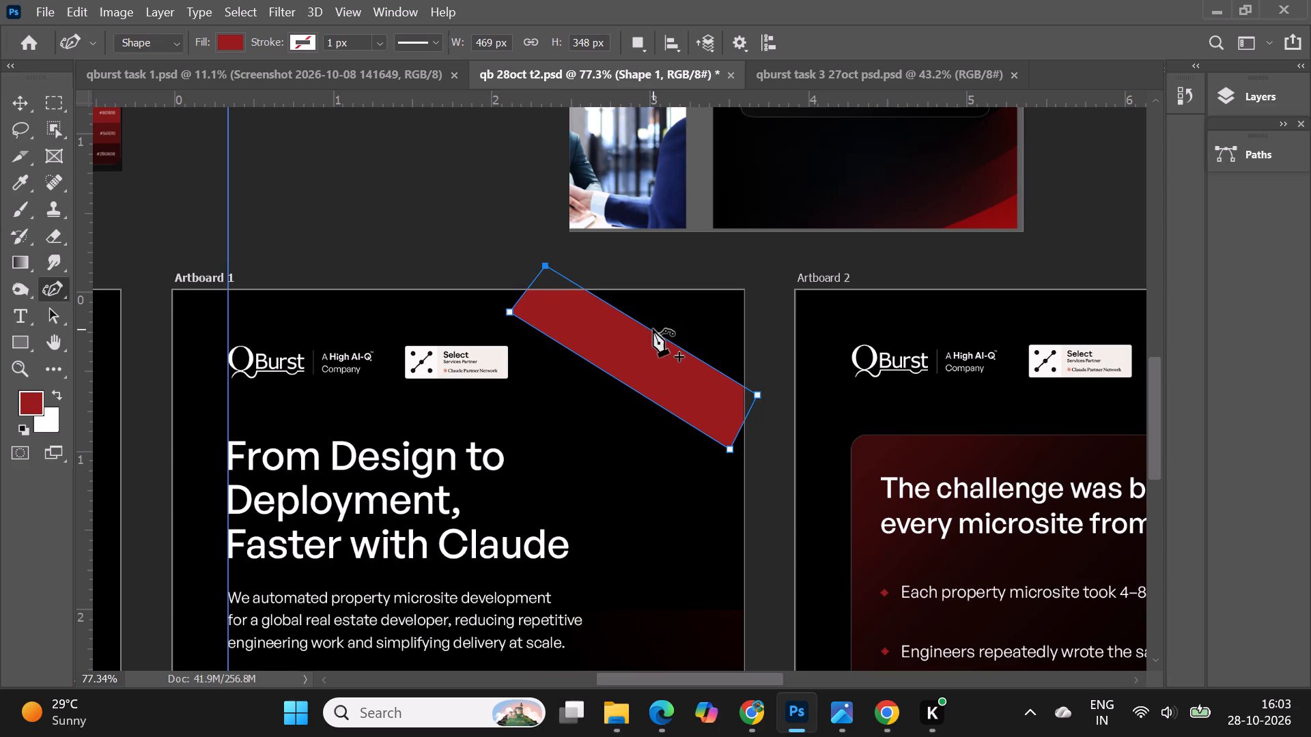
pyautogui.moveTo(653, 329); pyautogui.dragTo(666, 303)
pyautogui.moveTo(618, 381); pyautogui.dragTo(634, 355)
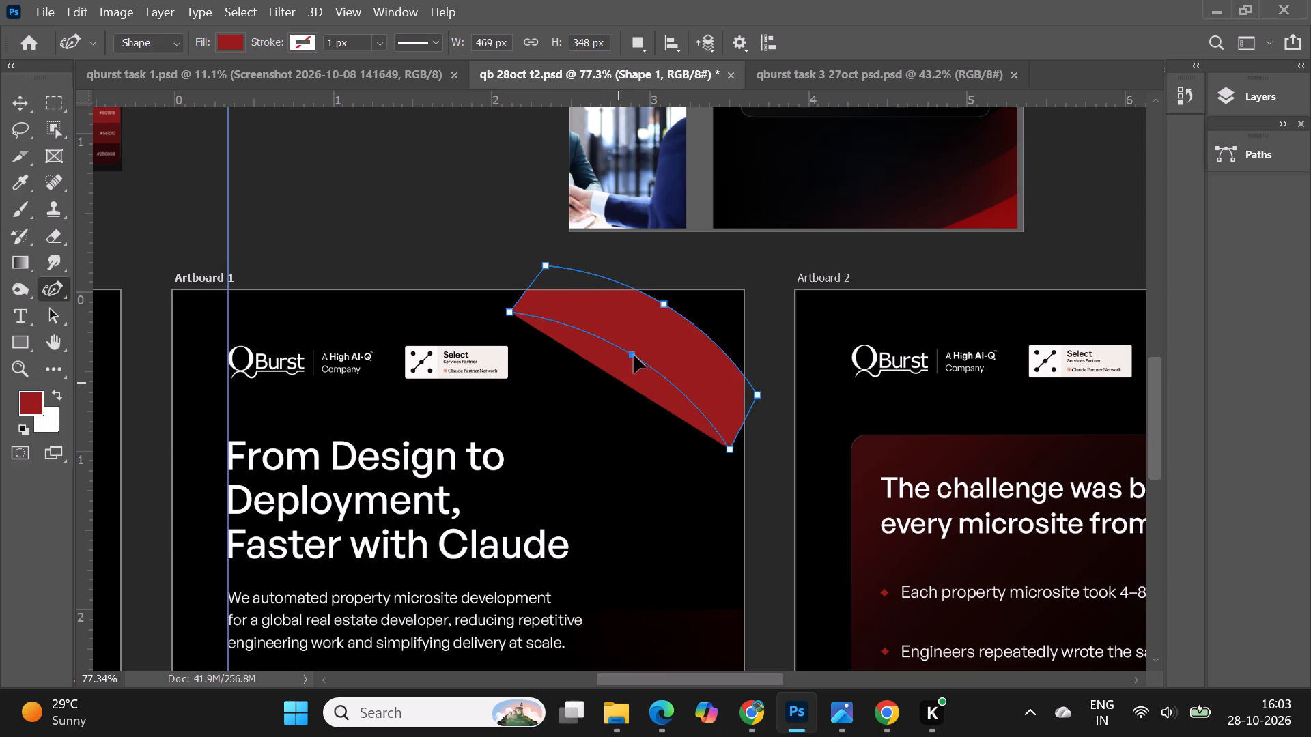
pyautogui.moveTo(634, 355); pyautogui.dragTo(632, 355)
pyautogui.click(546, 269)
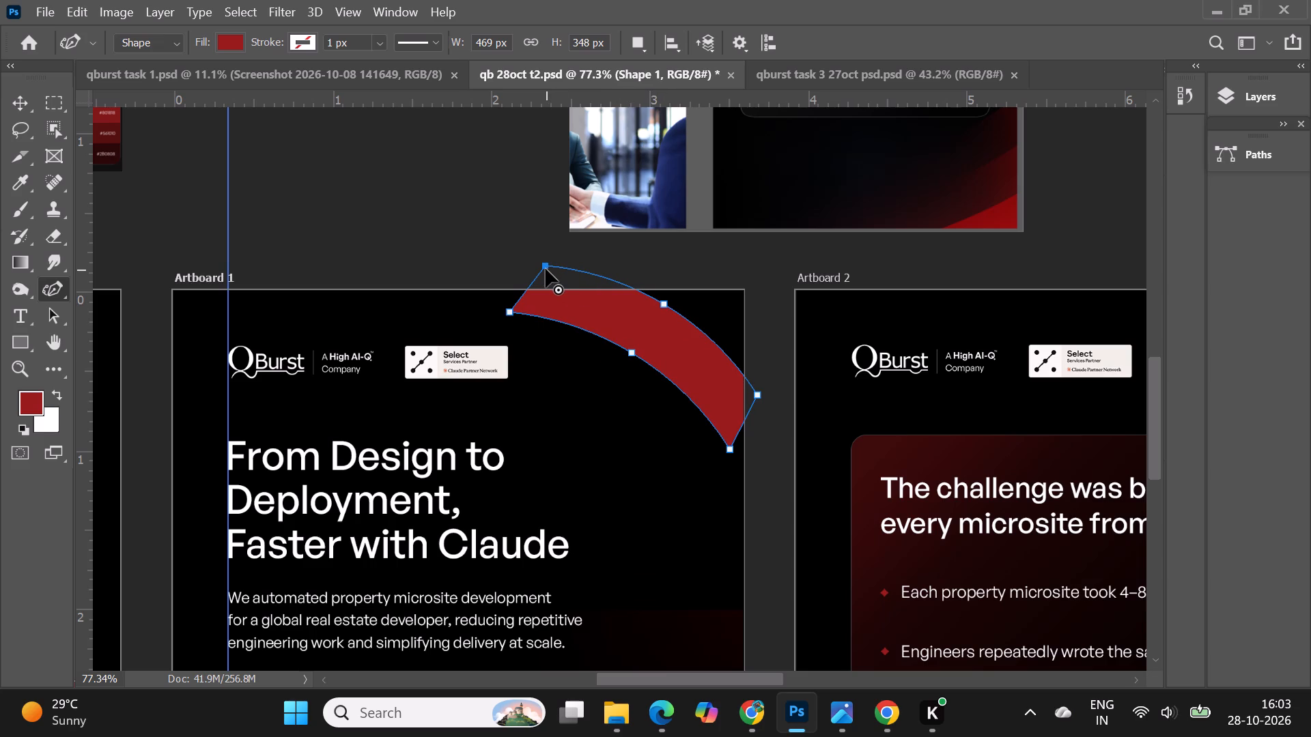
# Move the curved red shape up into Artboard 1's top-right corner so that only a small rounded corner piece shows.
pyautogui.click(27, 104)
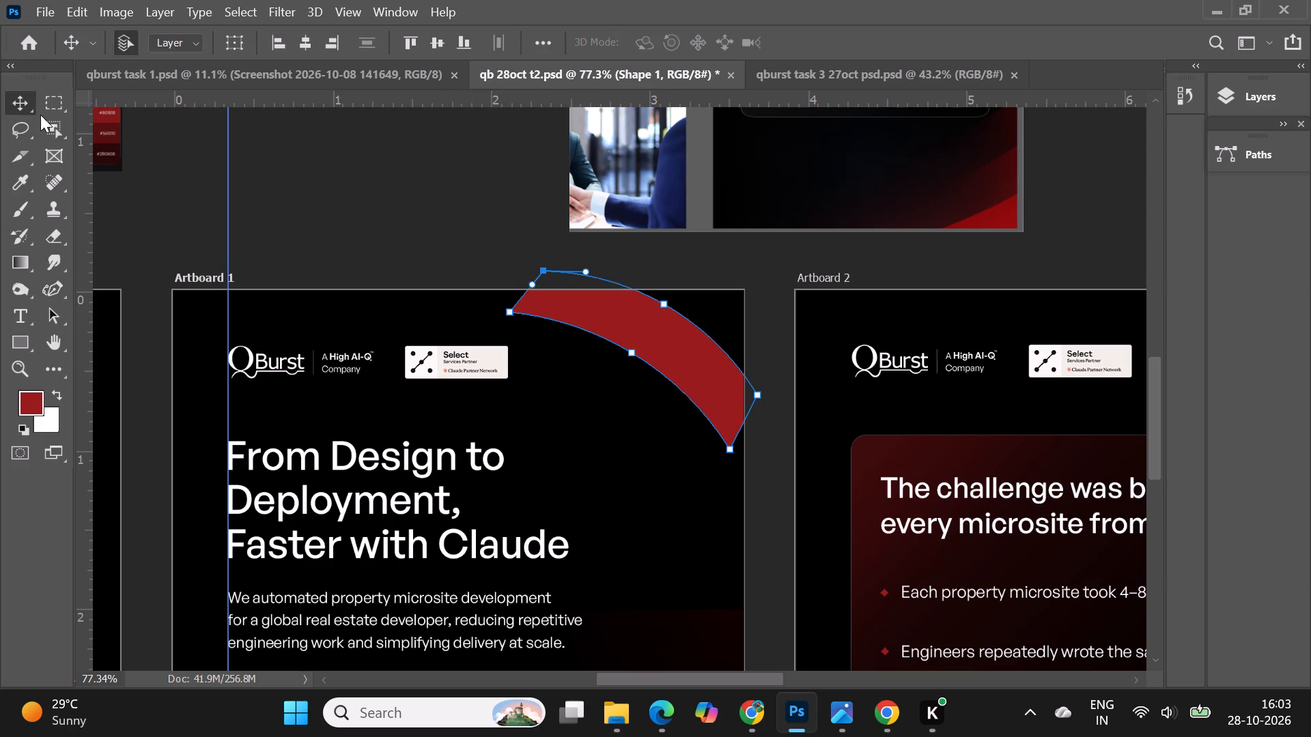
pyautogui.click(369, 148)
pyautogui.moveTo(673, 341); pyautogui.dragTo(722, 291)
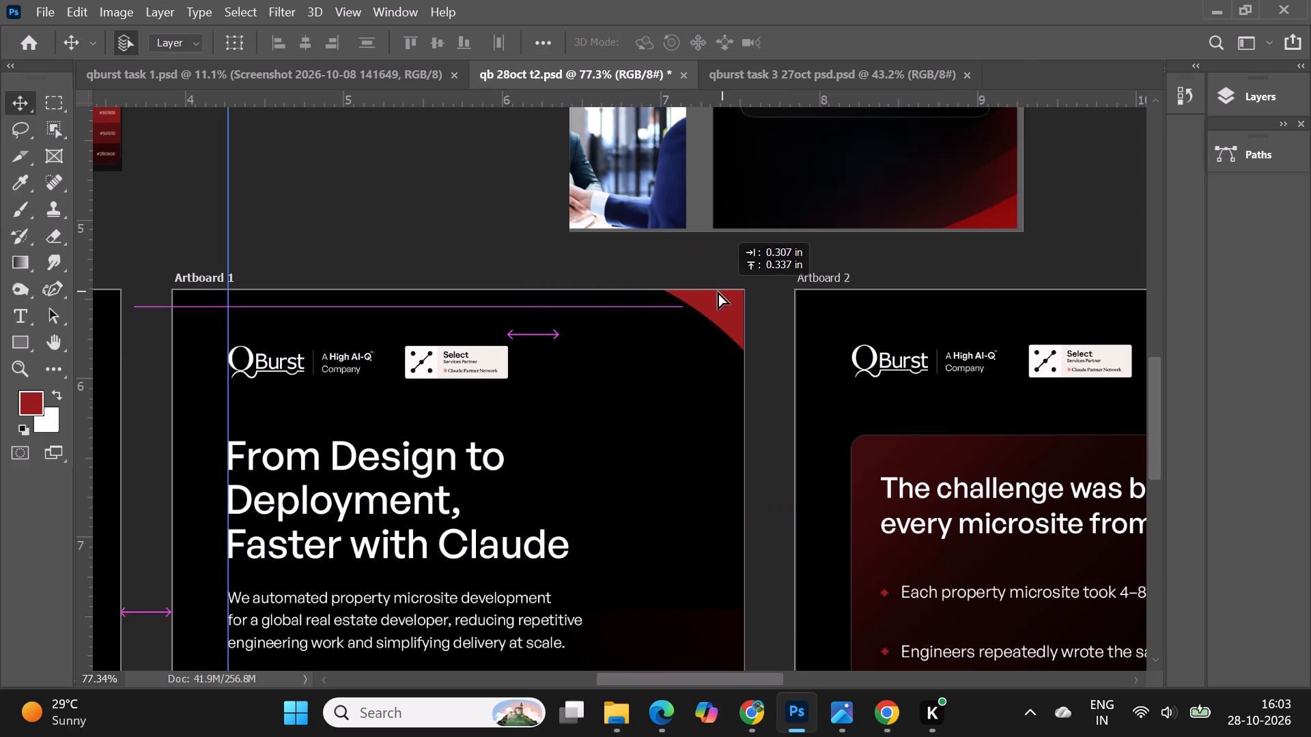
pyautogui.keyDown('alt'); pyautogui.scroll(-7, 635, 327); pyautogui.keyUp('alt')
pyautogui.scroll(5, 681, 367)
pyautogui.keyDown('alt'); pyautogui.scroll(4, 617, 135); pyautogui.keyUp('alt')
pyautogui.keyDown('alt'); pyautogui.scroll(1, 692, 191); pyautogui.keyUp('alt')
pyautogui.moveTo(713, 545); pyautogui.dragTo(725, 534)
# Duplicate the red corner shape on Artboard 1 and offset the copy diagonally down and inward.
pyautogui.keyDown('alt'); pyautogui.moveTo(722, 549); pyautogui.dragTo(694, 579); pyautogui.keyUp('alt')
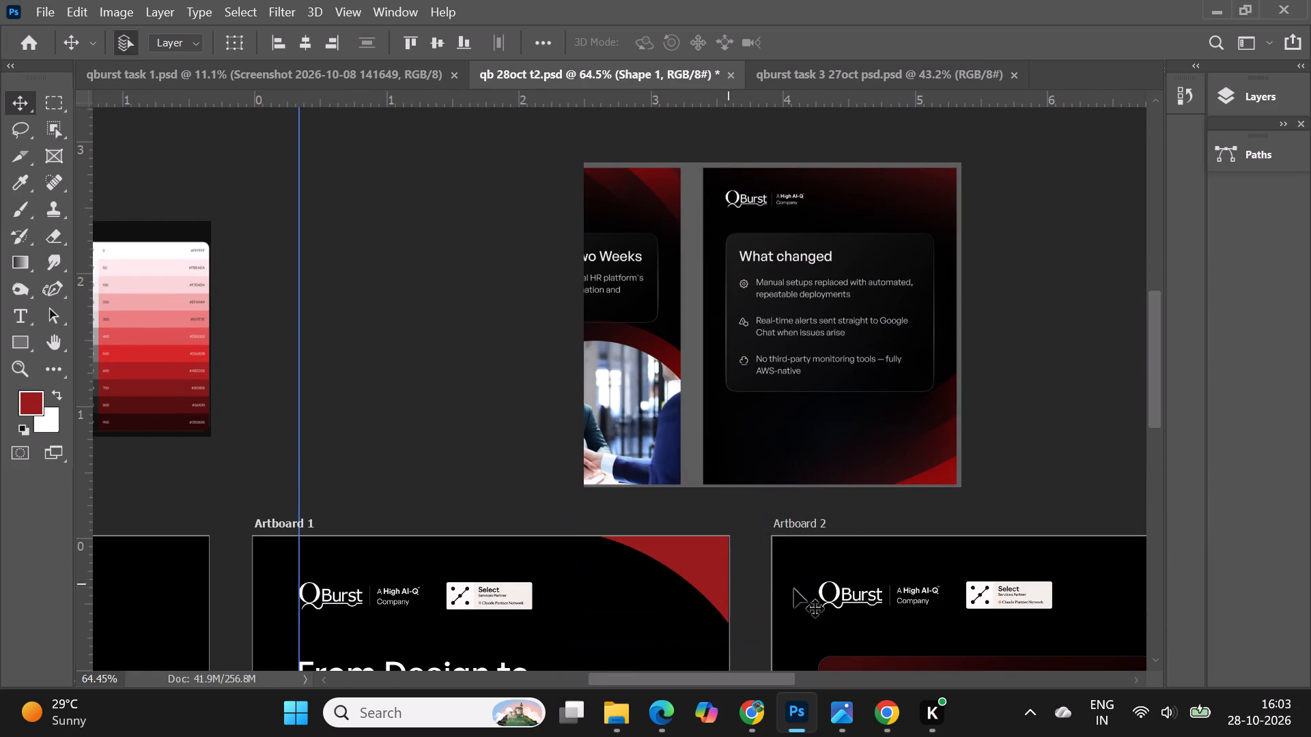
pyautogui.keyDown('alt'); pyautogui.scroll(-4, 486, 300); pyautogui.keyUp('alt')
pyautogui.keyDown('alt'); pyautogui.scroll(4, 621, 519); pyautogui.keyUp('alt')
# Set the opacity of the inner copy of the corner shape to 45%.
pyautogui.click(619, 469)
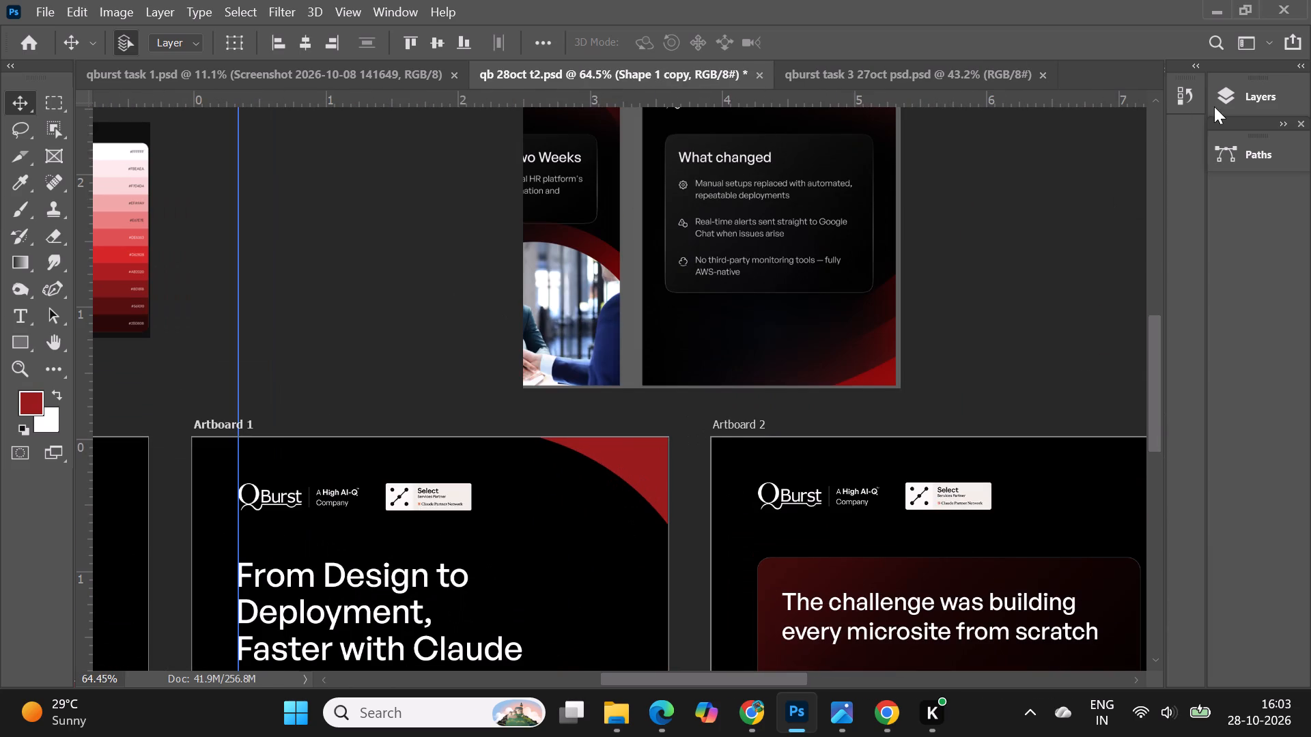
pyautogui.click(1216, 106)
pyautogui.click(1191, 154)
pyautogui.click(1139, 170)
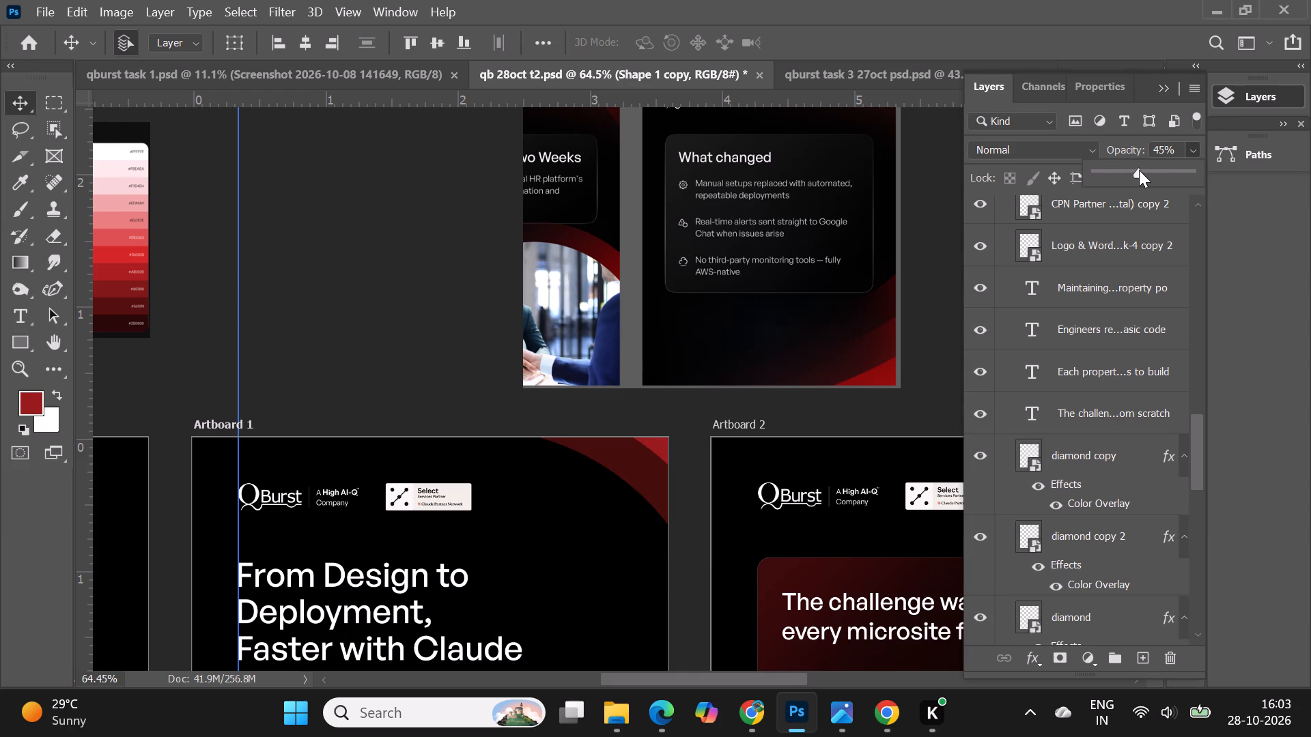
# Select the original outer corner shape, Shape 1, and change its fill from solid red to a linear gradient.
pyautogui.scroll(7, 763, 407)
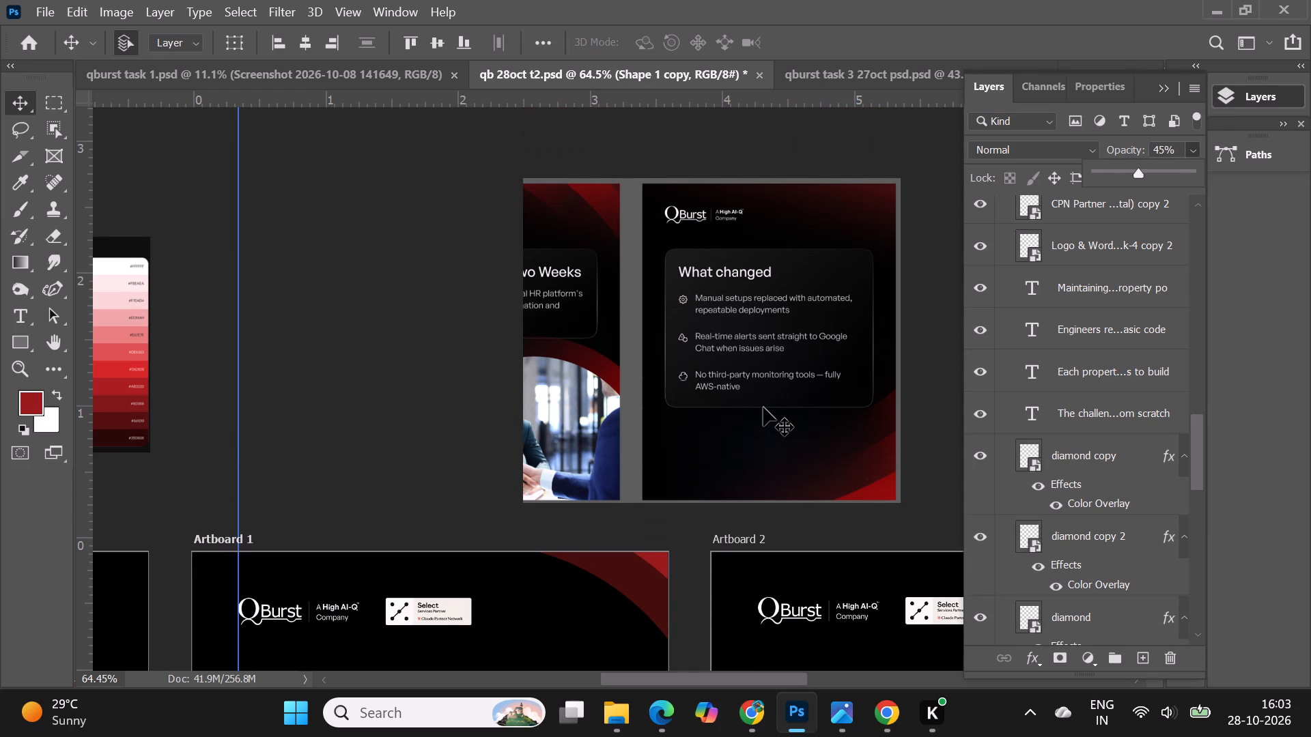
pyautogui.click(657, 560)
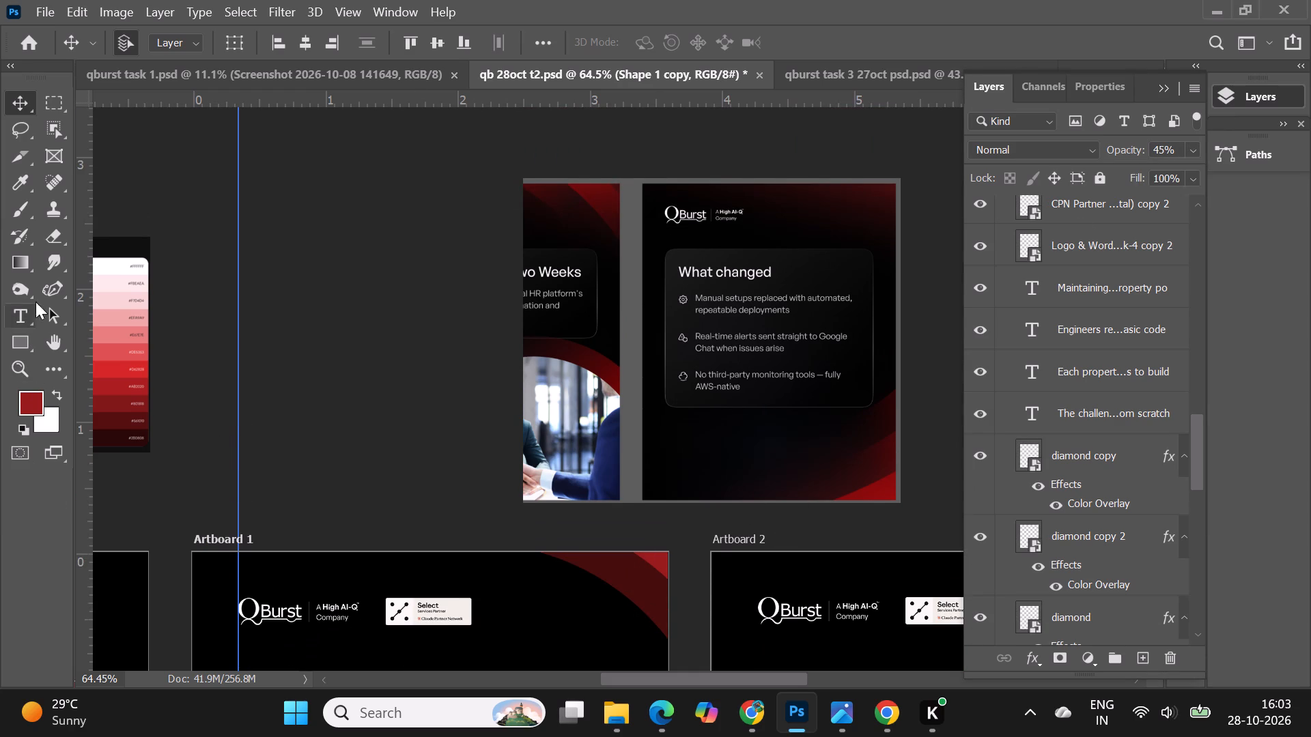
pyautogui.click(51, 282)
pyautogui.click(12, 102)
pyautogui.click(661, 559)
pyautogui.scroll(-3, 1136, 566)
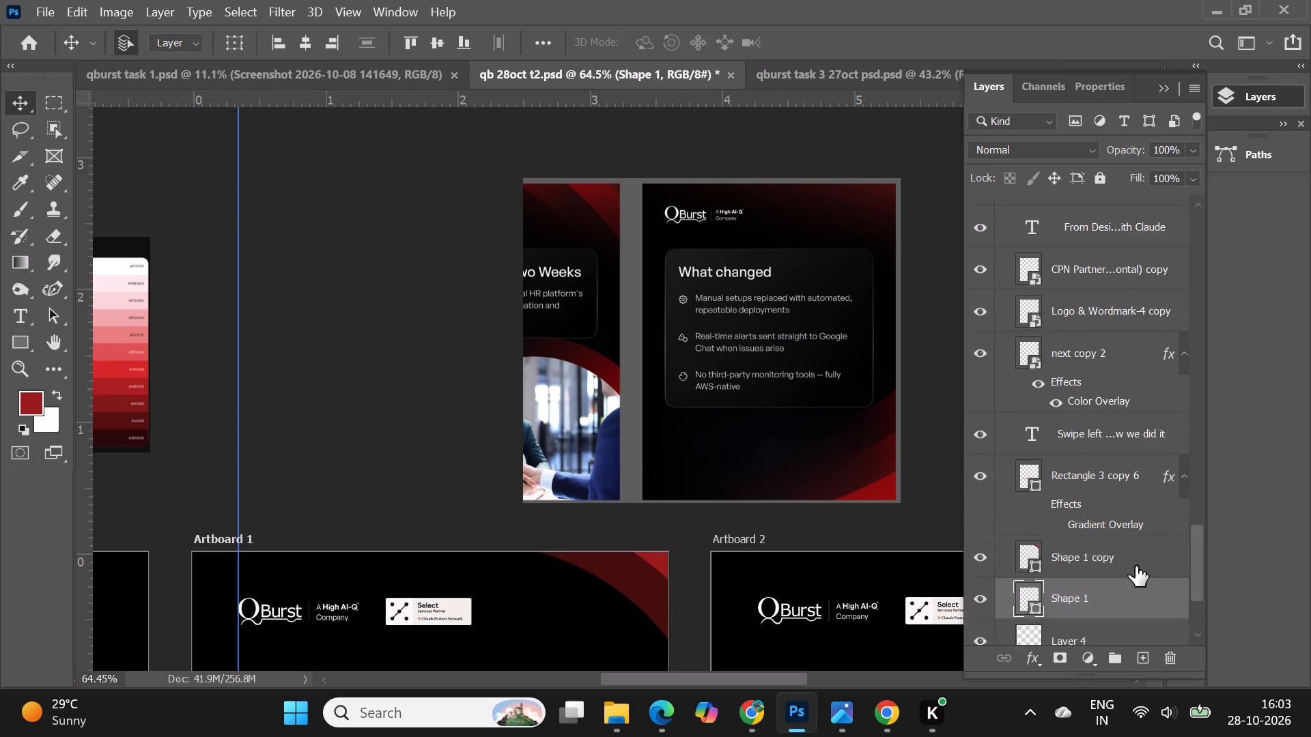
pyautogui.scroll(-2, 1136, 566)
pyautogui.click(63, 280)
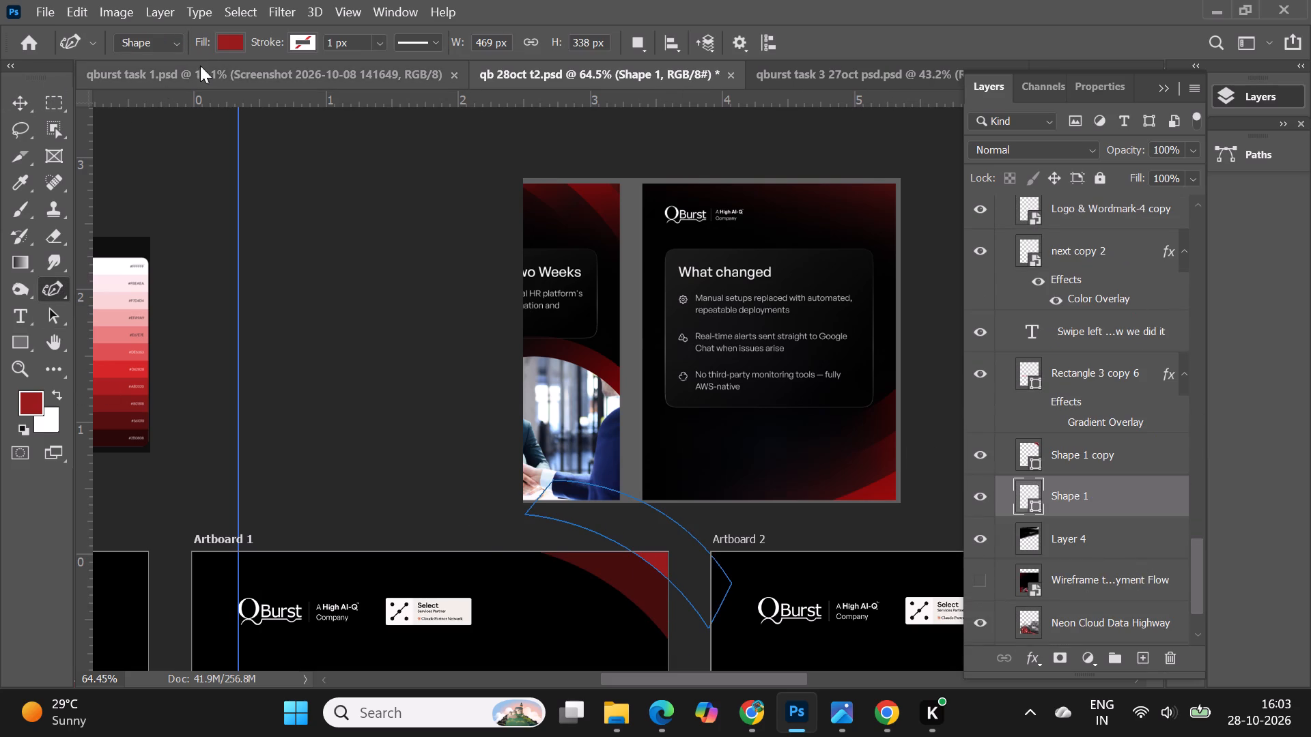
pyautogui.click(232, 42)
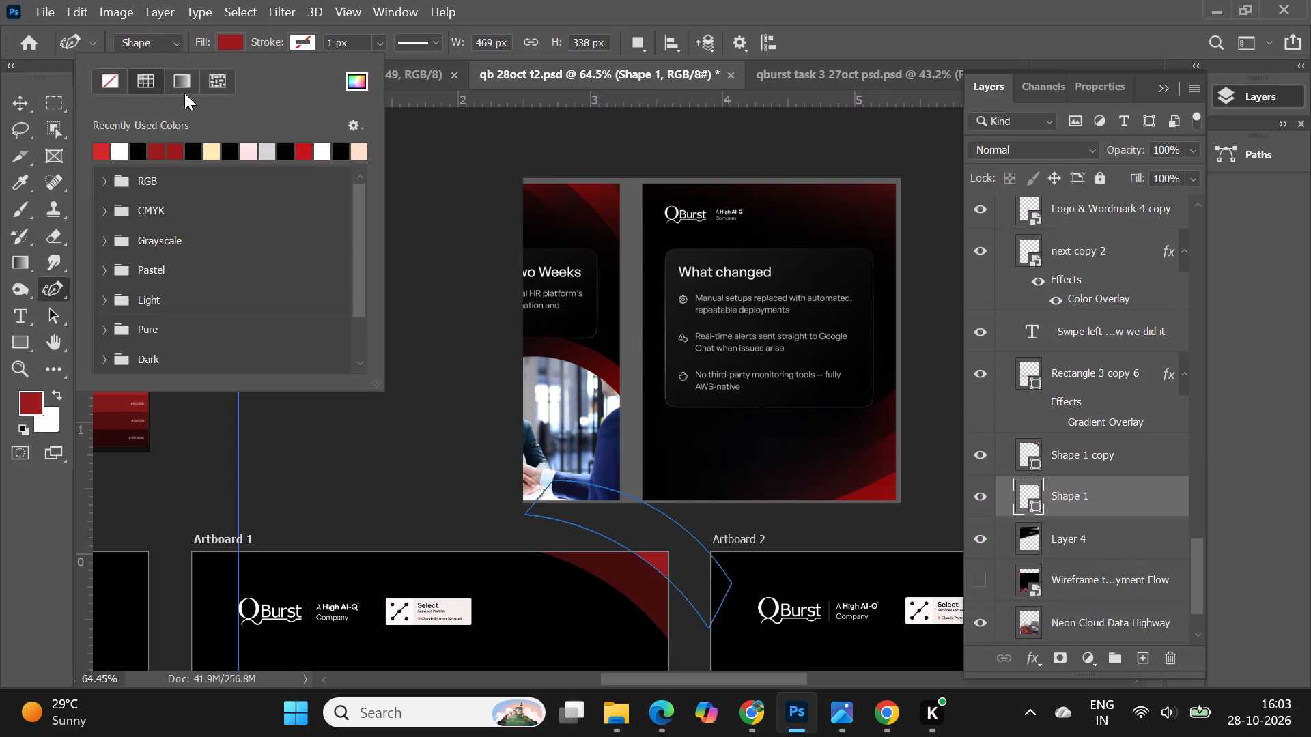
pyautogui.click(178, 74)
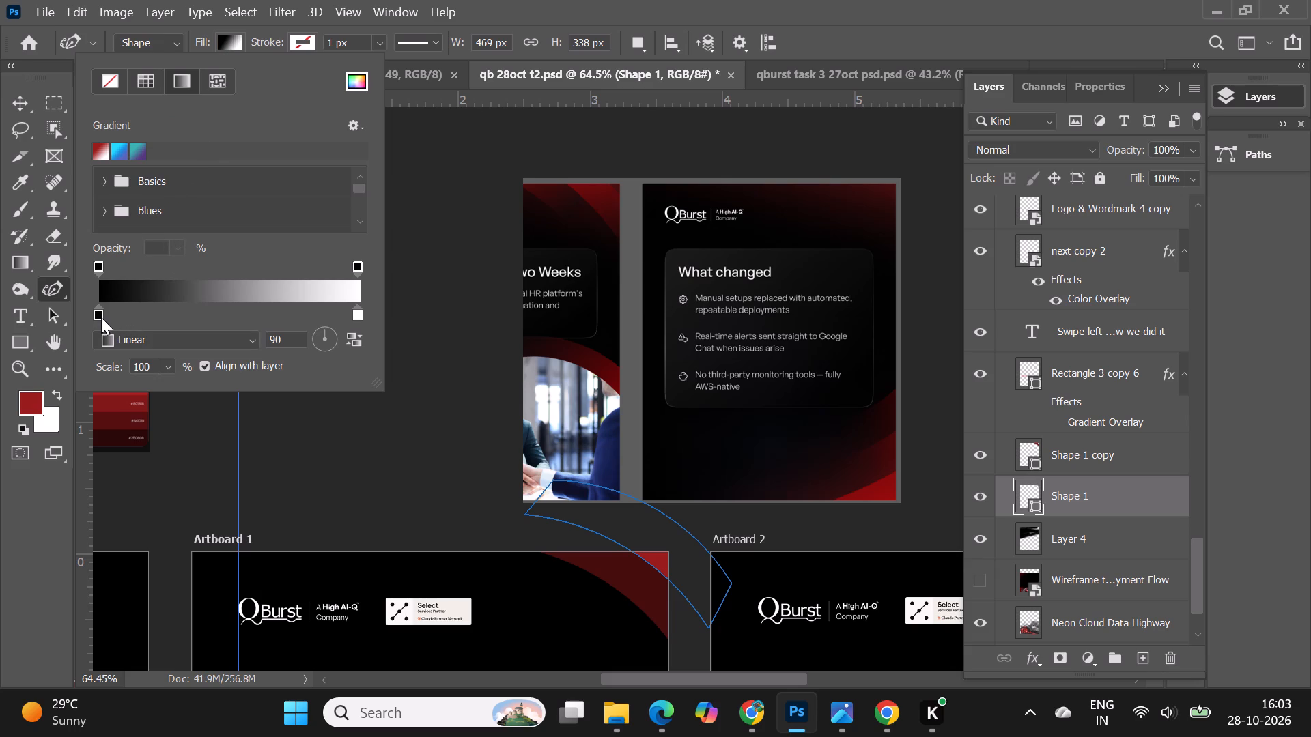
# Set the gradient's start stop to the reference slide's black and its end stop to the red of that slide's bottom corner.
pyautogui.doubleClick(100, 318)
pyautogui.moveTo(931, 289); pyautogui.dragTo(863, 579)
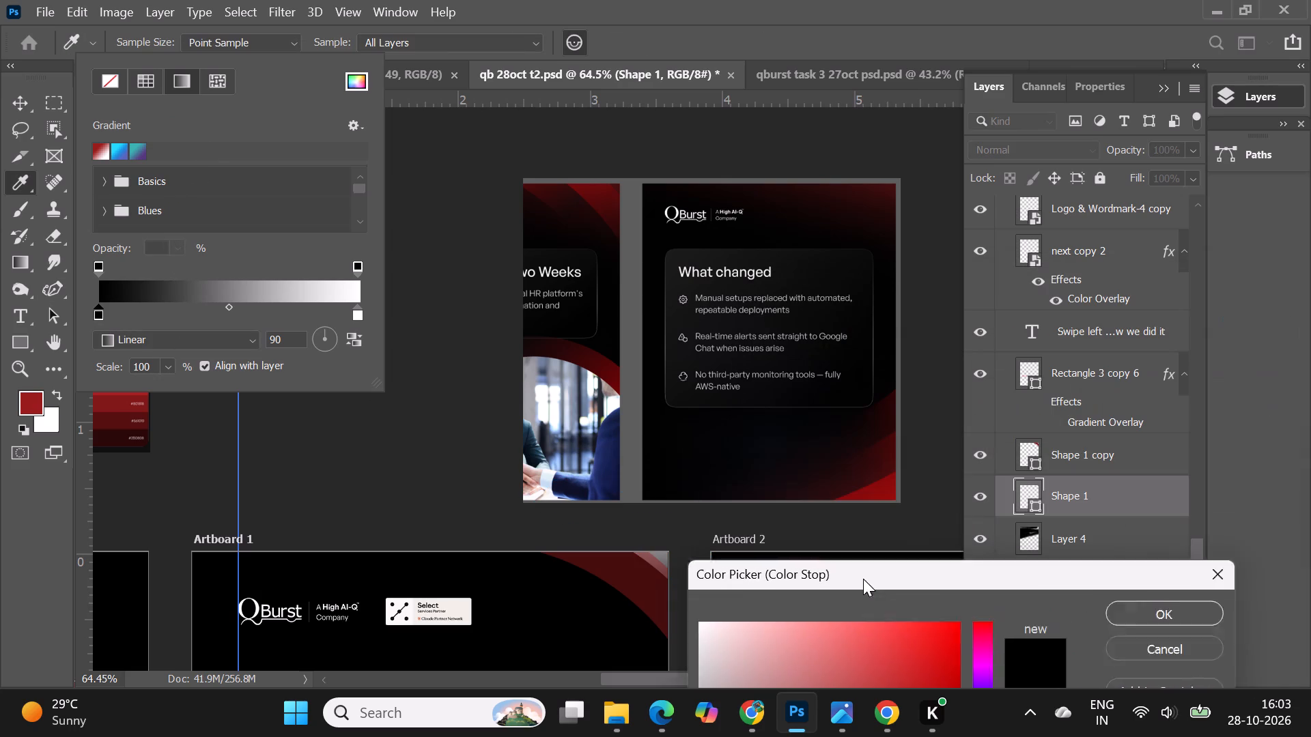
pyautogui.moveTo(863, 579); pyautogui.dragTo(841, 656)
pyautogui.click(669, 468)
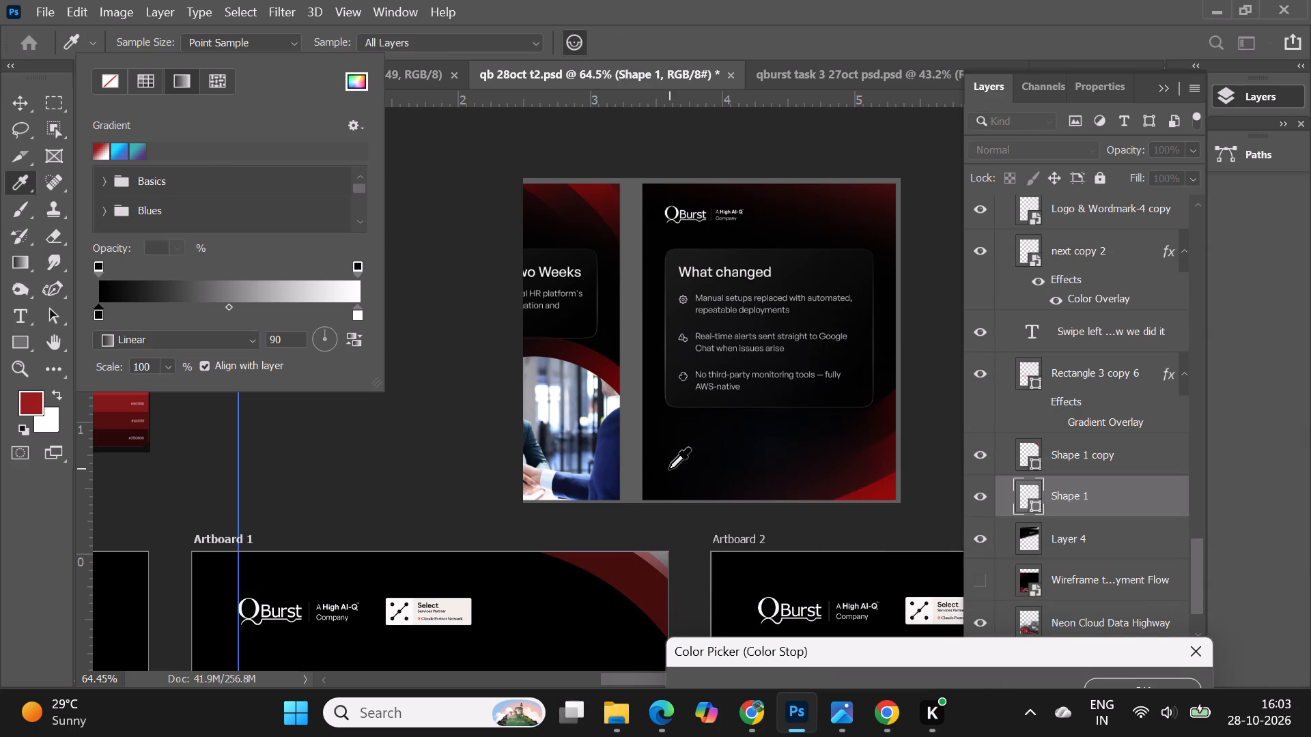
pyautogui.click(1168, 687)
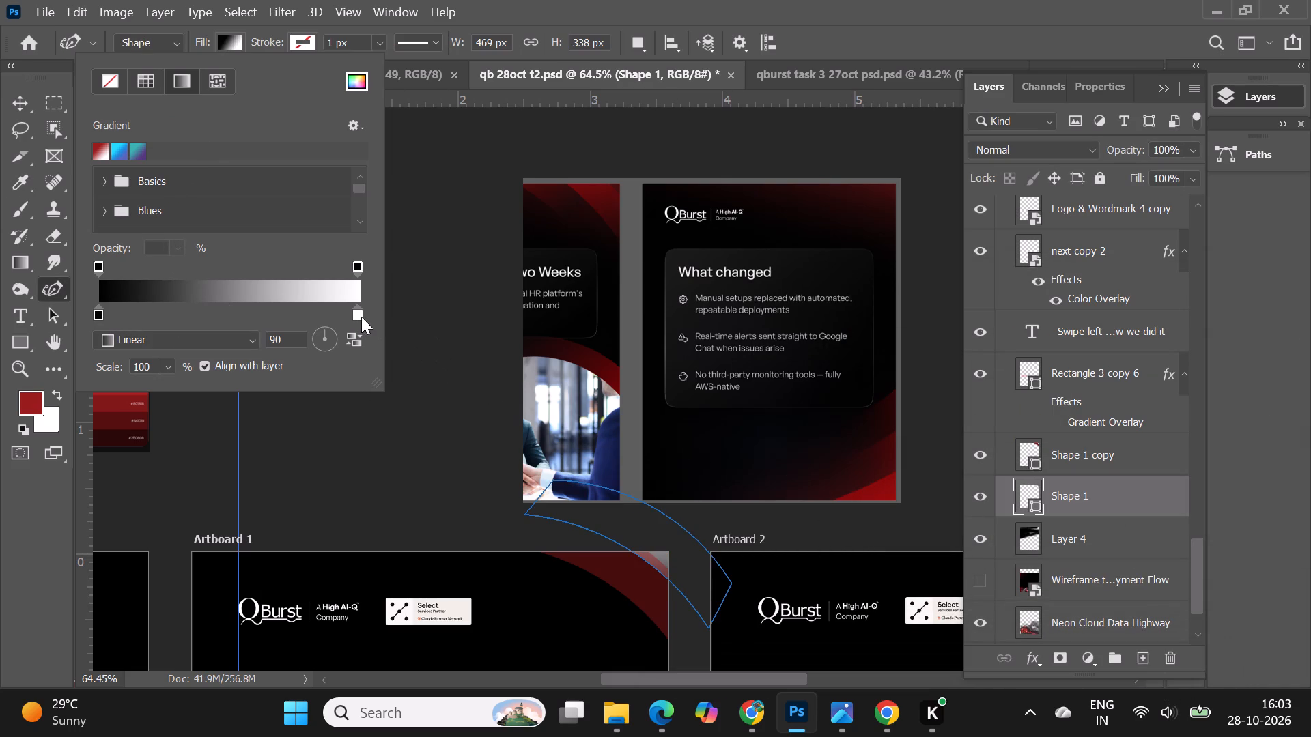
pyautogui.doubleClick(361, 317)
pyautogui.moveTo(938, 278); pyautogui.dragTo(880, 558)
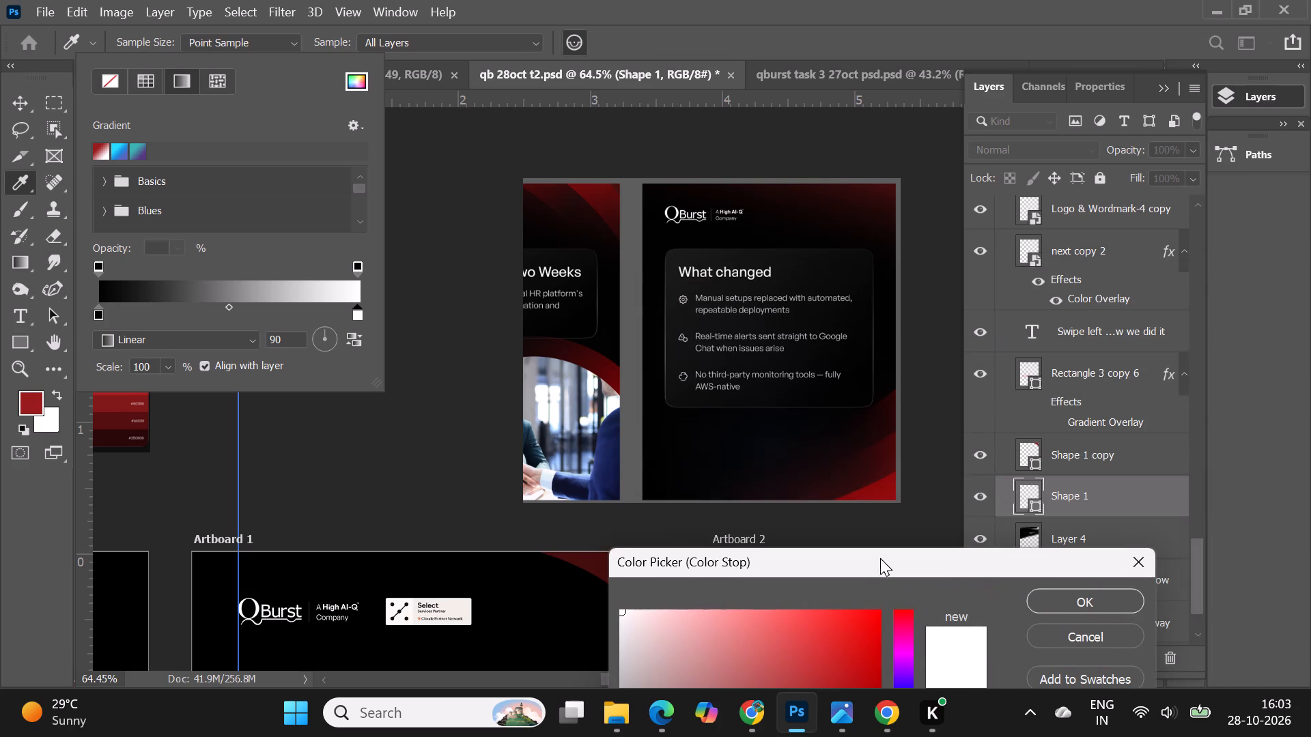
pyautogui.moveTo(880, 558); pyautogui.dragTo(879, 560)
pyautogui.click(885, 493)
pyautogui.click(1080, 609)
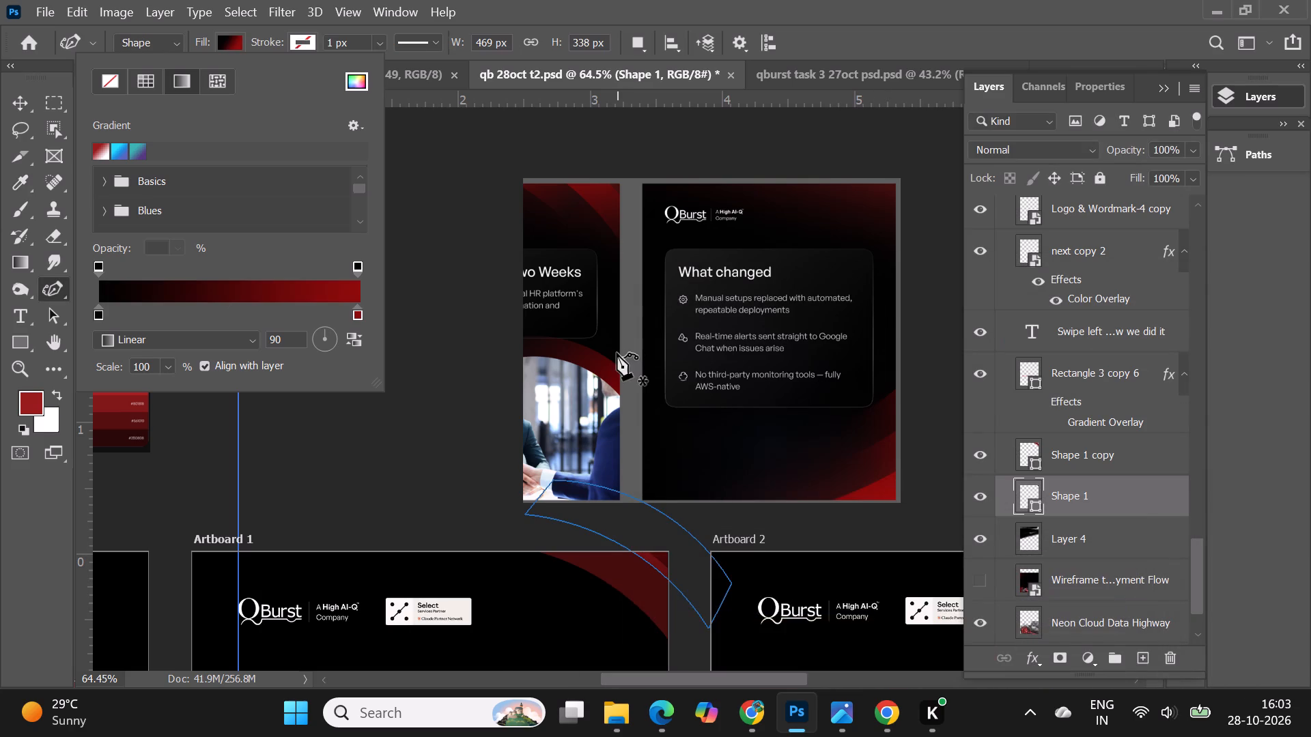
# Rotate the linear gradient of the outer corner shape, ending at an angle of 1°.
pyautogui.scroll(-5, 617, 353)
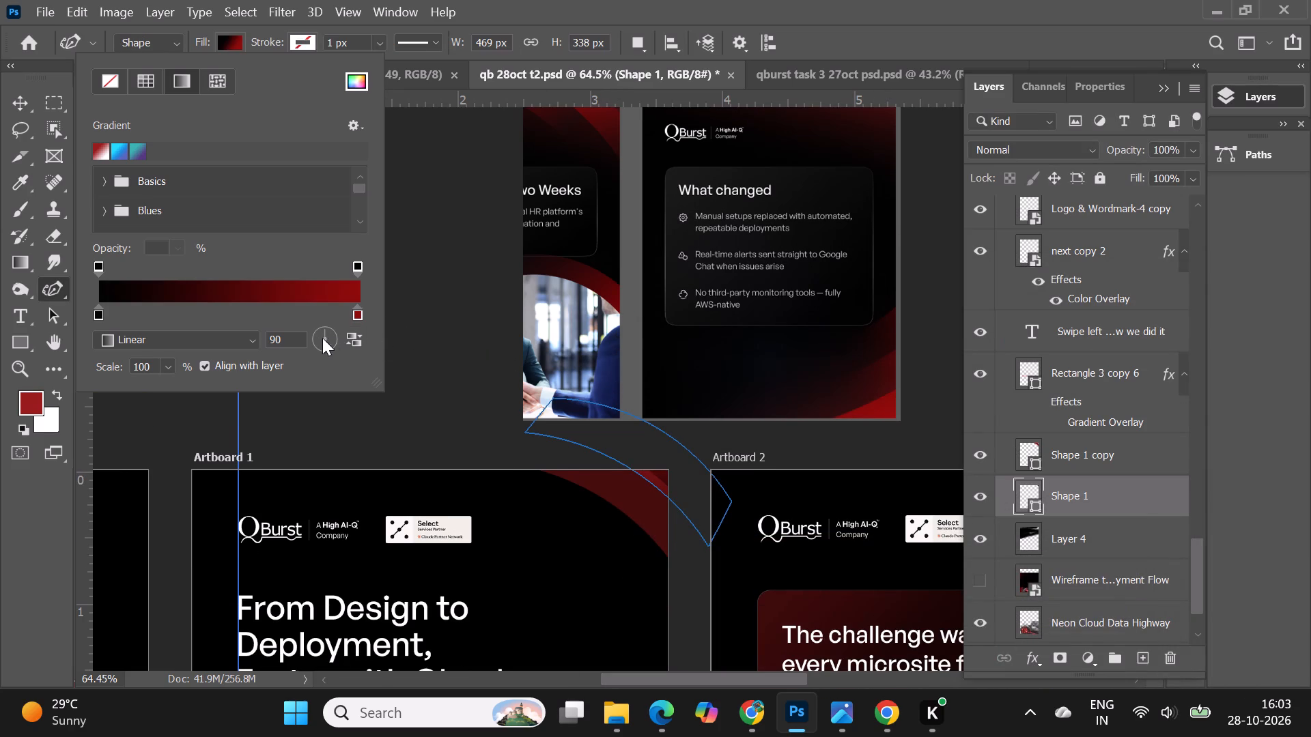
pyautogui.click(333, 335)
pyautogui.click(317, 330)
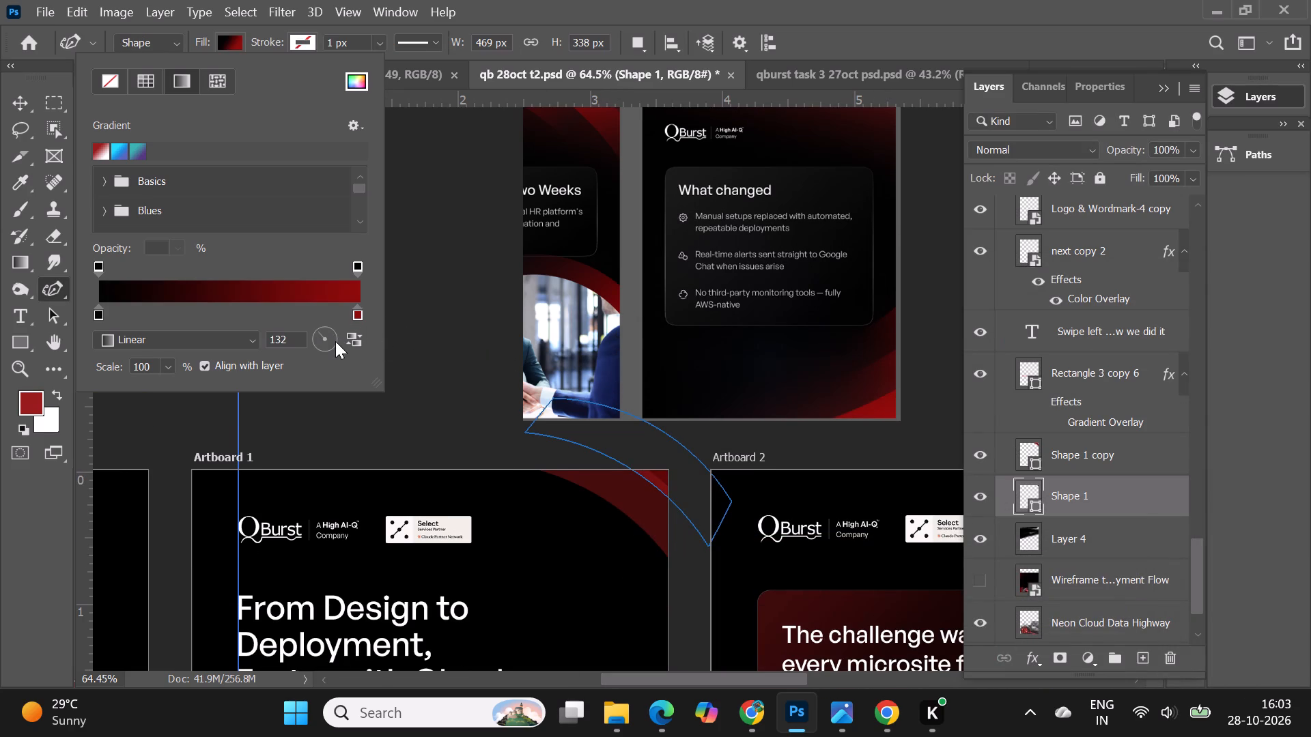
pyautogui.click(332, 332)
pyautogui.click(333, 339)
# Move the semi-transparent inner corner shape, Shape 1 copy, slightly down and inward from the corner of Artboard 1.
pyautogui.click(11, 104)
pyautogui.click(371, 316)
pyautogui.keyDown('alt'); pyautogui.scroll(1, 602, 538); pyautogui.keyUp('alt')
pyautogui.click(642, 489)
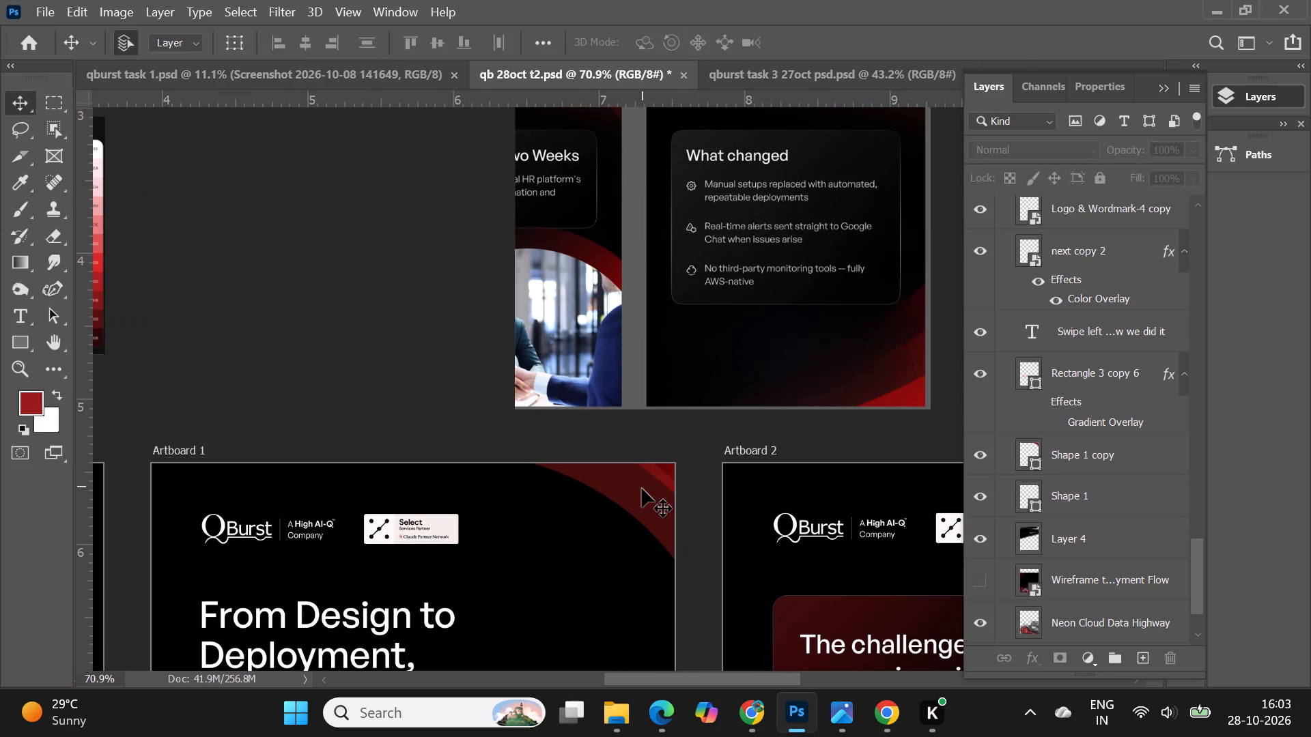
pyautogui.moveTo(649, 504); pyautogui.dragTo(632, 508)
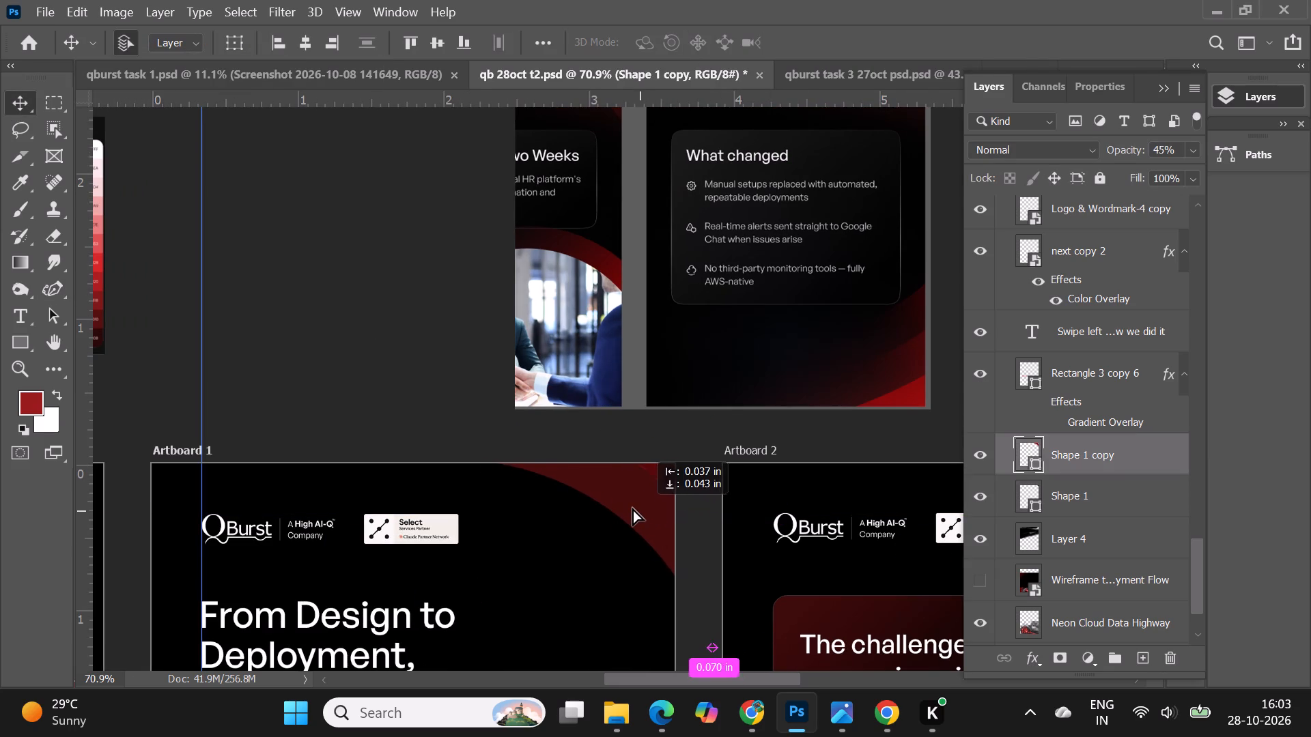
pyautogui.moveTo(632, 508); pyautogui.dragTo(634, 506)
# Shift the outer gradient corner shape, Shape 1, slightly up and outward toward the top corner of Artboard 1.
pyautogui.keyDown('alt'); pyautogui.scroll(9, 638, 555); pyautogui.keyUp('alt')
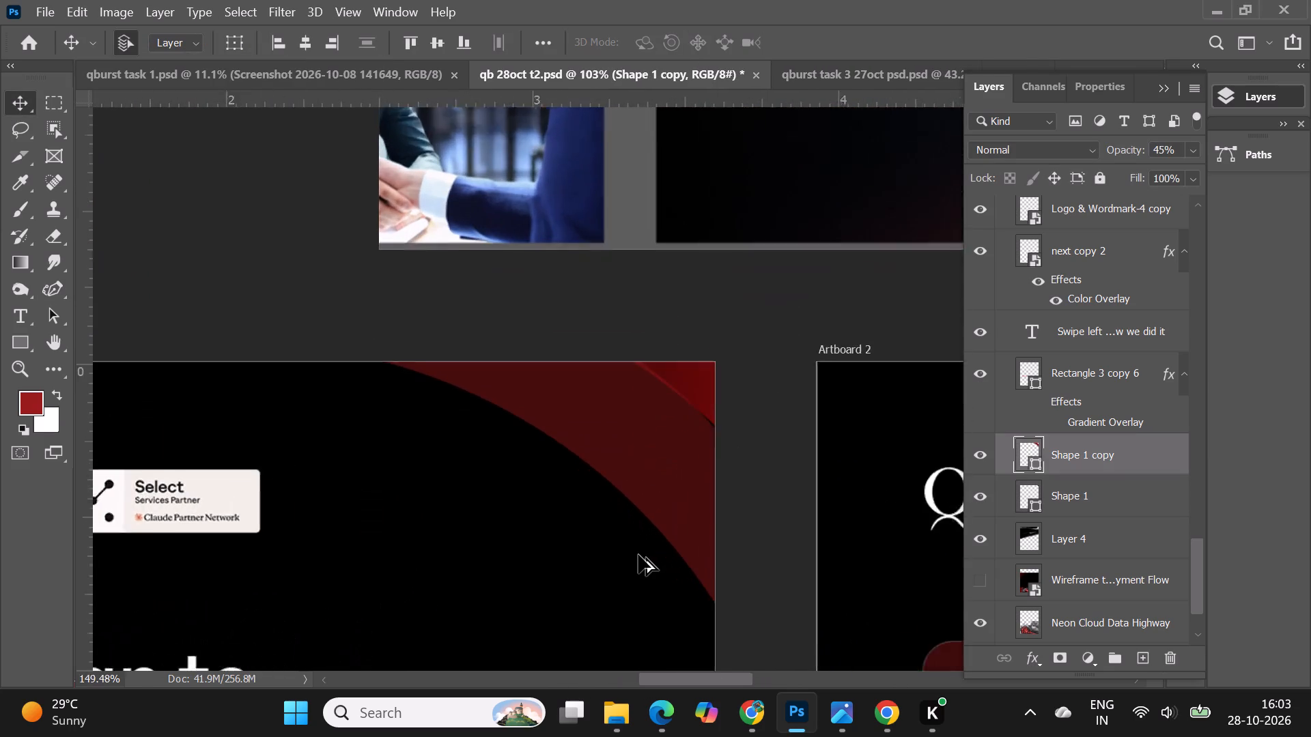
pyautogui.moveTo(696, 370); pyautogui.dragTo(706, 364)
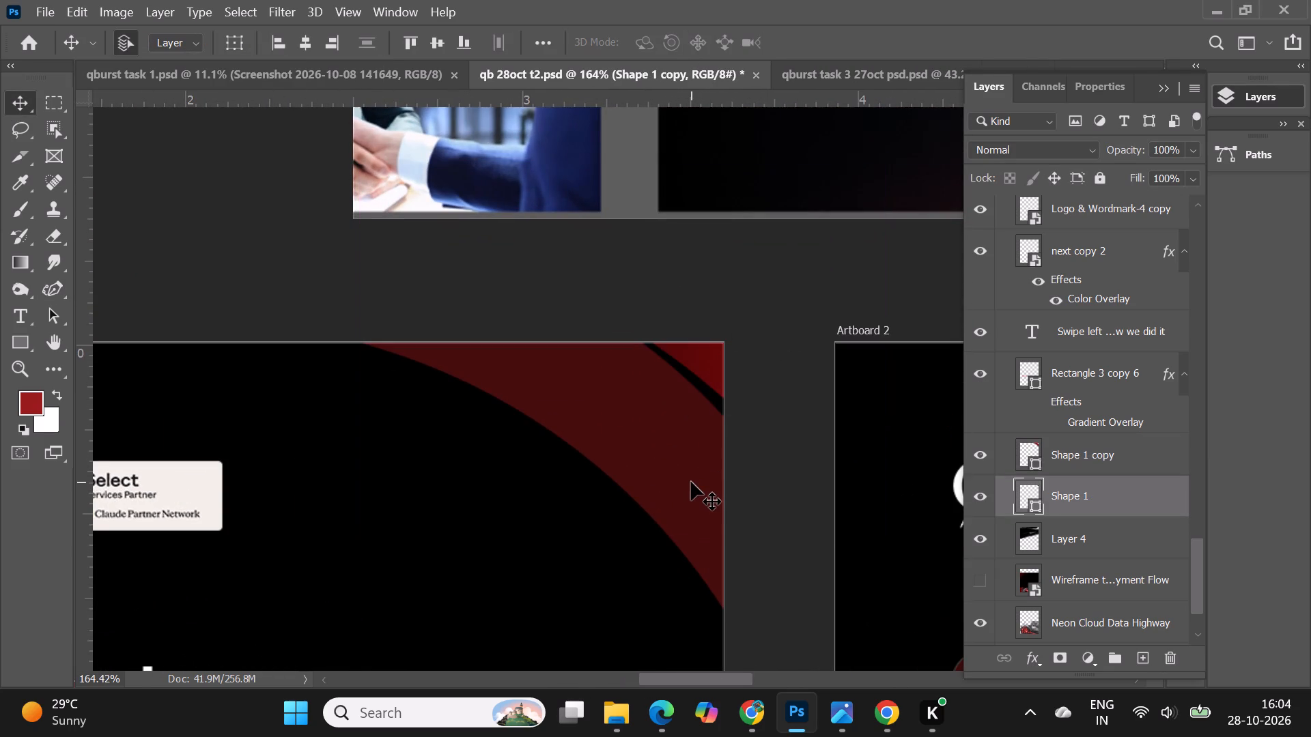
# Rotate the Shape 1 copy curve counterclockwise to about -5° with Free Transform and apply it.
pyautogui.click(691, 482)
pyautogui.hotkey('ctrl', 't')
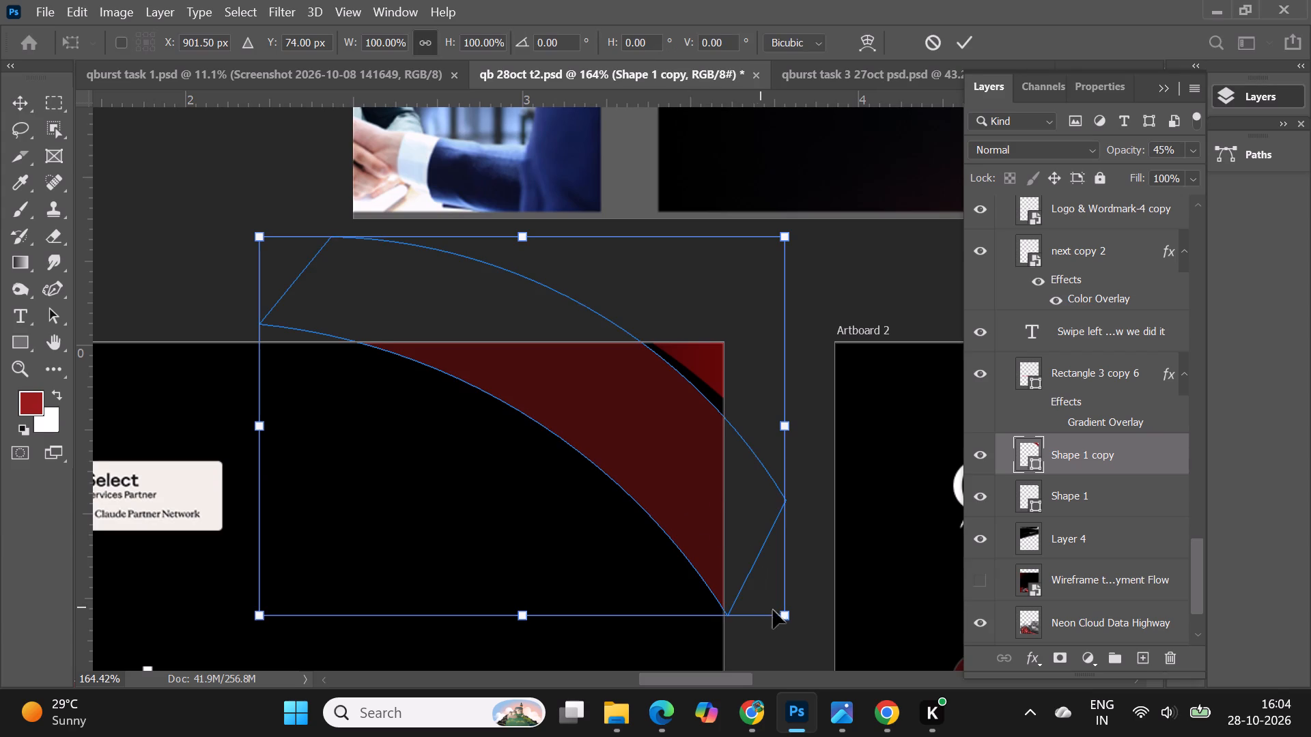
pyautogui.moveTo(802, 620); pyautogui.dragTo(824, 607)
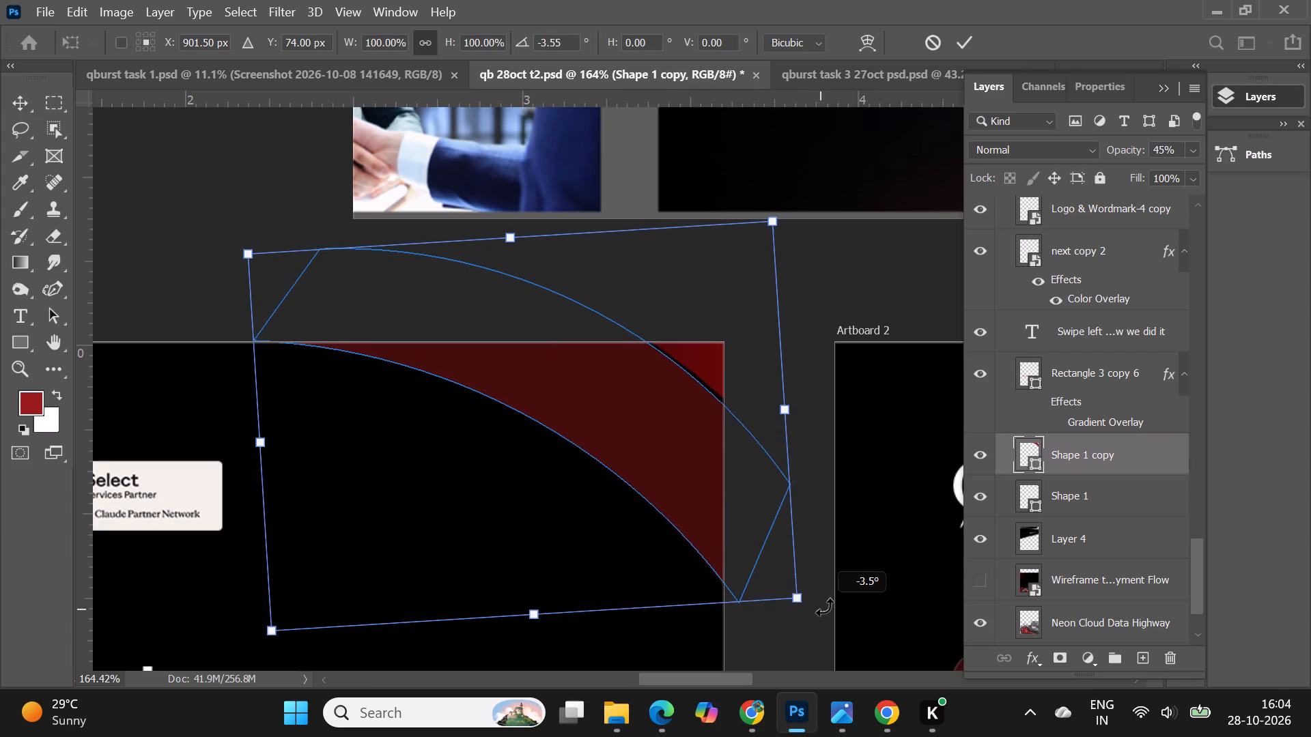
pyautogui.moveTo(824, 607); pyautogui.dragTo(834, 604)
pyautogui.click(968, 49)
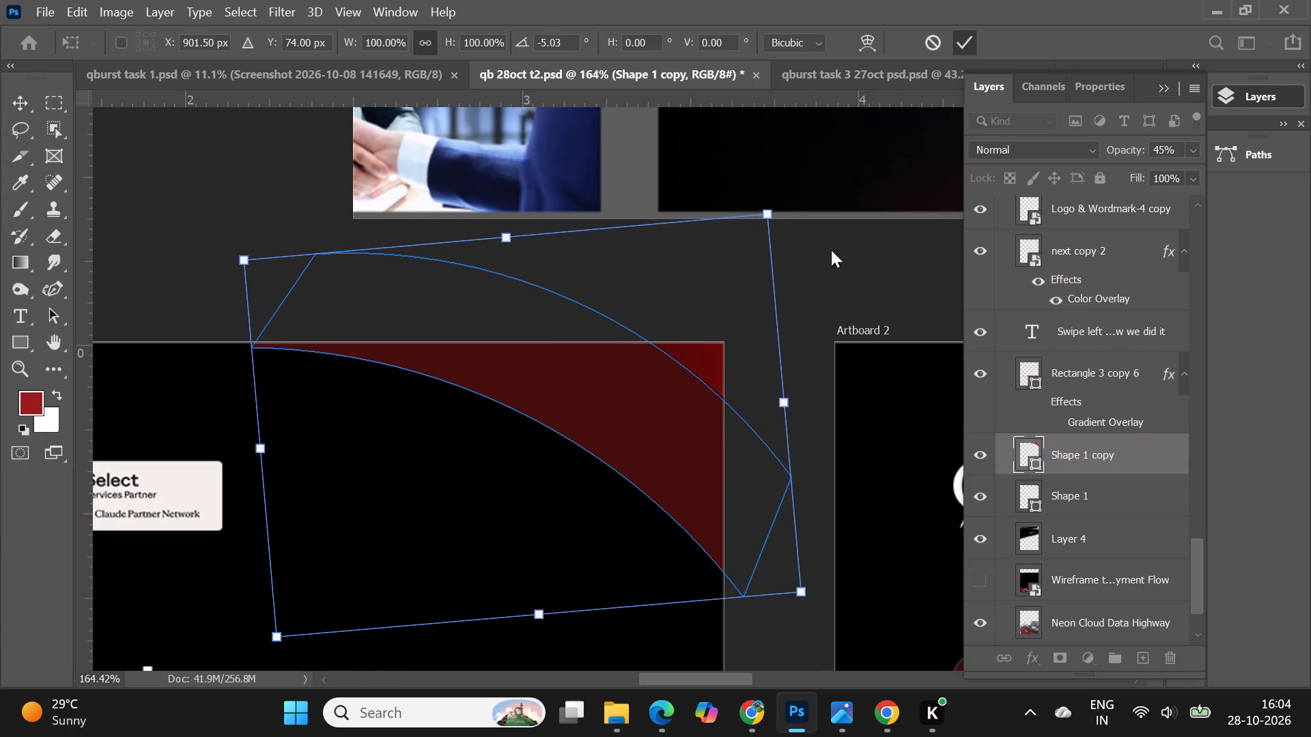
# Nudge the rotated Shape 1 copy slightly upward against the top edge of Artboard 1.
pyautogui.keyDown('alt'); pyautogui.scroll(-5, 617, 364); pyautogui.keyUp('alt')
pyautogui.click(629, 381)
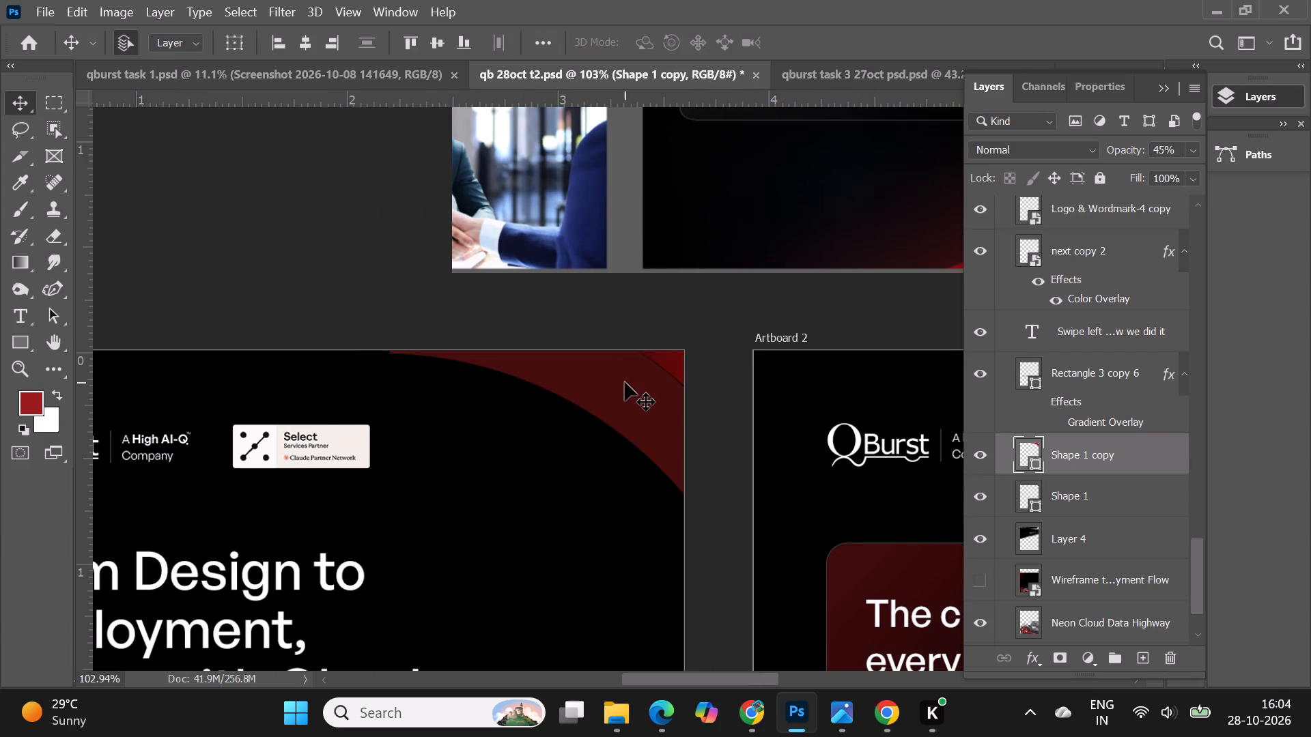
pyautogui.press('Up')
pyautogui.press('Up')
pyautogui.press('Down')
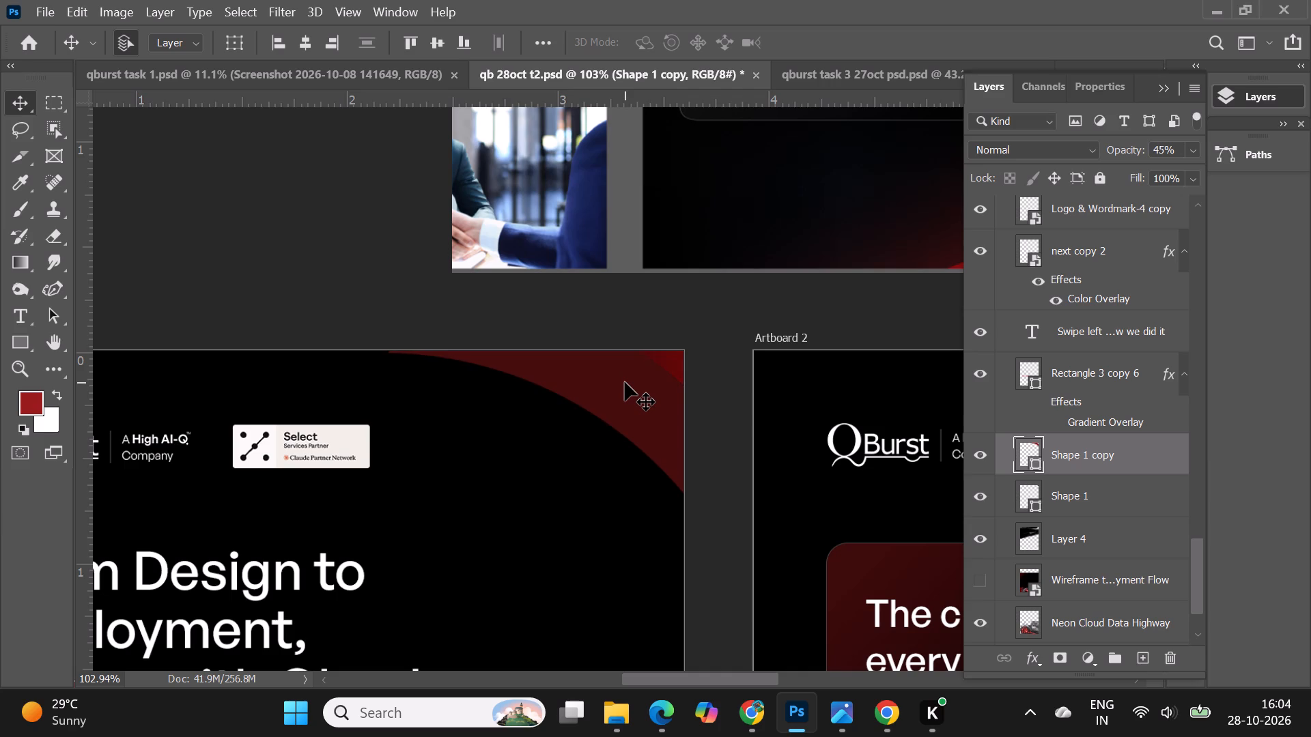
# Select Shape 1 copy and change its fill from solid red to the red-to-white linear gradient preset.
pyautogui.keyDown('alt'); pyautogui.scroll(-2, 623, 382); pyautogui.keyUp('alt')
pyautogui.rightClick(621, 384)
pyautogui.click(652, 413)
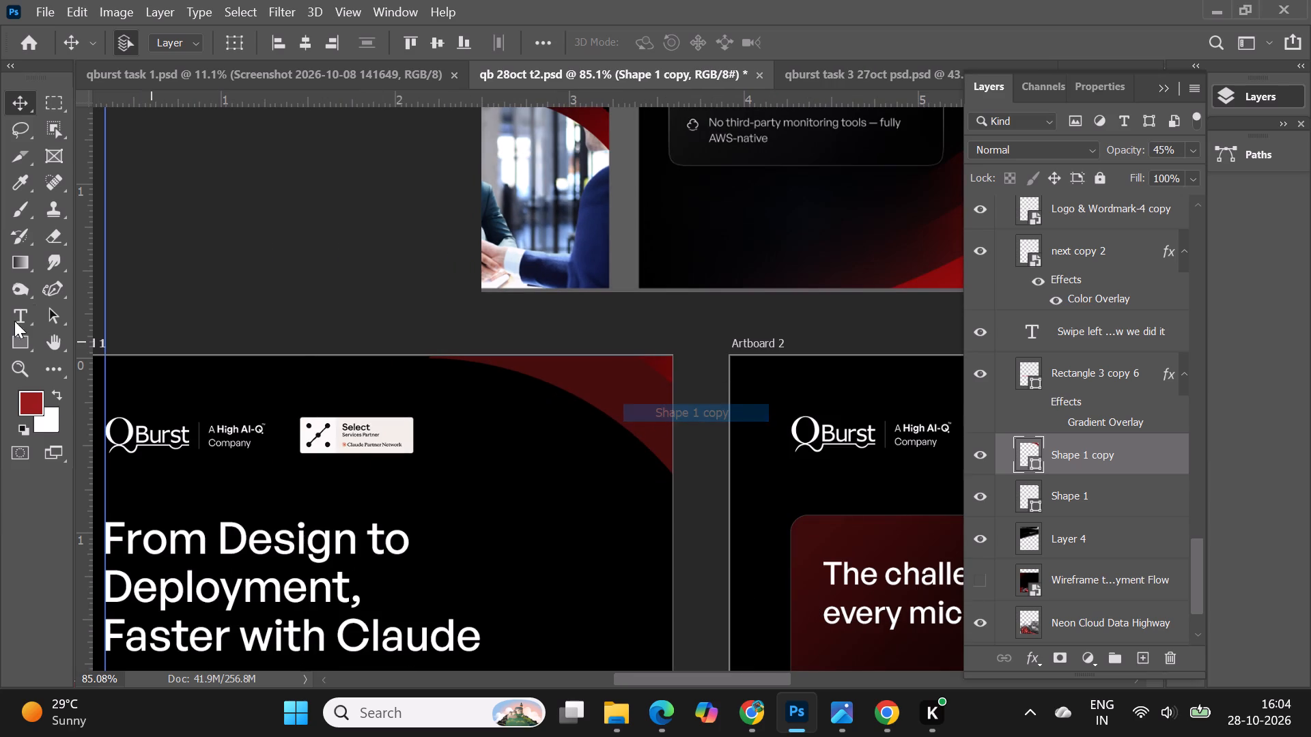
pyautogui.click(59, 285)
pyautogui.click(222, 37)
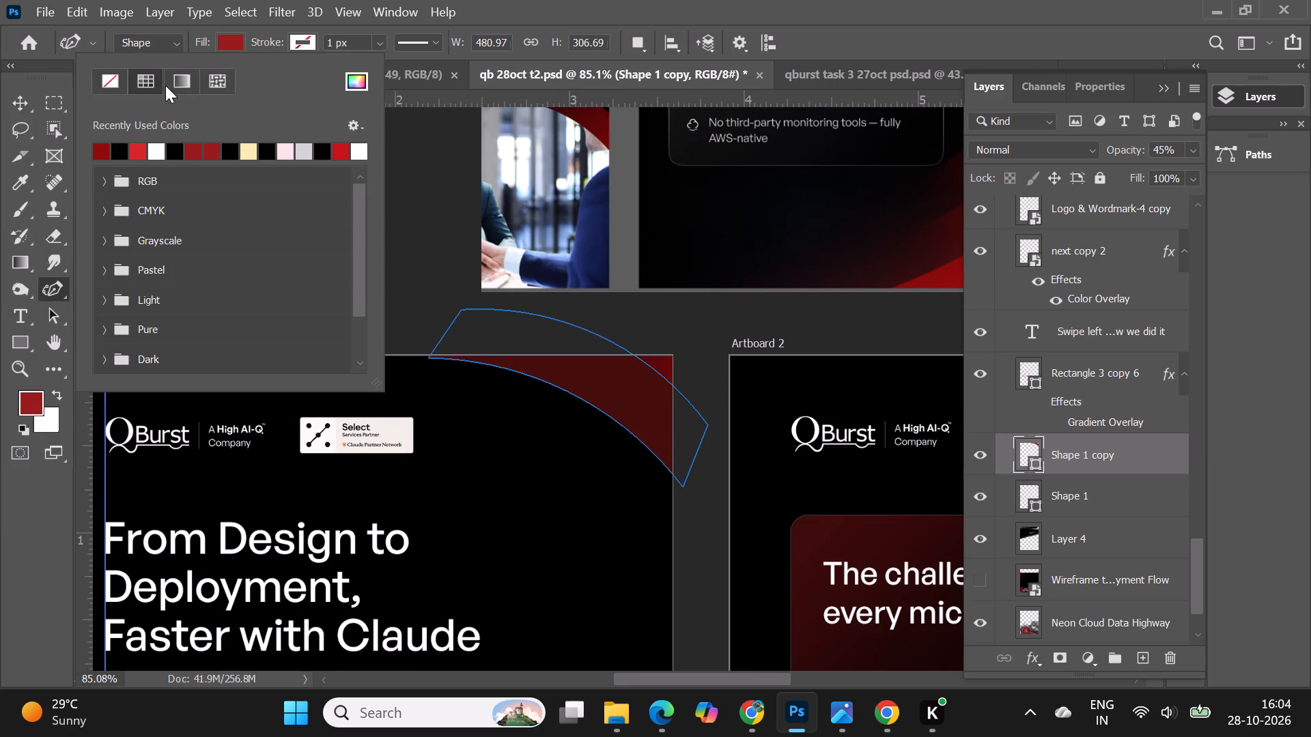
pyautogui.keyDown('alt'); pyautogui.scroll(-4, 5, 185); pyautogui.keyUp('alt')
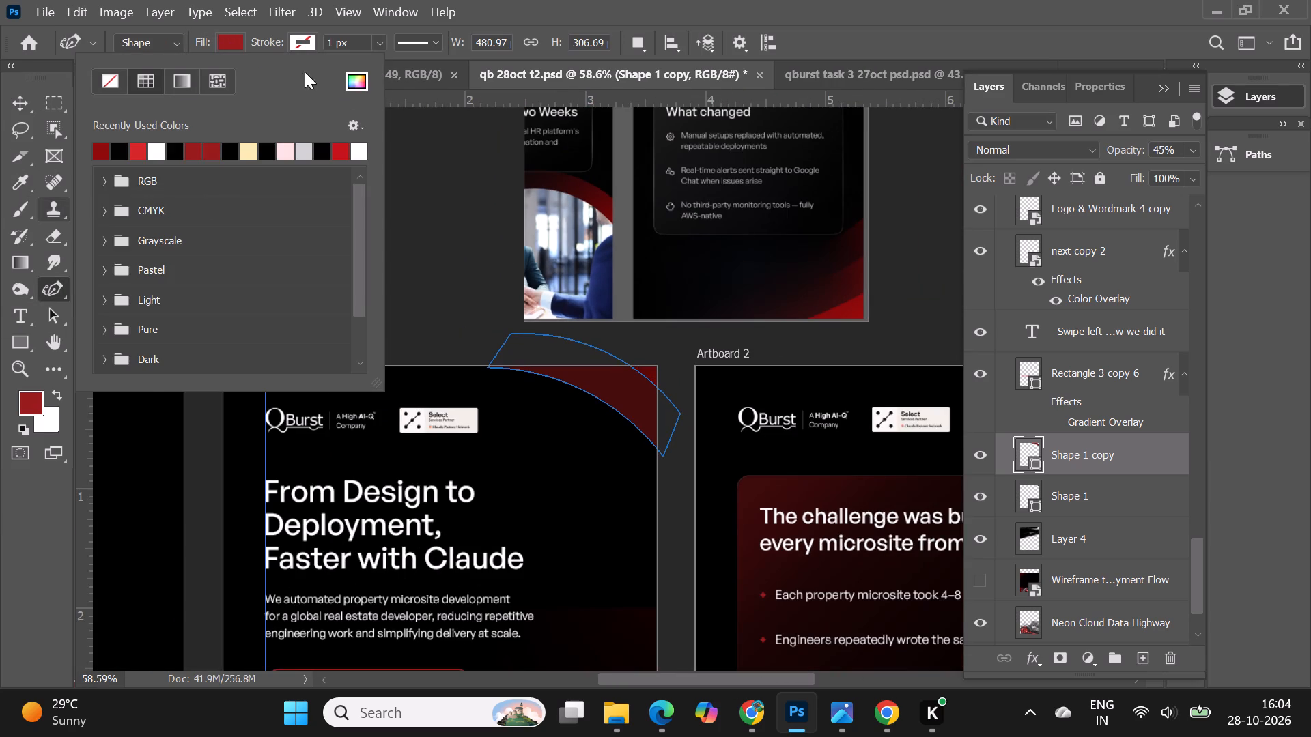
pyautogui.click(236, 44)
pyautogui.click(231, 48)
pyautogui.click(186, 78)
pyautogui.click(102, 152)
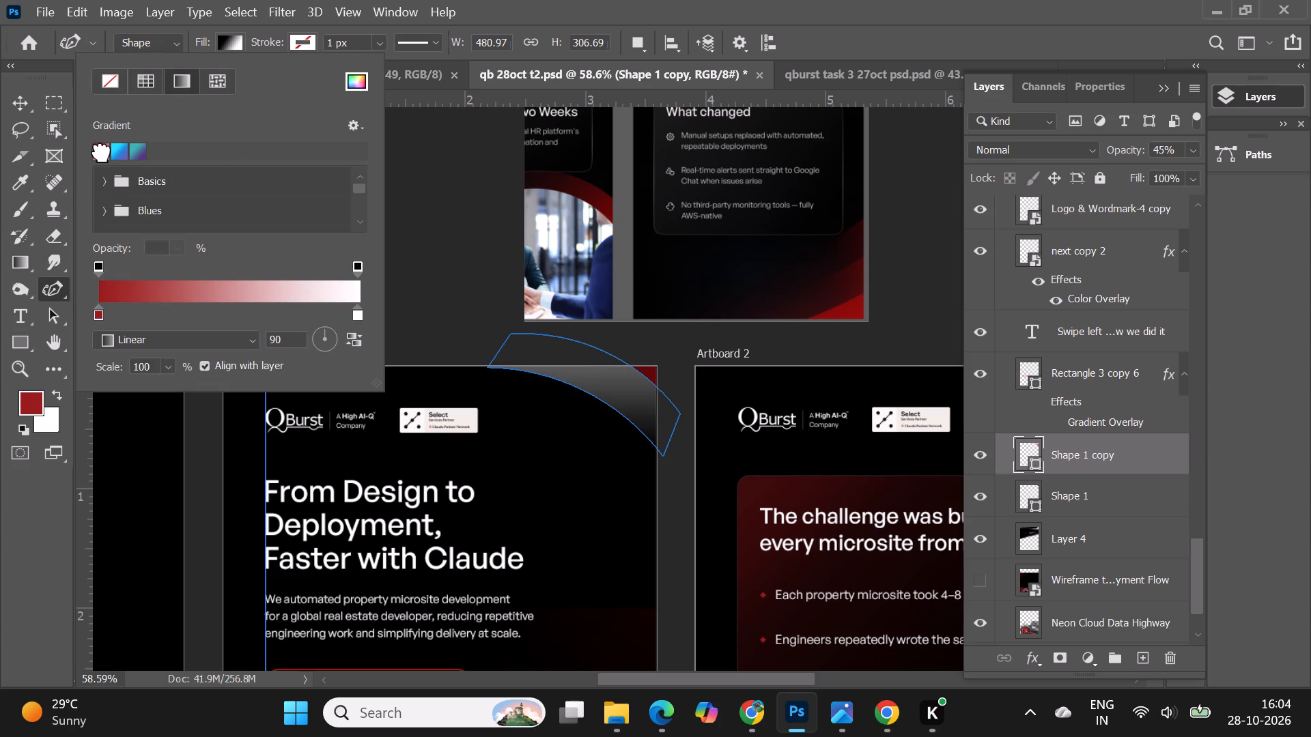
# Set the end stop of Shape 1 copy's gradient to black 020102, sampled from the reference slide.
pyautogui.doubleClick(358, 314)
pyautogui.click(646, 245)
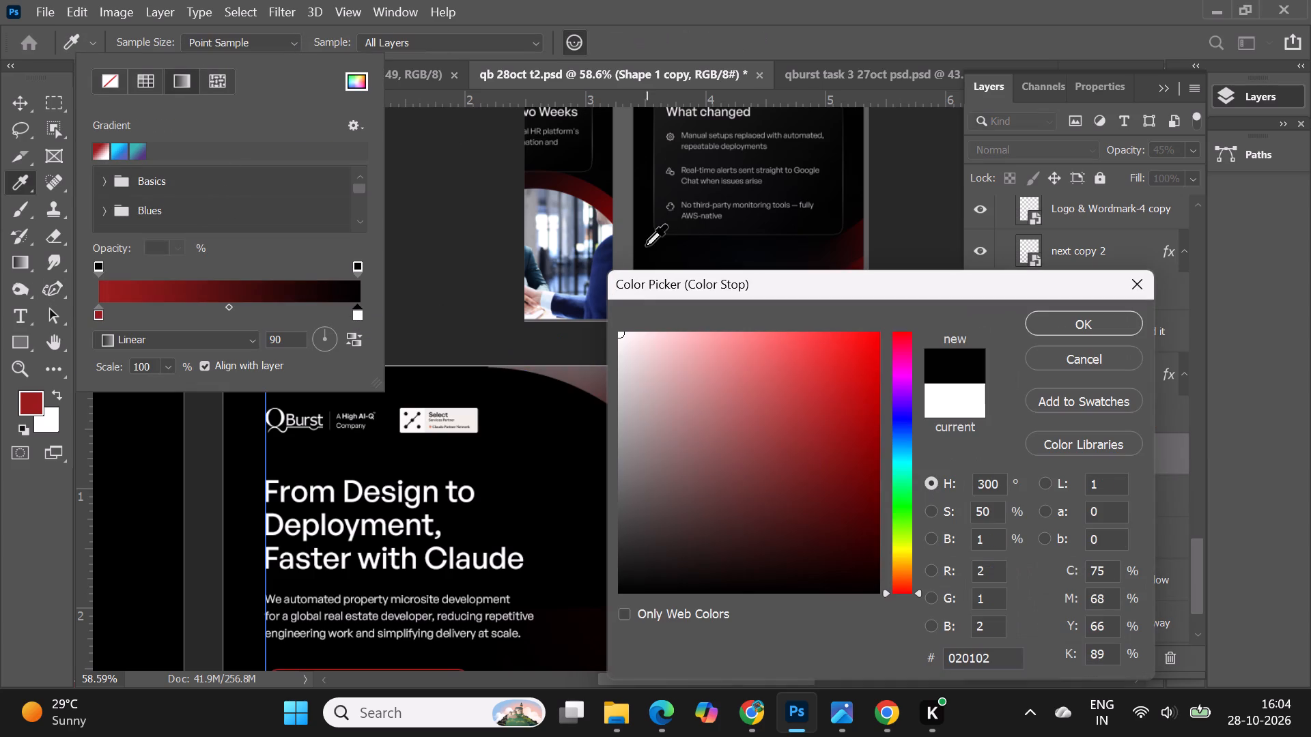
pyautogui.click(1076, 328)
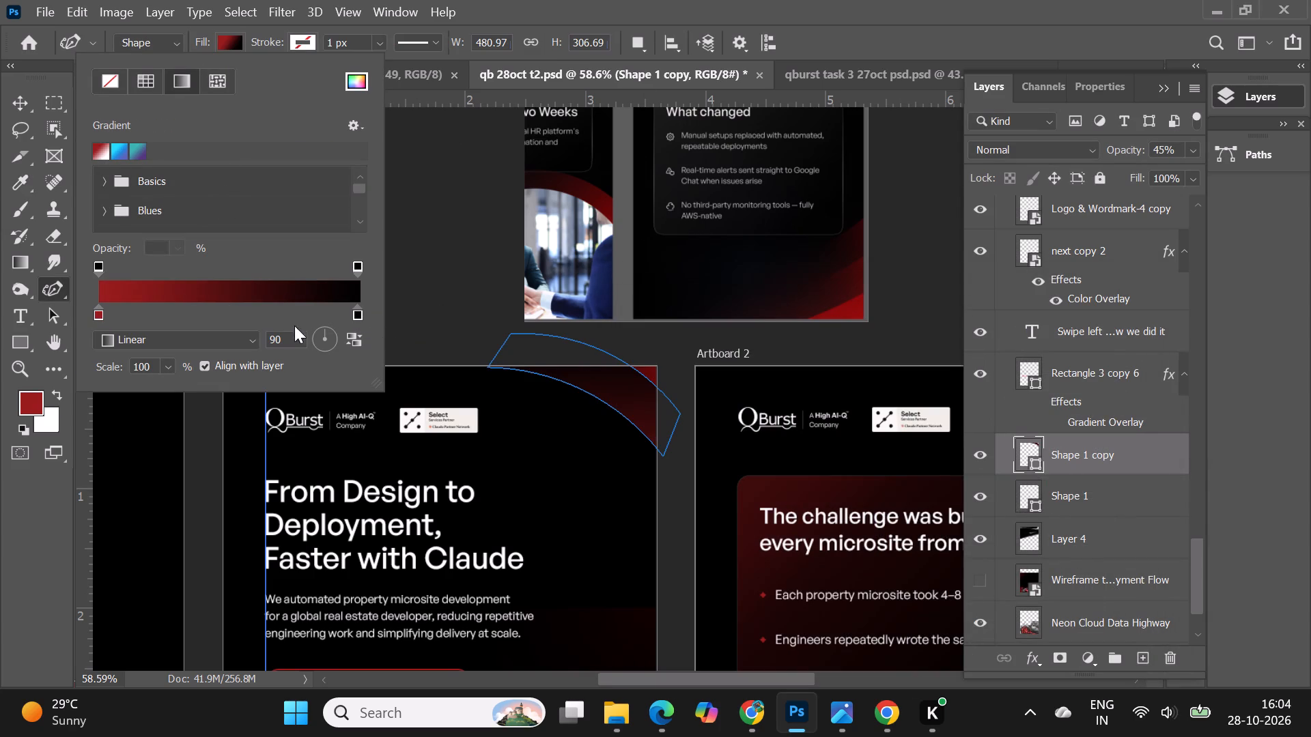
# Rotate the linear gradient of Shape 1 copy to an angle of 166°.
pyautogui.click(317, 334)
pyautogui.click(316, 337)
pyautogui.click(12, 105)
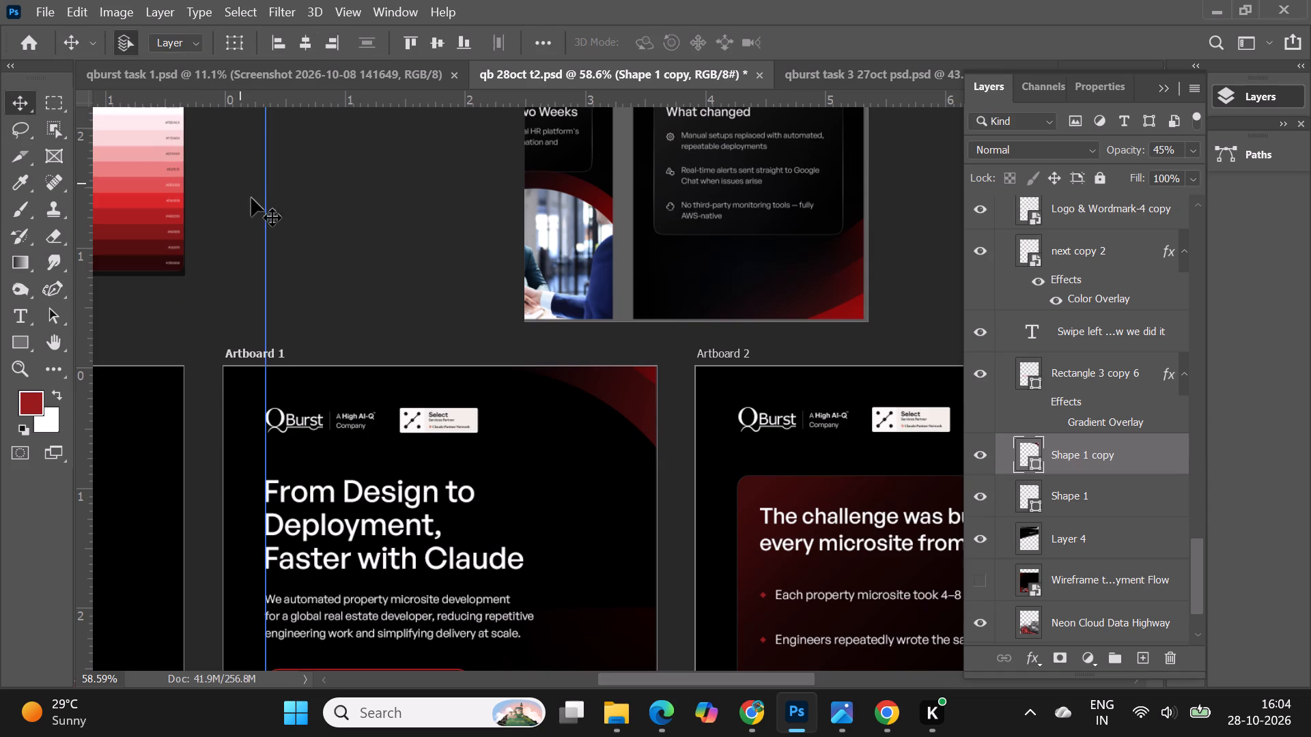
# Move Shape 1 copy slightly down and inward from the corner of Artboard 1.
pyautogui.keyDown('alt'); pyautogui.scroll(-8, 597, 304); pyautogui.keyUp('alt')
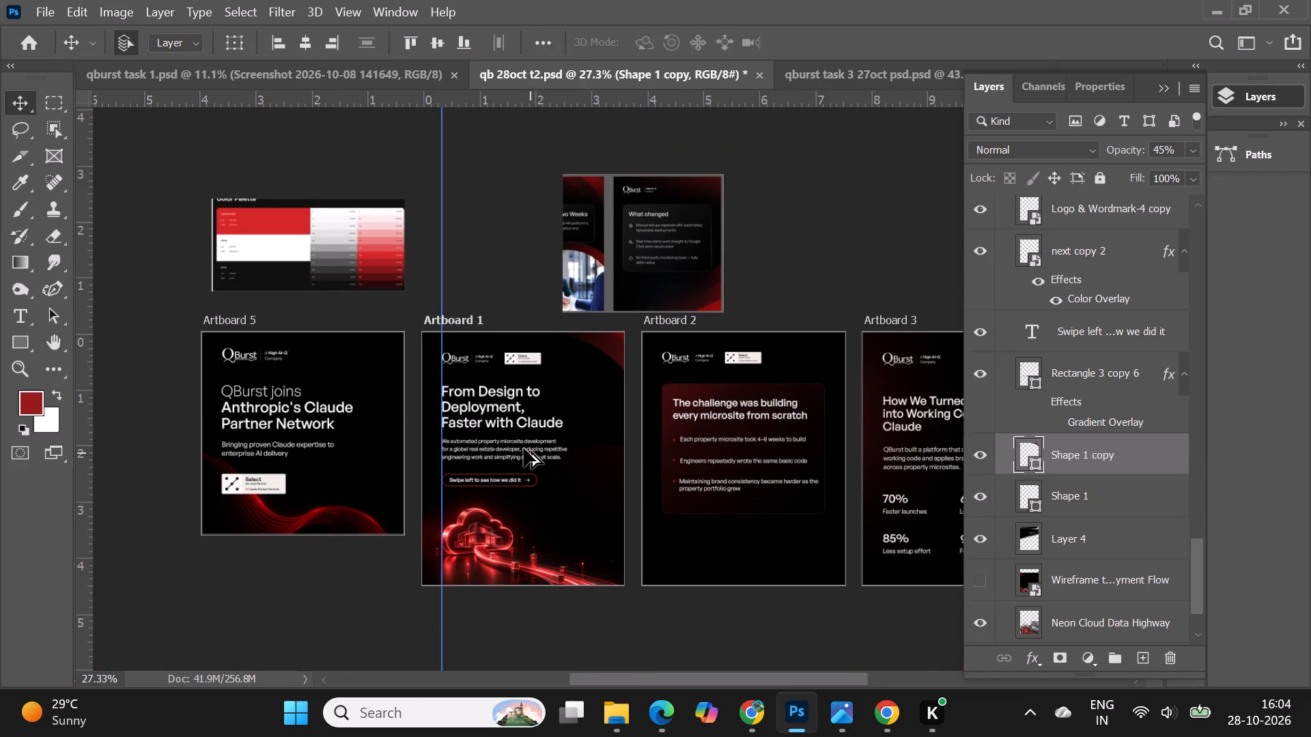
pyautogui.keyDown('alt'); pyautogui.scroll(17, 524, 448); pyautogui.keyUp('alt')
pyautogui.scroll(4, 697, 295)
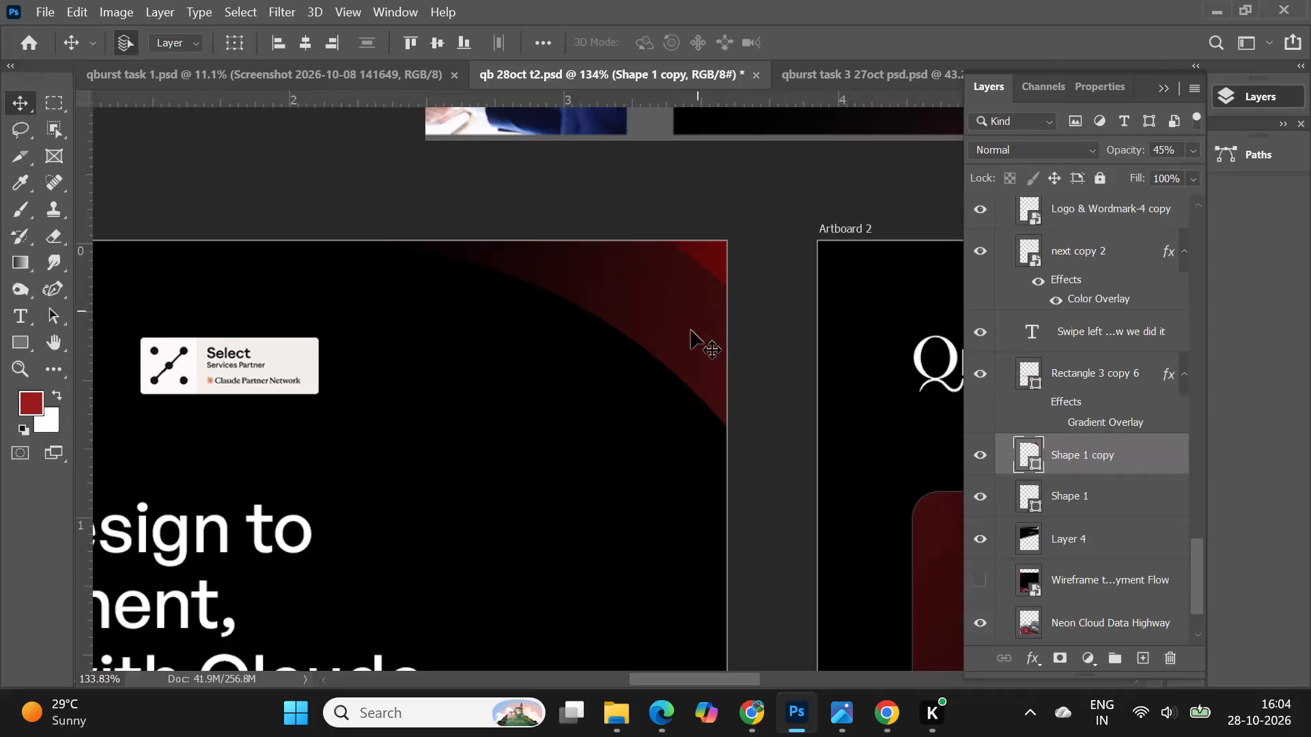
pyautogui.moveTo(688, 333); pyautogui.dragTo(681, 338)
# Select Shape 1 and move it slightly down and inward to narrow the black gap beside Shape 1 copy.
pyautogui.click(717, 272)
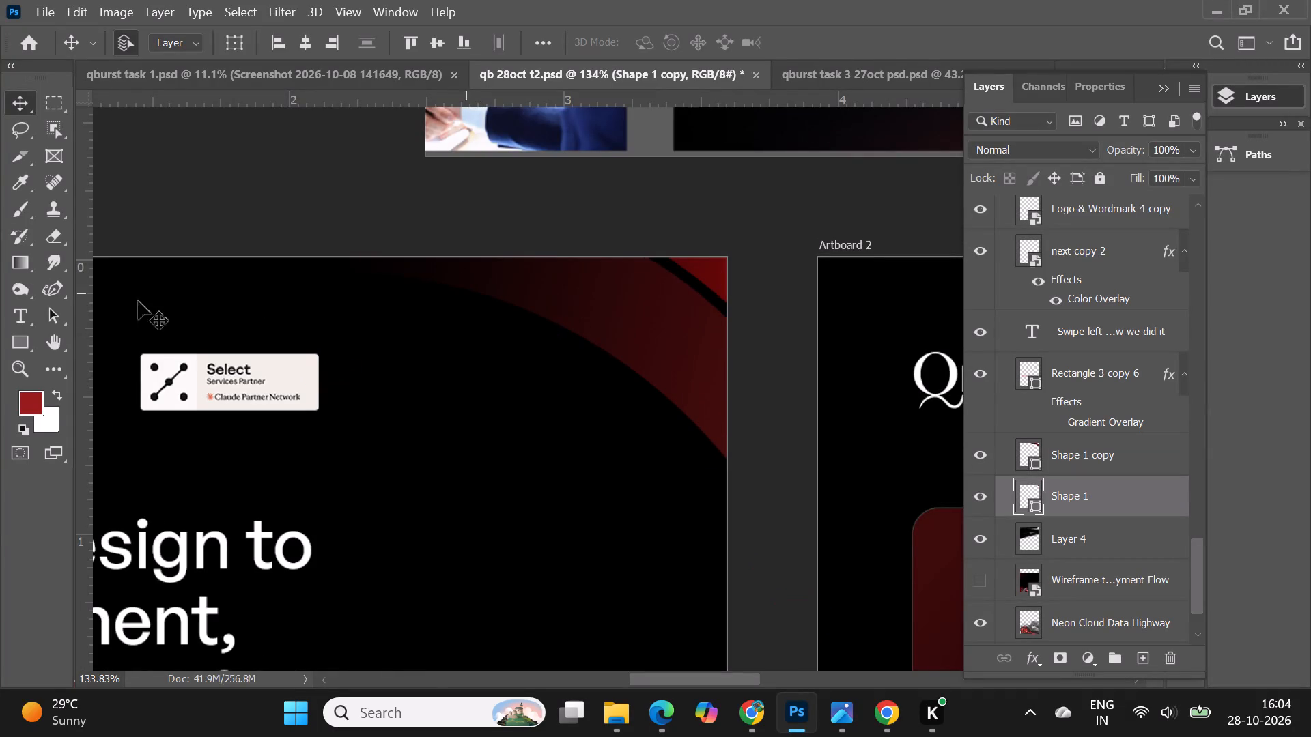
pyautogui.click(59, 290)
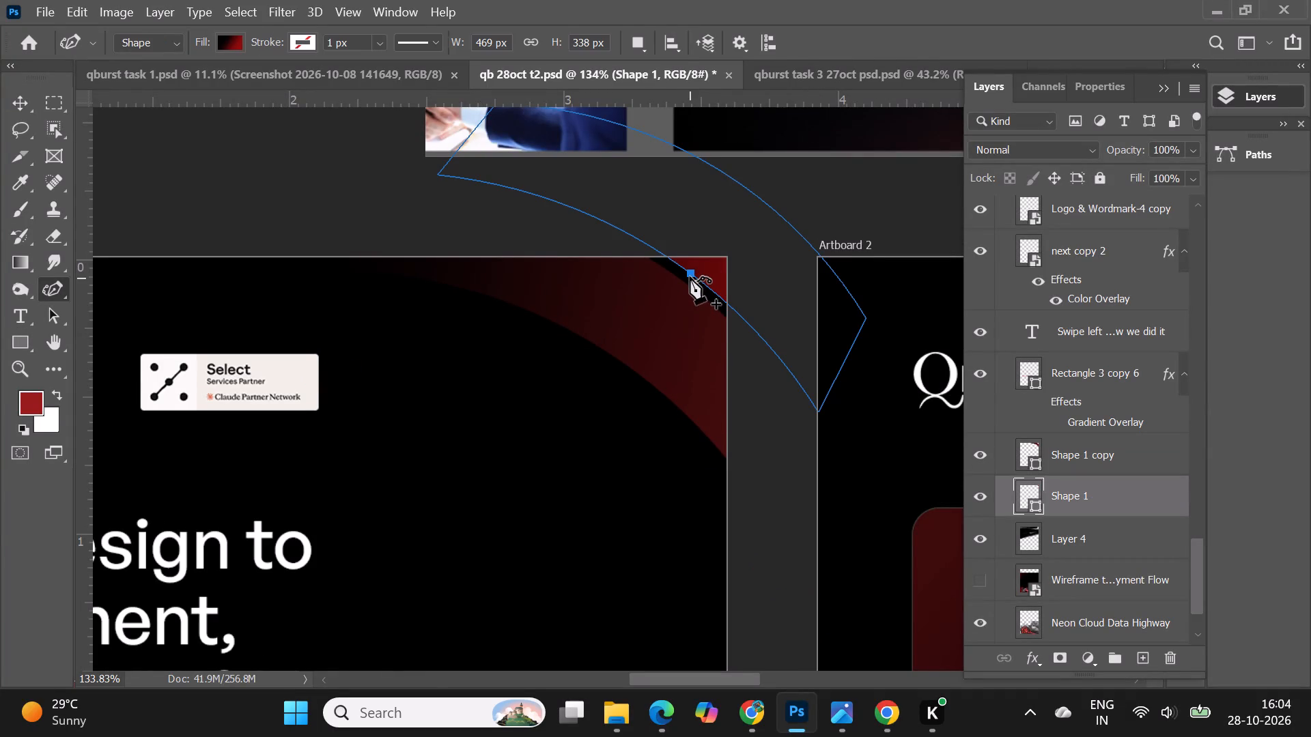
pyautogui.click(17, 102)
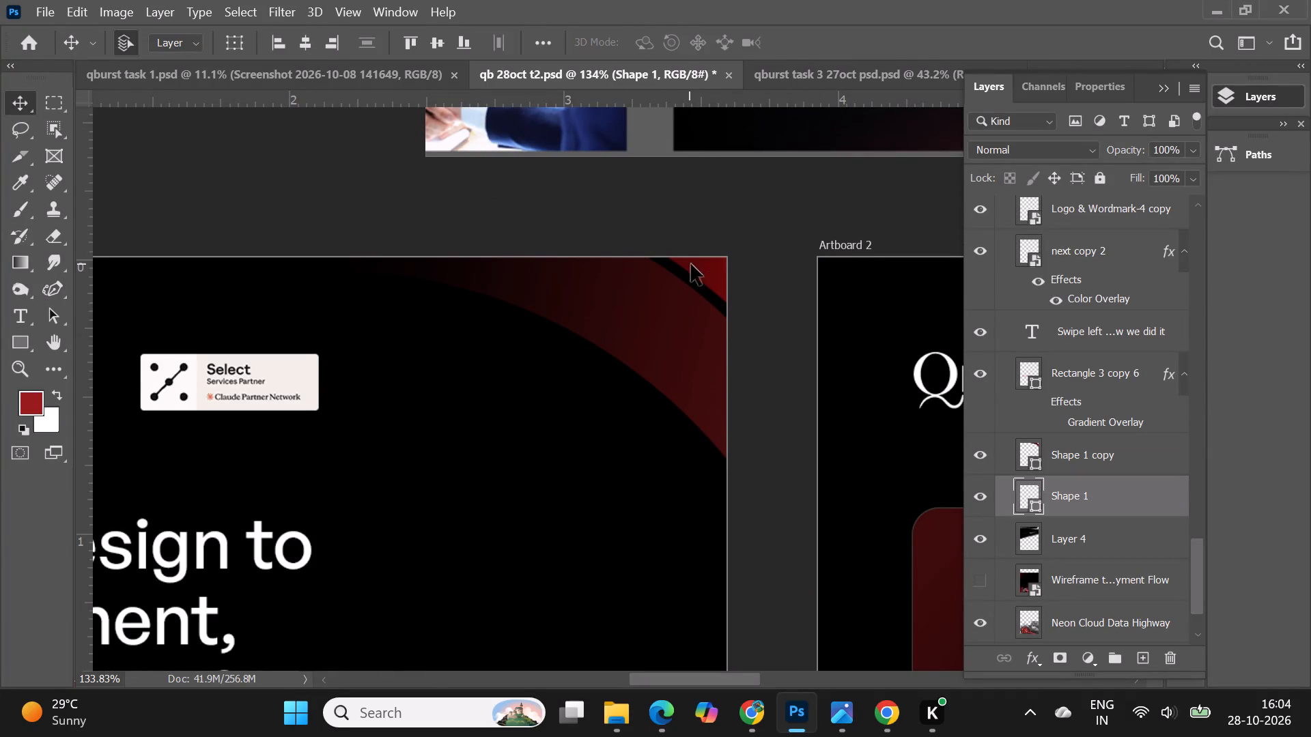
pyautogui.click(703, 271)
pyautogui.moveTo(705, 271); pyautogui.dragTo(696, 278)
# Reshape the lower curve of Shape 1 near the artboard corner by adding and moving anchor points with the Curvature Pen tool.
pyautogui.click(61, 294)
pyautogui.click(686, 285)
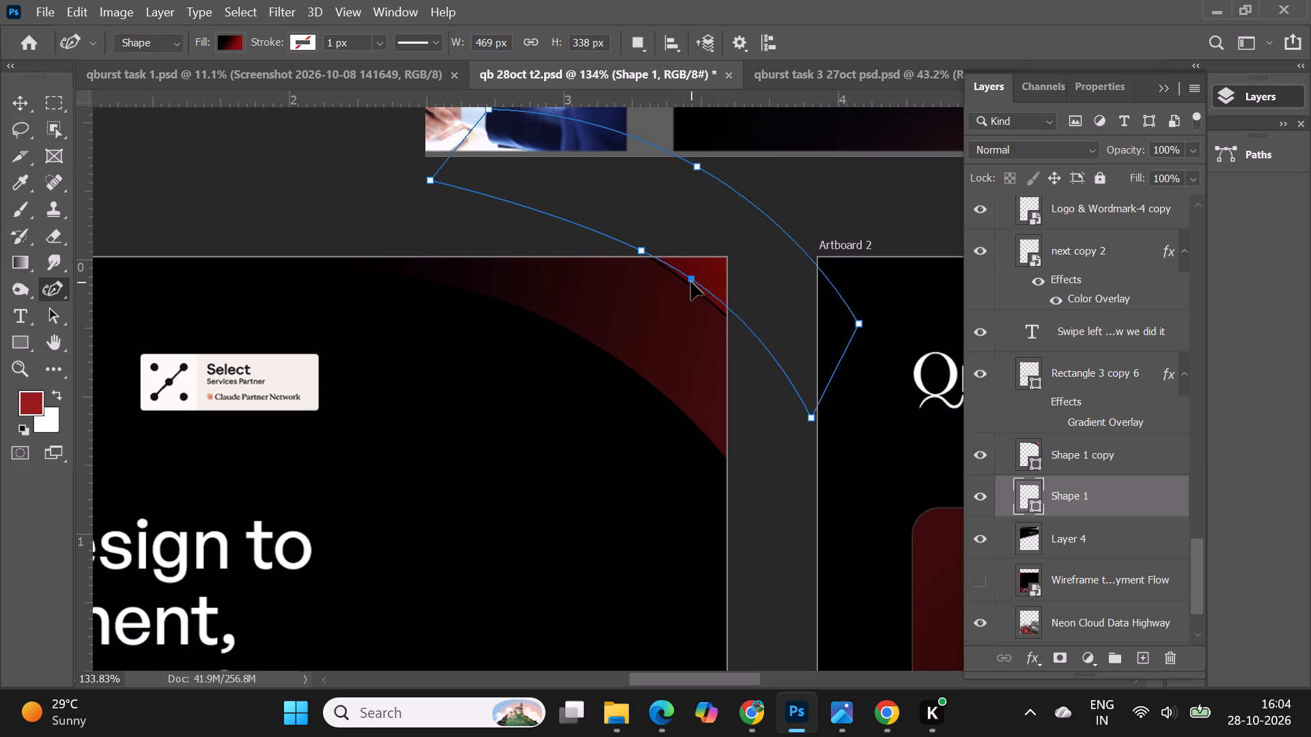
pyautogui.click(646, 255)
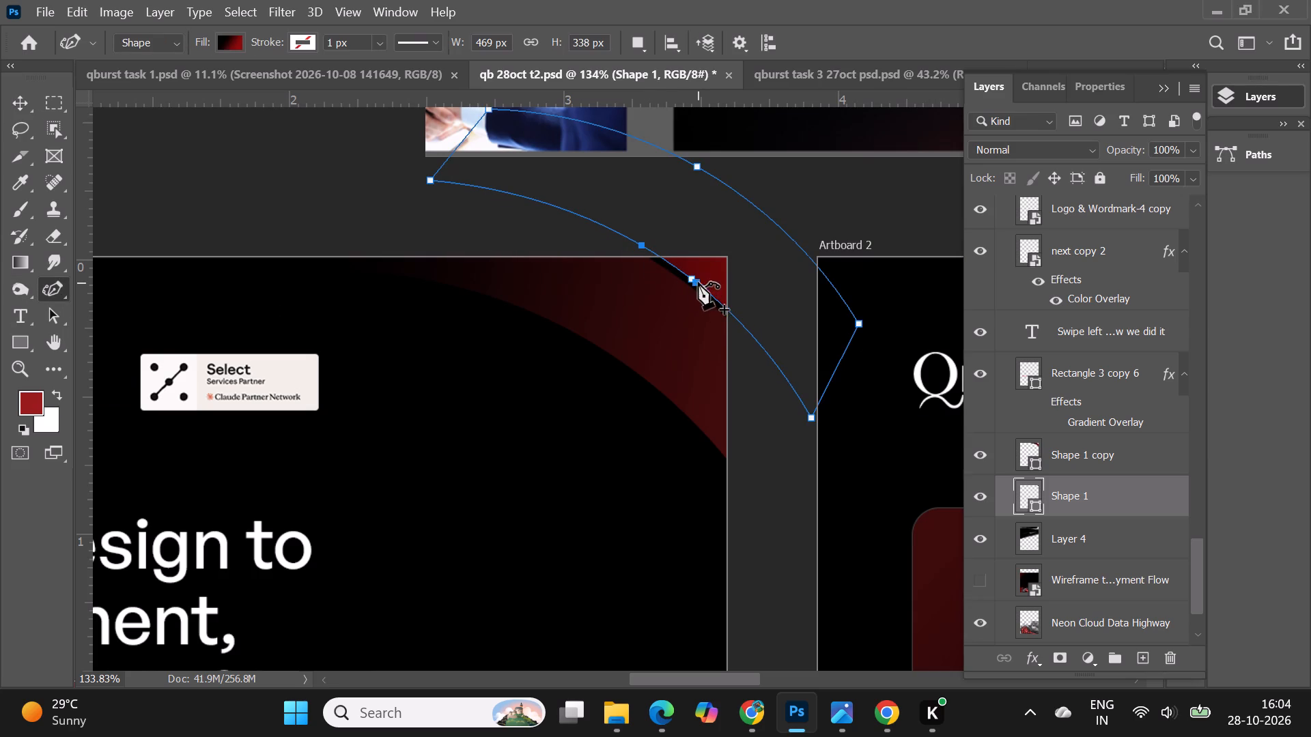
pyautogui.moveTo(695, 280); pyautogui.dragTo(690, 270)
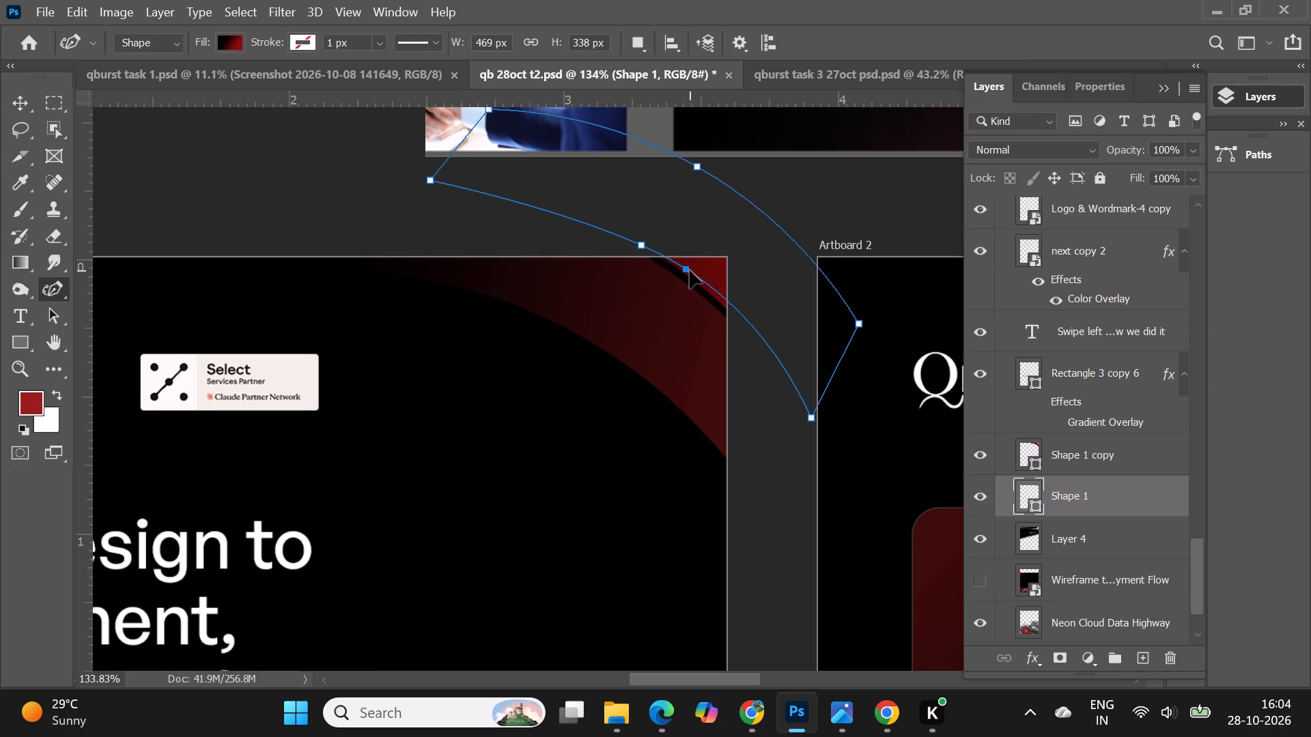
pyautogui.moveTo(647, 246); pyautogui.dragTo(626, 222)
pyautogui.moveTo(687, 268); pyautogui.dragTo(686, 271)
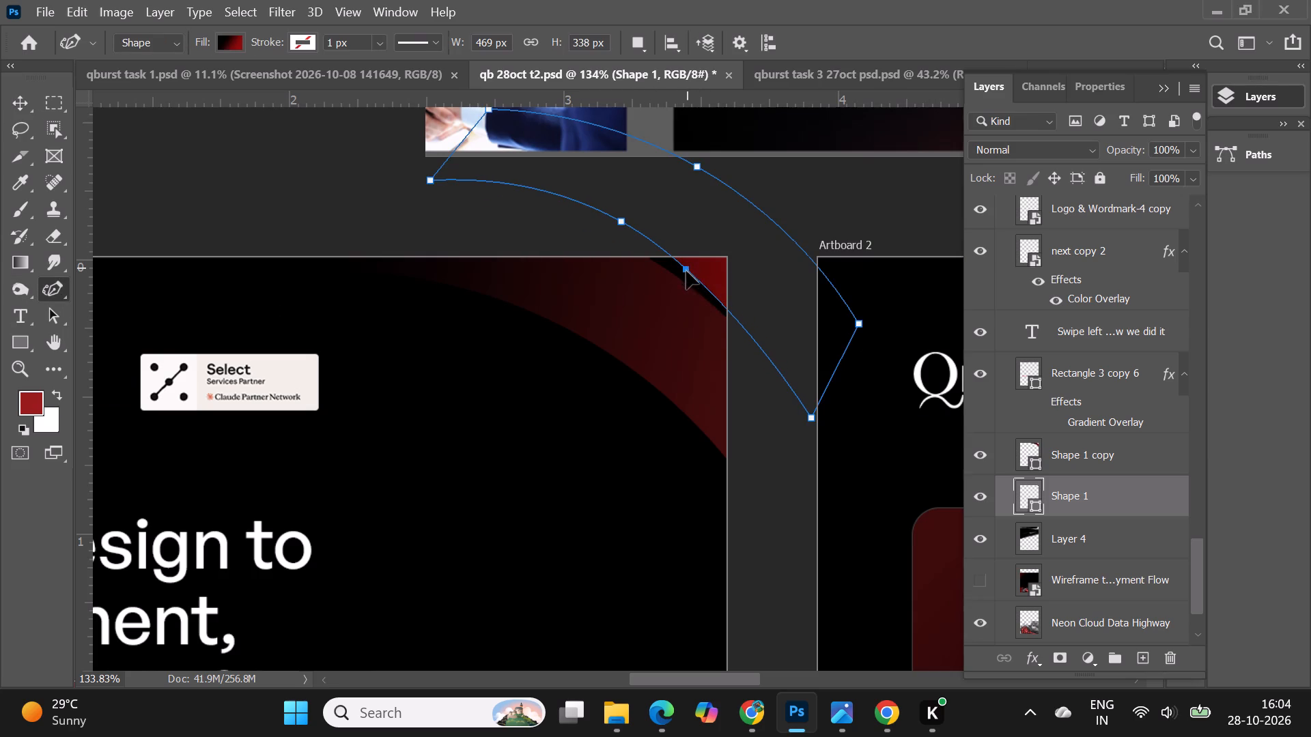
pyautogui.moveTo(686, 271); pyautogui.dragTo(704, 272)
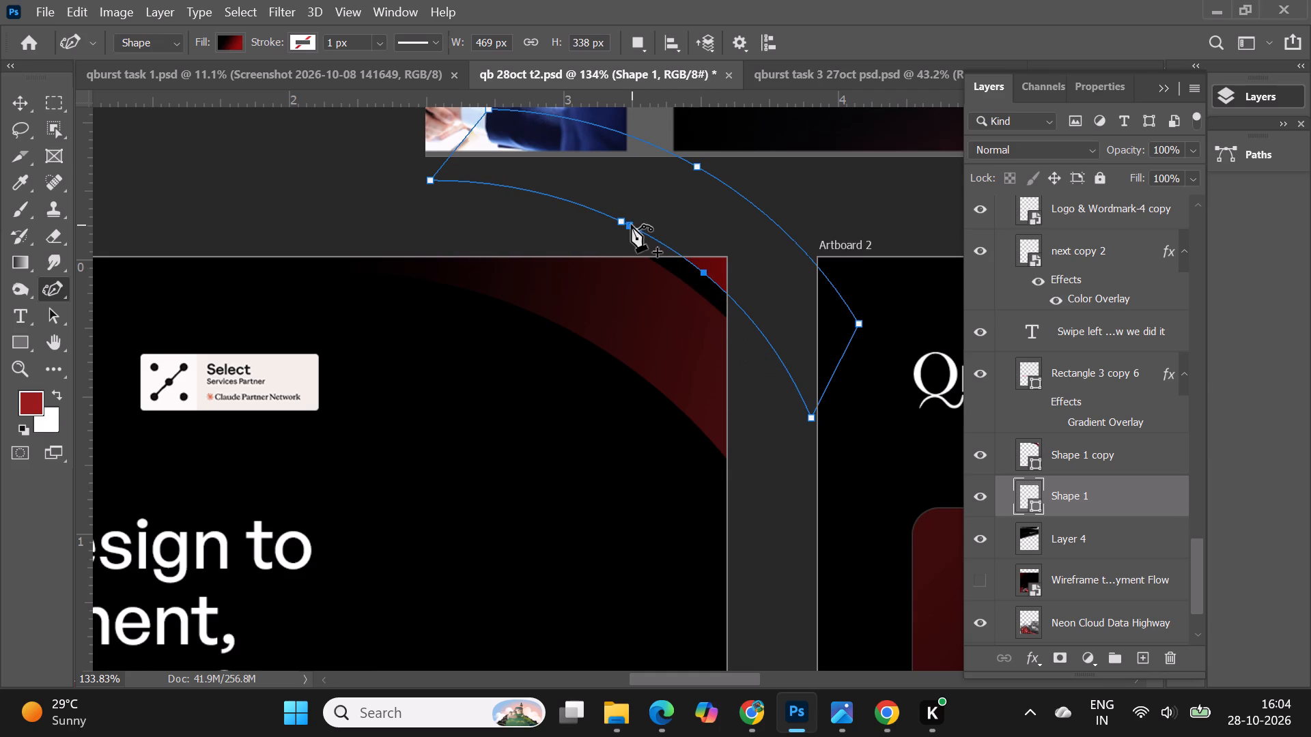
pyautogui.moveTo(620, 220); pyautogui.dragTo(558, 244)
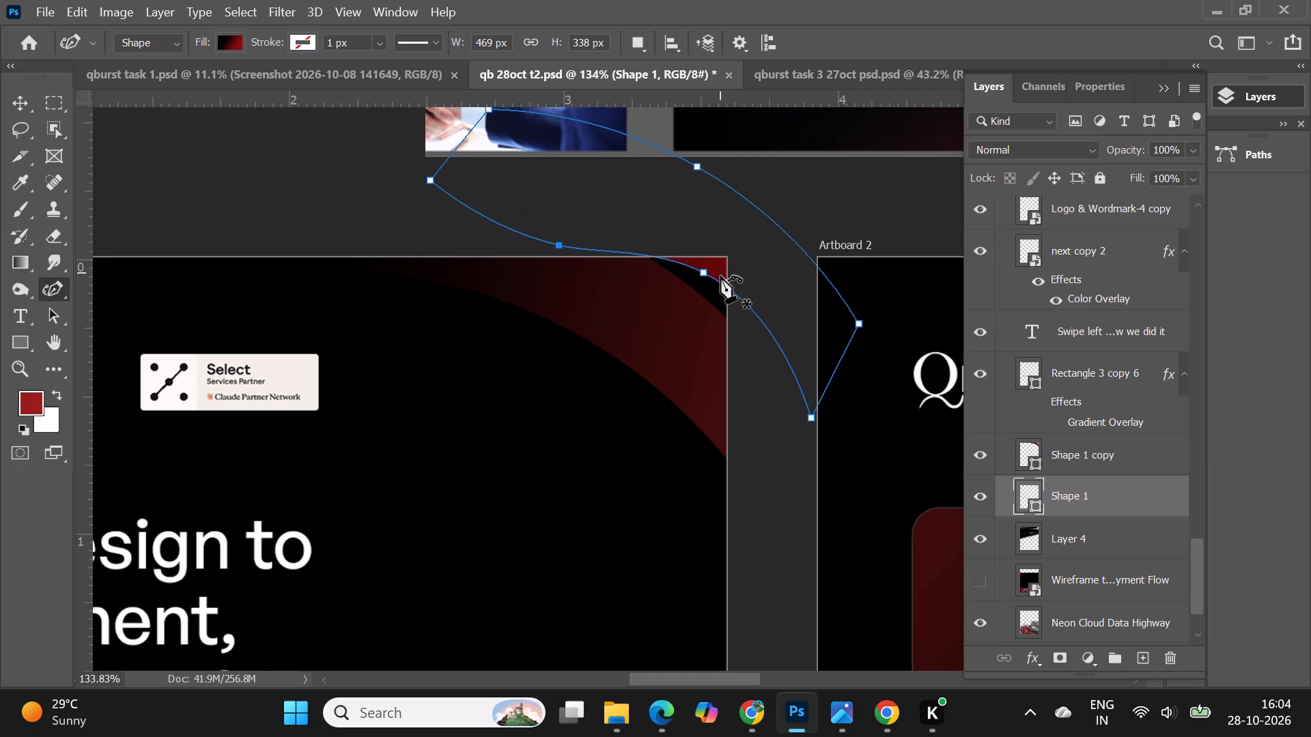
pyautogui.moveTo(748, 307); pyautogui.dragTo(751, 340)
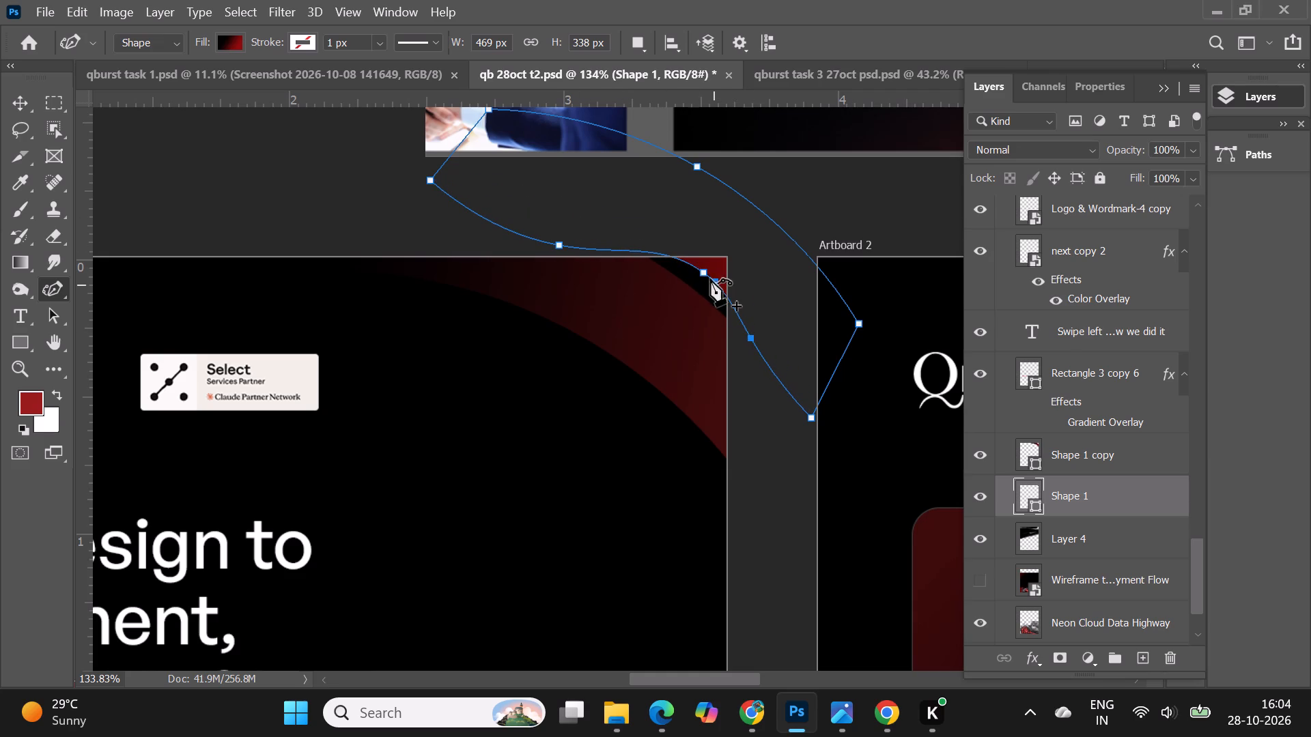
pyautogui.moveTo(707, 276); pyautogui.dragTo(658, 261)
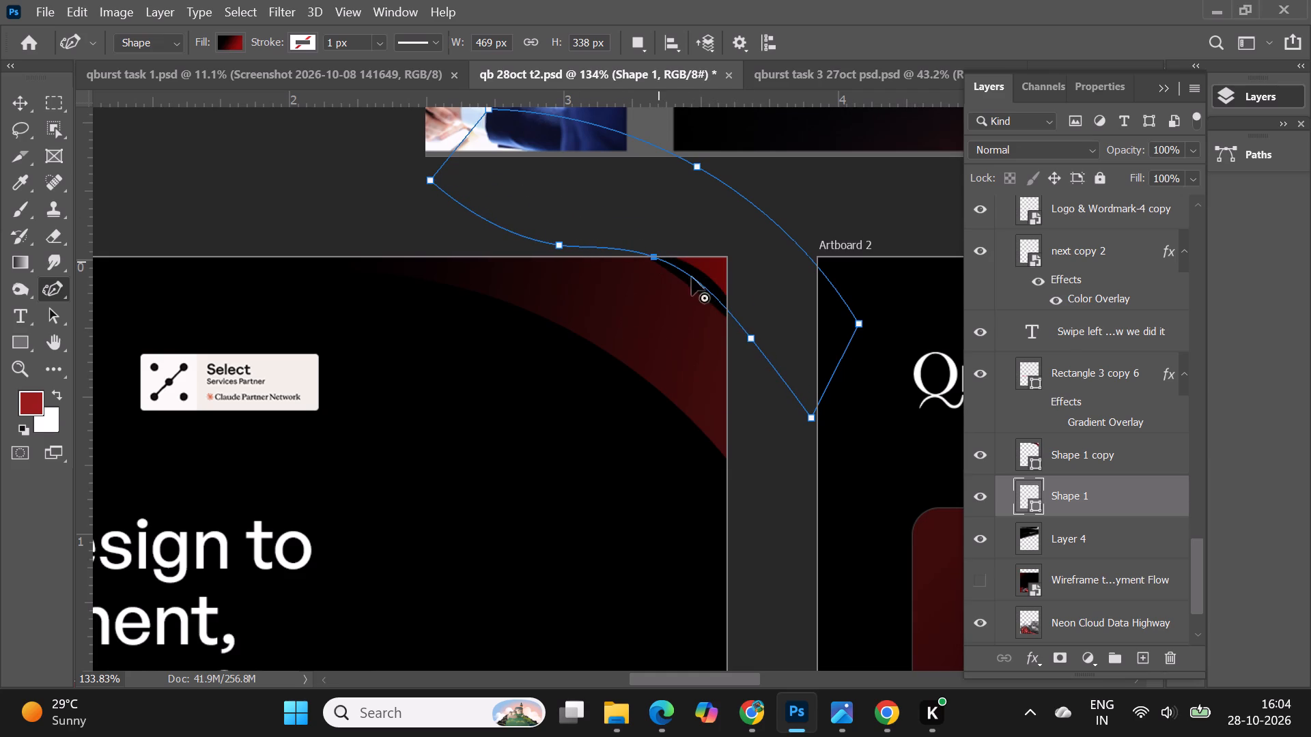
pyautogui.moveTo(748, 334); pyautogui.dragTo(753, 348)
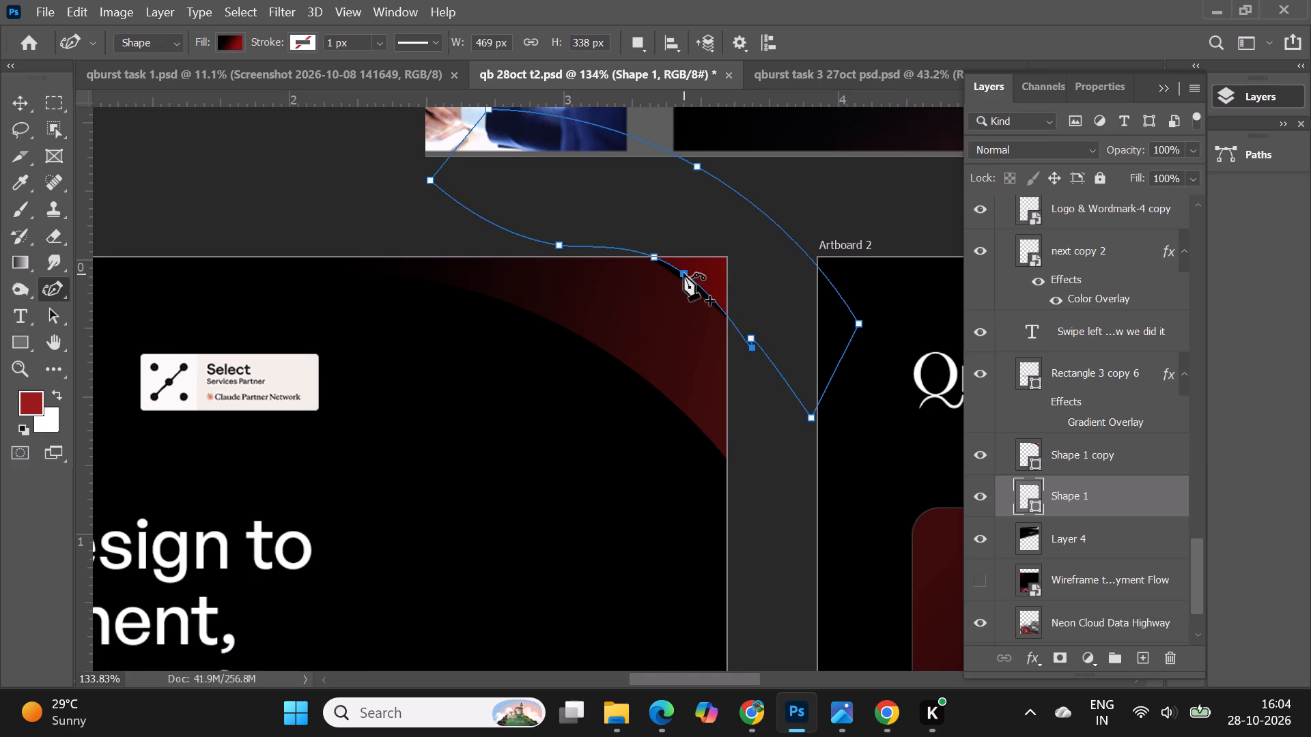
pyautogui.moveTo(683, 273); pyautogui.dragTo(722, 298)
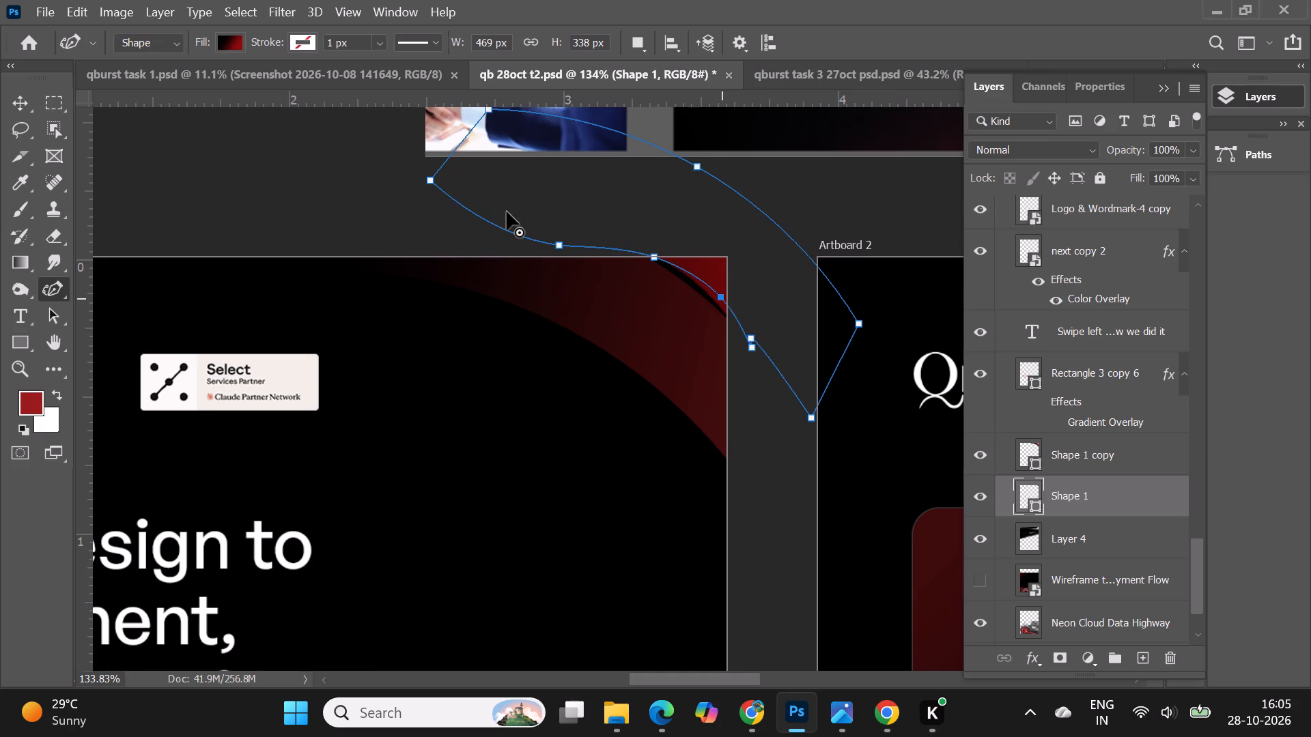
pyautogui.click(24, 104)
pyautogui.click(262, 162)
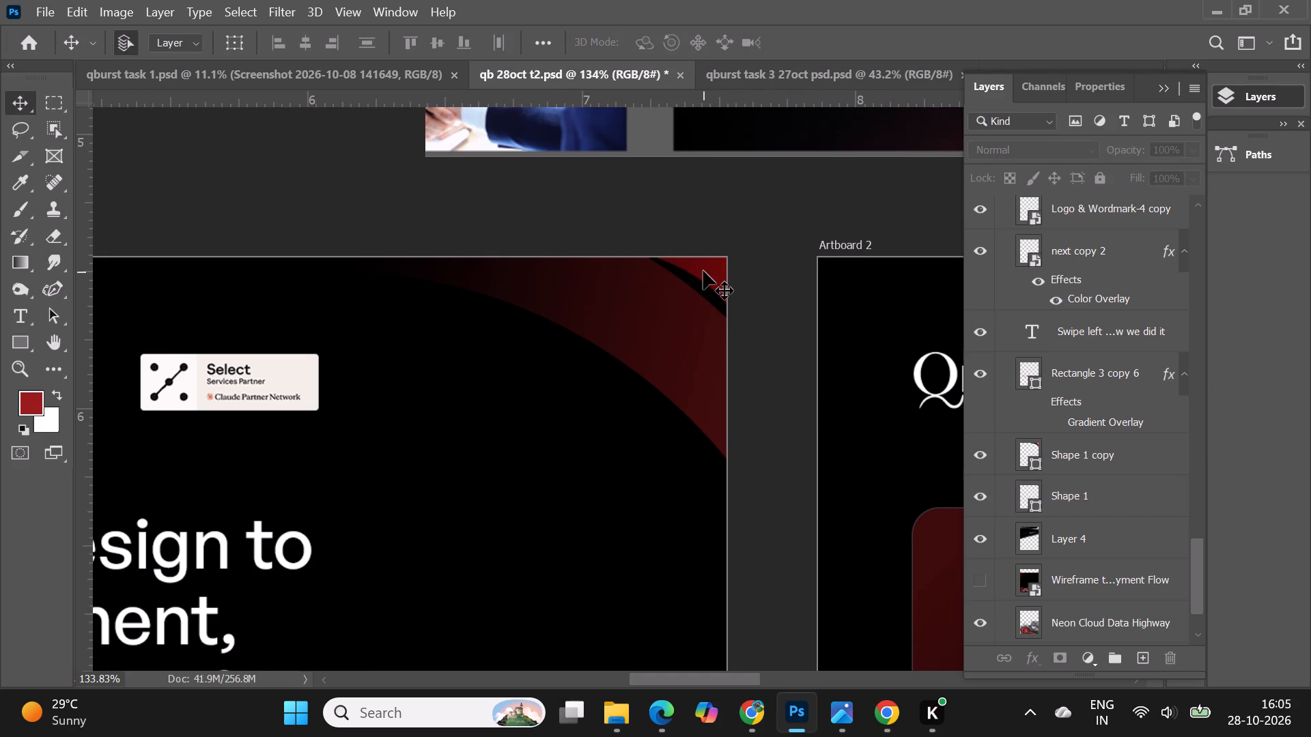
# Delete Shape 1, the bright red shape in the upper-right corner of Artboard 1.
pyautogui.click(703, 271)
pyautogui.press('Delete')
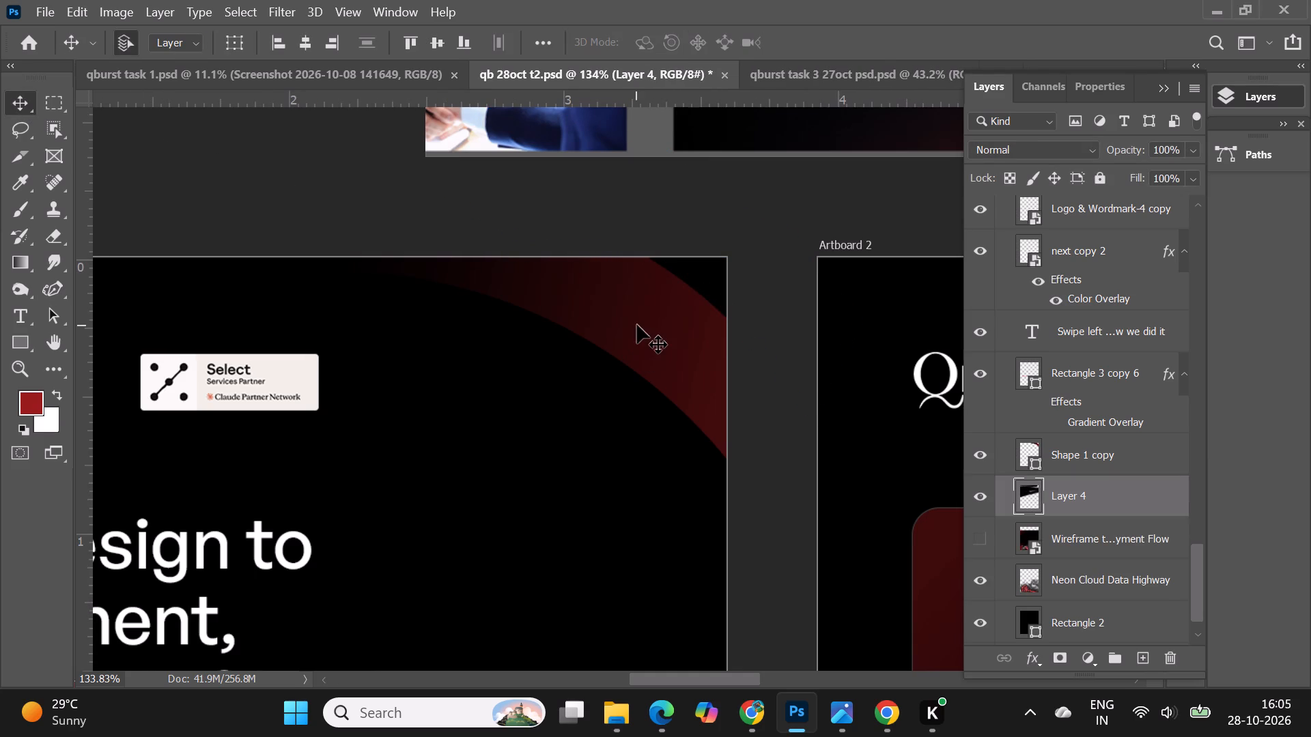
# Duplicate Shape 1 copy about 0.18 in right and 0.32 in up to fill Artboard 1's upper-right corner.
pyautogui.click(637, 325)
pyautogui.keyDown('alt'); pyautogui.moveTo(680, 339); pyautogui.dragTo(737, 252); pyautogui.keyUp('alt')
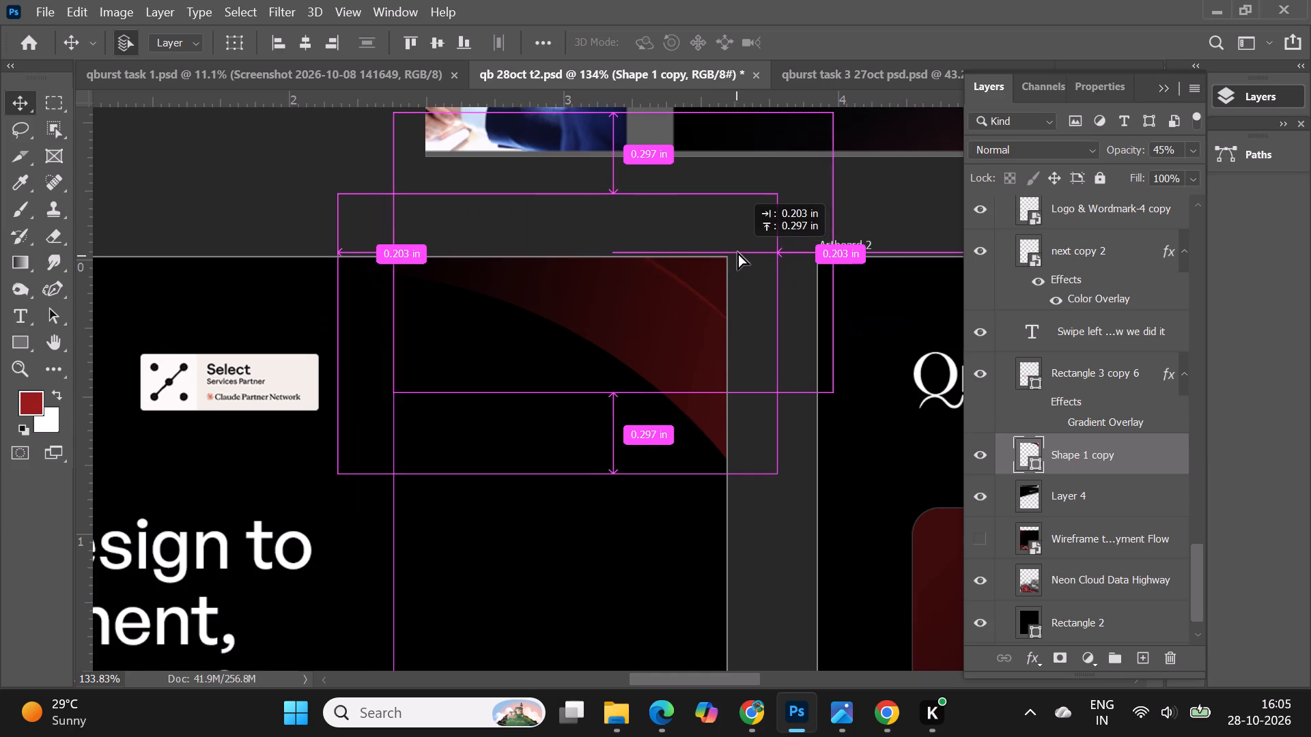
pyautogui.keyDown('alt'); pyautogui.moveTo(737, 252); pyautogui.dragTo(727, 248); pyautogui.keyUp('alt')
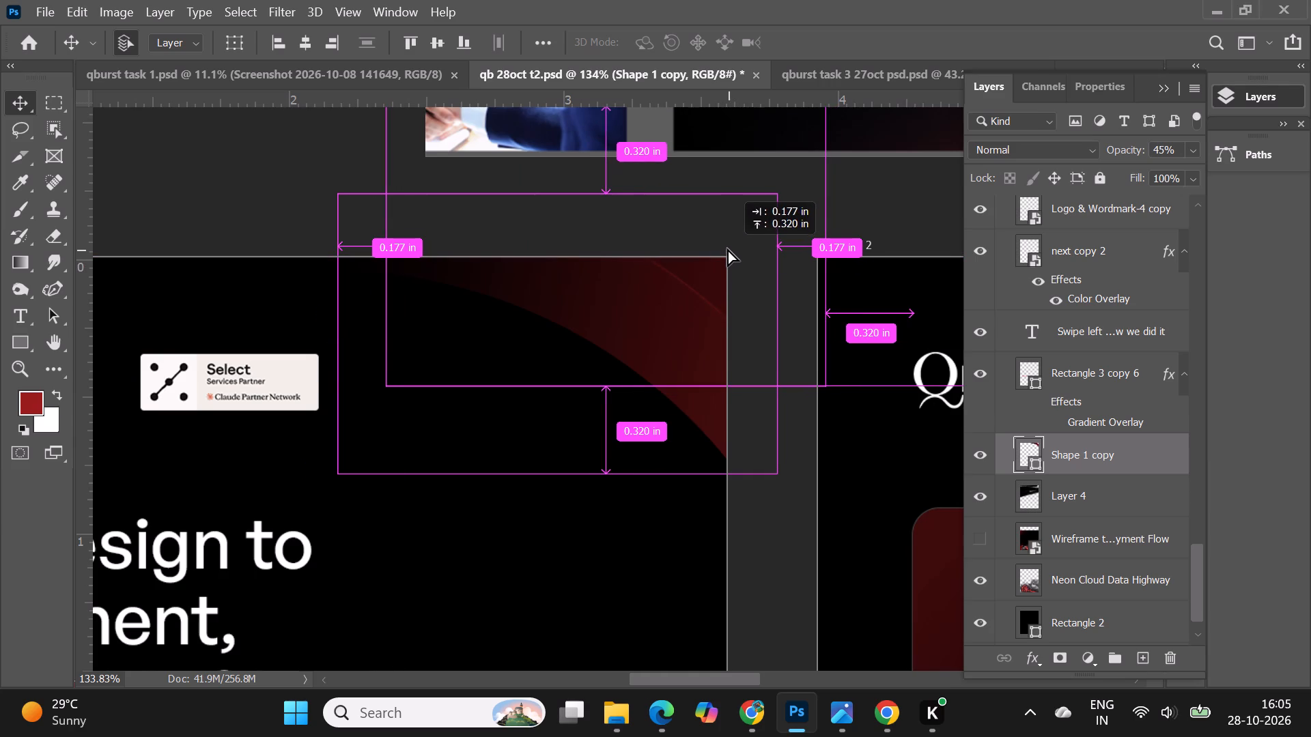
pyautogui.keyDown('alt'); pyautogui.moveTo(727, 248); pyautogui.dragTo(726, 247); pyautogui.keyUp('alt')
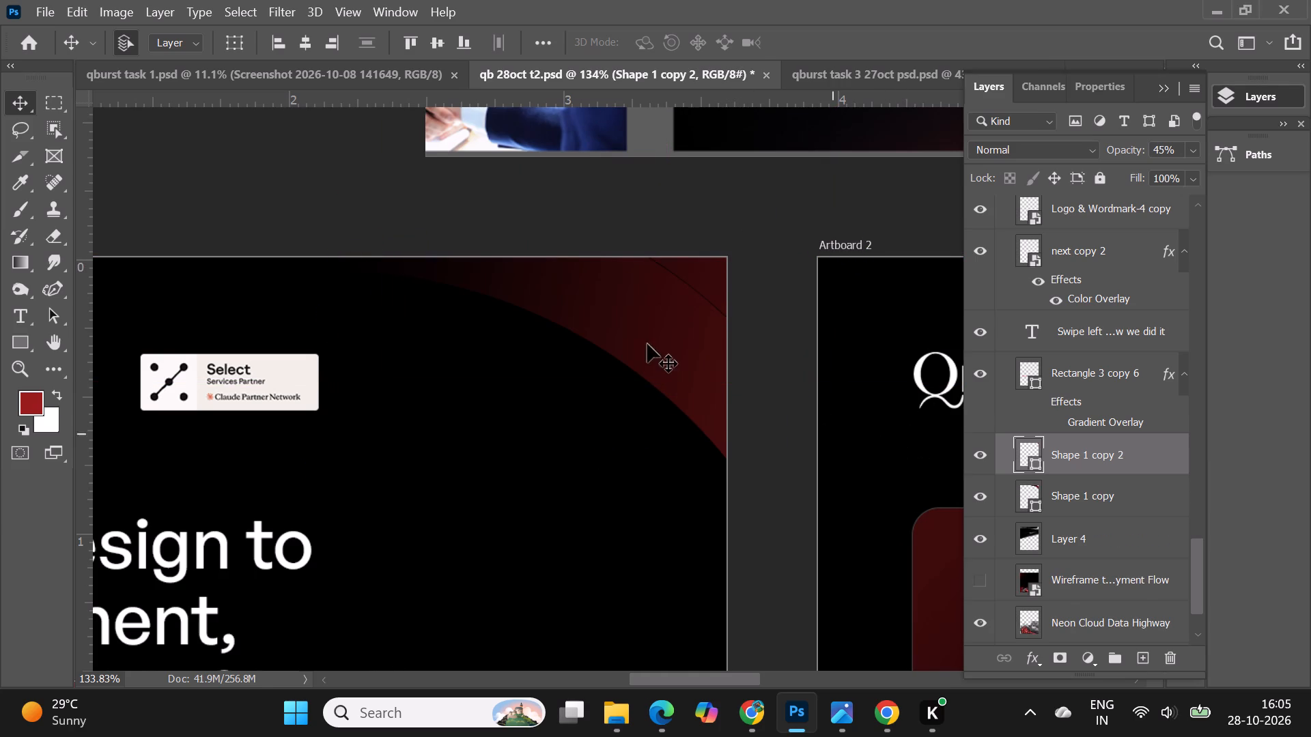
# Duplicate Shape 1 copy about 0.17 in right and 0.62 in down, forming a second curved band below it.
pyautogui.keyDown('alt'); pyautogui.scroll(-11, 363, 259); pyautogui.keyUp('alt')
pyautogui.keyDown('alt'); pyautogui.scroll(5, 386, 204); pyautogui.keyUp('alt')
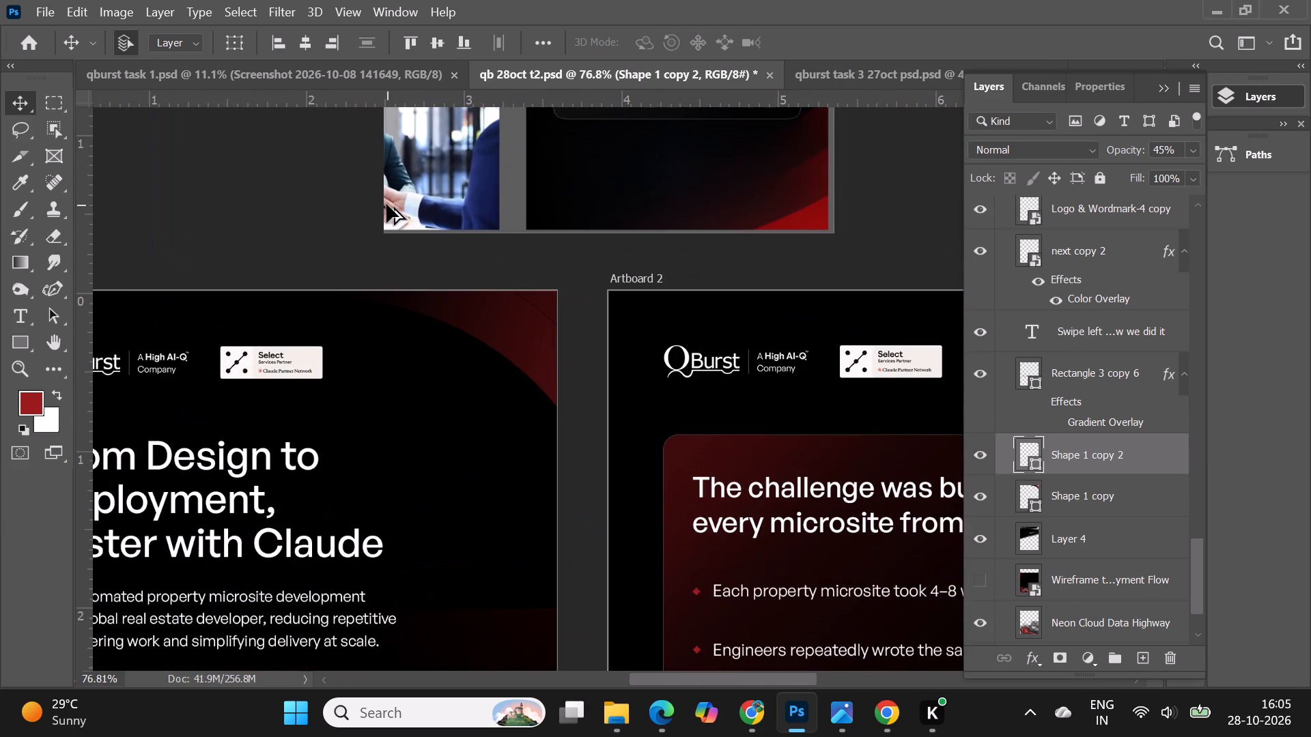
pyautogui.keyDown('alt'); pyautogui.scroll(2, 386, 204); pyautogui.keyUp('alt')
pyautogui.keyDown('alt'); pyautogui.scroll(-10, 765, 365); pyautogui.keyUp('alt')
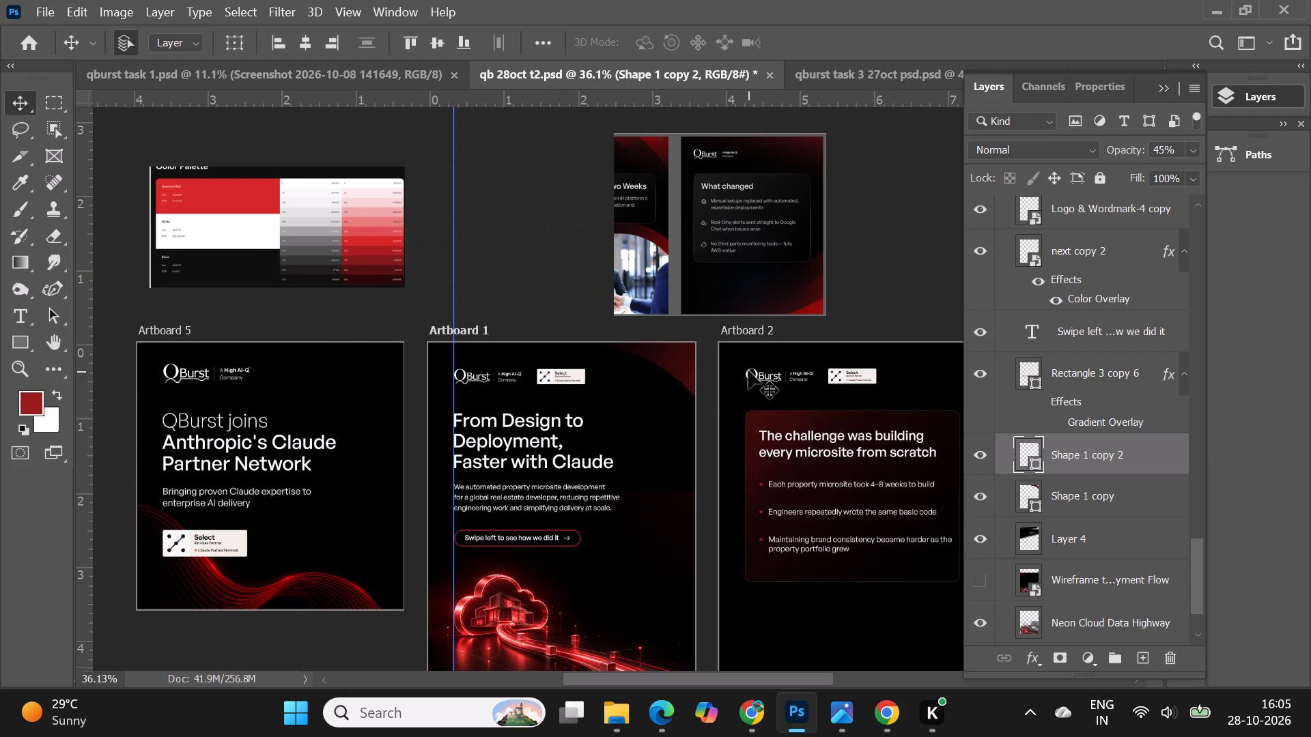
pyautogui.keyDown('alt'); pyautogui.scroll(5, 738, 370); pyautogui.keyUp('alt')
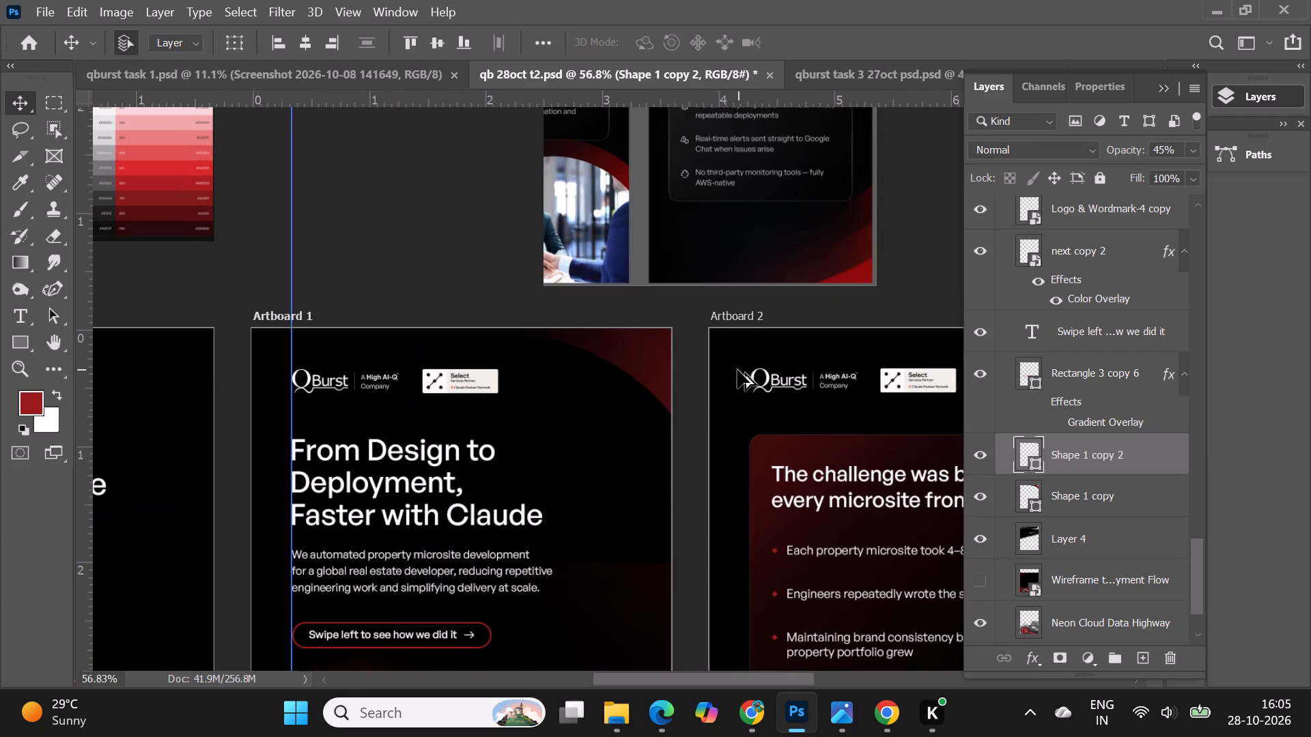
pyautogui.keyDown('alt'); pyautogui.scroll(5, 611, 392); pyautogui.keyUp('alt')
pyautogui.click(662, 347)
pyautogui.keyDown('alt'); pyautogui.moveTo(662, 334); pyautogui.dragTo(693, 457); pyautogui.keyUp('alt')
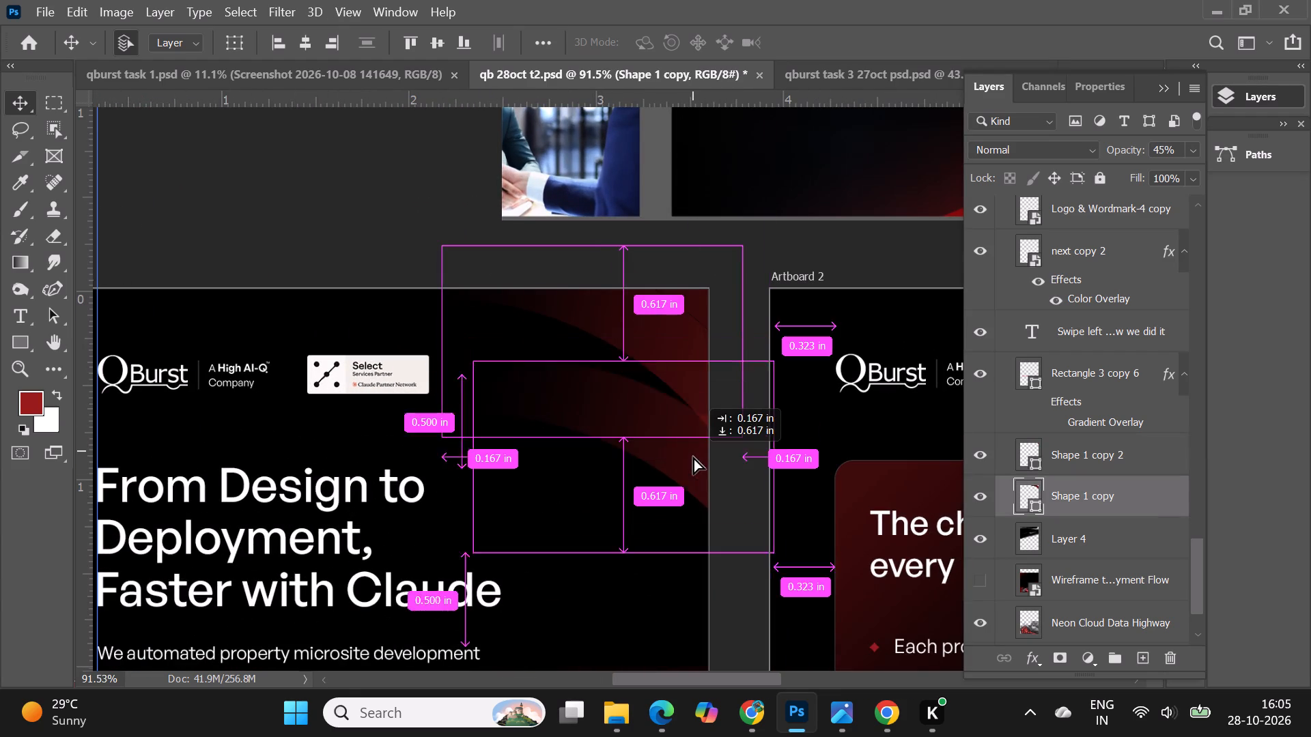
pyautogui.keyDown('alt'); pyautogui.moveTo(693, 457); pyautogui.dragTo(690, 459); pyautogui.keyUp('alt')
# Transform Shape 1 copy 3, rotating it clockwise and moving it outward until its curve descends steeply along Artboard 1's right edge.
pyautogui.hotkey('ctrl', 't')
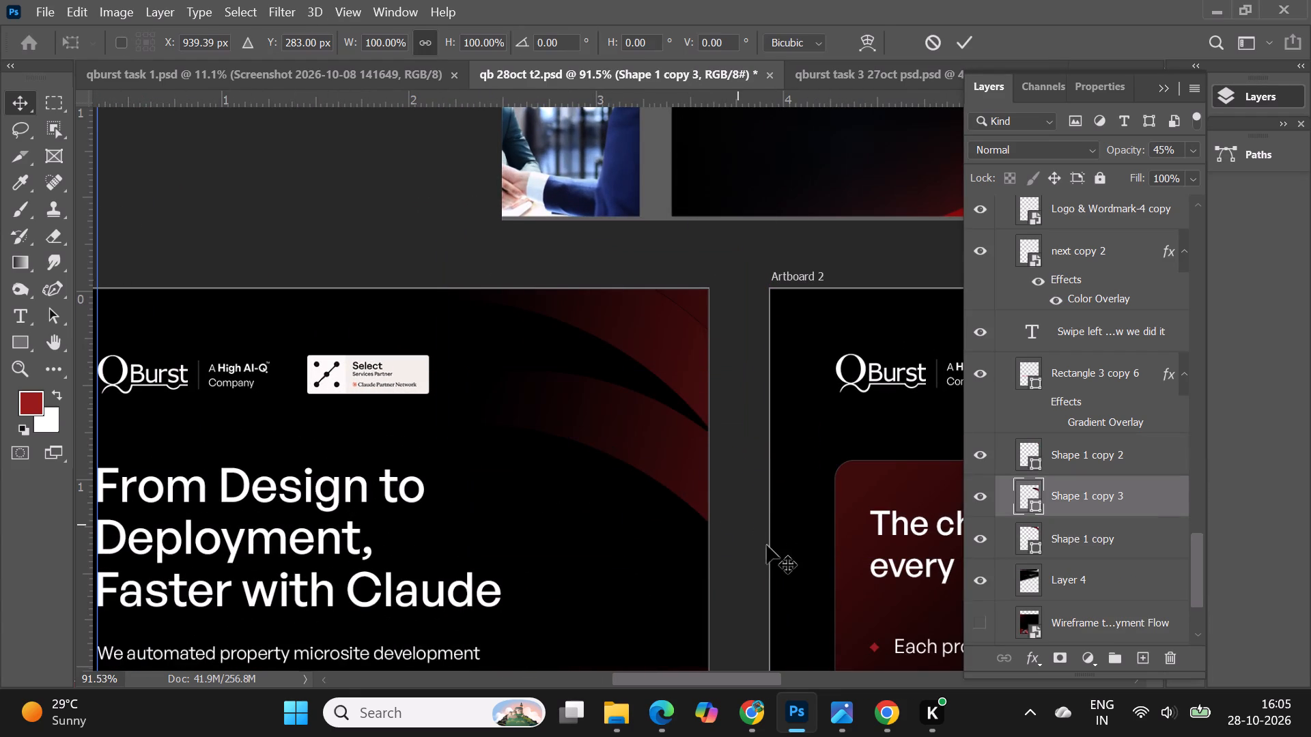
pyautogui.moveTo(759, 575); pyautogui.dragTo(714, 605)
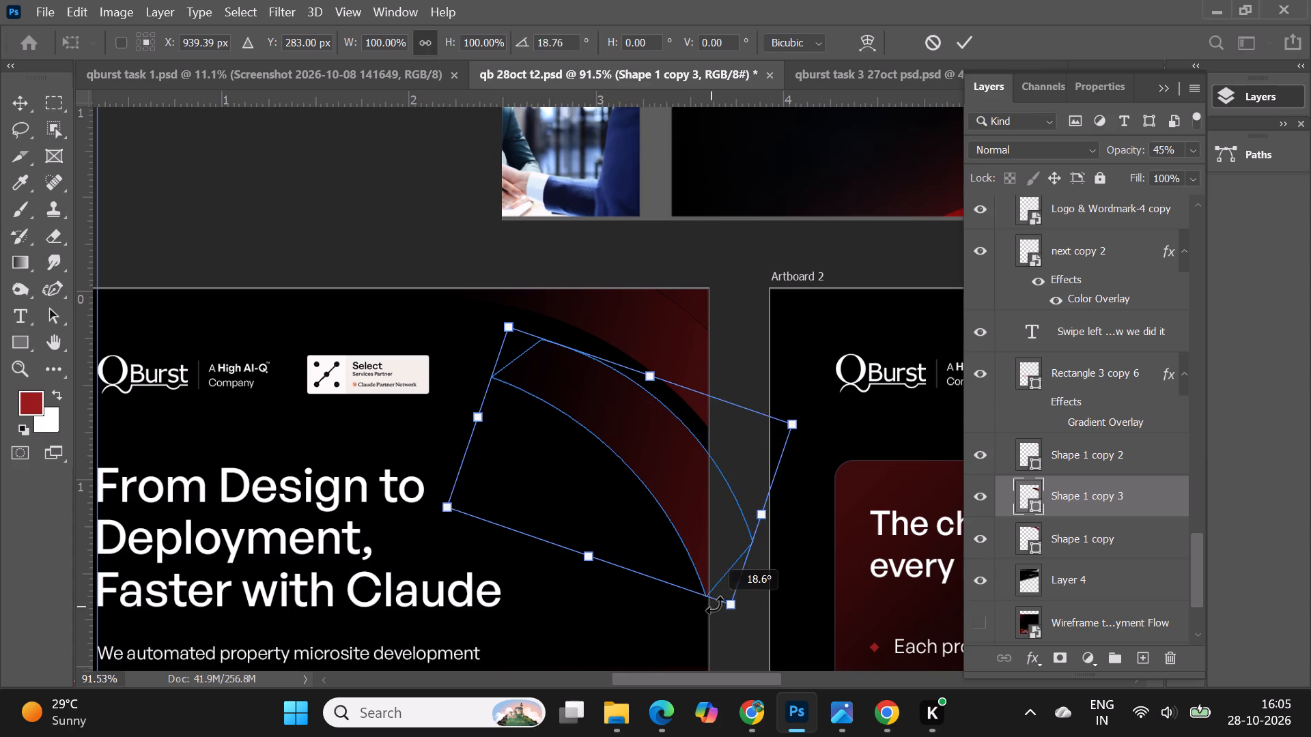
pyautogui.moveTo(714, 605); pyautogui.dragTo(730, 603)
pyautogui.click(970, 40)
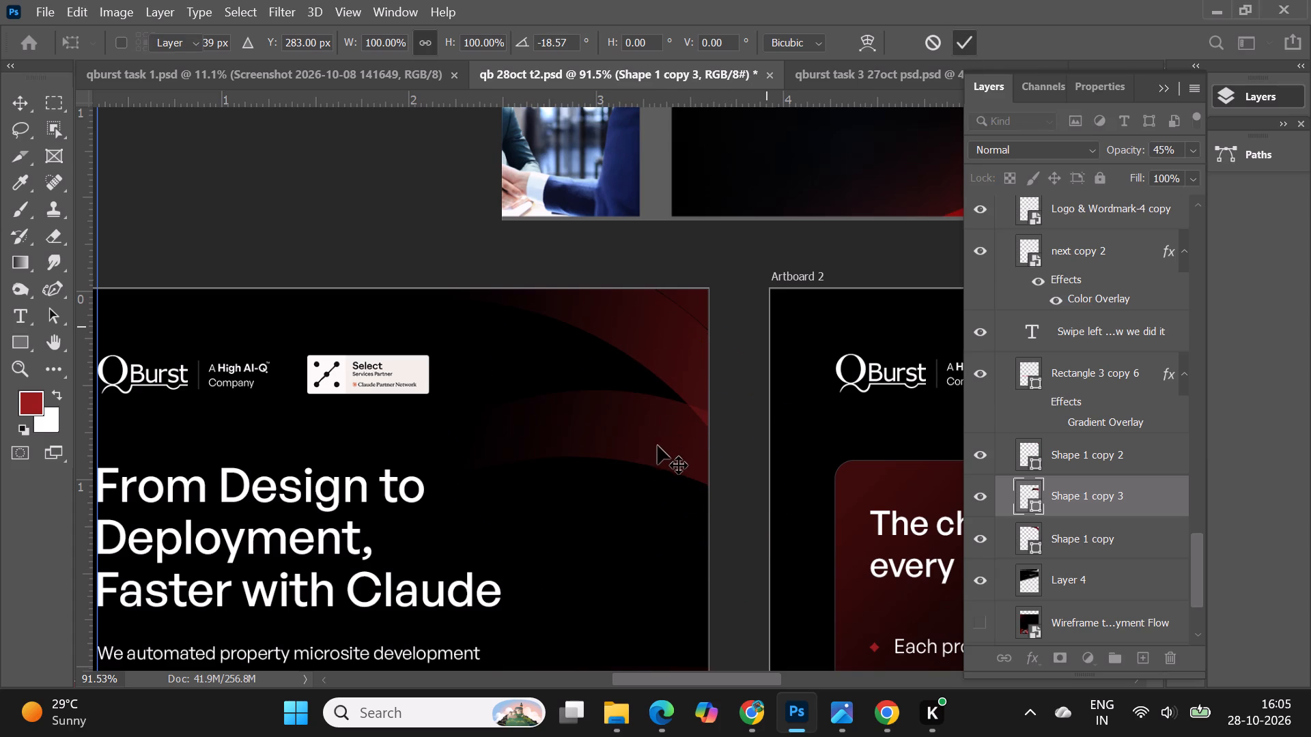
pyautogui.click(655, 442)
pyautogui.hotkey('ctrl', 't')
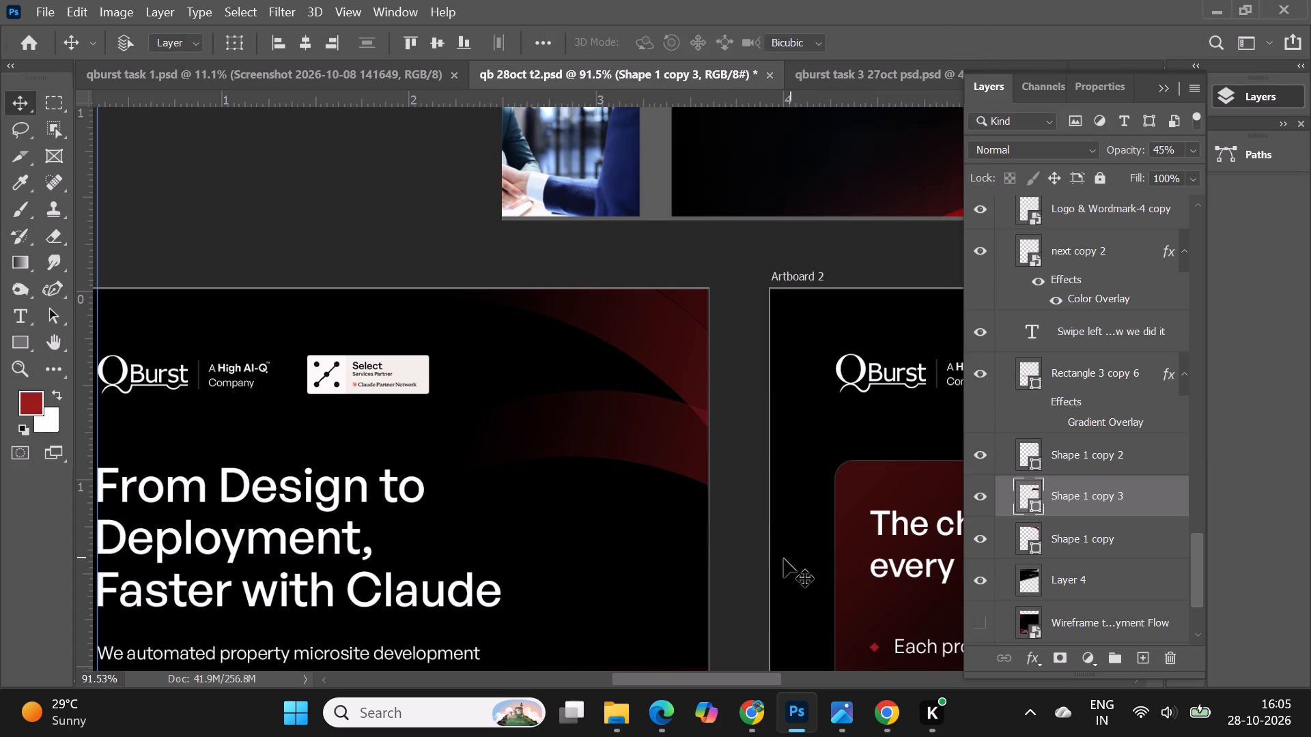
pyautogui.moveTo(795, 561); pyautogui.dragTo(693, 610)
pyautogui.moveTo(668, 450); pyautogui.dragTo(729, 479)
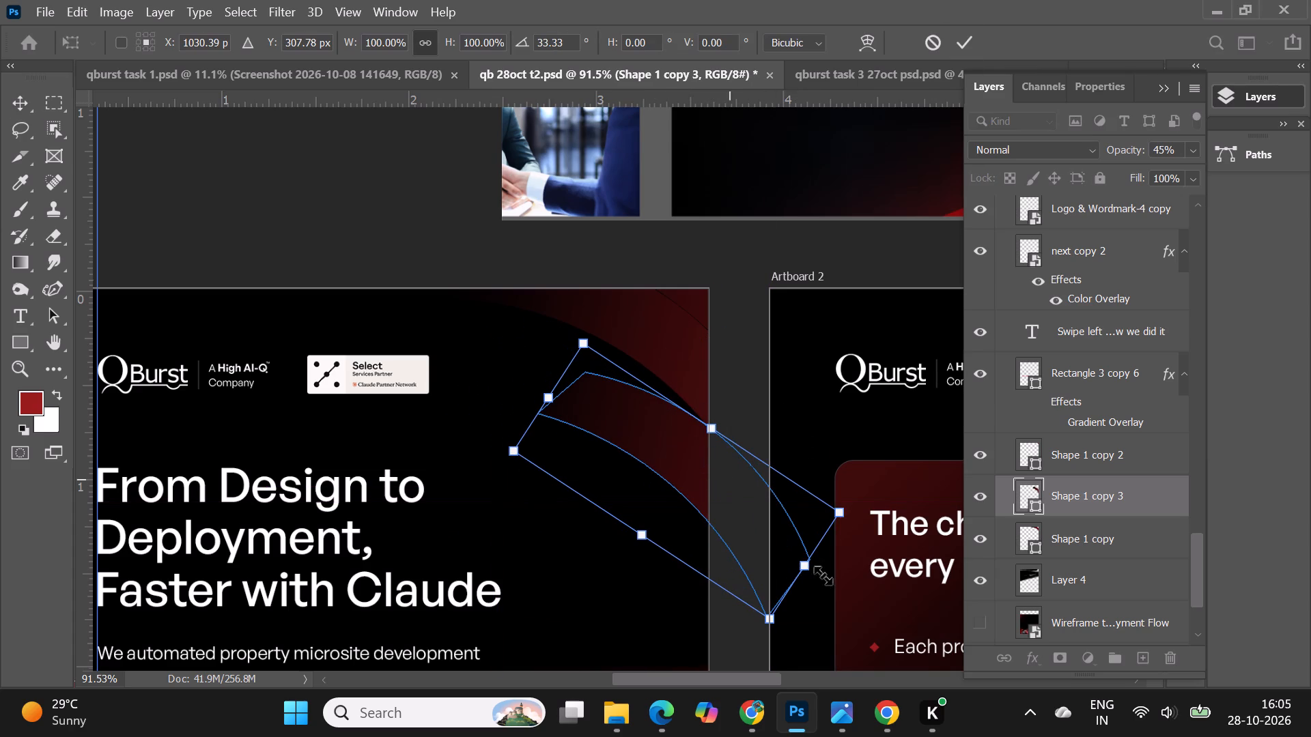
pyautogui.moveTo(827, 590); pyautogui.dragTo(799, 639)
pyautogui.click(957, 49)
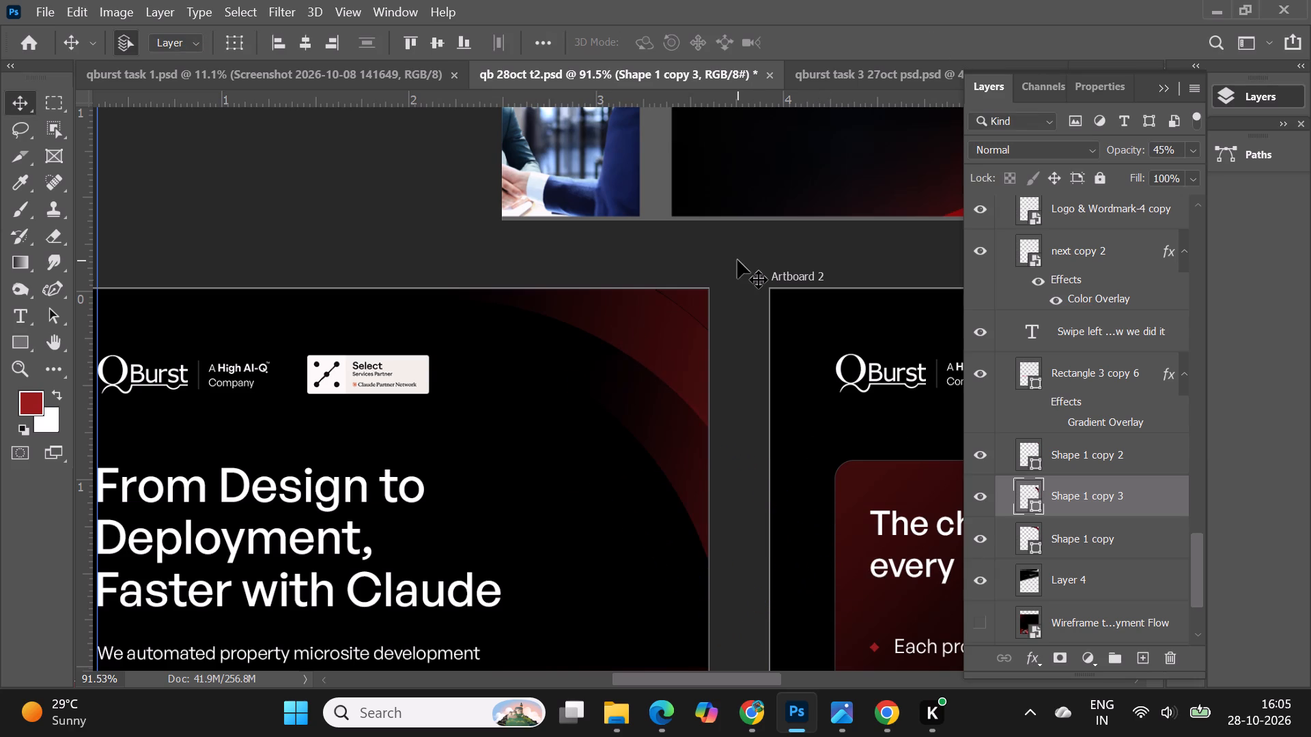
# Move Shape 1 copy 3 slightly down and outward past Artboard 1's right edge.
pyautogui.keyDown('alt'); pyautogui.scroll(2, 680, 491); pyautogui.keyUp('alt')
pyautogui.moveTo(687, 473); pyautogui.dragTo(687, 492)
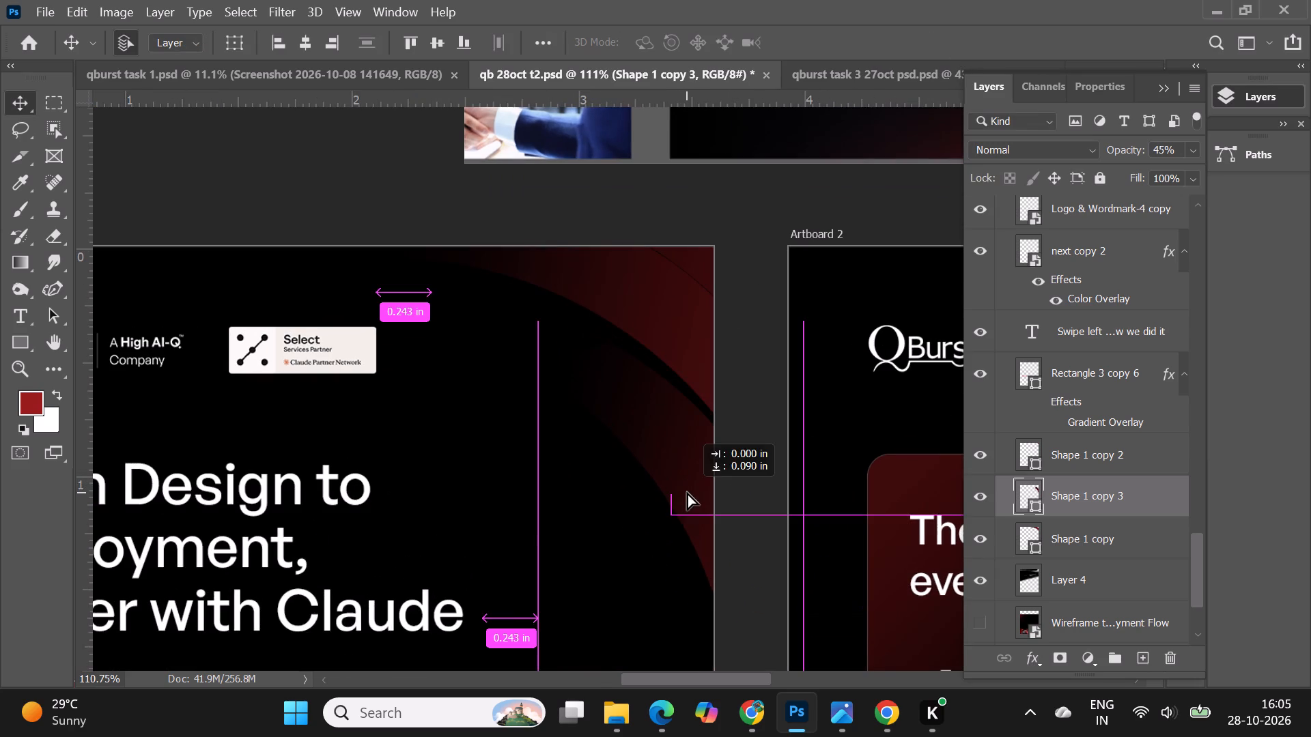
pyautogui.moveTo(687, 492); pyautogui.dragTo(705, 486)
# Reorder Shape 1 copy 3 beneath Shape 1 copy, directly above Layer 4.
pyautogui.scroll(-3, 818, 359)
pyautogui.moveTo(1082, 491); pyautogui.dragTo(1087, 550)
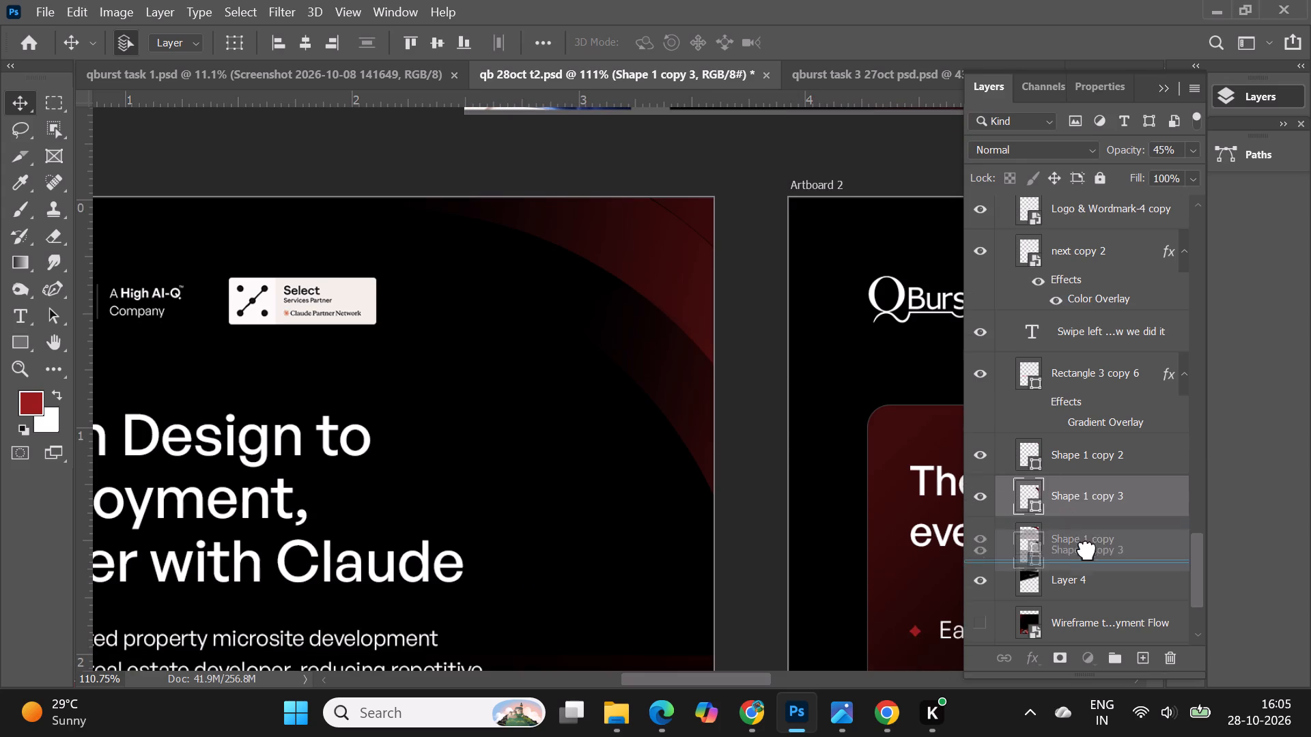
pyautogui.moveTo(1087, 550); pyautogui.dragTo(1087, 551)
# Nudge Shape 1 copy 3 slightly down and inward to extend the lower red band along Artboard 1's edge.
pyautogui.keyDown('alt'); pyautogui.scroll(-5, 647, 177); pyautogui.keyUp('alt')
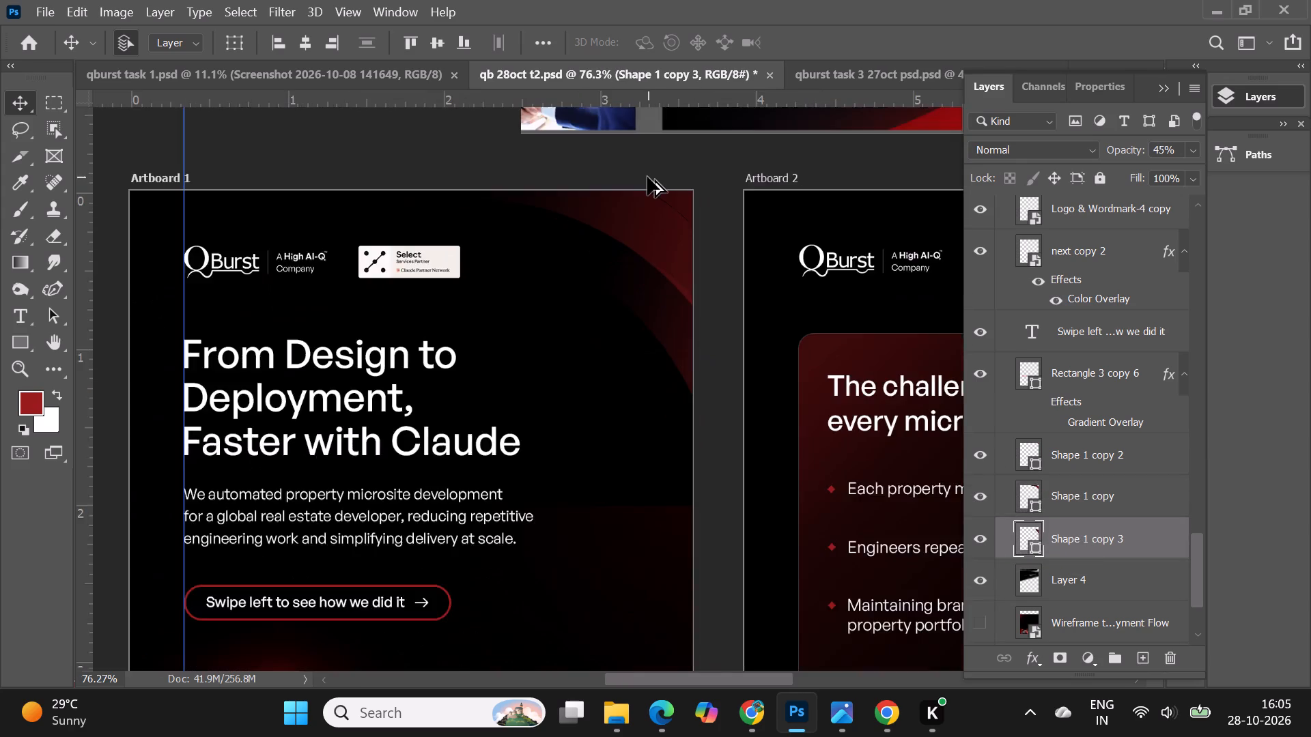
pyautogui.keyDown('alt'); pyautogui.scroll(-3, 647, 177); pyautogui.keyUp('alt')
pyautogui.scroll(-2, 828, 349)
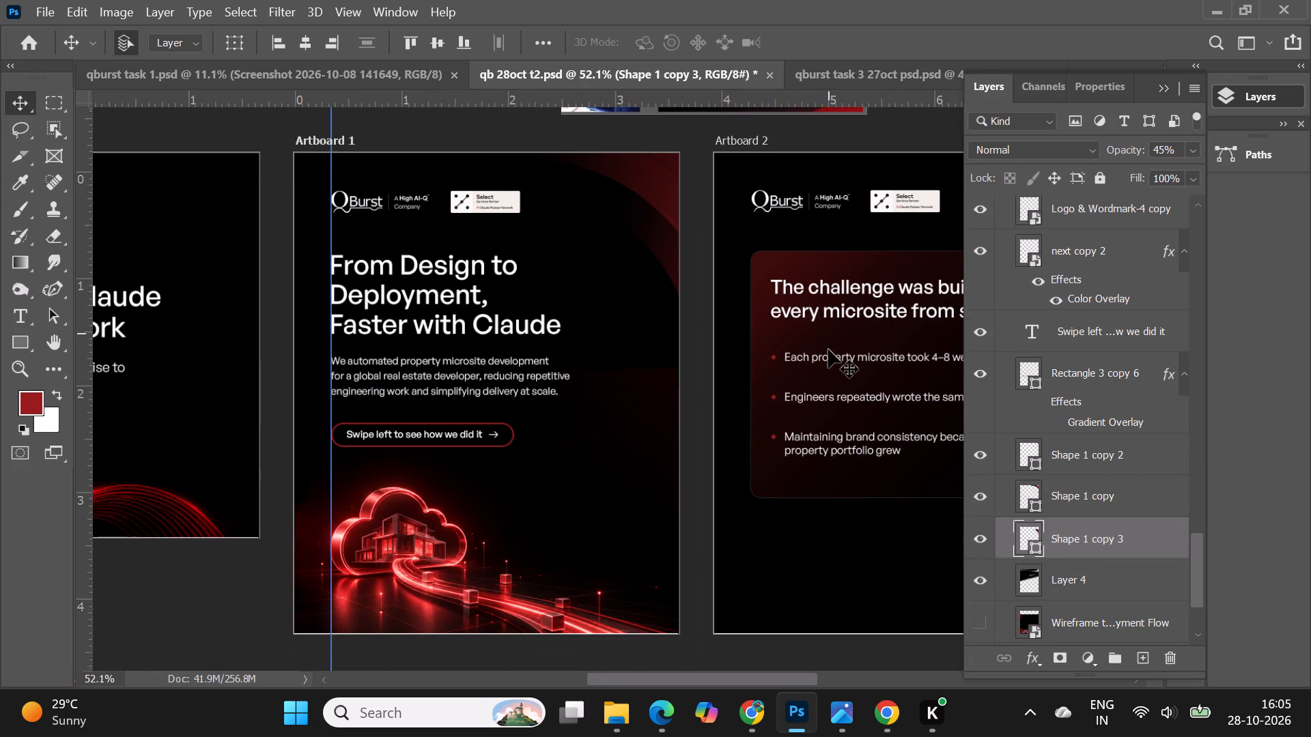
pyautogui.click(1158, 86)
pyautogui.keyDown('alt'); pyautogui.scroll(3, 640, 137); pyautogui.keyUp('alt')
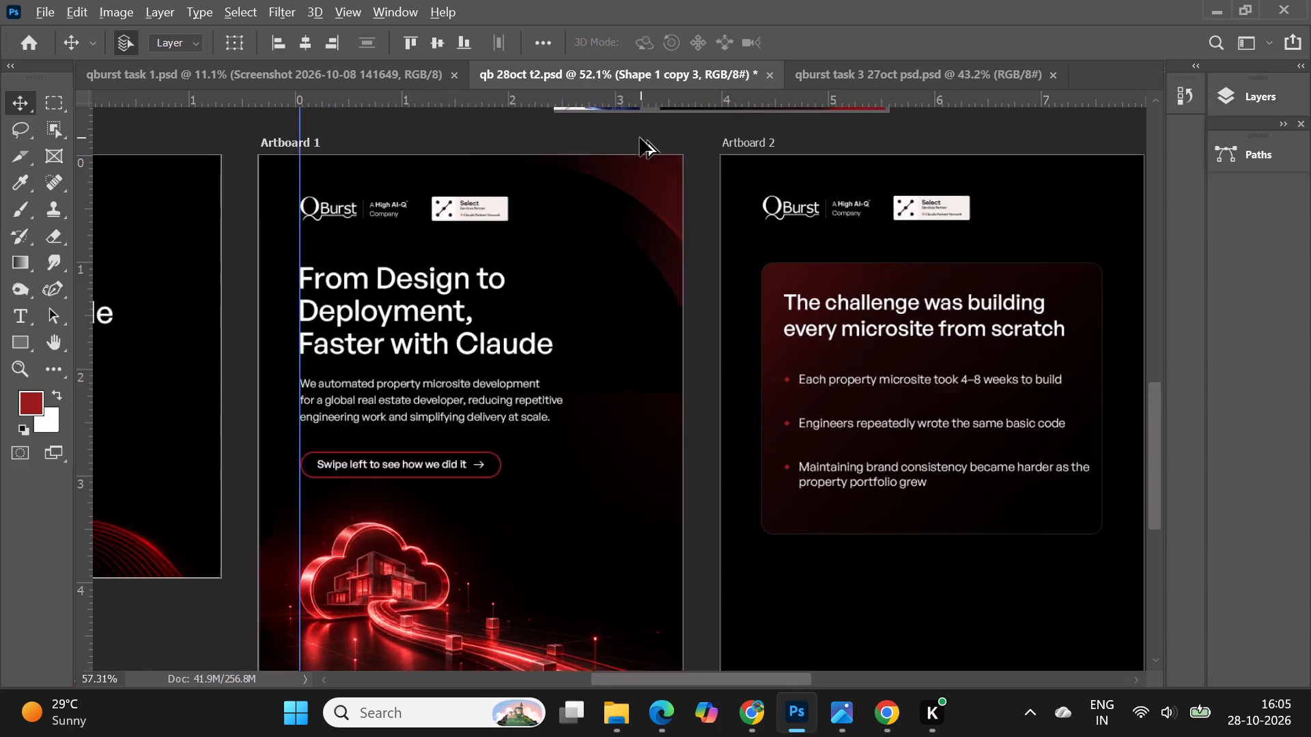
pyautogui.keyDown('alt'); pyautogui.scroll(7, 640, 138); pyautogui.keyUp('alt')
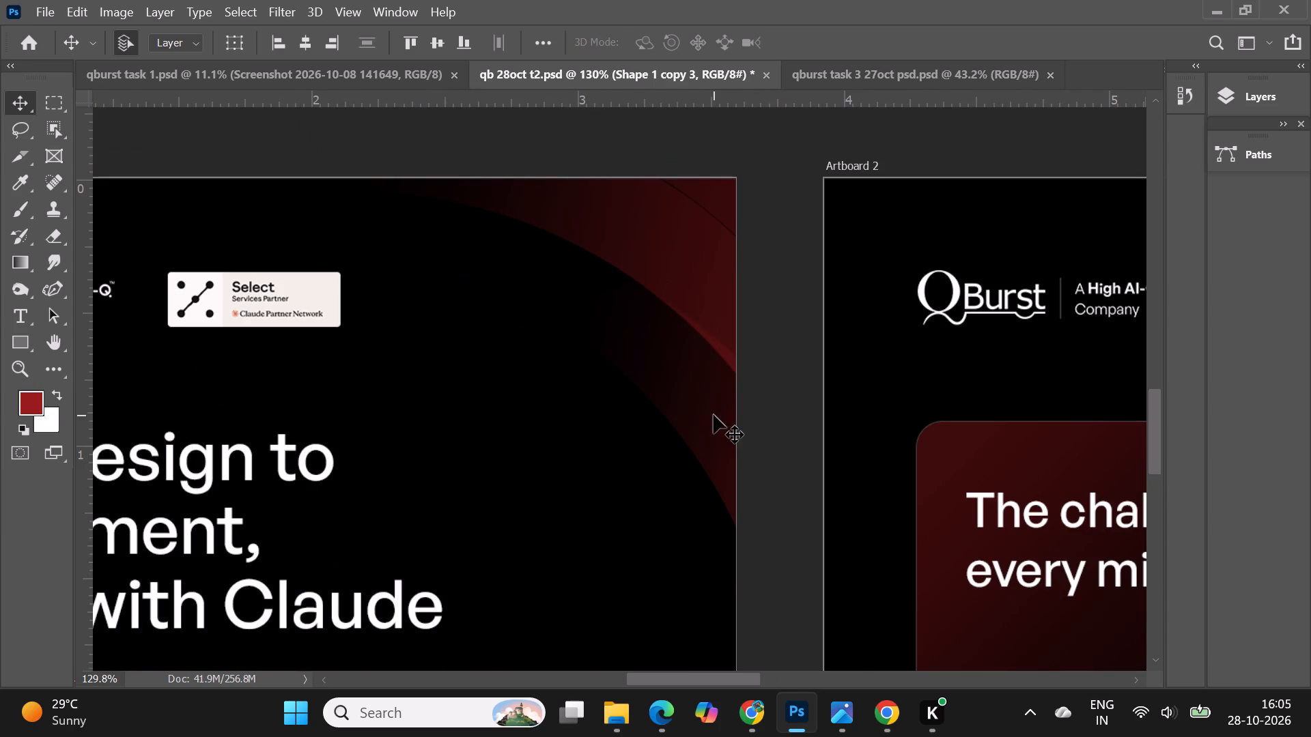
pyautogui.moveTo(714, 415); pyautogui.dragTo(741, 463)
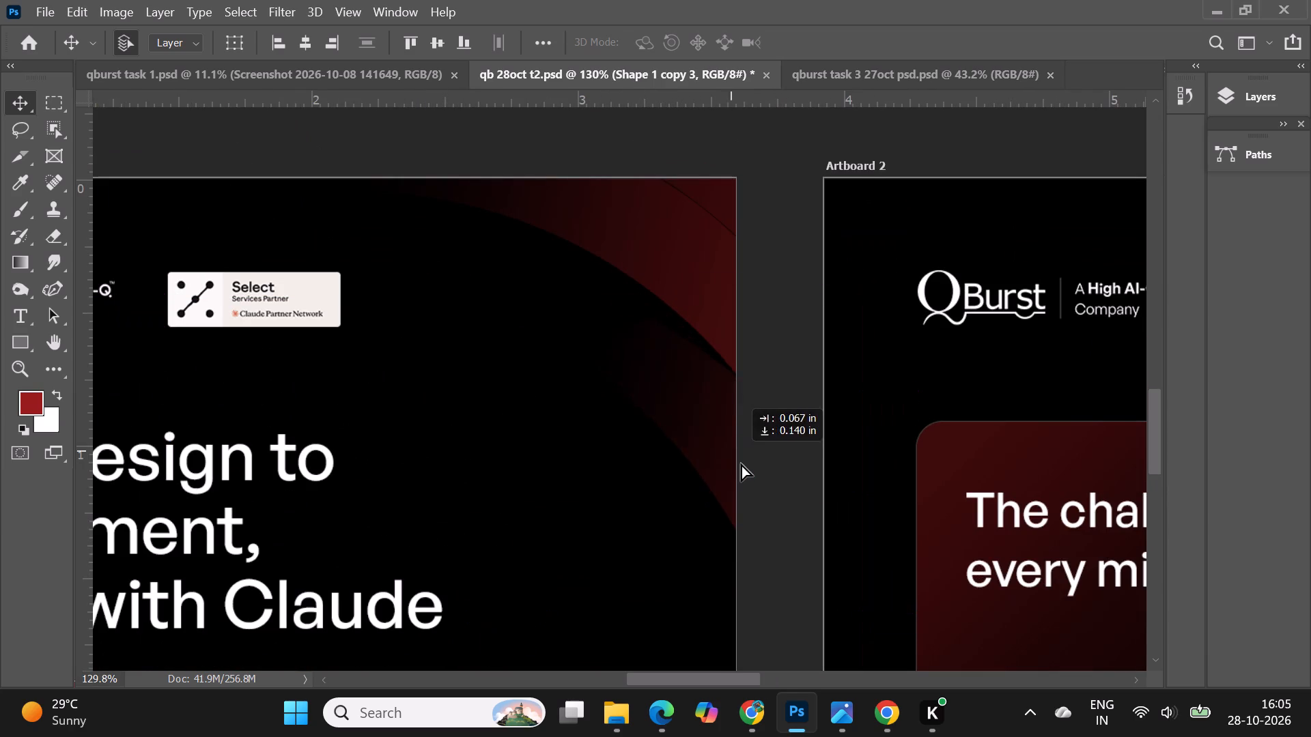
pyautogui.moveTo(741, 463); pyautogui.dragTo(708, 421)
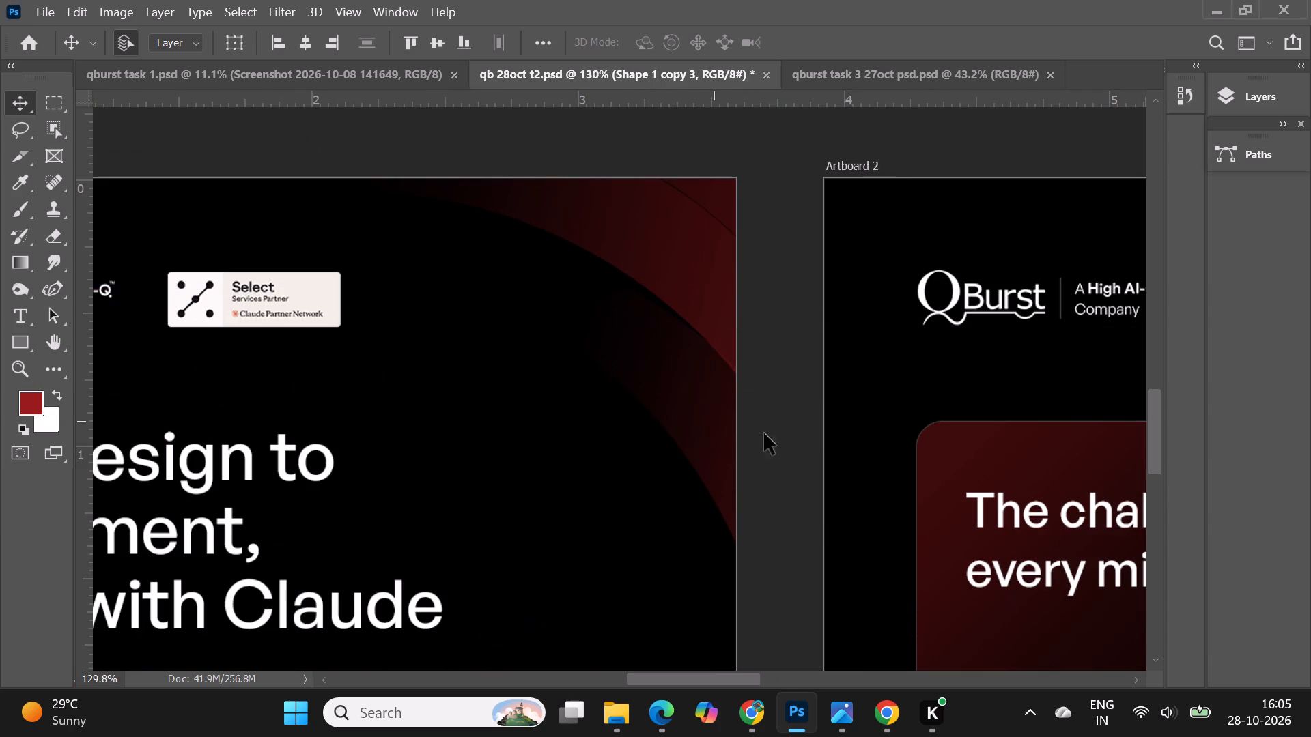
# Shift the red stop of Shape 1 copy 2's linear gradient to near the midpoint and set the angle to -132°.
pyautogui.scroll(-14, 669, 216)
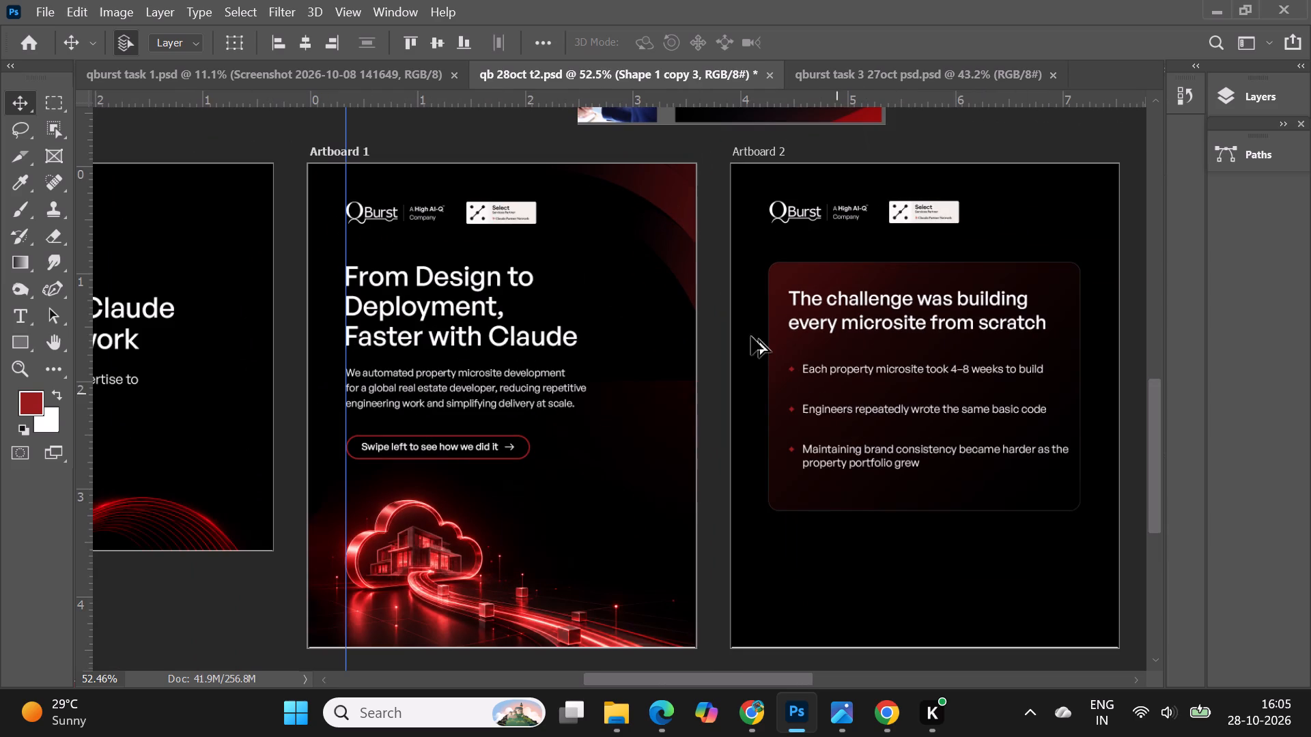
pyautogui.keyDown('alt'); pyautogui.scroll(-6, 542, 275); pyautogui.keyUp('alt')
pyautogui.scroll(10, 787, 447)
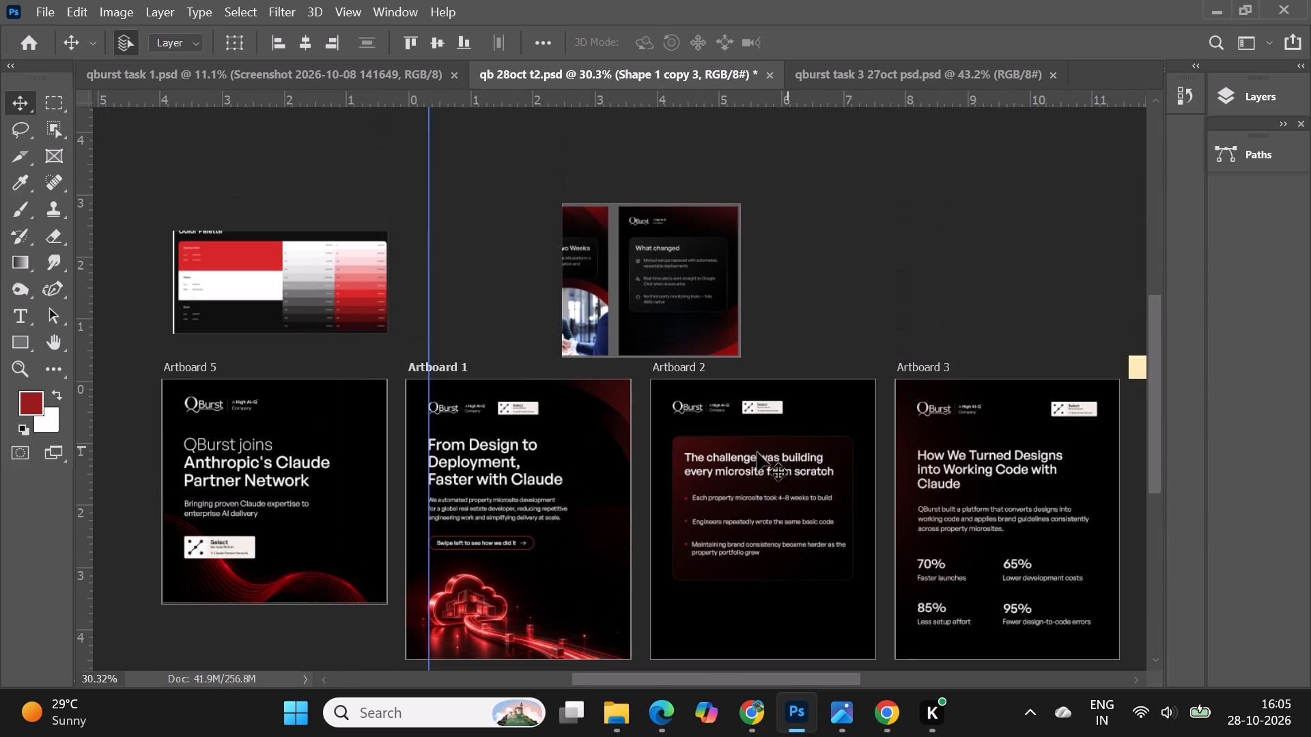
pyautogui.keyDown('alt'); pyautogui.scroll(5, 544, 484); pyautogui.keyUp('alt')
pyautogui.keyDown('alt'); pyautogui.scroll(4, 644, 342); pyautogui.keyUp('alt')
pyautogui.click(688, 319)
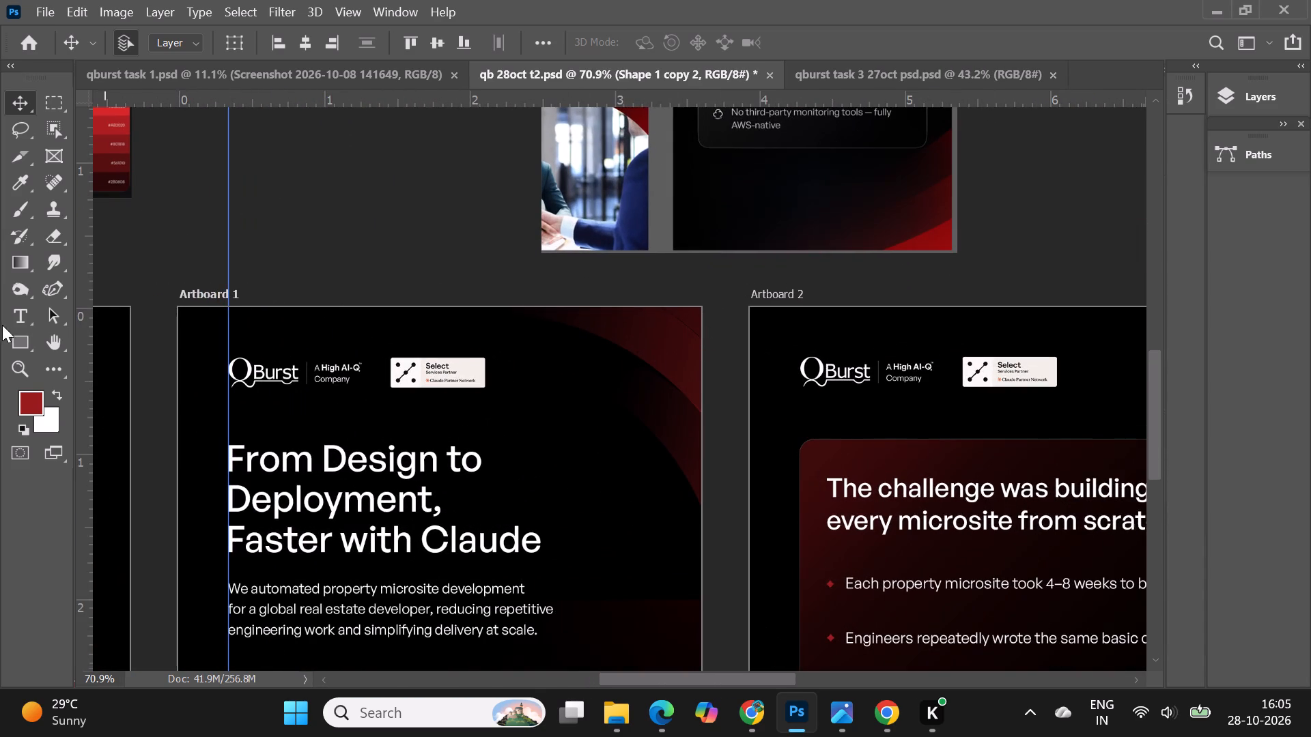
pyautogui.click(60, 285)
pyautogui.click(231, 37)
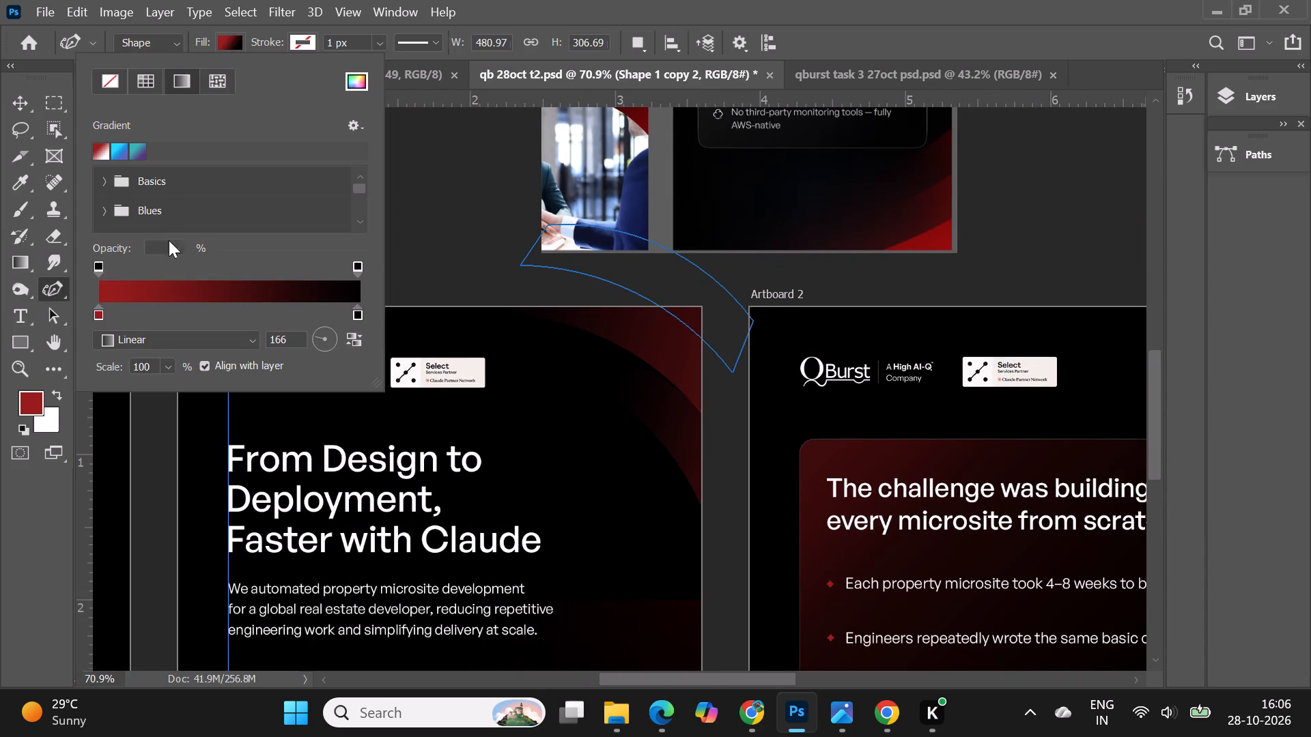
pyautogui.moveTo(95, 314); pyautogui.dragTo(222, 313)
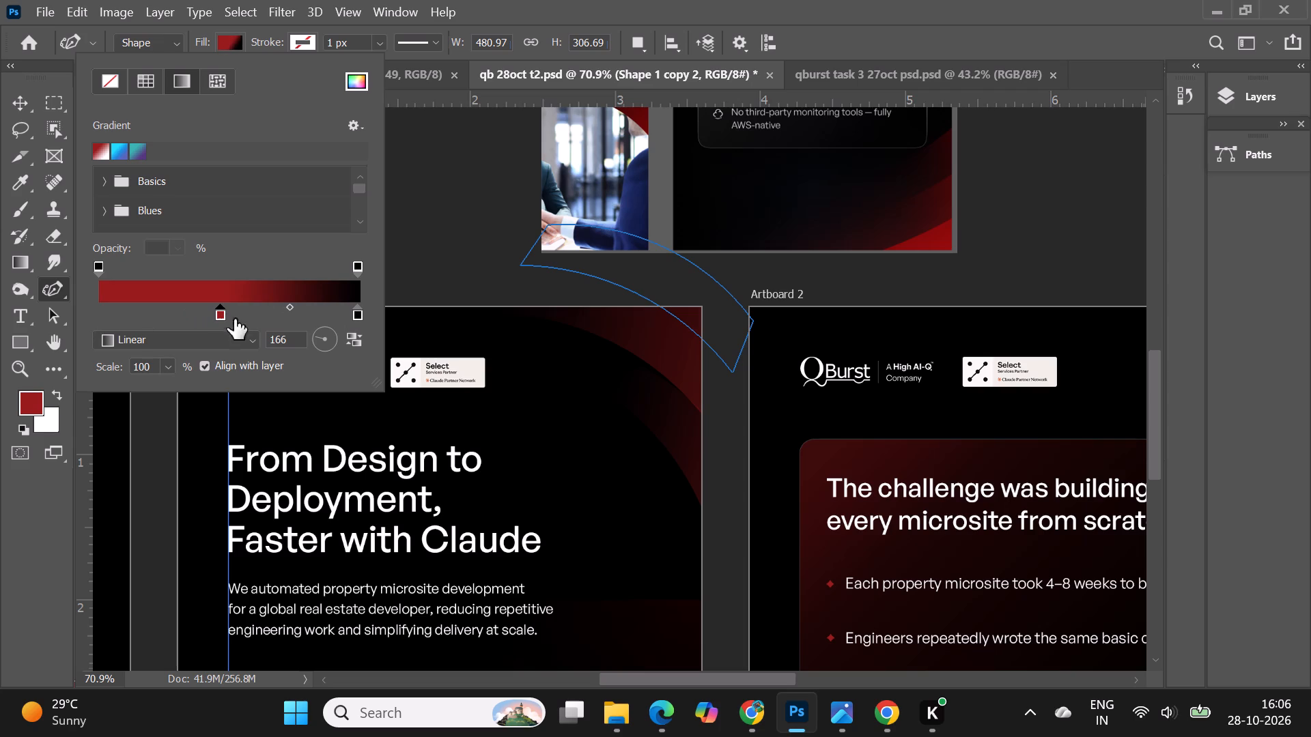
pyautogui.click(325, 337)
pyautogui.click(332, 336)
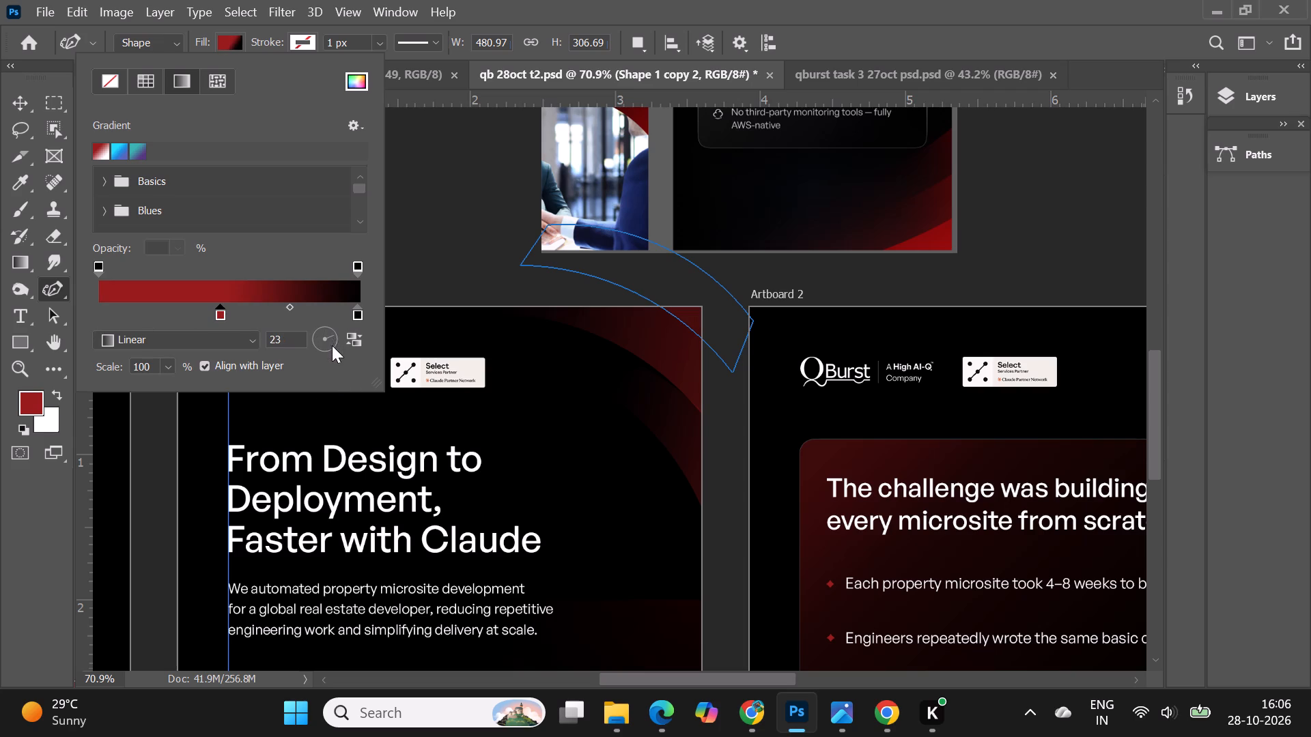
pyautogui.click(319, 330)
pyautogui.click(318, 341)
pyautogui.click(319, 346)
pyautogui.click(15, 101)
pyautogui.click(331, 190)
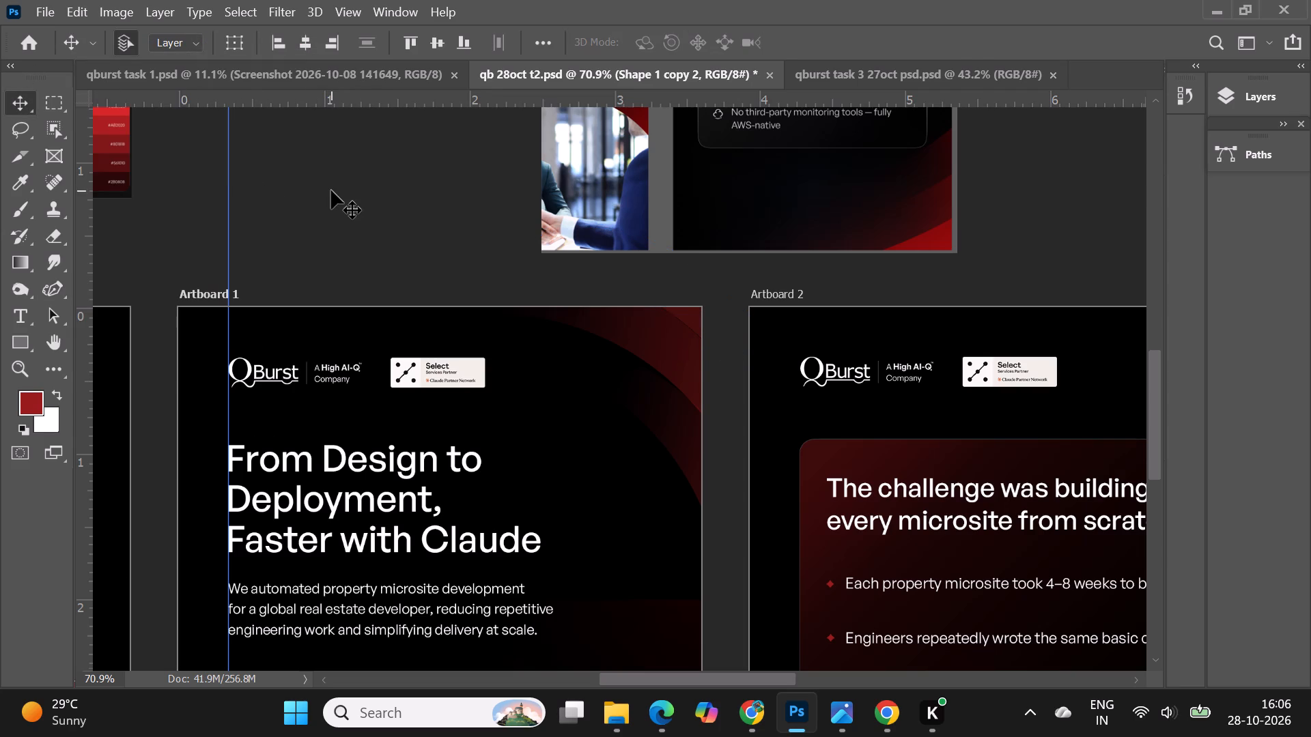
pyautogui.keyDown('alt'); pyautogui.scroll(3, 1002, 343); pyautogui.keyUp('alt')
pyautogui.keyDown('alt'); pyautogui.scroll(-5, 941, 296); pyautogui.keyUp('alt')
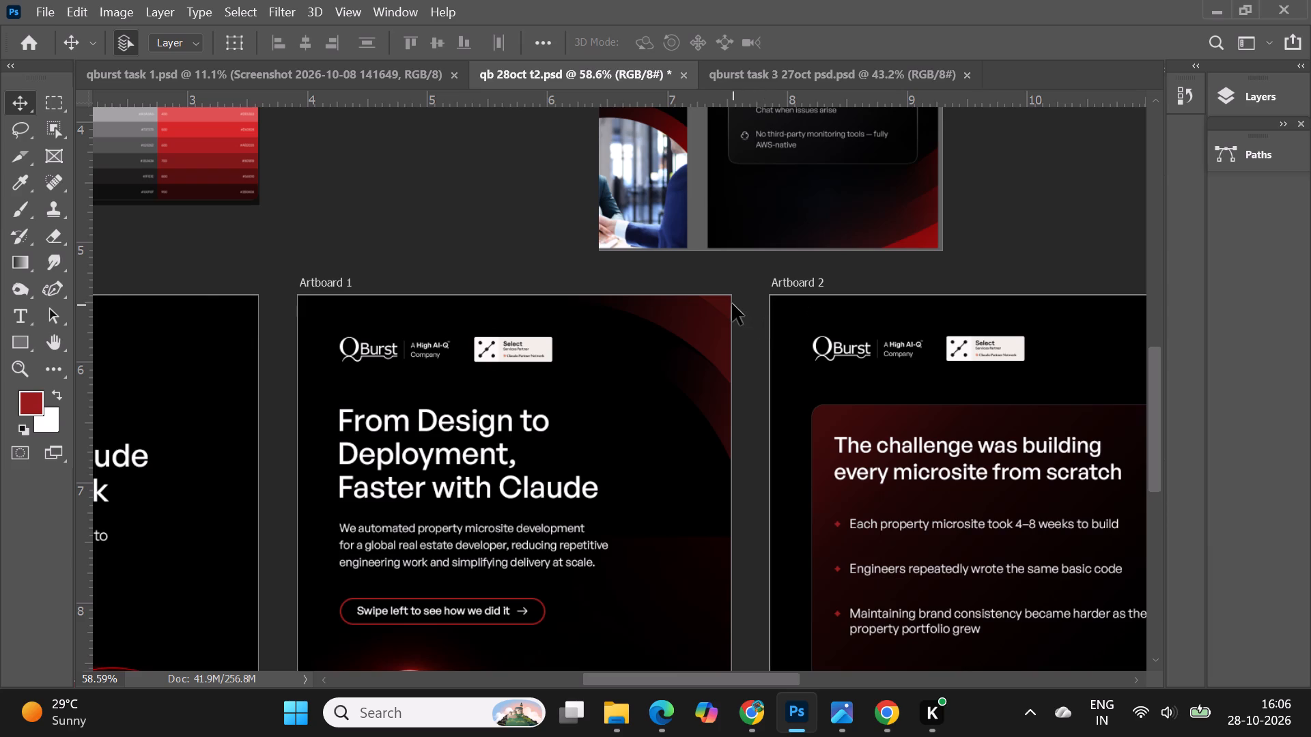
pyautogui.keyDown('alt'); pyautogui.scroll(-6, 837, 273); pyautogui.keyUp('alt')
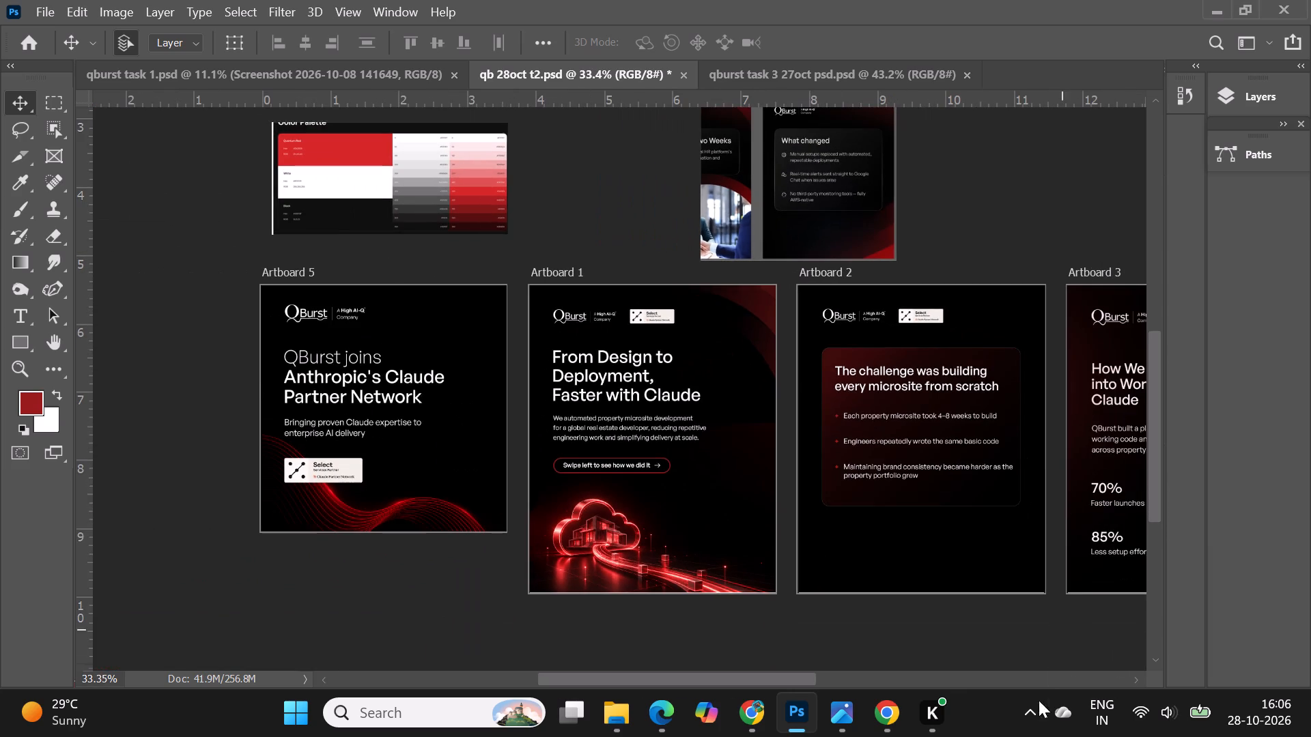
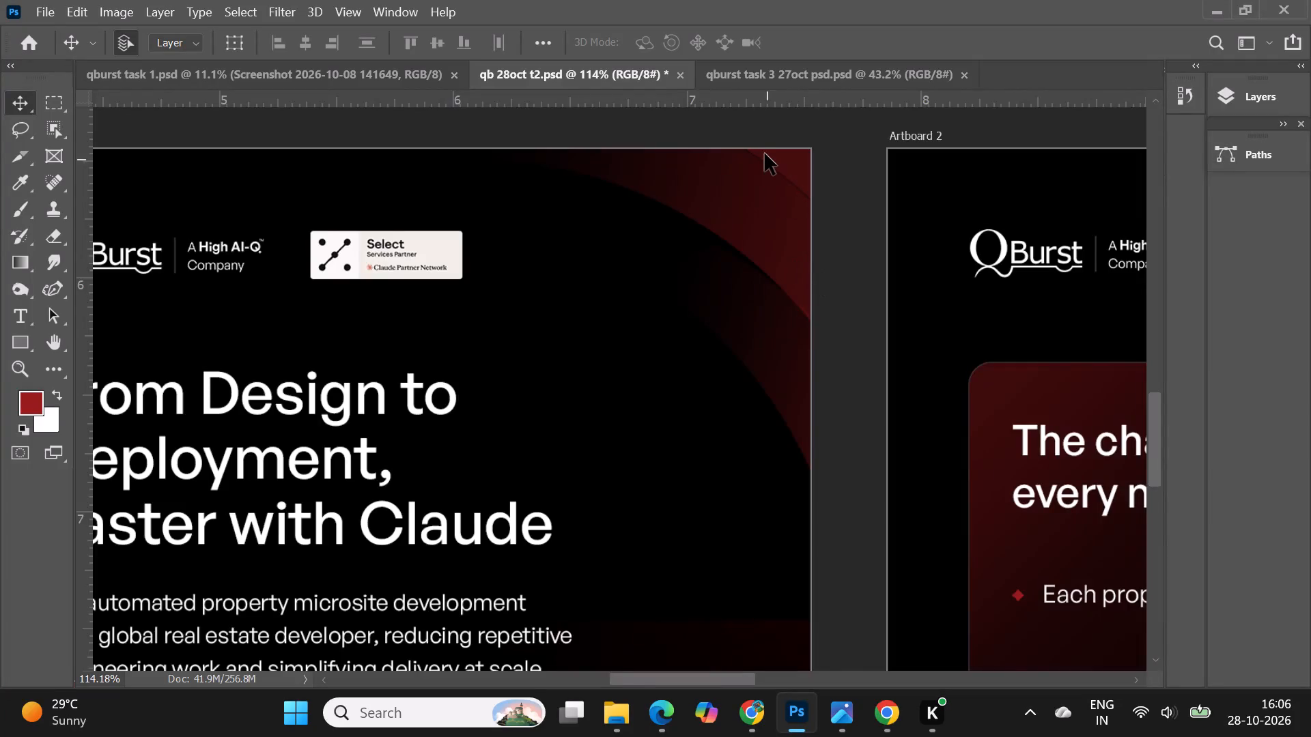
# Delete Shape 1 copy 2, the outermost red shape in Artboard 1's upper-right corner.
pyautogui.keyDown('alt'); pyautogui.scroll(9, 765, 154); pyautogui.keyUp('alt')
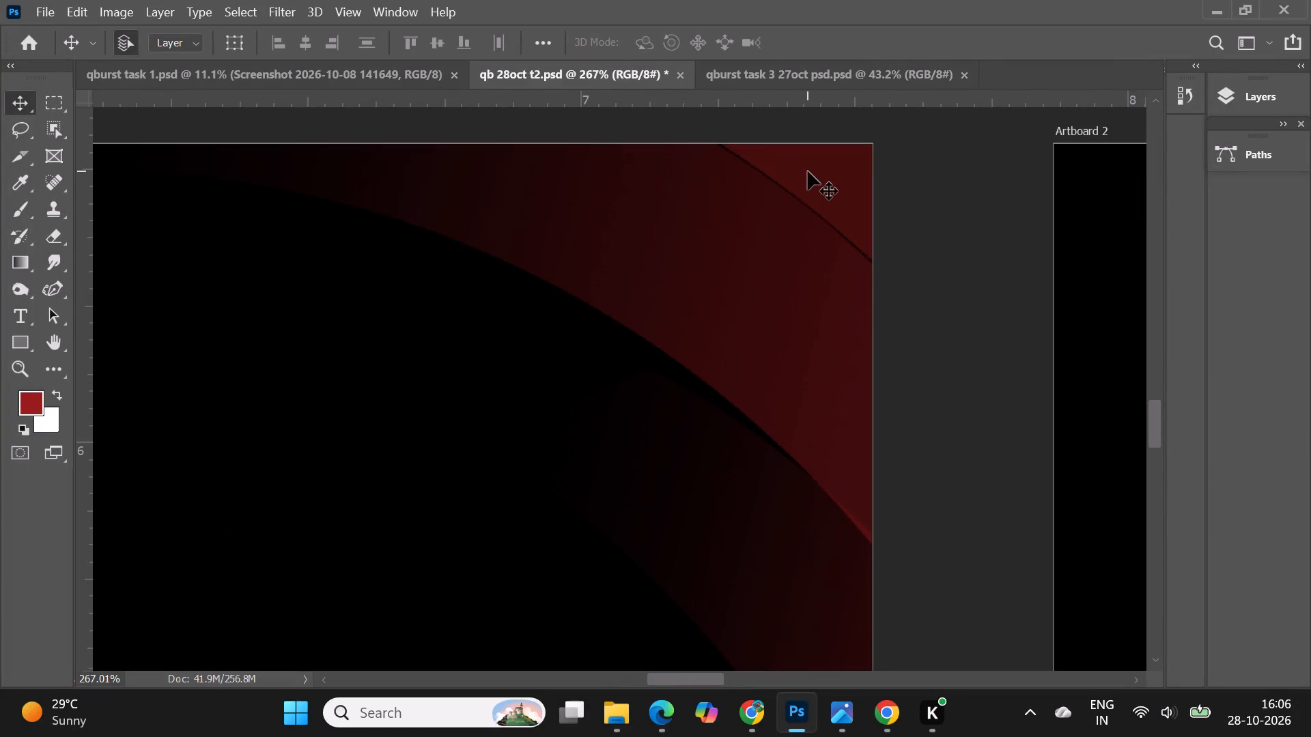
pyautogui.click(808, 171)
pyautogui.keyDown('alt'); pyautogui.scroll(-12, 810, 238); pyautogui.keyUp('alt')
pyautogui.keyDown('alt'); pyautogui.scroll(5, 847, 168); pyautogui.keyUp('alt')
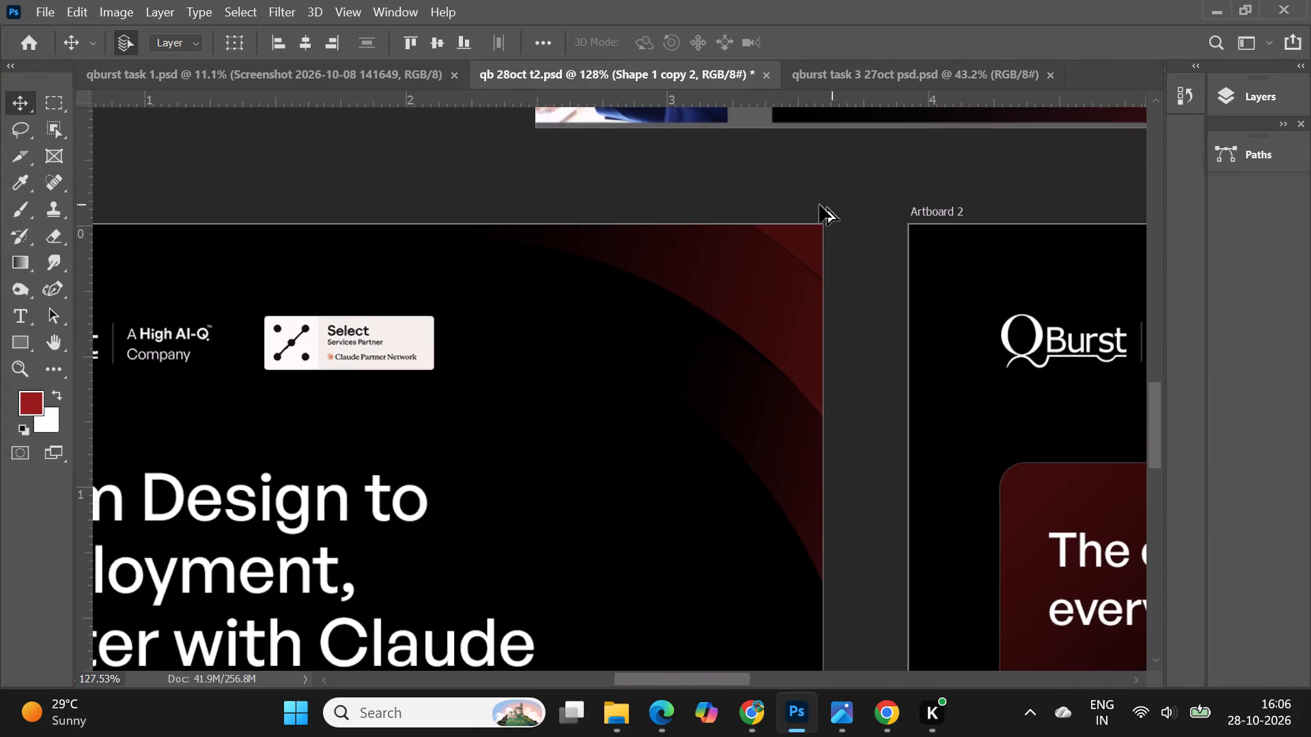
pyautogui.keyDown('alt'); pyautogui.scroll(9, 819, 205); pyautogui.keyUp('alt')
pyautogui.click(774, 274)
pyautogui.click(51, 289)
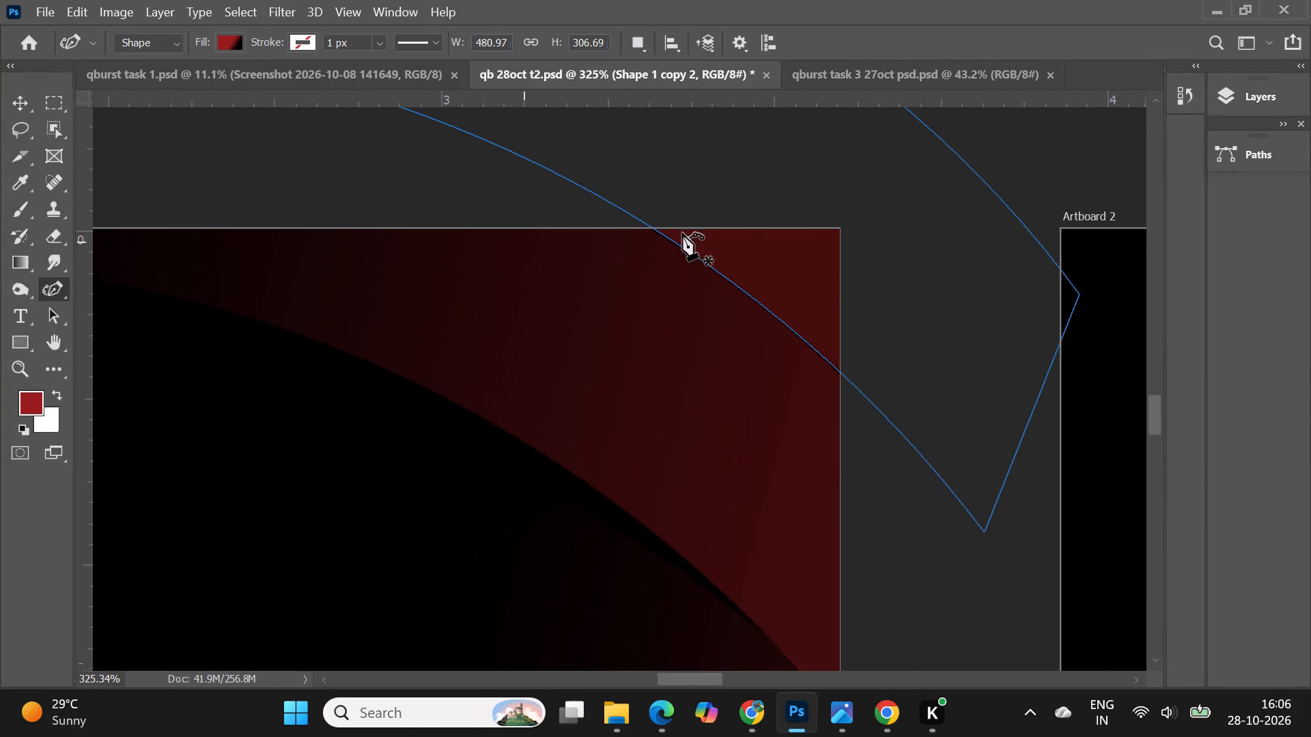
pyautogui.keyDown('alt'); pyautogui.scroll(8, 689, 232); pyautogui.keyUp('alt')
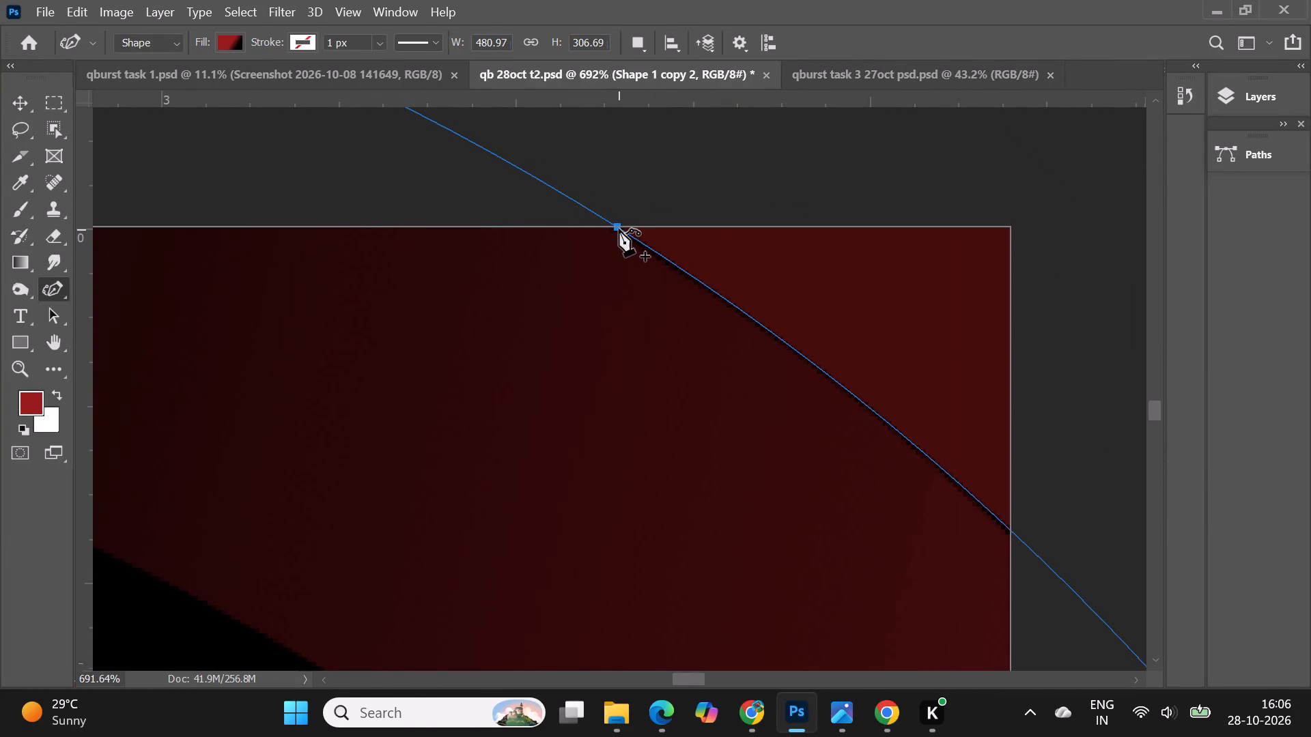
pyautogui.press('Delete')
# Draw a closed triangular shape about 85 by 67 px filling Artboard 1's upper-right corner with the Curvature Pen tool.
pyautogui.click(36, 96)
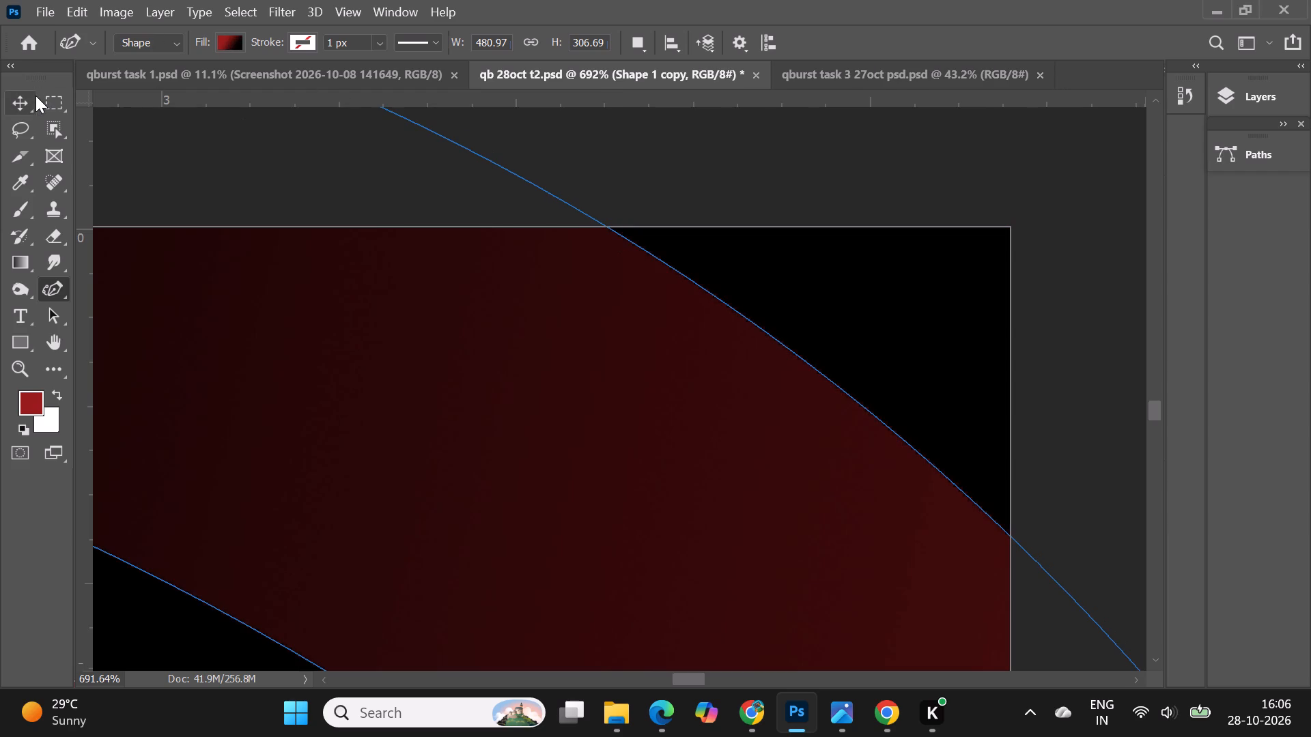
pyautogui.click(55, 298)
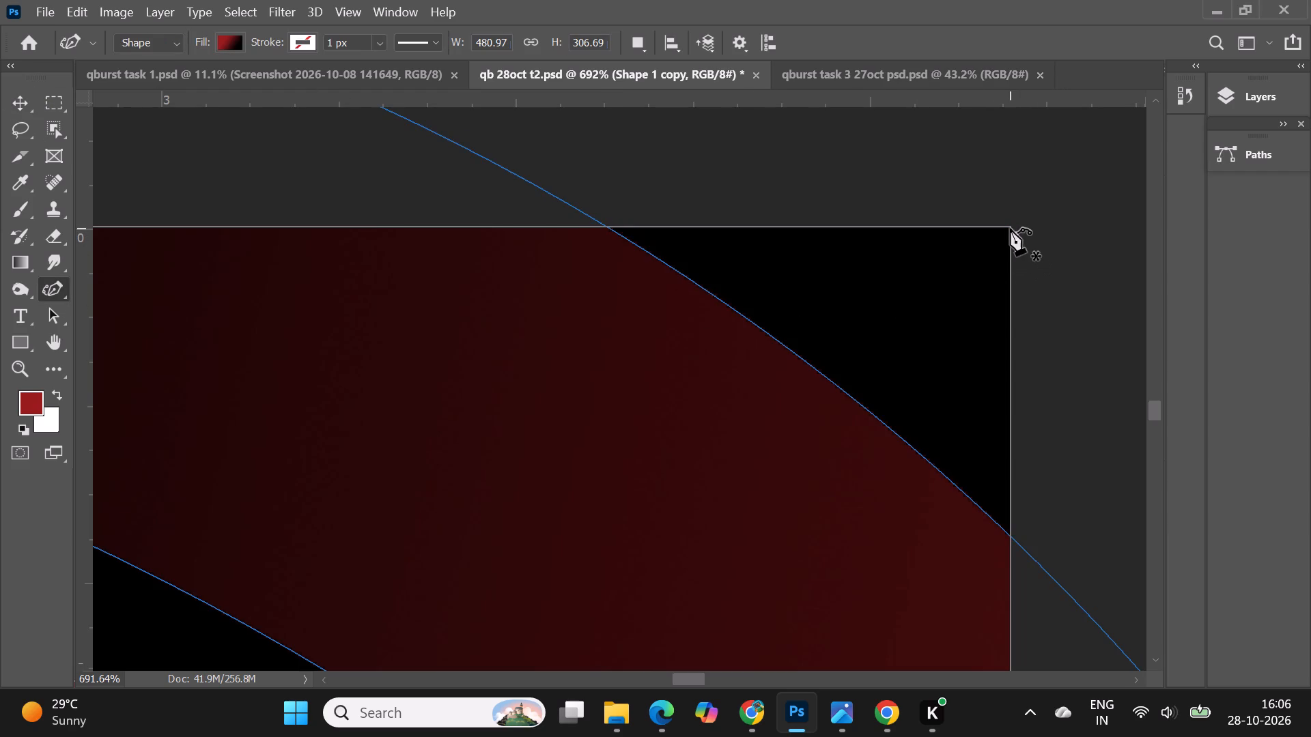
pyautogui.doubleClick(1010, 228)
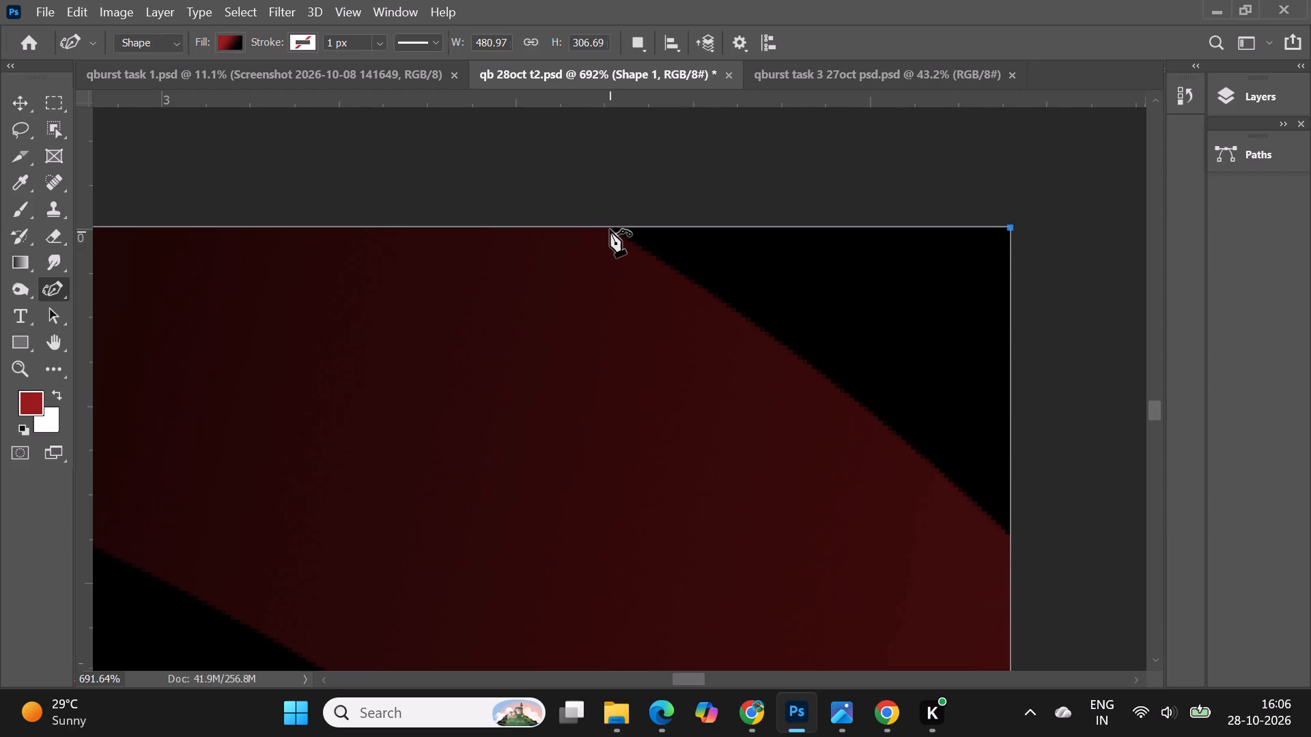
pyautogui.doubleClick(610, 229)
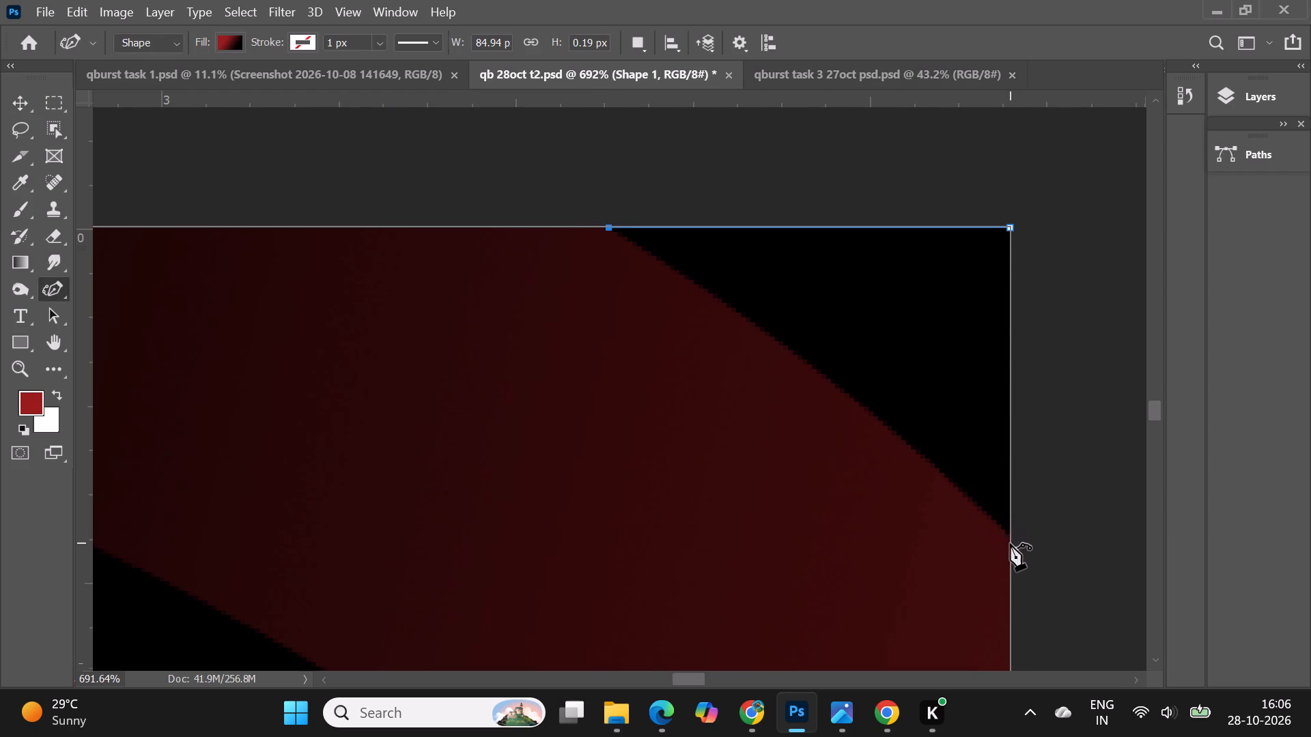
pyautogui.doubleClick(1010, 543)
pyautogui.doubleClick(1015, 229)
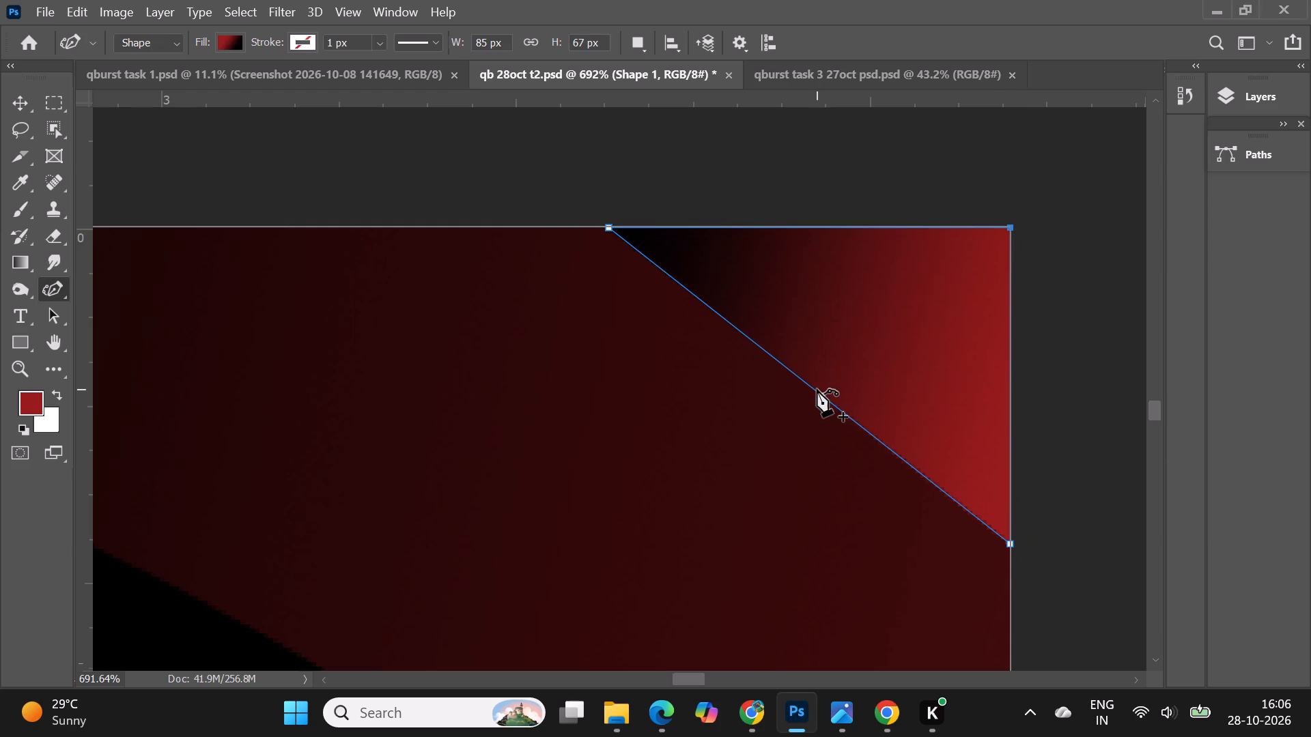
# Bend the corner shape's diagonal edge to follow the red band's outer curve, adjusting its anchors until it is about 85 by 65 px.
pyautogui.moveTo(815, 390); pyautogui.dragTo(823, 380)
pyautogui.moveTo(609, 232); pyautogui.dragTo(609, 231)
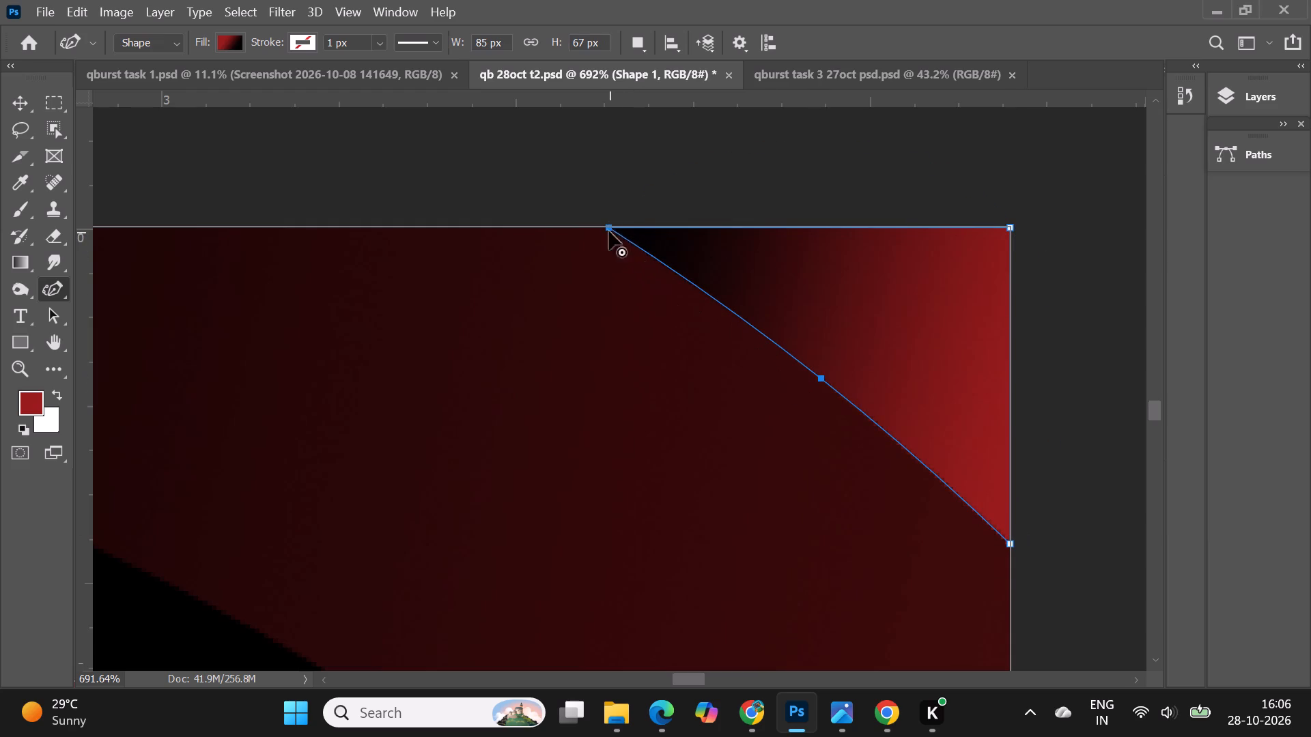
pyautogui.moveTo(609, 231); pyautogui.dragTo(645, 231)
pyautogui.moveTo(649, 228); pyautogui.dragTo(615, 230)
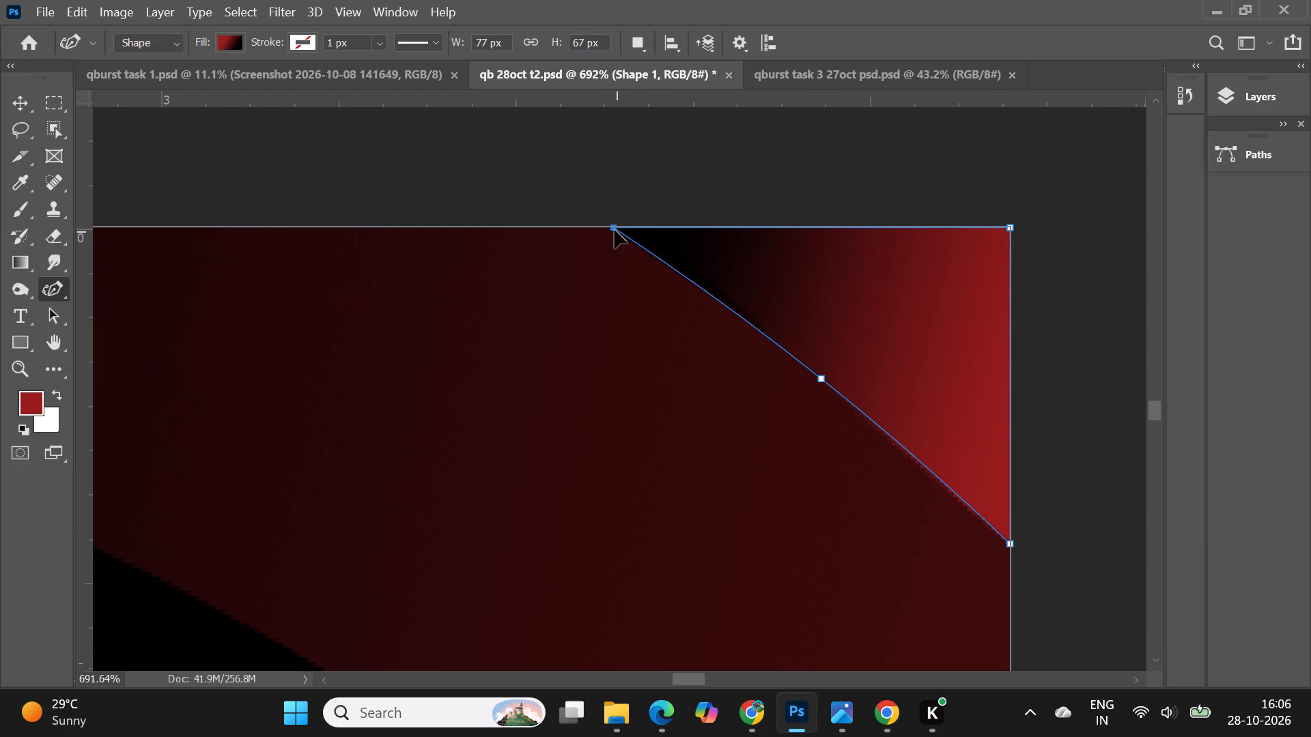
pyautogui.moveTo(615, 230); pyautogui.dragTo(613, 229)
pyautogui.moveTo(1011, 549); pyautogui.dragTo(1005, 492)
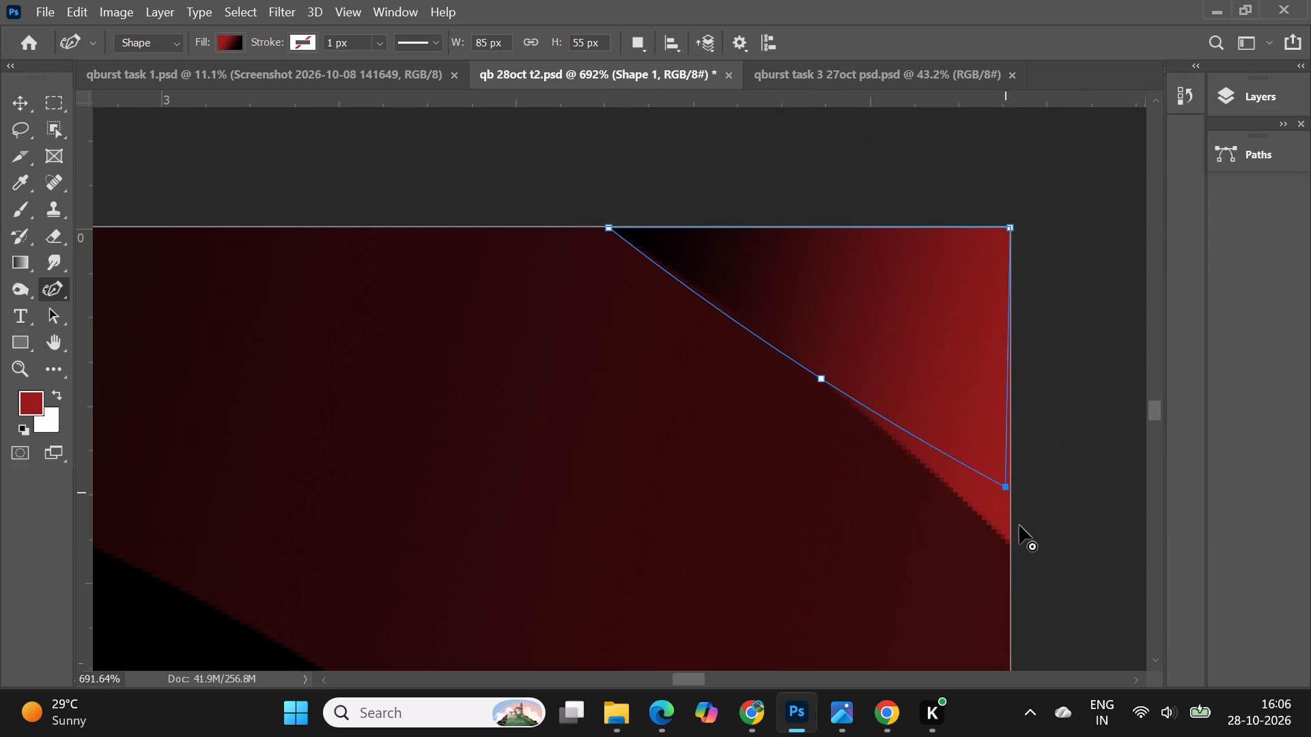
pyautogui.moveTo(1006, 491); pyautogui.dragTo(1015, 538)
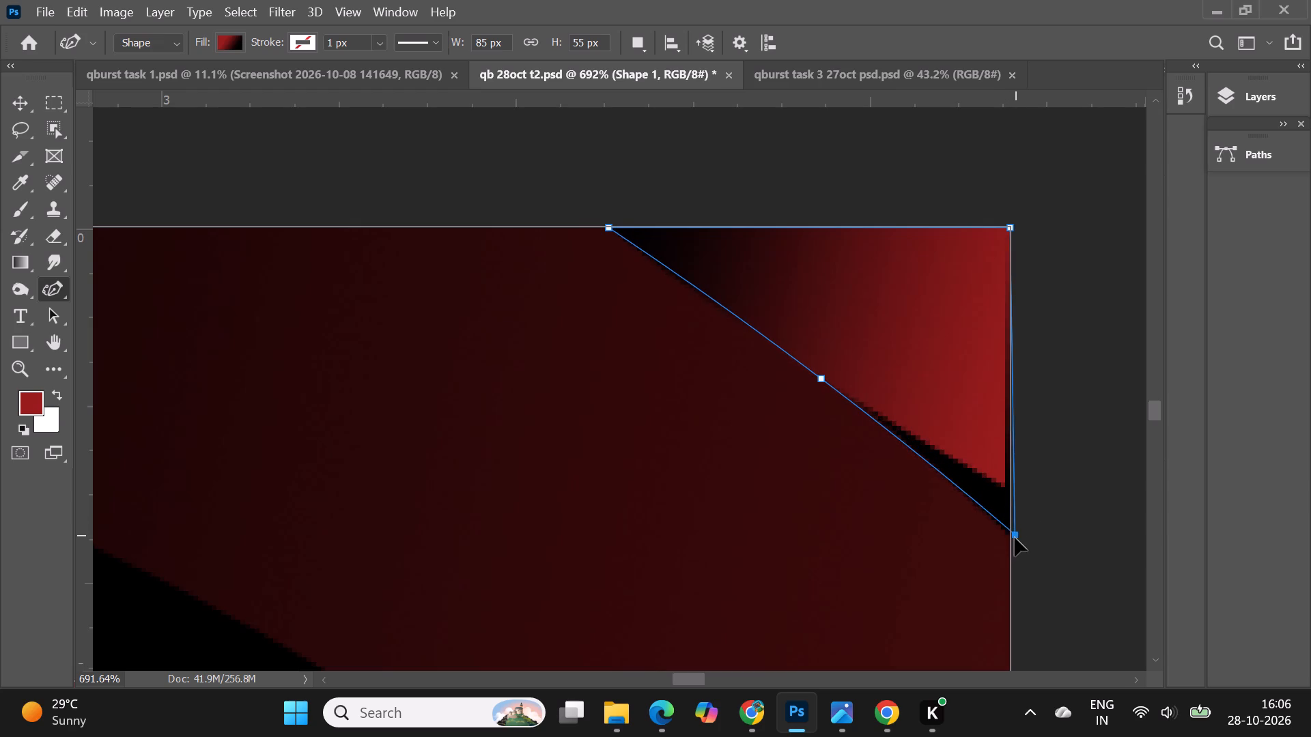
pyautogui.moveTo(1015, 538); pyautogui.dragTo(1011, 536)
pyautogui.moveTo(823, 379); pyautogui.dragTo(836, 358)
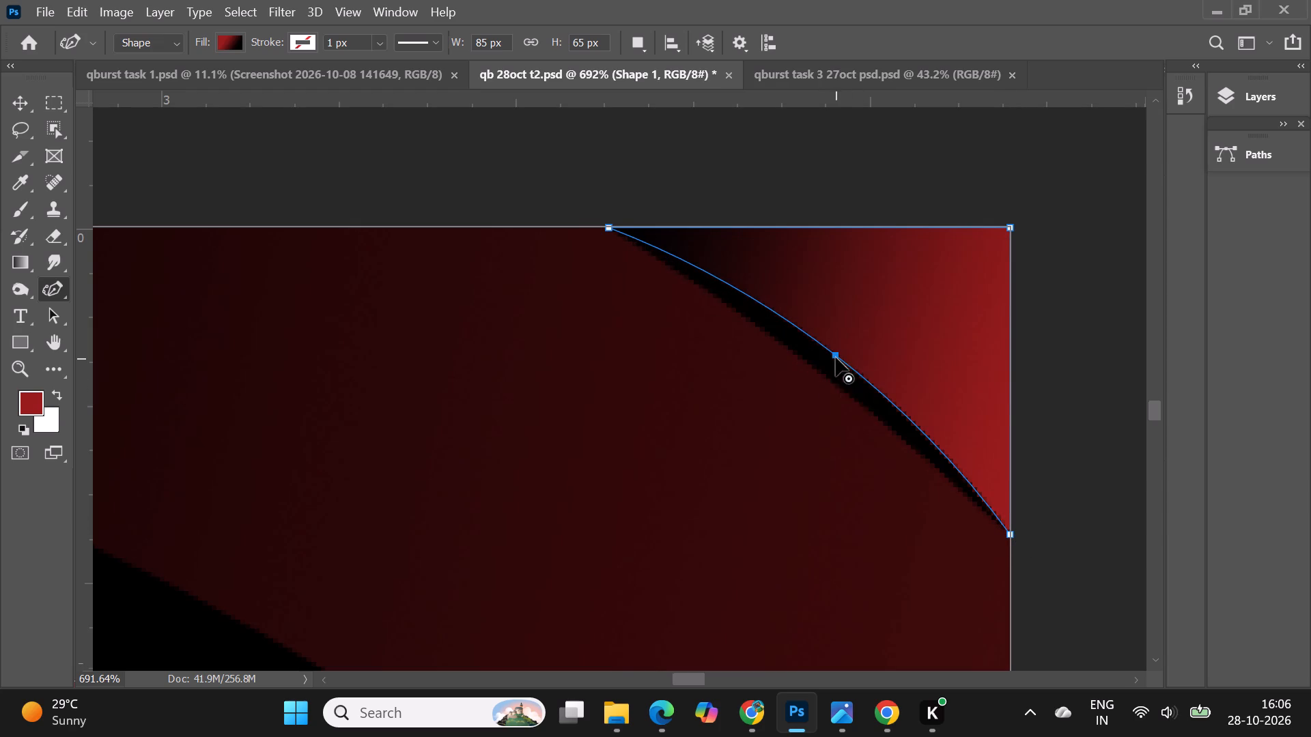
pyautogui.moveTo(834, 355); pyautogui.dragTo(811, 366)
pyautogui.click(14, 109)
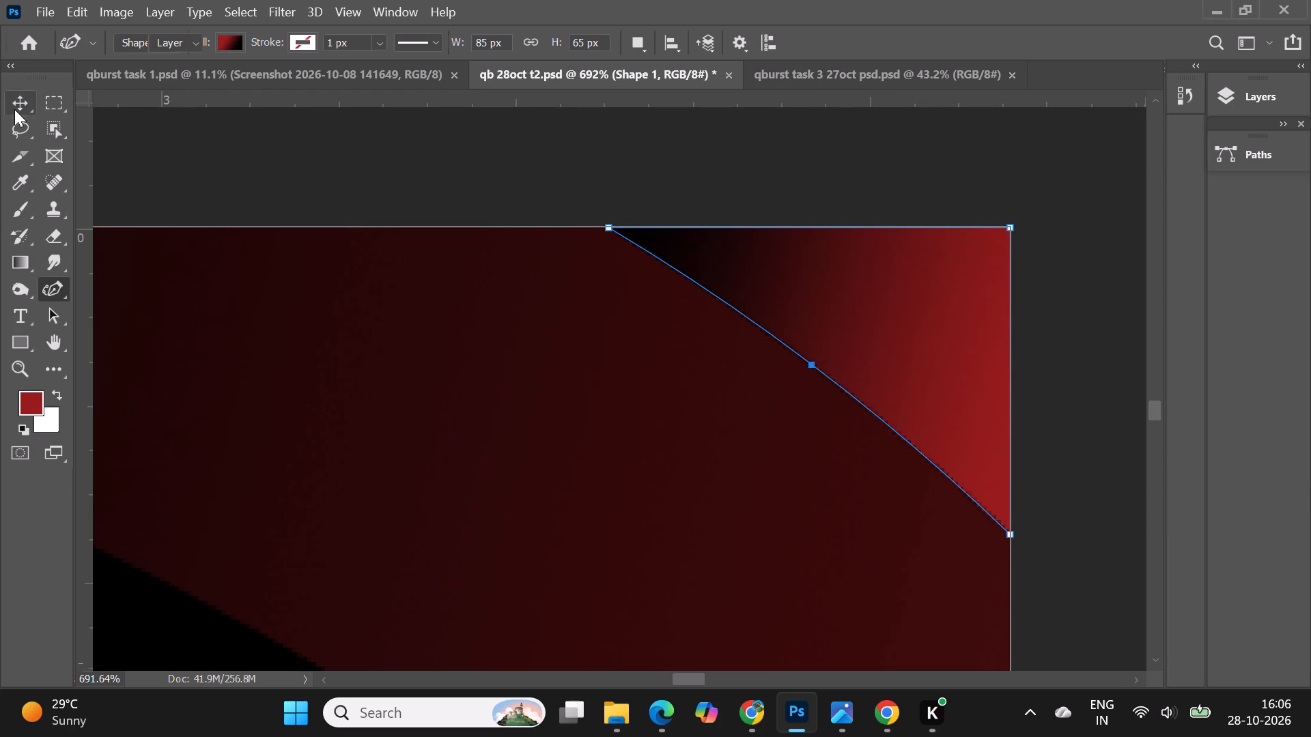
pyautogui.click(318, 183)
# Nudge Shape 1 copy up slightly against the new corner shape.
pyautogui.keyDown('alt'); pyautogui.scroll(-12, 640, 133); pyautogui.keyUp('alt')
pyautogui.keyDown('alt'); pyautogui.scroll(-5, 935, 216); pyautogui.keyUp('alt')
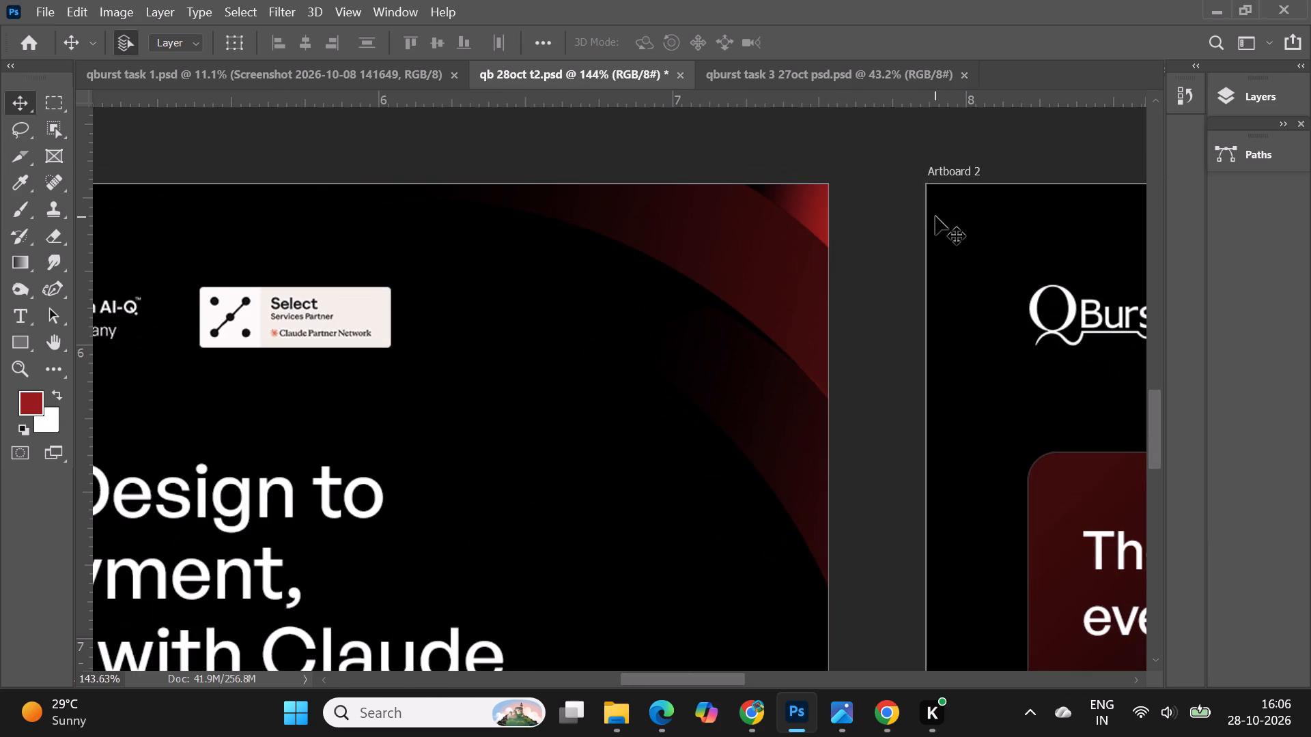
pyautogui.keyDown('alt'); pyautogui.scroll(15, 808, 193); pyautogui.keyUp('alt')
pyautogui.click(826, 251)
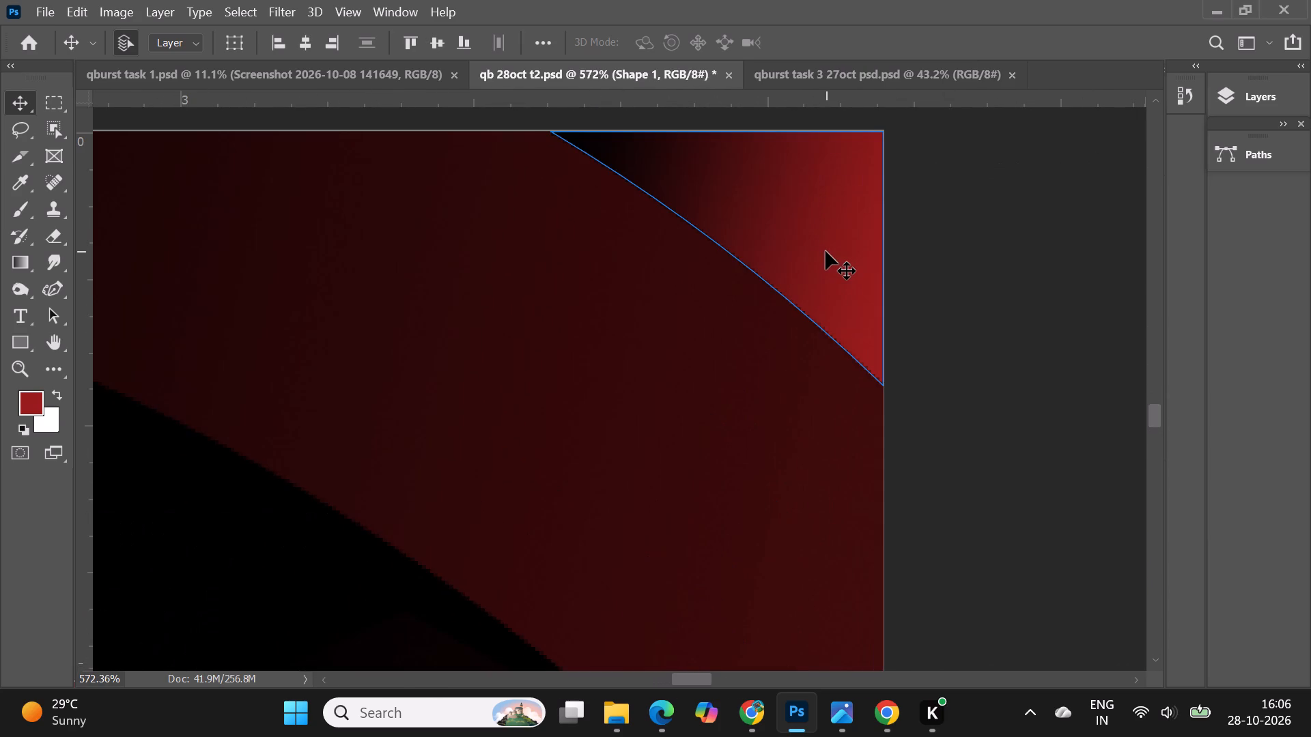
pyautogui.keyDown('alt'); pyautogui.scroll(2, 804, 216); pyautogui.keyUp('alt')
pyautogui.keyDown('alt'); pyautogui.scroll(-4, 943, 333); pyautogui.keyUp('alt')
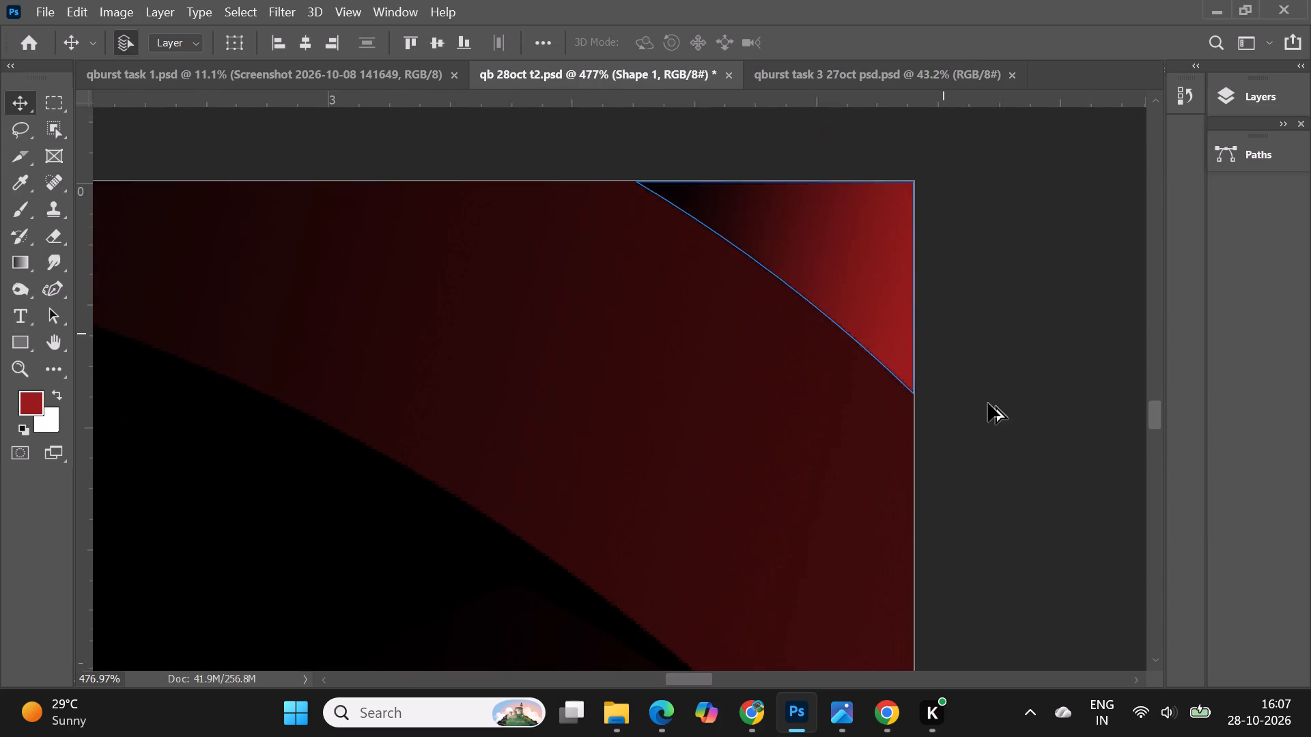
pyautogui.click(988, 403)
pyautogui.click(705, 369)
pyautogui.press('Up')
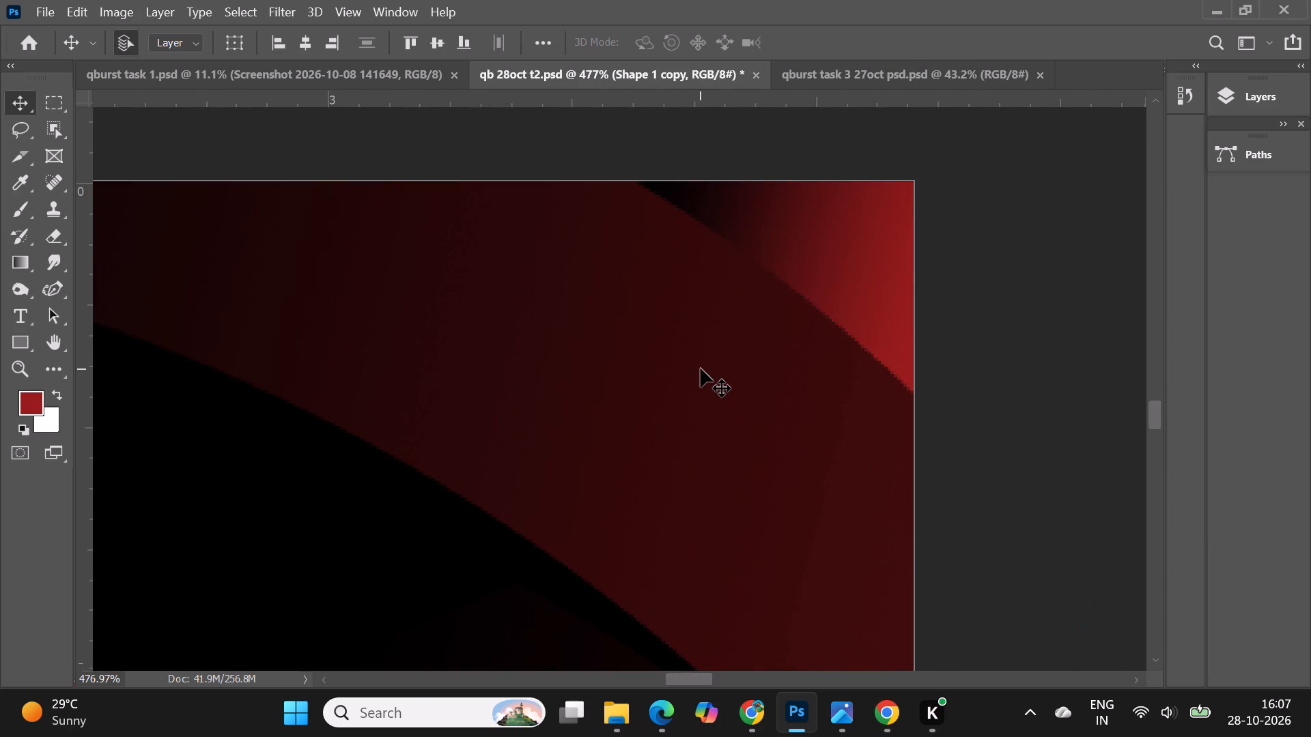
# Set the linear gradient angle of the corner Shape 1 fill to 152°.
pyautogui.keyDown('alt'); pyautogui.scroll(-18, 721, 118); pyautogui.keyUp('alt')
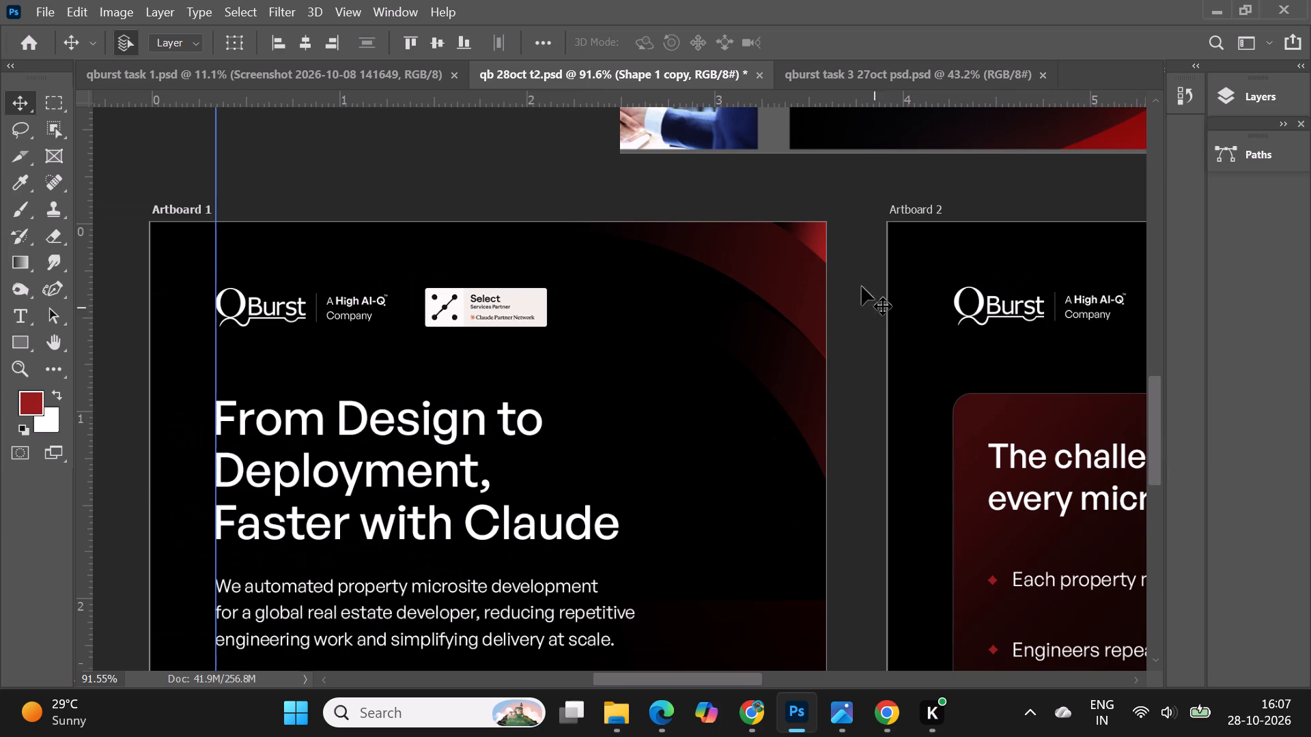
pyautogui.click(811, 234)
pyautogui.click(27, 346)
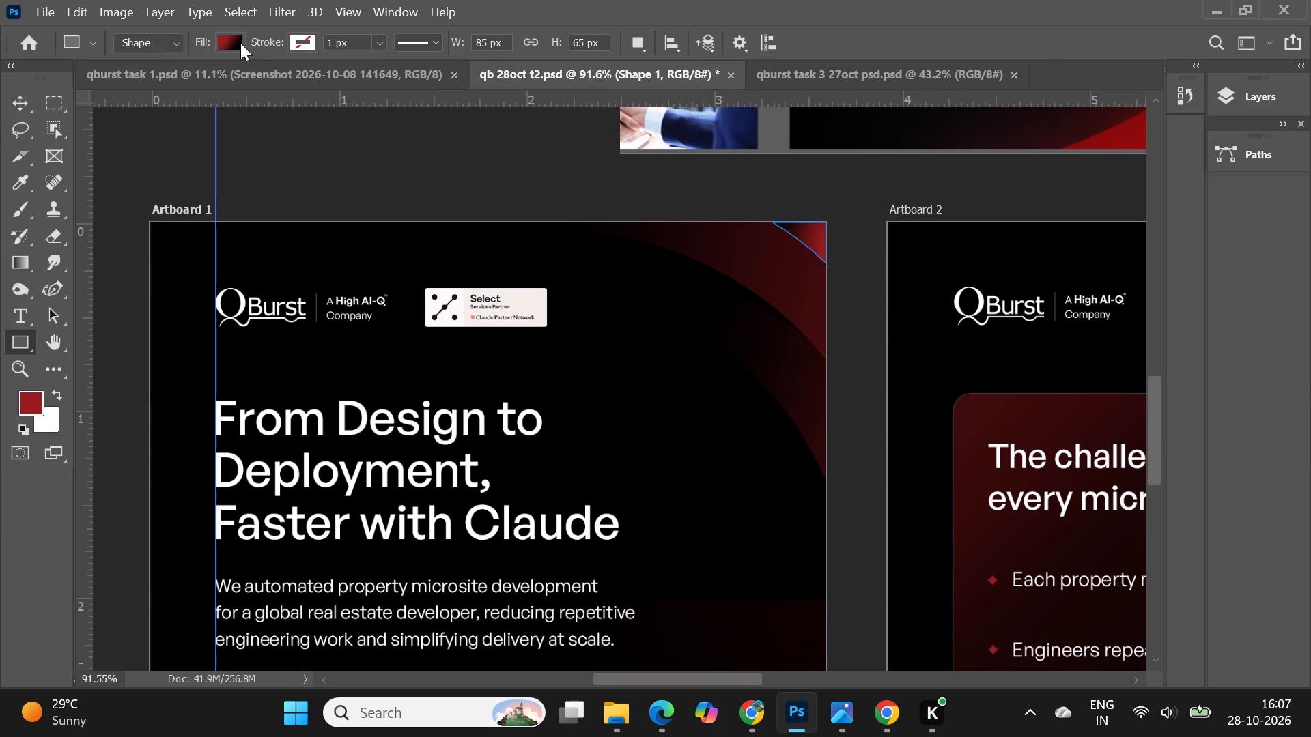
pyautogui.click(221, 37)
pyautogui.click(320, 343)
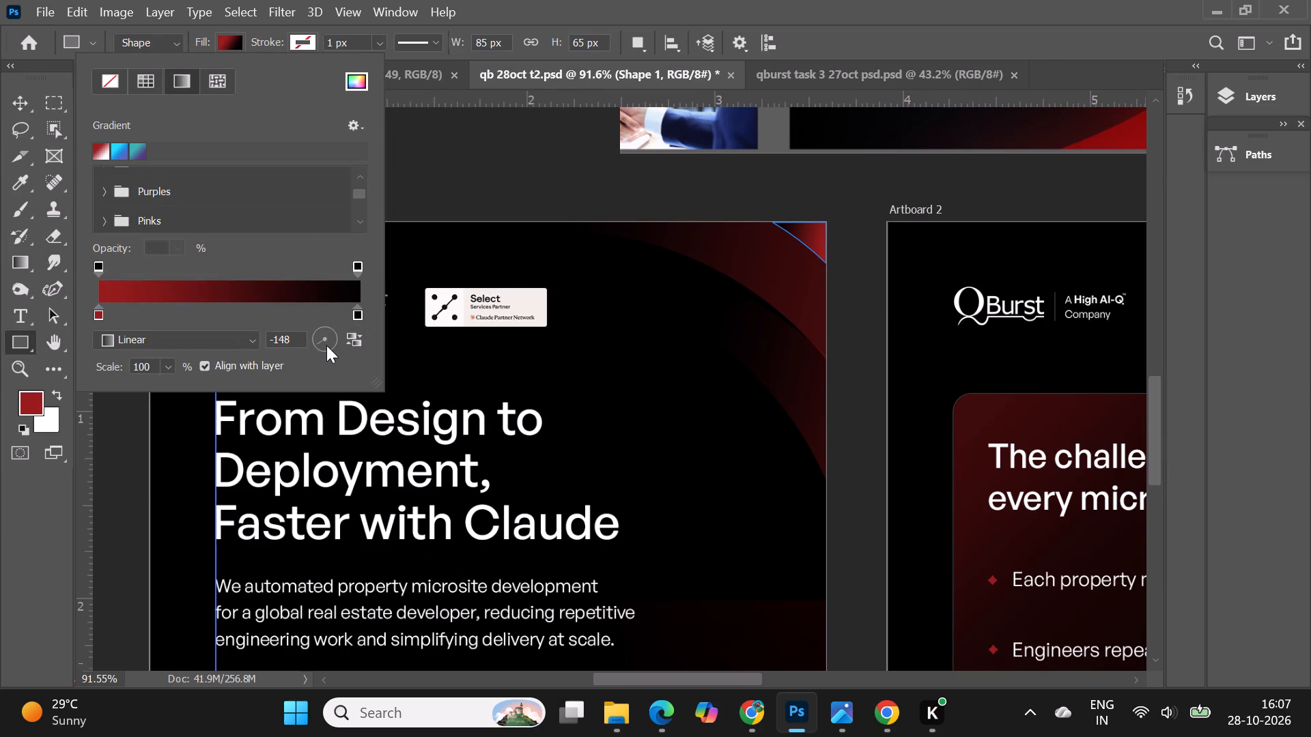
pyautogui.click(326, 345)
pyautogui.click(318, 343)
pyautogui.click(301, 330)
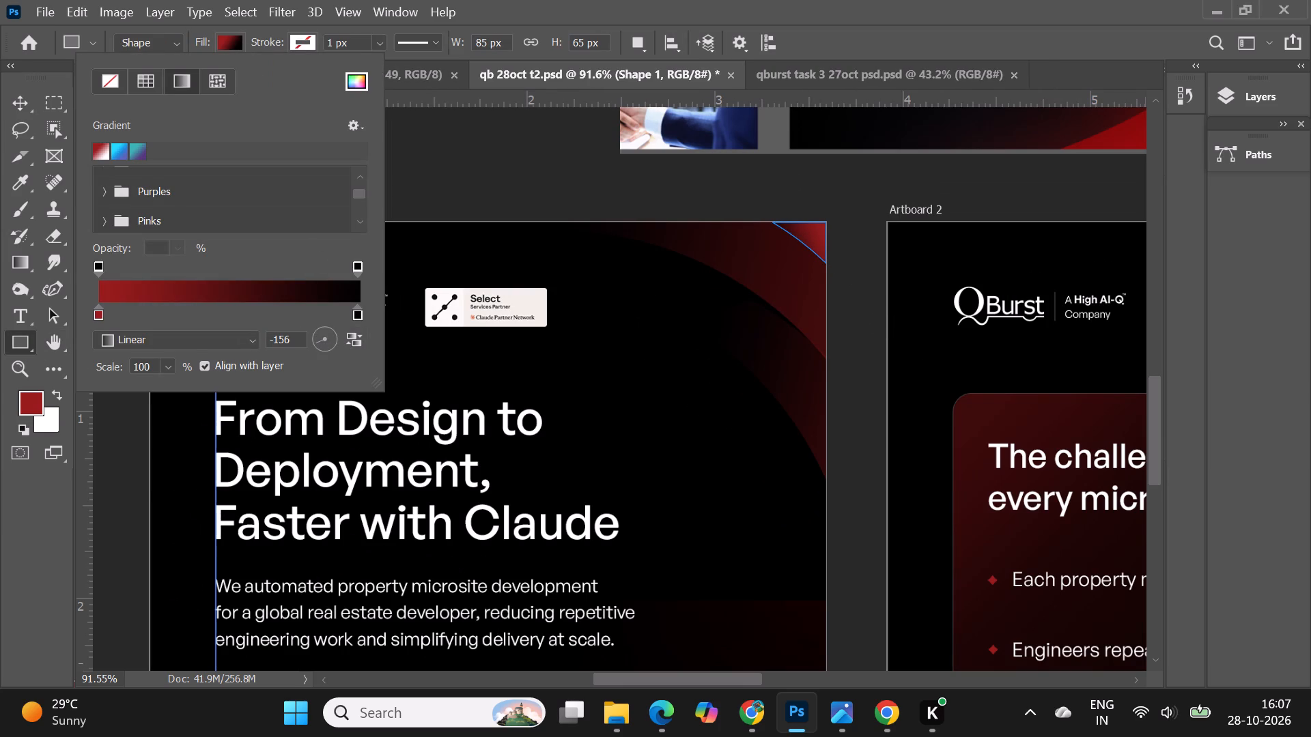
pyautogui.click(314, 334)
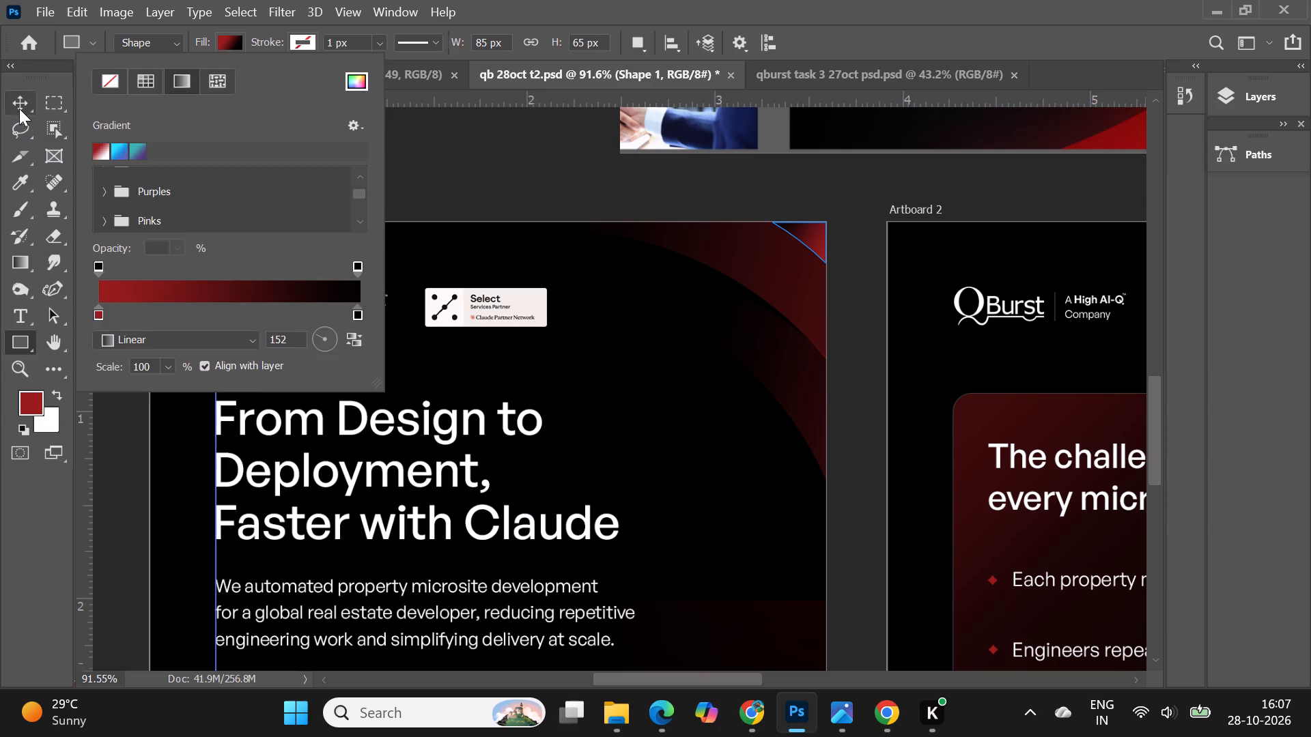
pyautogui.click(19, 109)
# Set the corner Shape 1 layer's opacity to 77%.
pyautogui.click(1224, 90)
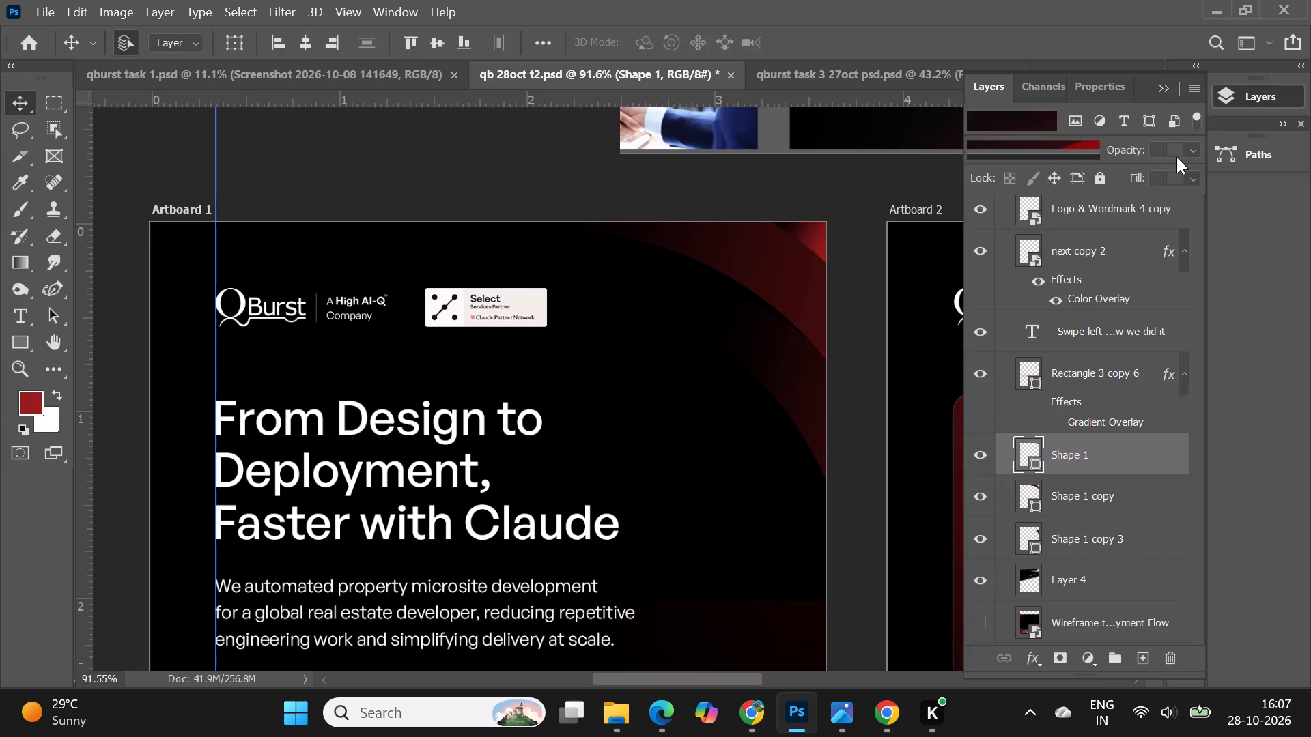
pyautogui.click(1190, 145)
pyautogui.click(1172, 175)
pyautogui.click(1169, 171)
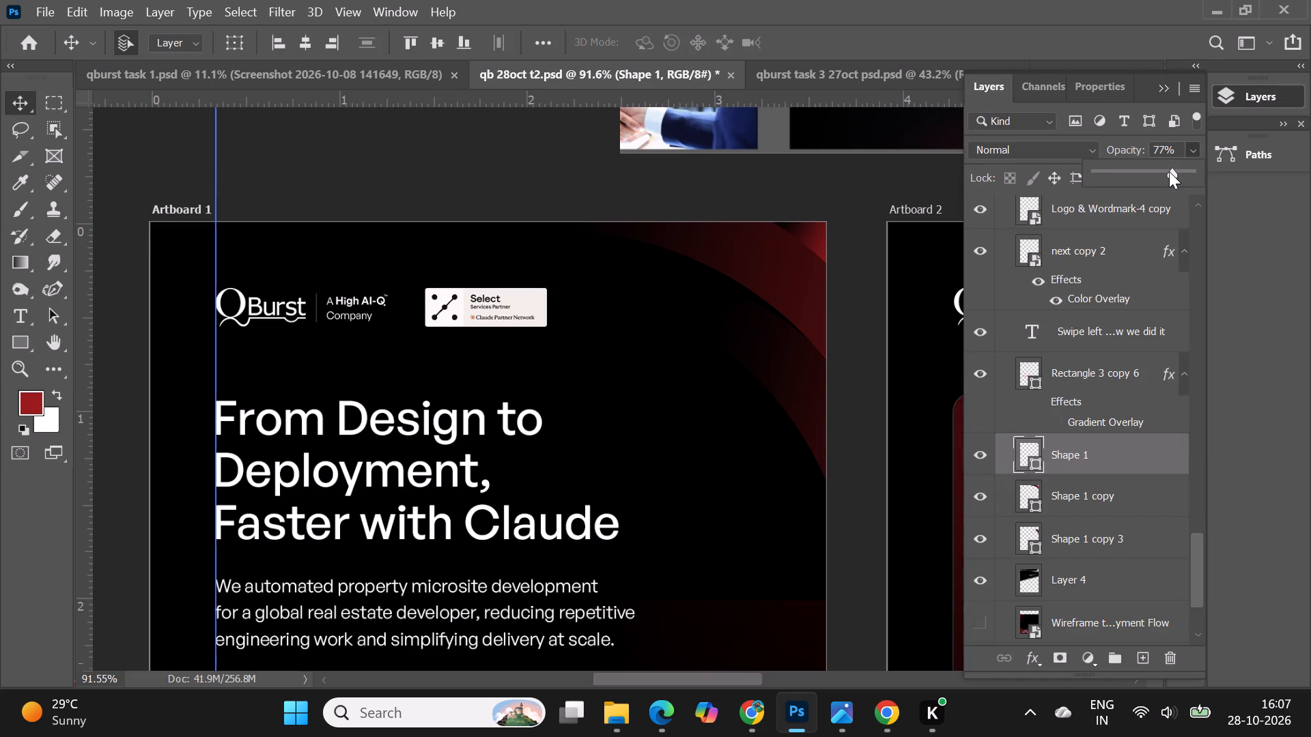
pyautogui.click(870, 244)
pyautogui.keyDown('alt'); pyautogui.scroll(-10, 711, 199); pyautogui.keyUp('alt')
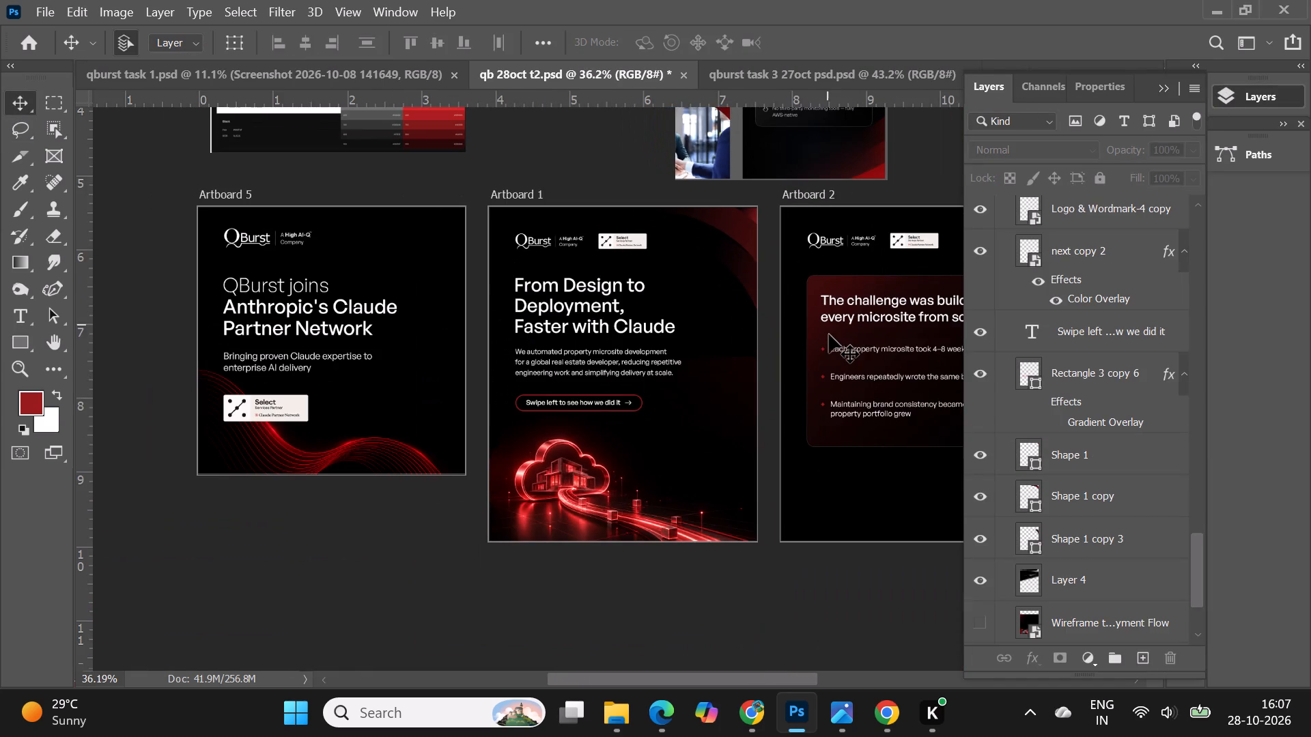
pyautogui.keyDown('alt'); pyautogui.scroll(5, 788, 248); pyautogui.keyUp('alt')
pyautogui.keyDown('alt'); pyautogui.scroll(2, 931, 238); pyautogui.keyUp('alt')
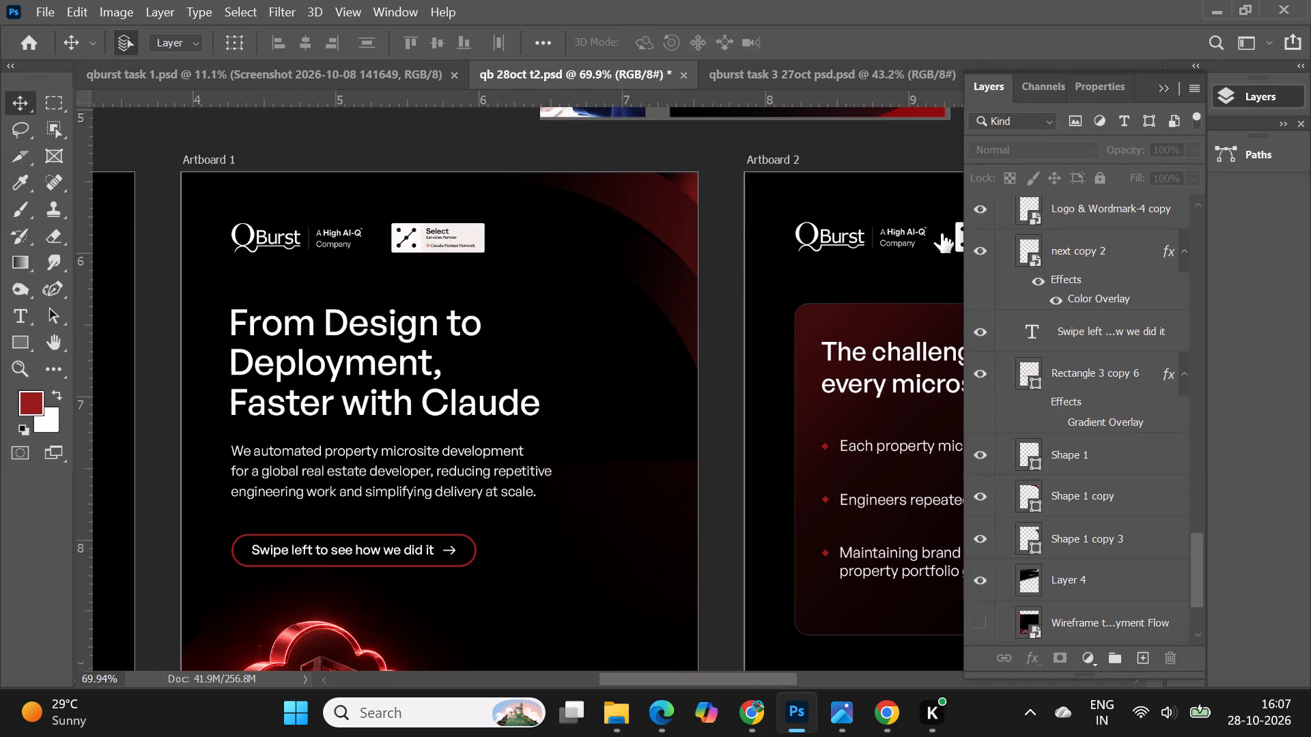
# Set the corner Shape 1 layer's opacity to 100%.
pyautogui.click(690, 188)
pyautogui.click(1203, 147)
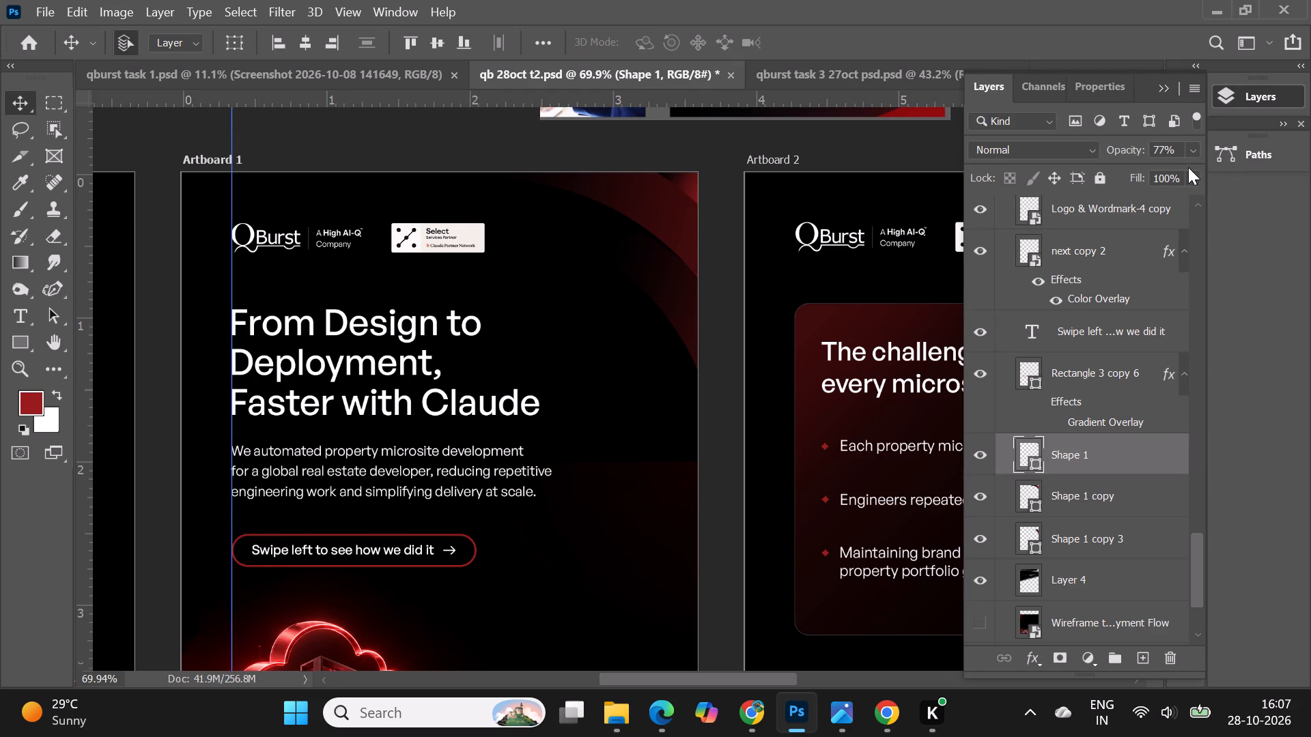
pyautogui.click(1187, 149)
pyautogui.moveTo(1181, 173); pyautogui.dragTo(1204, 171)
pyautogui.click(731, 149)
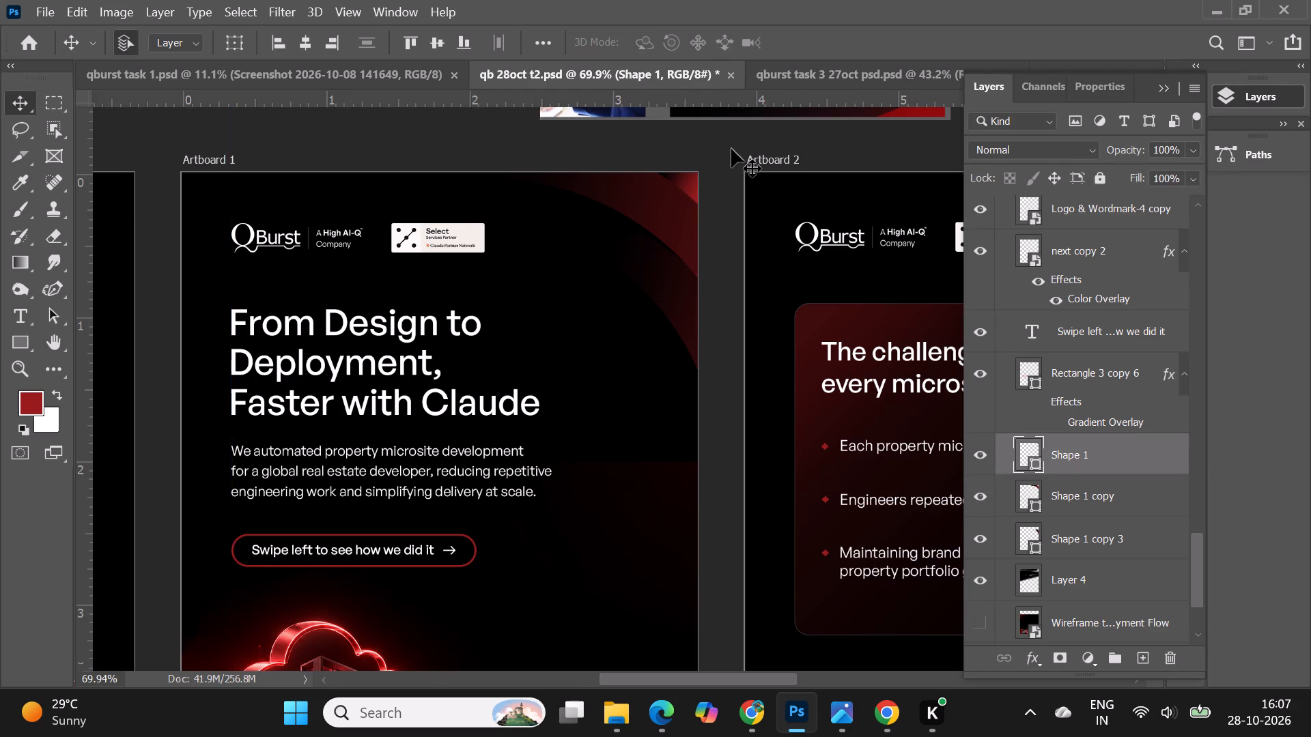
# Try higher opacities on Shape 1 copy, the large red band, and settle on 47%.
pyautogui.keyDown('alt'); pyautogui.scroll(-6, 726, 149); pyautogui.keyUp('alt')
pyautogui.keyDown('alt'); pyautogui.scroll(9, 681, 209); pyautogui.keyUp('alt')
pyautogui.keyDown('alt'); pyautogui.scroll(-6, 615, 215); pyautogui.keyUp('alt')
pyautogui.keyDown('alt'); pyautogui.scroll(1, 615, 215); pyautogui.keyUp('alt')
pyautogui.keyDown('alt'); pyautogui.scroll(-1, 615, 215); pyautogui.keyUp('alt')
pyautogui.click(640, 164)
pyautogui.click(1190, 156)
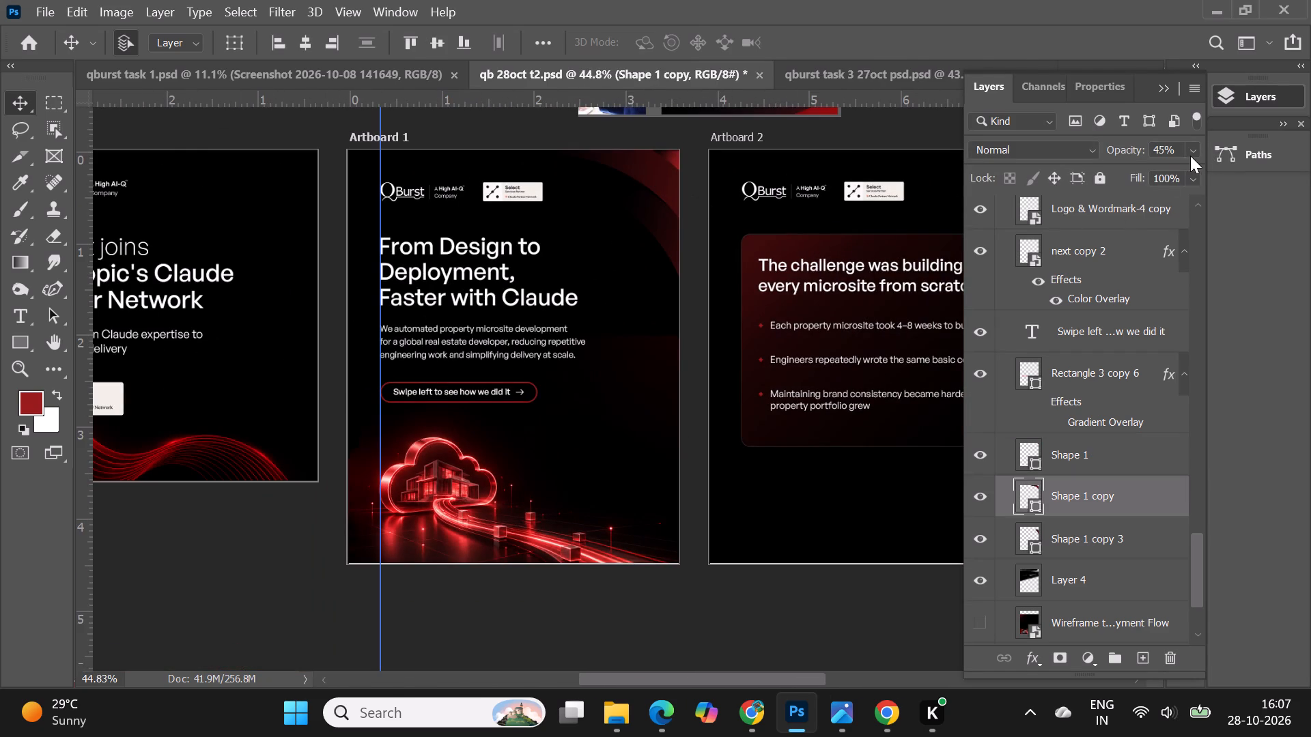
pyautogui.click(1179, 168)
pyautogui.click(1159, 173)
pyautogui.click(1159, 173)
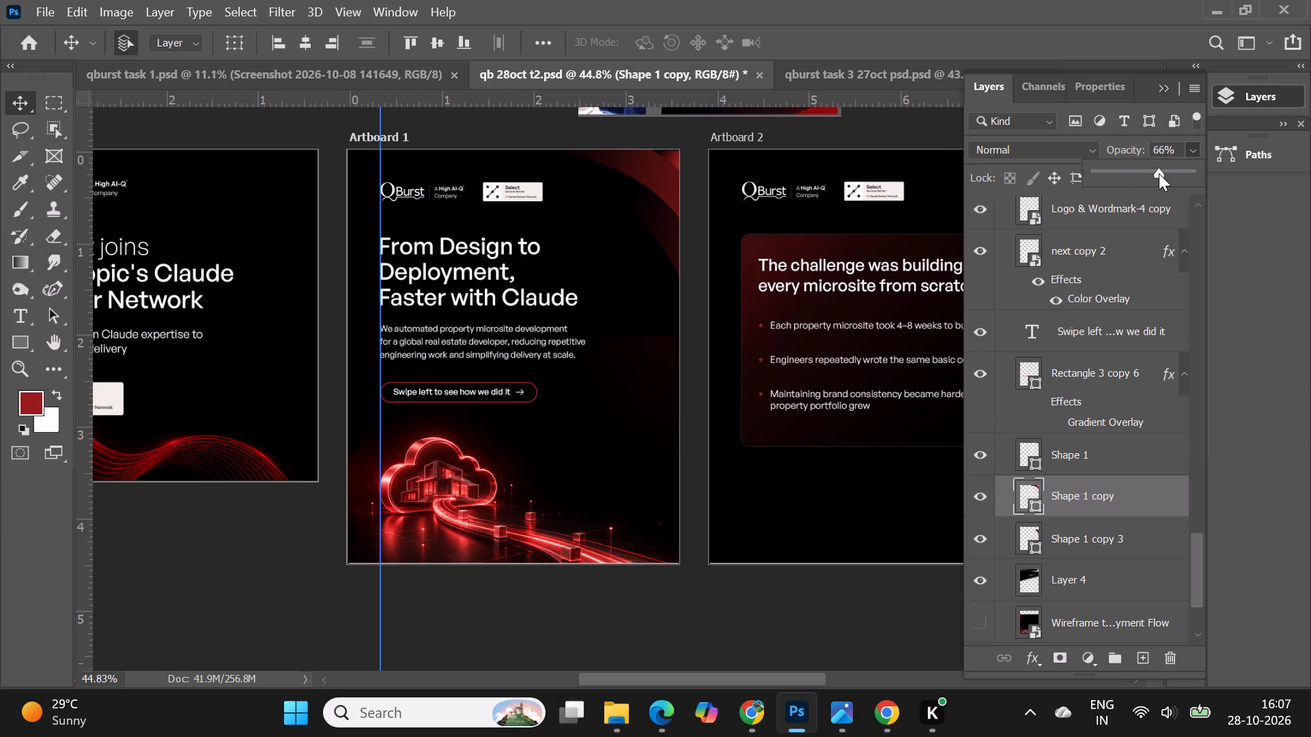
pyautogui.click(1154, 175)
pyautogui.click(1137, 175)
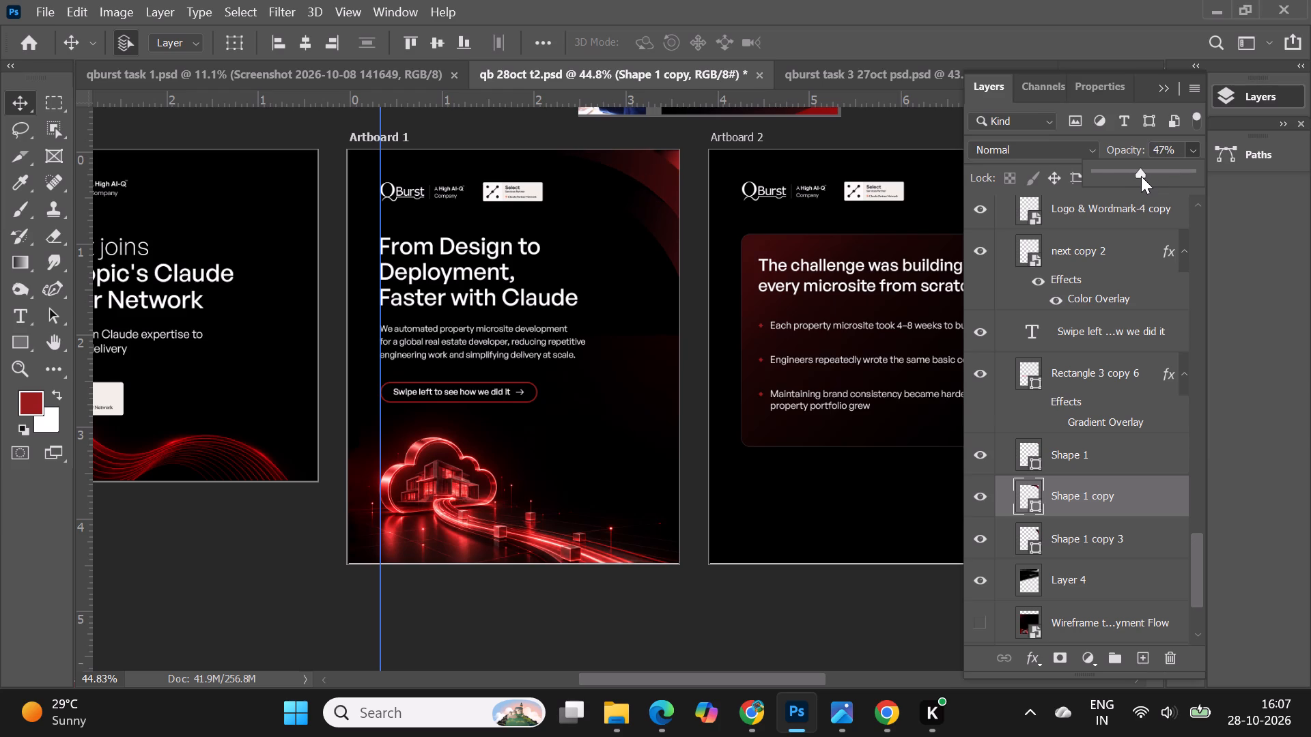
pyautogui.click(1141, 176)
pyautogui.click(1148, 179)
pyautogui.click(590, 634)
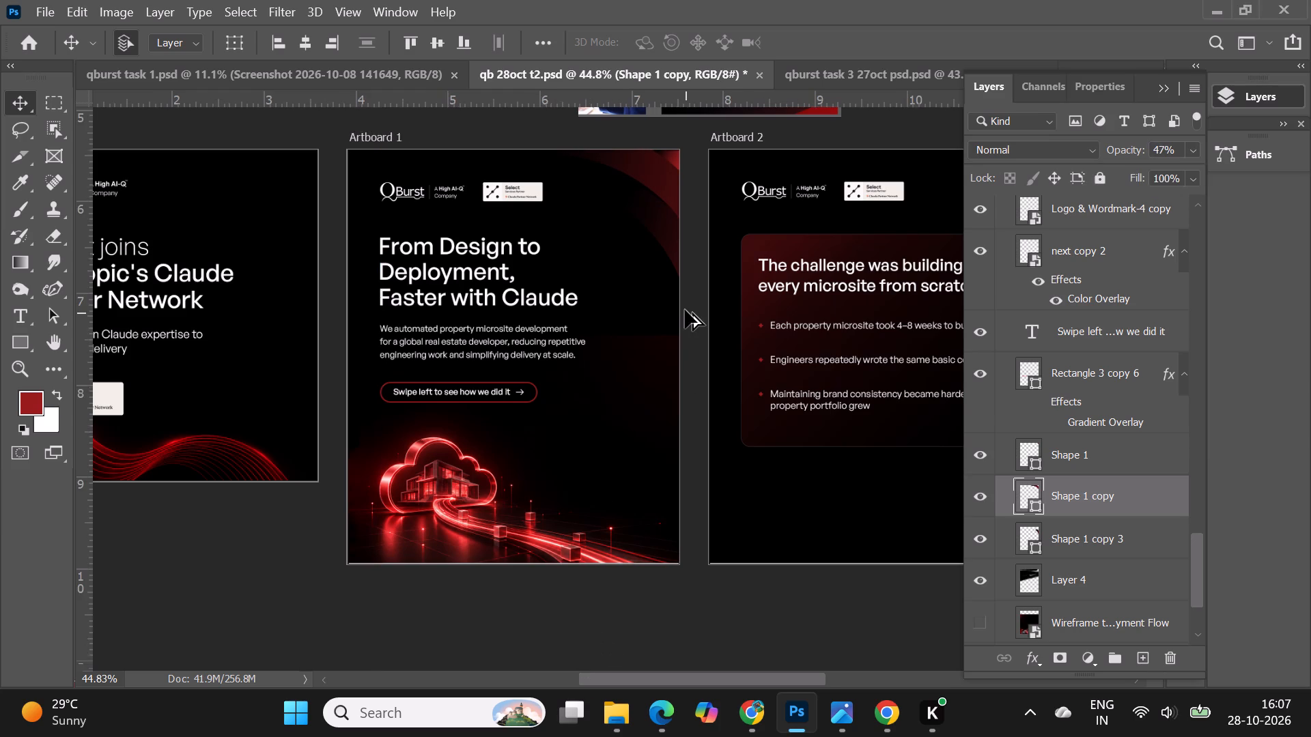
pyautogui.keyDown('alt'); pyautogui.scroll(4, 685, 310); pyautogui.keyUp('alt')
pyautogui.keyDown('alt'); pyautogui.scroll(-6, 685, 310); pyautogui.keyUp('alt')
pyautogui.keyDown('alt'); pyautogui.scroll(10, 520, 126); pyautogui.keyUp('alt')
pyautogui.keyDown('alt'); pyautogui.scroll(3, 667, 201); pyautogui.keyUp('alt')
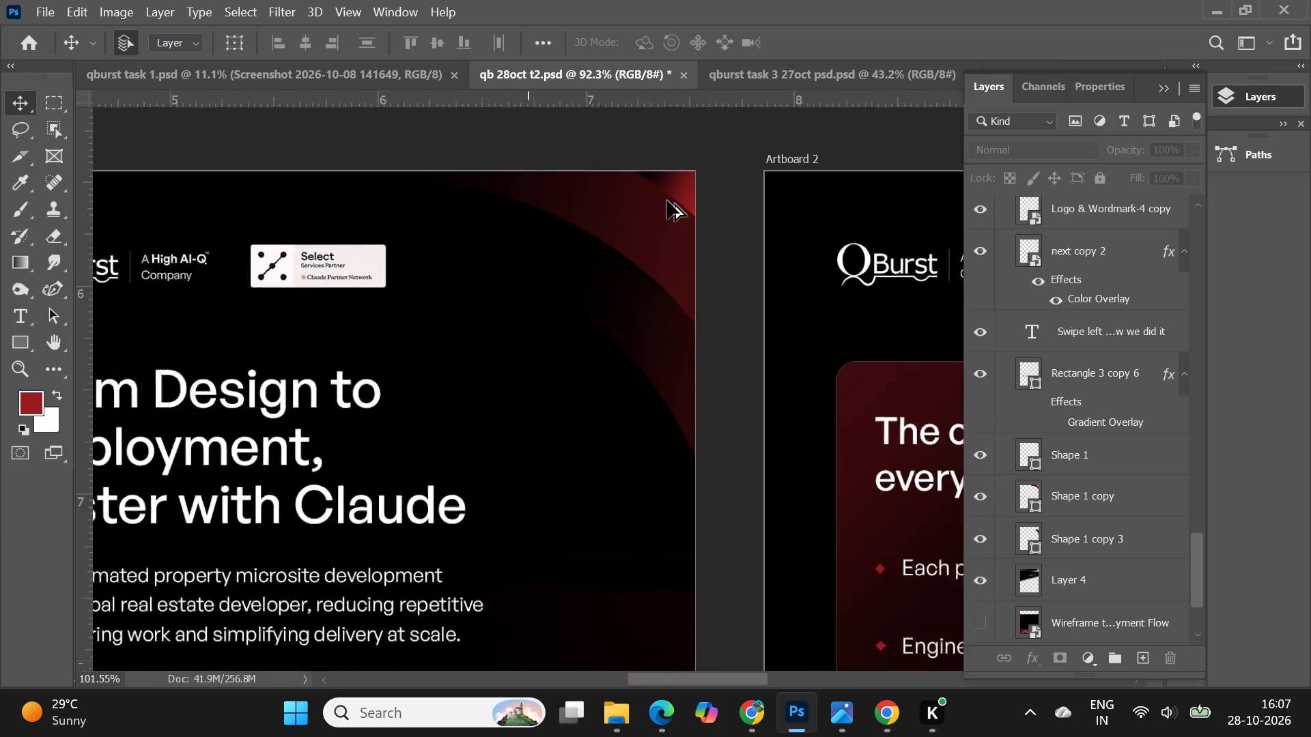
# Replace the corner Shape 1's gradient fill on Artboard 1 with solid bright red from the recently used colours.
pyautogui.keyDown('alt'); pyautogui.scroll(2, 667, 201); pyautogui.keyUp('alt')
pyautogui.click(684, 182)
pyautogui.click(18, 338)
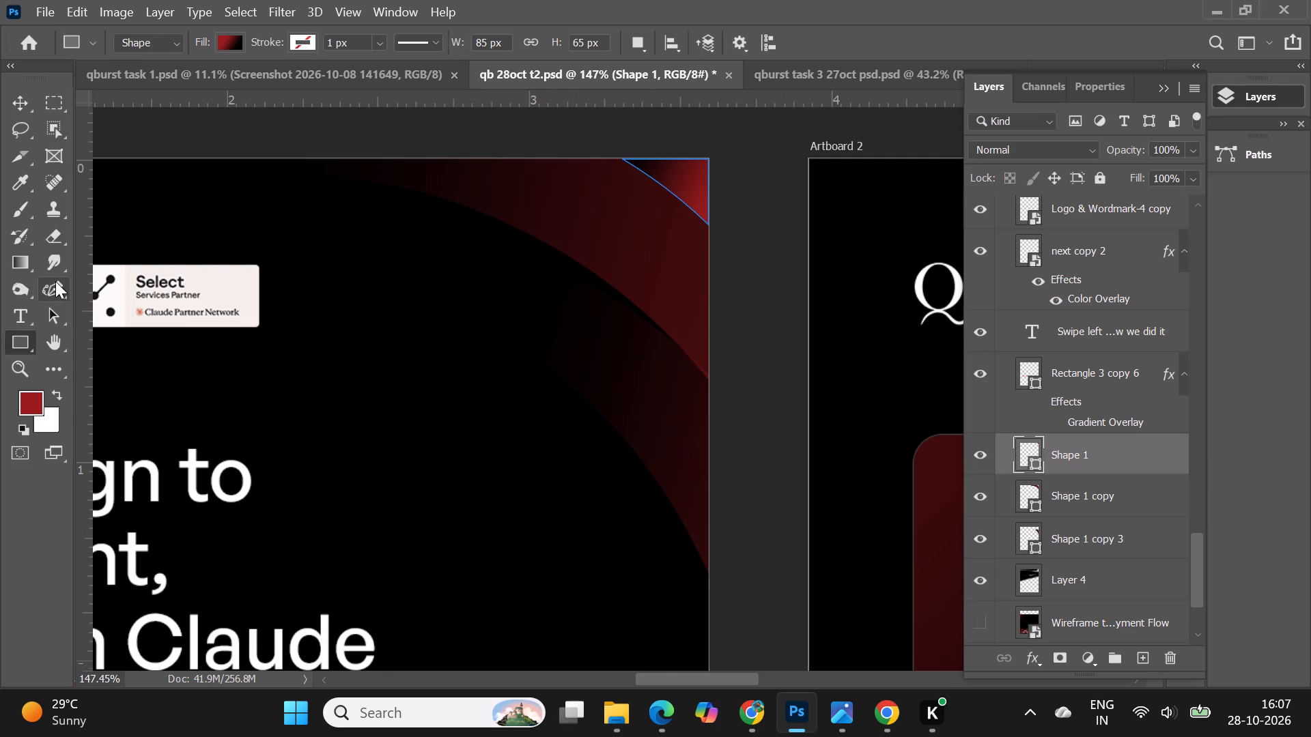
pyautogui.click(55, 281)
pyautogui.click(227, 46)
pyautogui.click(111, 78)
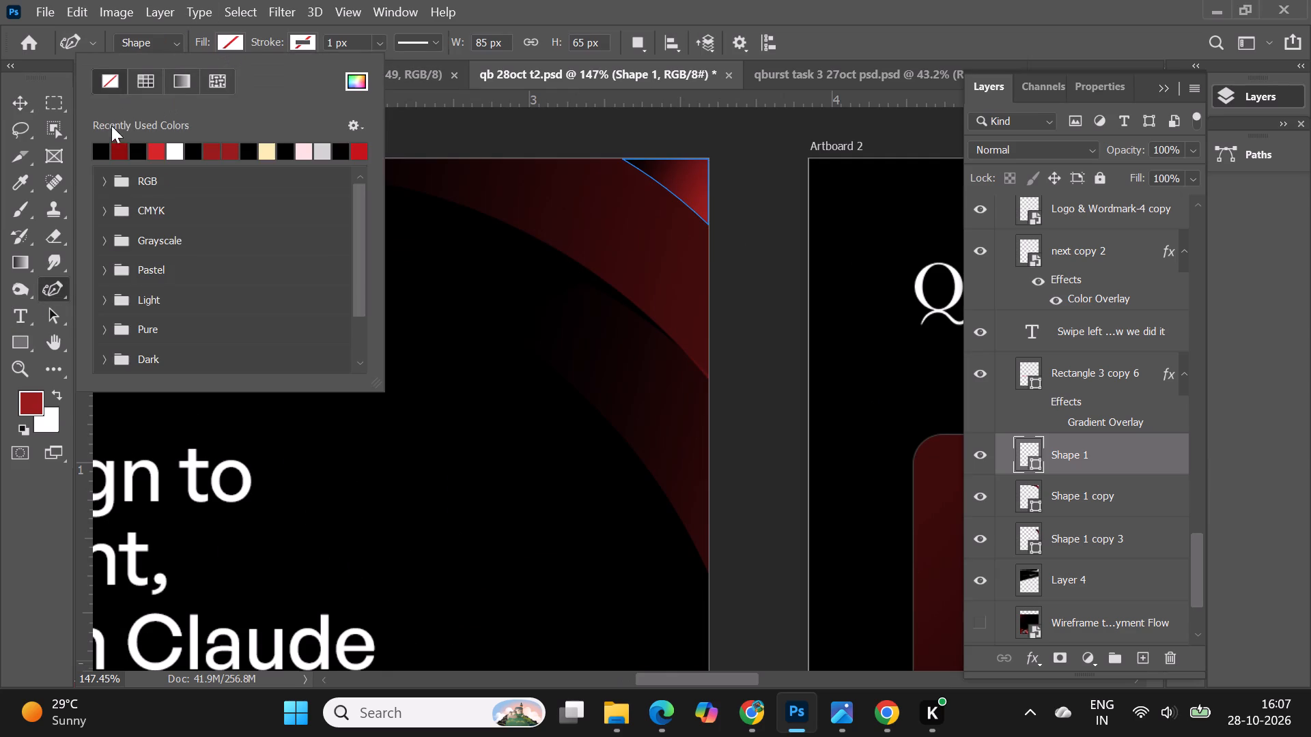
pyautogui.click(155, 151)
pyautogui.click(30, 102)
# Try lower opacities on the corner Shape 1 layer and settle on 49%.
pyautogui.keyDown('alt'); pyautogui.scroll(-4, 707, 213); pyautogui.keyUp('alt')
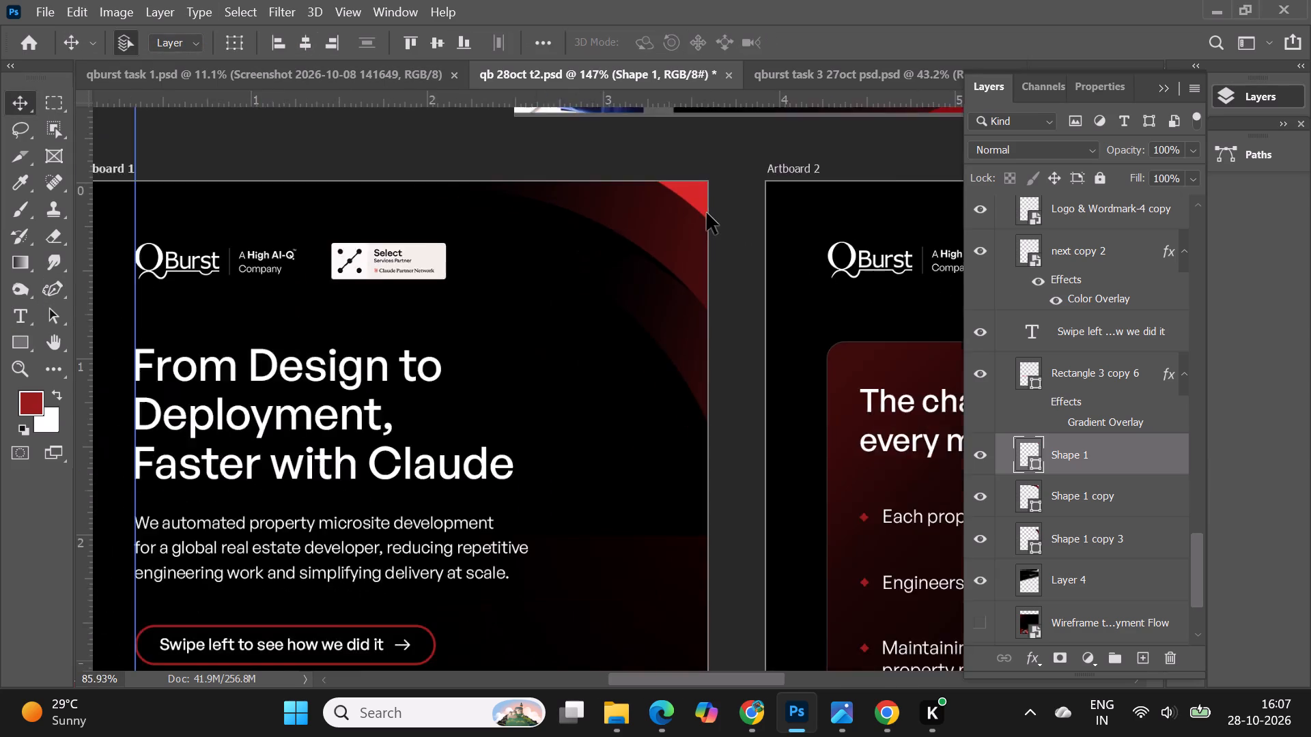
pyautogui.keyDown('alt'); pyautogui.scroll(-7, 707, 213); pyautogui.keyUp('alt')
pyautogui.keyDown('alt'); pyautogui.scroll(-6, 358, 149); pyautogui.keyUp('alt')
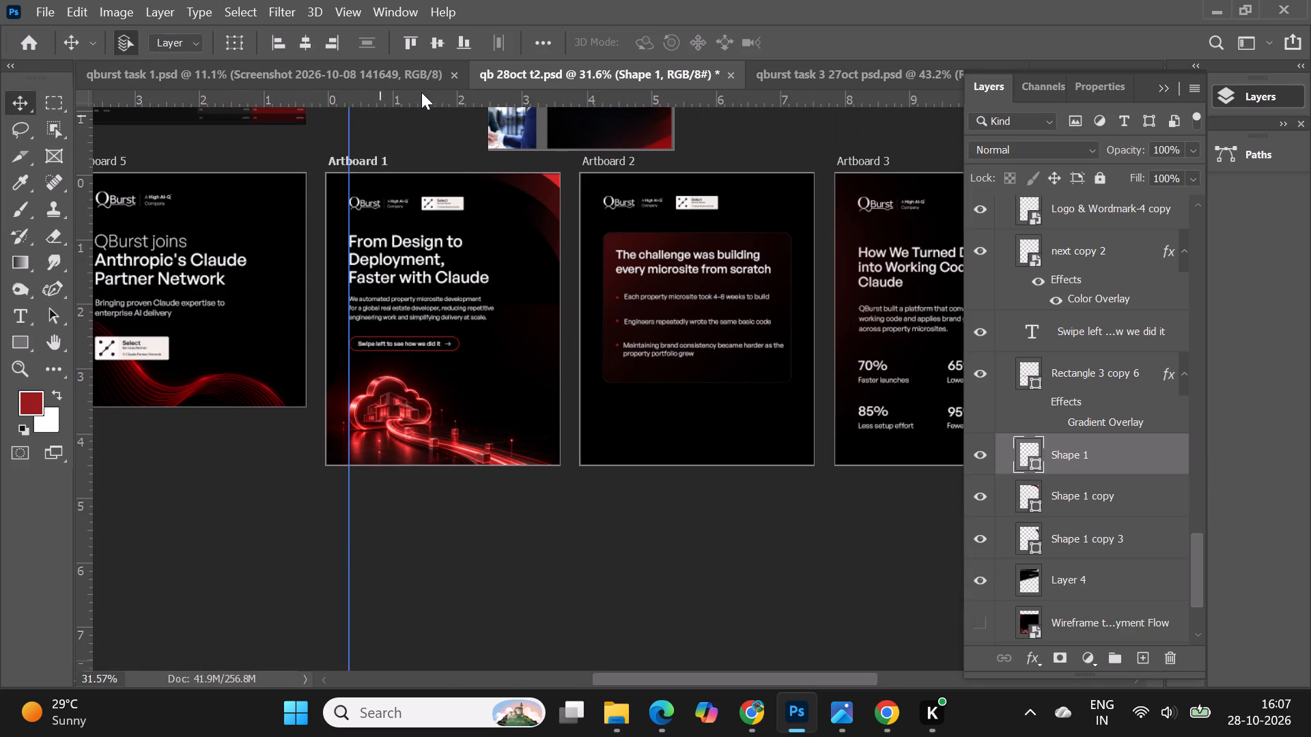
pyautogui.keyDown('alt'); pyautogui.scroll(9, 428, 92); pyautogui.keyUp('alt')
pyautogui.click(1196, 151)
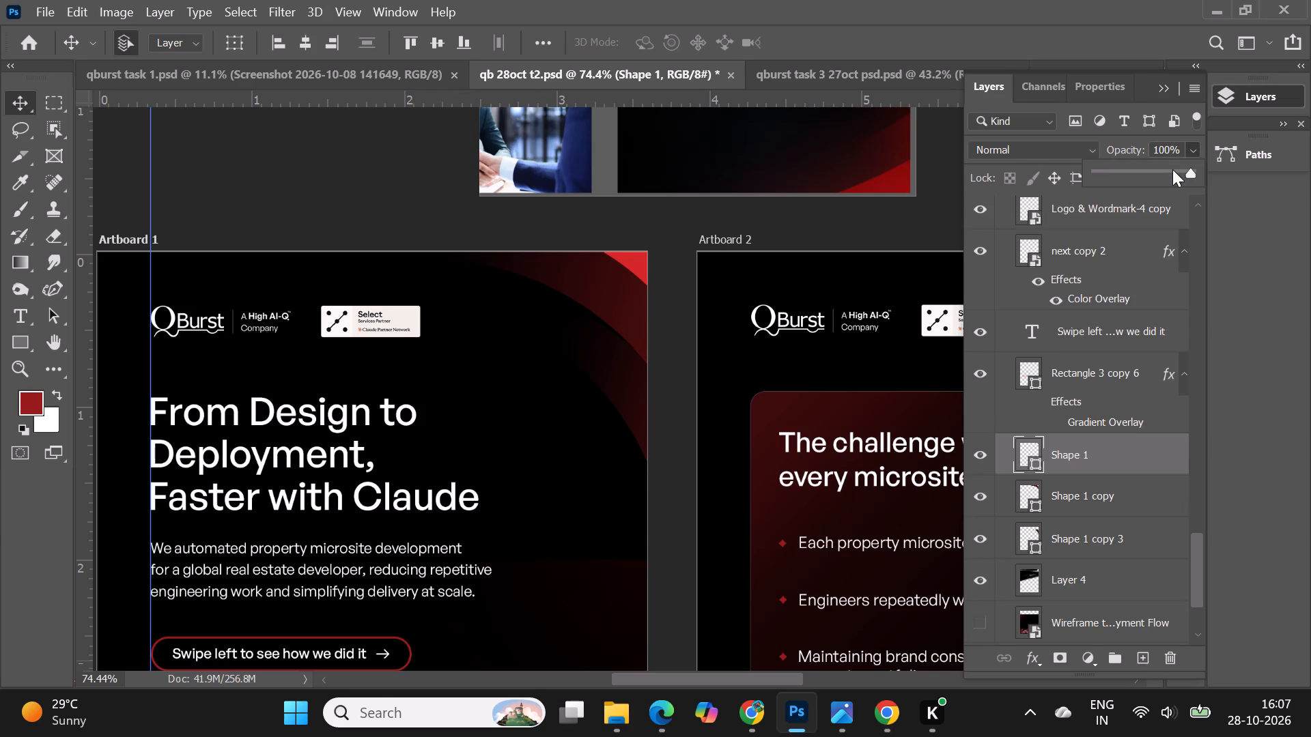
pyautogui.click(1172, 169)
pyautogui.click(1159, 172)
pyautogui.click(1136, 175)
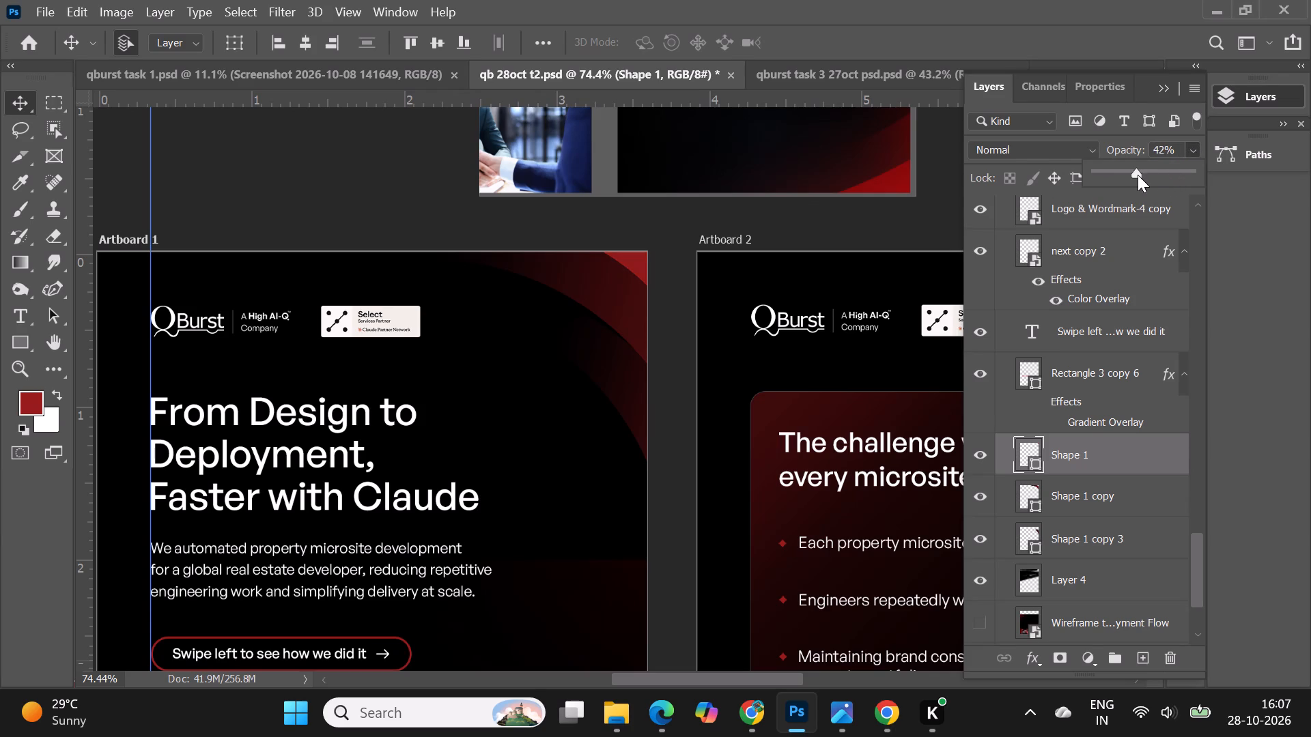
pyautogui.click(1145, 175)
pyautogui.click(1154, 175)
pyautogui.click(1143, 175)
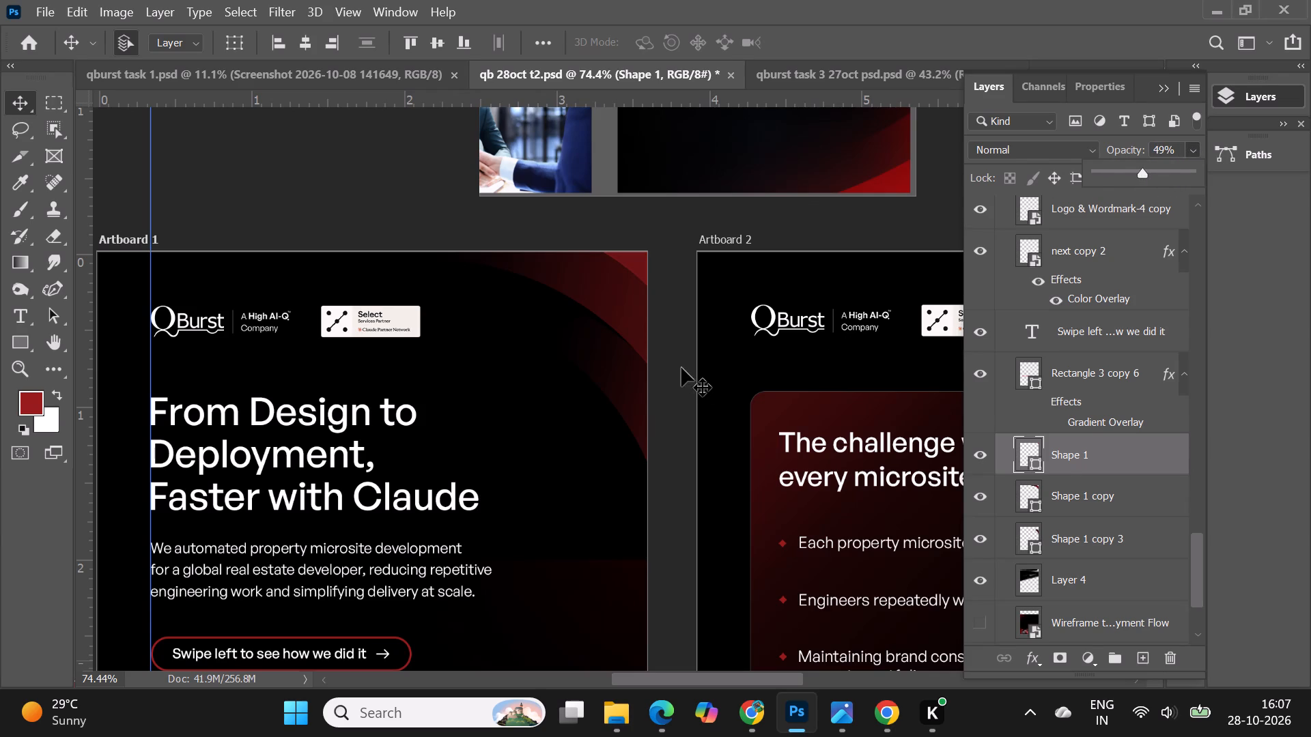
pyautogui.click(681, 368)
# Review Artboard 1's curved corner and overall layout alongside the neighbouring artboards, with the layer list collapsed.
pyautogui.keyDown('alt'); pyautogui.scroll(-6, 727, 289); pyautogui.keyUp('alt')
pyautogui.keyDown('alt'); pyautogui.scroll(-5, 778, 230); pyautogui.keyUp('alt')
pyautogui.keyDown('alt'); pyautogui.scroll(2, 813, 435); pyautogui.keyUp('alt')
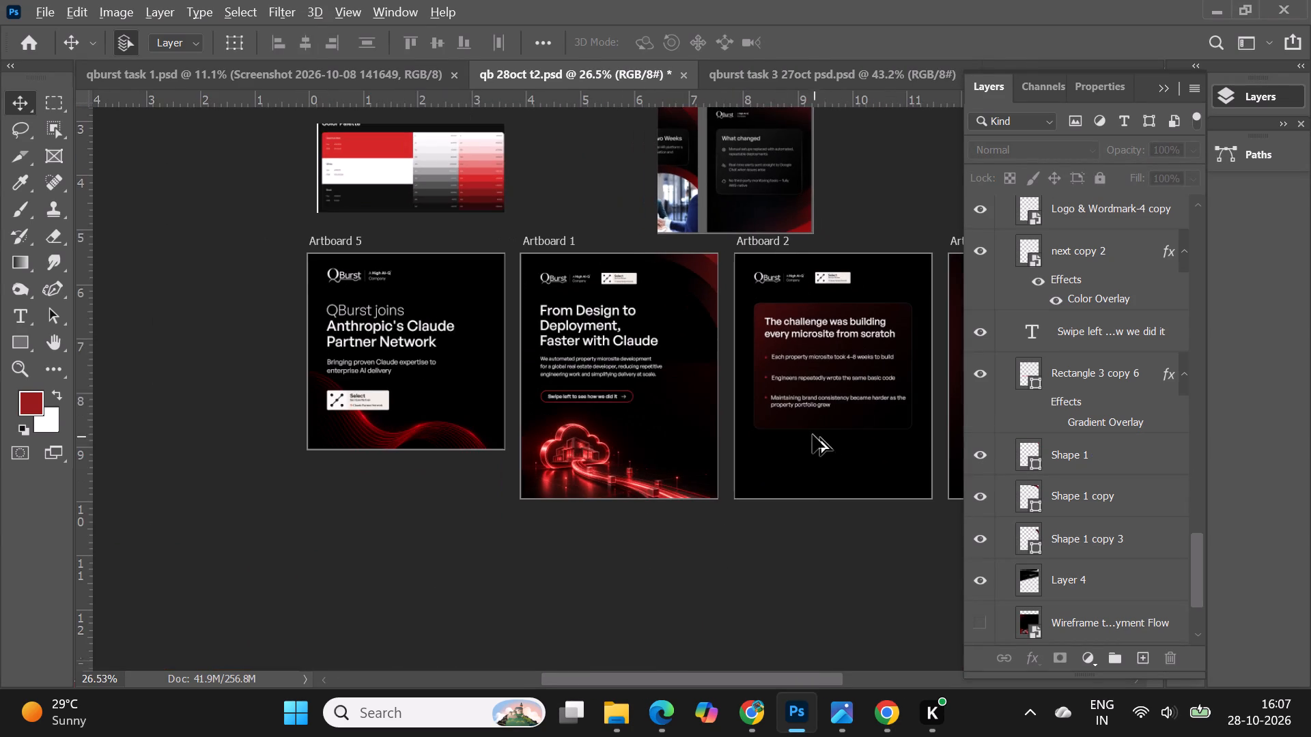
pyautogui.keyDown('alt'); pyautogui.scroll(2, 813, 435); pyautogui.keyUp('alt')
pyautogui.keyDown('alt'); pyautogui.scroll(3, 671, 333); pyautogui.keyUp('alt')
pyautogui.keyDown('alt'); pyautogui.scroll(5, 607, 158); pyautogui.keyUp('alt')
pyautogui.keyDown('alt'); pyautogui.scroll(-2, 447, 289); pyautogui.keyUp('alt')
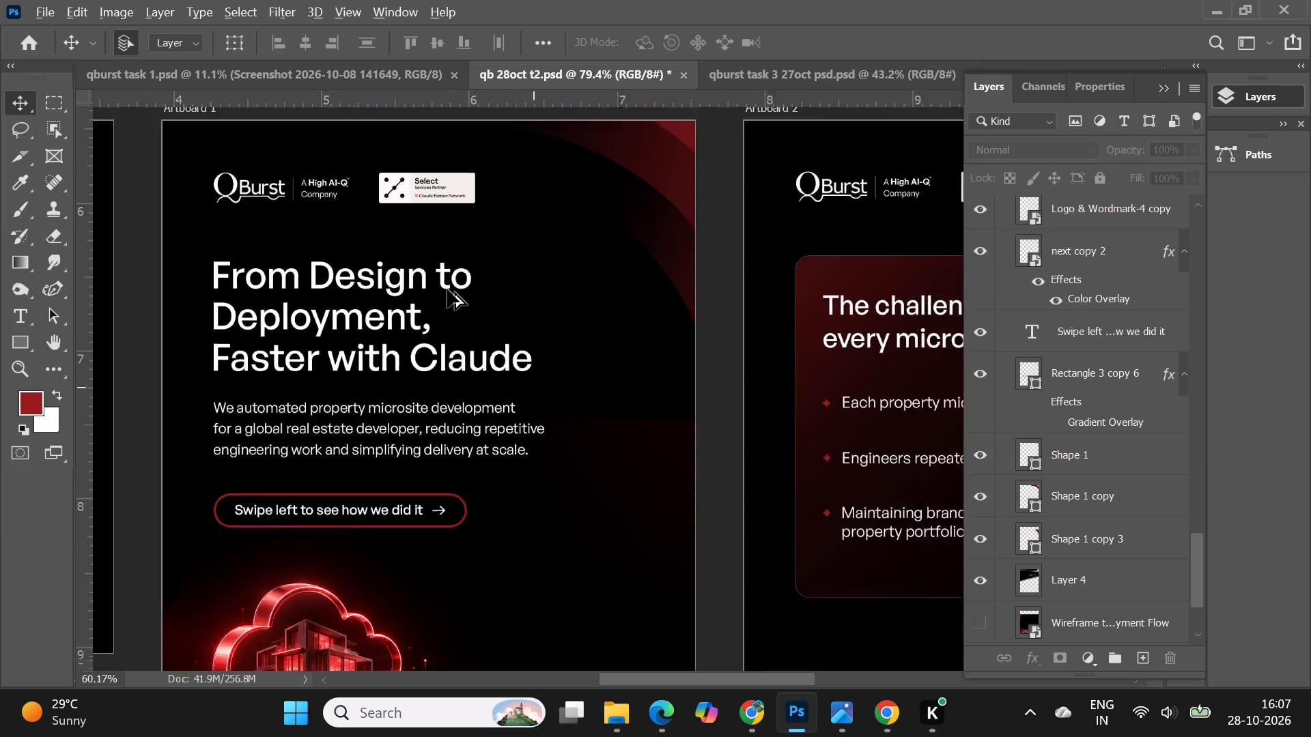
pyautogui.keyDown('alt'); pyautogui.scroll(-6, 447, 289); pyautogui.keyUp('alt')
pyautogui.click(1168, 96)
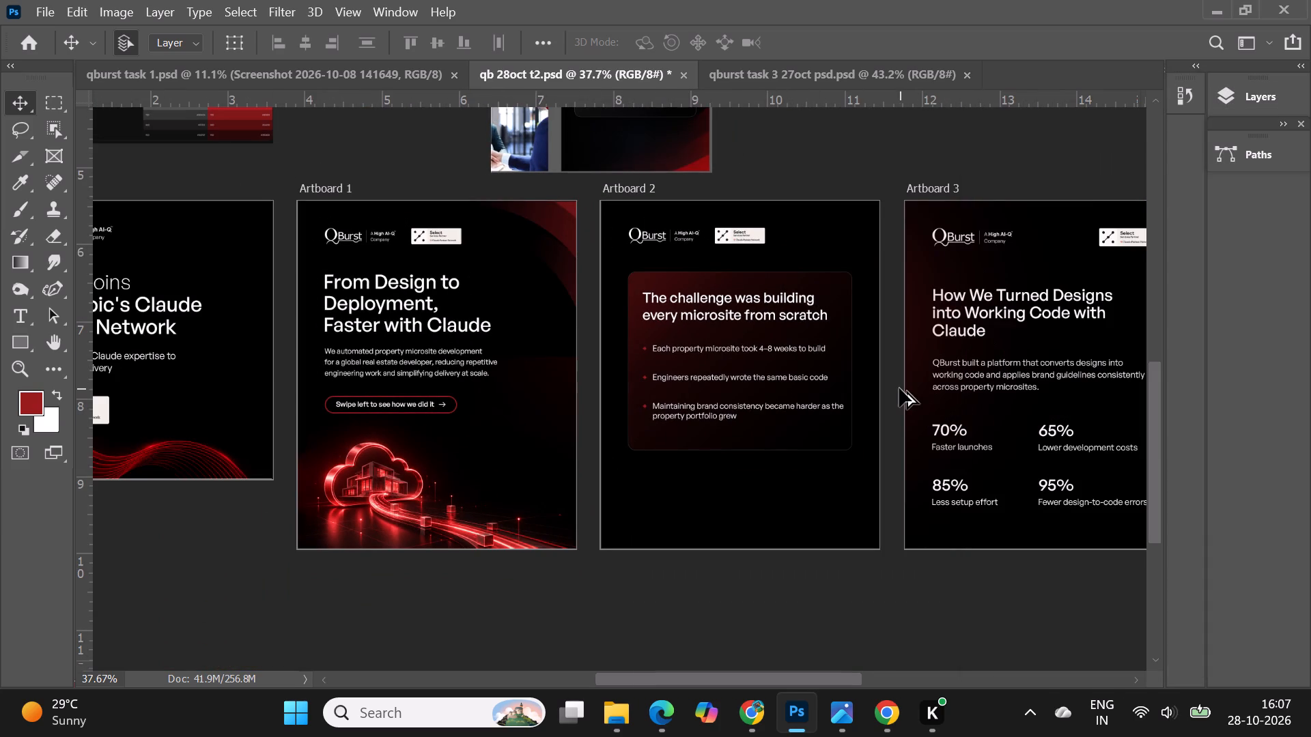
pyautogui.keyDown('alt'); pyautogui.scroll(1, 899, 388); pyautogui.keyUp('alt')
pyautogui.keyDown('alt'); pyautogui.scroll(4, 326, 261); pyautogui.keyUp('alt')
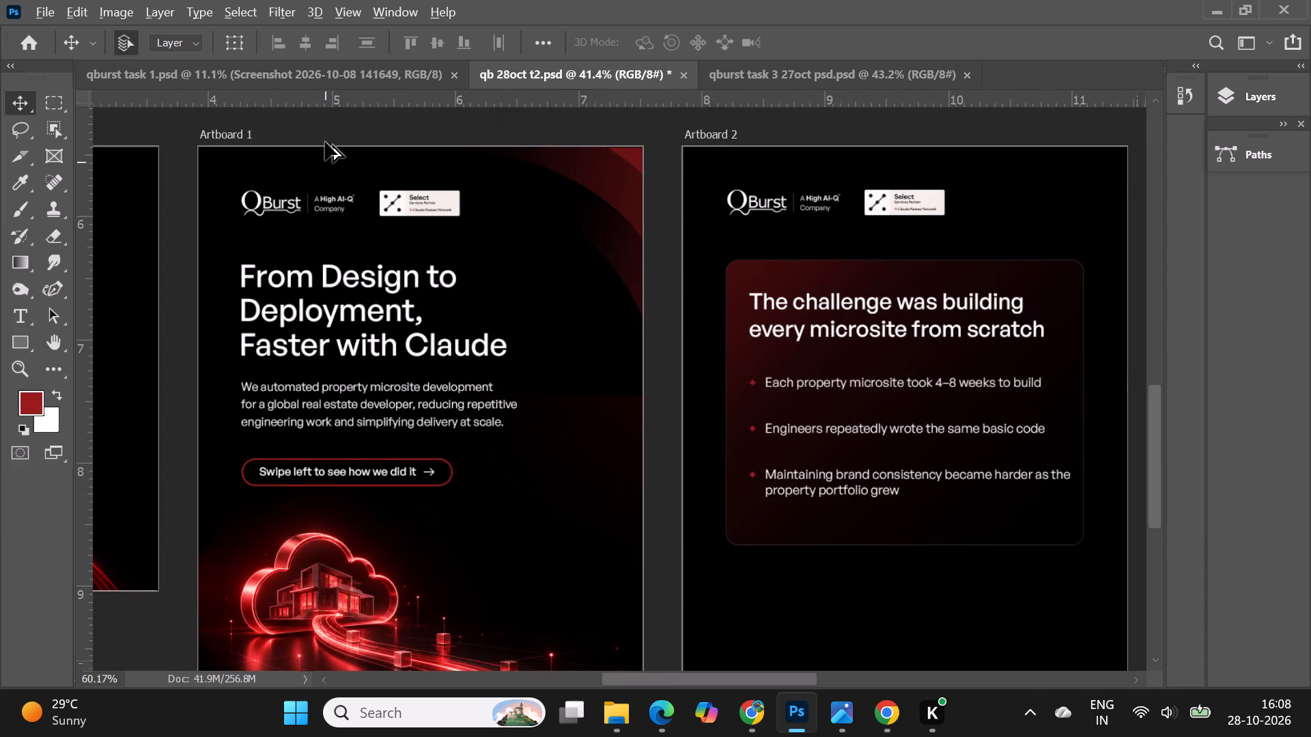
pyautogui.scroll(-2, 595, 144)
pyautogui.keyDown('alt'); pyautogui.scroll(-2, 755, 316); pyautogui.keyUp('alt')
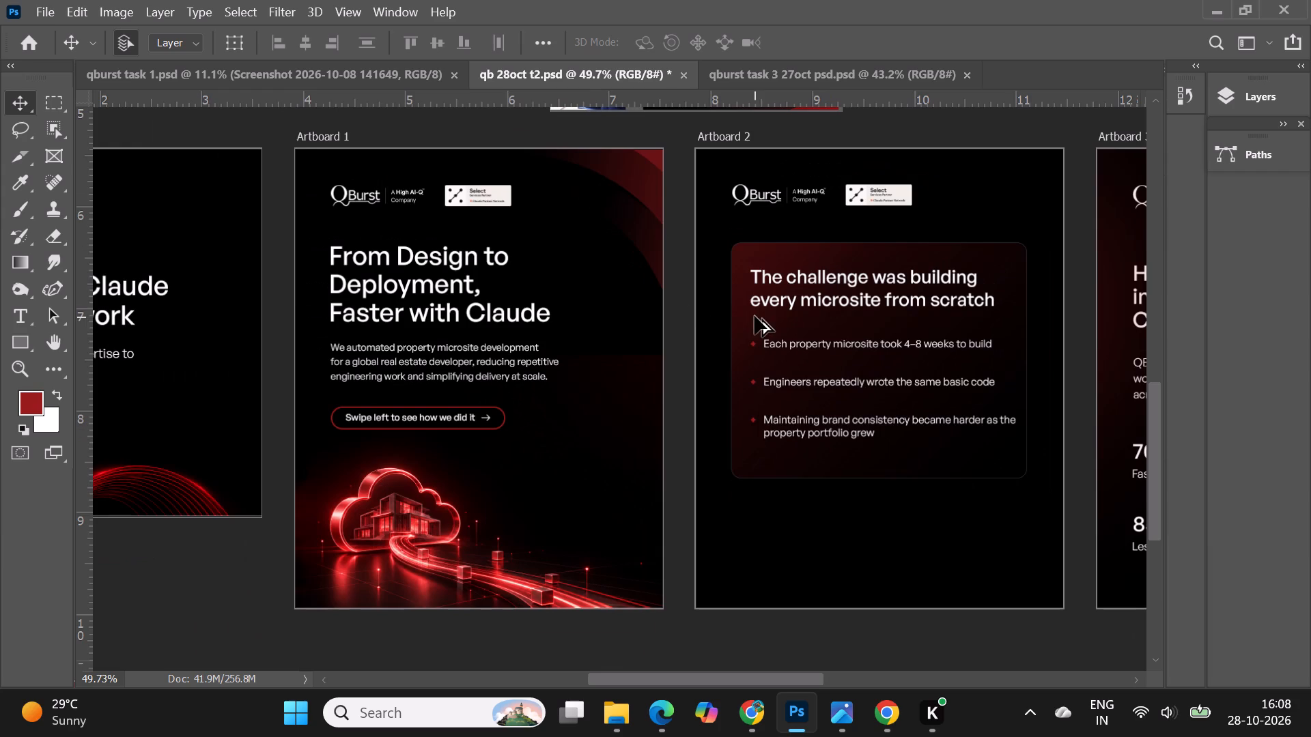
# Nudge the "From Design to Deployment, Faster with Claude" heading on Artboard 1 slightly downward and deselect it.
pyautogui.keyDown('alt'); pyautogui.scroll(4, 299, 289); pyautogui.keyUp('alt')
pyautogui.click(447, 246)
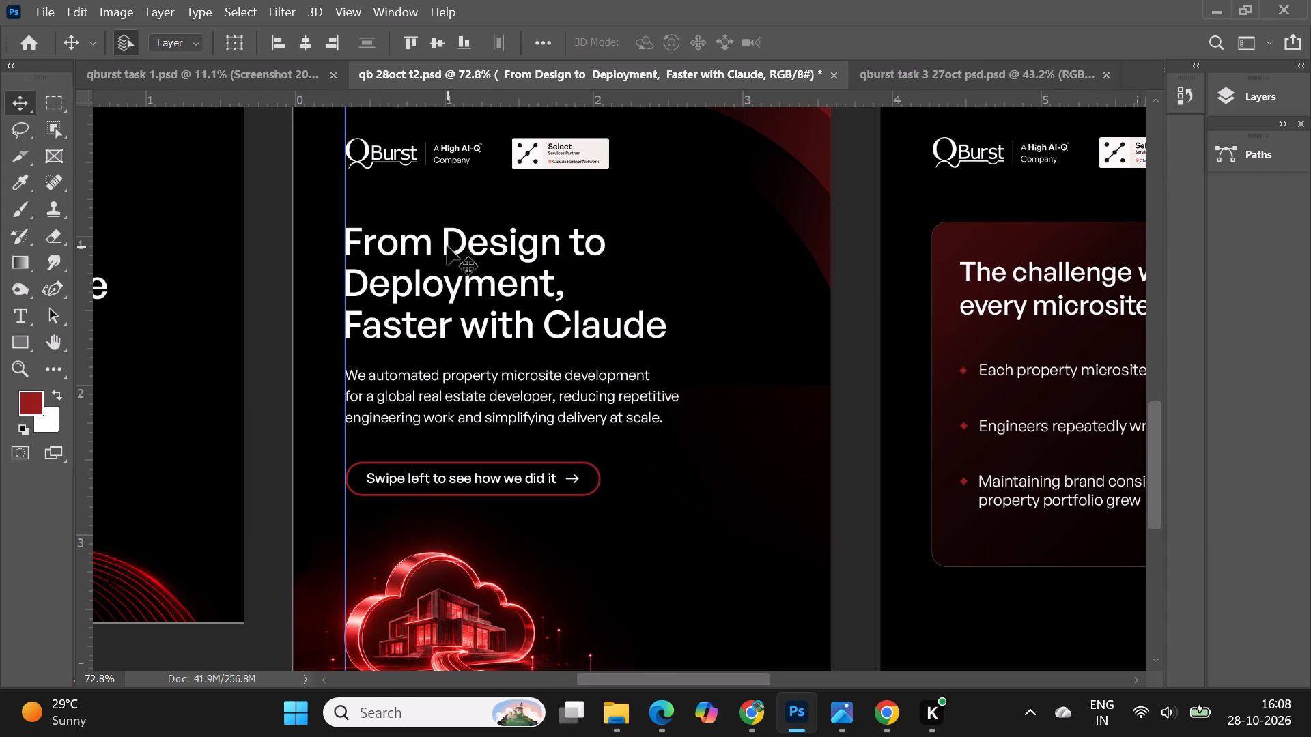
pyautogui.press('Up')
pyautogui.press('Down')
pyautogui.press('Down')
pyautogui.press('Down')
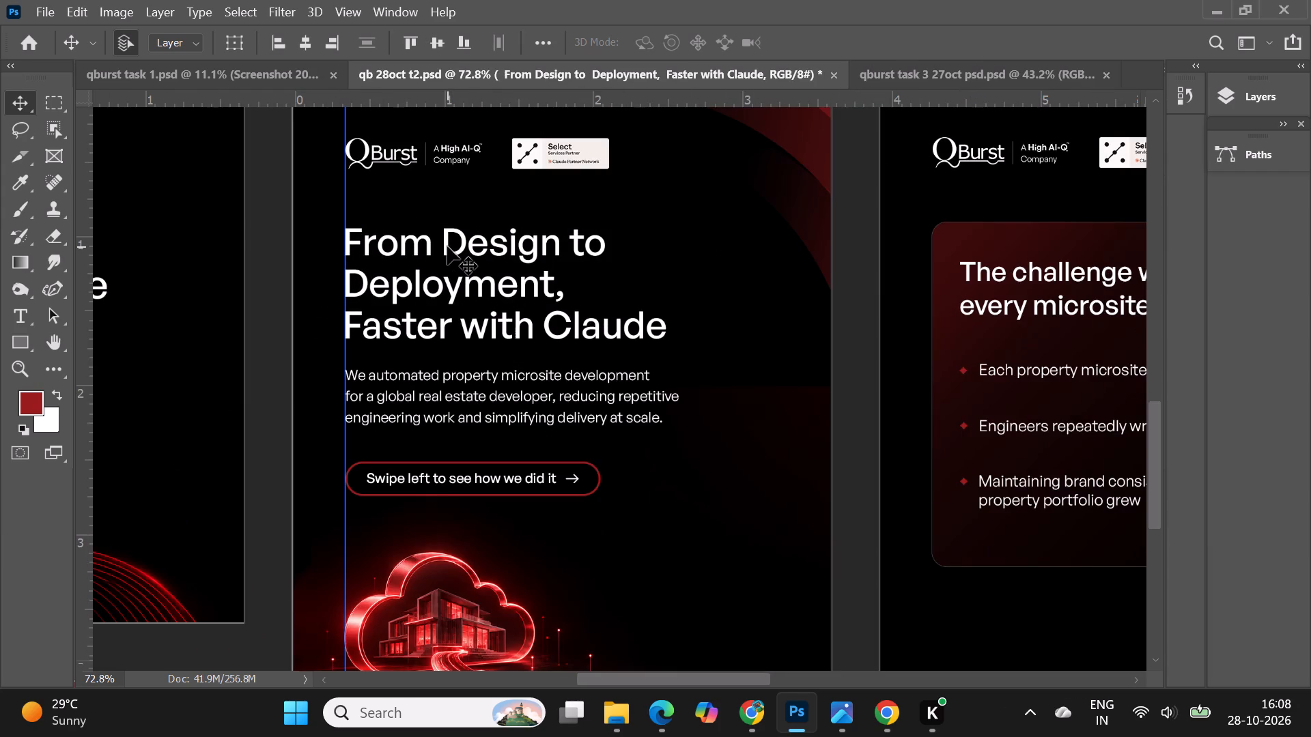
pyautogui.keyDown('alt'); pyautogui.scroll(-4, 447, 218); pyautogui.keyUp('alt')
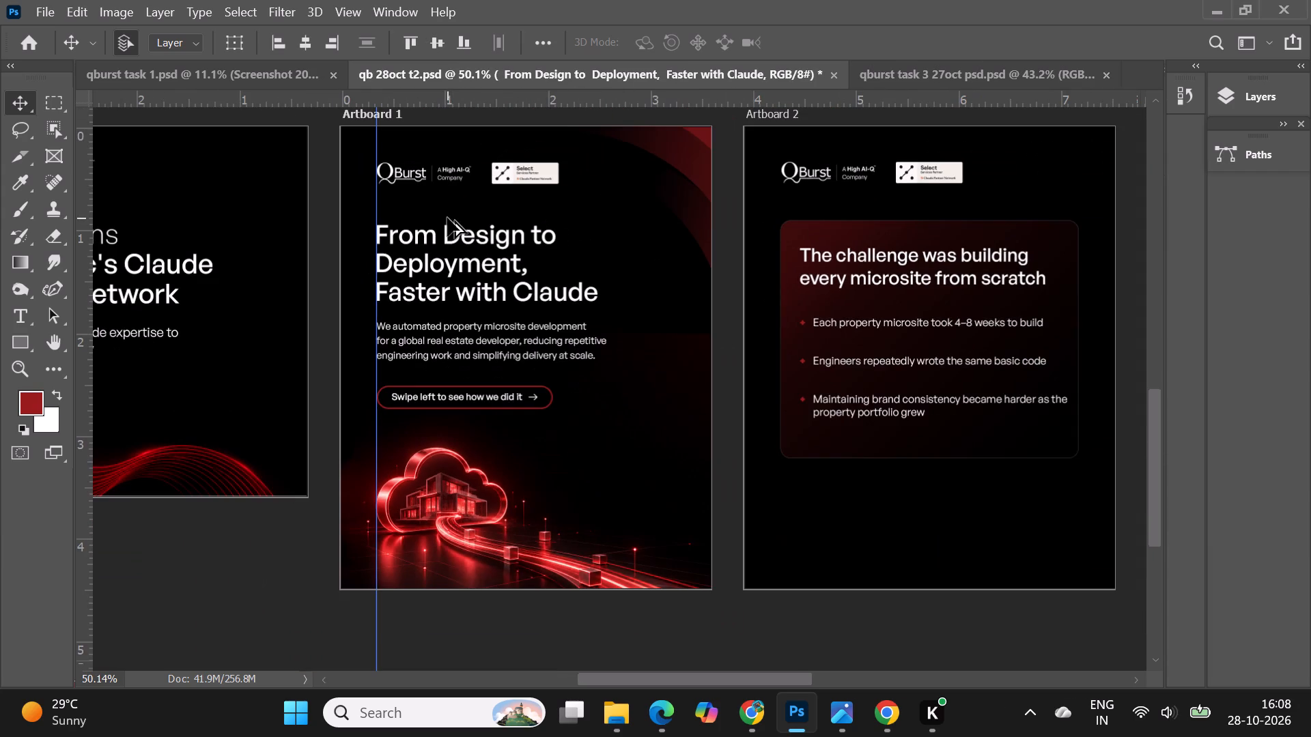
pyautogui.keyDown('alt'); pyautogui.scroll(-3, 571, 335); pyautogui.keyUp('alt')
pyautogui.click(830, 608)
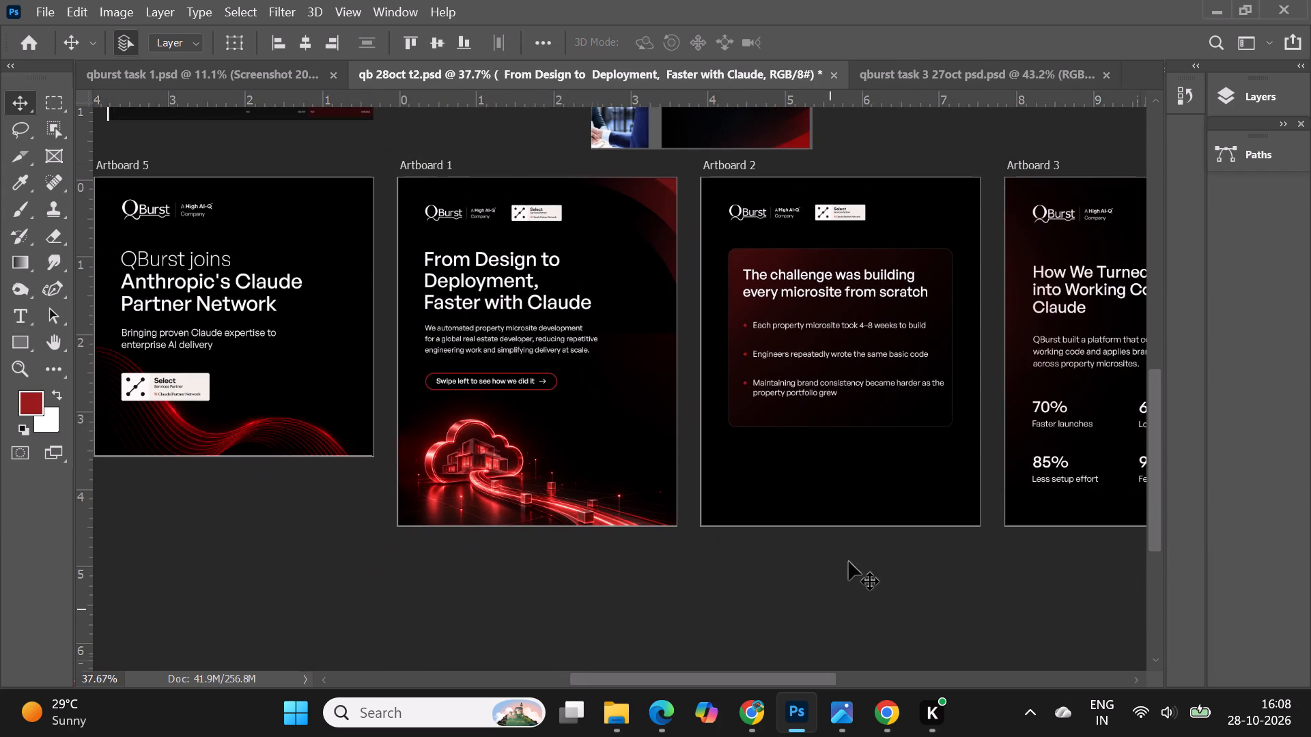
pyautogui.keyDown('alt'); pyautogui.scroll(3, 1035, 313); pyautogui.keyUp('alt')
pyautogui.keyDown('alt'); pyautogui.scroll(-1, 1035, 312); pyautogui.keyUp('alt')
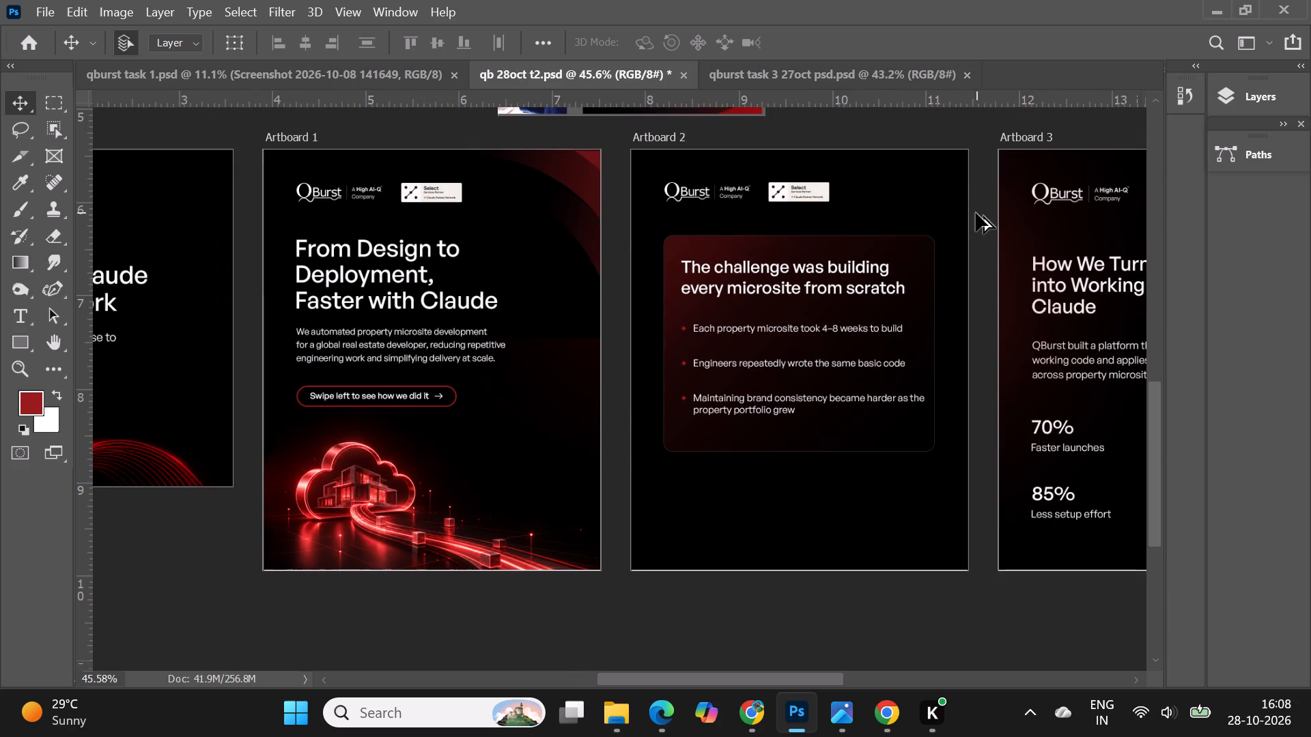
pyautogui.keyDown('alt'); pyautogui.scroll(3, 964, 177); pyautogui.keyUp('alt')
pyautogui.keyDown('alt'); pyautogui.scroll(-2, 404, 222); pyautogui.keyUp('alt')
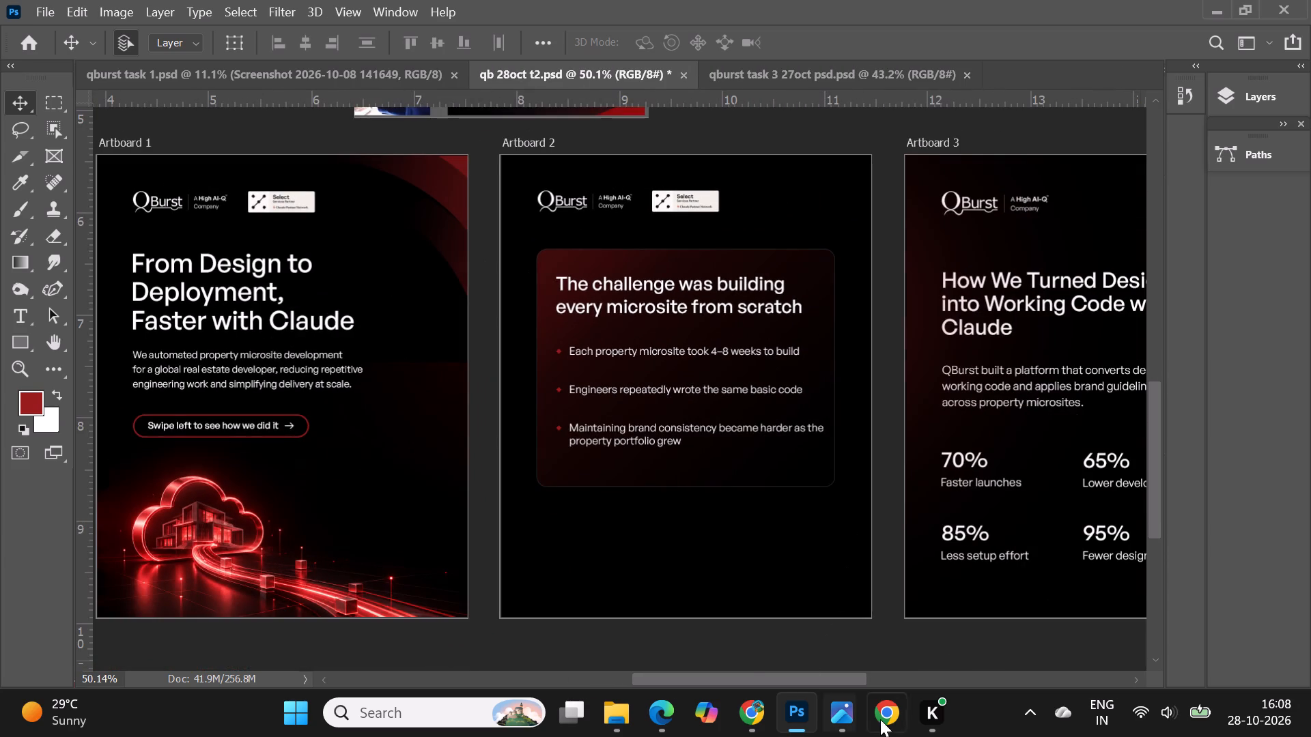
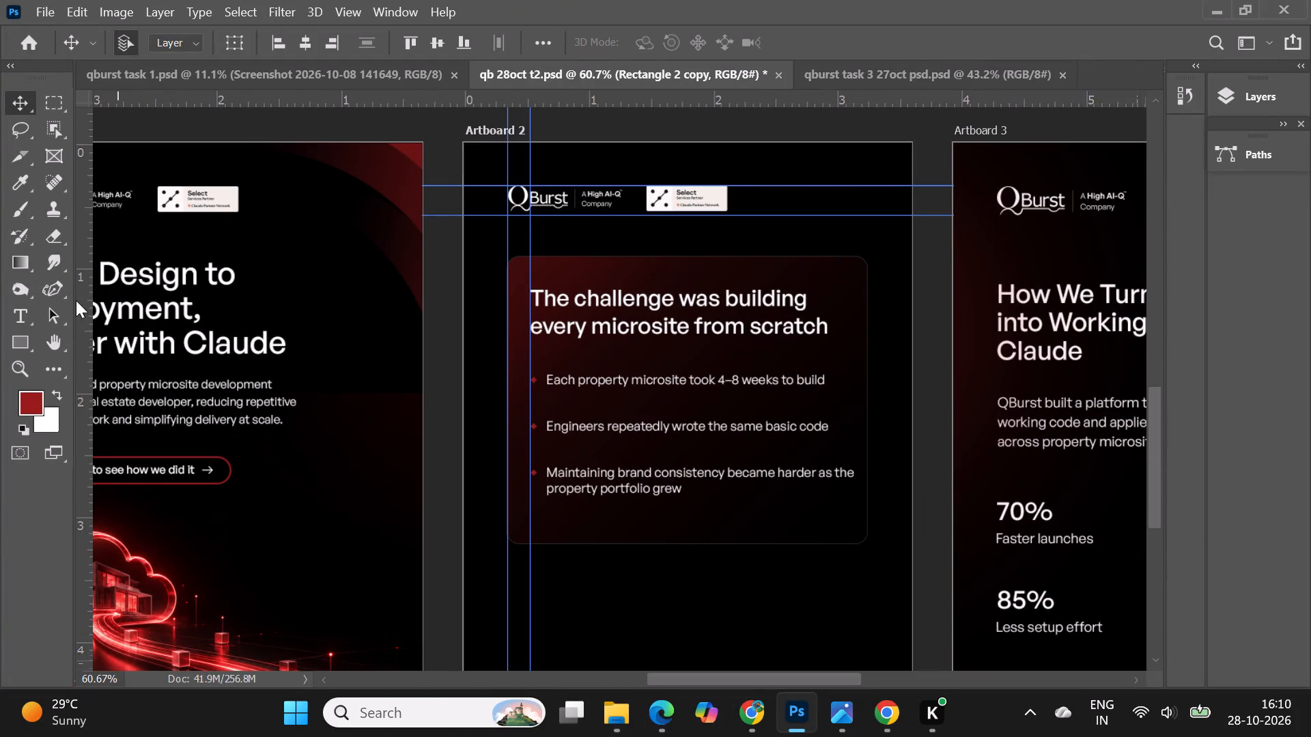
# Add a new layer above Artboard 2's black background and paint a soft dark-red brush glow at the artboard's top-right corner.
pyautogui.click(1221, 101)
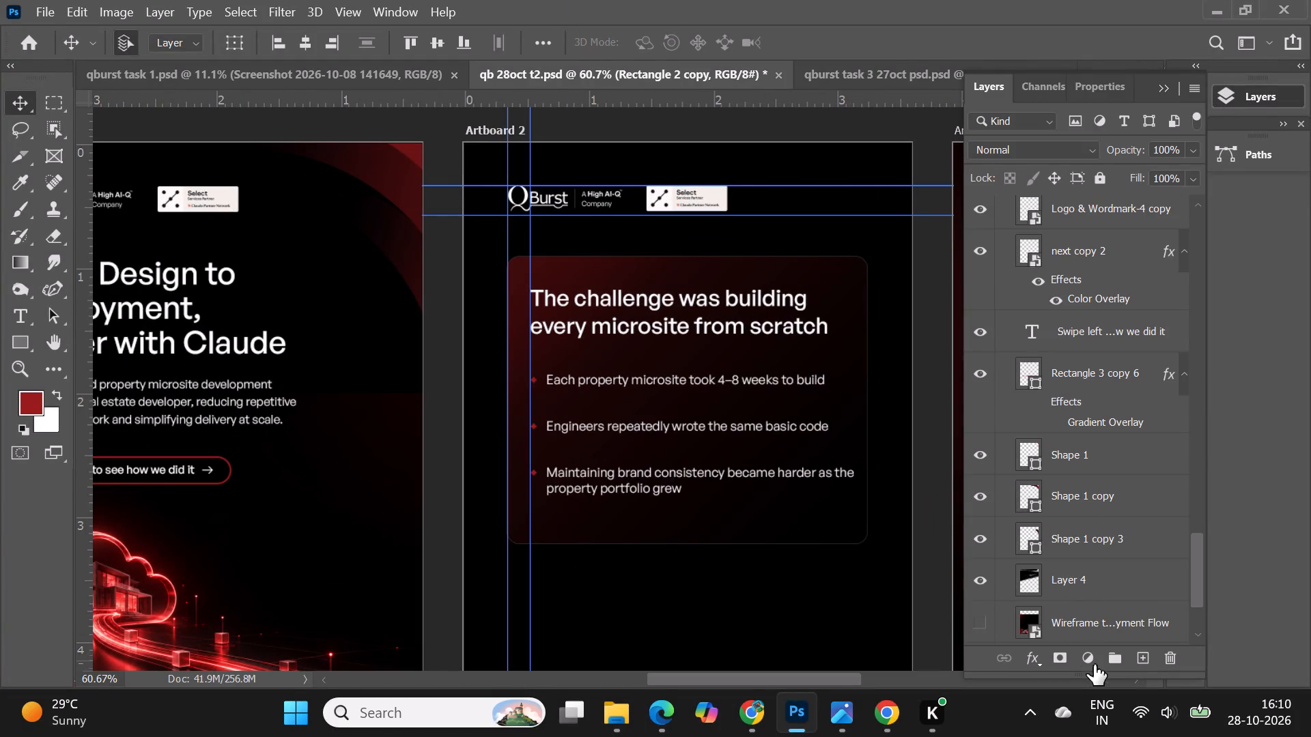
pyautogui.click(1142, 653)
pyautogui.keyDown('alt'); pyautogui.scroll(-2, 563, 321); pyautogui.keyUp('alt')
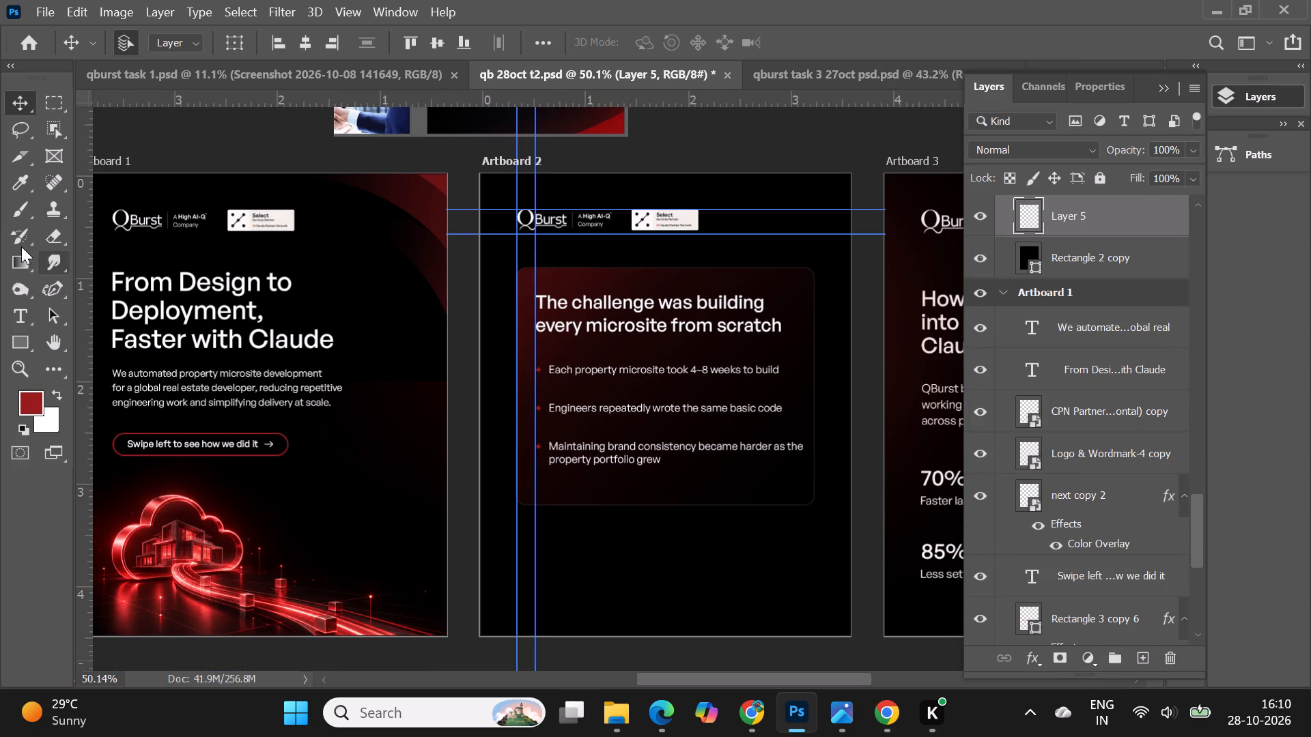
pyautogui.click(23, 213)
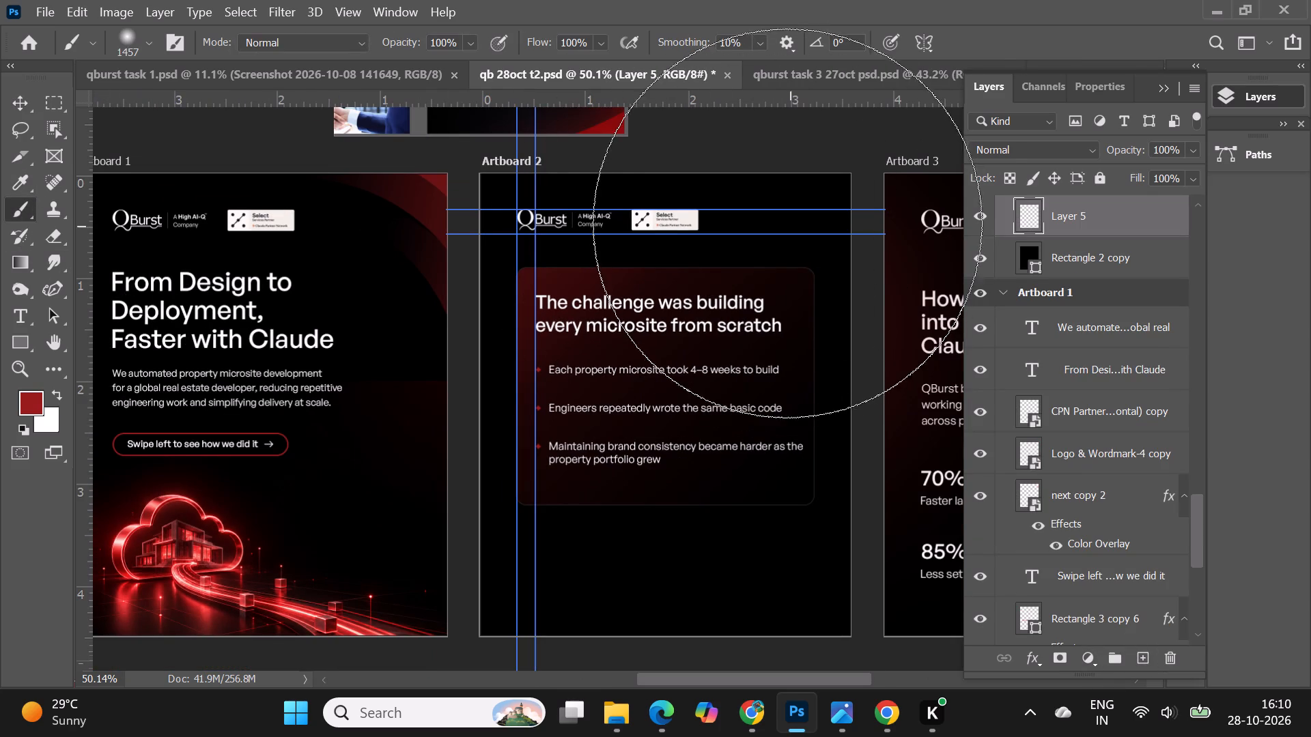
pyautogui.click(820, 125)
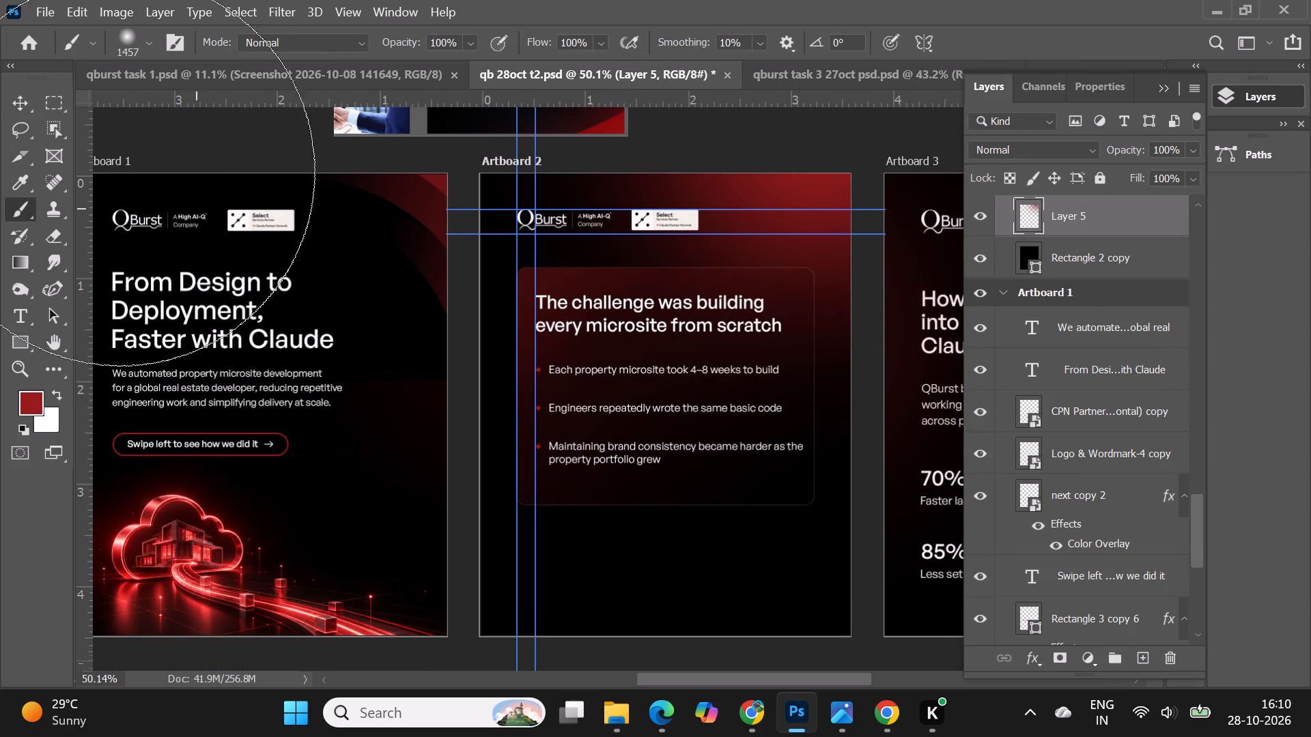
# Set the red glow layer's opacity to 34%.
pyautogui.click(20, 106)
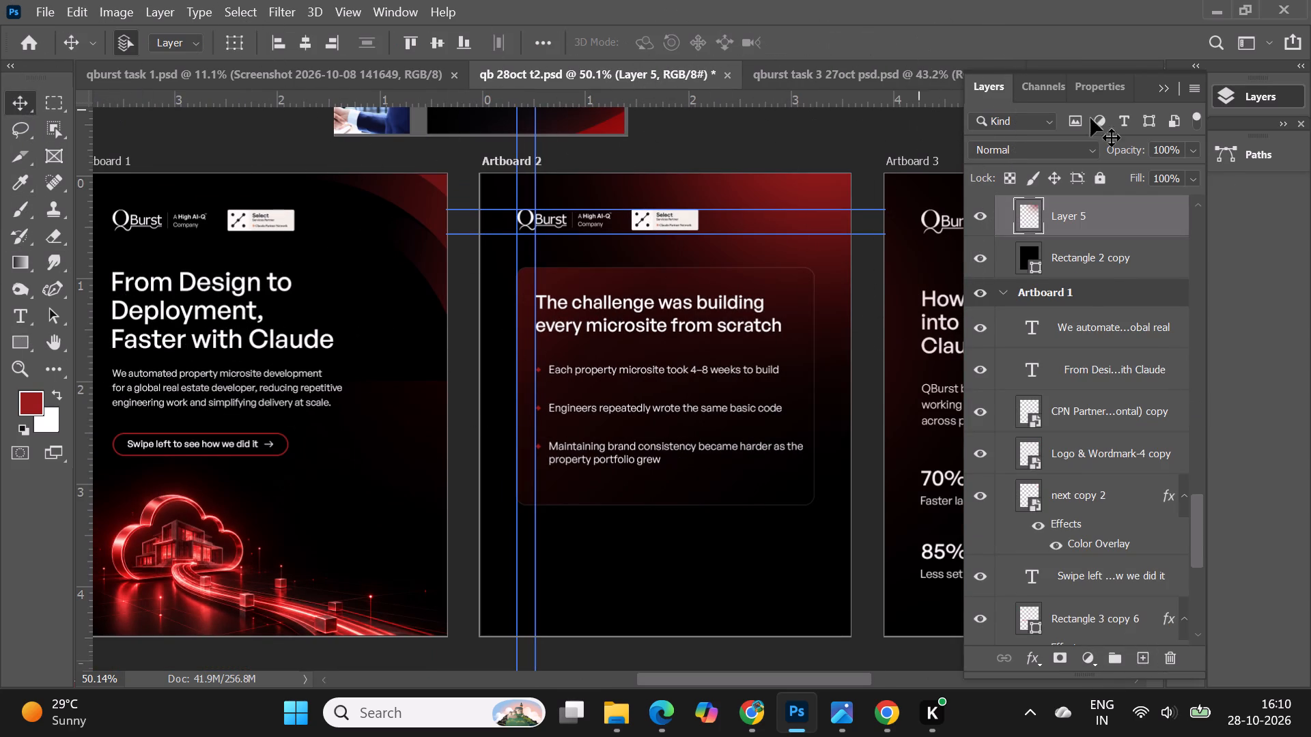
pyautogui.click(1194, 154)
pyautogui.click(1128, 171)
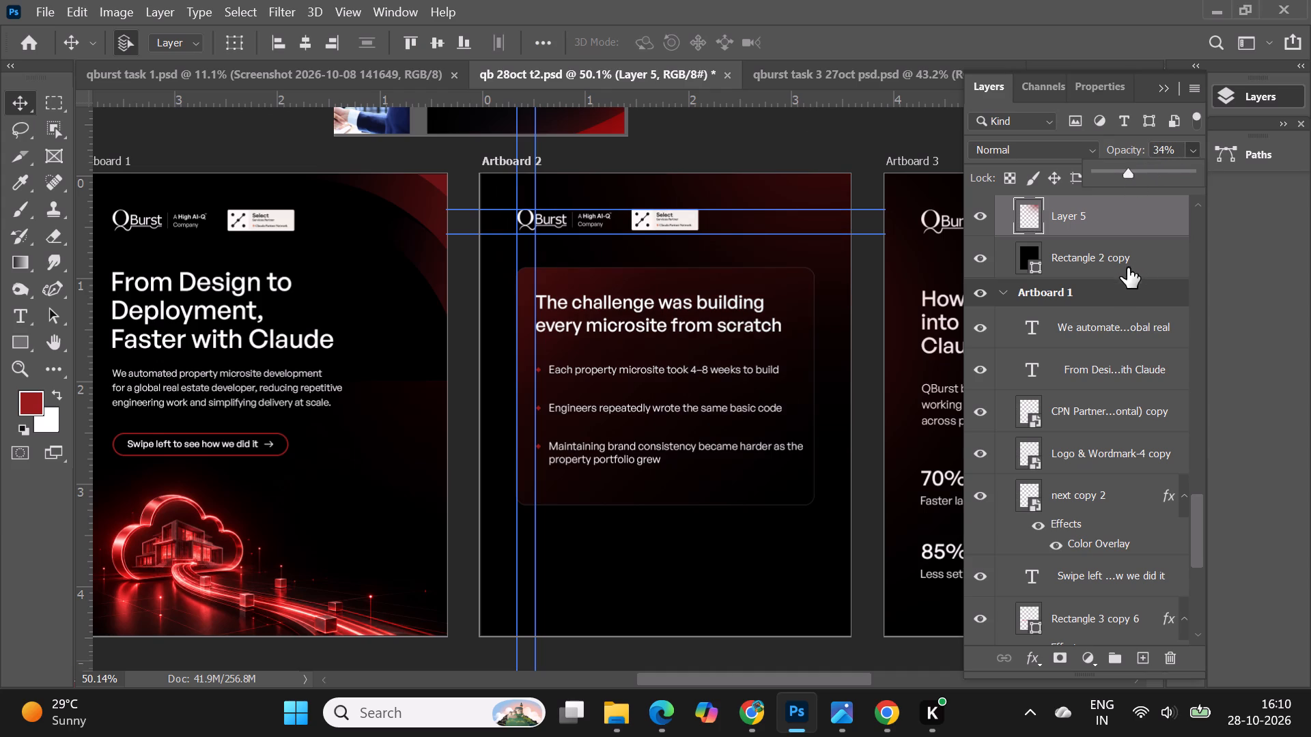
pyautogui.click(856, 124)
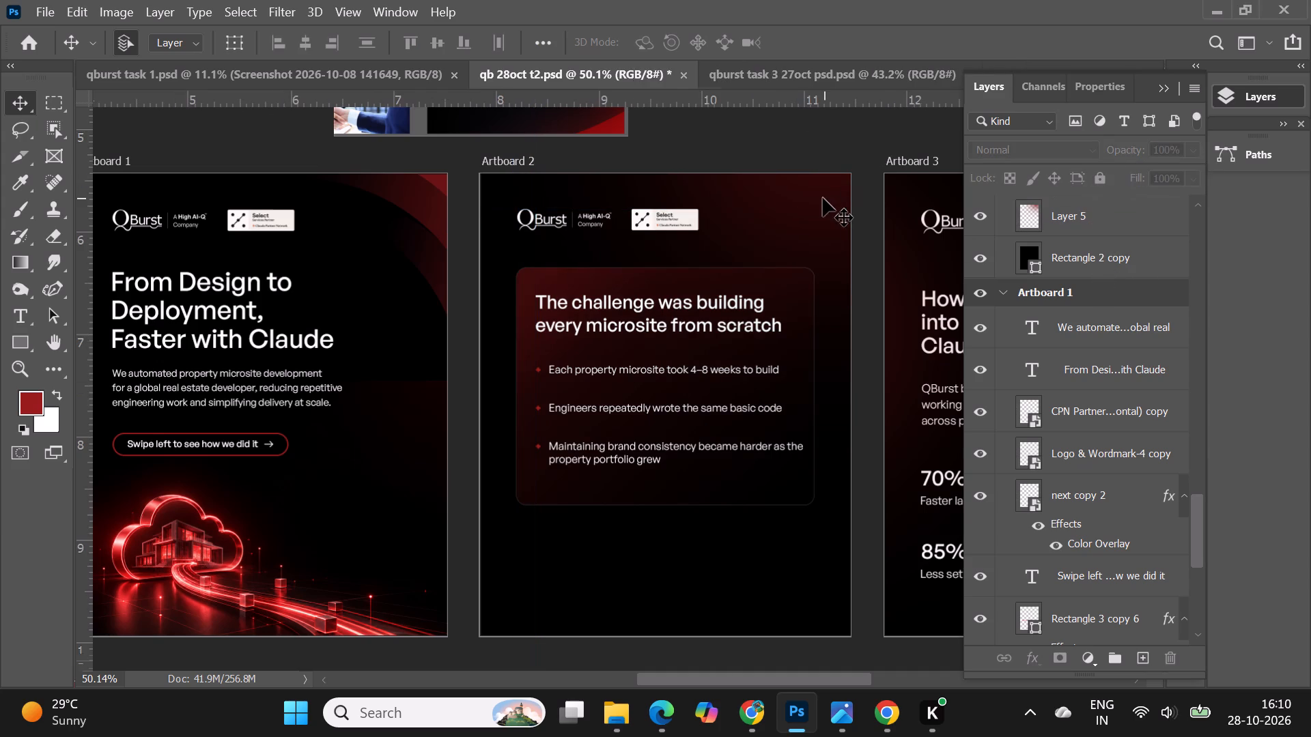
# Shift the red glow slightly outward toward Artboard 2's top-right corner.
pyautogui.click(822, 197)
pyautogui.moveTo(823, 191); pyautogui.dragTo(860, 183)
pyautogui.keyDown('alt'); pyautogui.scroll(-2, 737, 296); pyautogui.keyUp('alt')
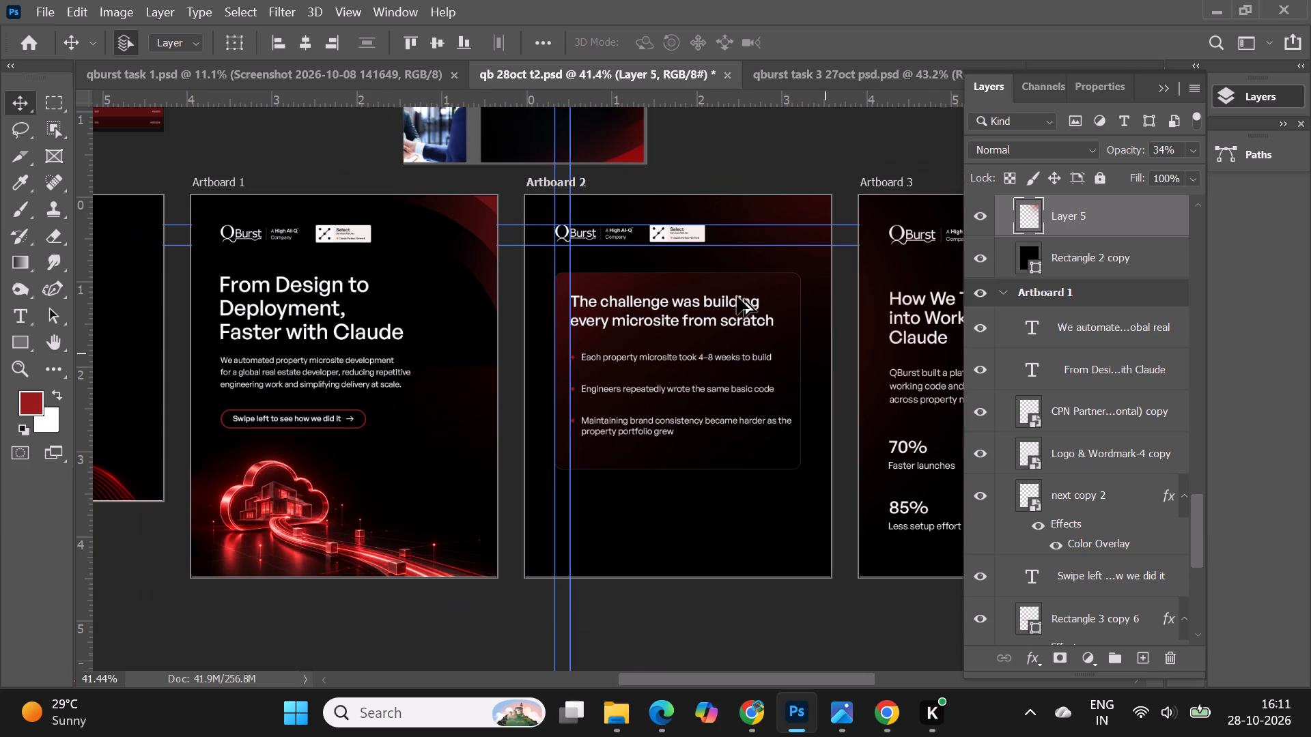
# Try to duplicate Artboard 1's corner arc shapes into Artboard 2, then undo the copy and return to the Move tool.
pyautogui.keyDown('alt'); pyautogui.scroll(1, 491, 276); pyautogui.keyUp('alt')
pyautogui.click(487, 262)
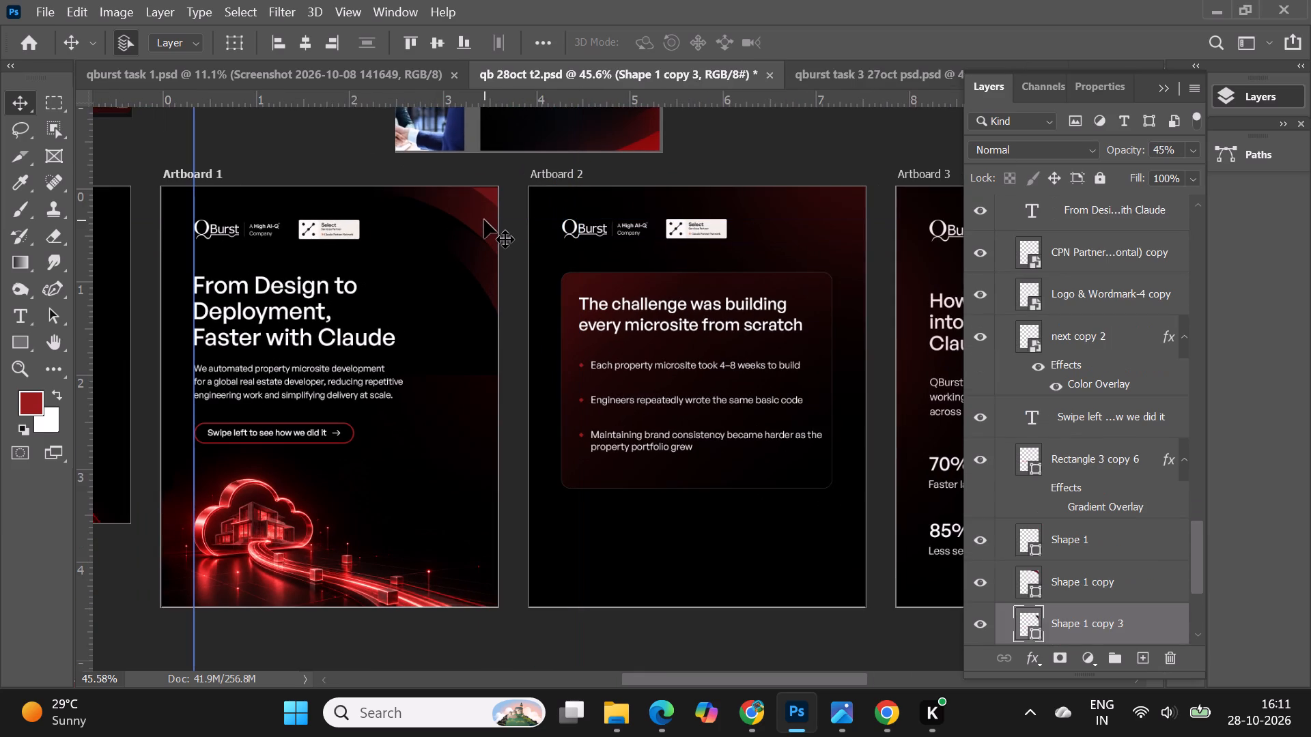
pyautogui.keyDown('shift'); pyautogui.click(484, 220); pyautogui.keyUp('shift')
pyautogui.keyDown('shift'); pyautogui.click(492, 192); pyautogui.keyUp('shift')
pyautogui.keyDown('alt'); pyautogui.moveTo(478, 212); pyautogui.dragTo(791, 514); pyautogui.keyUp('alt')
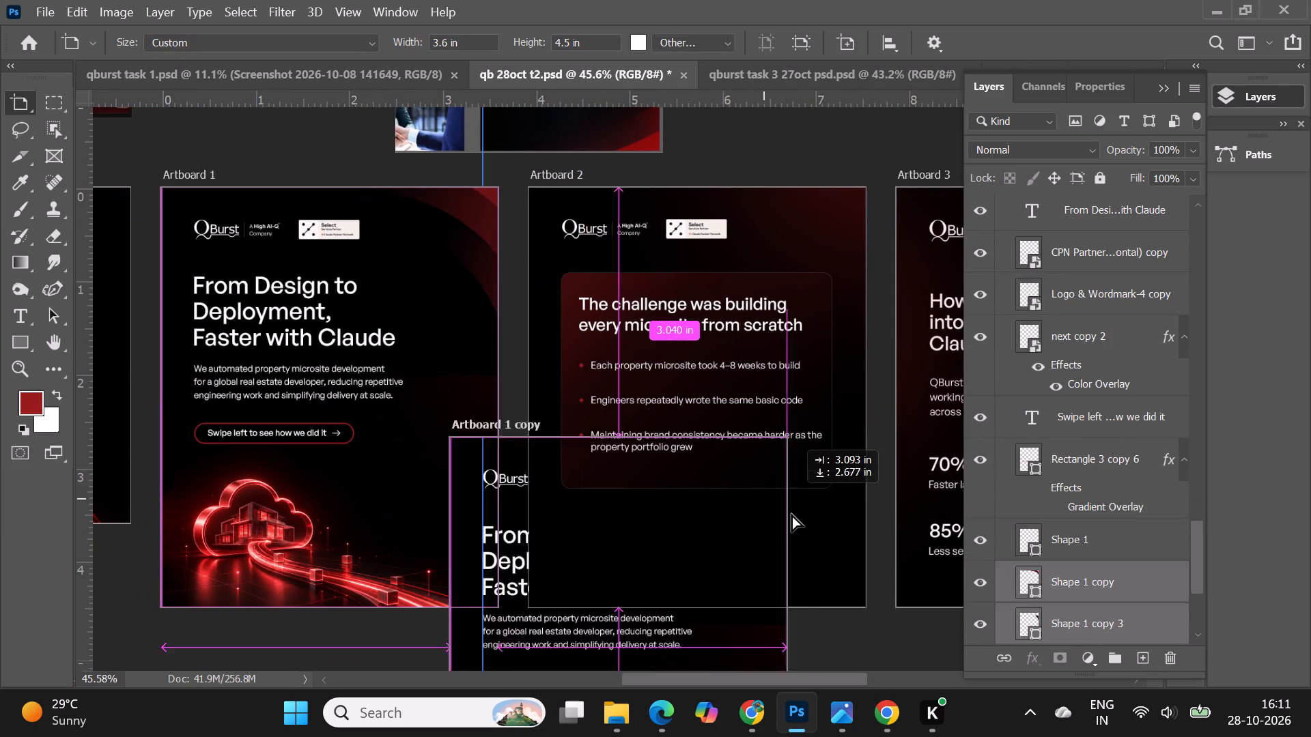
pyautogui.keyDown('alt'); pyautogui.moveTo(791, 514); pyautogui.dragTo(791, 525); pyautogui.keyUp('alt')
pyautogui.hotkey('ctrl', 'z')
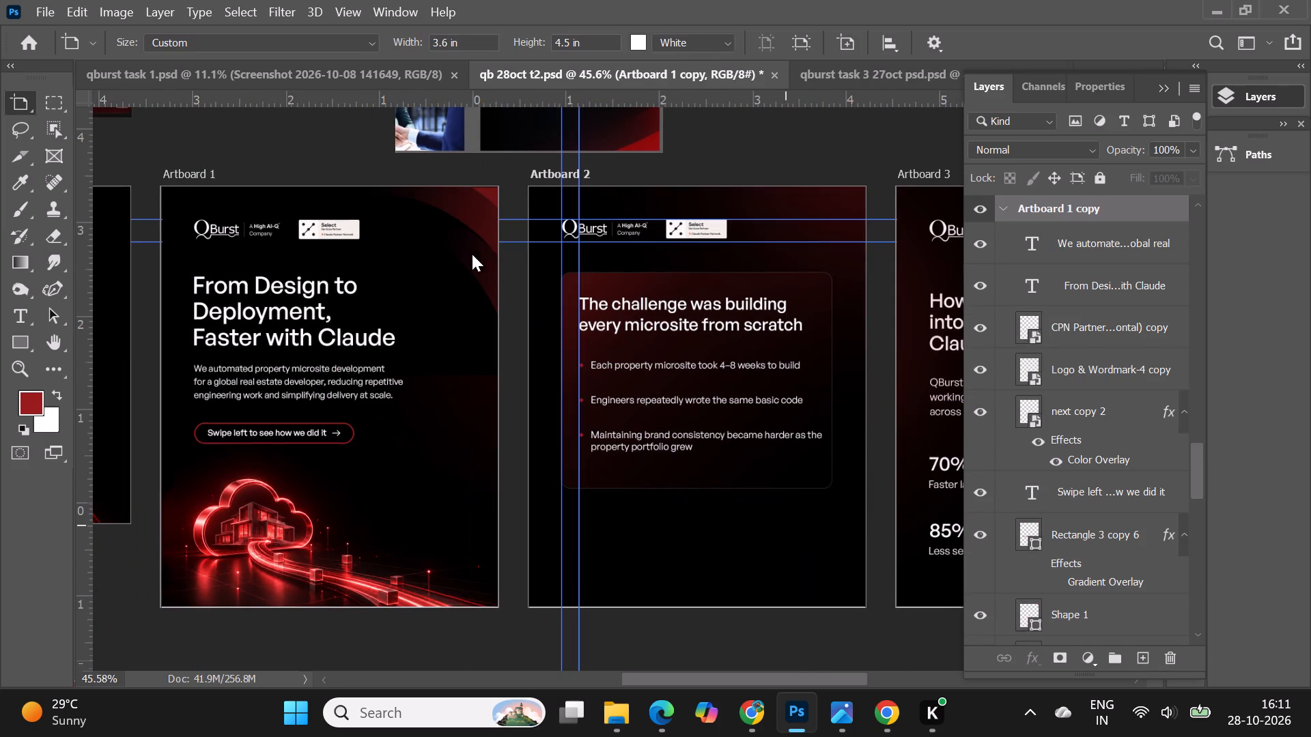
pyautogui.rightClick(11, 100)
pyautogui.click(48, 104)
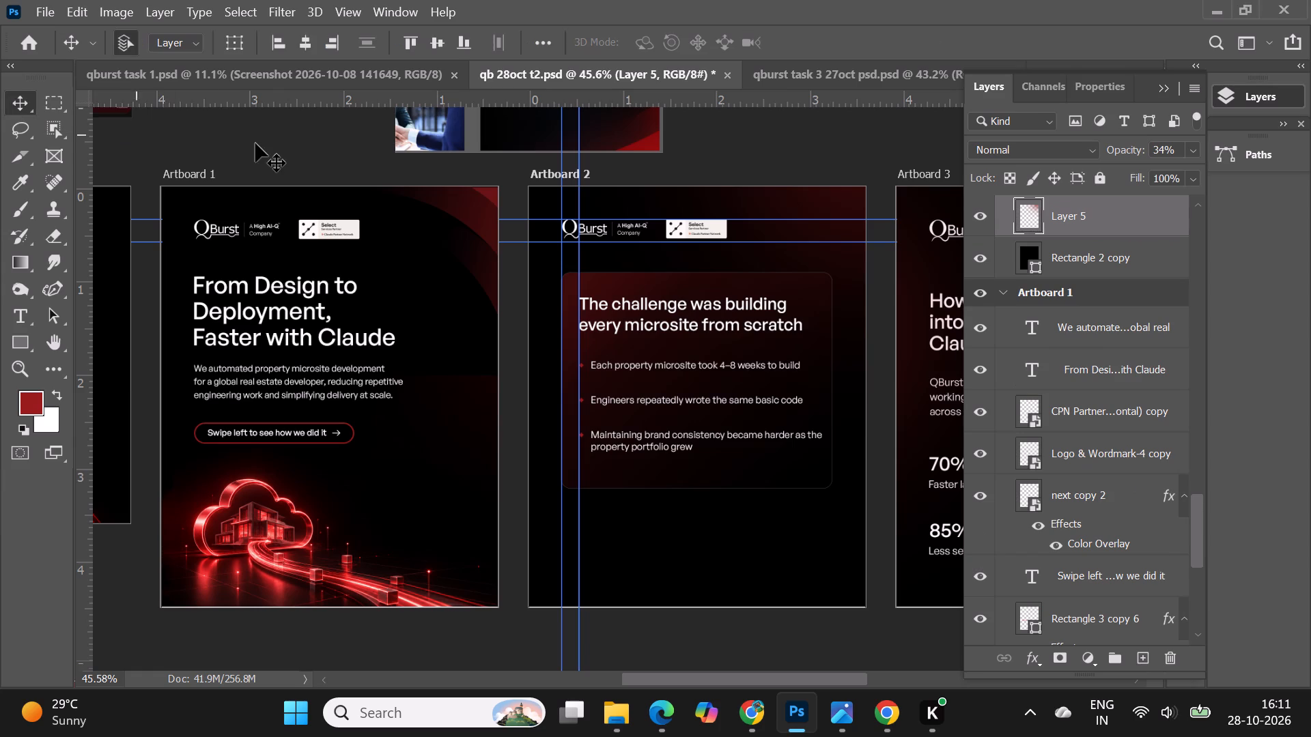
# Duplicate Artboard 1's three arc layers, Shape 1, Shape 1 copy and Shape 1 copy 3, into Artboard 2.
pyautogui.click(255, 143)
pyautogui.keyDown('alt'); pyautogui.scroll(4, 578, 215); pyautogui.keyUp('alt')
pyautogui.rightClick(451, 184)
pyautogui.click(491, 208)
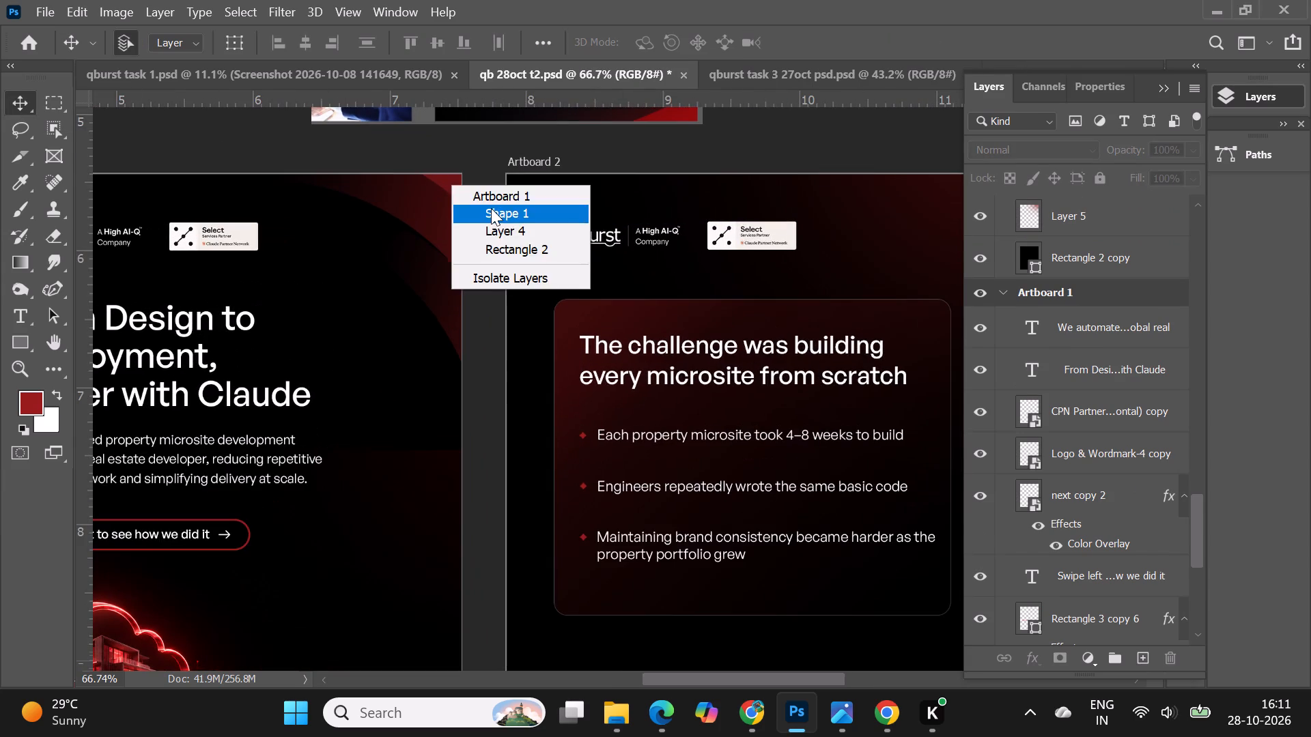
pyautogui.scroll(-8, 1101, 532)
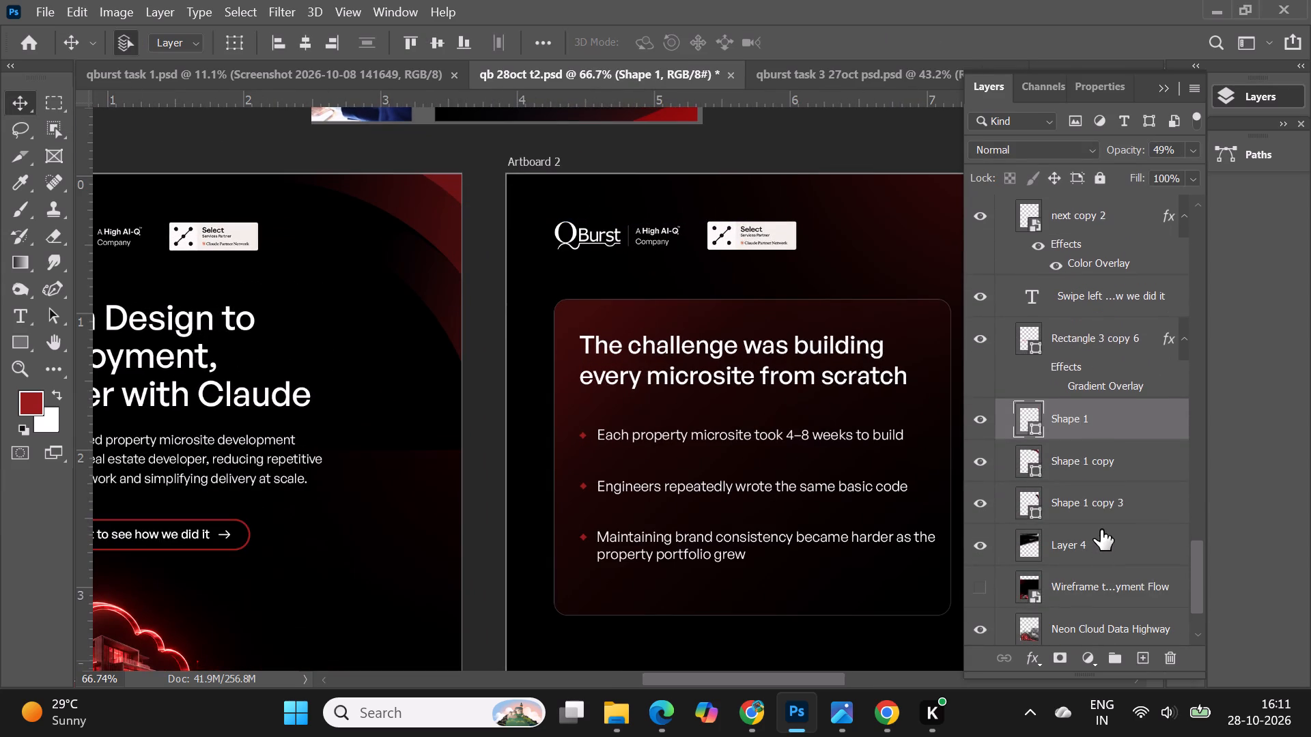
pyautogui.keyDown('shift'); pyautogui.click(1101, 512); pyautogui.keyUp('shift')
pyautogui.keyDown('alt'); pyautogui.moveTo(445, 218); pyautogui.dragTo(594, 317); pyautogui.keyUp('alt')
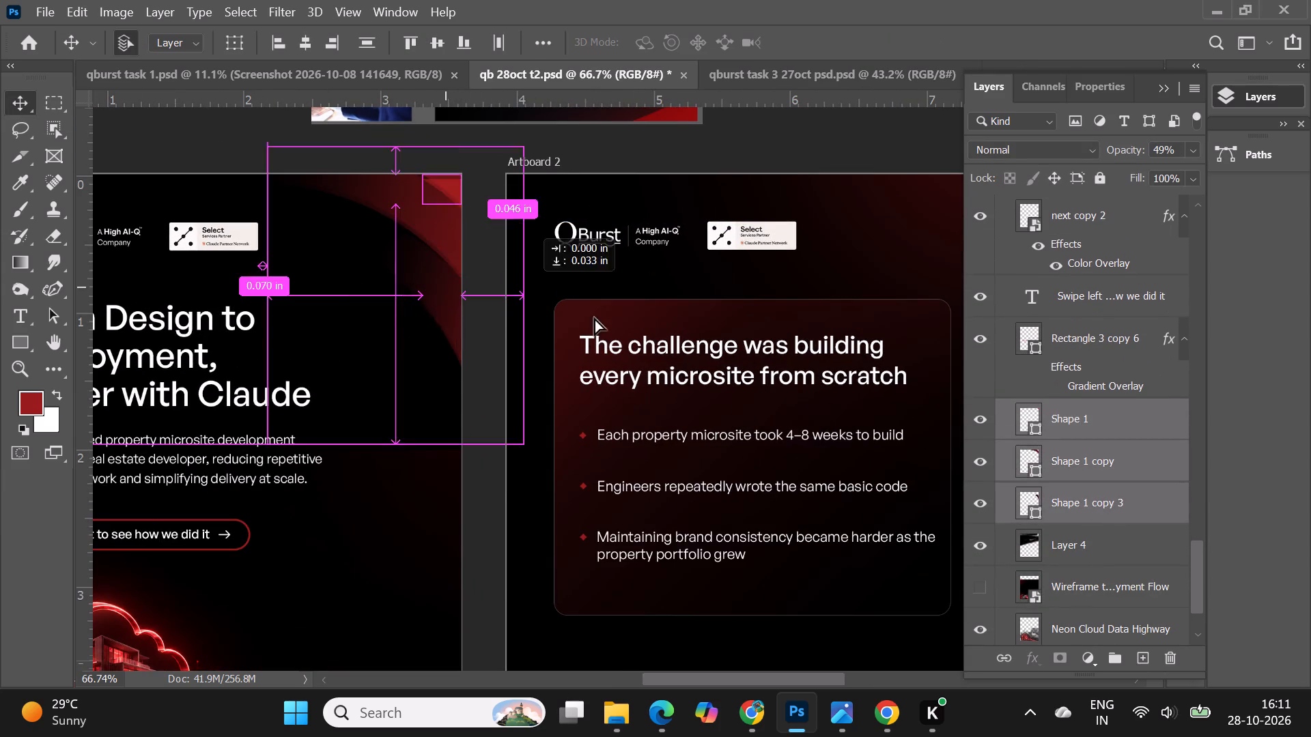
pyautogui.keyDown('alt'); pyautogui.moveTo(594, 317); pyautogui.dragTo(795, 468); pyautogui.keyUp('alt')
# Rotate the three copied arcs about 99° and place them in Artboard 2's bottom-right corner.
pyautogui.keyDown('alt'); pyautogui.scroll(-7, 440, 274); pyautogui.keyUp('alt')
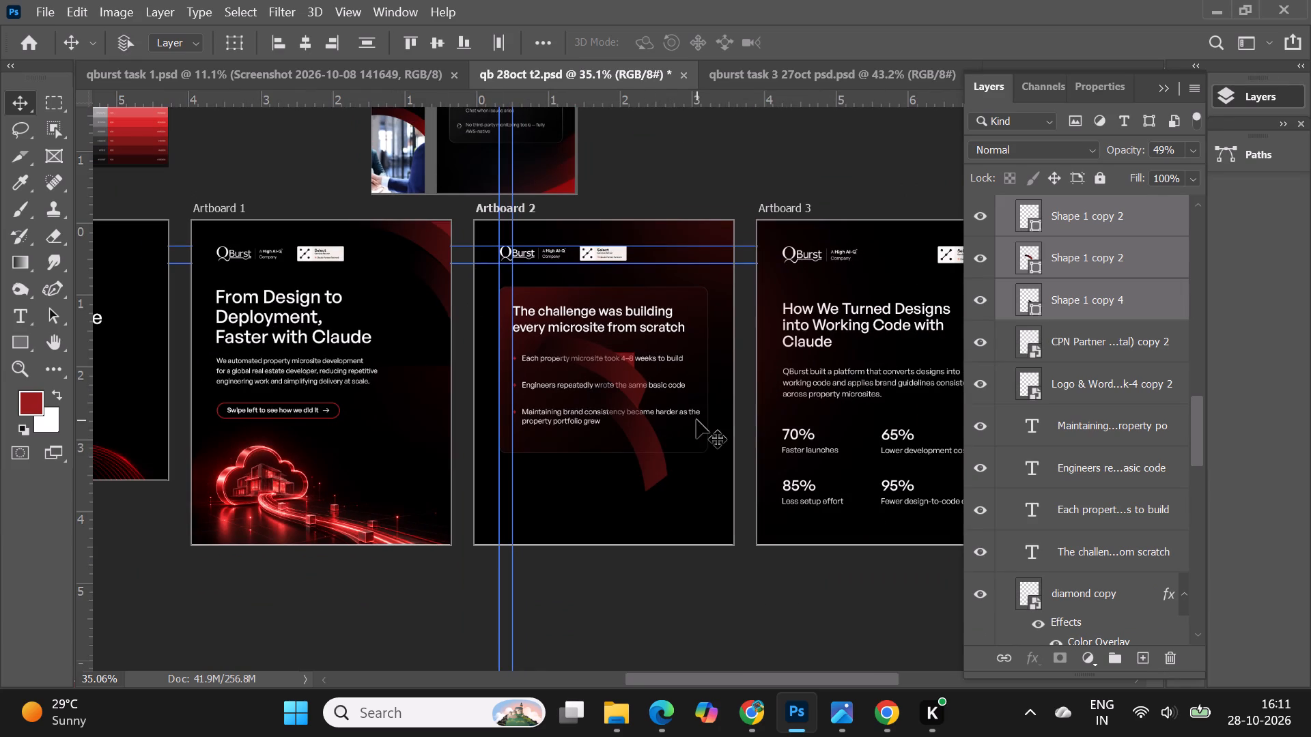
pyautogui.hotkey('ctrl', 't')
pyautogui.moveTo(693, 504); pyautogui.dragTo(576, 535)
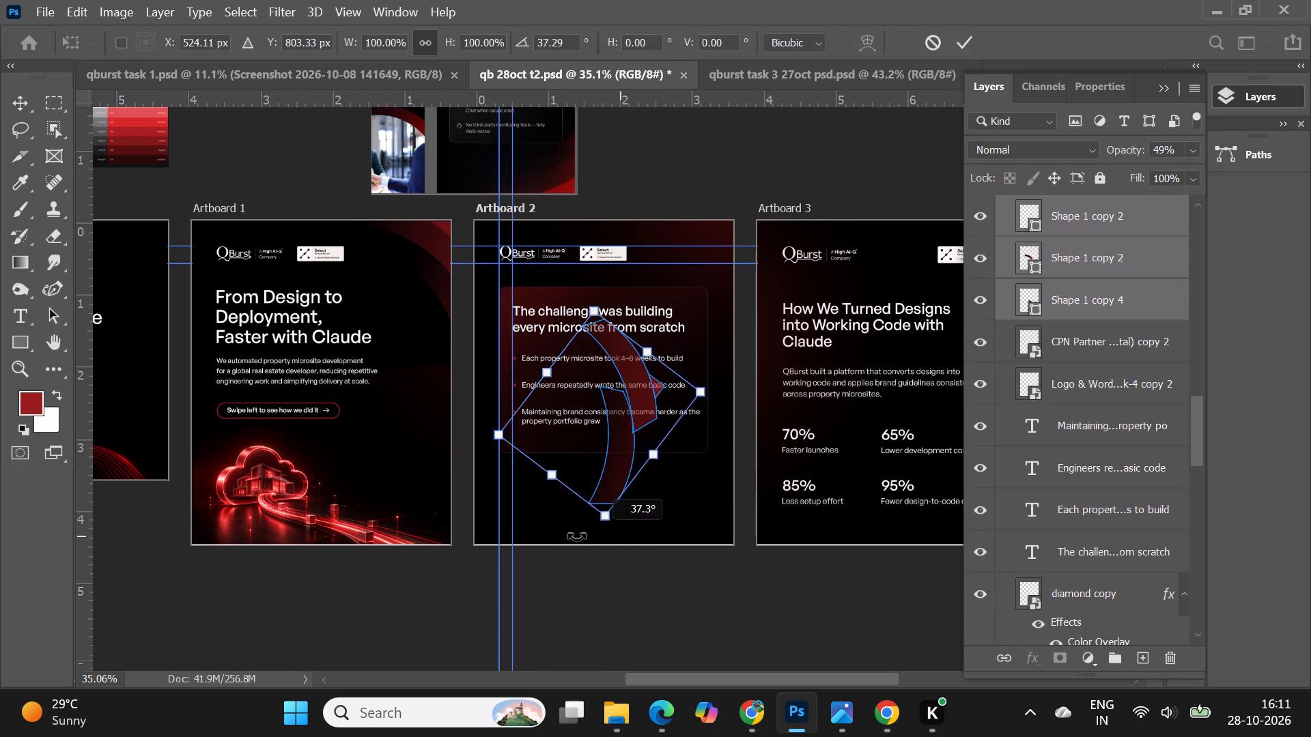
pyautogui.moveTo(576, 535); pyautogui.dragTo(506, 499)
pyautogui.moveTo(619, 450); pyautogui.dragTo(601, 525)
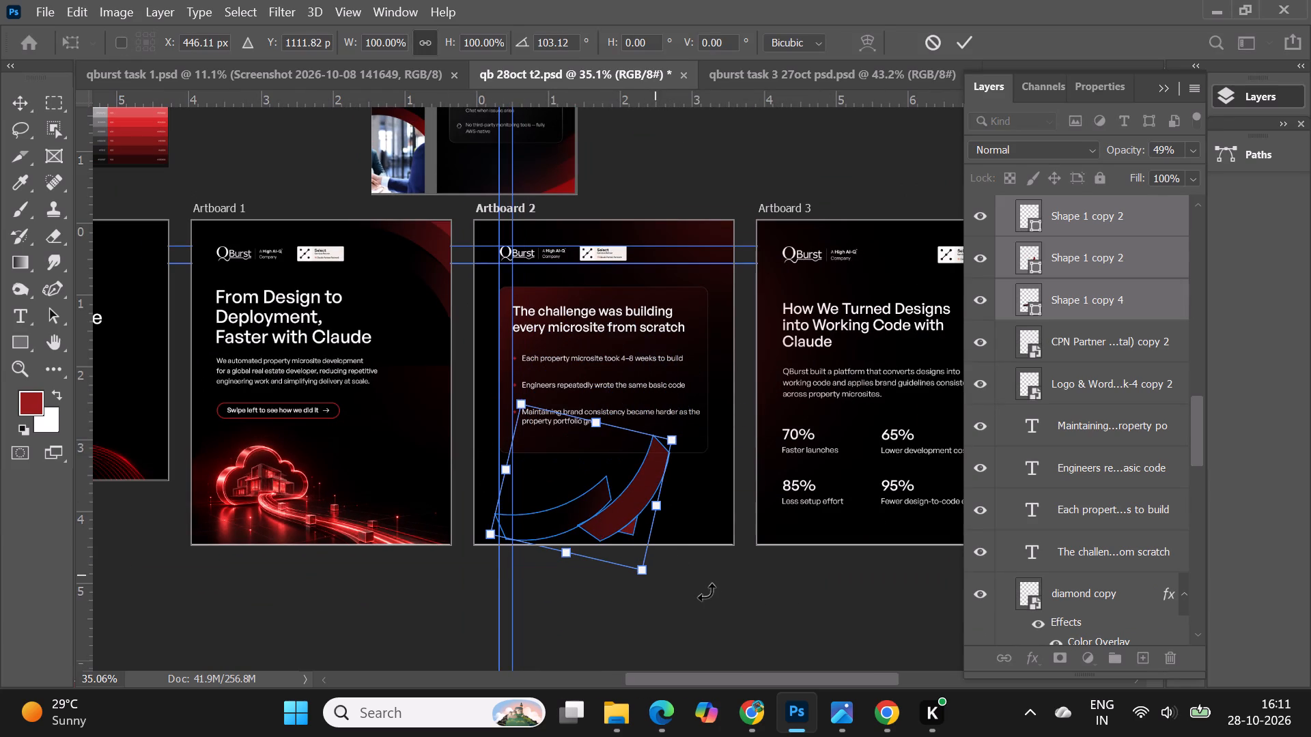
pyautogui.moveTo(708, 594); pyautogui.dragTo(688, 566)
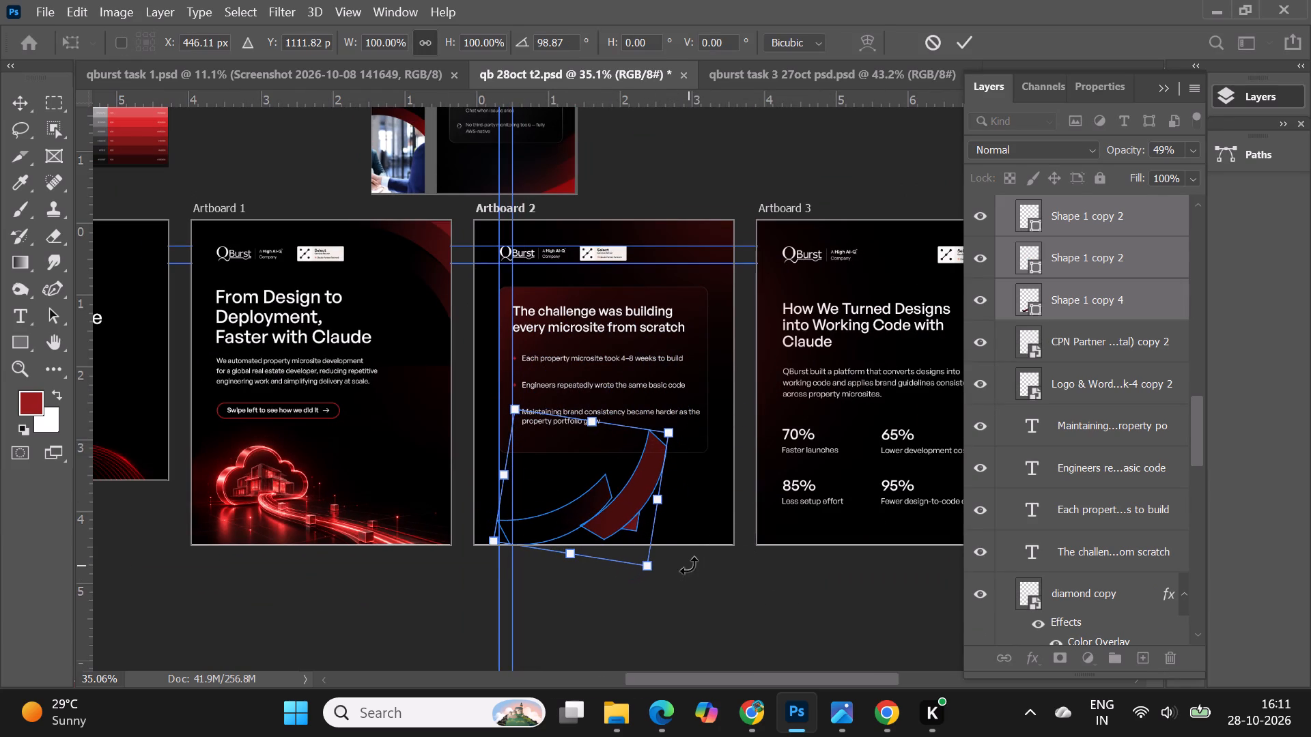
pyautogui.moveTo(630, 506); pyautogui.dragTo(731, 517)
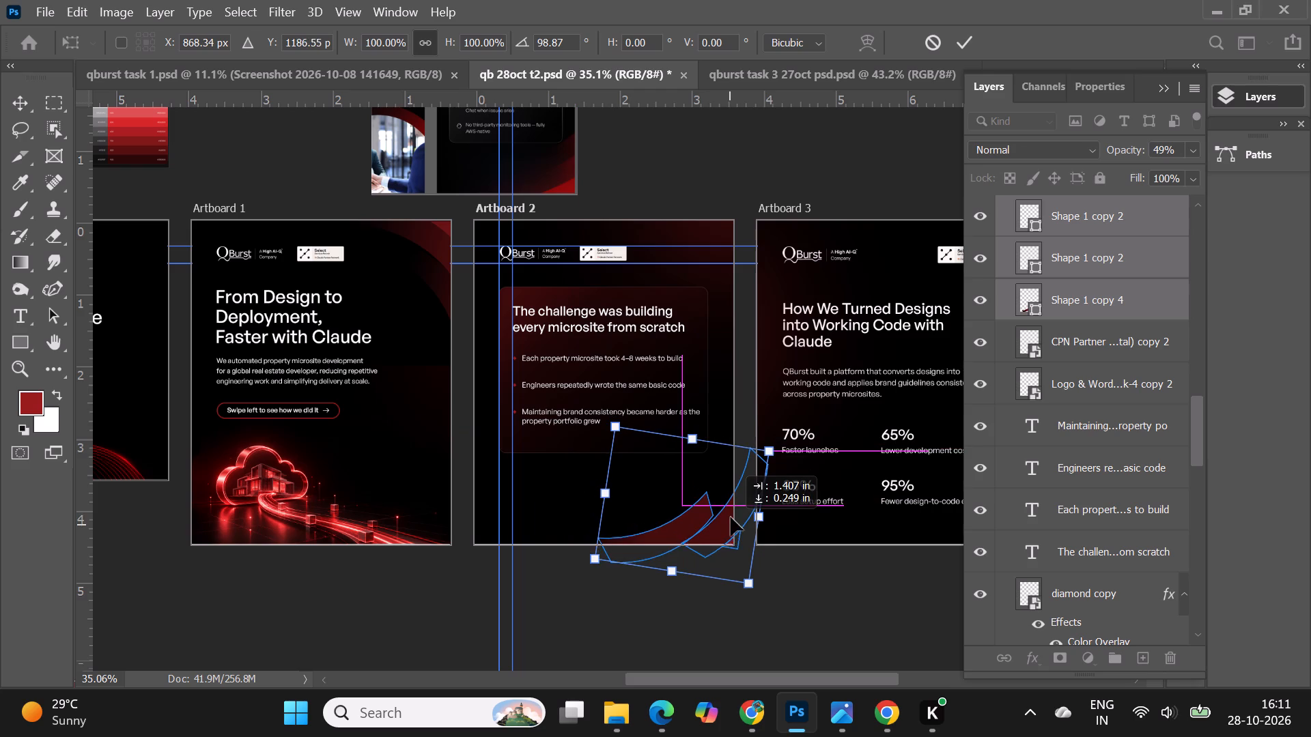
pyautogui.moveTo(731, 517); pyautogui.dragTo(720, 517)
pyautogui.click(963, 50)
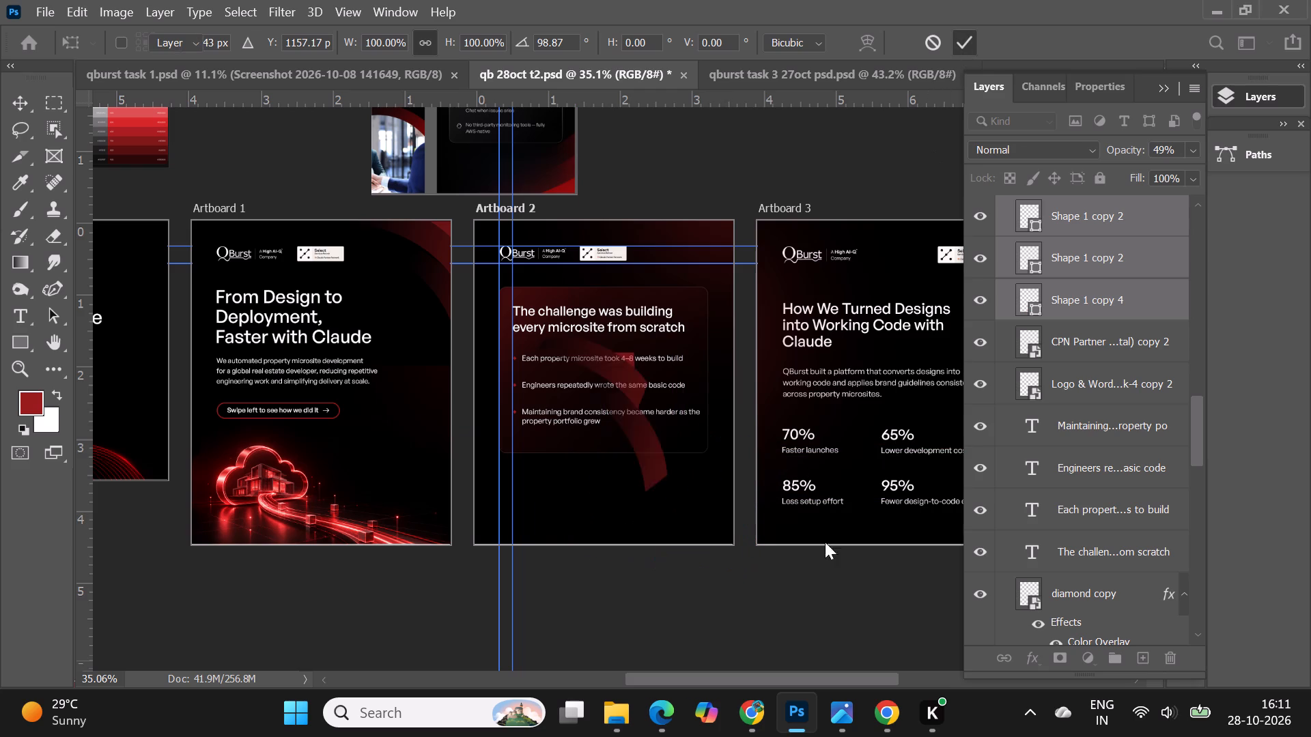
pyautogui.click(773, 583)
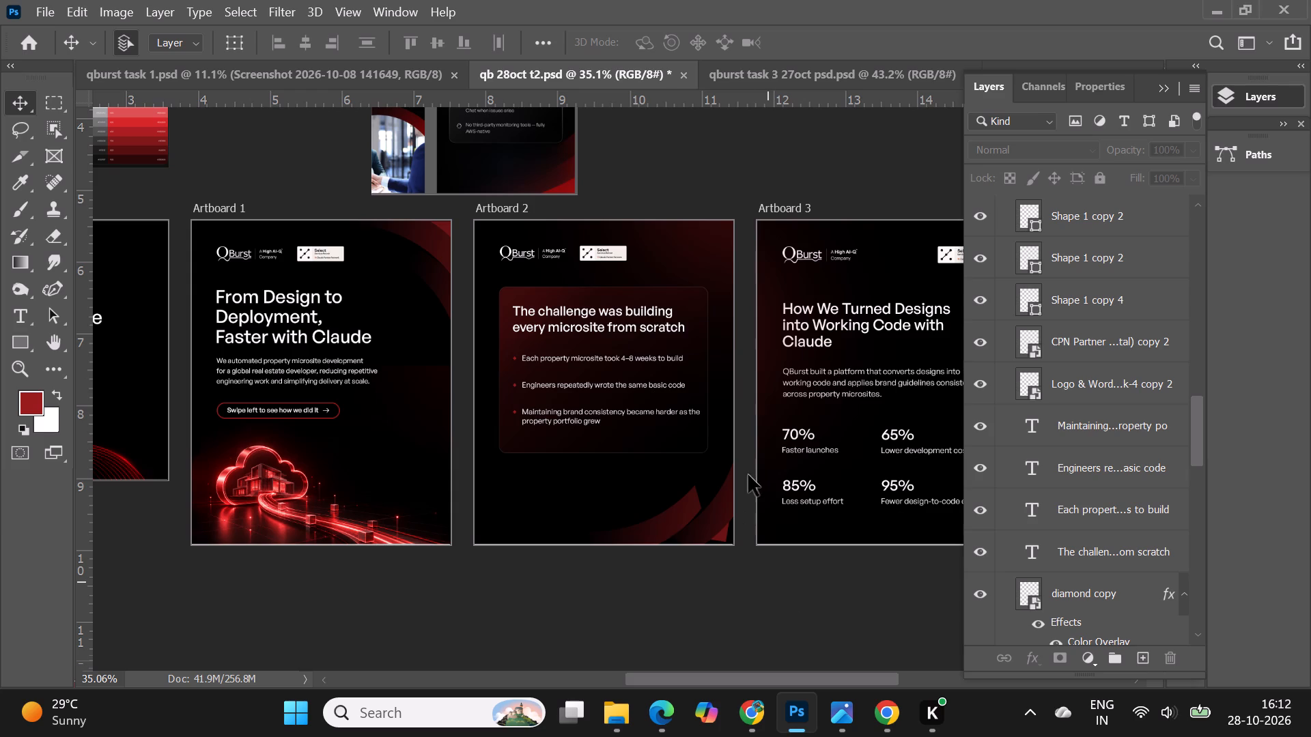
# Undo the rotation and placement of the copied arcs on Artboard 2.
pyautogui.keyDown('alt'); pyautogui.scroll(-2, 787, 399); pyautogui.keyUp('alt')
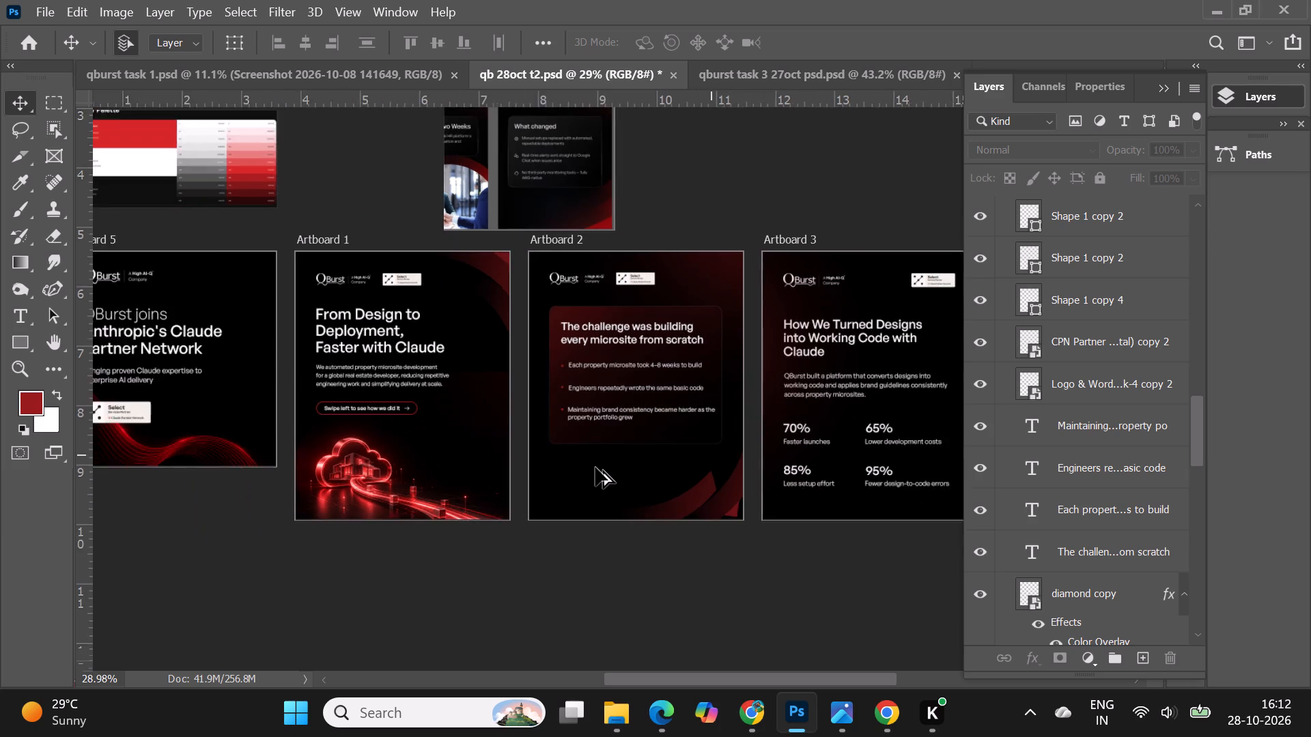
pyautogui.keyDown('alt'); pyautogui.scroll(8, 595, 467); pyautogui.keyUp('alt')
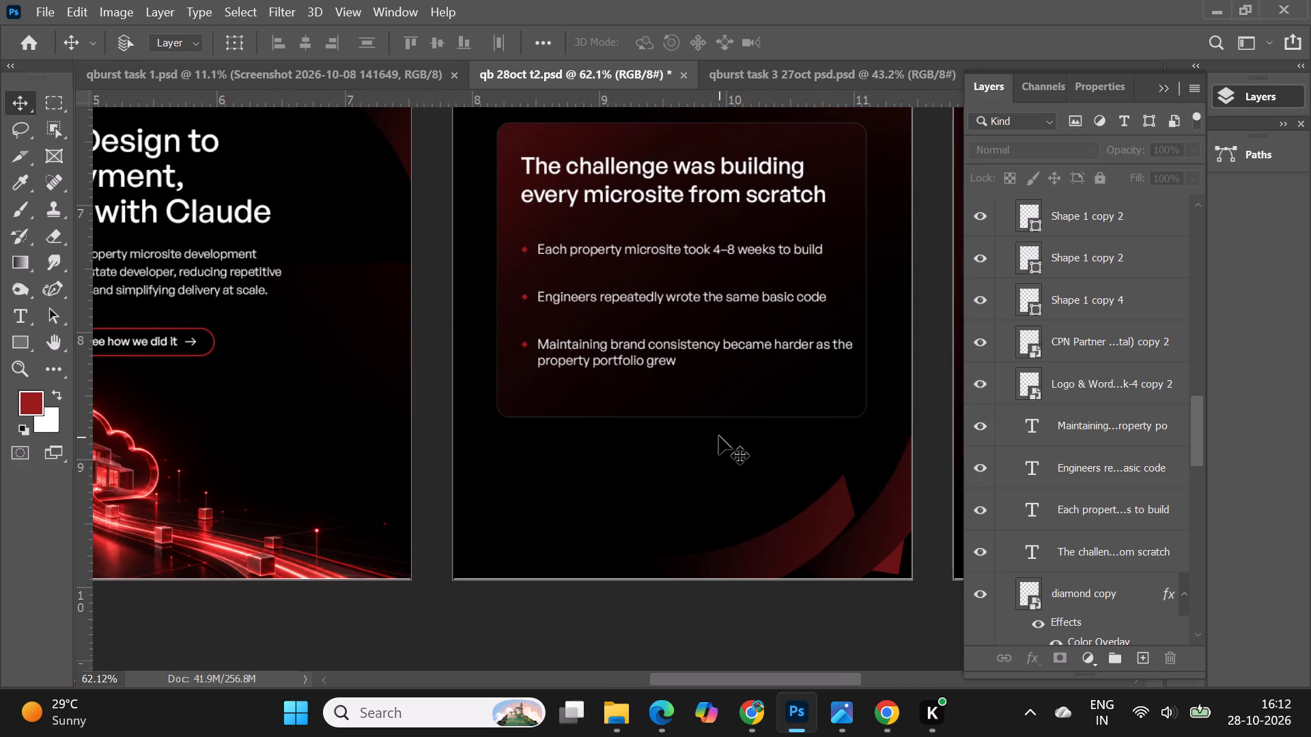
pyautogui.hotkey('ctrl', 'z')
# Reselect the three copied arcs, rotate them about 162° and place them in Artboard 2's bottom-left area.
pyautogui.hotkey('ctrl', 't')
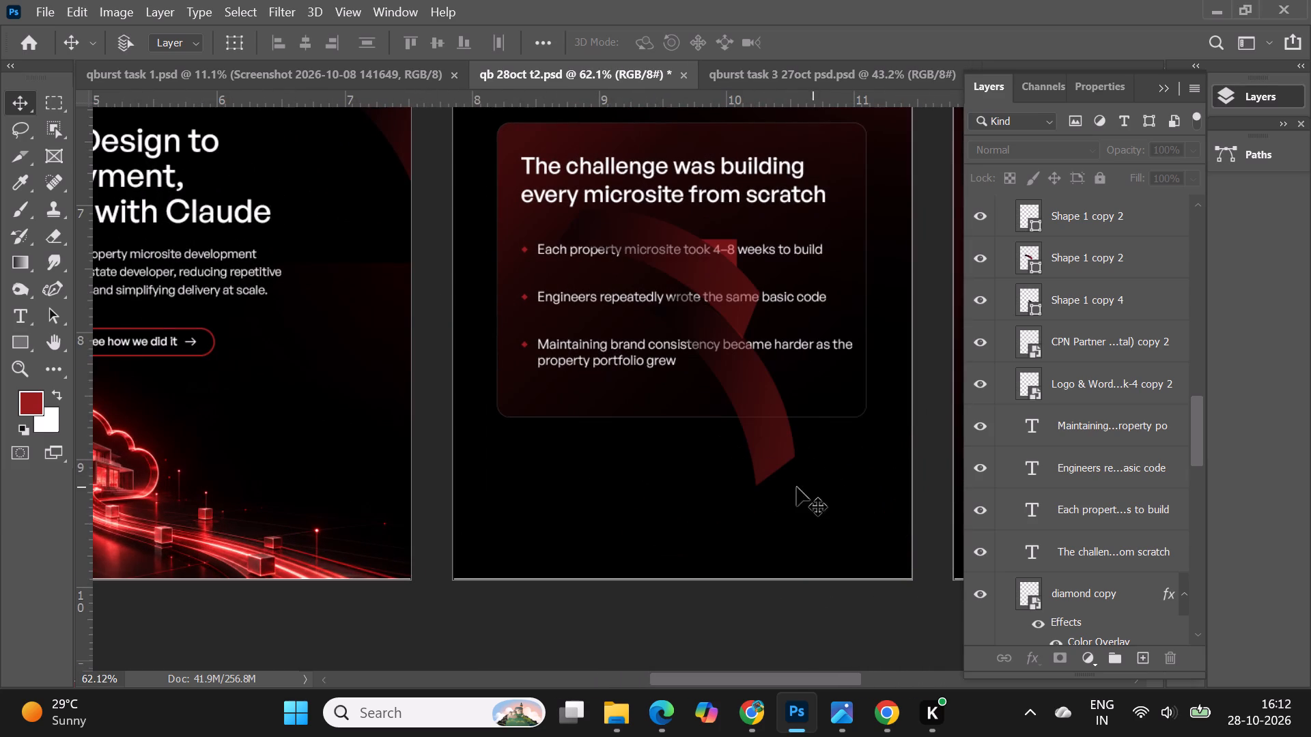
pyautogui.hotkey('ctrl', 't')
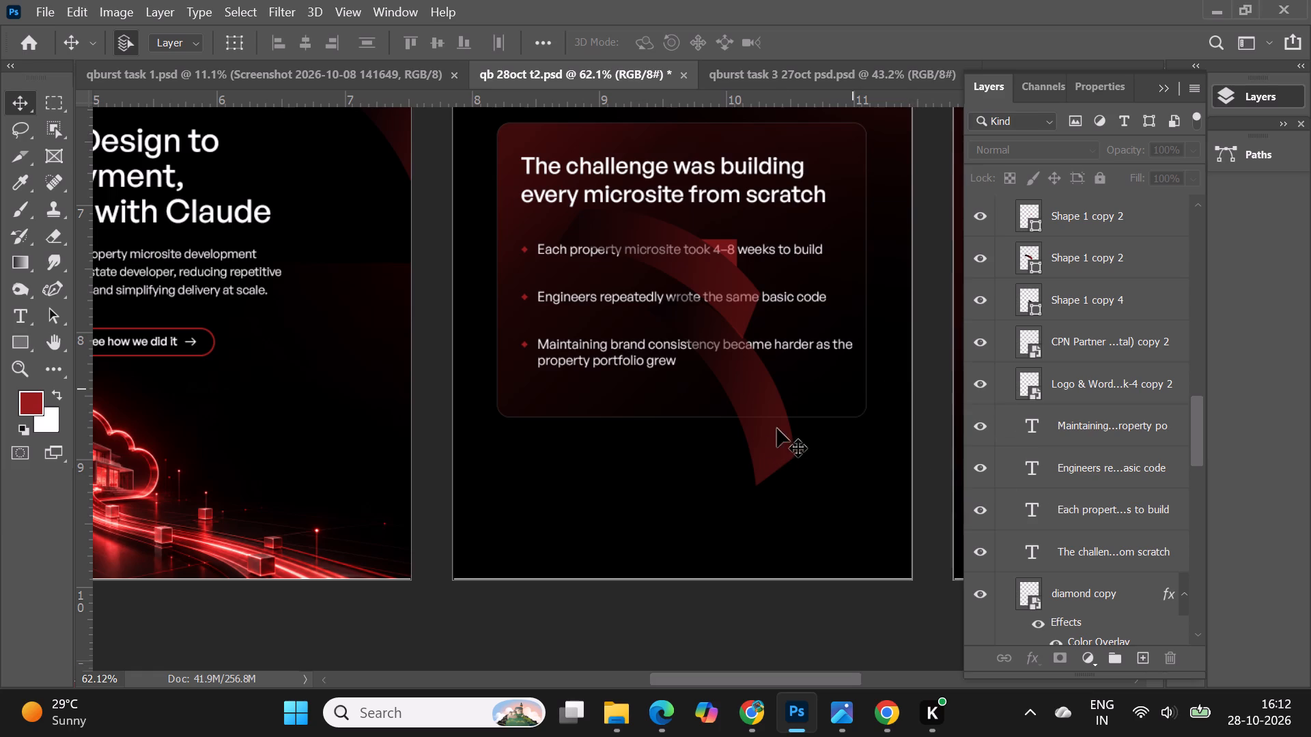
pyautogui.click(1080, 218)
pyautogui.keyDown('shift'); pyautogui.click(1077, 293); pyautogui.keyUp('shift')
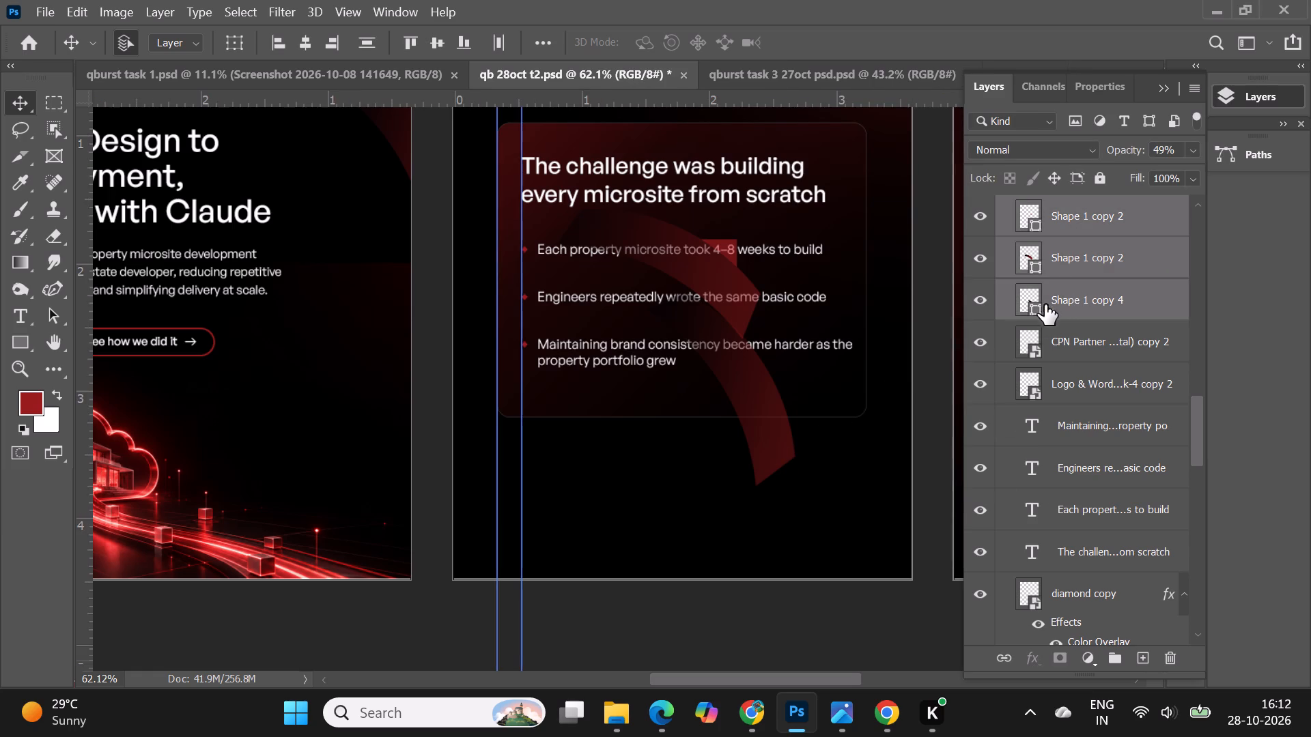
pyautogui.hotkey('ctrl', 't')
pyautogui.keyDown('alt'); pyautogui.scroll(-3, 652, 404); pyautogui.keyUp('alt')
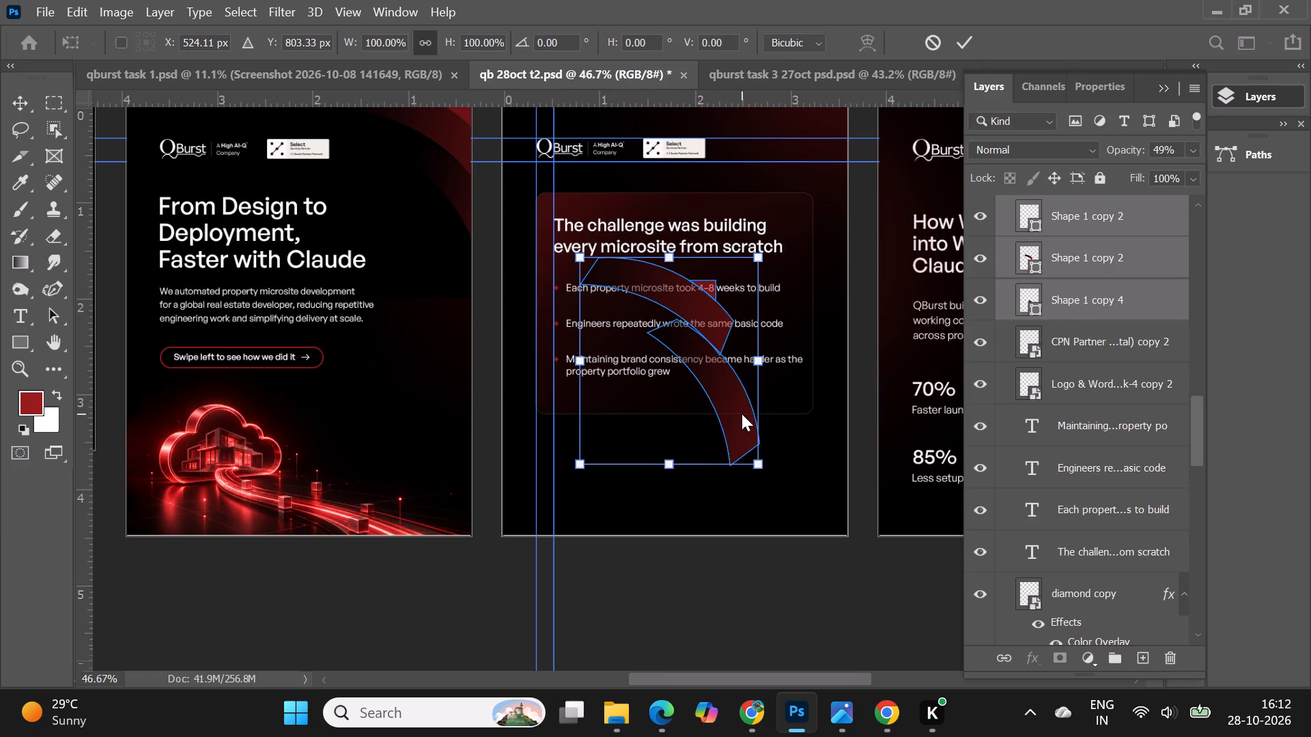
pyautogui.moveTo(742, 414); pyautogui.dragTo(712, 501)
pyautogui.moveTo(770, 489); pyautogui.dragTo(525, 410)
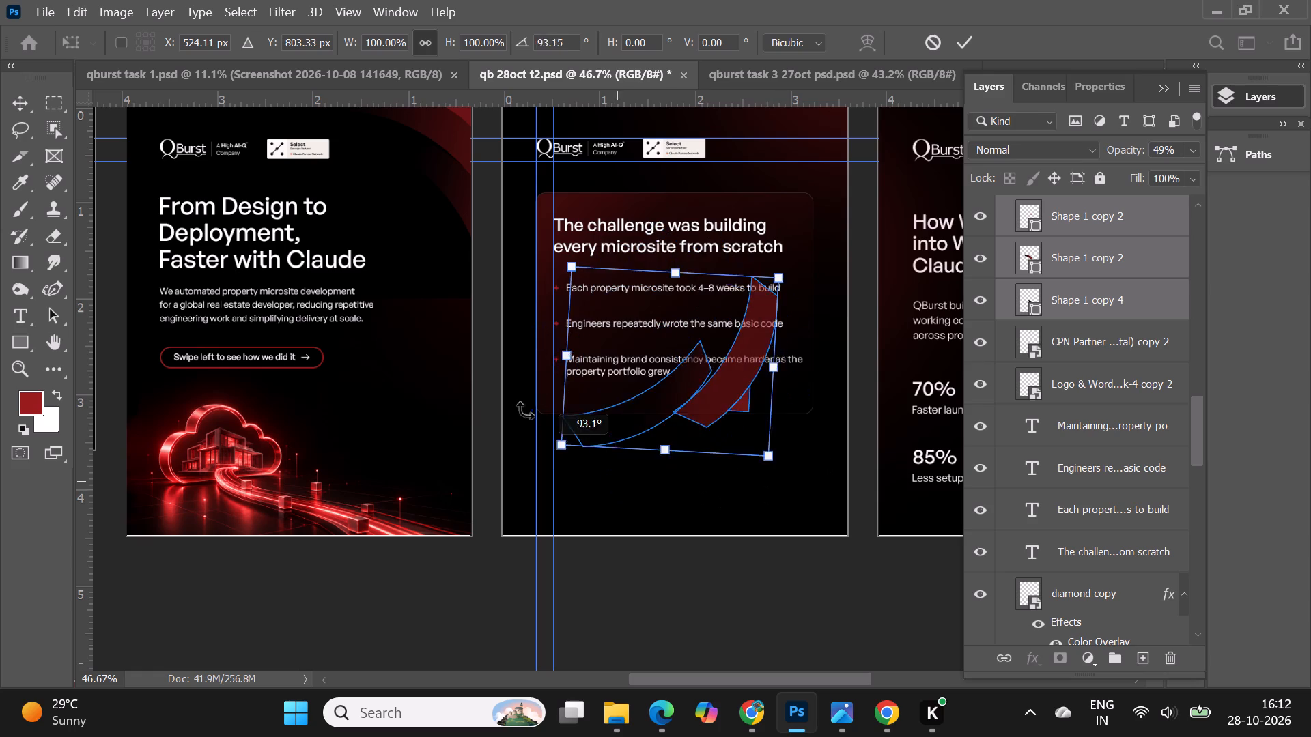
pyautogui.moveTo(525, 410); pyautogui.dragTo(546, 277)
pyautogui.moveTo(701, 427); pyautogui.dragTo(636, 519)
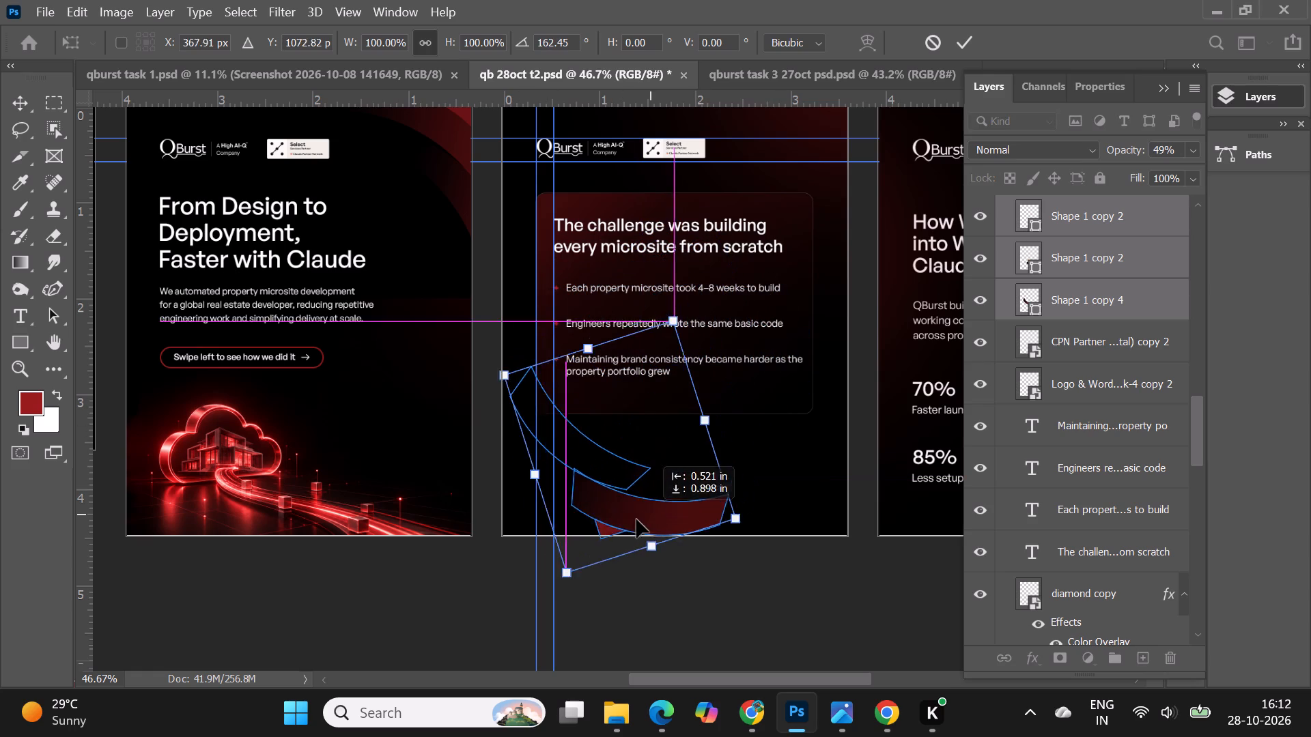
pyautogui.moveTo(636, 519); pyautogui.dragTo(622, 506)
pyautogui.click(750, 615)
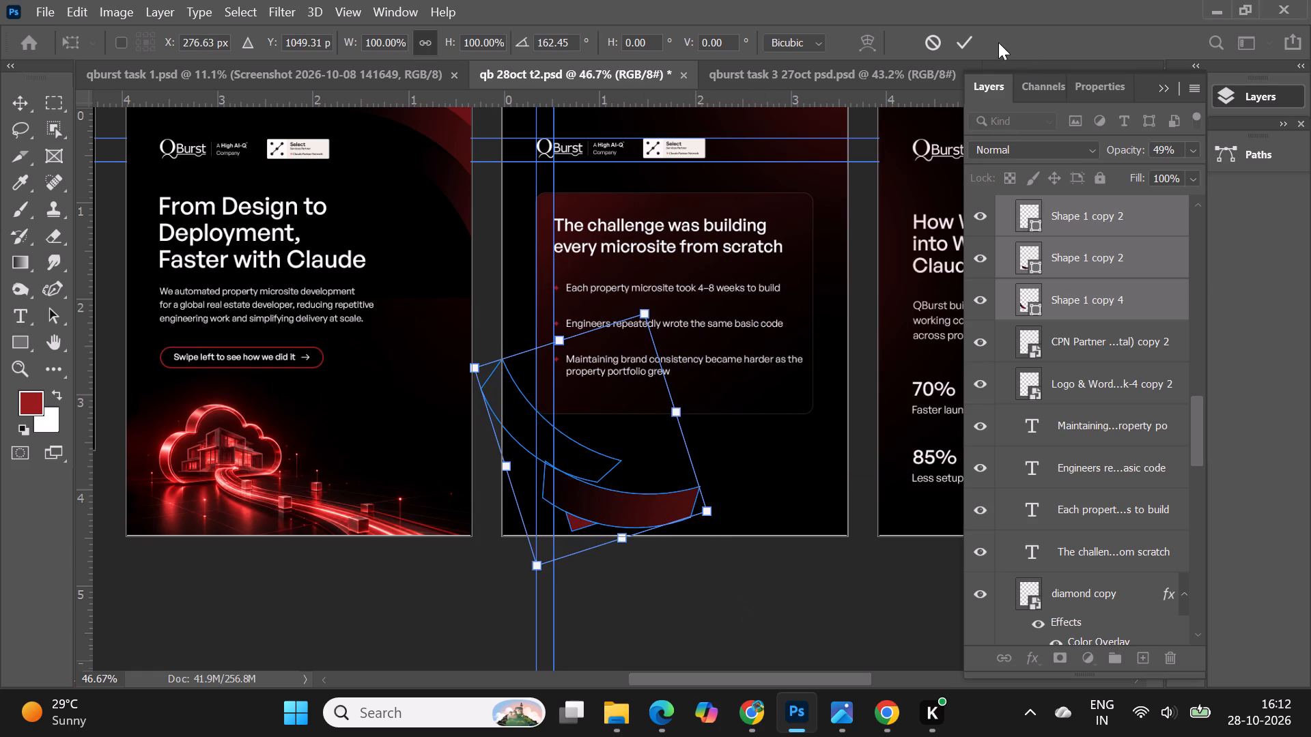
pyautogui.moveTo(968, 39); pyautogui.dragTo(967, 46)
pyautogui.click(652, 622)
# Move the small red arc piece into Artboard 2's bottom-left corner, rotate it about 30° and nudge it flush with the corner.
pyautogui.keyDown('alt'); pyautogui.scroll(3, 591, 543); pyautogui.keyUp('alt')
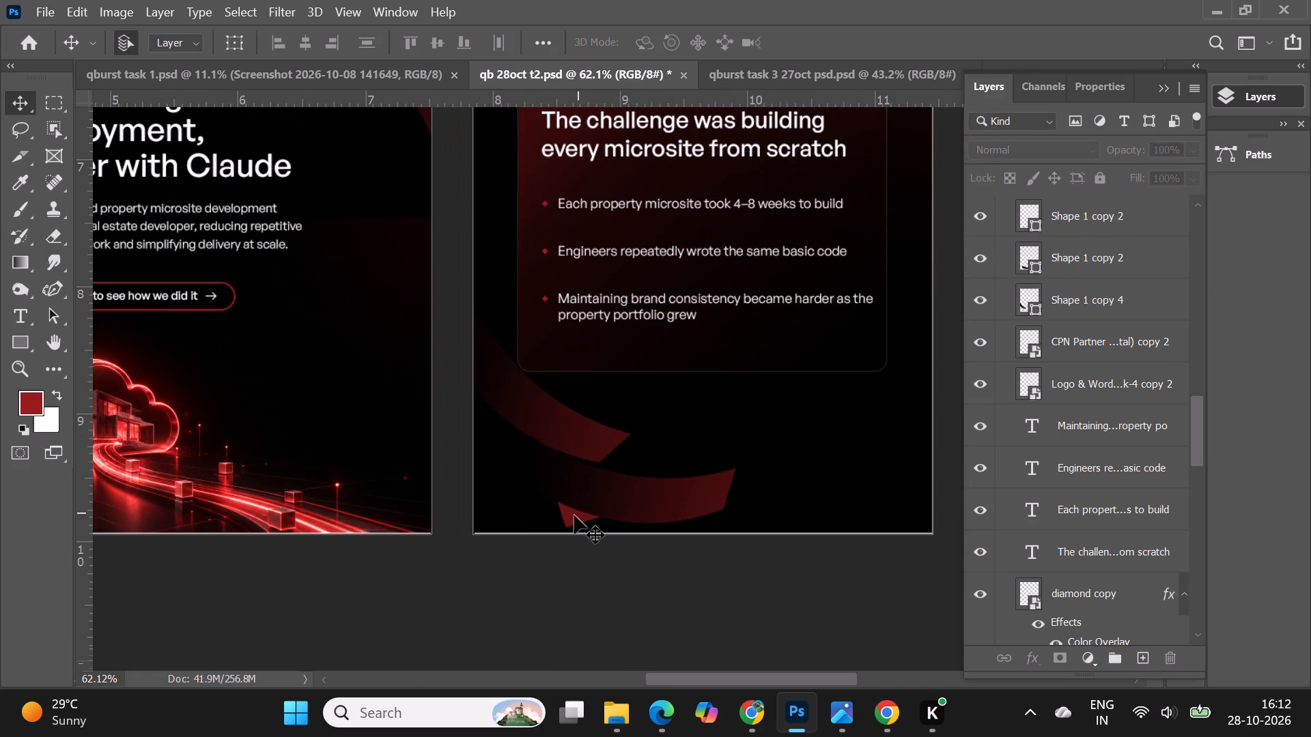
pyautogui.moveTo(574, 515); pyautogui.dragTo(482, 521)
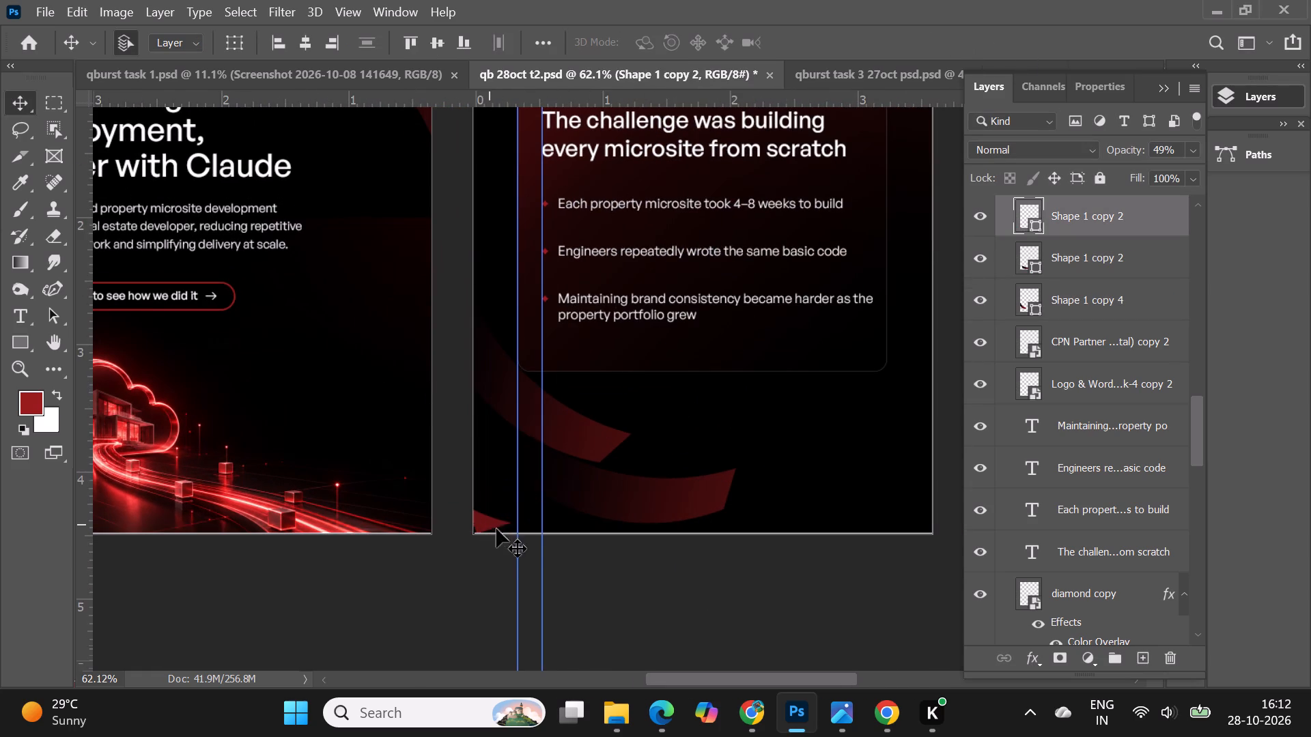
pyautogui.hotkey('ctrl', 't')
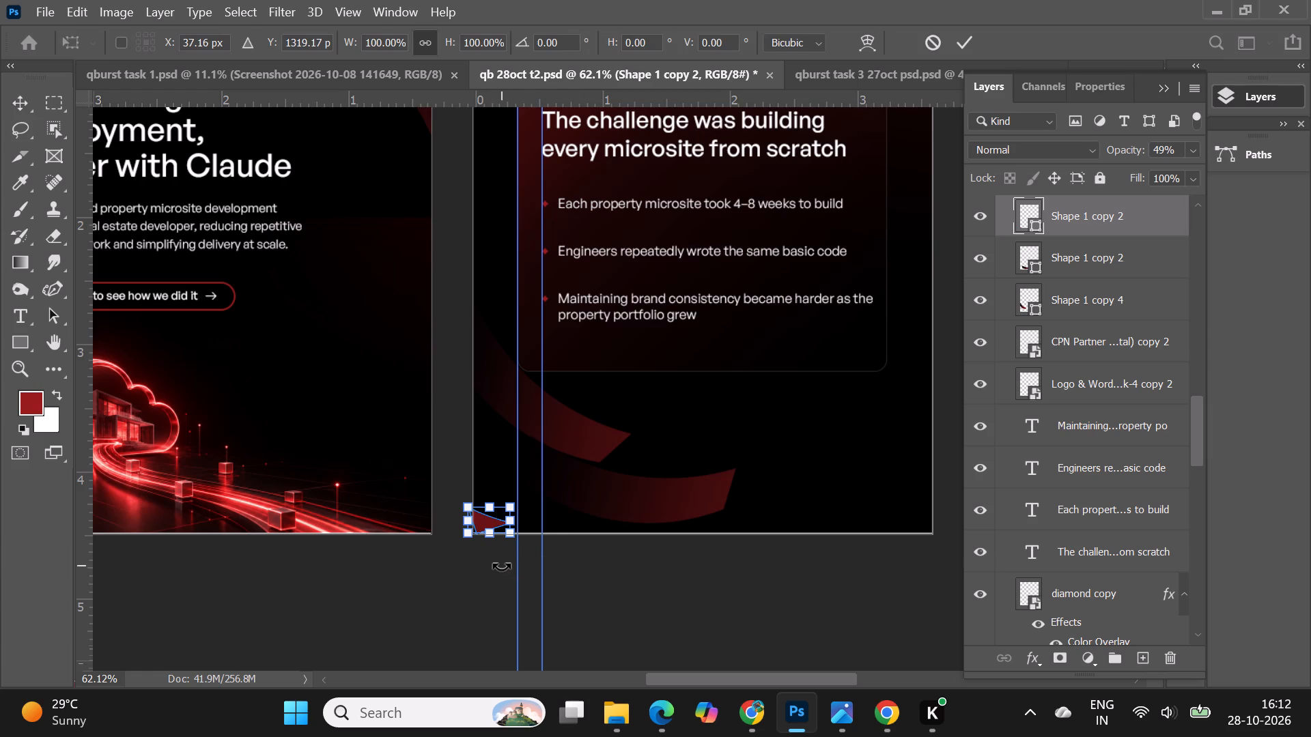
pyautogui.moveTo(501, 565); pyautogui.dragTo(494, 561)
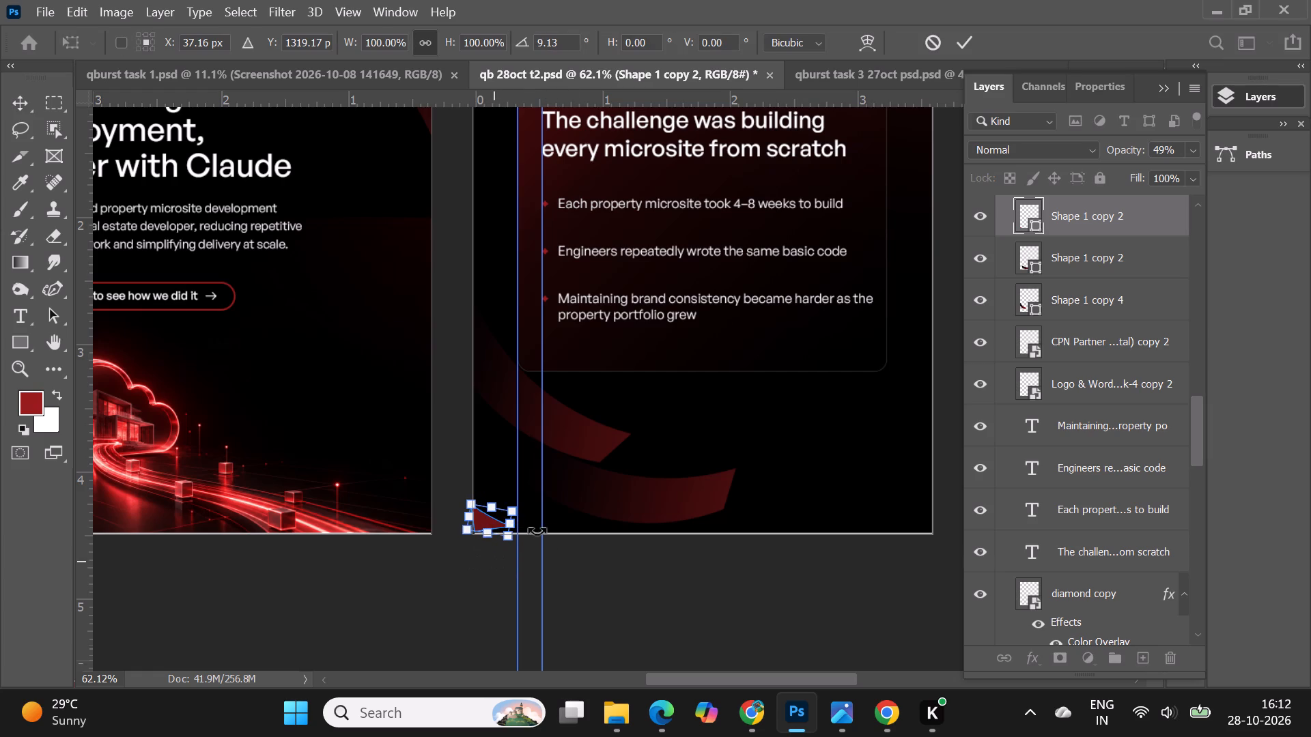
pyautogui.moveTo(499, 558); pyautogui.dragTo(485, 561)
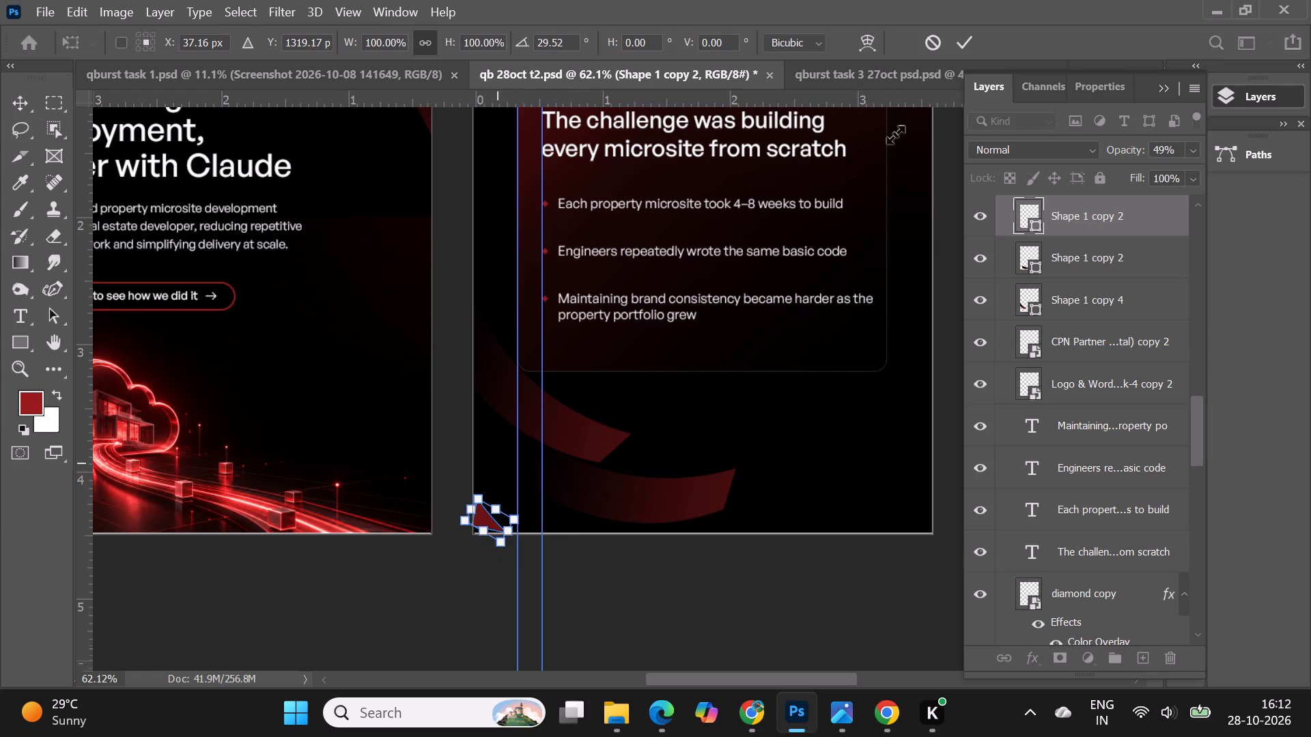
pyautogui.click(959, 41)
pyautogui.click(606, 553)
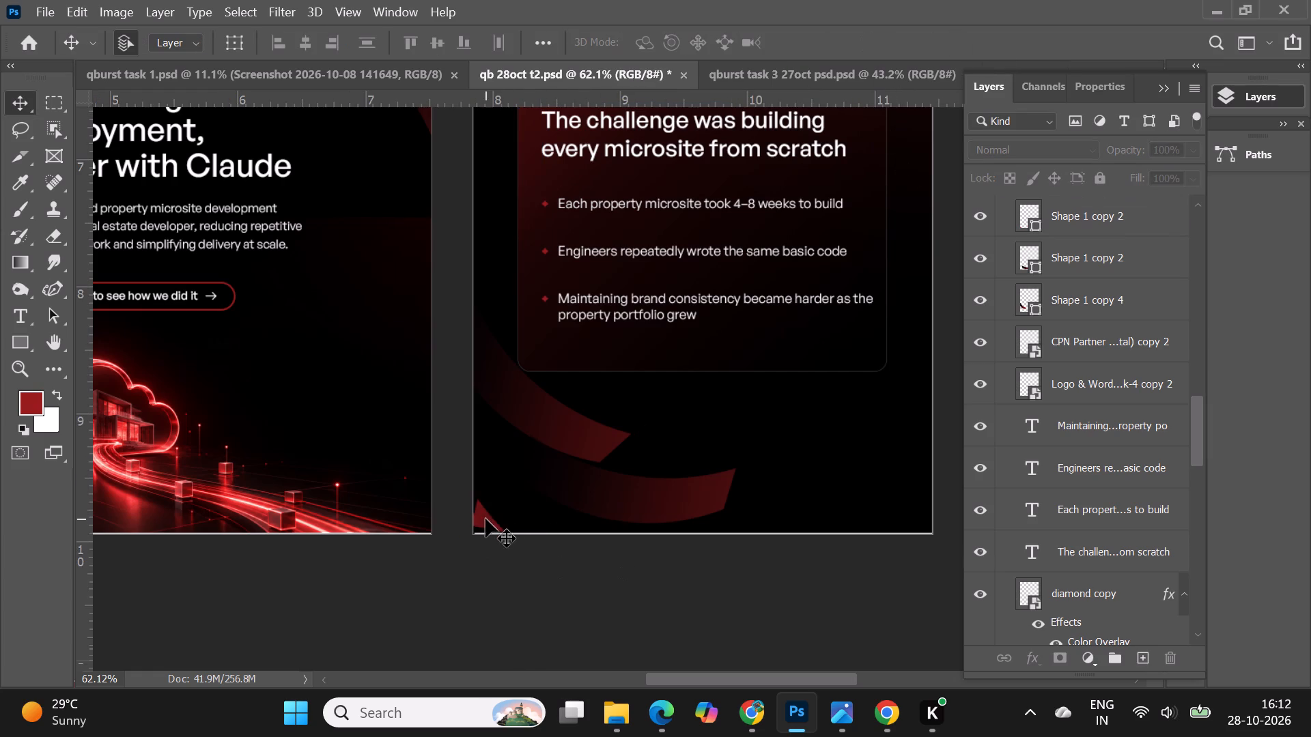
pyautogui.click(485, 519)
pyautogui.click(651, 592)
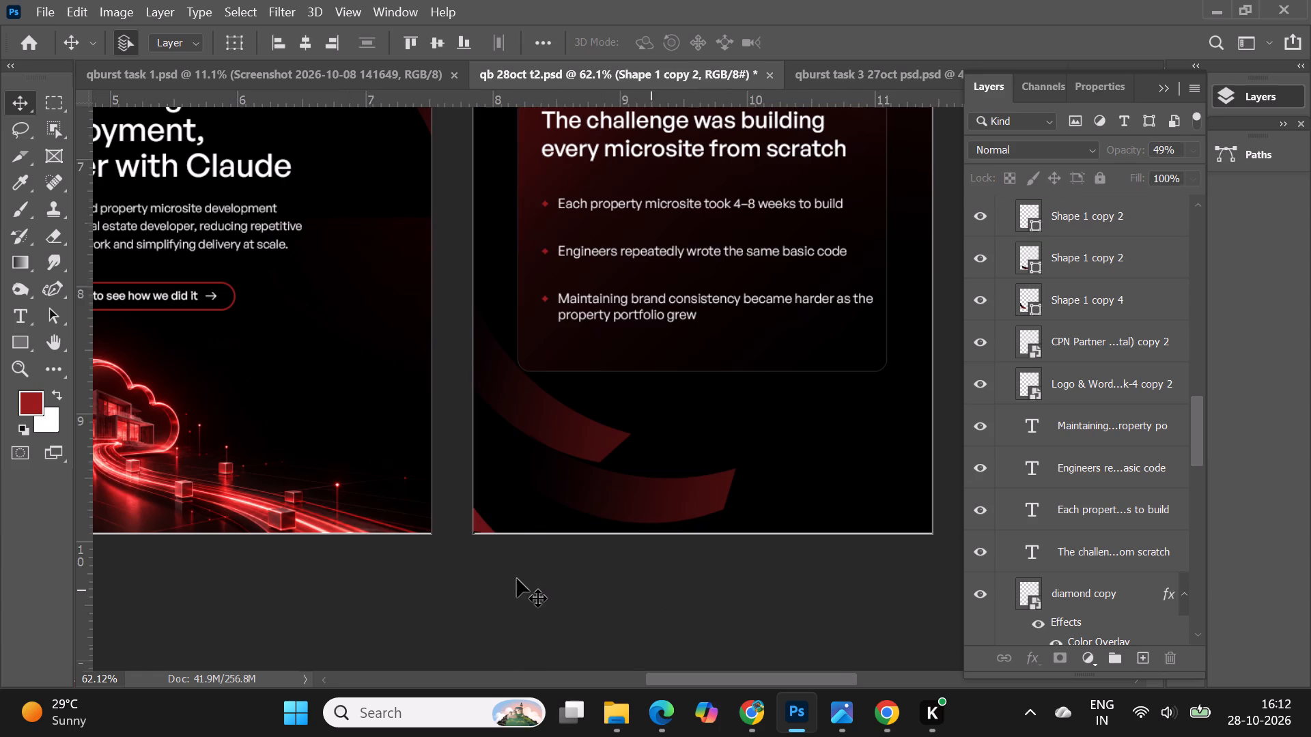
pyautogui.keyDown('alt'); pyautogui.scroll(9, 506, 579); pyautogui.keyUp('alt')
pyautogui.moveTo(488, 487); pyautogui.dragTo(488, 495)
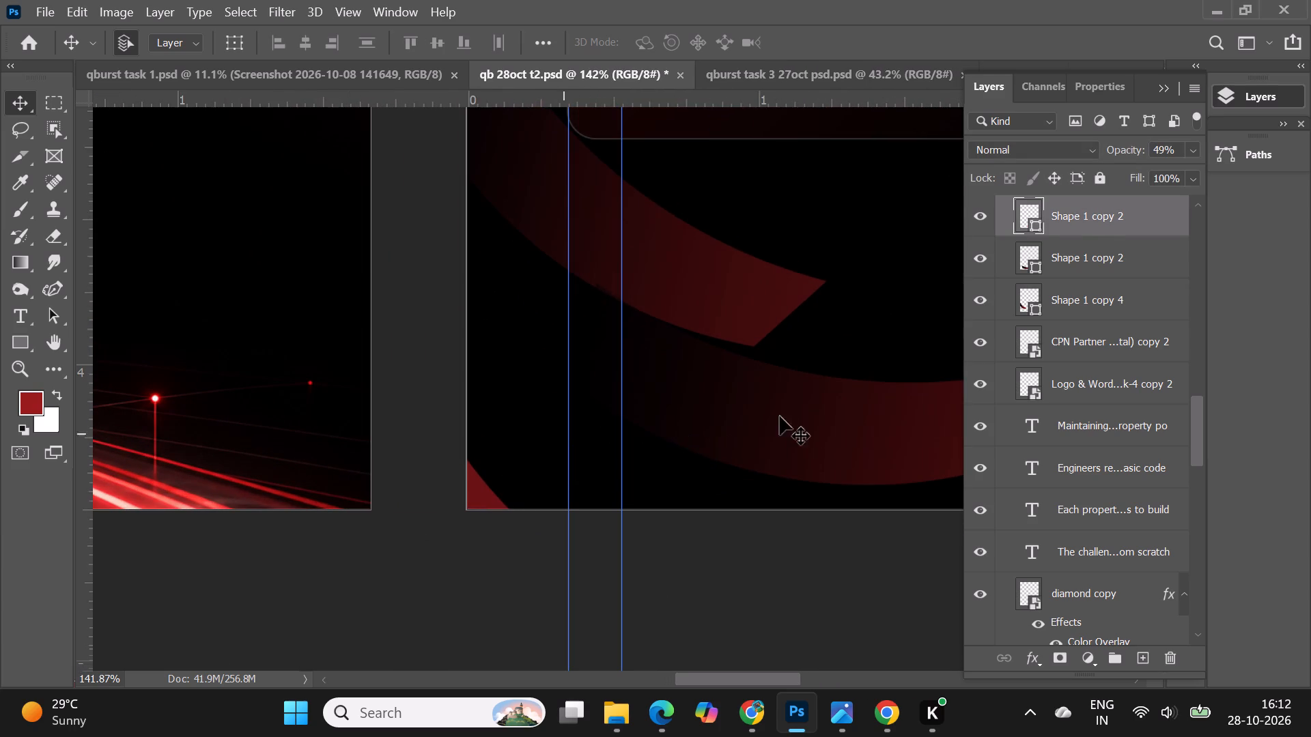
# Move the middle arc to Artboard 2's left edge and rotate it about 42° so it sweeps across the bottom-left corner.
pyautogui.click(787, 429)
pyautogui.moveTo(830, 435); pyautogui.dragTo(612, 433)
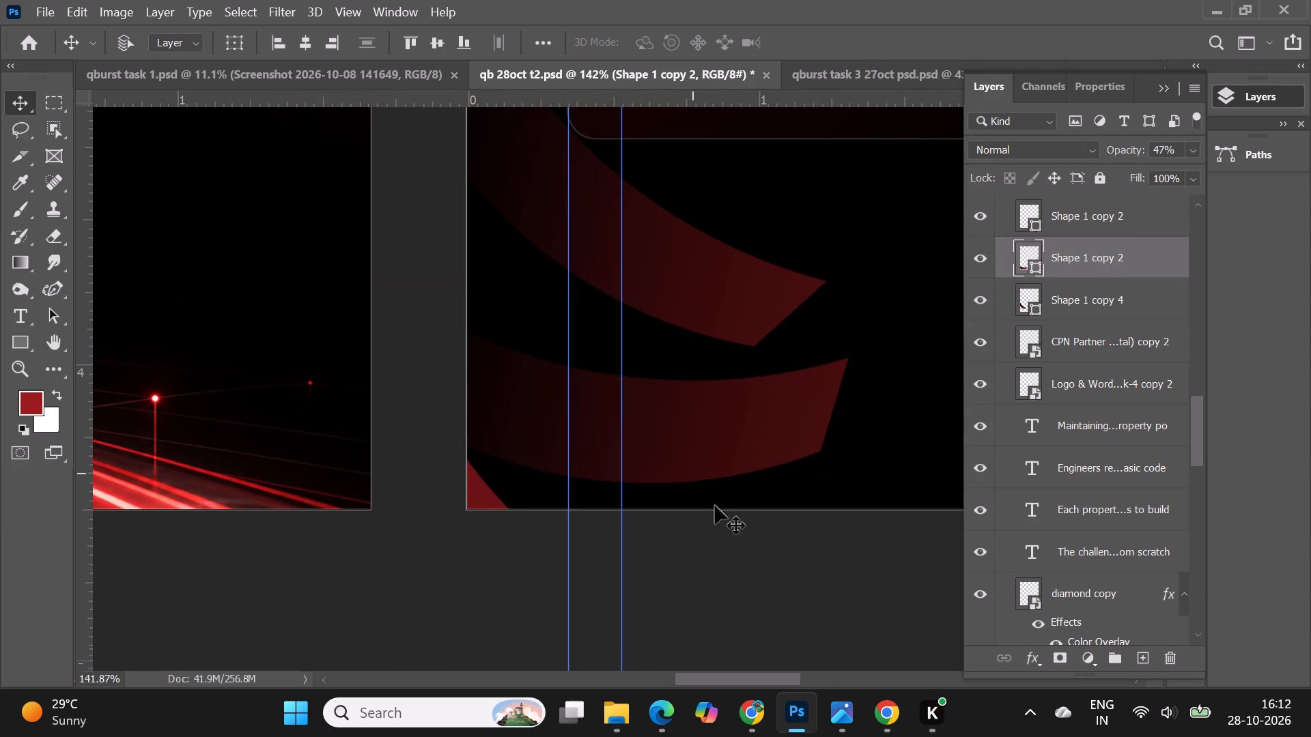
pyautogui.hotkey('ctrl', 't')
pyautogui.moveTo(835, 566); pyautogui.dragTo(681, 606)
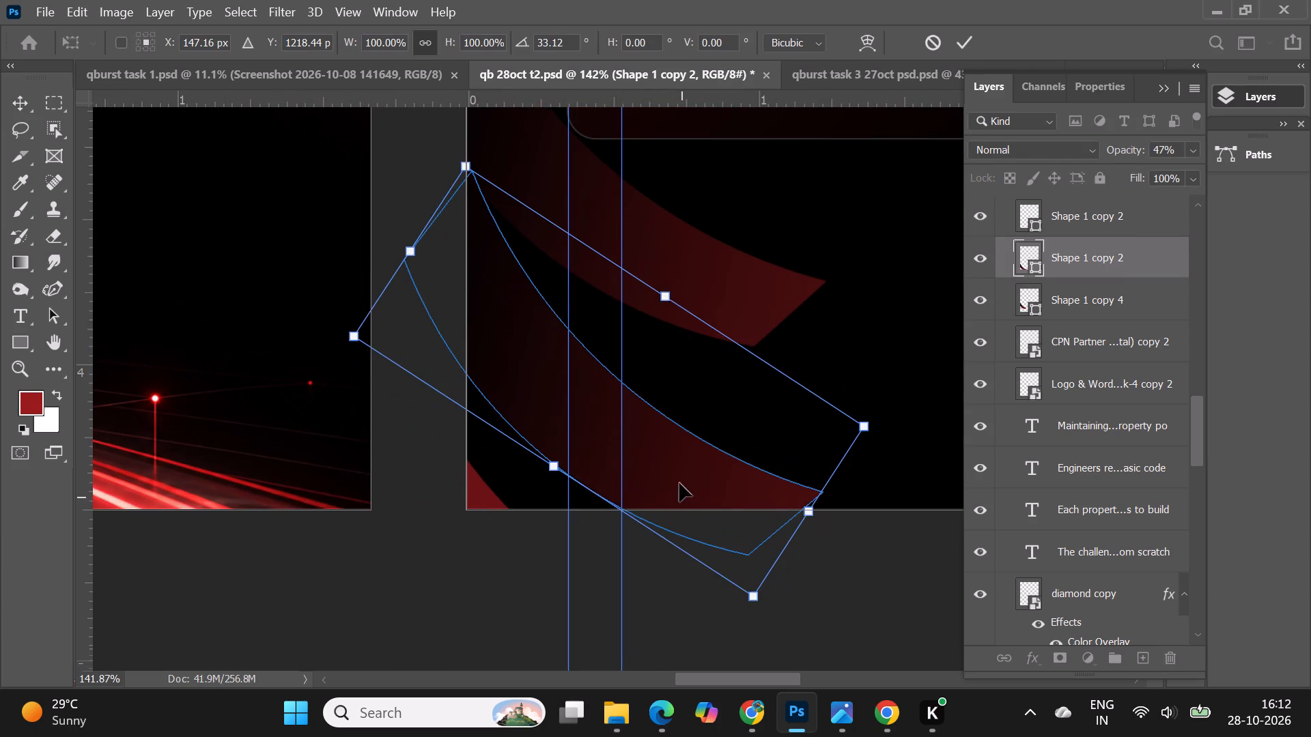
pyautogui.moveTo(679, 483); pyautogui.dragTo(628, 502)
pyautogui.moveTo(815, 647); pyautogui.dragTo(783, 664)
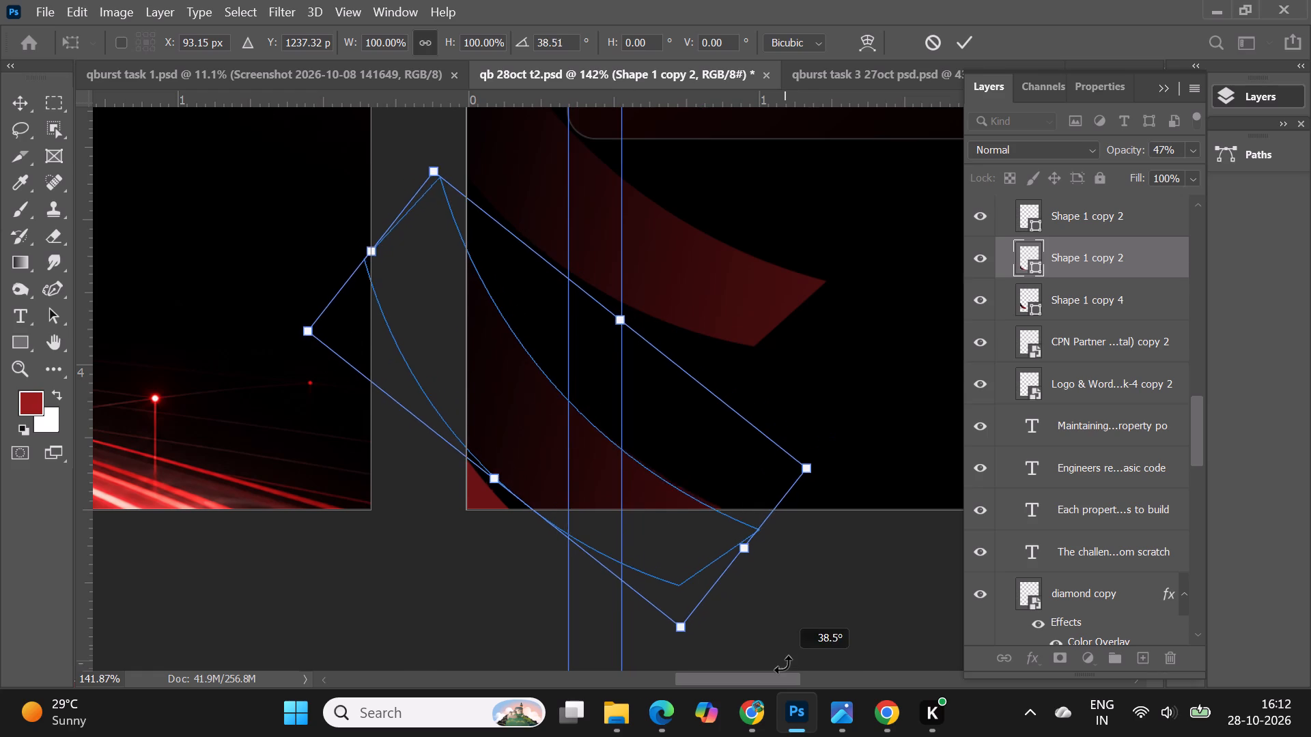
pyautogui.moveTo(783, 664); pyautogui.dragTo(772, 673)
pyautogui.moveTo(638, 486); pyautogui.dragTo(628, 485)
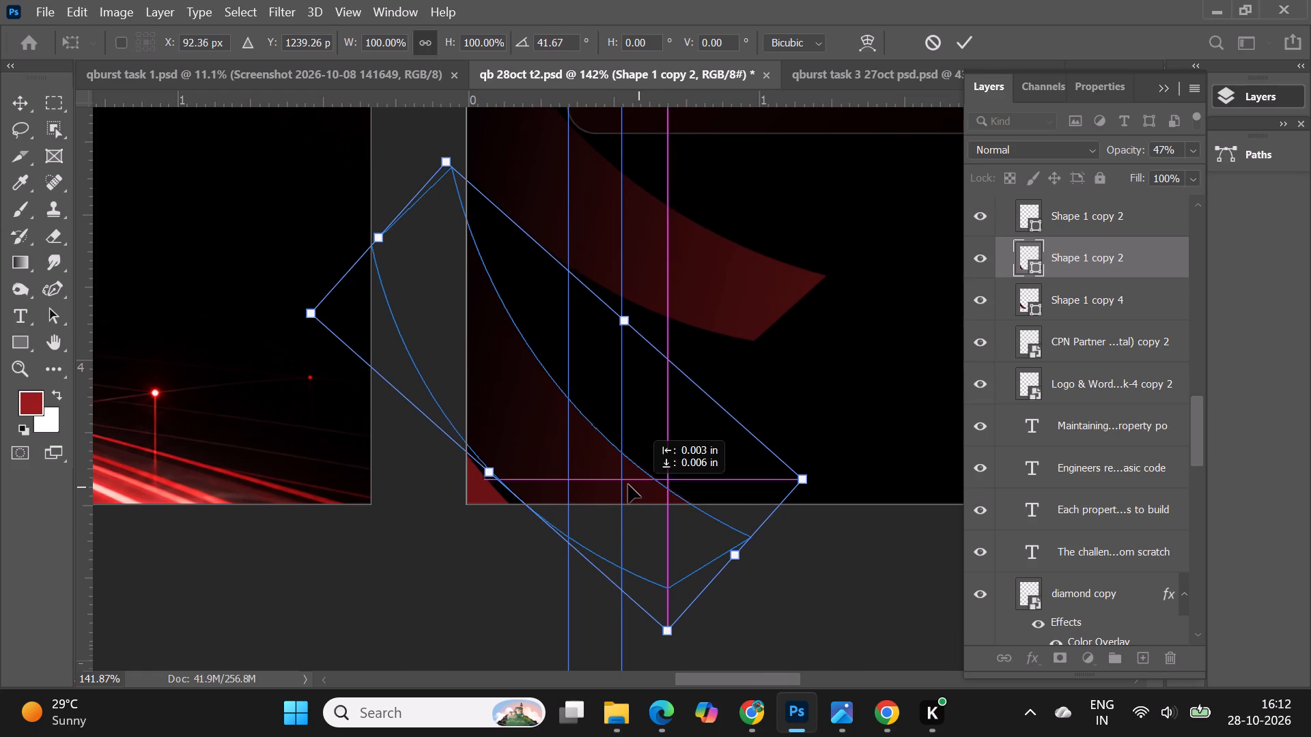
pyautogui.moveTo(628, 485); pyautogui.dragTo(628, 478)
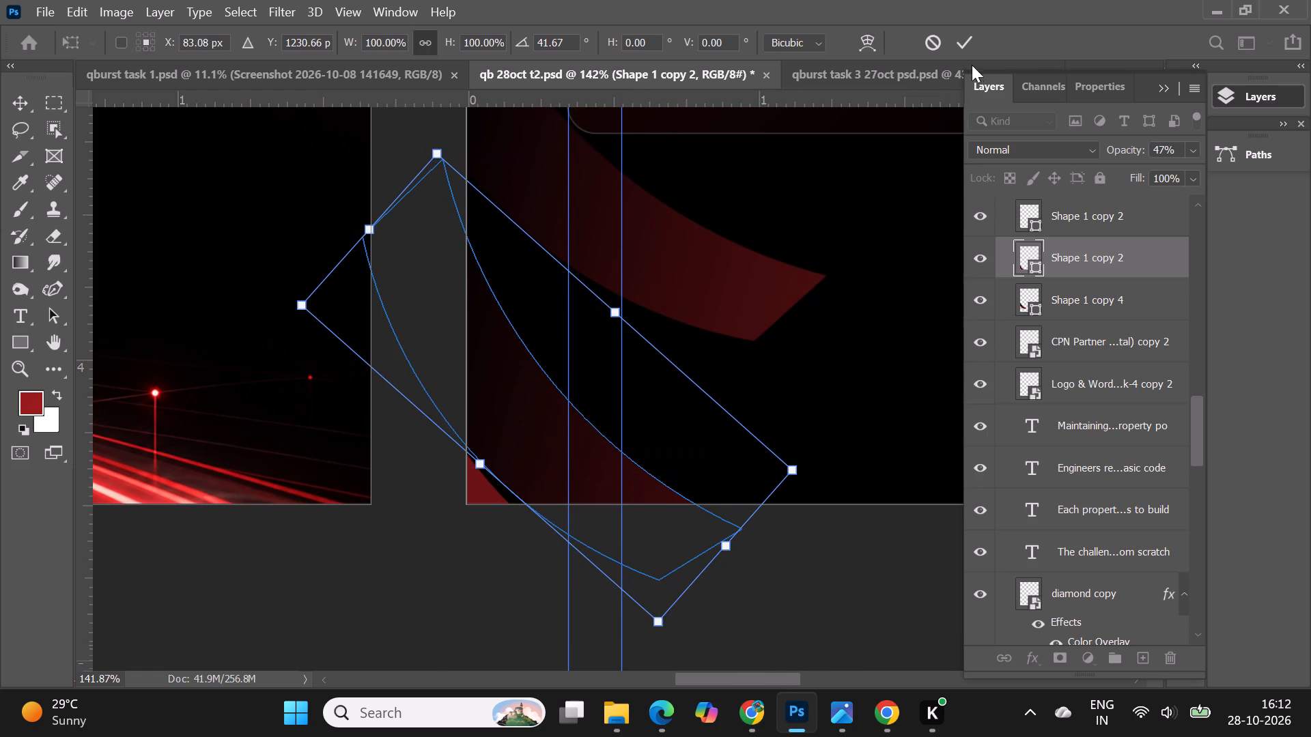
pyautogui.click(971, 42)
pyautogui.click(832, 568)
pyautogui.keyDown('alt'); pyautogui.scroll(4, 463, 392); pyautogui.keyUp('alt')
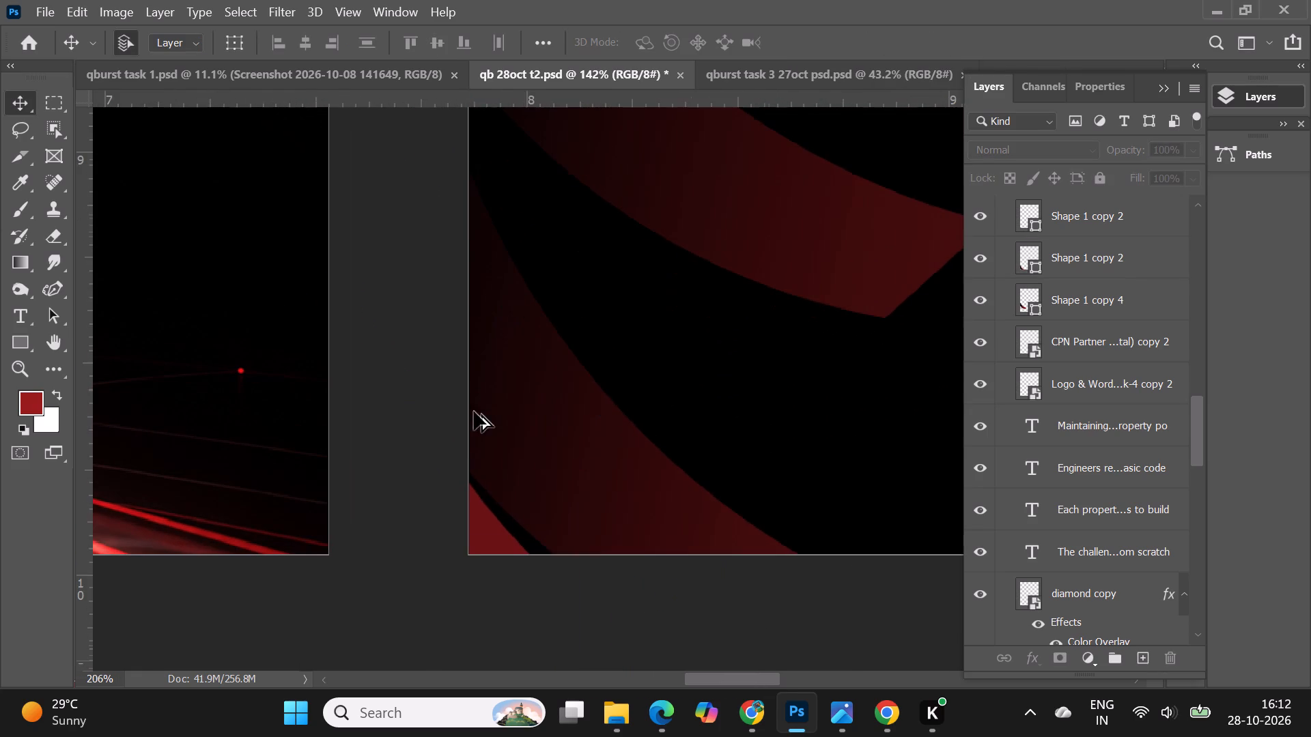
pyautogui.click(477, 531)
# Move the upper arc, Shape 1 copy 4, down to Artboard 2's bottom edge beside the middle arc.
pyautogui.keyDown('alt'); pyautogui.scroll(-11, 563, 504); pyautogui.keyUp('alt')
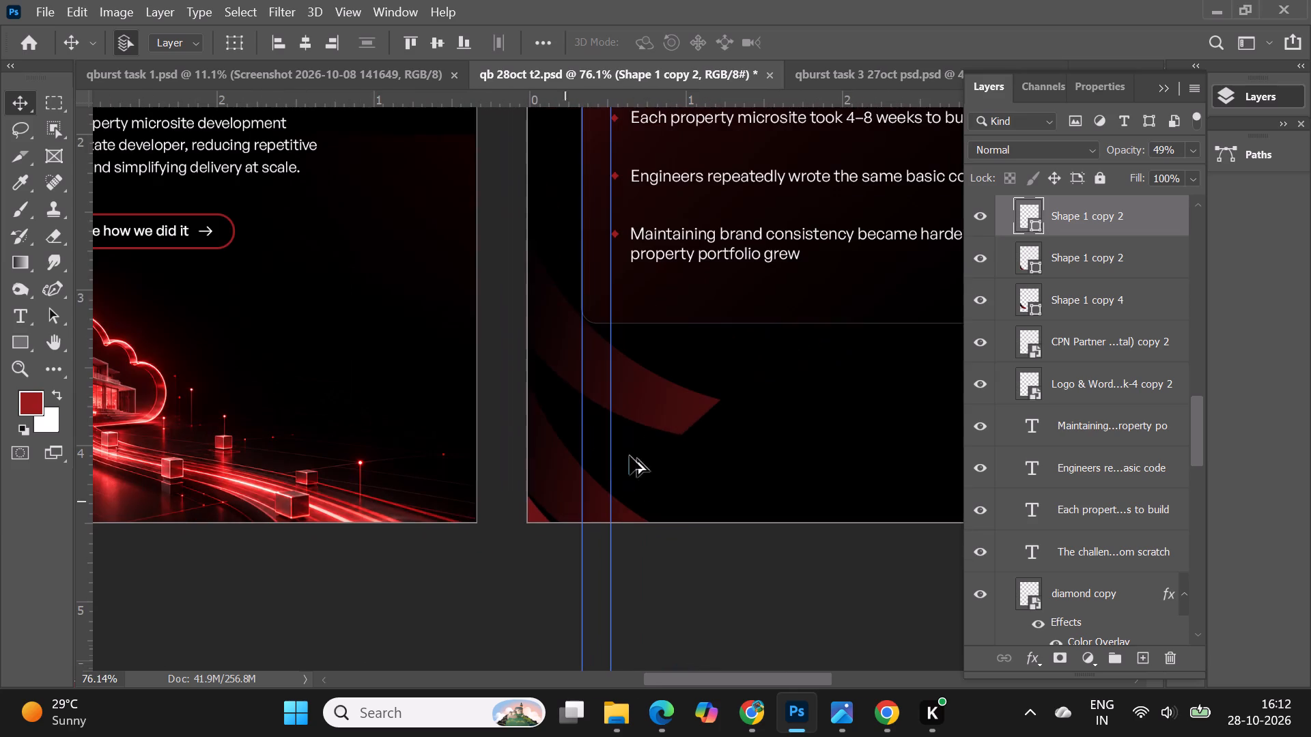
pyautogui.click(668, 412)
pyautogui.moveTo(666, 396); pyautogui.dragTo(742, 528)
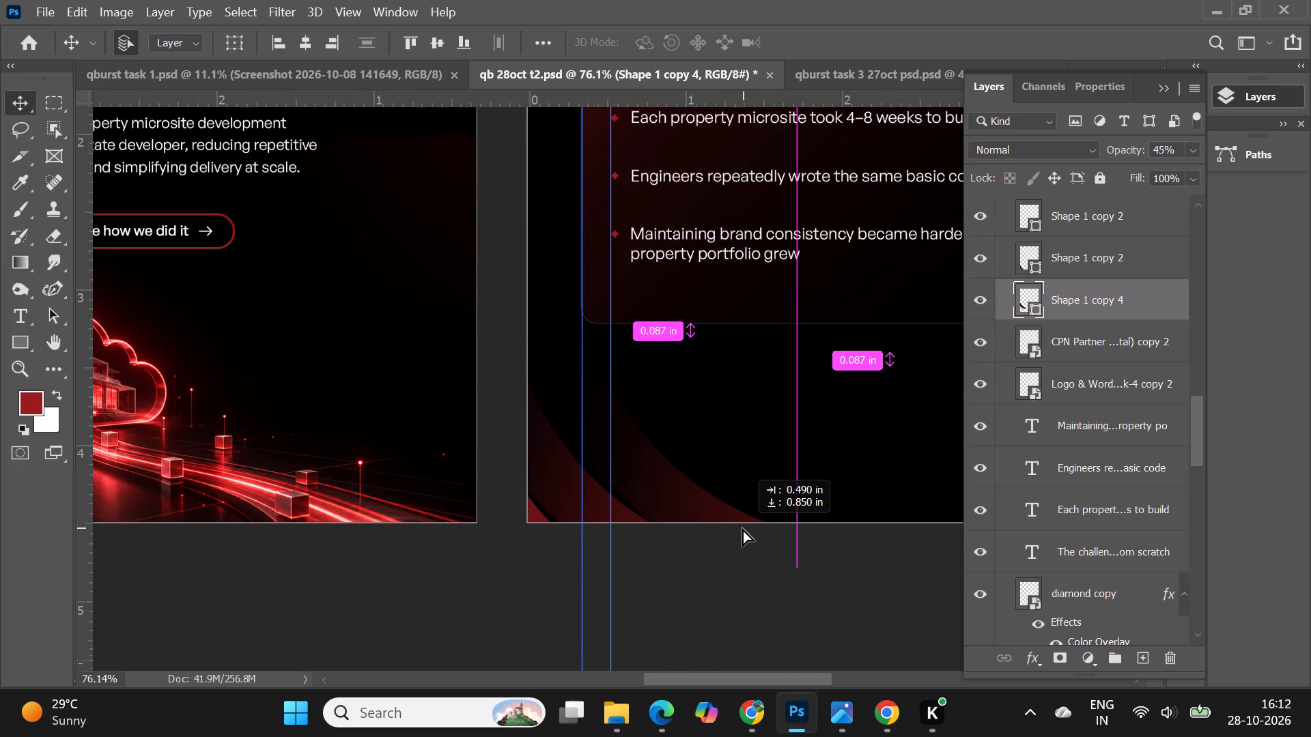
pyautogui.moveTo(742, 528); pyautogui.dragTo(742, 519)
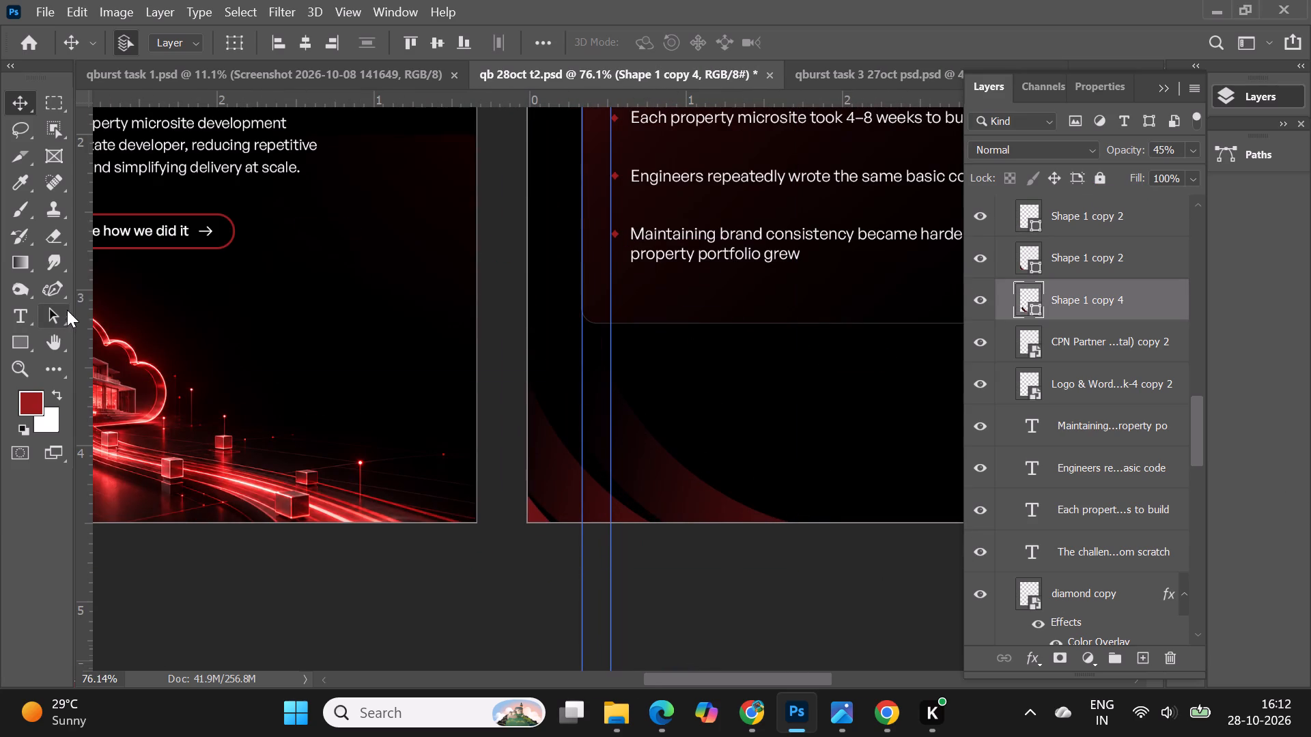
# Reshape the lower edge of Shape 1 copy 4 with the Curvature Pen so it overlaps the middle arc's outer edge.
pyautogui.click(55, 295)
pyautogui.keyDown('alt'); pyautogui.scroll(6, 608, 415); pyautogui.keyUp('alt')
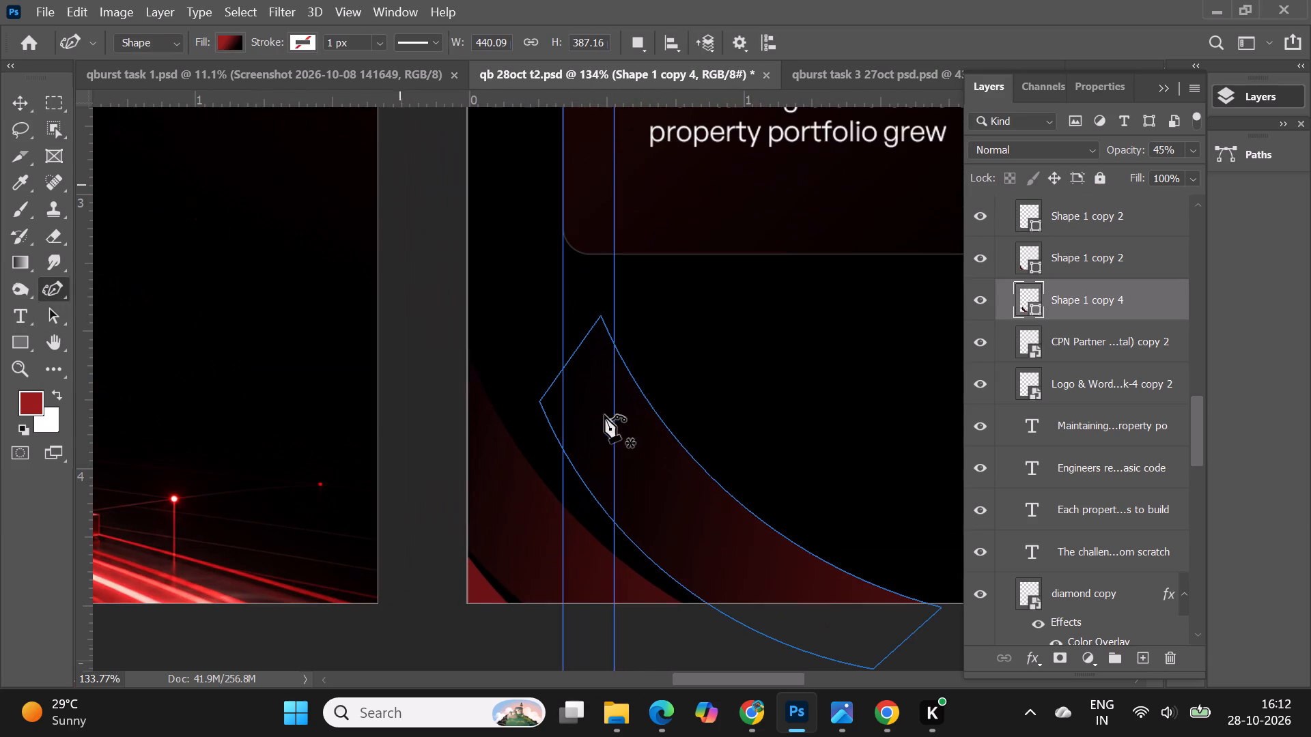
pyautogui.click(711, 480)
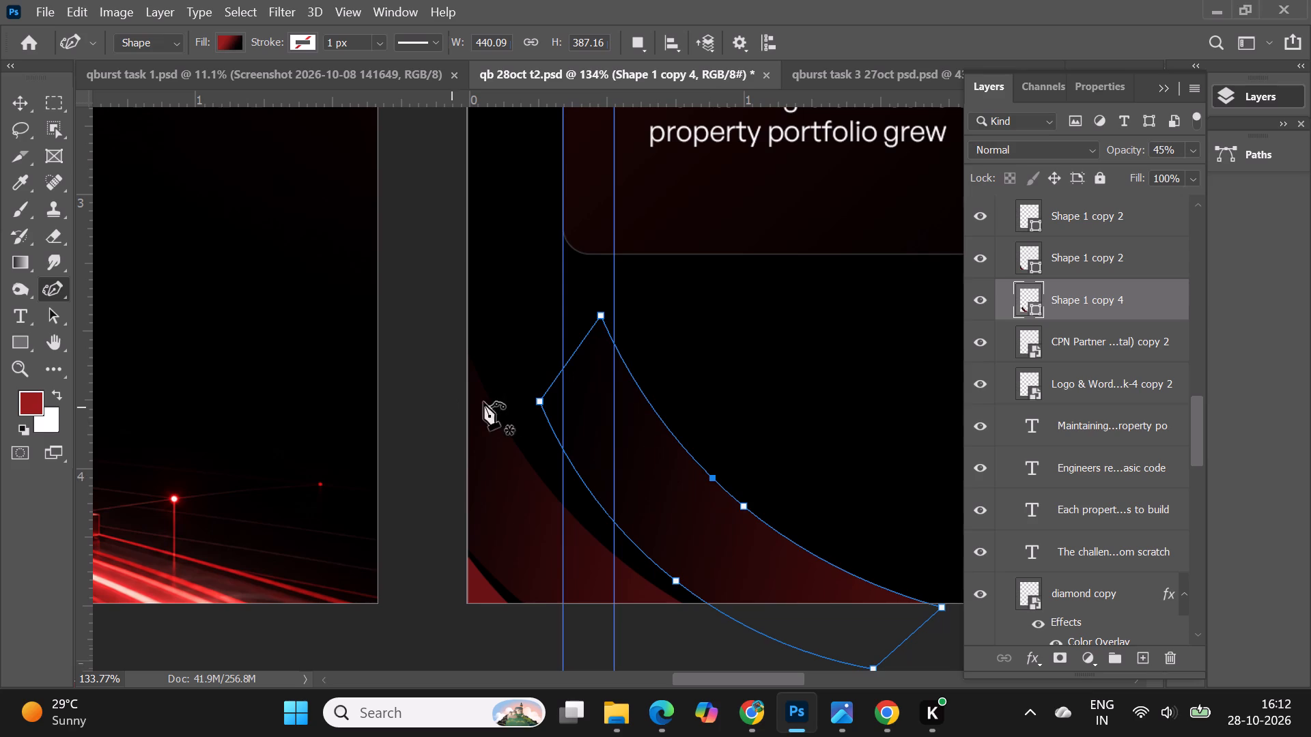
pyautogui.moveTo(539, 403); pyautogui.dragTo(516, 443)
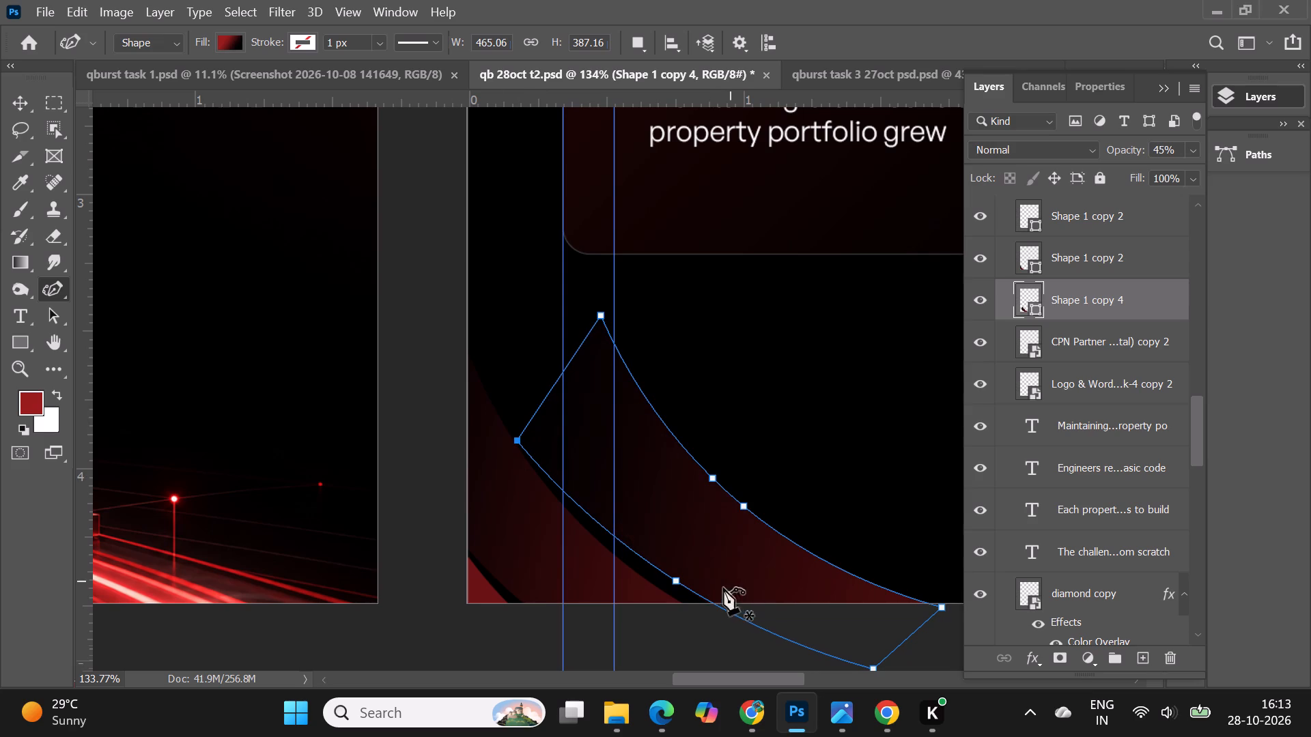
pyautogui.moveTo(677, 577); pyautogui.dragTo(678, 596)
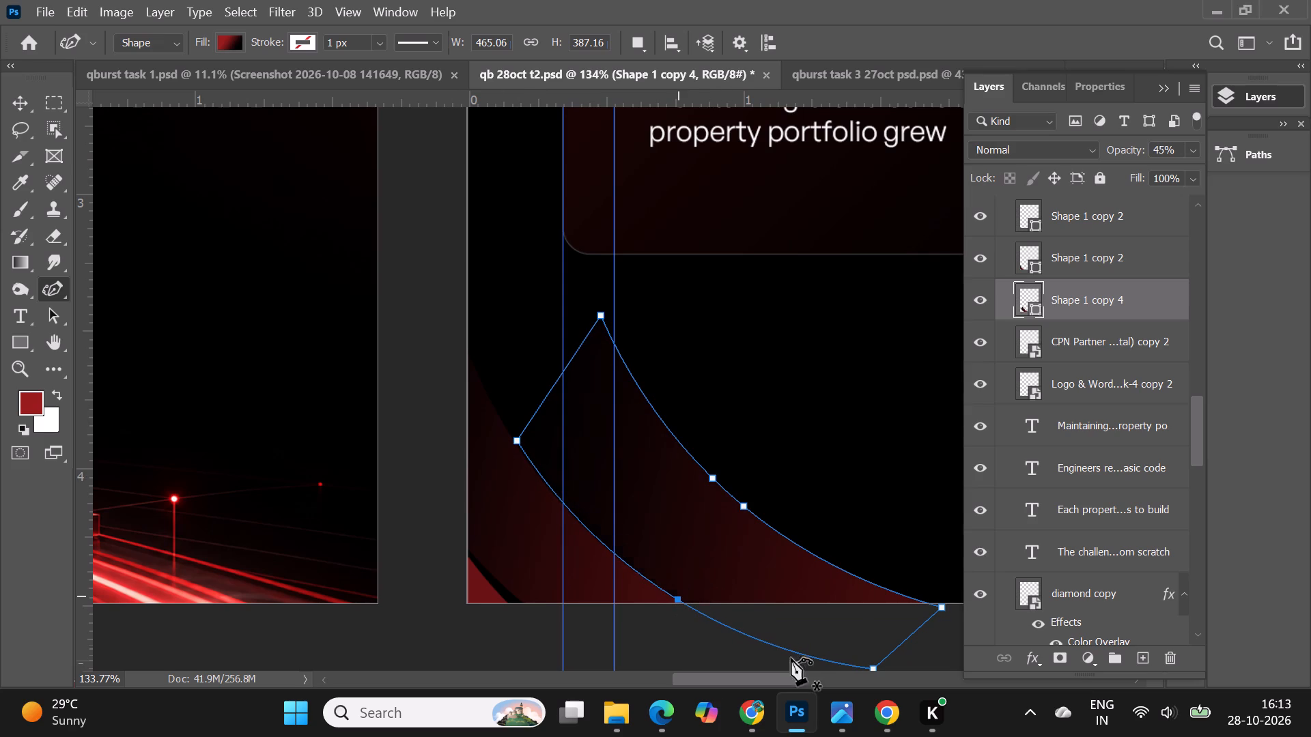
# Pull in the top corner and upper edge points of Shape 1 copy 4 to form a slimmer, smooth outer curve.
pyautogui.moveTo(603, 323); pyautogui.dragTo(579, 360)
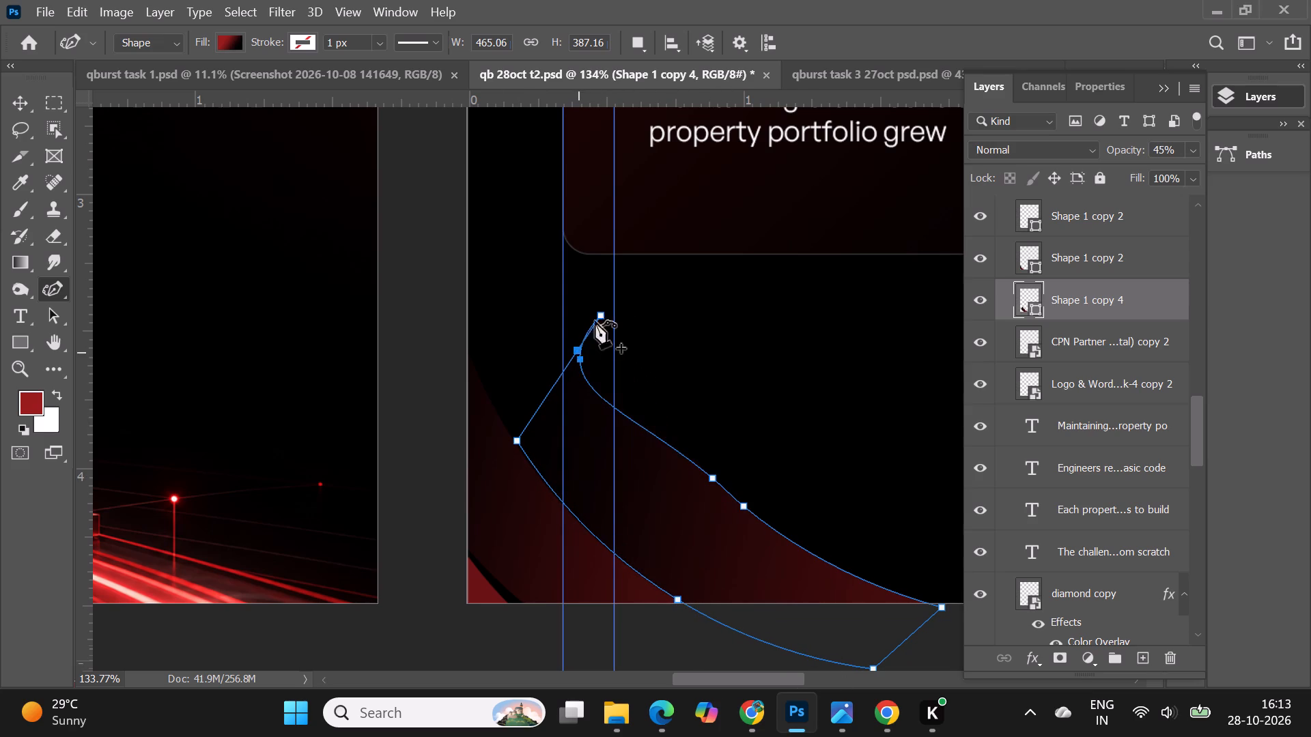
pyautogui.hotkey('ctrl', 'z')
pyautogui.moveTo(604, 320); pyautogui.dragTo(575, 364)
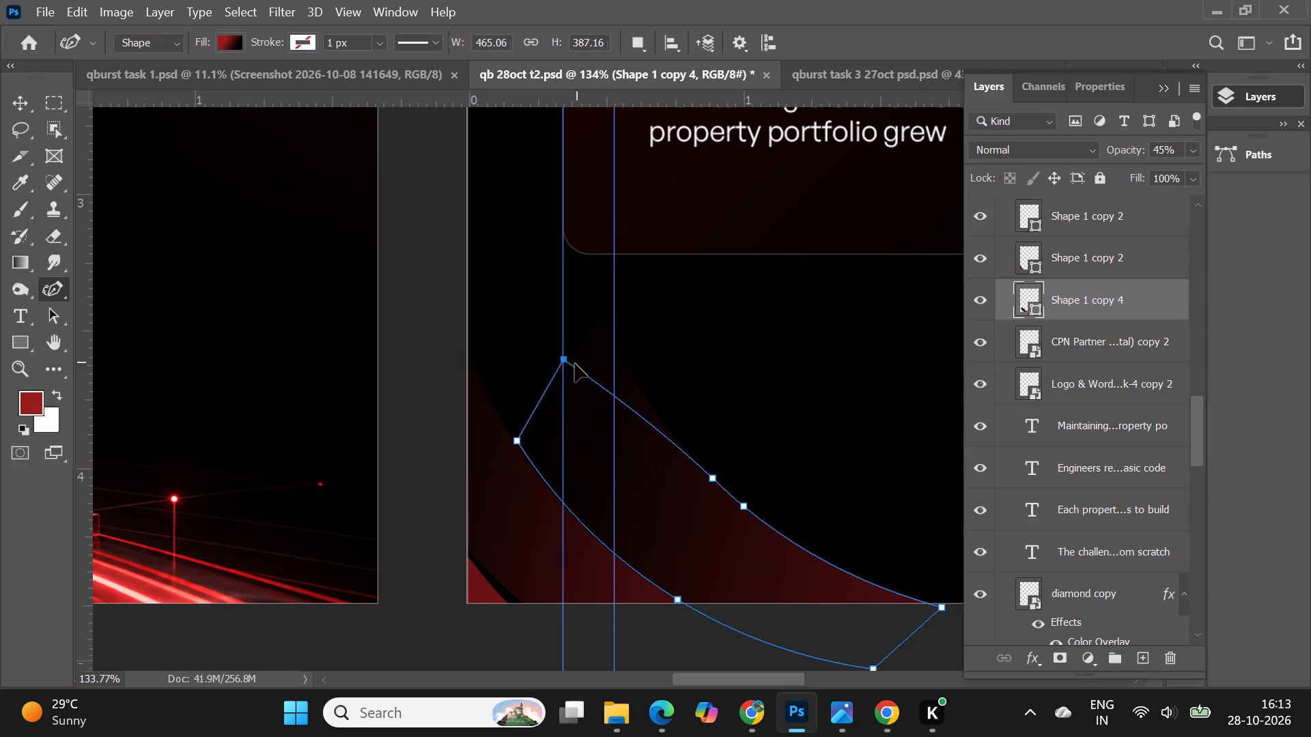
pyautogui.moveTo(575, 364); pyautogui.dragTo(582, 369)
pyautogui.moveTo(709, 478); pyautogui.dragTo(700, 481)
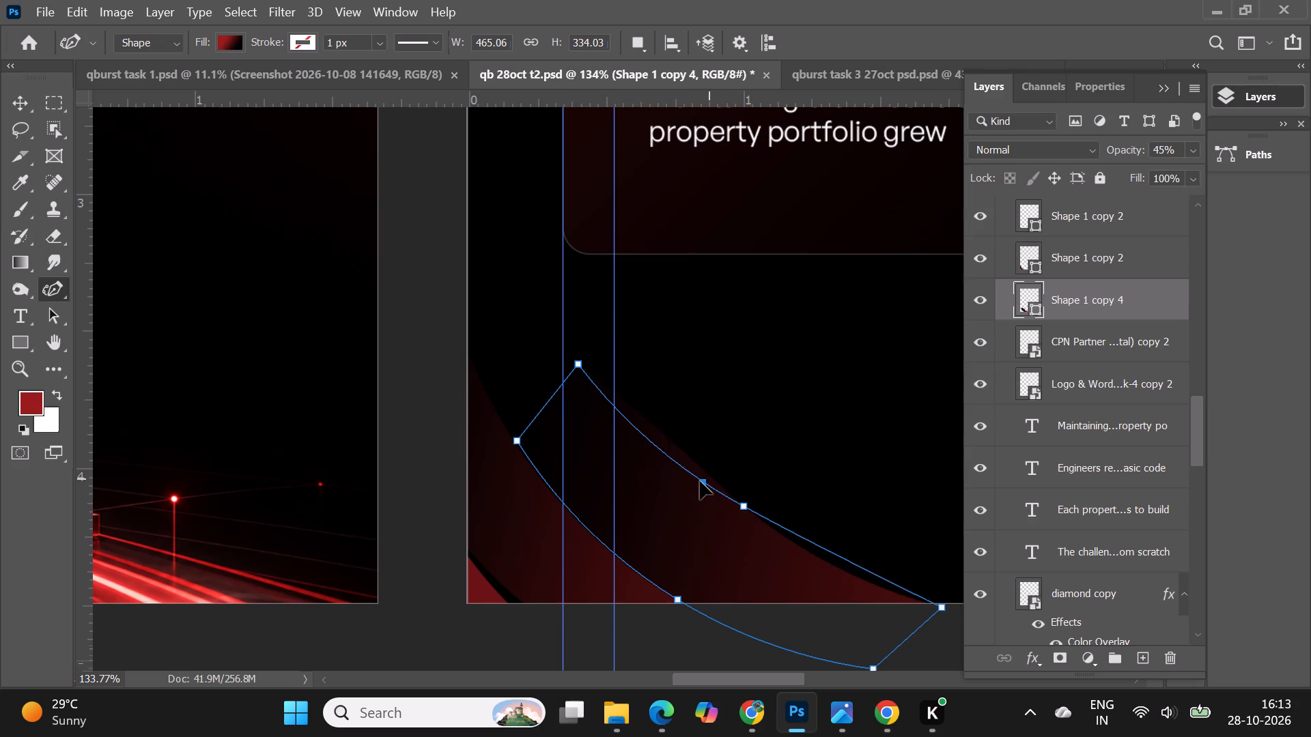
pyautogui.moveTo(700, 481); pyautogui.dragTo(704, 484)
pyautogui.moveTo(744, 510); pyautogui.dragTo(787, 541)
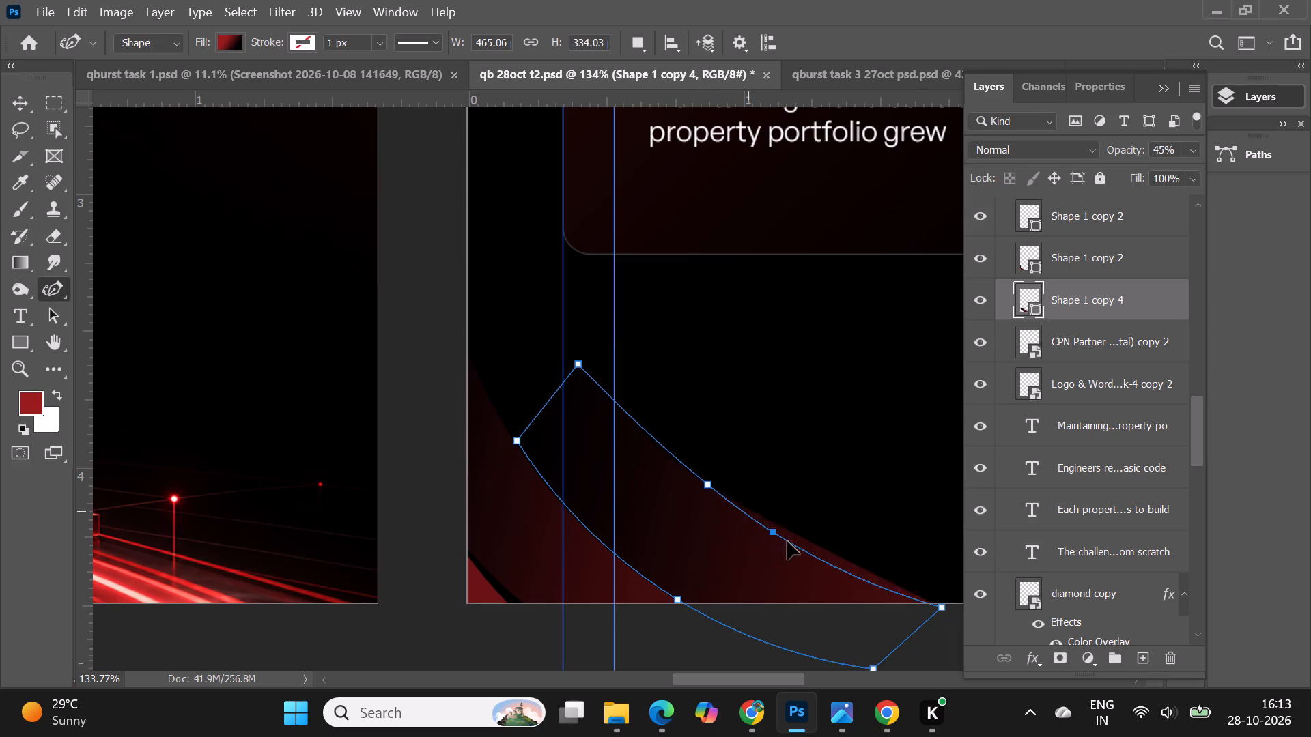
pyautogui.moveTo(787, 541); pyautogui.dragTo(802, 550)
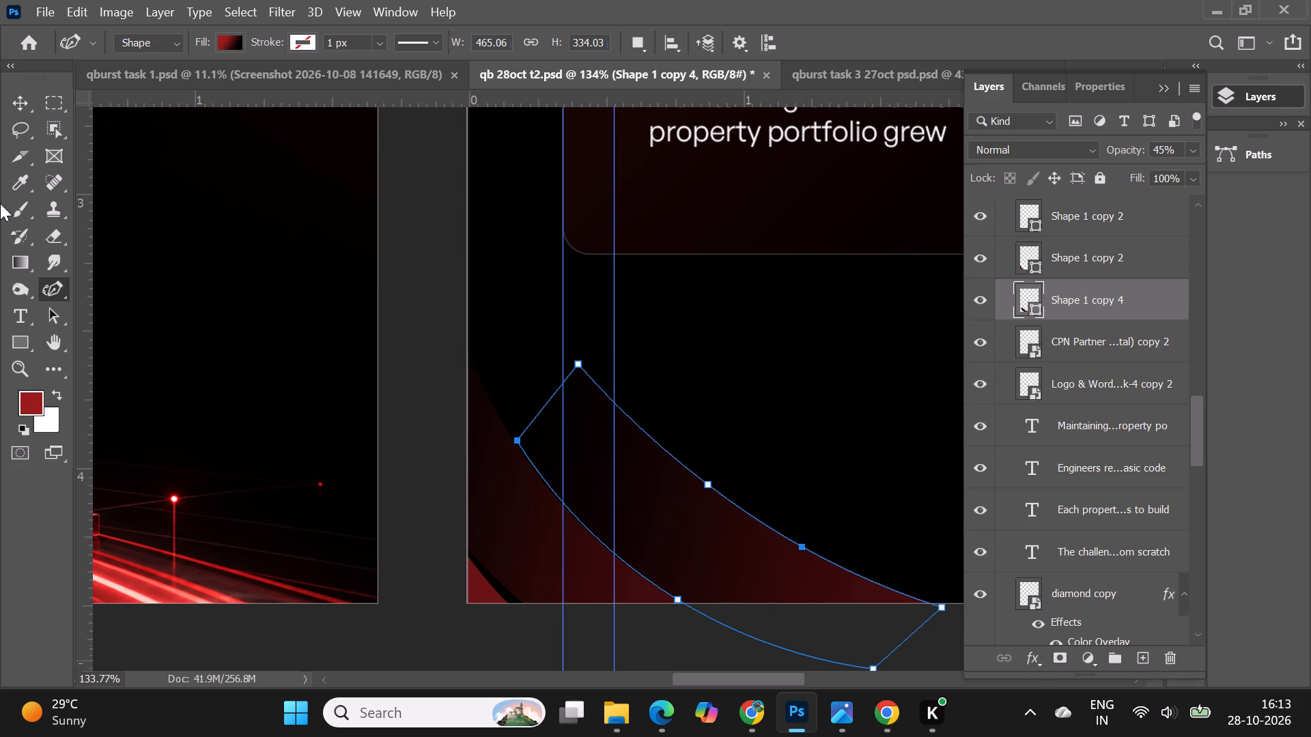
pyautogui.click(20, 104)
pyautogui.click(404, 332)
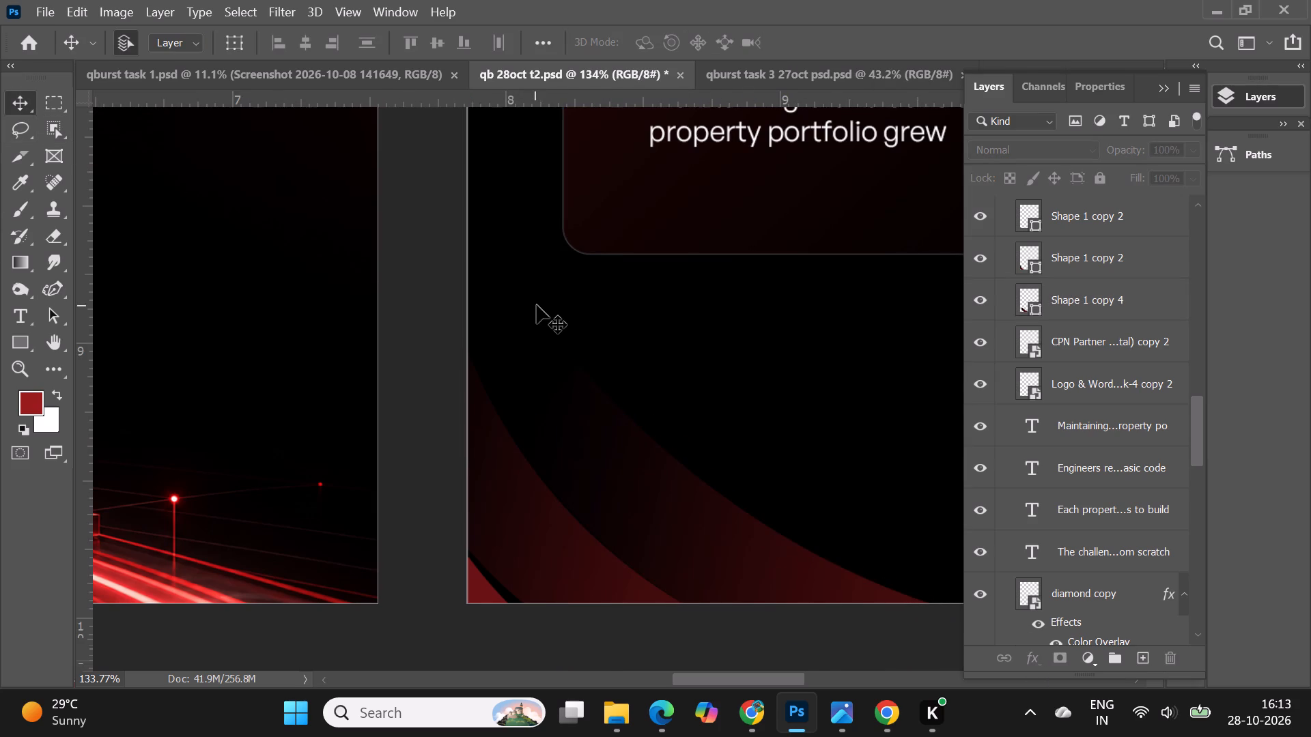
# Nudge Shape 1 copy 4 slightly to refine its position against the middle arc.
pyautogui.keyDown('alt'); pyautogui.scroll(-9, 537, 305); pyautogui.keyUp('alt')
pyautogui.keyDown('alt'); pyautogui.scroll(5, 591, 338); pyautogui.keyUp('alt')
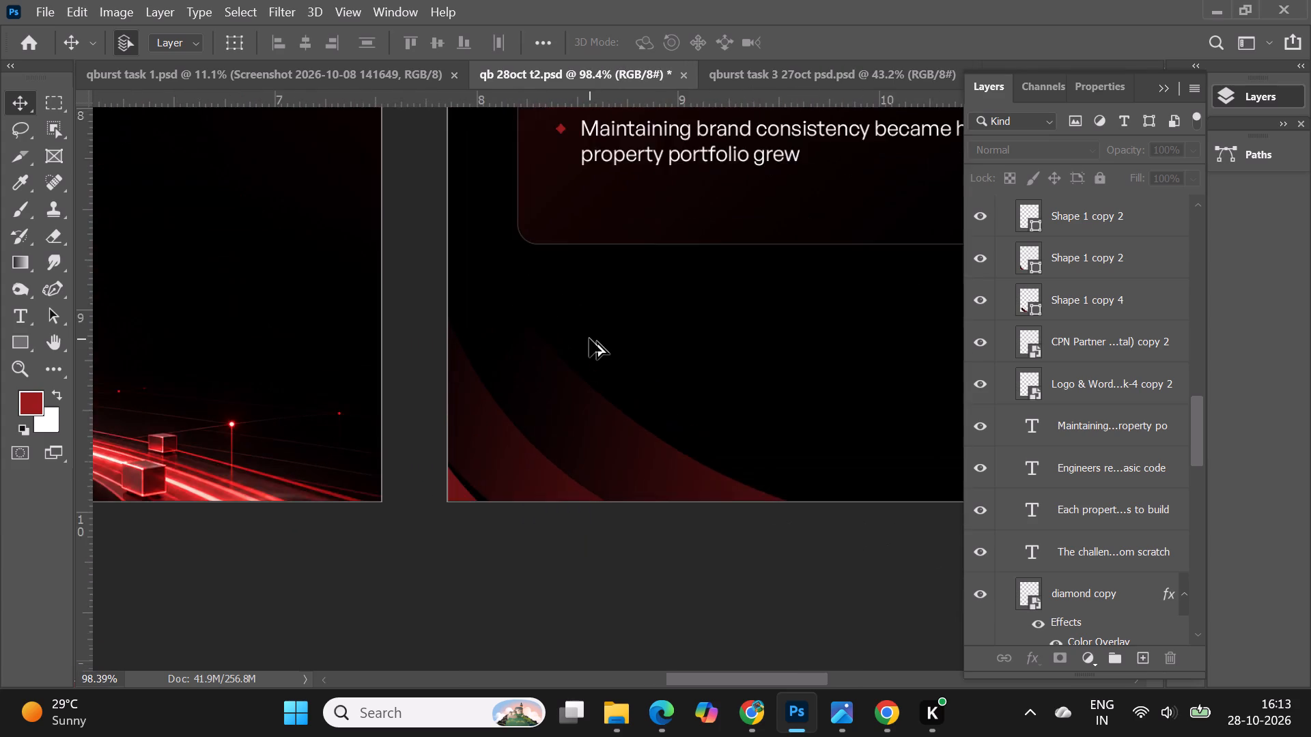
pyautogui.keyDown('alt'); pyautogui.scroll(4, 589, 338); pyautogui.keyUp('alt')
pyautogui.moveTo(675, 535); pyautogui.dragTo(697, 553)
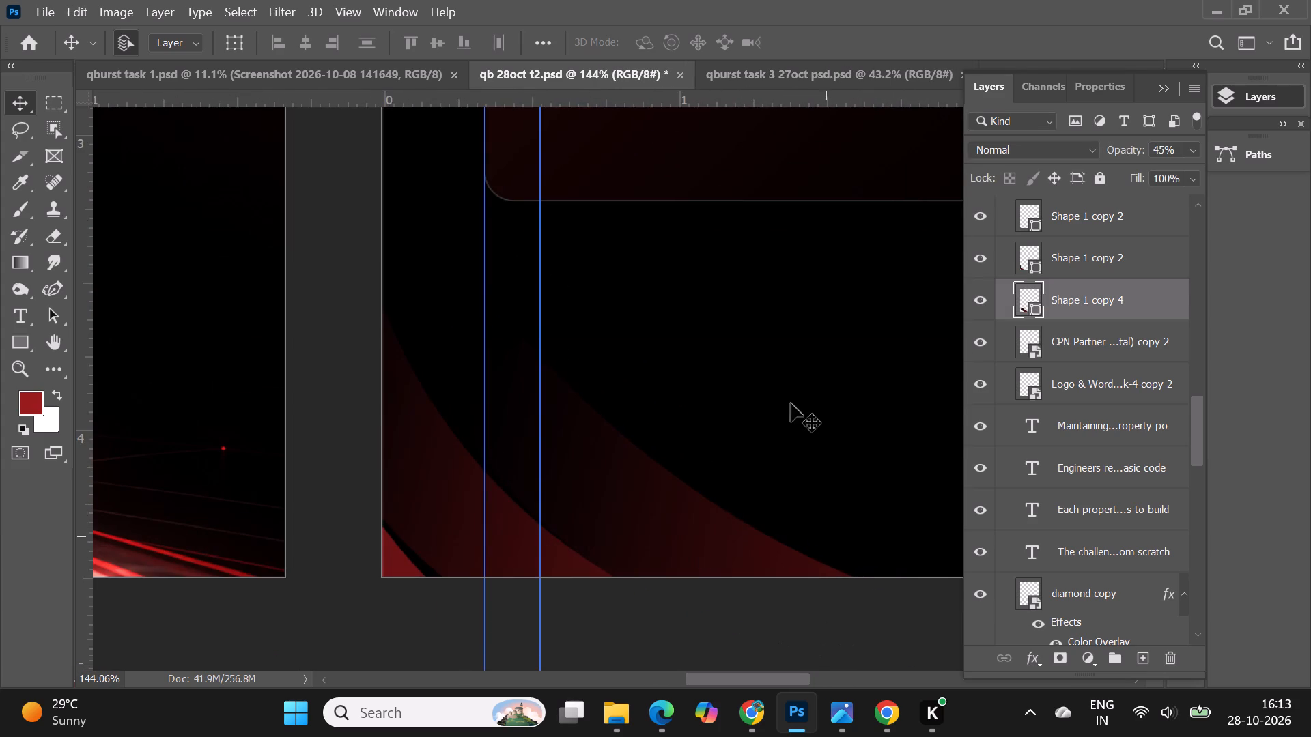
# Reshape the small corner shape, Shape 1 copy 2, with the Curvature Pen, stretching its curved edge outward to close the gap to the middle arc.
pyautogui.keyDown('alt'); pyautogui.scroll(-5, 786, 386); pyautogui.keyUp('alt')
pyautogui.keyDown('alt'); pyautogui.scroll(10, 636, 486); pyautogui.keyUp('alt')
pyautogui.click(492, 506)
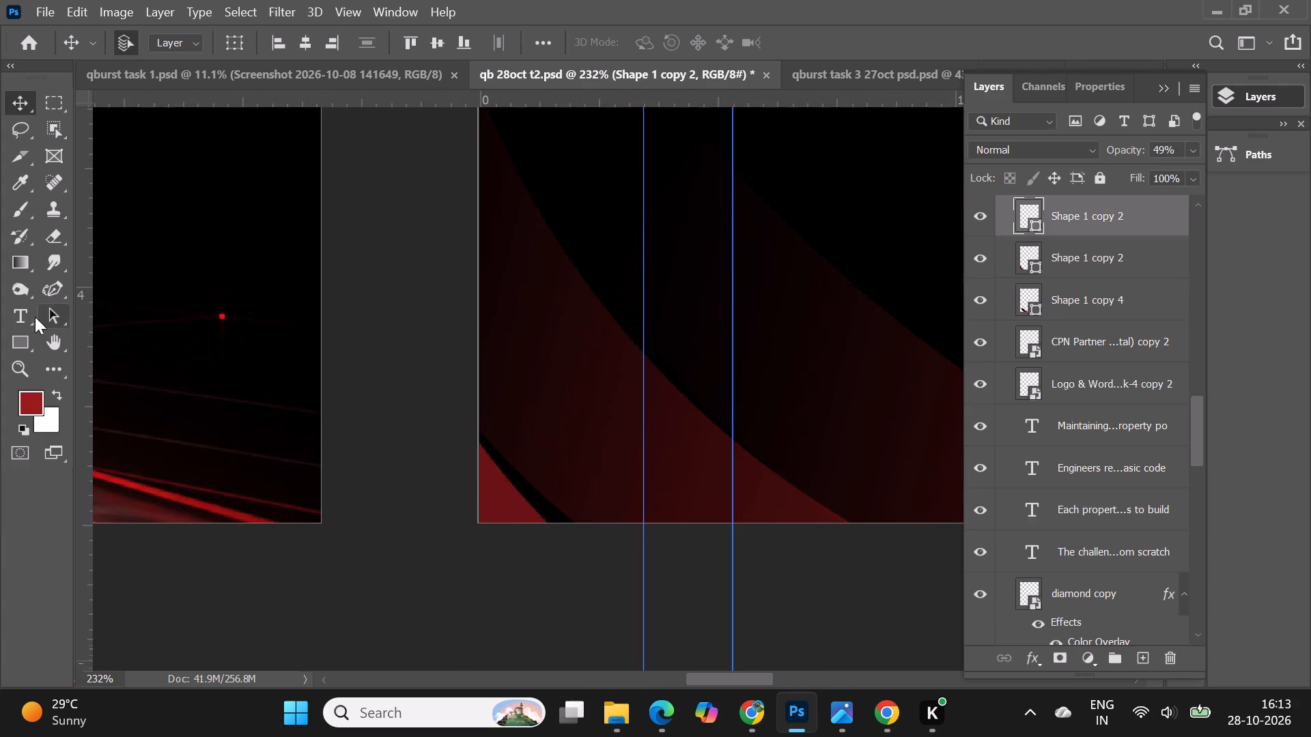
pyautogui.click(48, 293)
pyautogui.click(499, 536)
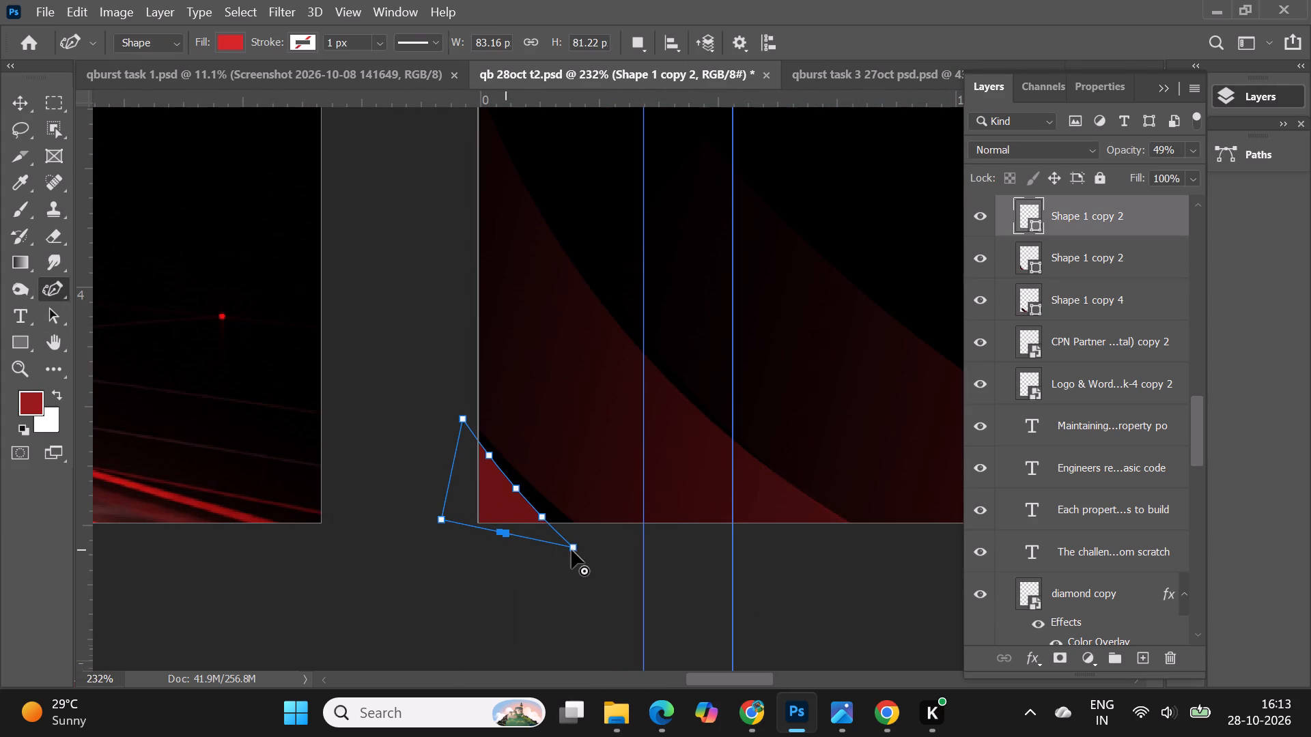
pyautogui.moveTo(574, 550); pyautogui.dragTo(623, 555)
pyautogui.keyDown('alt'); pyautogui.scroll(10, 541, 522); pyautogui.keyUp('alt')
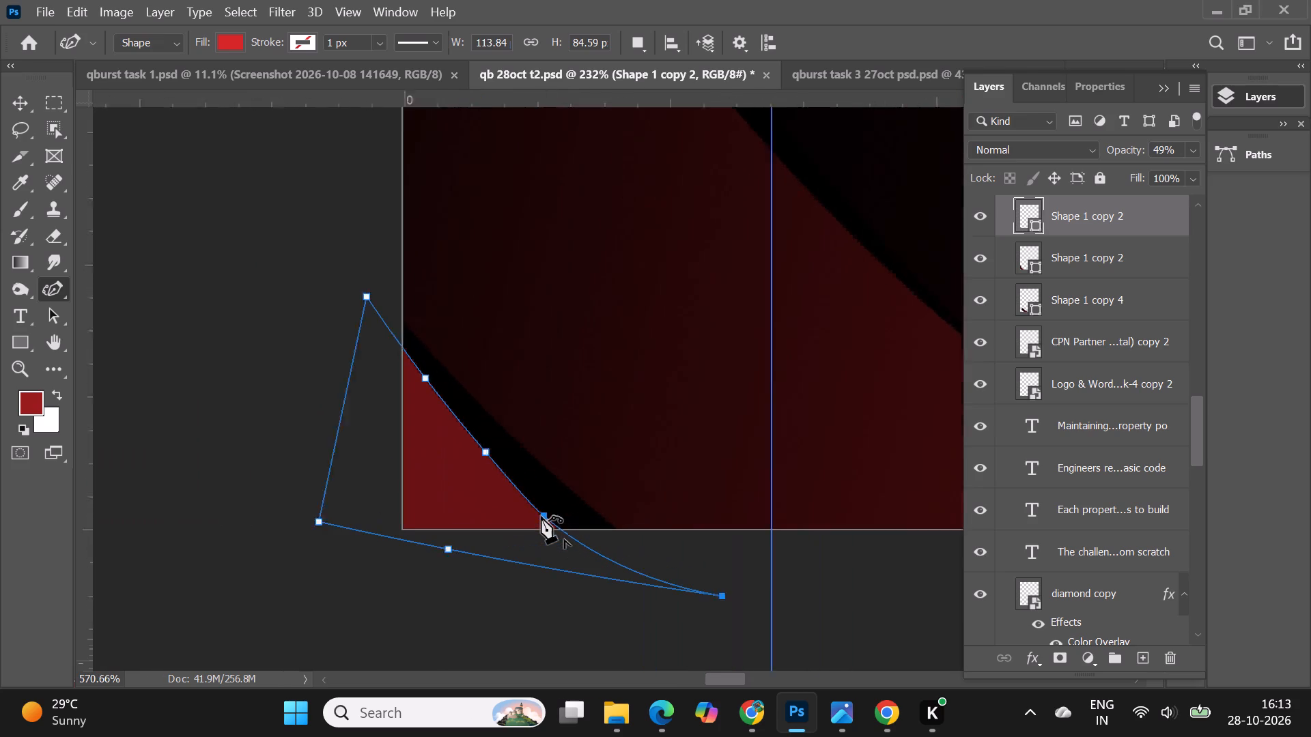
pyautogui.moveTo(544, 514); pyautogui.dragTo(619, 527)
pyautogui.moveTo(483, 448); pyautogui.dragTo(483, 418)
pyautogui.moveTo(414, 362); pyautogui.dragTo(383, 301)
pyautogui.moveTo(479, 417); pyautogui.dragTo(498, 423)
pyautogui.moveTo(618, 530); pyautogui.dragTo(651, 543)
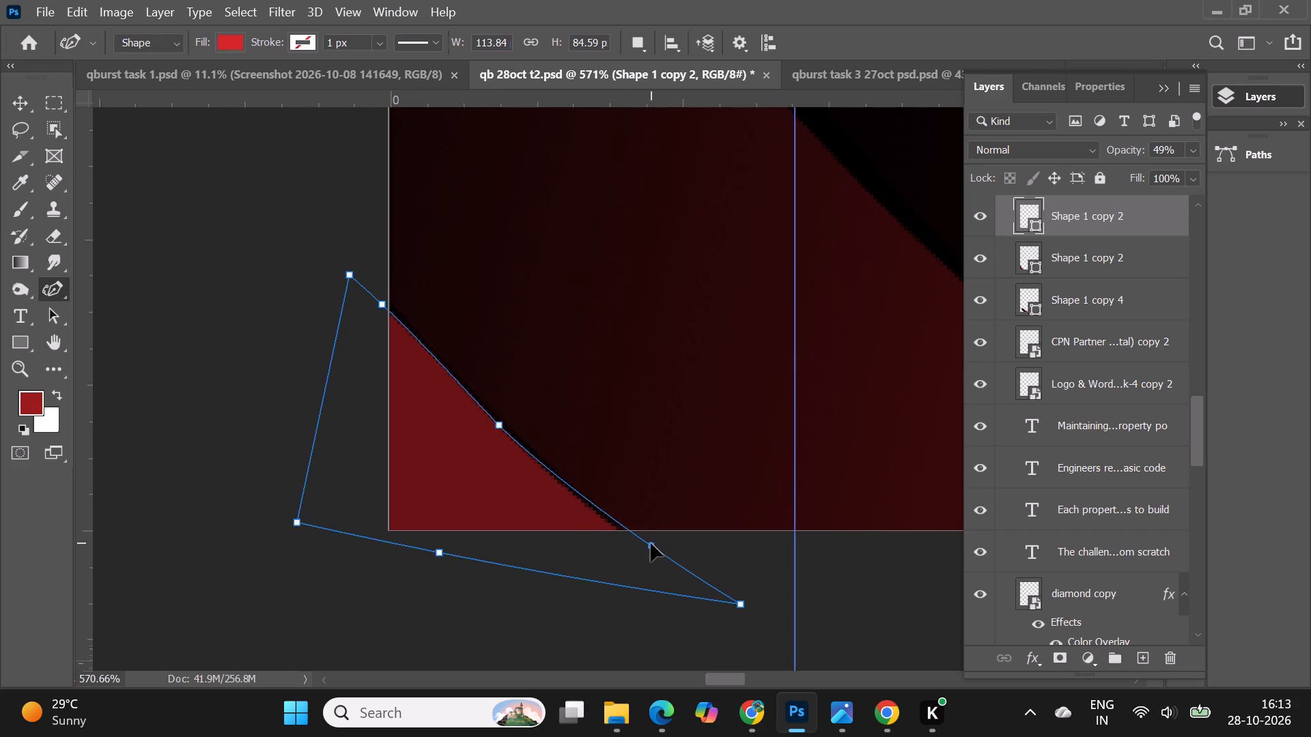
# Raise the top corner and upper edge points of the corner shape so its curve follows the middle arc's inner edge smoothly.
pyautogui.moveTo(351, 276); pyautogui.dragTo(351, 244)
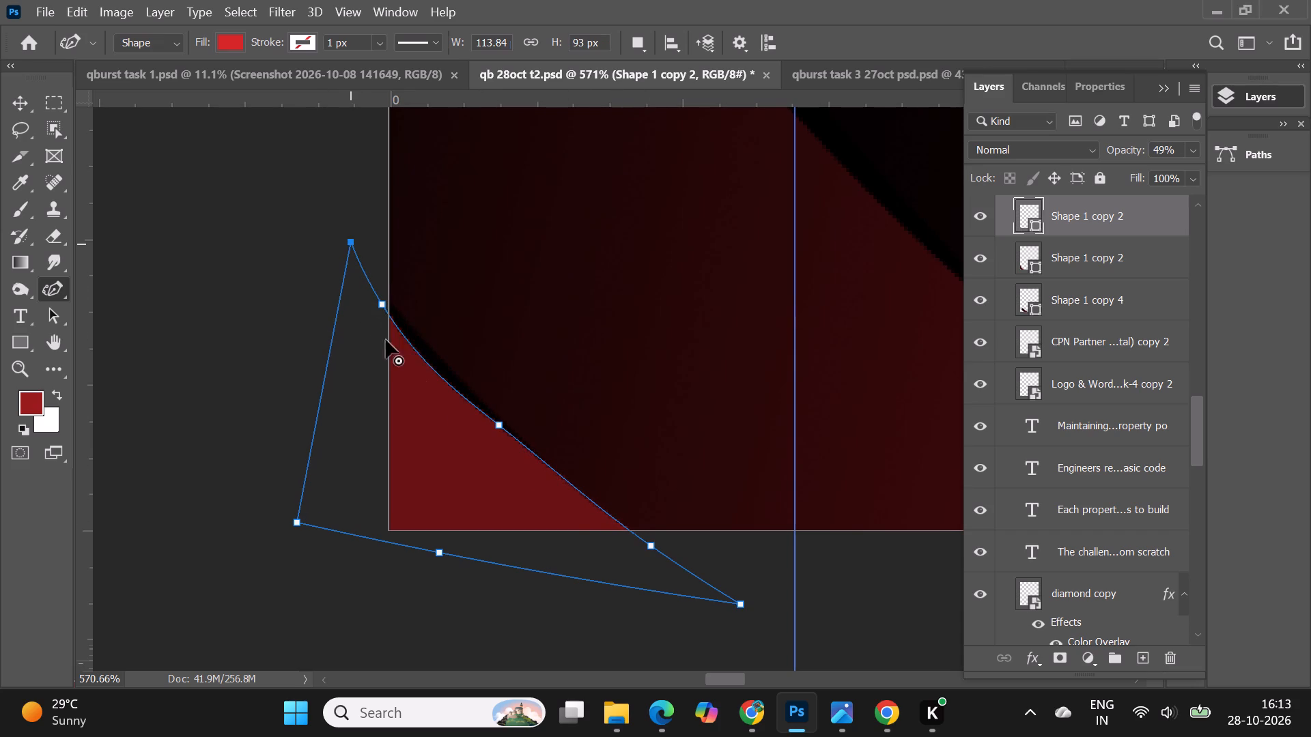
pyautogui.moveTo(384, 305); pyautogui.dragTo(384, 289)
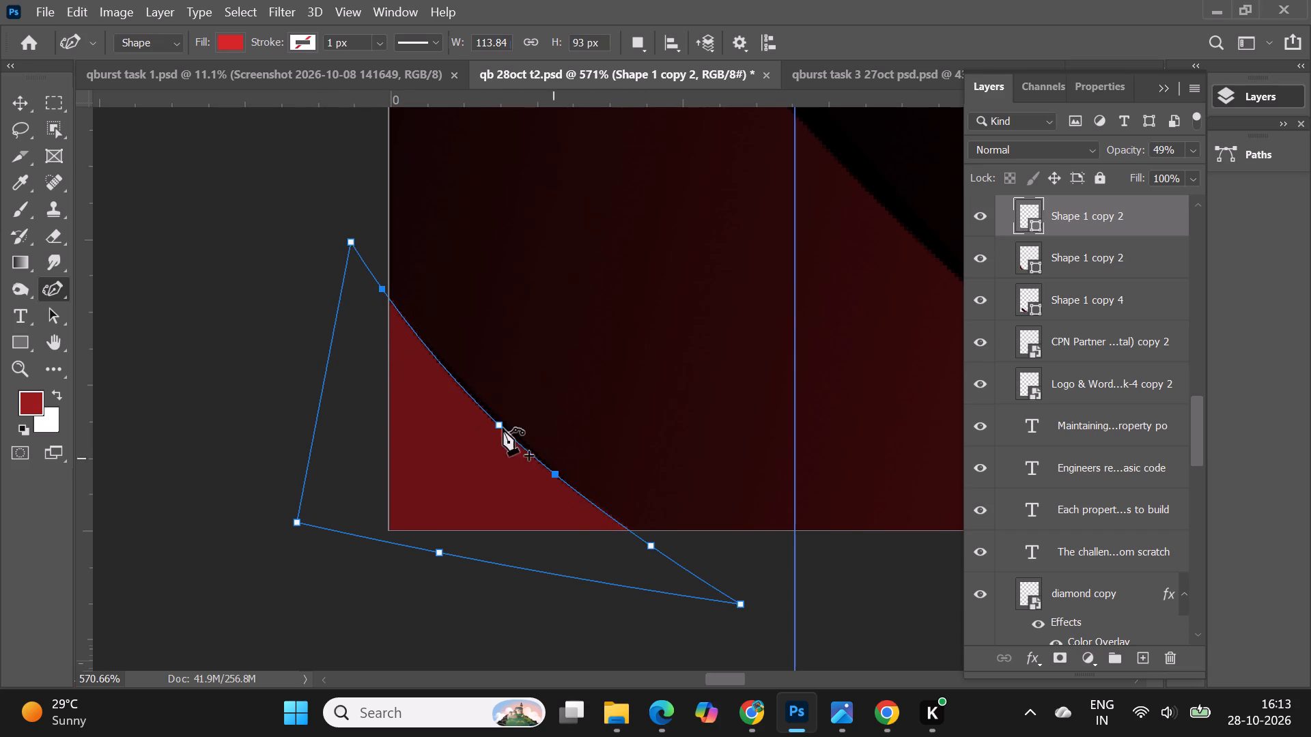
pyautogui.click(498, 427)
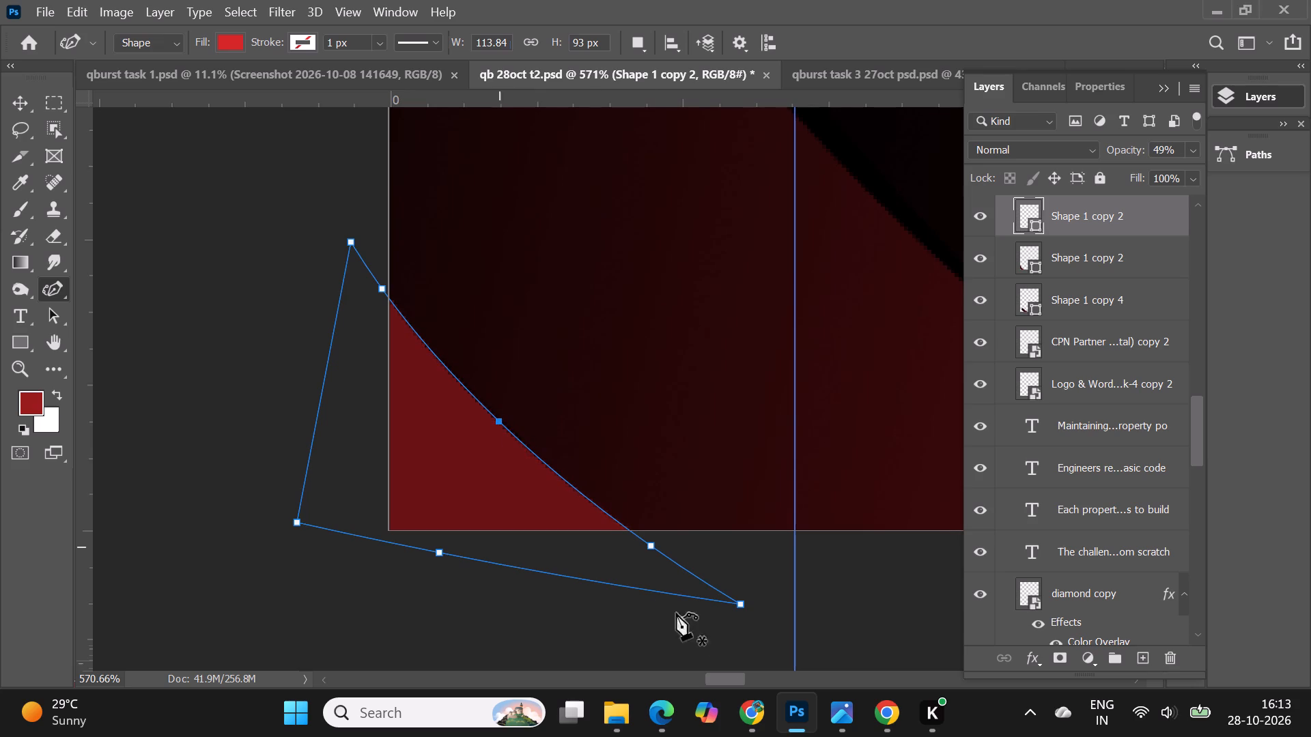
pyautogui.click(22, 106)
pyautogui.click(192, 259)
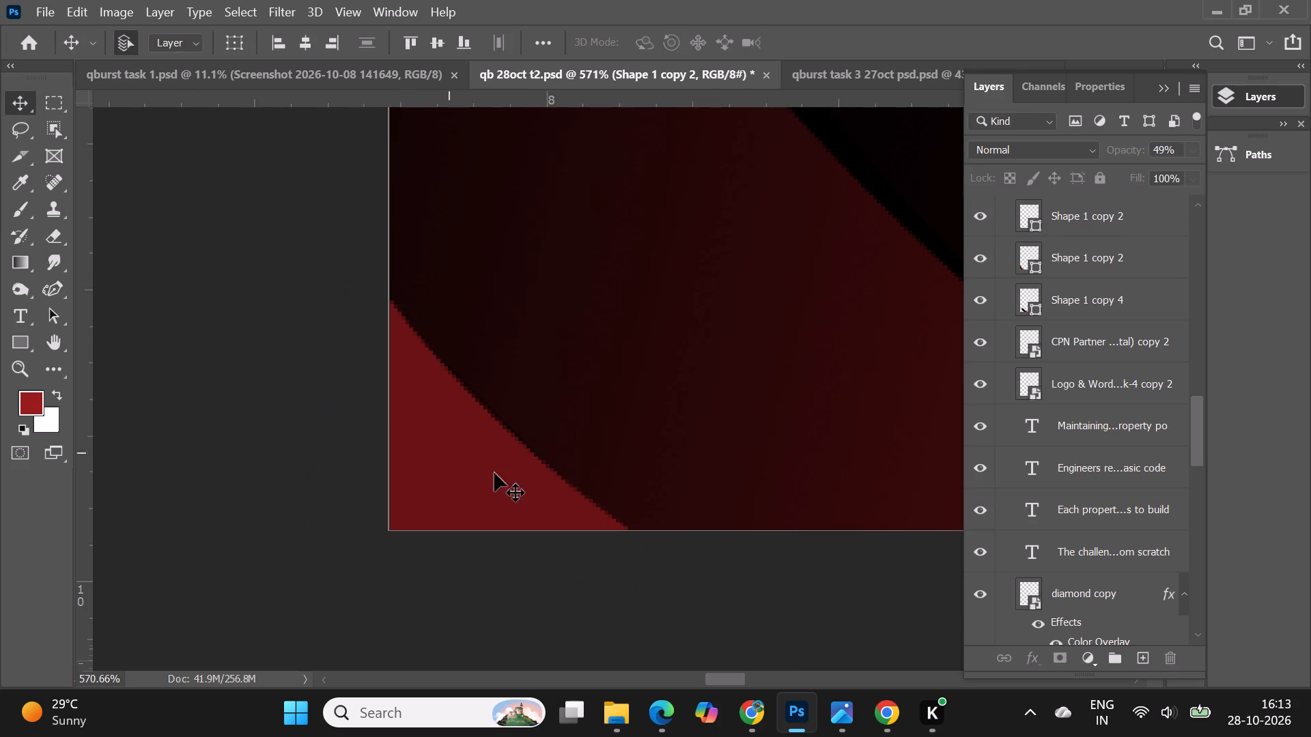
# Review Artboard 2's corner arcs and red glow within the slide and against the neighbouring artboards.
pyautogui.keyDown('alt'); pyautogui.scroll(-12, 498, 473); pyautogui.keyUp('alt')
pyautogui.keyDown('alt'); pyautogui.scroll(-6, 613, 540); pyautogui.keyUp('alt')
pyautogui.keyDown('alt'); pyautogui.scroll(-10, 380, 468); pyautogui.keyUp('alt')
pyautogui.keyDown('alt'); pyautogui.scroll(-2, 788, 513); pyautogui.keyUp('alt')
pyautogui.click(796, 558)
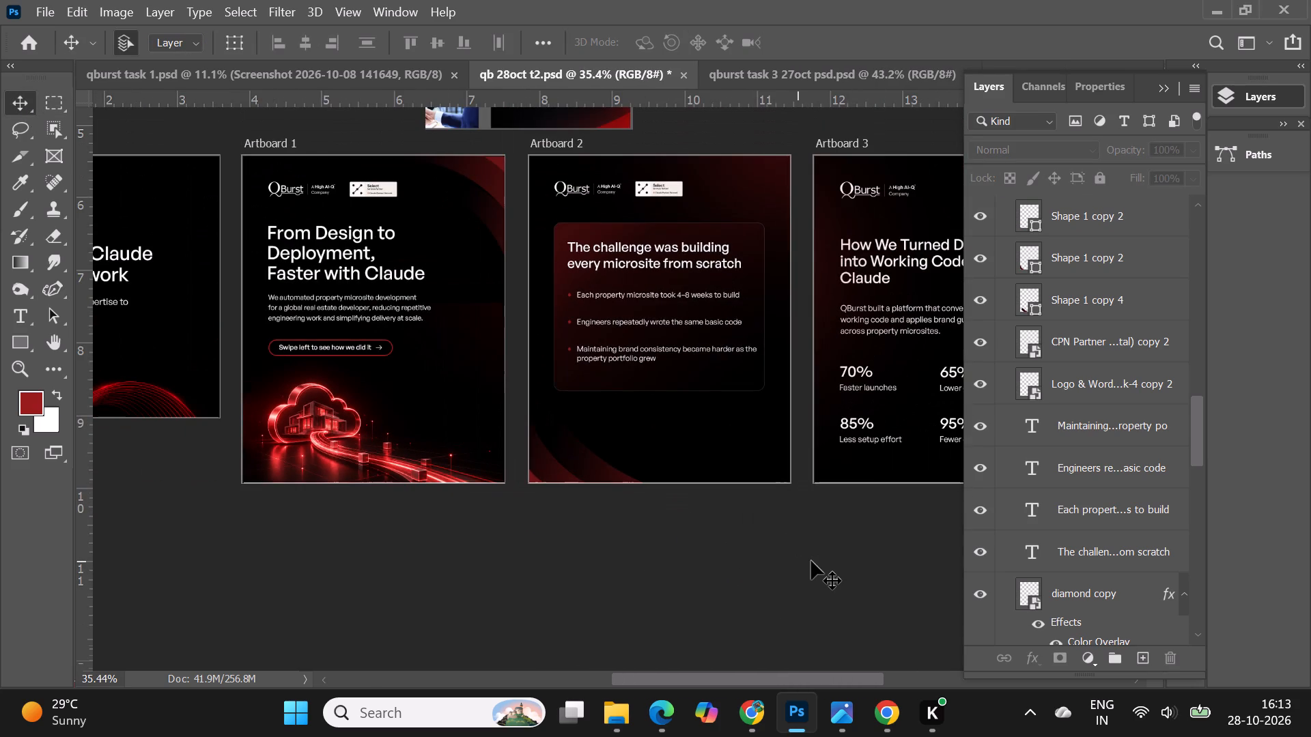
pyautogui.keyDown('alt'); pyautogui.scroll(4, 720, 154); pyautogui.keyUp('alt')
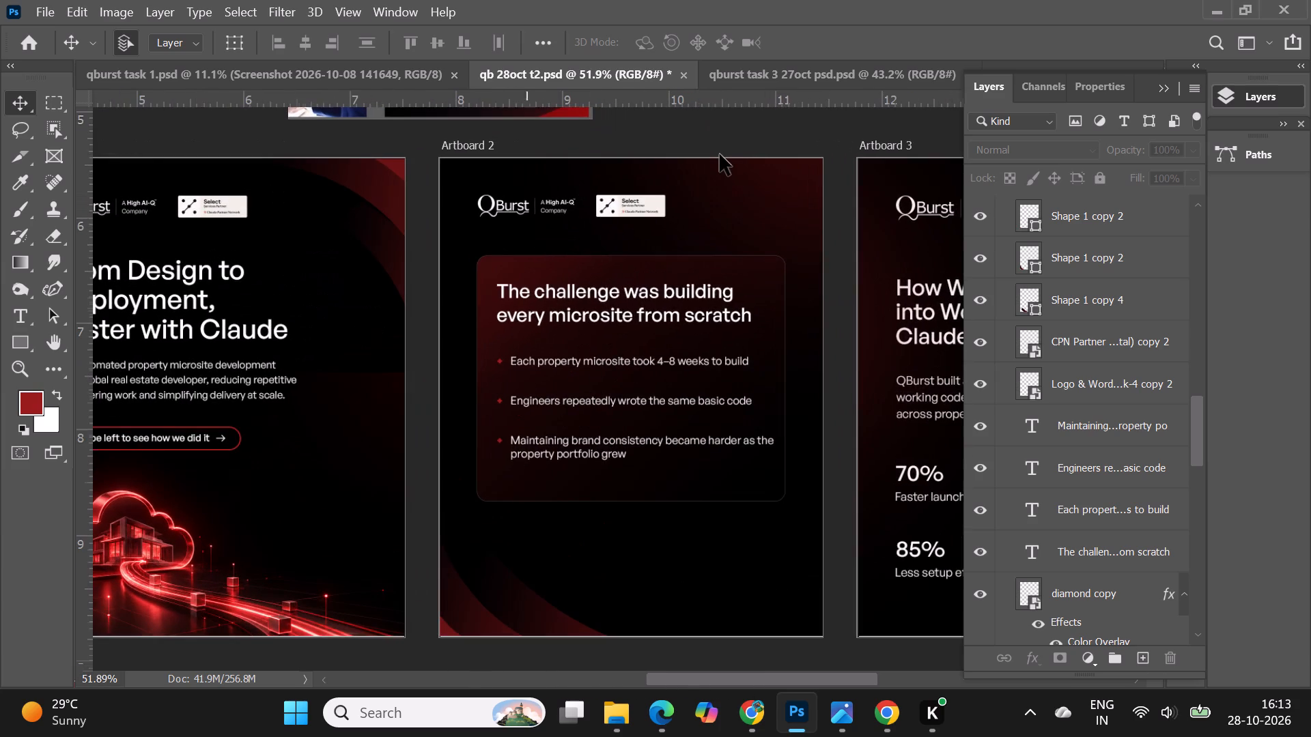
pyautogui.keyDown('alt'); pyautogui.scroll(-2, 694, 175); pyautogui.keyUp('alt')
pyautogui.keyDown('alt'); pyautogui.scroll(2, 748, 182); pyautogui.keyUp('alt')
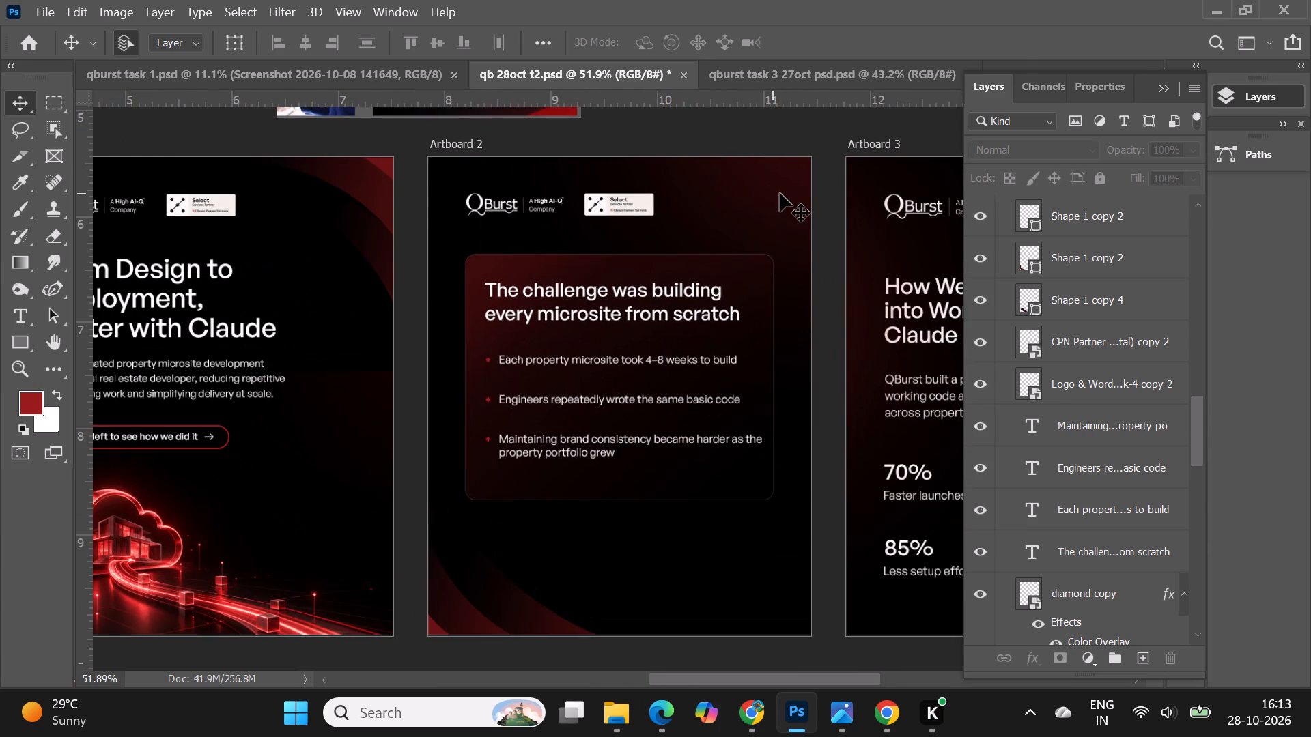
pyautogui.click(780, 193)
pyautogui.click(786, 184)
pyautogui.click(787, 177)
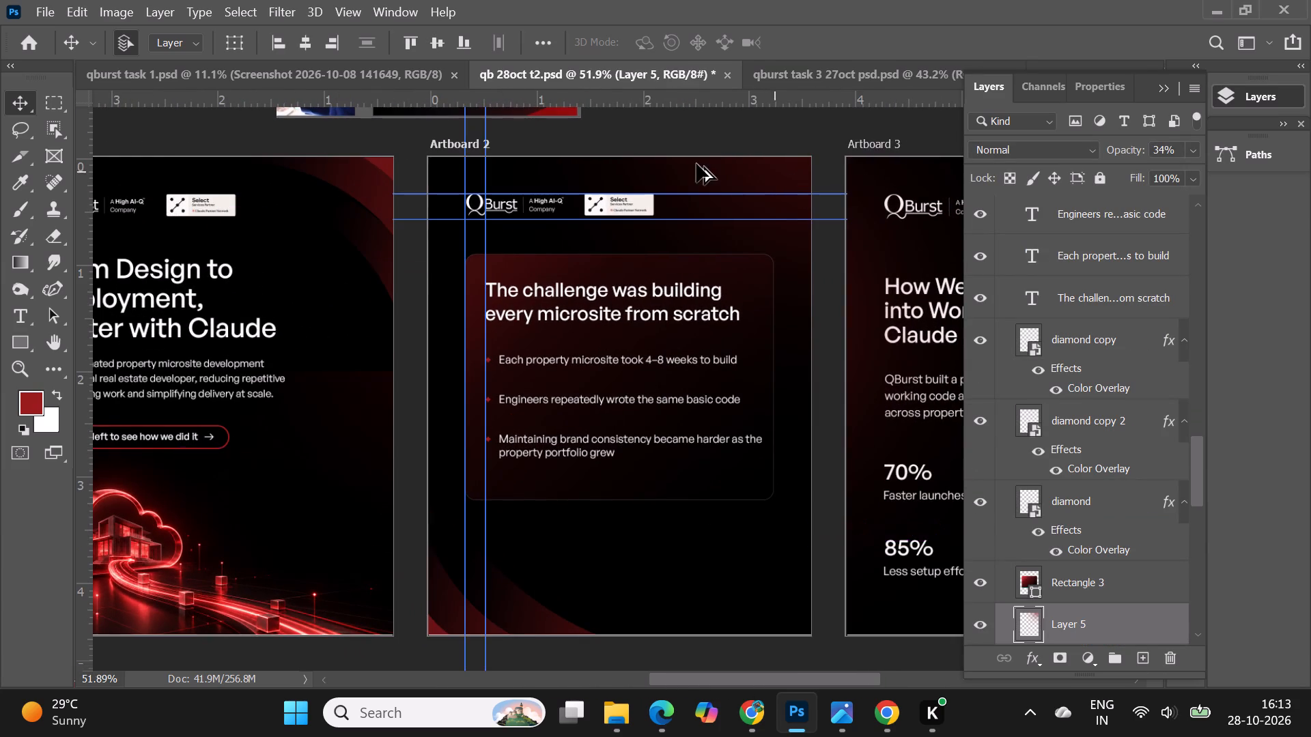
pyautogui.keyDown('alt'); pyautogui.scroll(-3, 696, 164); pyautogui.keyUp('alt')
pyautogui.click(763, 598)
# Set the opacity of Rectangle 3, the rounded card behind Artboard 2's text, to 23%.
pyautogui.keyDown('alt'); pyautogui.scroll(5, 586, 274); pyautogui.keyUp('alt')
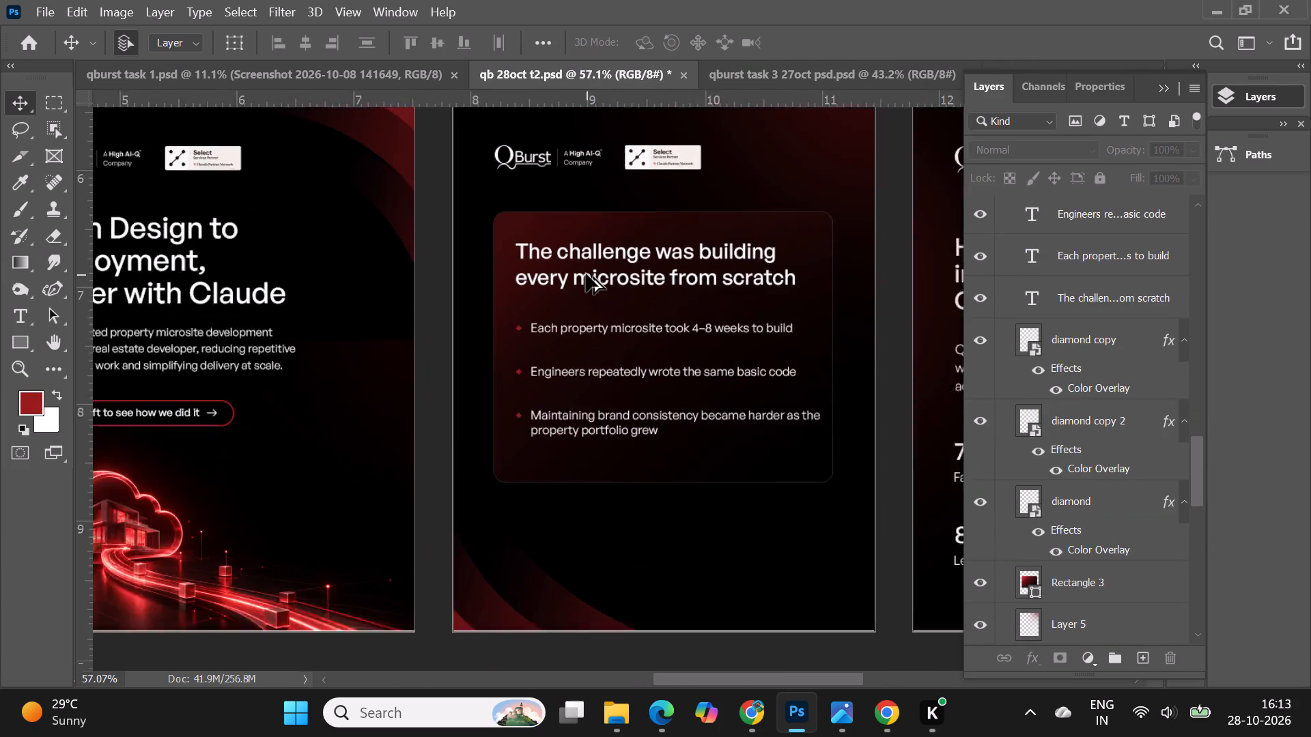
pyautogui.keyDown('alt'); pyautogui.scroll(1, 586, 274); pyautogui.keyUp('alt')
pyautogui.keyDown('alt'); pyautogui.scroll(-2, 478, 273); pyautogui.keyUp('alt')
pyautogui.click(556, 221)
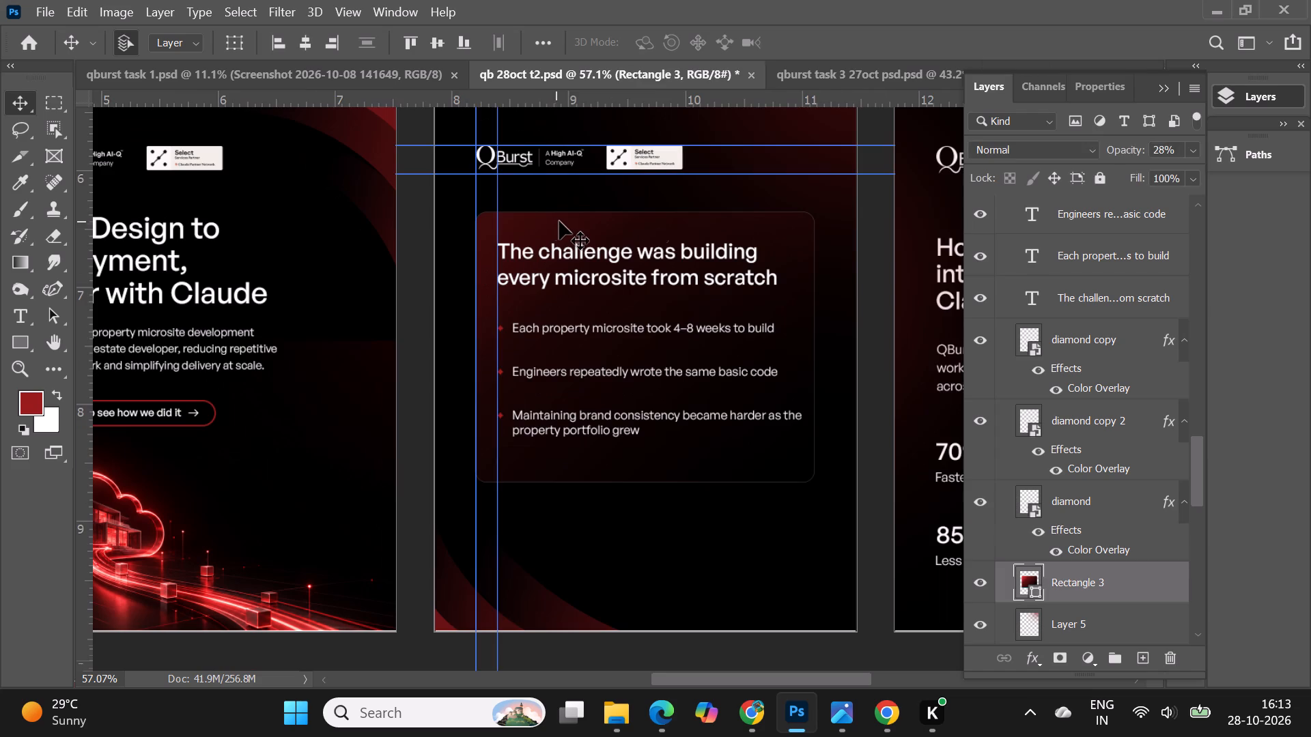
pyautogui.click(1195, 156)
pyautogui.click(1118, 171)
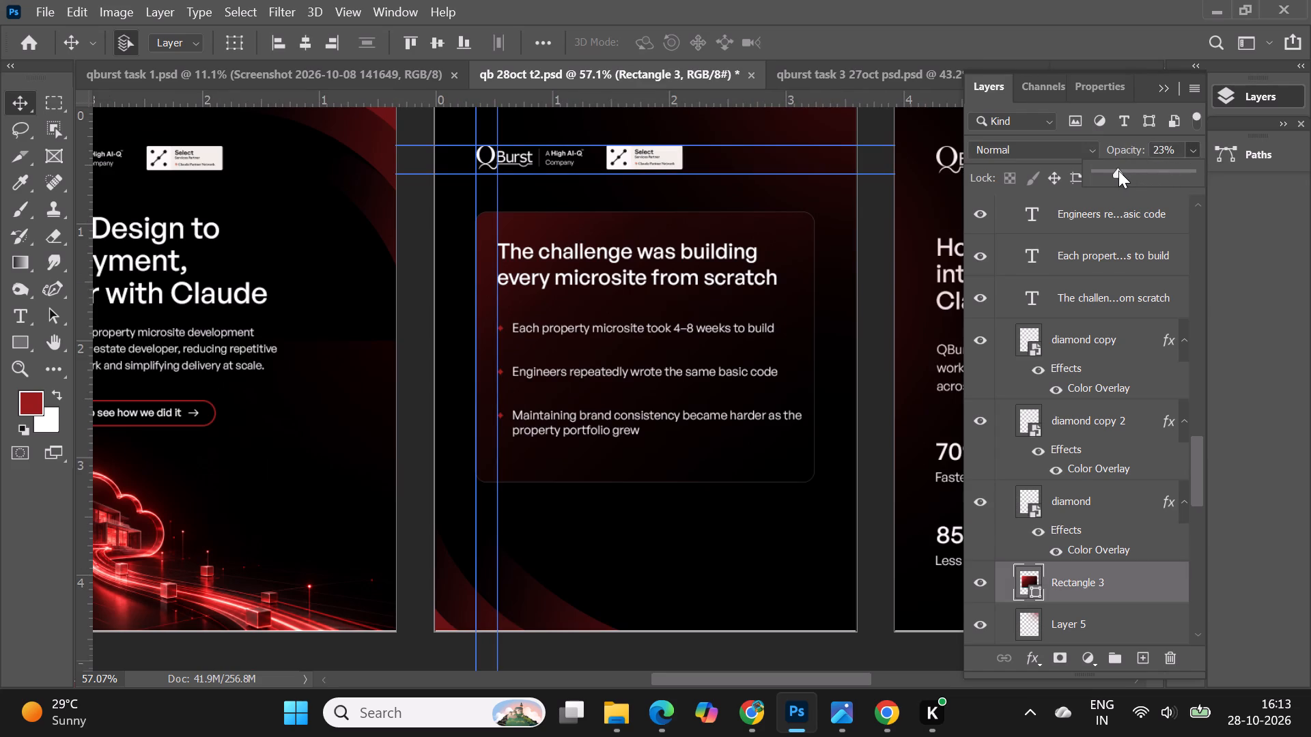
pyautogui.click(1118, 174)
pyautogui.click(791, 463)
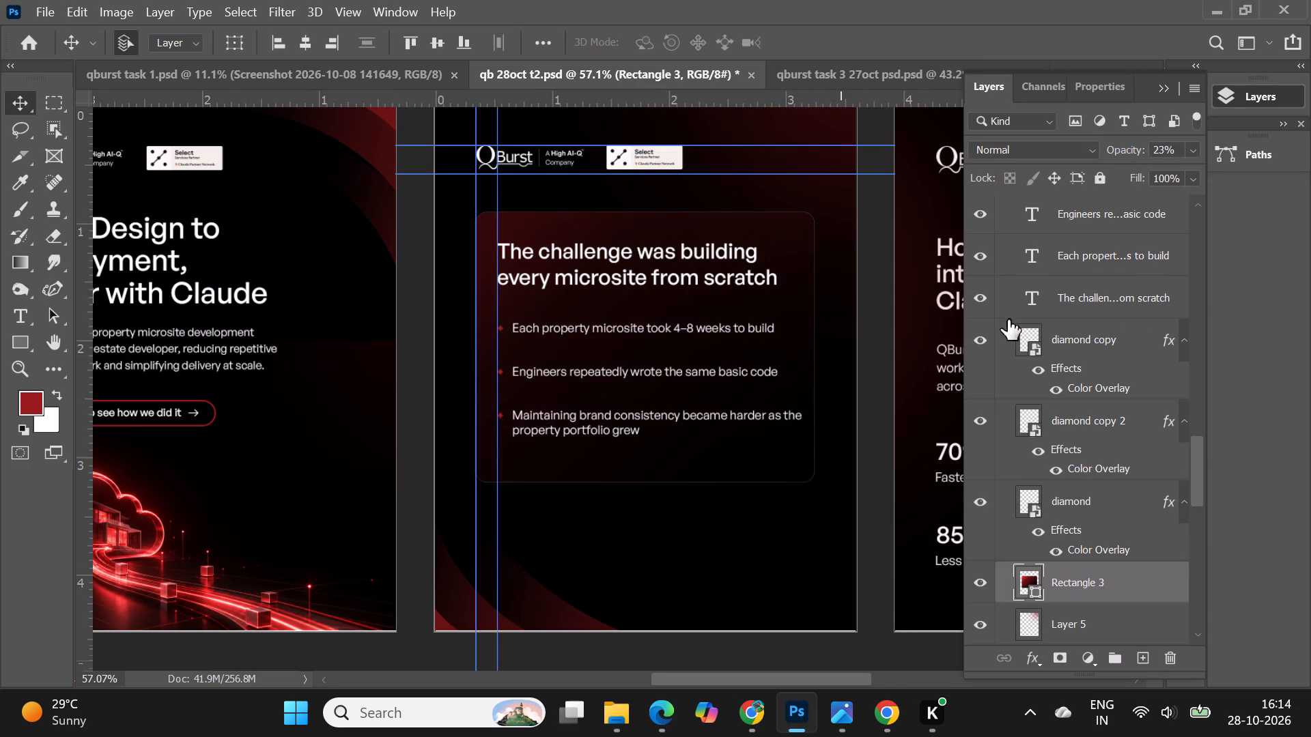
# Set the white stroke width of the rounded card, Rectangle 3, to 2 px.
pyautogui.rightClick(774, 465)
pyautogui.click(813, 487)
pyautogui.click(20, 343)
pyautogui.click(315, 43)
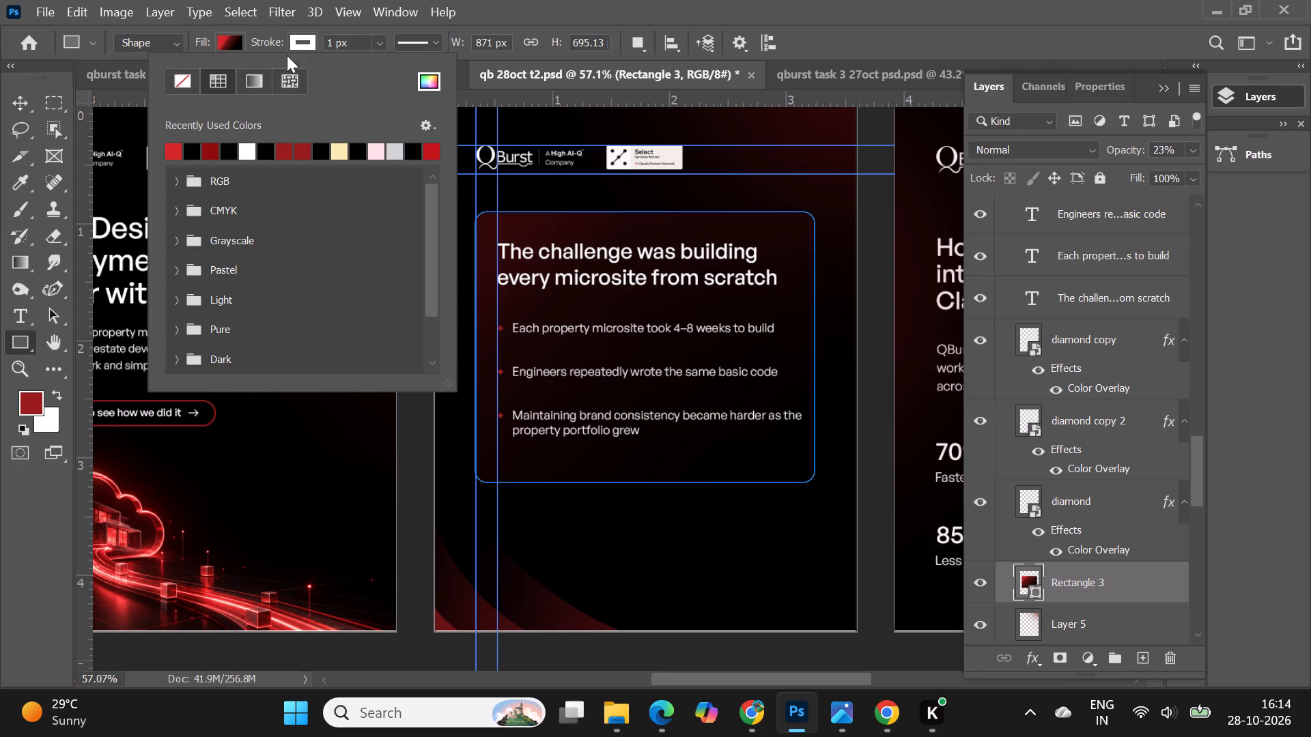
pyautogui.moveTo(331, 40); pyautogui.dragTo(324, 40)
pyautogui.press('2')
pyautogui.press('Return')
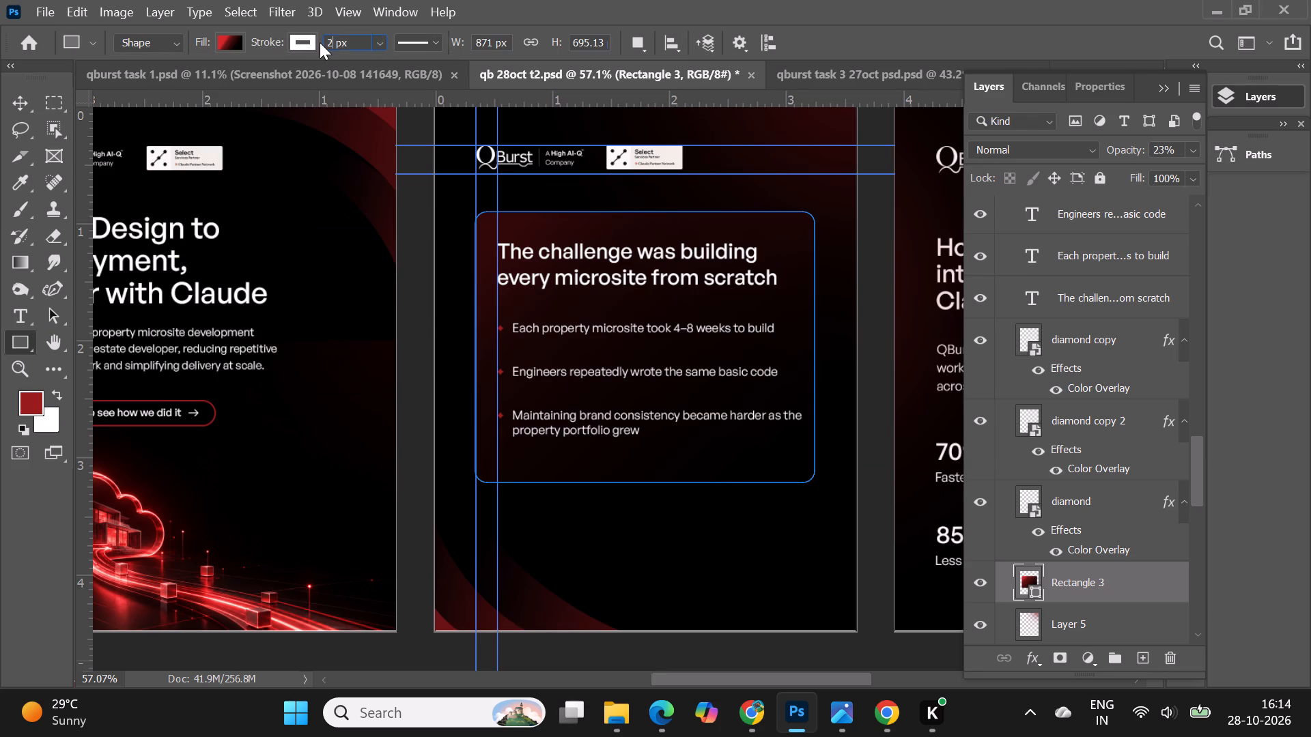
pyautogui.click(26, 93)
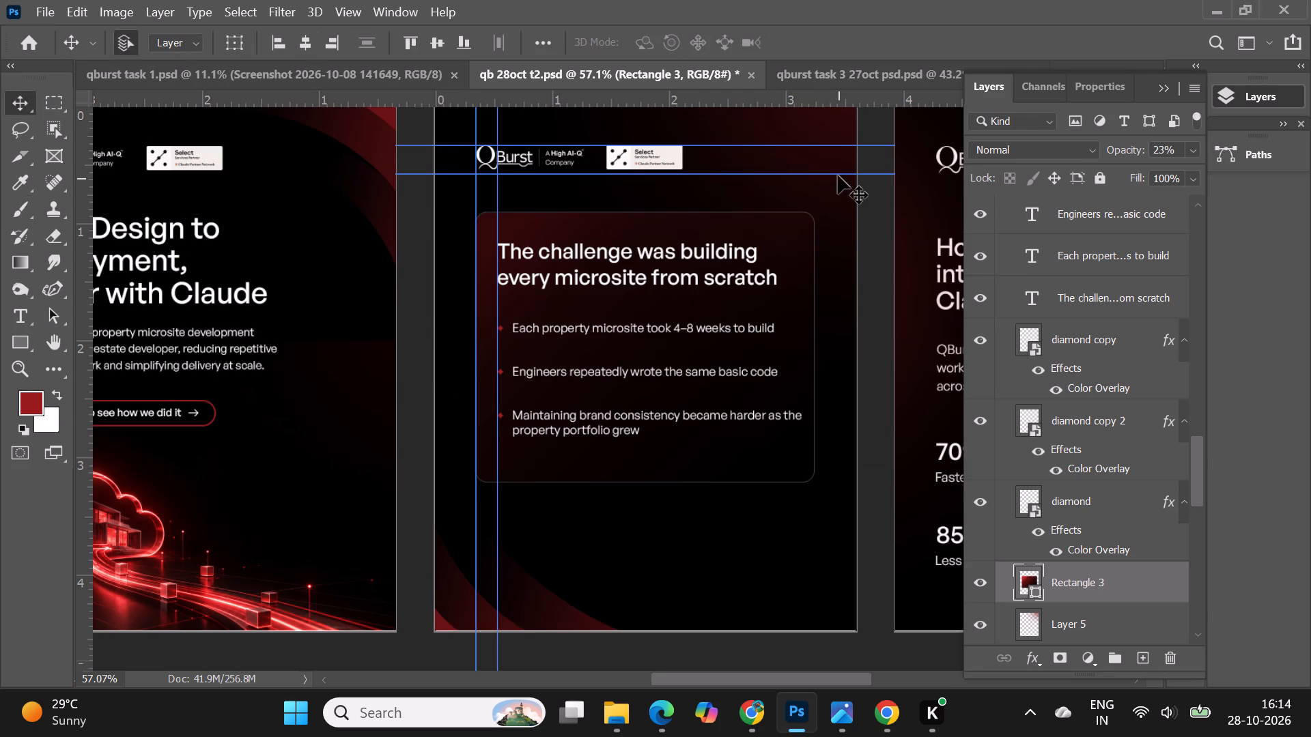
# Remove the two horizontal and two vertical guides from Artboard 2.
pyautogui.moveTo(836, 146); pyautogui.dragTo(838, 68)
pyautogui.moveTo(844, 172); pyautogui.dragTo(844, 54)
pyautogui.moveTo(500, 146); pyautogui.dragTo(8, 192)
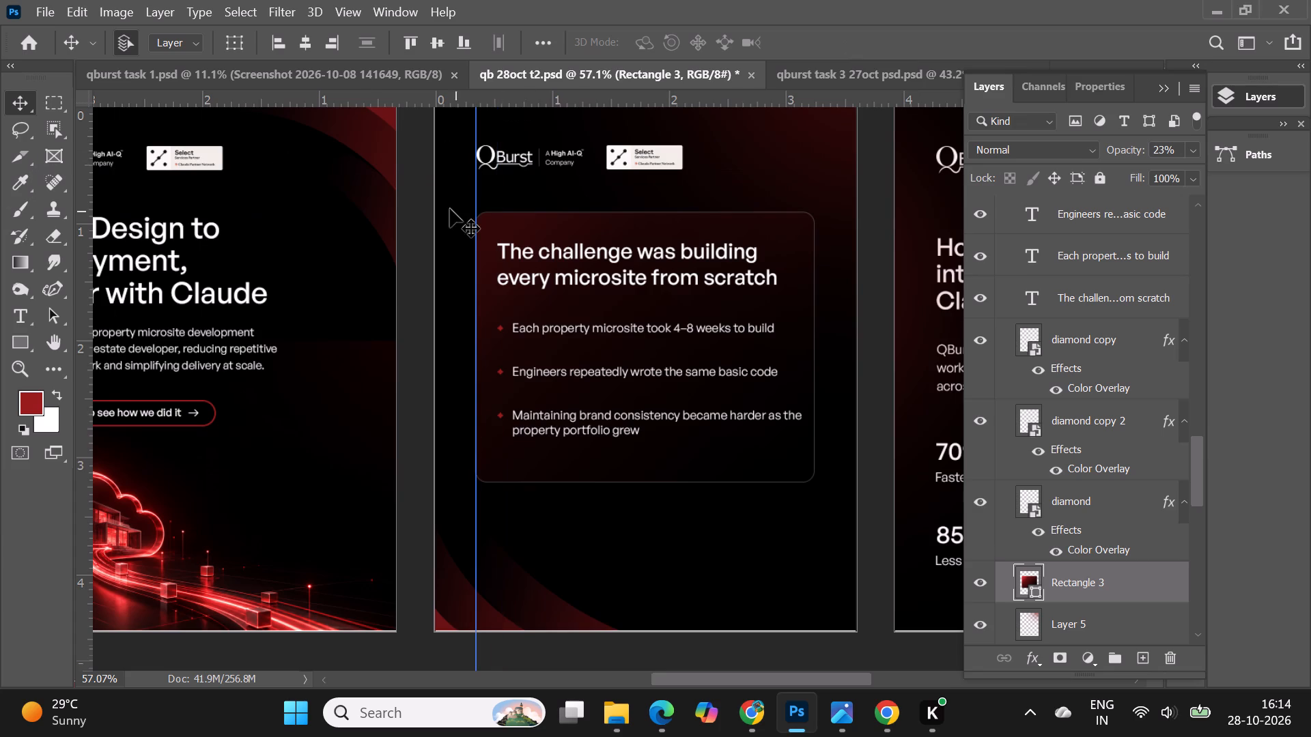
pyautogui.moveTo(475, 222); pyautogui.dragTo(0, 263)
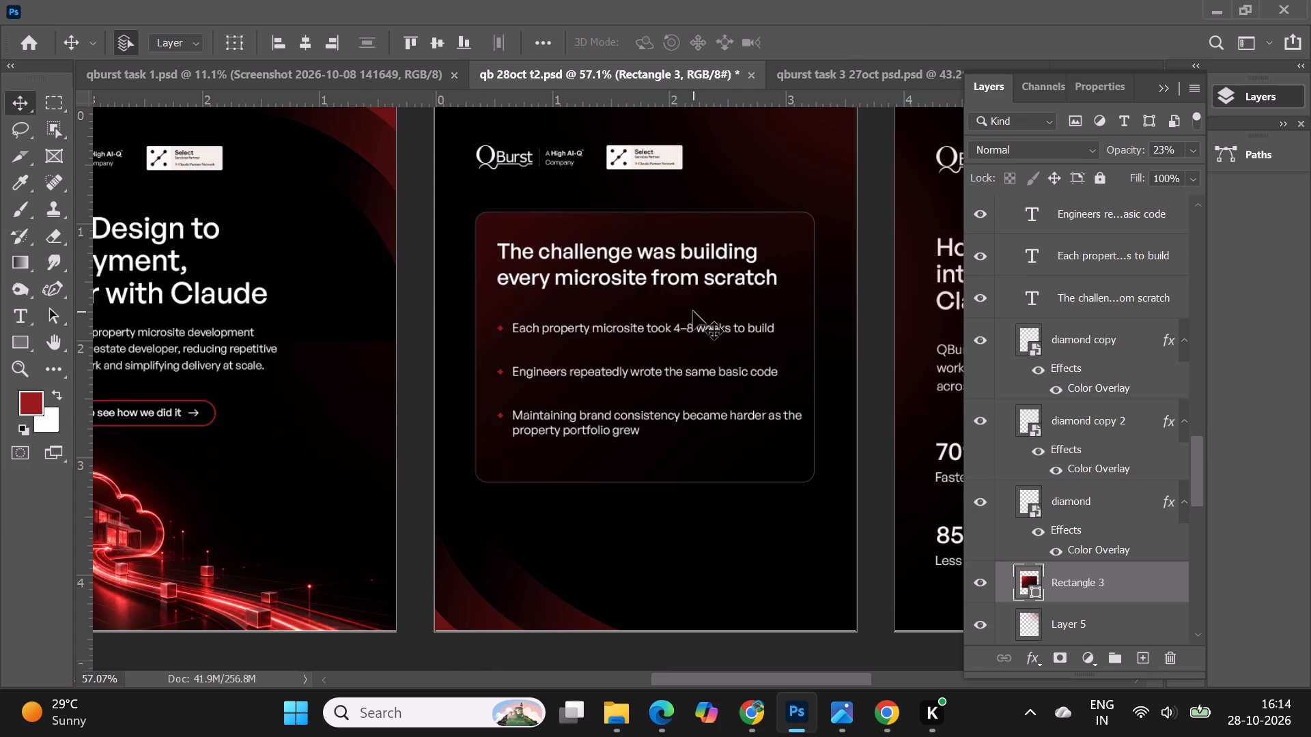
# Examine Artboard 2 close up and side by side with the other carousel artboards to check that the styling is consistent.
pyautogui.keyDown('alt'); pyautogui.scroll(-7, 693, 311); pyautogui.keyUp('alt')
pyautogui.click(1163, 85)
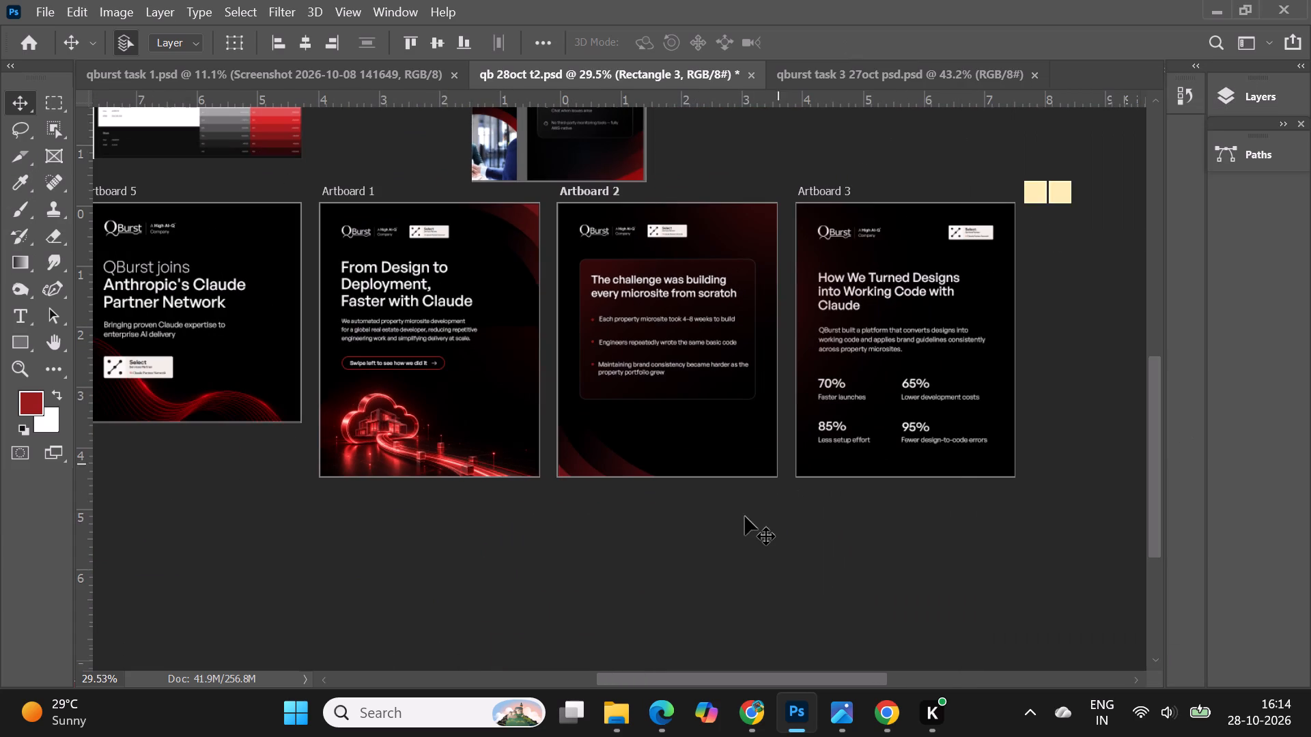
pyautogui.click(744, 520)
pyautogui.keyDown('alt'); pyautogui.scroll(7, 506, 280); pyautogui.keyUp('alt')
pyautogui.keyDown('alt'); pyautogui.scroll(-3, 710, 292); pyautogui.keyUp('alt')
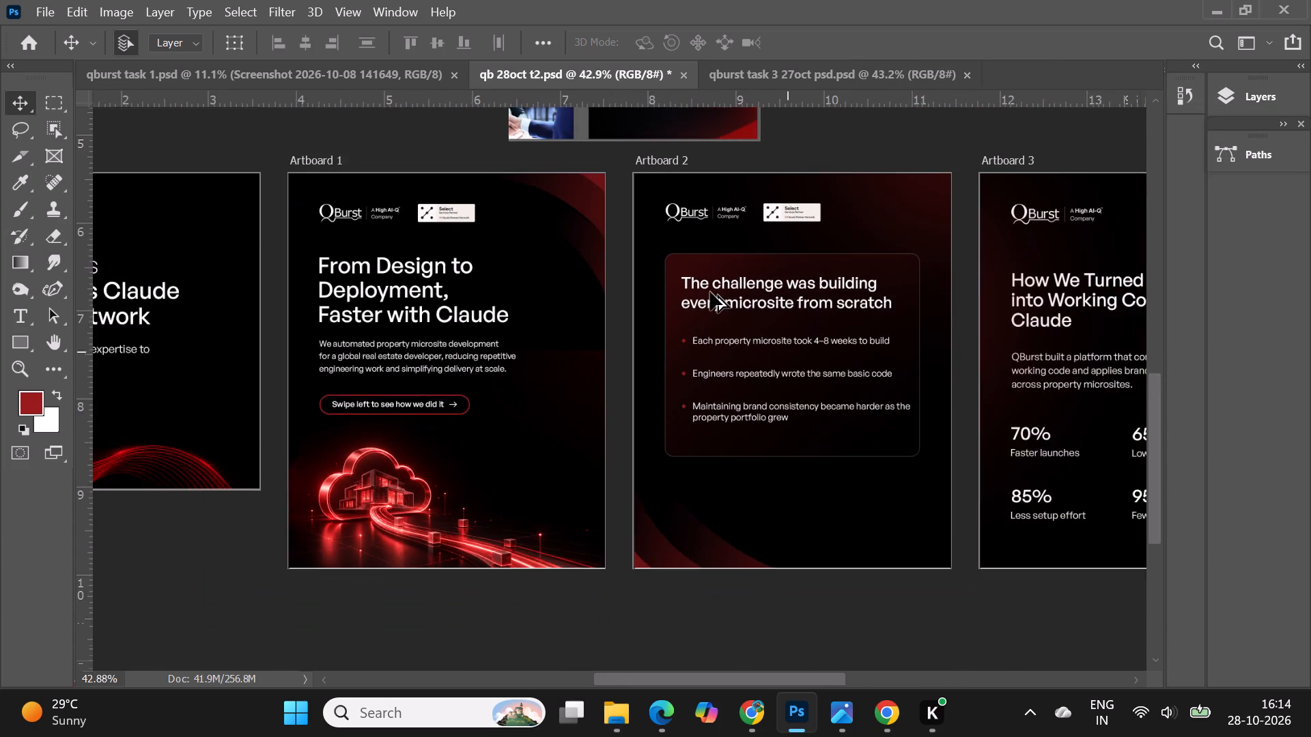
pyautogui.keyDown('alt'); pyautogui.scroll(2, 983, 278); pyautogui.keyUp('alt')
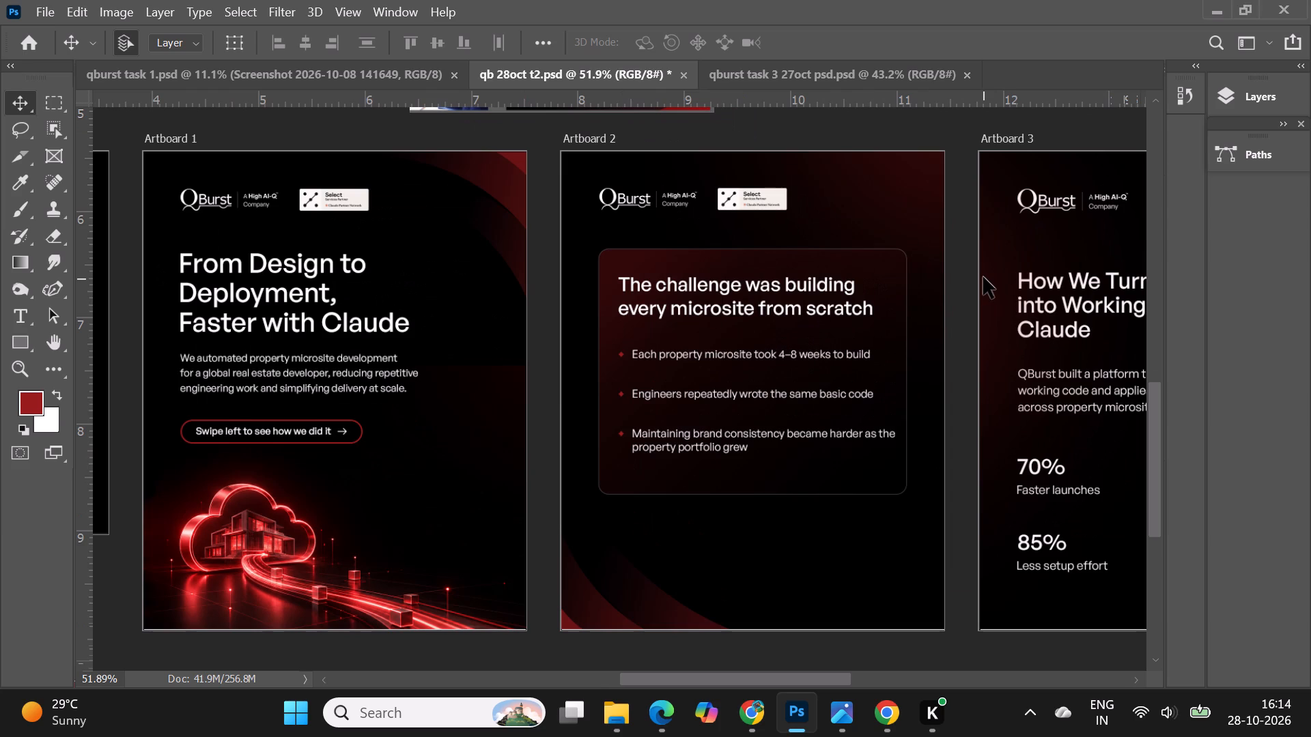
pyautogui.keyDown('alt'); pyautogui.scroll(6, 819, 375); pyautogui.keyUp('alt')
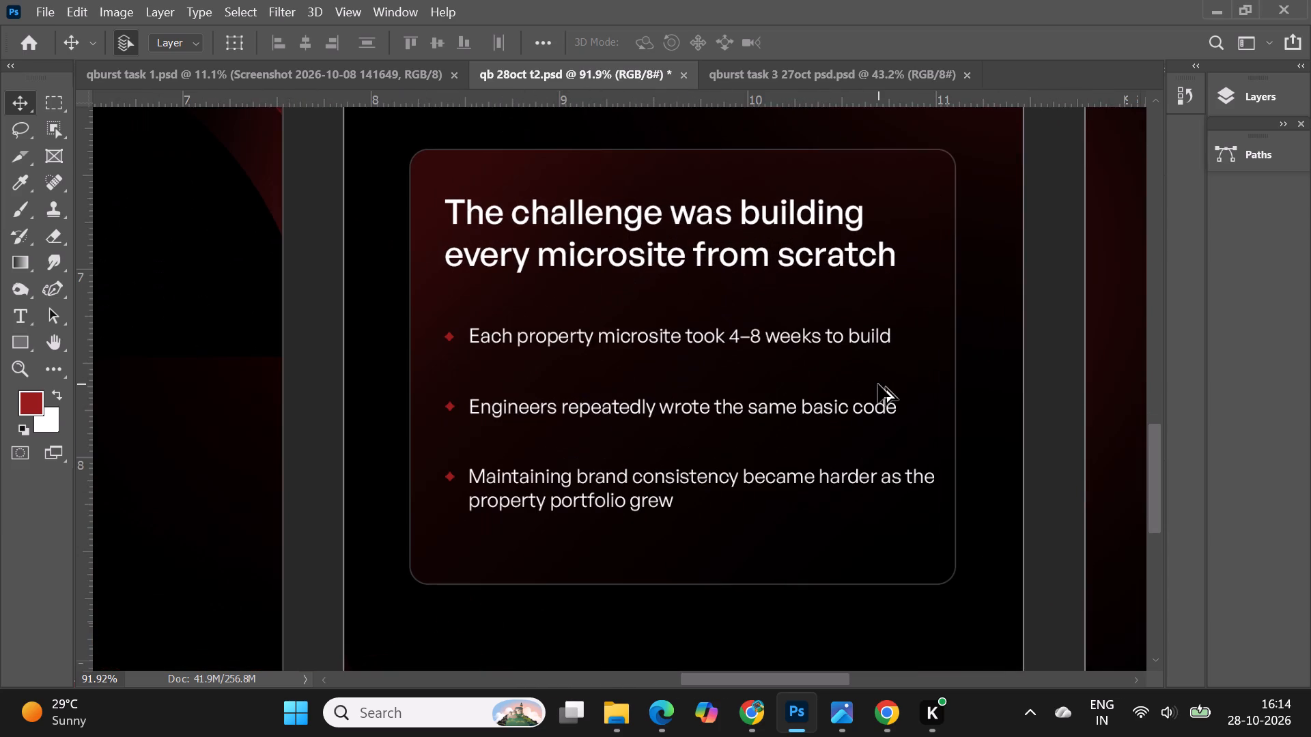
pyautogui.keyDown('alt'); pyautogui.scroll(-6, 767, 341); pyautogui.keyUp('alt')
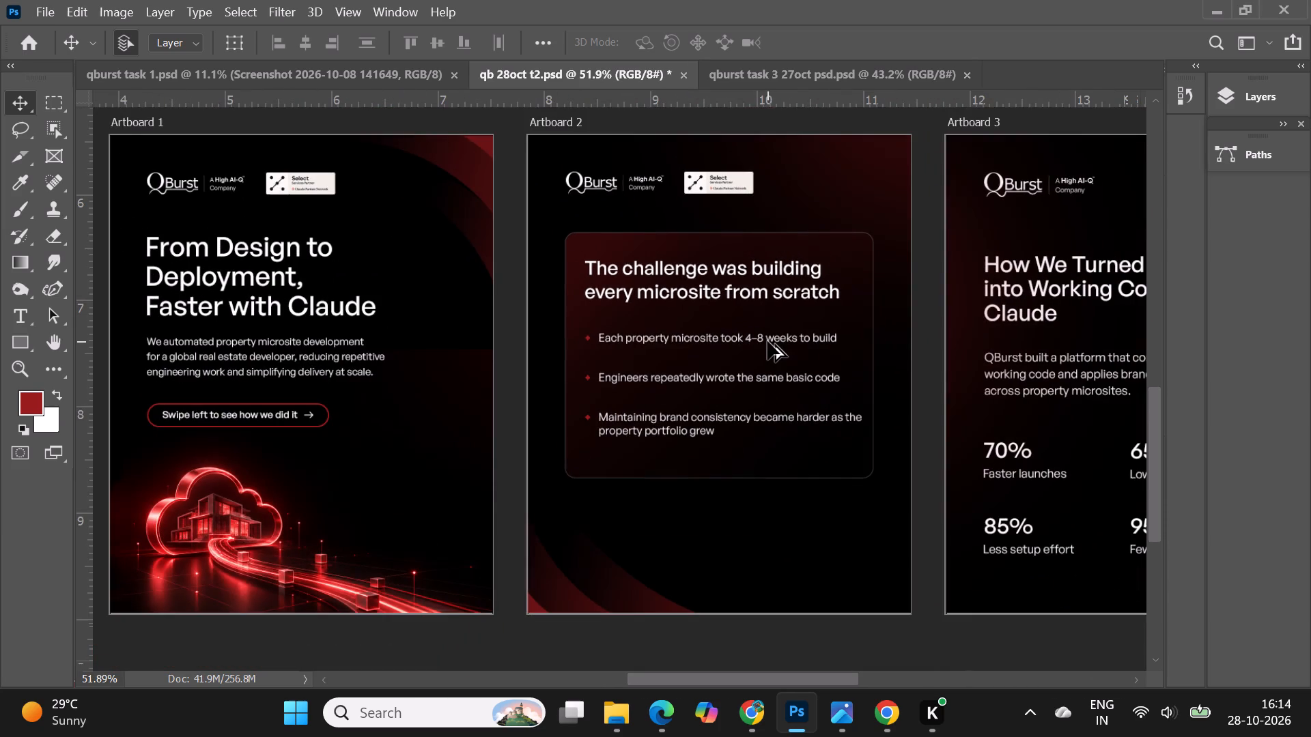
pyautogui.keyDown('alt'); pyautogui.scroll(-3, 462, 318); pyautogui.keyUp('alt')
pyautogui.keyDown('alt'); pyautogui.scroll(4, 801, 306); pyautogui.keyUp('alt')
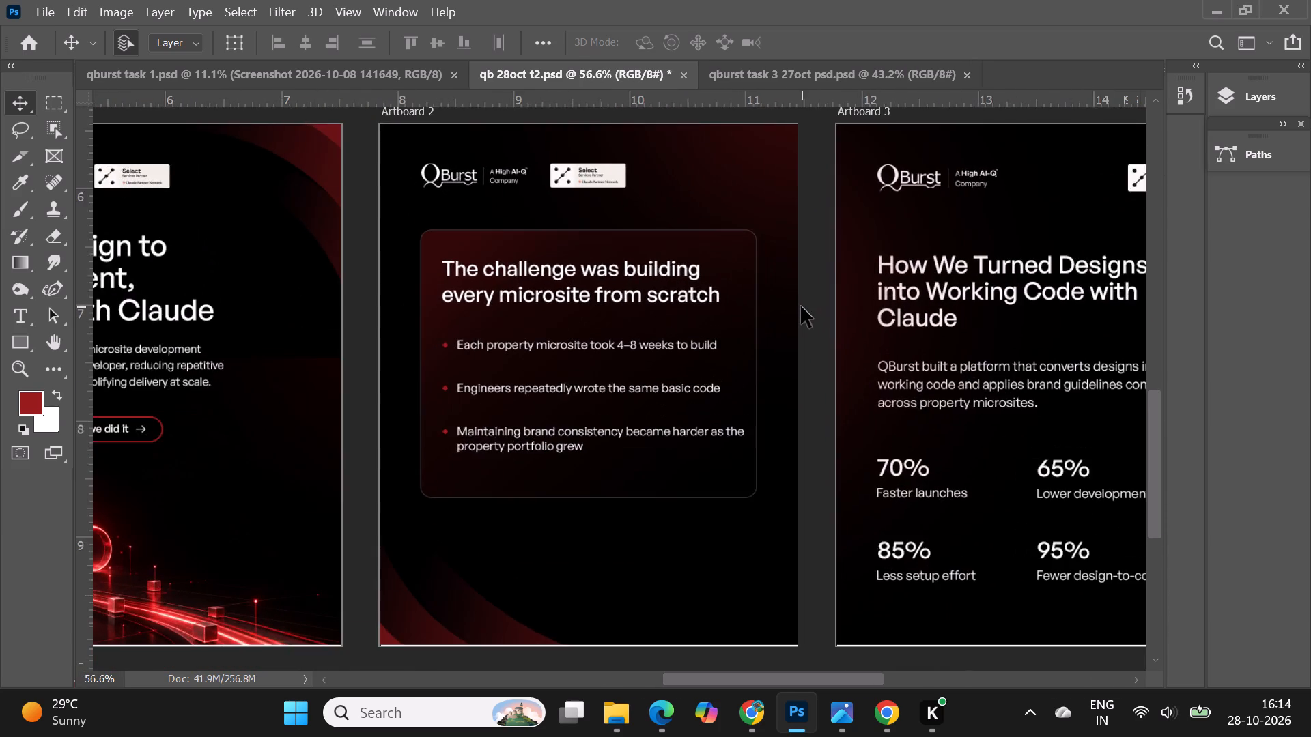
pyautogui.keyDown('alt'); pyautogui.scroll(1, 801, 306); pyautogui.keyUp('alt')
pyautogui.keyDown('alt'); pyautogui.scroll(-4, 801, 306); pyautogui.keyUp('alt')
pyautogui.keyDown('alt'); pyautogui.scroll(3, 263, 248); pyautogui.keyUp('alt')
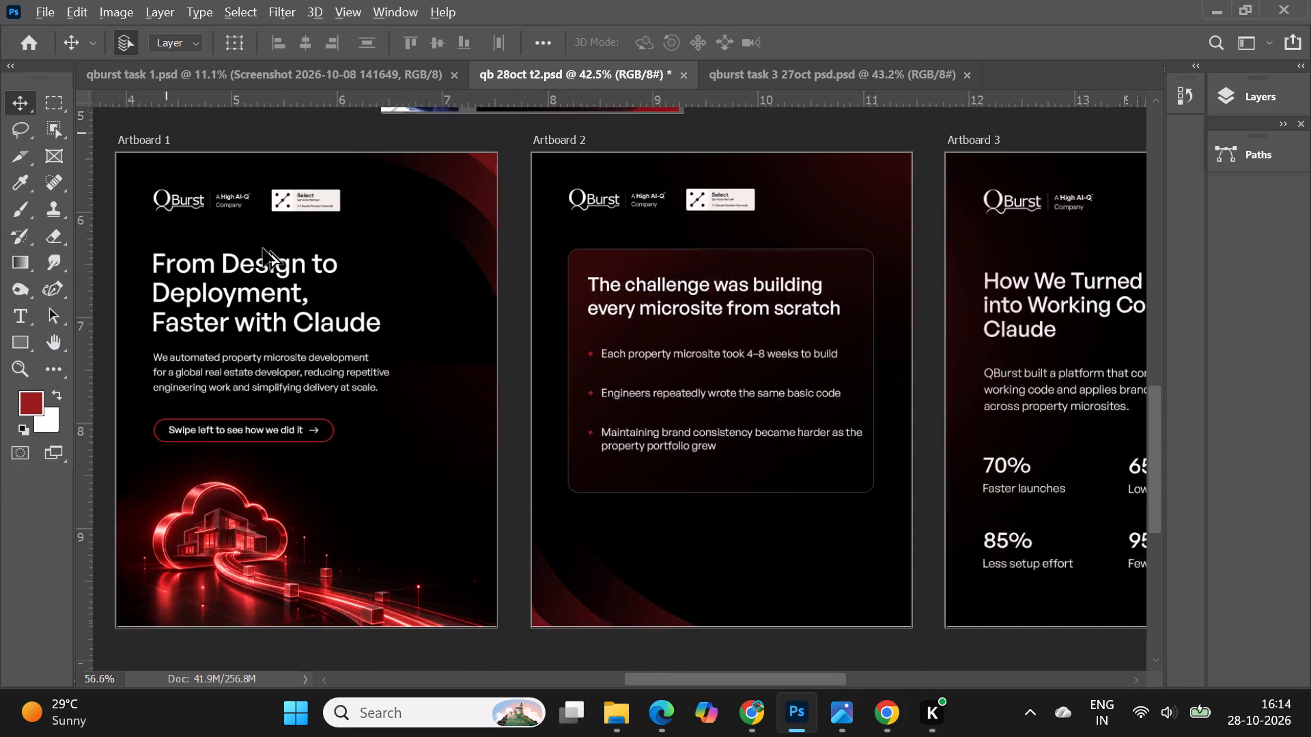
pyautogui.keyDown('alt'); pyautogui.scroll(-8, 708, 353); pyautogui.keyUp('alt')
pyautogui.click(833, 594)
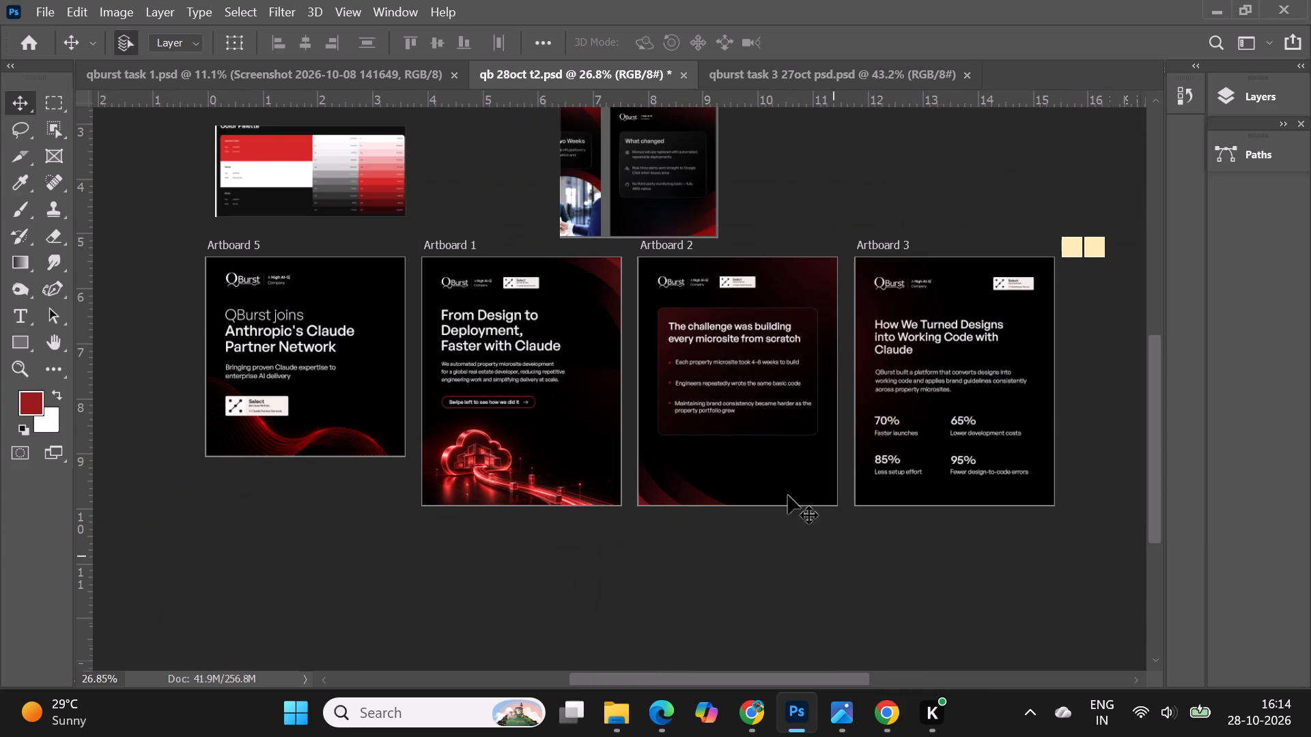
pyautogui.keyDown('alt'); pyautogui.scroll(9, 753, 351); pyautogui.keyUp('alt')
pyautogui.keyDown('alt'); pyautogui.scroll(-4, 625, 213); pyautogui.keyUp('alt')
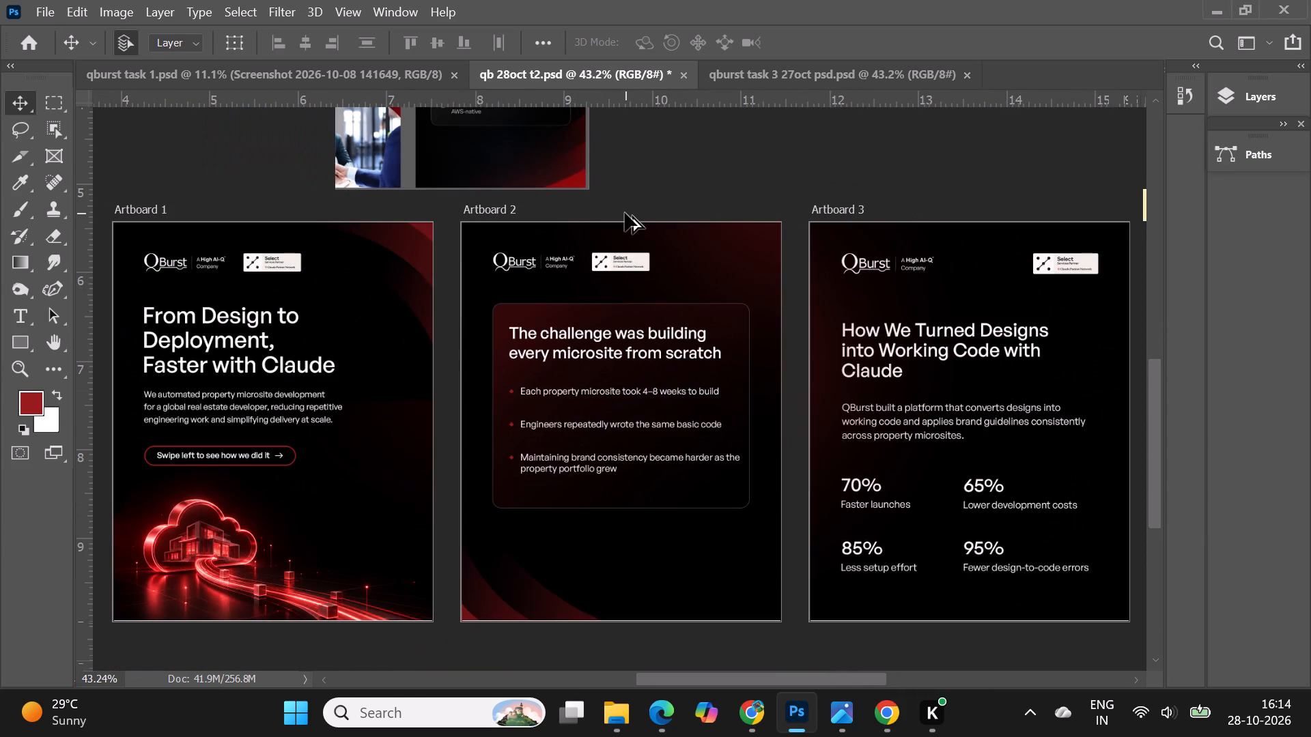
pyautogui.keyDown('alt'); pyautogui.scroll(-2, 625, 213); pyautogui.keyUp('alt')
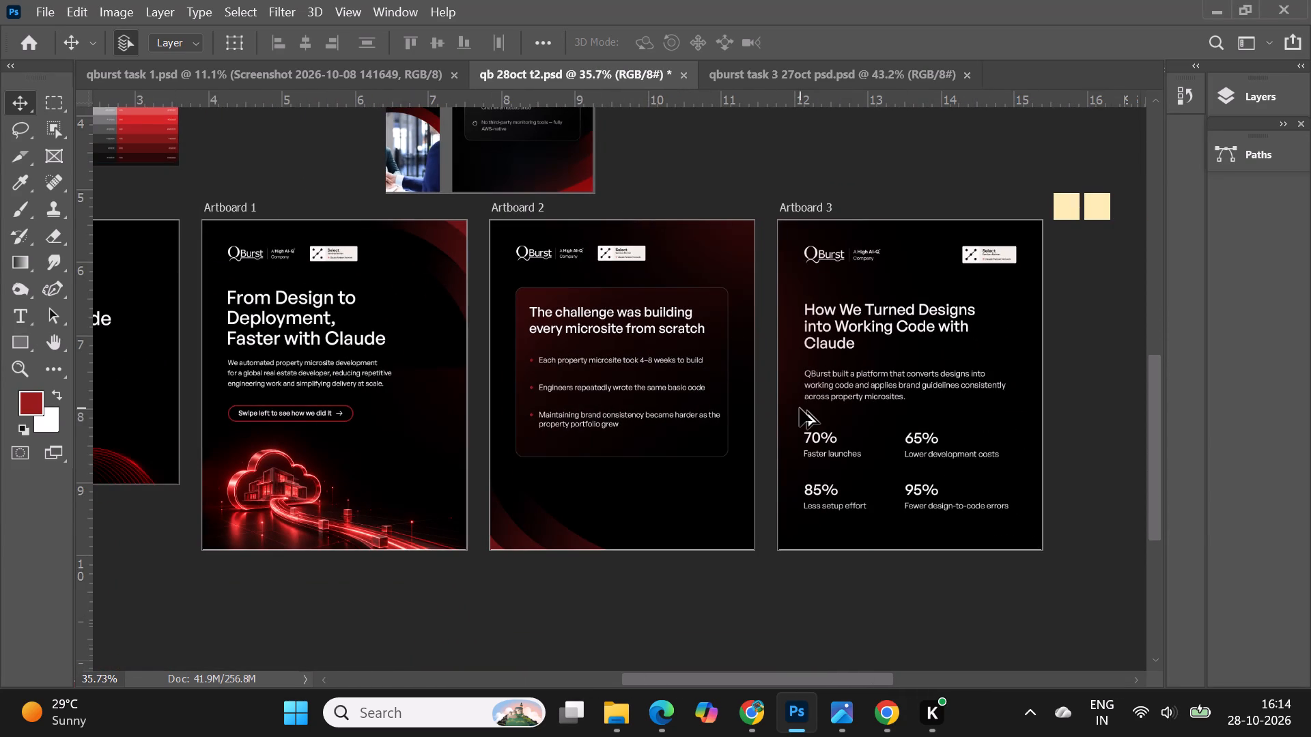
pyautogui.keyDown('alt'); pyautogui.scroll(-2, 800, 408); pyautogui.keyUp('alt')
pyautogui.keyDown('alt'); pyautogui.scroll(6, 188, 379); pyautogui.keyUp('alt')
pyautogui.keyDown('alt'); pyautogui.scroll(1, 593, 410); pyautogui.keyUp('alt')
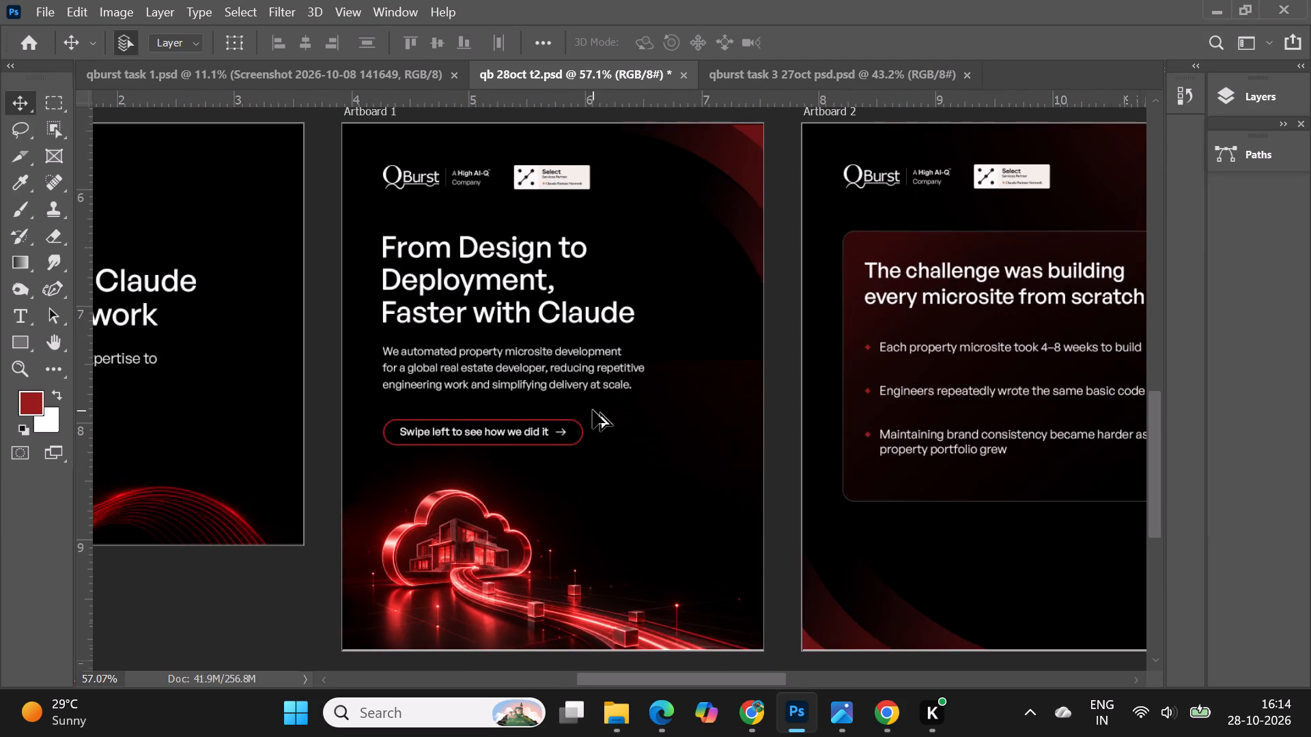
pyautogui.keyDown('alt'); pyautogui.scroll(-2, 553, 375); pyautogui.keyUp('alt')
pyautogui.keyDown('alt'); pyautogui.scroll(3, 567, 581); pyautogui.keyUp('alt')
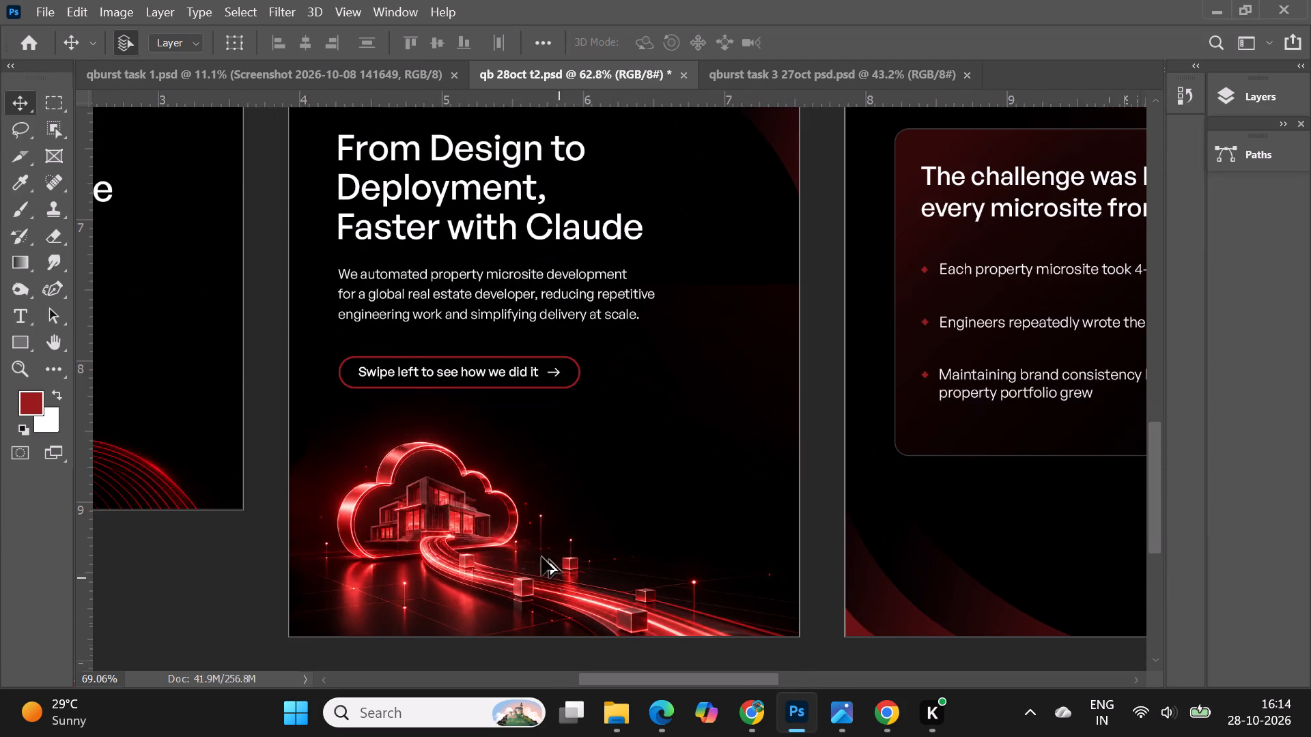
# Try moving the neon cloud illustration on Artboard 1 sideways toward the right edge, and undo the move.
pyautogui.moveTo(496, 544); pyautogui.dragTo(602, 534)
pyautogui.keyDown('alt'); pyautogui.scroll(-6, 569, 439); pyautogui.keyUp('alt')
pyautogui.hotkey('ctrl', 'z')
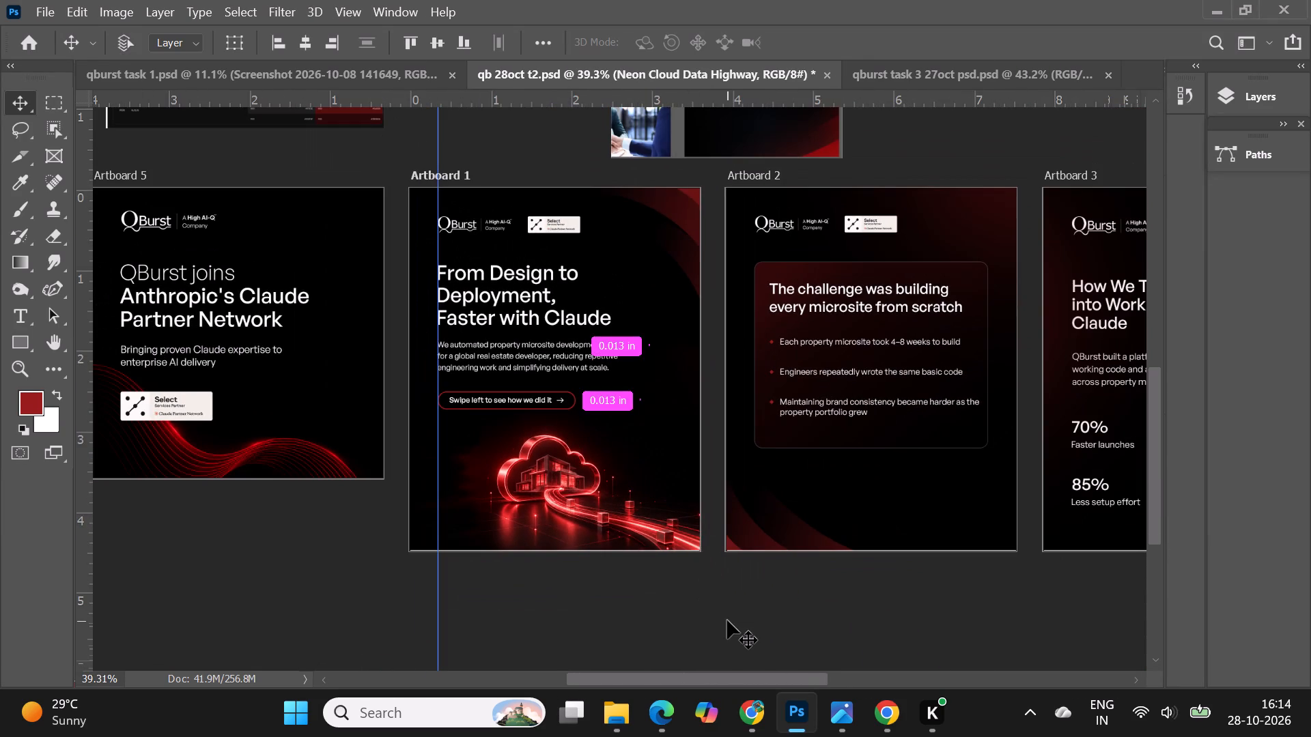
# Examine Artboard 1 beside Artboards 2 and 3 to check the layout and consistent styling across the carousel.
pyautogui.click(768, 626)
pyautogui.keyDown('alt'); pyautogui.scroll(3, 699, 474); pyautogui.keyUp('alt')
pyautogui.keyDown('alt'); pyautogui.scroll(-2, 311, 350); pyautogui.keyUp('alt')
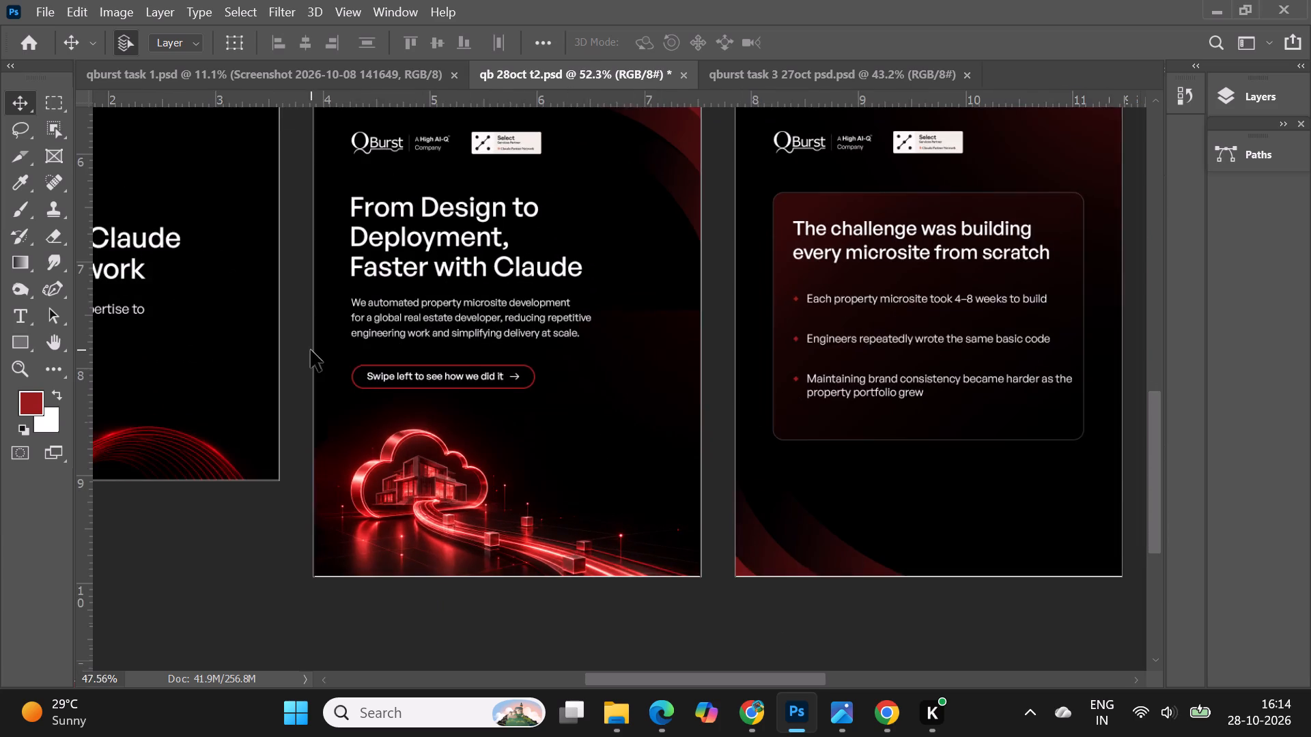
pyautogui.scroll(2, 765, 293)
pyautogui.keyDown('alt'); pyautogui.scroll(2, 414, 265); pyautogui.keyUp('alt')
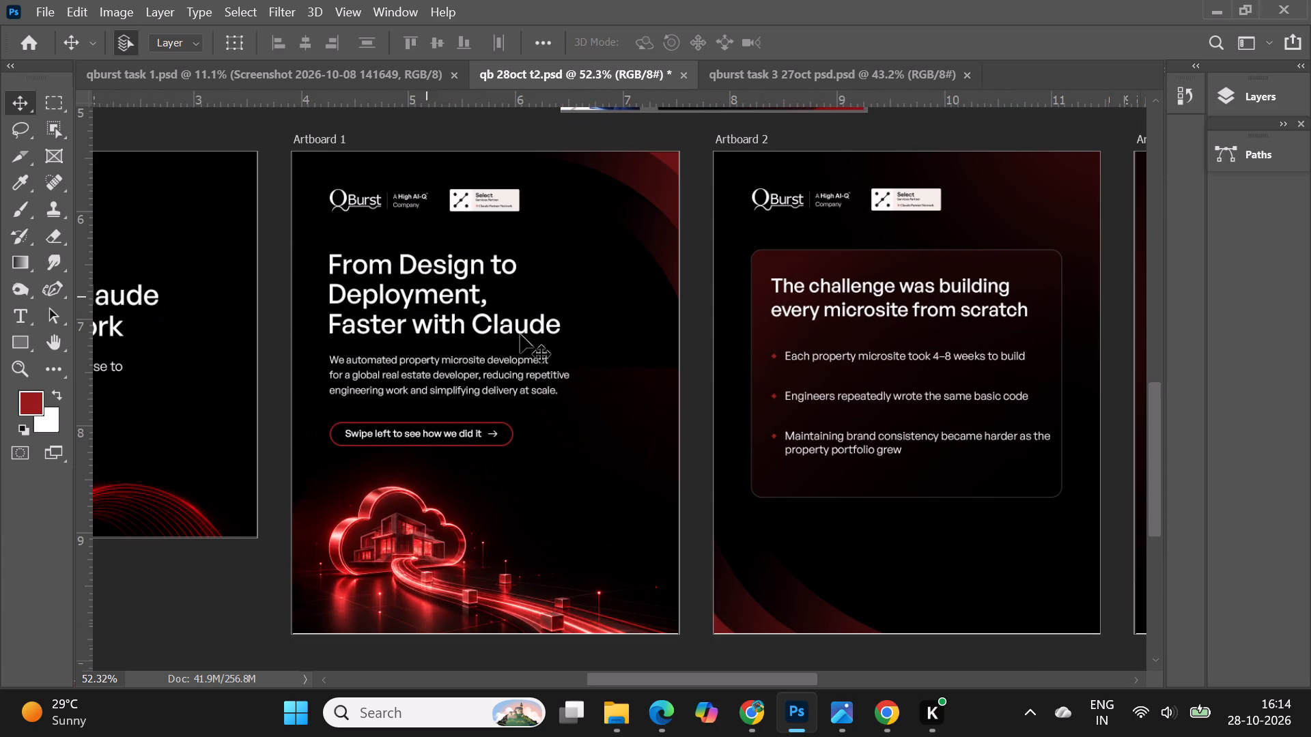
pyautogui.click(632, 409)
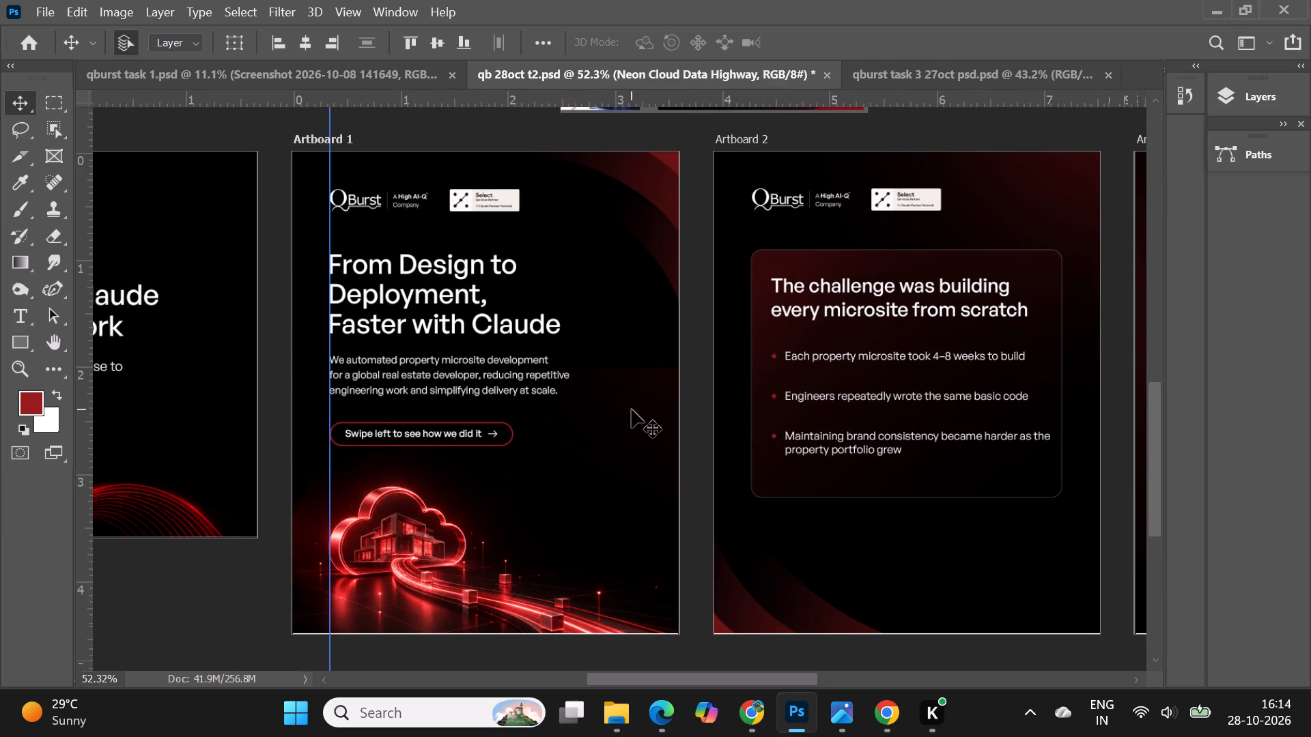
pyautogui.keyDown('alt'); pyautogui.scroll(-5, 352, 279); pyautogui.keyUp('alt')
pyautogui.keyDown('alt'); pyautogui.scroll(1, 831, 264); pyautogui.keyUp('alt')
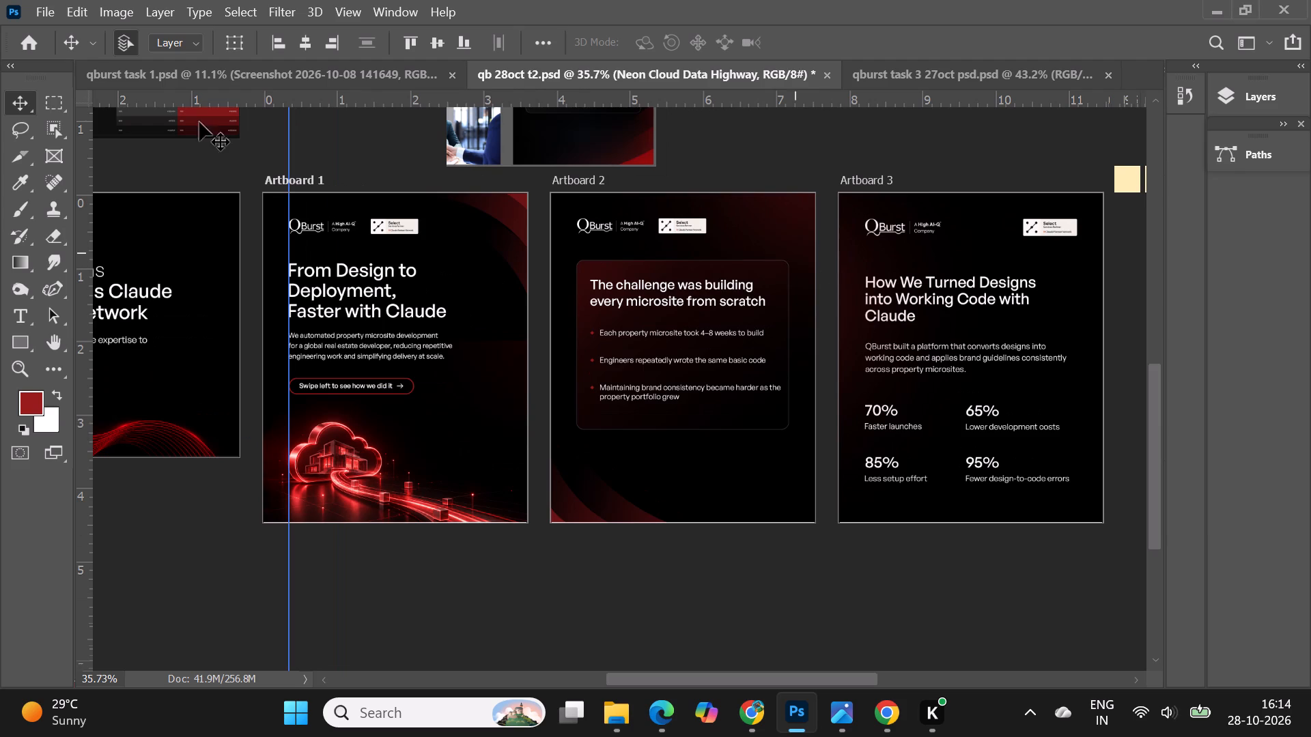
# Export Artboards 1, 2, 3 and 5 as PNG files at 1x scale into the Downloads folder.
pyautogui.click(47, 8)
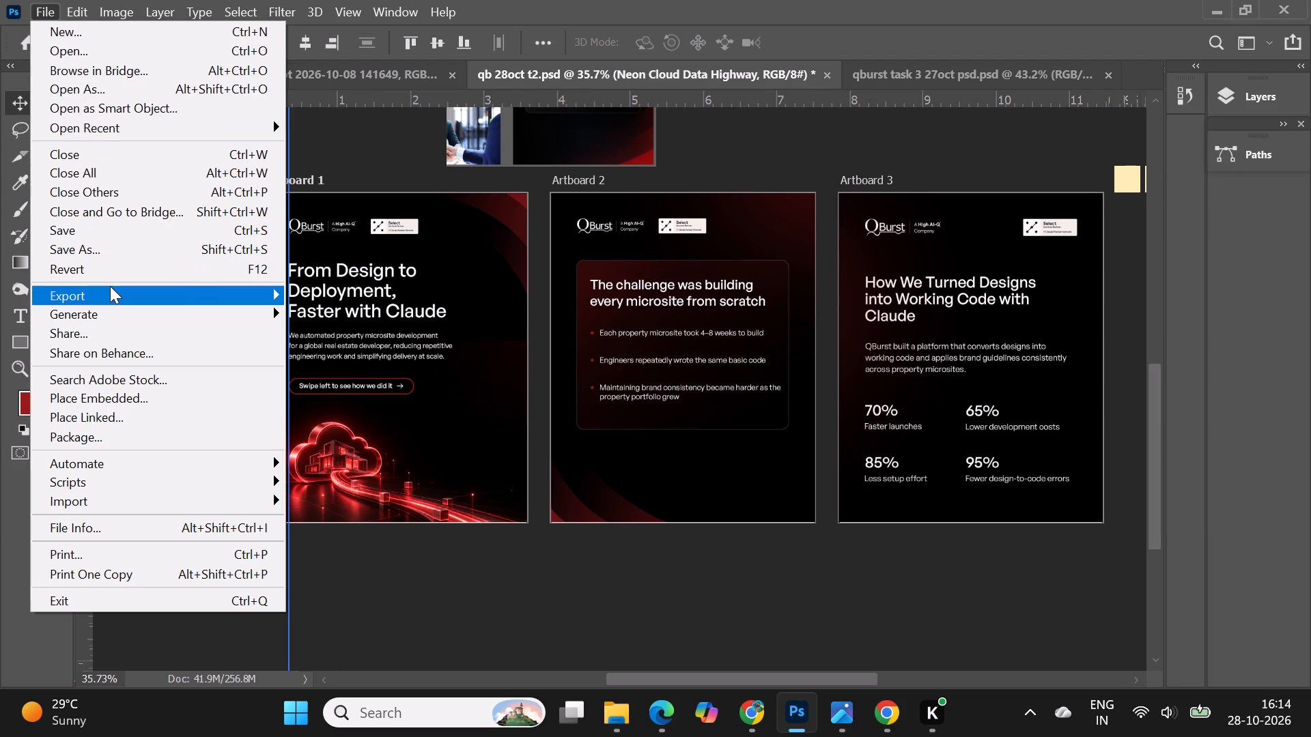
pyautogui.click(110, 286)
pyautogui.click(325, 313)
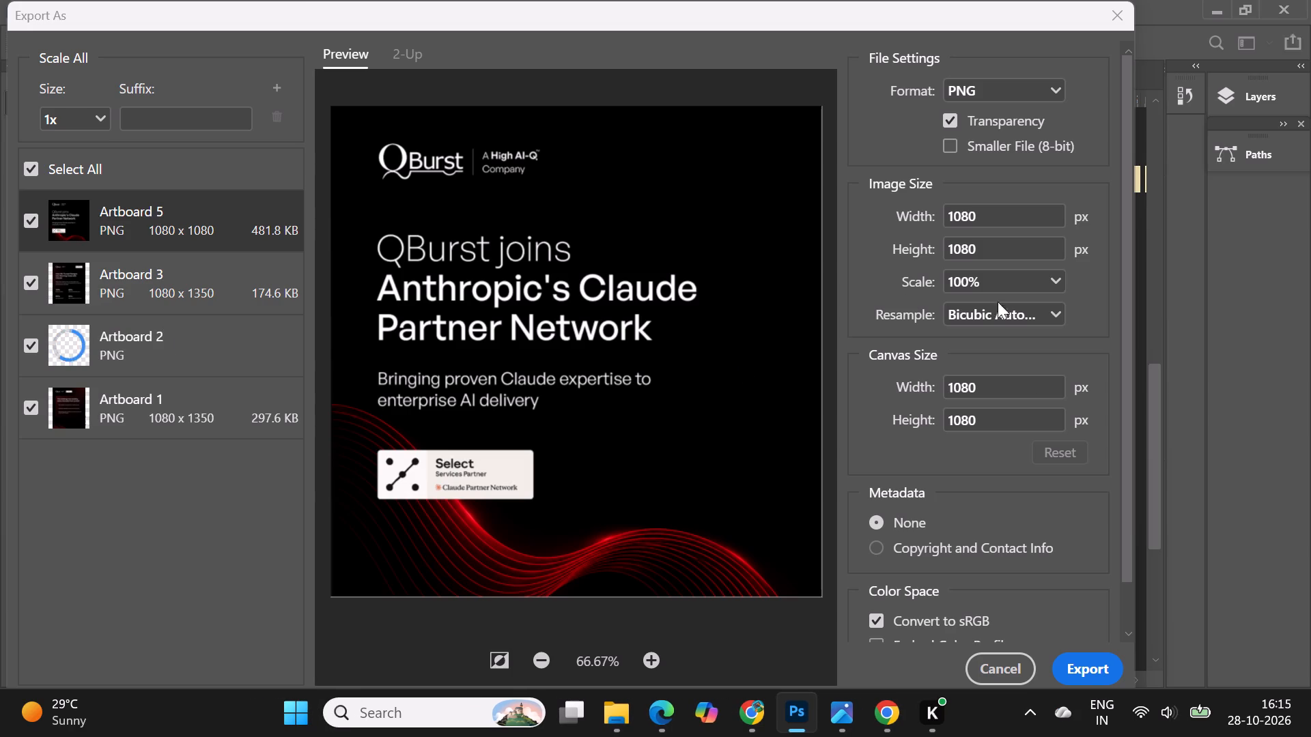
pyautogui.click(1088, 661)
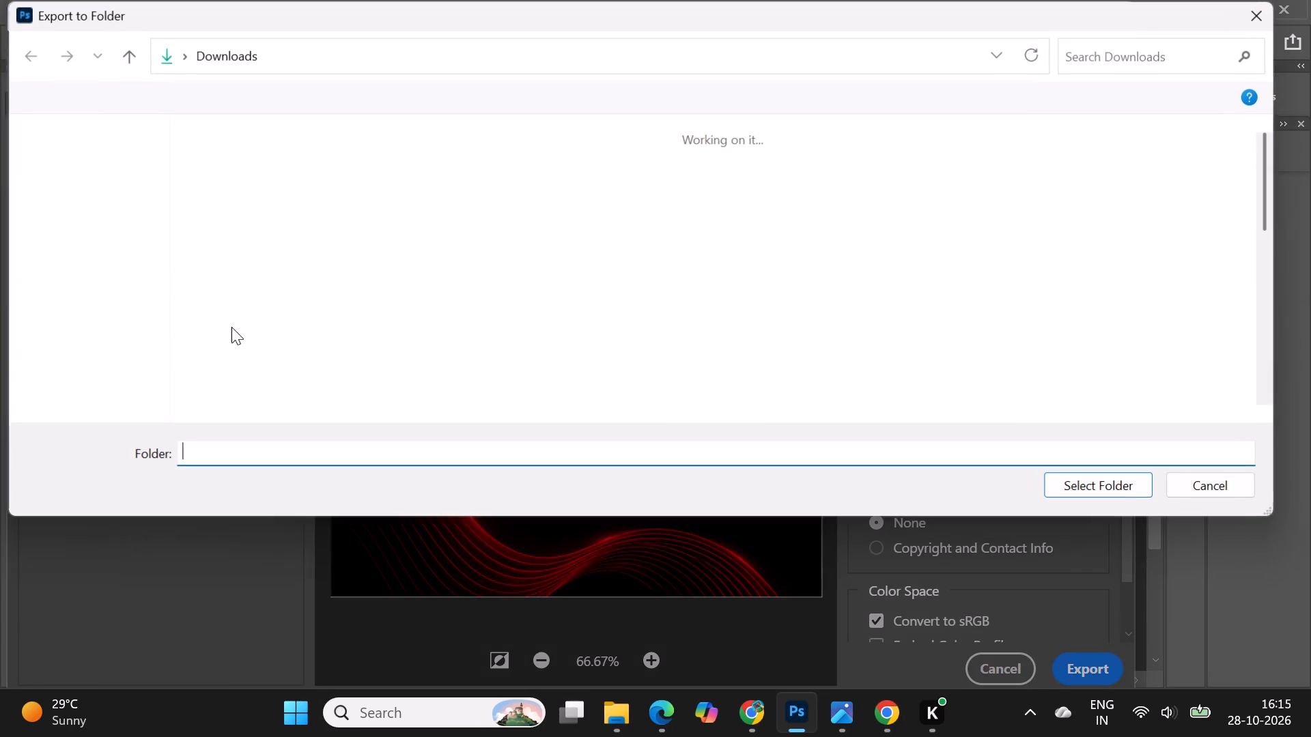
pyautogui.click(107, 320)
pyautogui.click(1063, 482)
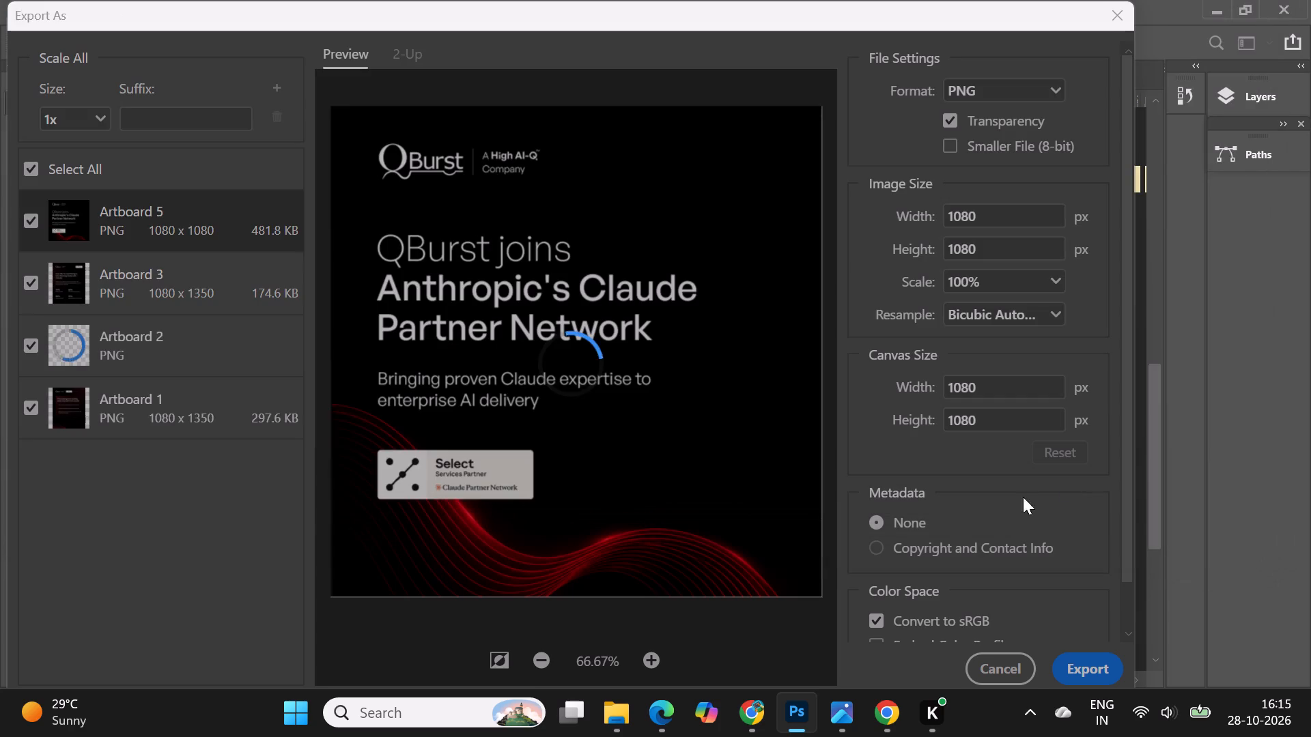
# Switch to File Explorer and delete the exported Artboard 3 and Artboard 5 images from the Downloads folder.
pyautogui.click(621, 721)
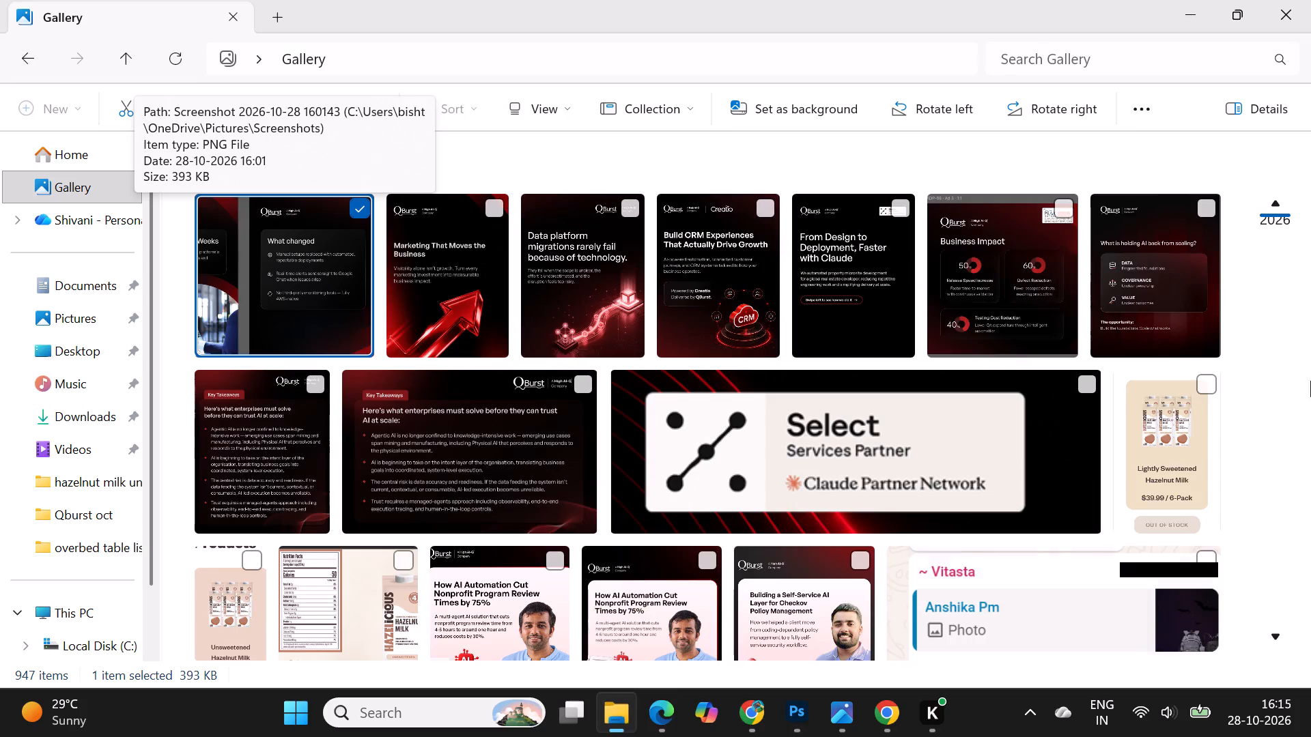
pyautogui.doubleClick(79, 418)
pyautogui.scroll(3, 318, 404)
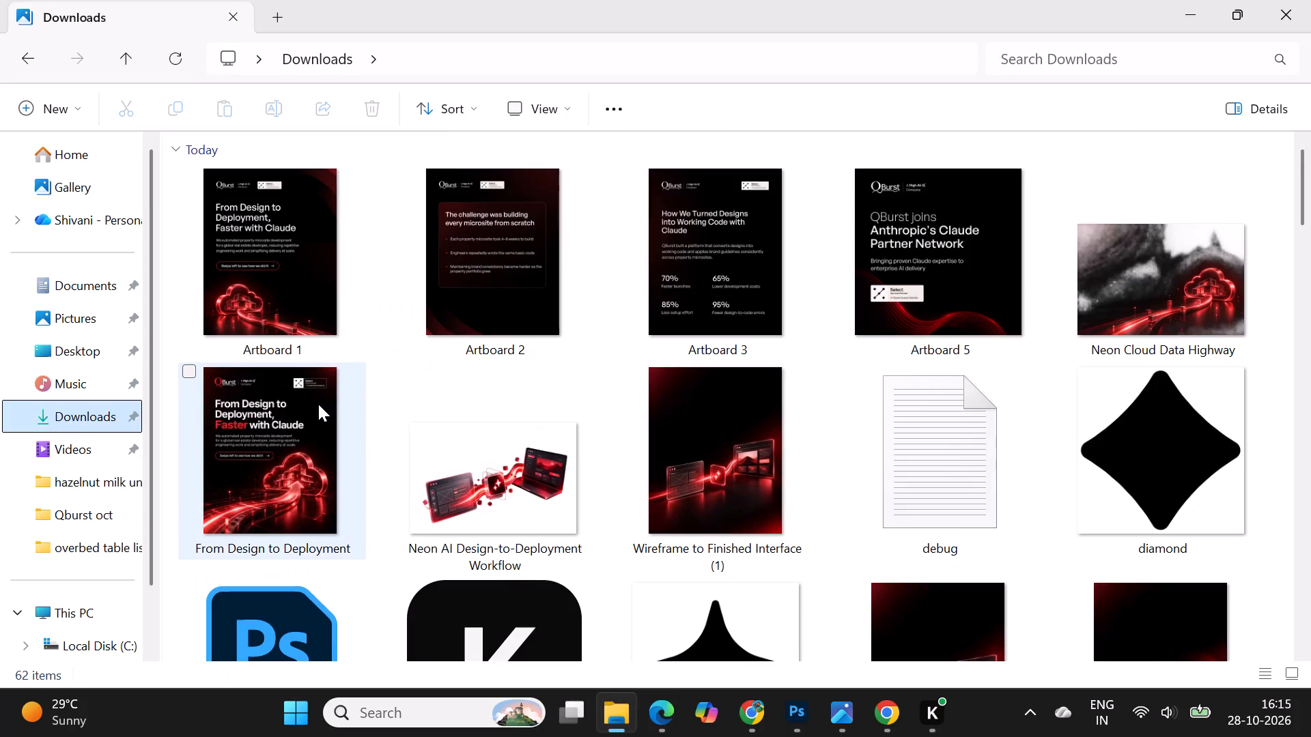
pyautogui.scroll(5, 318, 404)
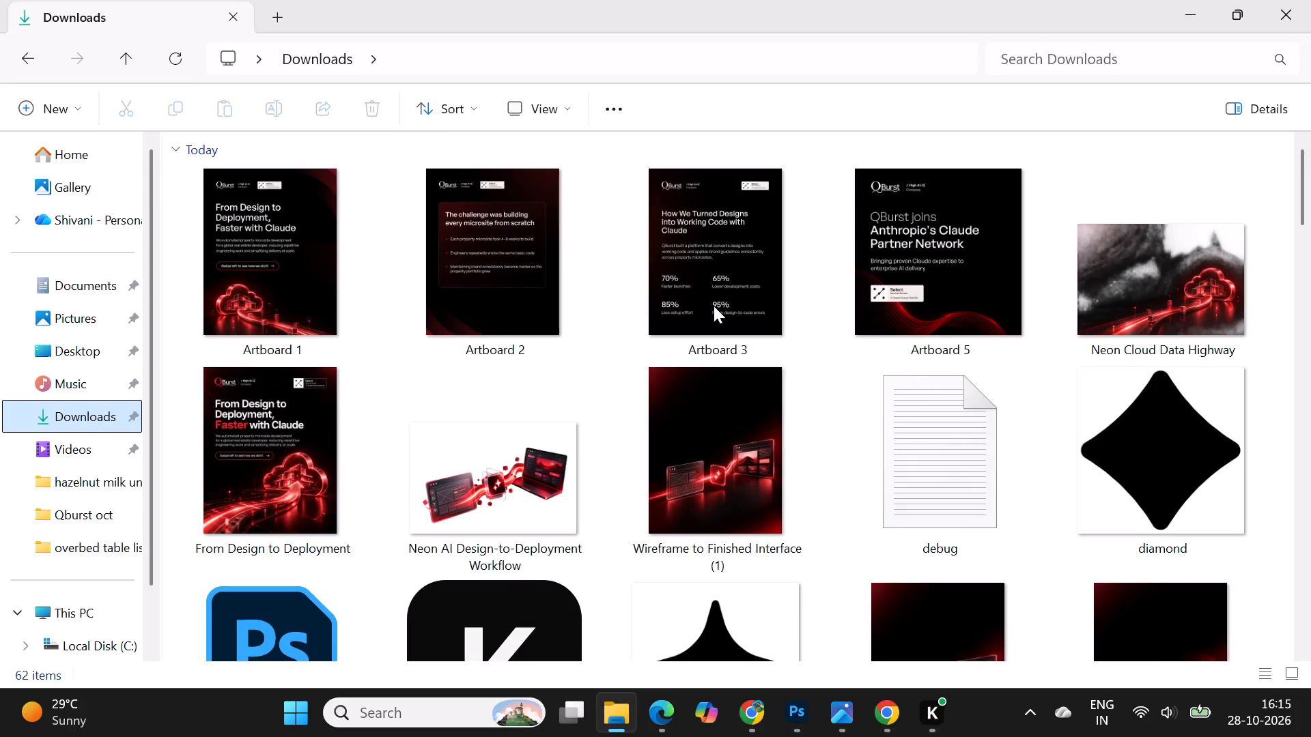
pyautogui.click(714, 306)
pyautogui.press('Delete')
pyautogui.click(714, 306)
pyautogui.press('Delete')
# View the exported Artboard 1 image from the Downloads folder in Photos to check the cover slide, and close it.
pyautogui.doubleClick(281, 251)
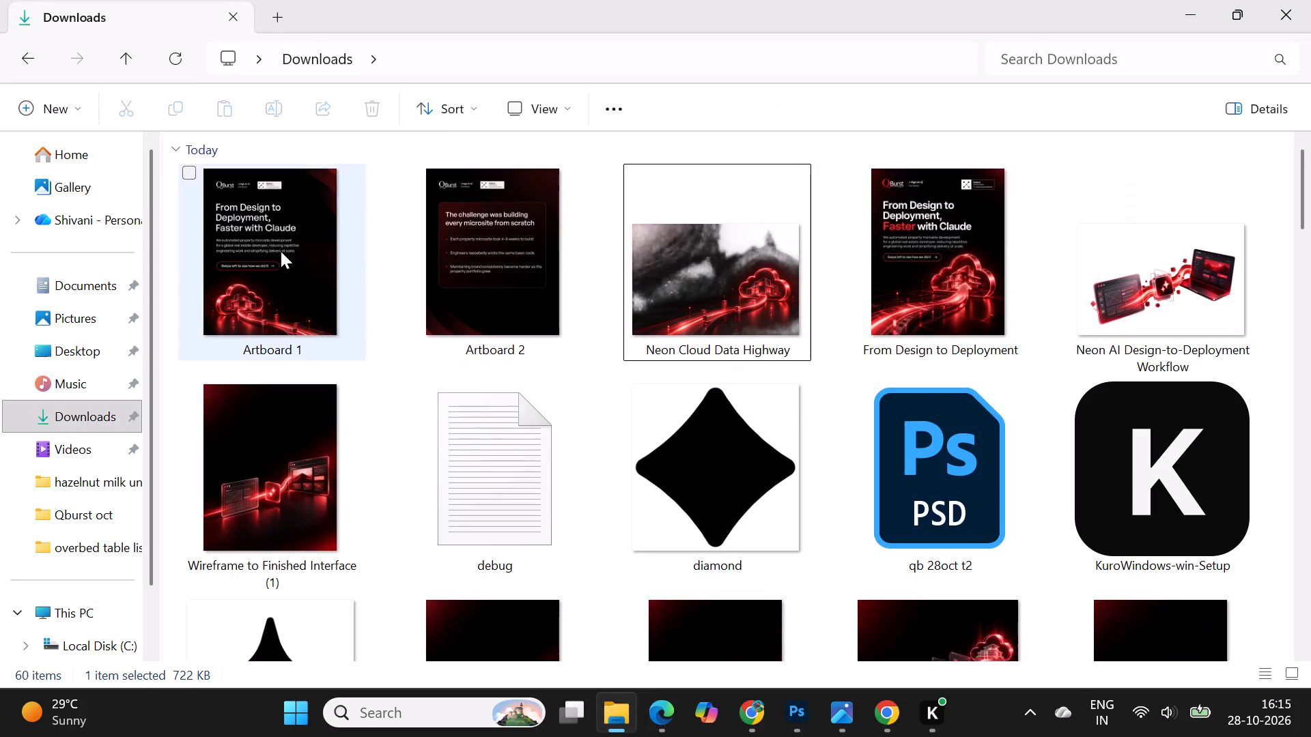
pyautogui.scroll(-6, 641, 334)
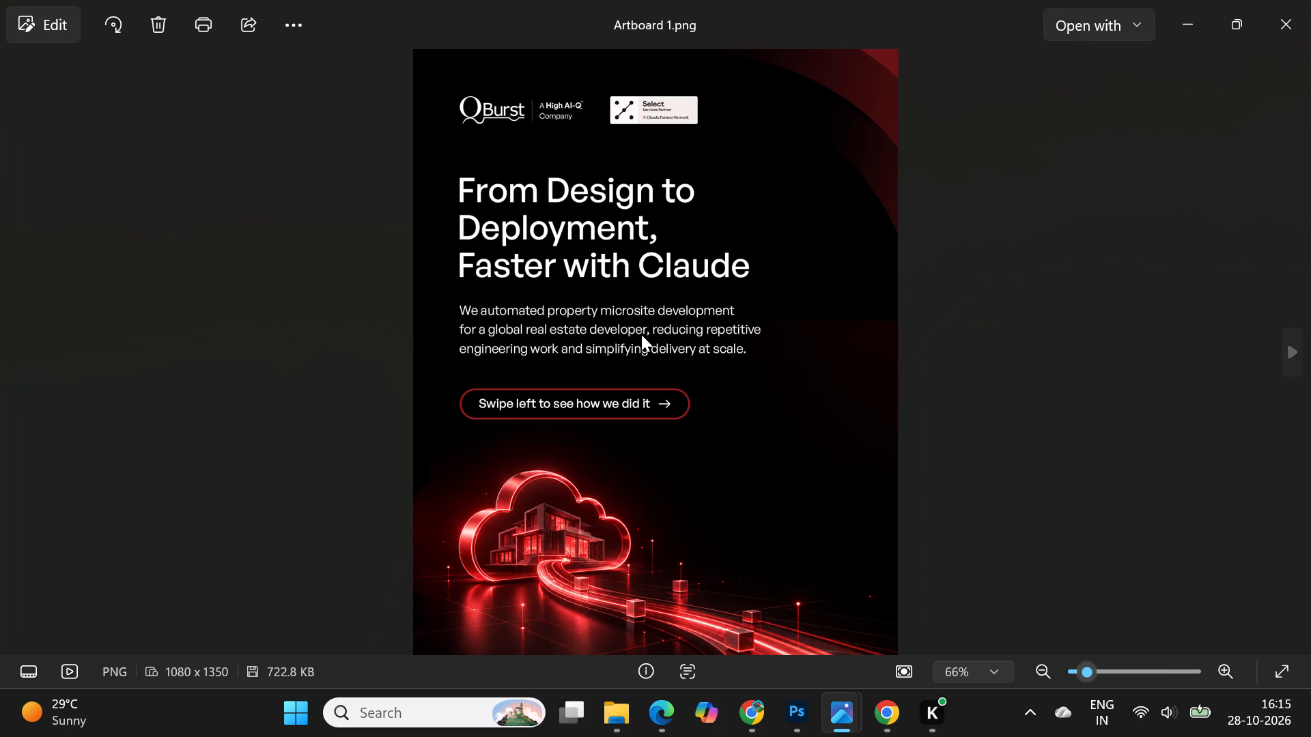
pyautogui.click(755, 315)
pyautogui.scroll(-14, 787, 427)
pyautogui.click(1288, 30)
# View the exported Artboard 2 image in Photos to check its text card, red glow and corner arcs.
pyautogui.doubleClick(518, 254)
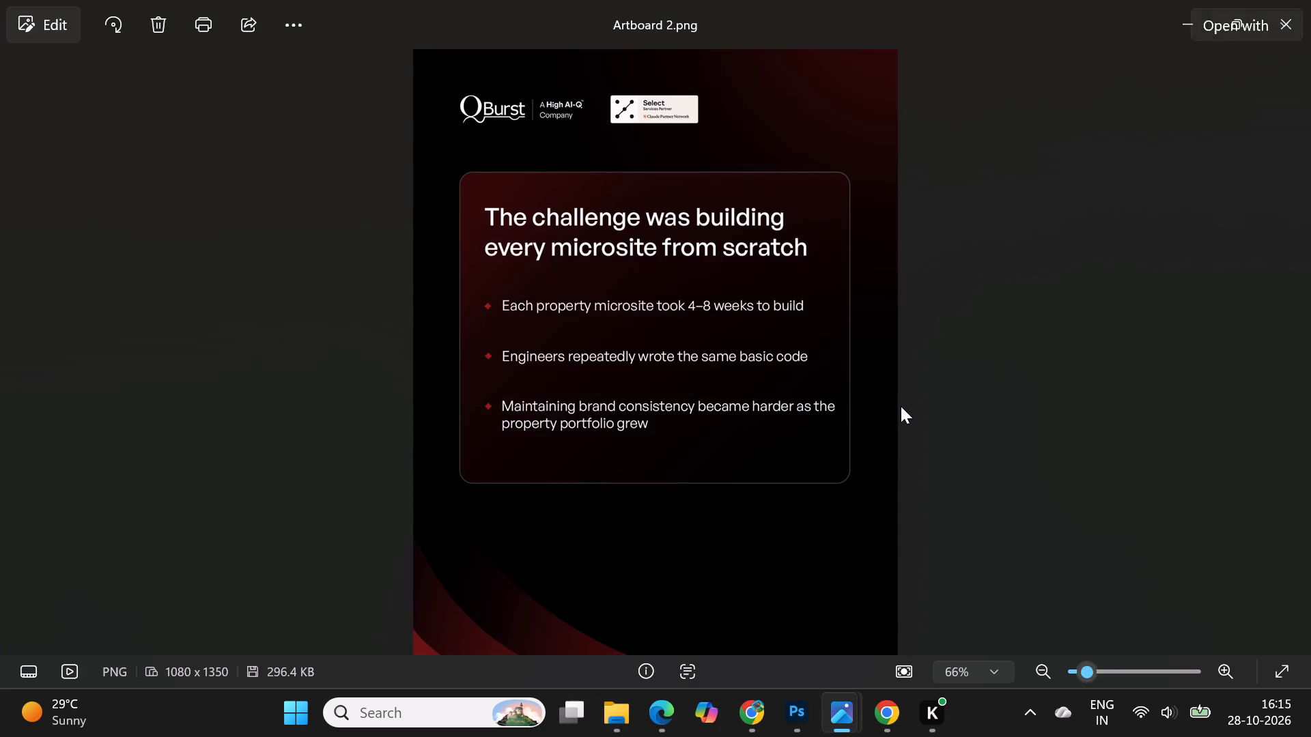
pyautogui.click(776, 434)
pyautogui.scroll(-15, 776, 434)
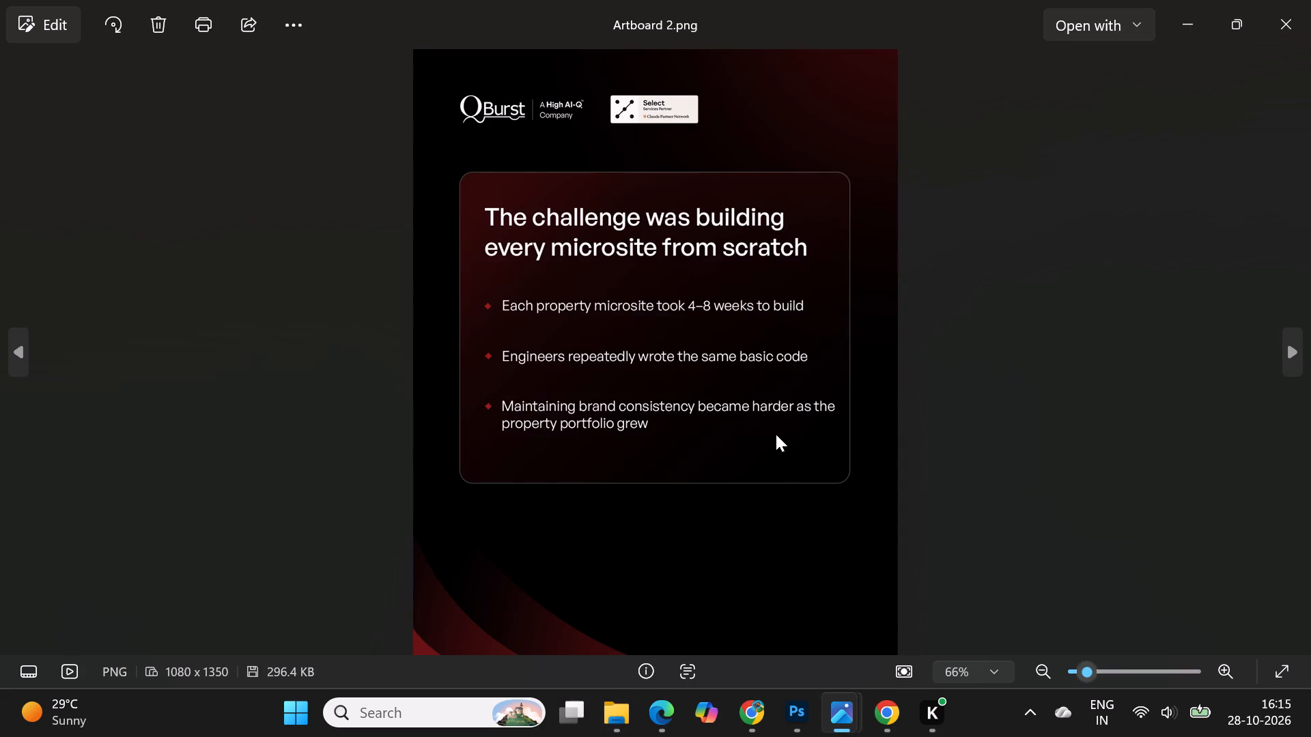
pyautogui.scroll(-1, 776, 434)
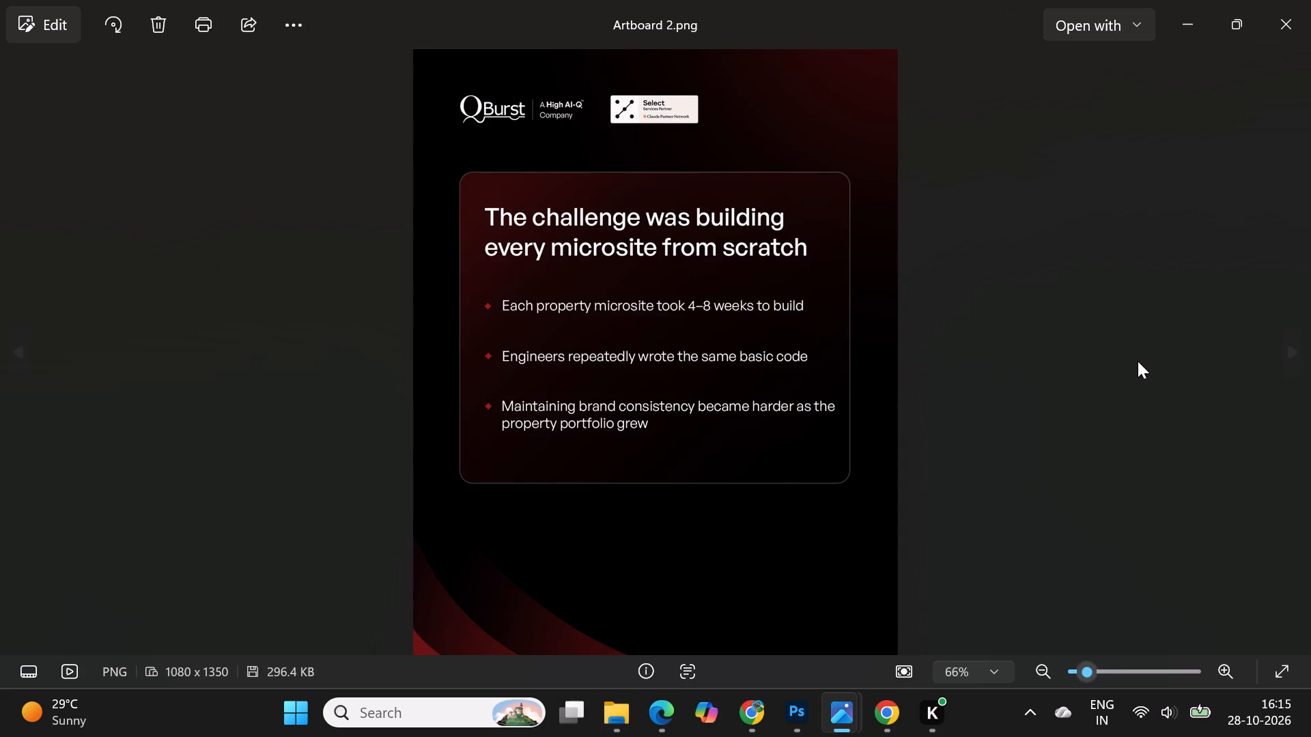
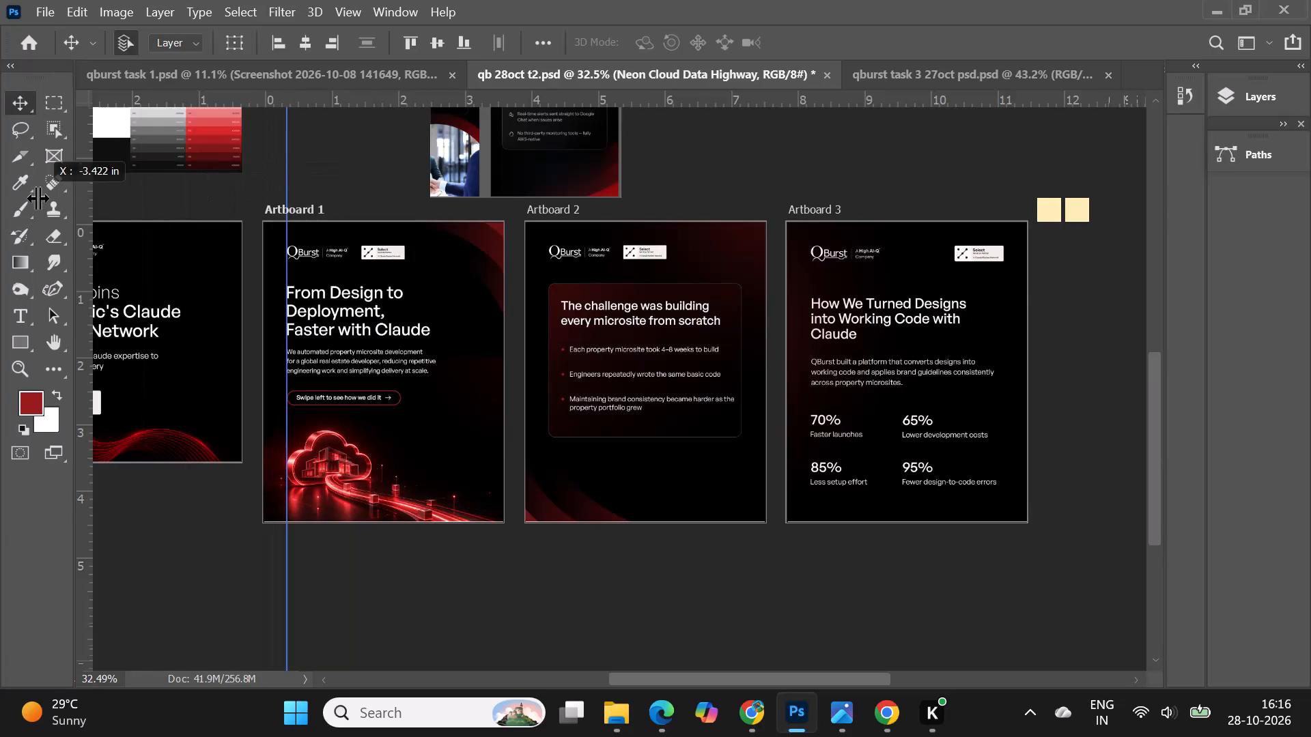
# Select the QBurst logo in Artboard 3 and examine the header's logo and Select partner badge against the artboard guides.
pyautogui.keyDown('alt'); pyautogui.scroll(-2, 838, 246); pyautogui.keyUp('alt')
pyautogui.keyDown('alt'); pyautogui.scroll(-1, 1052, 273); pyautogui.keyUp('alt')
pyautogui.keyDown('alt'); pyautogui.scroll(1, 1052, 273); pyautogui.keyUp('alt')
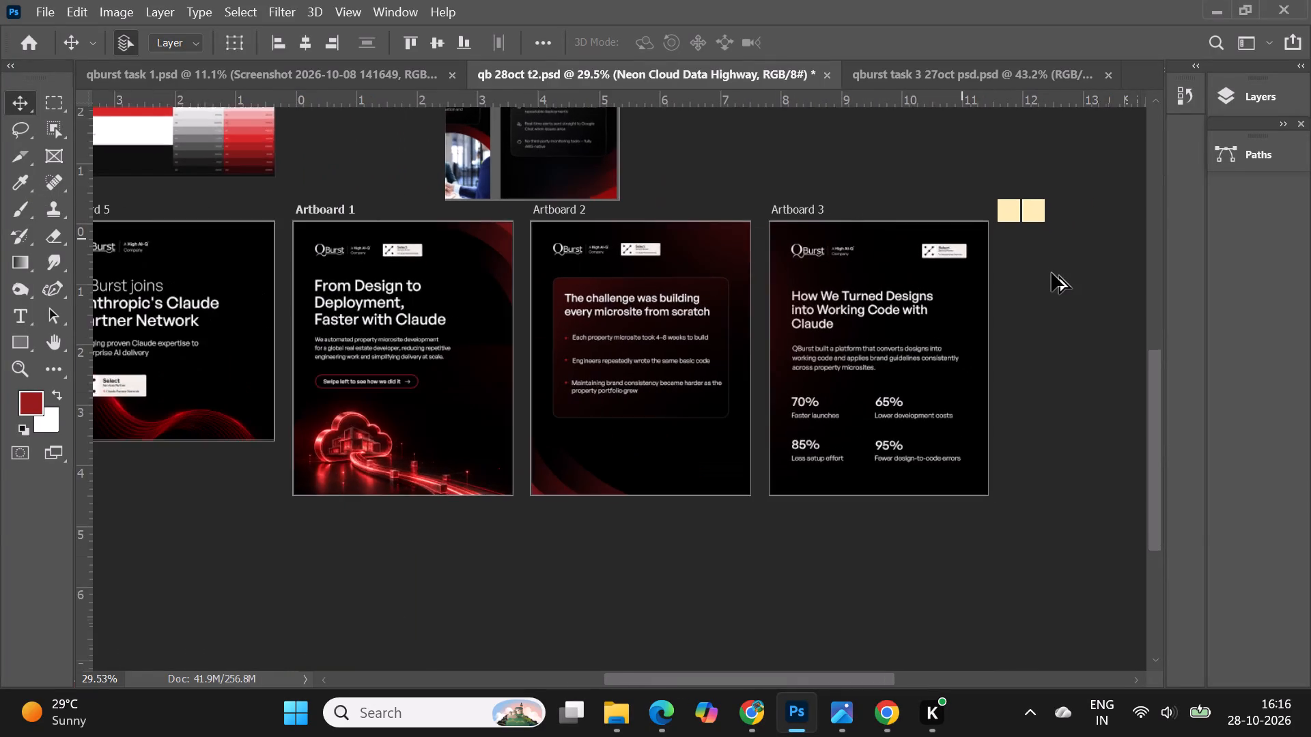
pyautogui.keyDown('alt'); pyautogui.scroll(2, 1052, 273); pyautogui.keyUp('alt')
pyautogui.keyDown('alt'); pyautogui.scroll(-1, 376, 228); pyautogui.keyUp('alt')
pyautogui.keyDown('alt'); pyautogui.scroll(12, 897, 223); pyautogui.keyUp('alt')
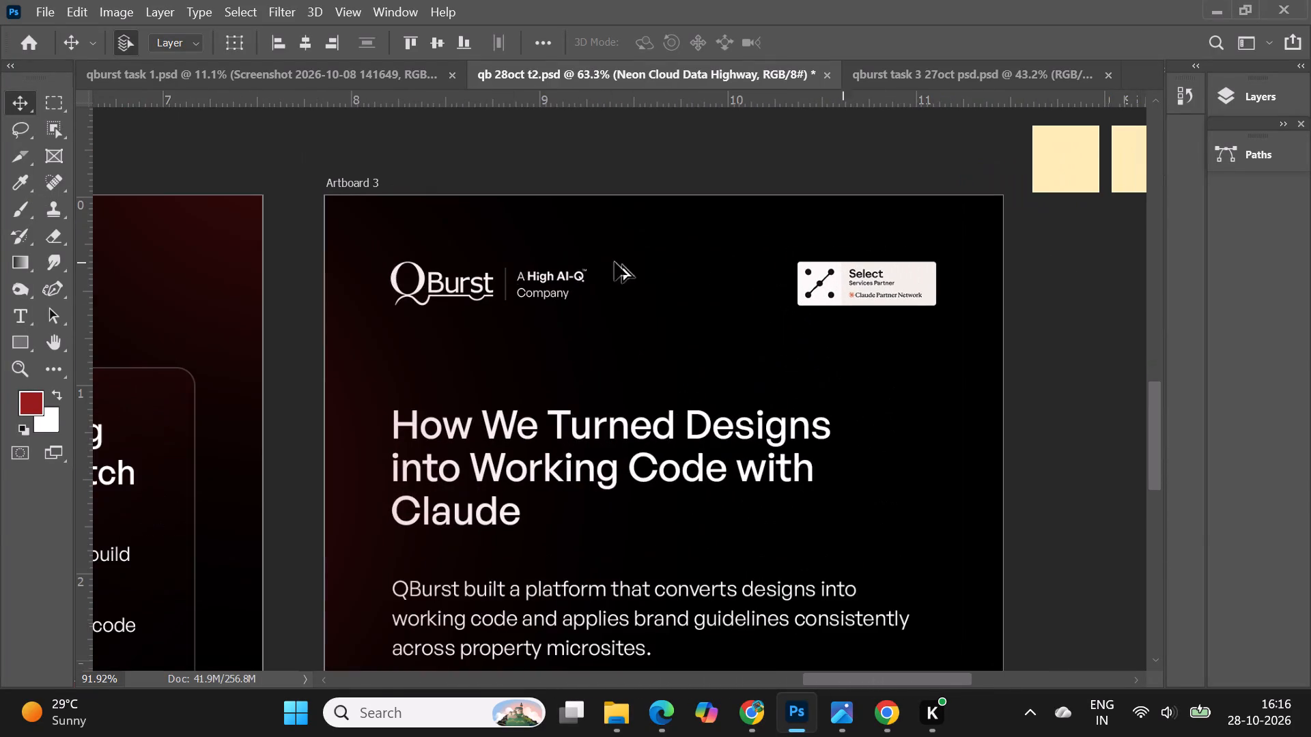
pyautogui.click(423, 276)
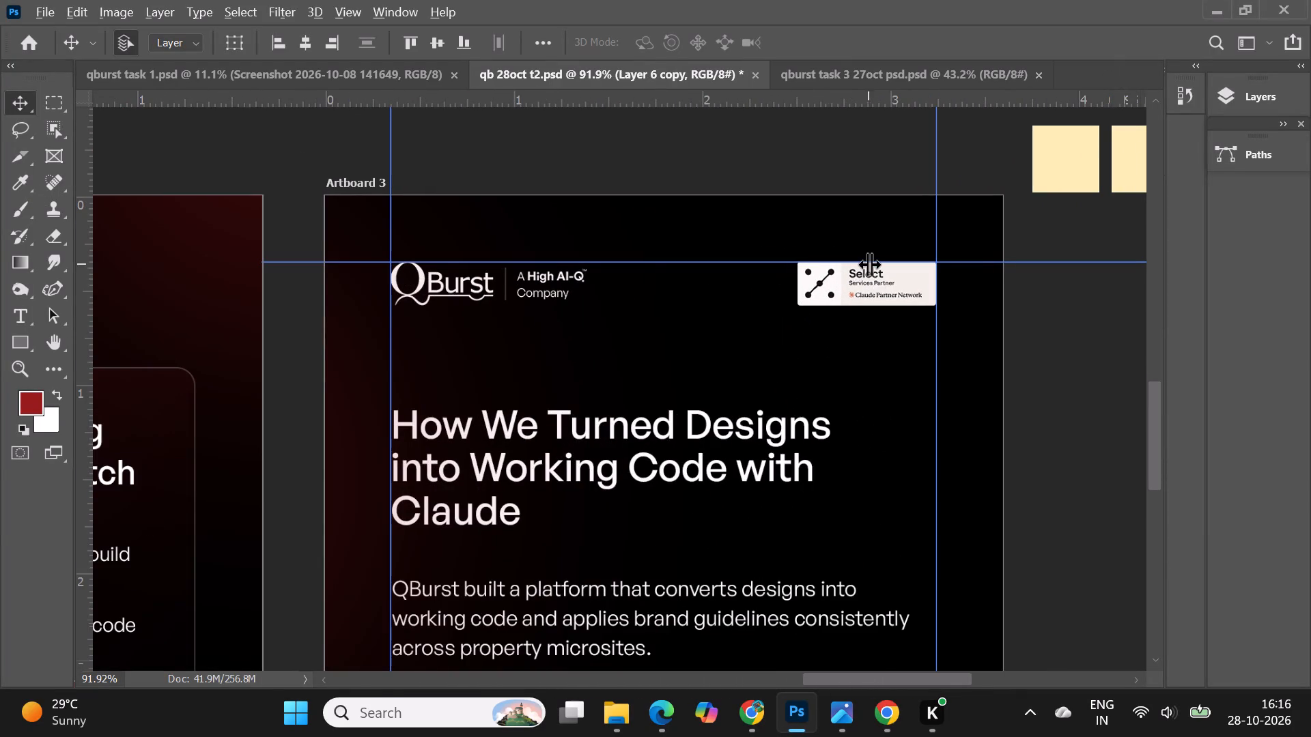
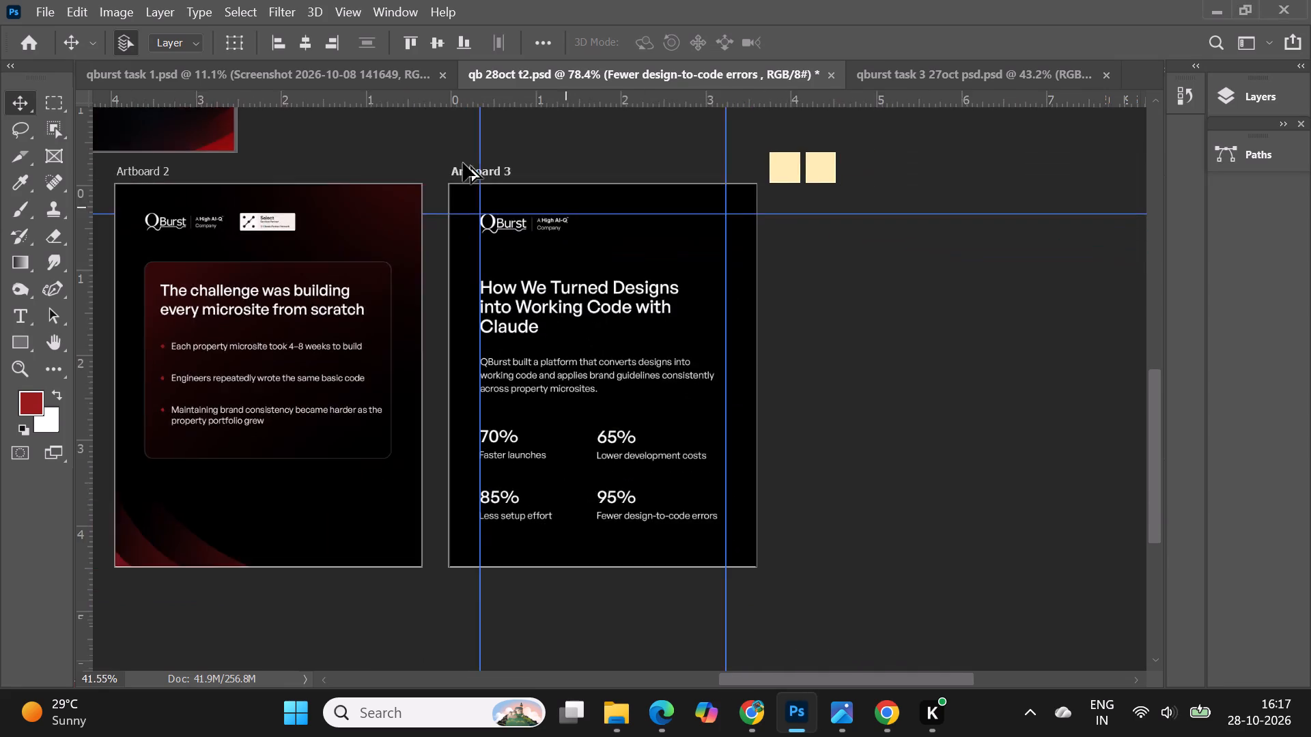
# Delete the QBurst logo and wordmark from the header of Artboard 3.
pyautogui.keyDown('alt'); pyautogui.scroll(4, 462, 248); pyautogui.keyUp('alt')
pyautogui.keyDown('alt'); pyautogui.scroll(-3, 957, 297); pyautogui.keyUp('alt')
pyautogui.keyDown('alt'); pyautogui.scroll(2, 643, 209); pyautogui.keyUp('alt')
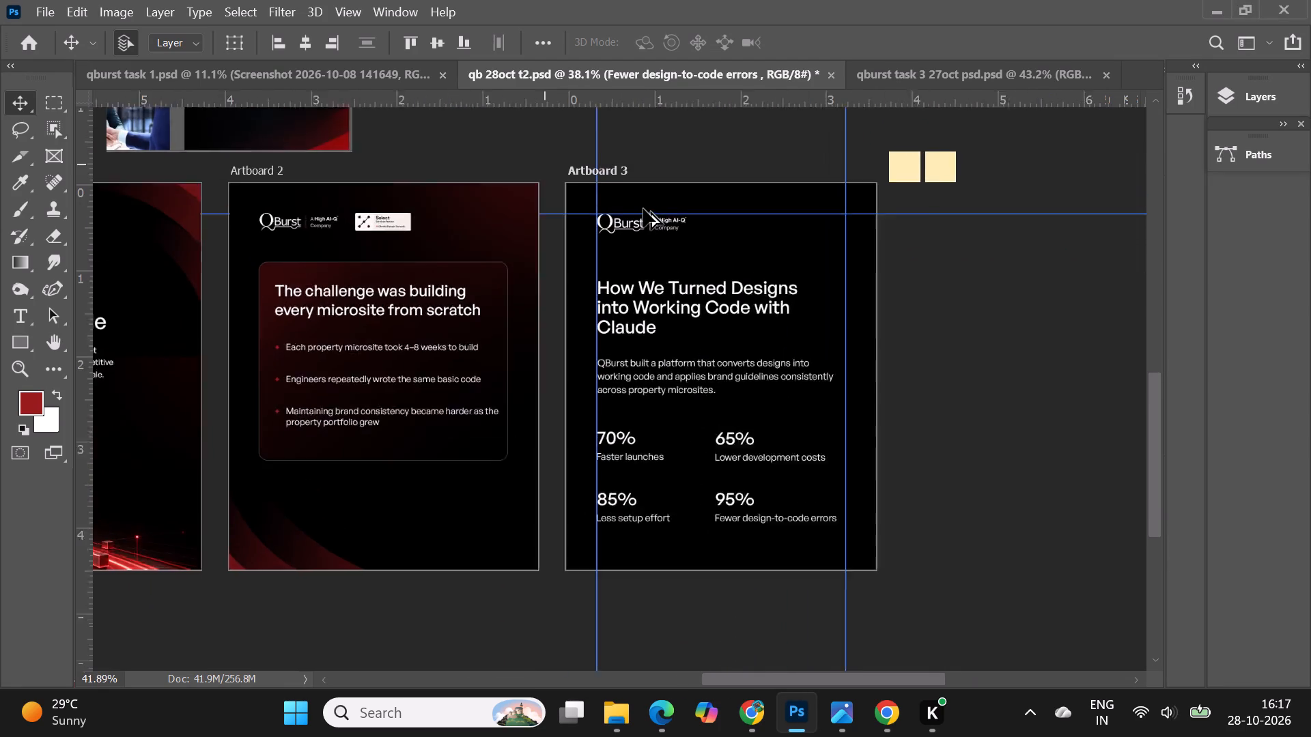
pyautogui.keyDown('alt'); pyautogui.scroll(9, 643, 209); pyautogui.keyUp('alt')
pyautogui.click(576, 229)
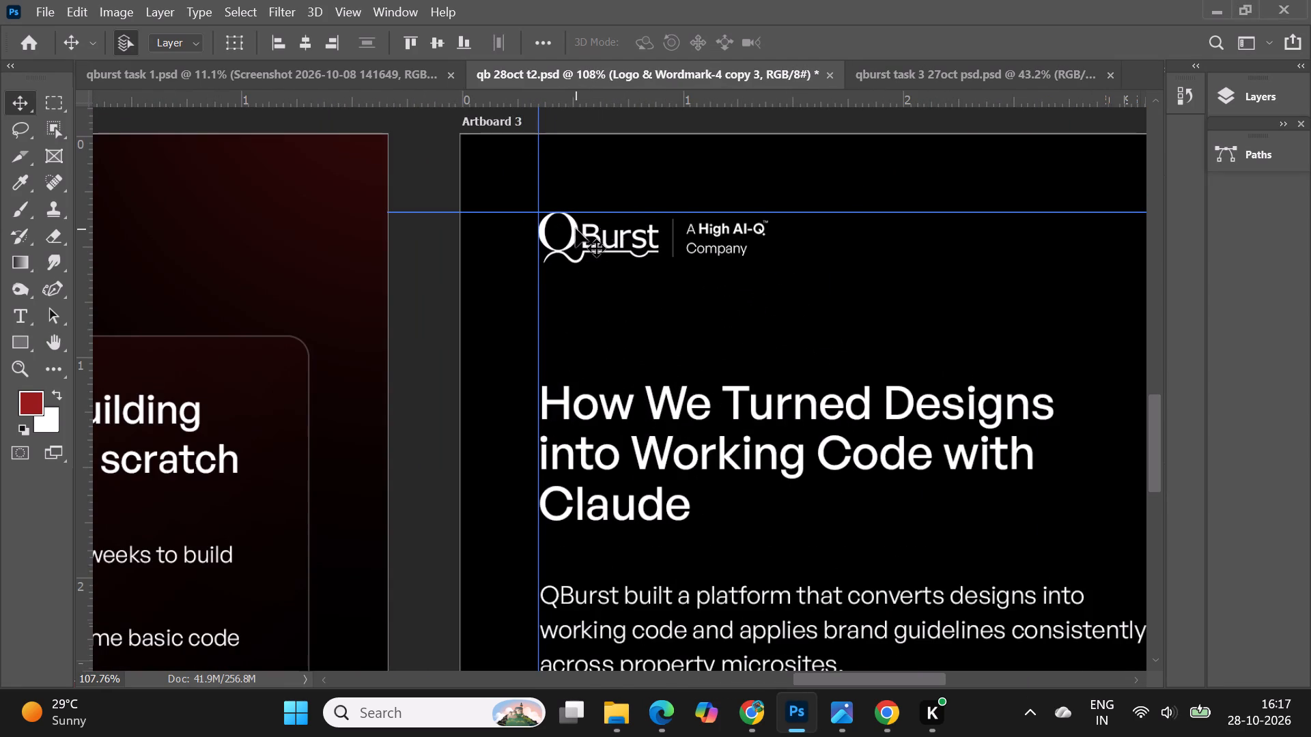
pyautogui.press('Delete')
pyautogui.keyDown('alt'); pyautogui.scroll(-9, 612, 229); pyautogui.keyUp('alt')
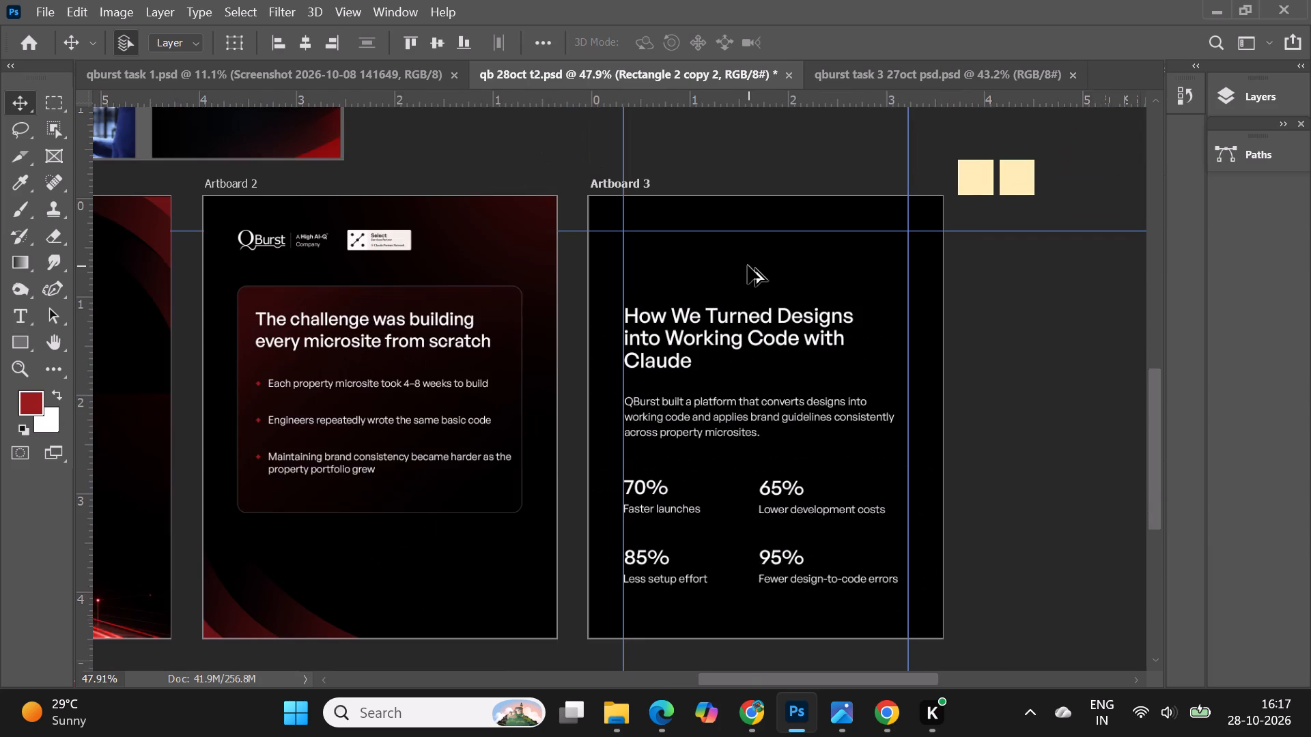
pyautogui.keyDown('alt'); pyautogui.scroll(3, 580, 296); pyautogui.keyUp('alt')
pyautogui.keyDown('alt'); pyautogui.scroll(-3, 716, 260); pyautogui.keyUp('alt')
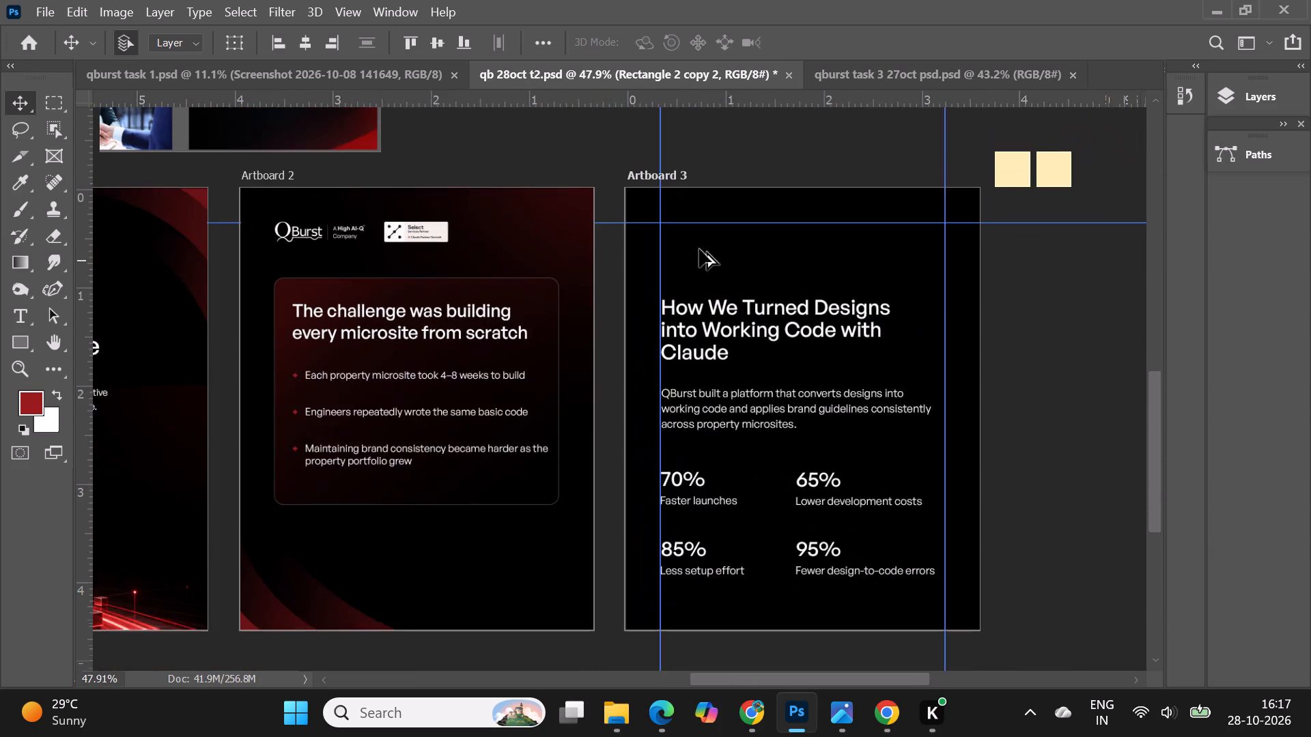
# Copy the QBurst logo and Claude partner badge from Artboard 2 onto Artboard 3, aligned to the left margin and top guides.
pyautogui.keyDown('alt'); pyautogui.scroll(9, 232, 202); pyautogui.keyUp('alt')
pyautogui.click(287, 210)
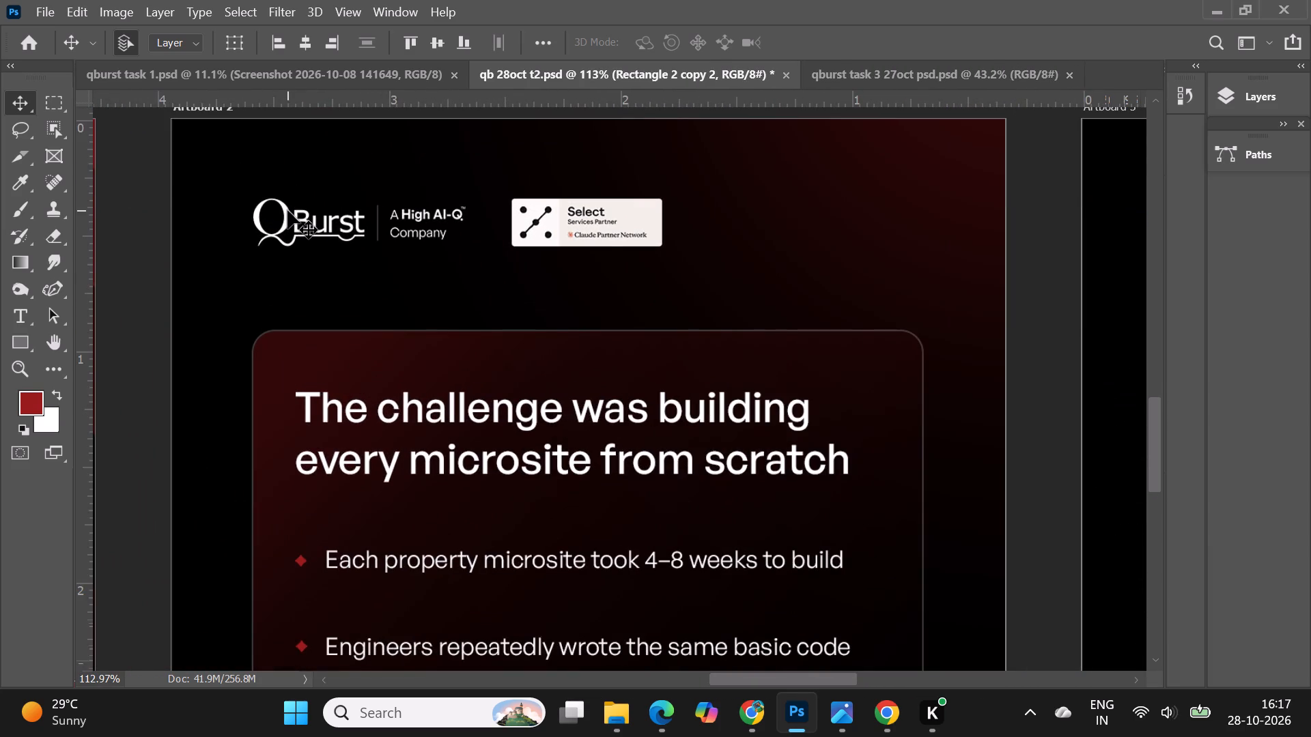
pyautogui.keyDown('shift'); pyautogui.click(582, 223); pyautogui.keyUp('shift')
pyautogui.keyDown('alt'); pyautogui.scroll(-10, 313, 253); pyautogui.keyUp('alt')
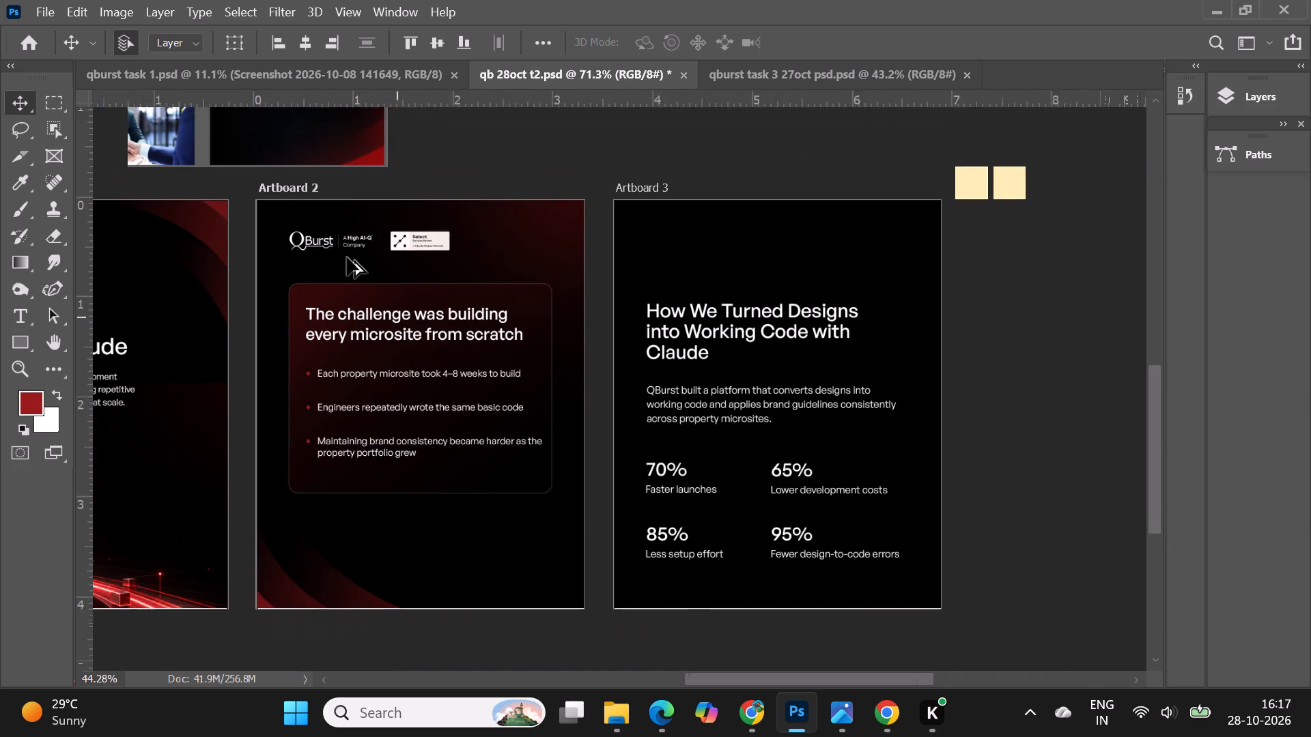
pyautogui.keyDown('alt'); pyautogui.moveTo(406, 239); pyautogui.dragTo(732, 251); pyautogui.keyUp('alt')
pyautogui.keyDown('alt'); pyautogui.scroll(9, 800, 251); pyautogui.keyUp('alt')
pyautogui.moveTo(654, 263); pyautogui.dragTo(723, 239)
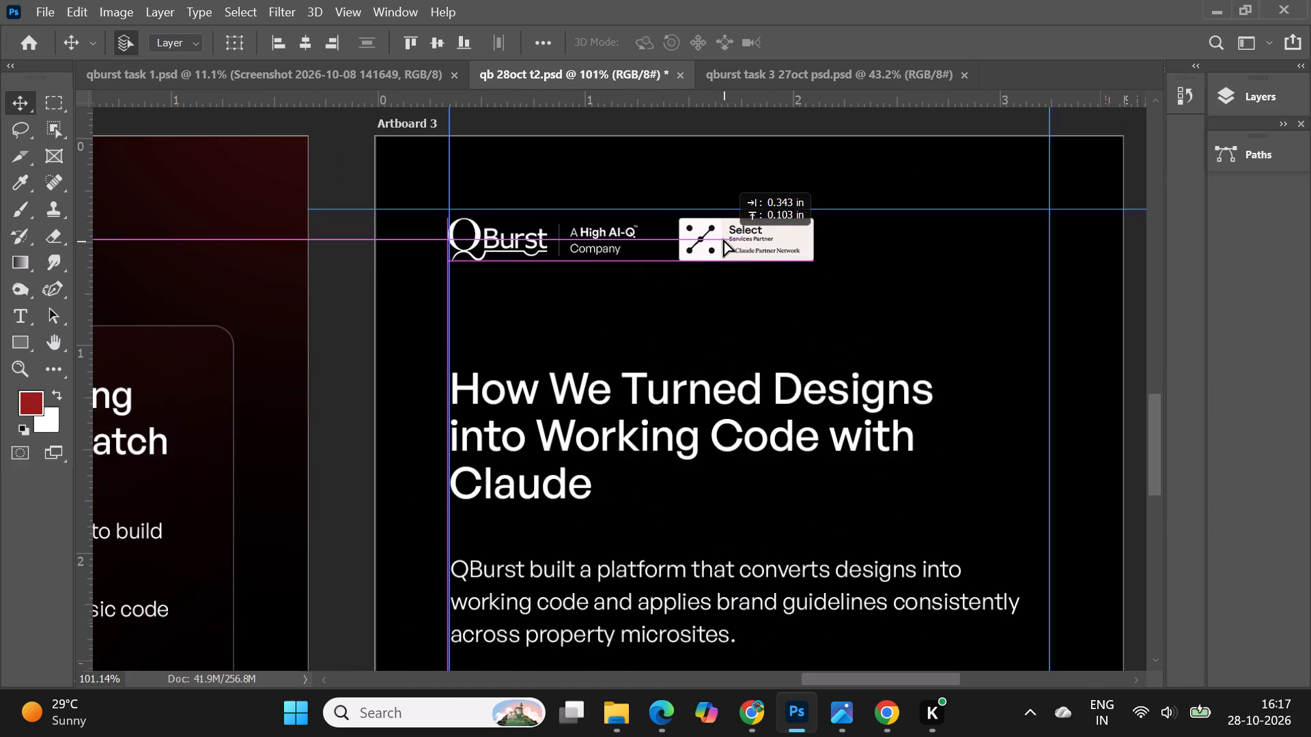
pyautogui.moveTo(723, 239); pyautogui.dragTo(727, 232)
pyautogui.keyDown('alt'); pyautogui.scroll(5, 593, 212); pyautogui.keyUp('alt')
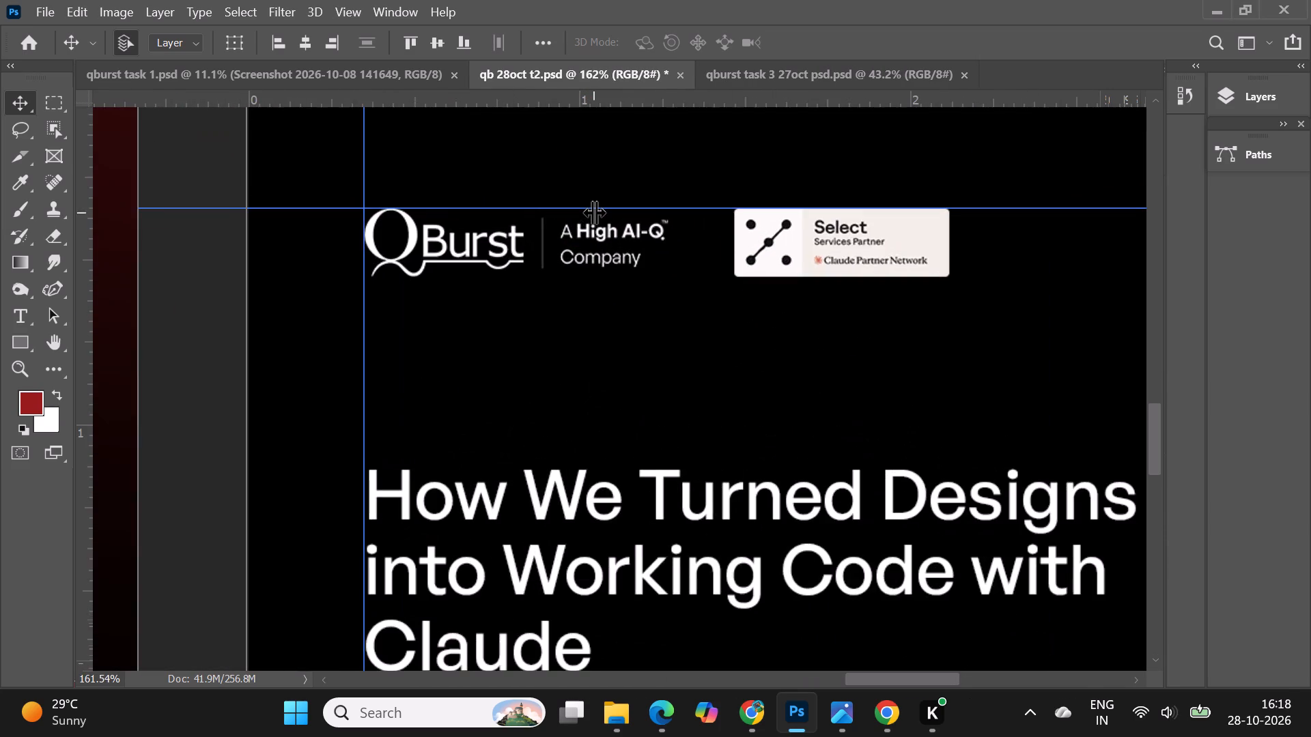
pyautogui.keyDown('alt'); pyautogui.scroll(-13, 593, 212); pyautogui.keyUp('alt')
pyautogui.click(950, 383)
# Check the Artboard 2 heading's font size and set the Artboard 3 heading to 13 pt to match.
pyautogui.keyDown('alt'); pyautogui.scroll(4, 264, 273); pyautogui.keyUp('alt')
pyautogui.doubleClick(265, 309)
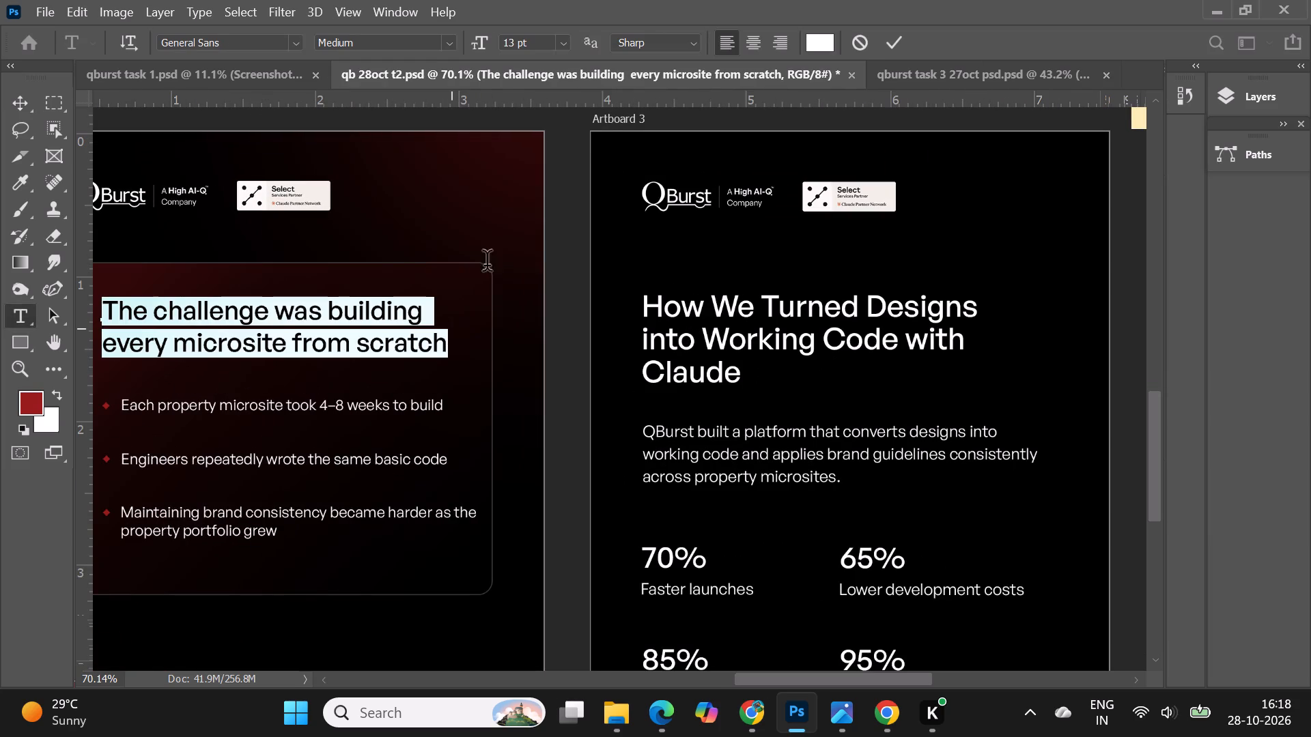
pyautogui.click(899, 38)
pyautogui.doubleClick(714, 319)
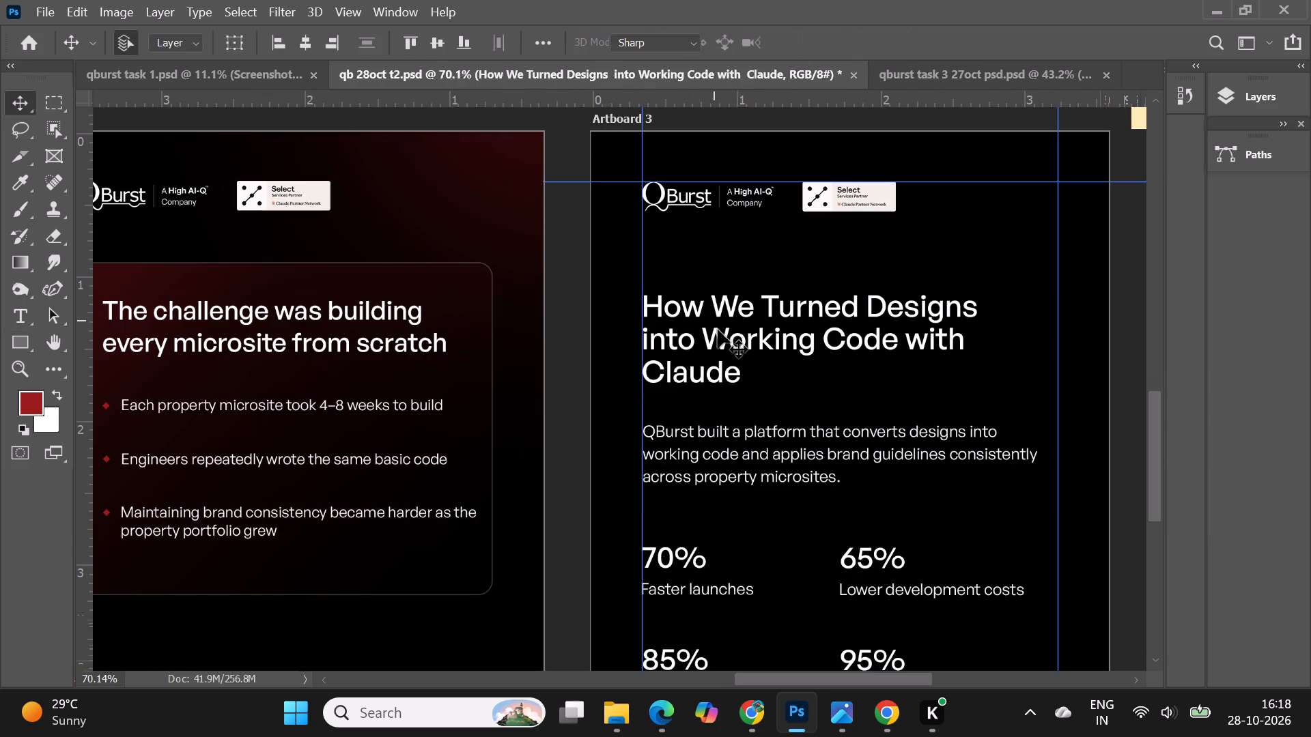
pyautogui.moveTo(744, 385); pyautogui.dragTo(638, 306)
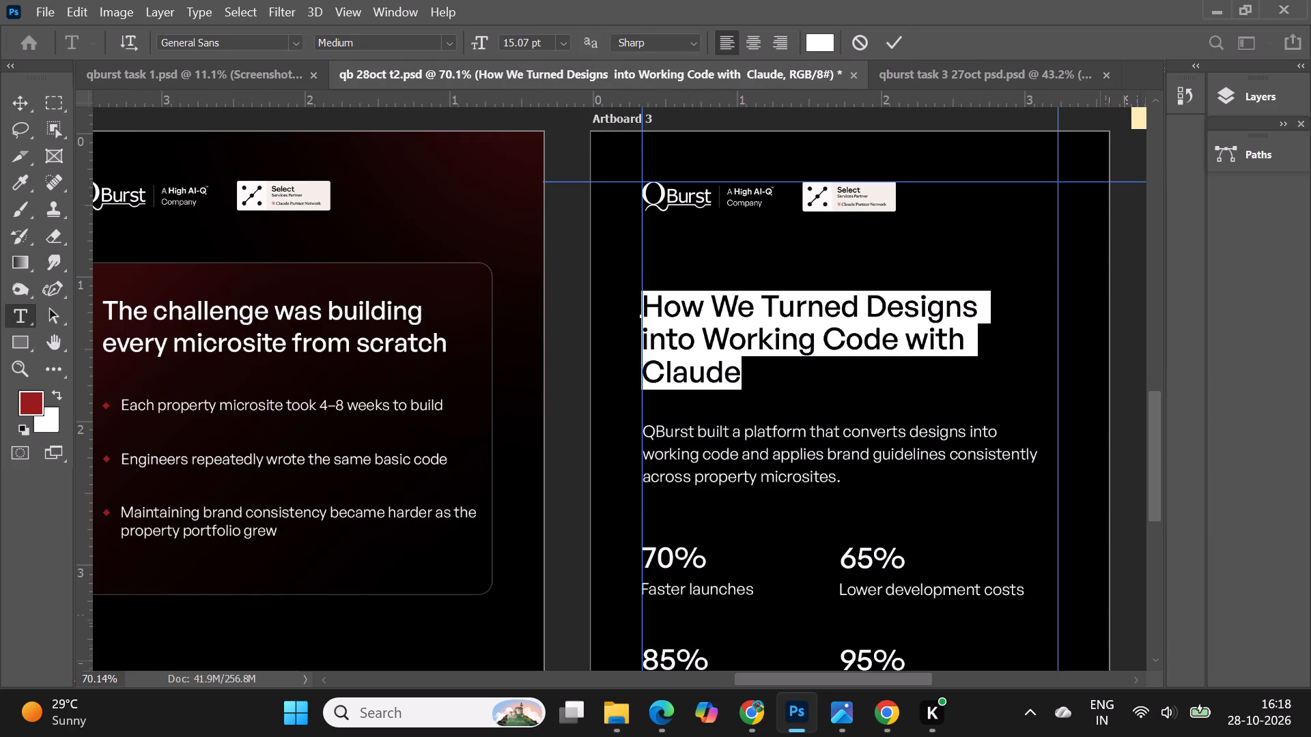
pyautogui.moveTo(531, 45); pyautogui.dragTo(507, 39)
pyautogui.press('3')
pyautogui.press('Return')
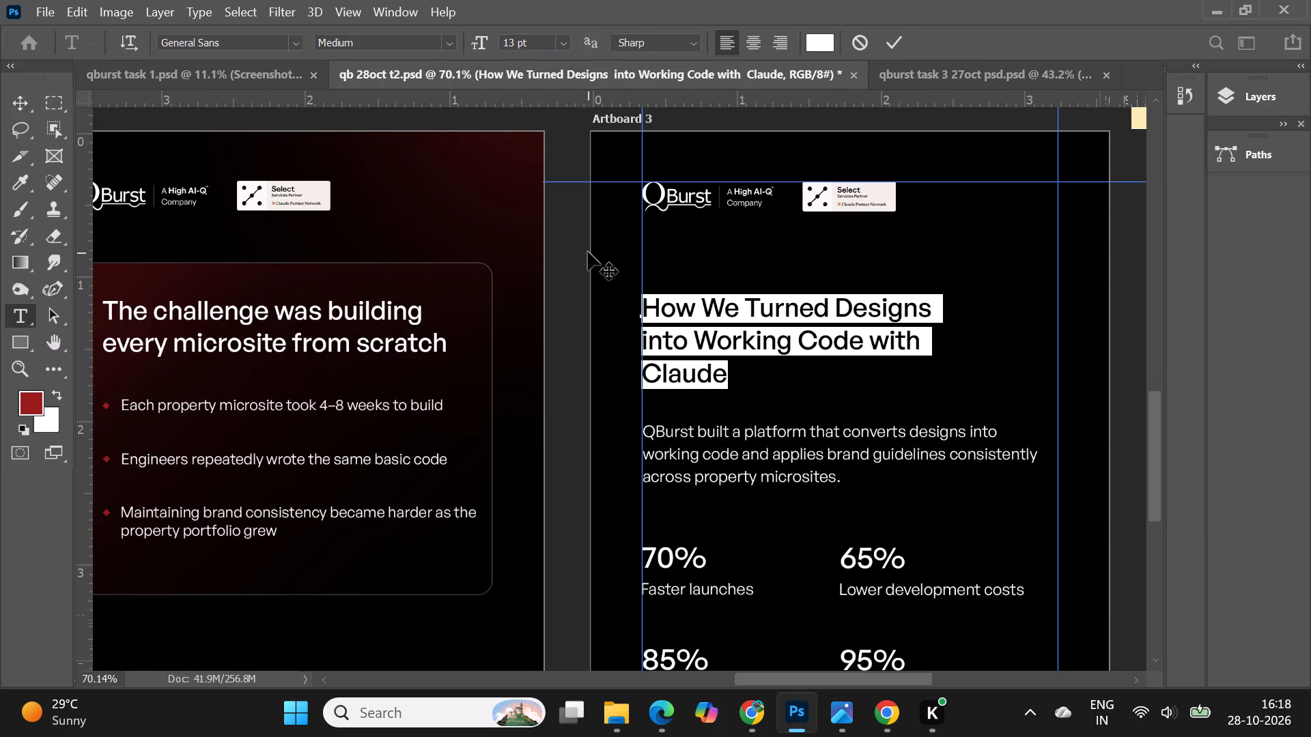
pyautogui.click(887, 48)
# Rebreak the Artboard 3 heading into two lines: "How We Turned Designs into" and "Working Code with Claude".
pyautogui.keyDown('alt'); pyautogui.scroll(-2, 735, 212); pyautogui.keyUp('alt')
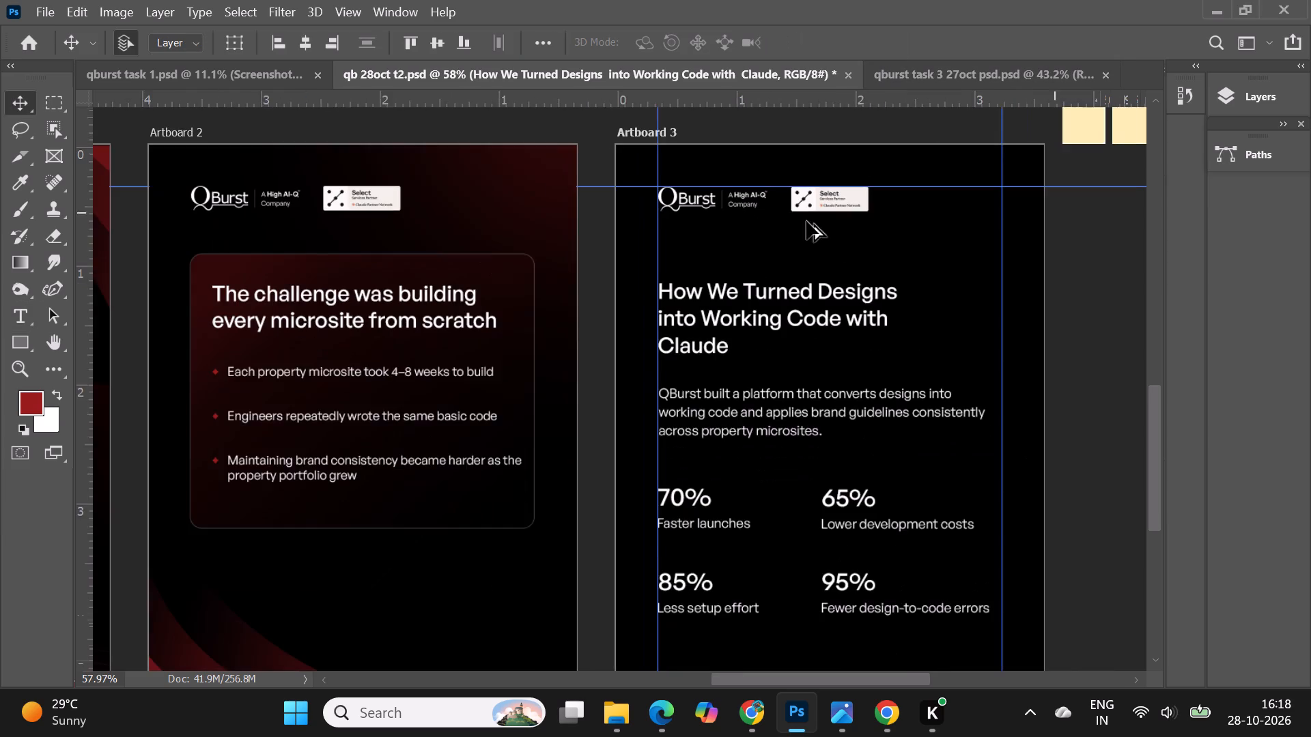
pyautogui.keyDown('alt'); pyautogui.scroll(1, 898, 252); pyautogui.keyUp('alt')
pyautogui.doubleClick(703, 319)
pyautogui.click(635, 323)
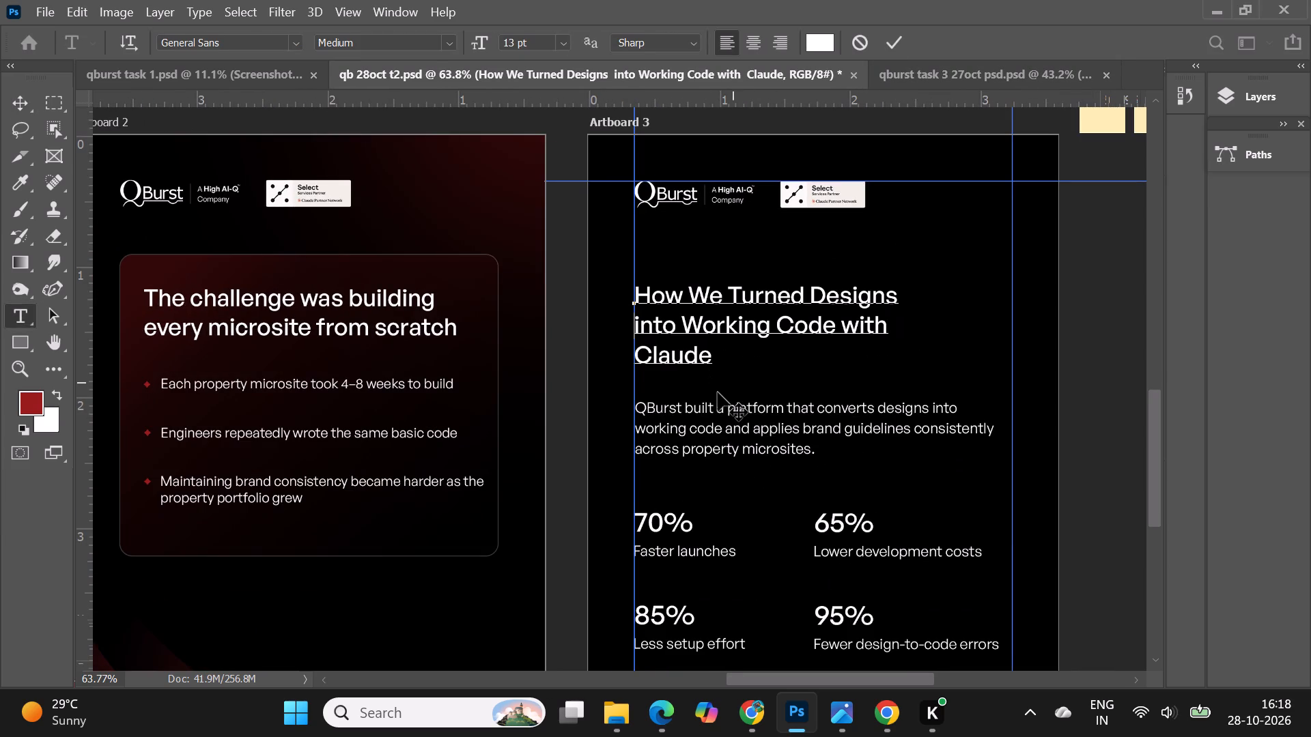
pyautogui.press('BackSpace')
pyautogui.click(958, 303)
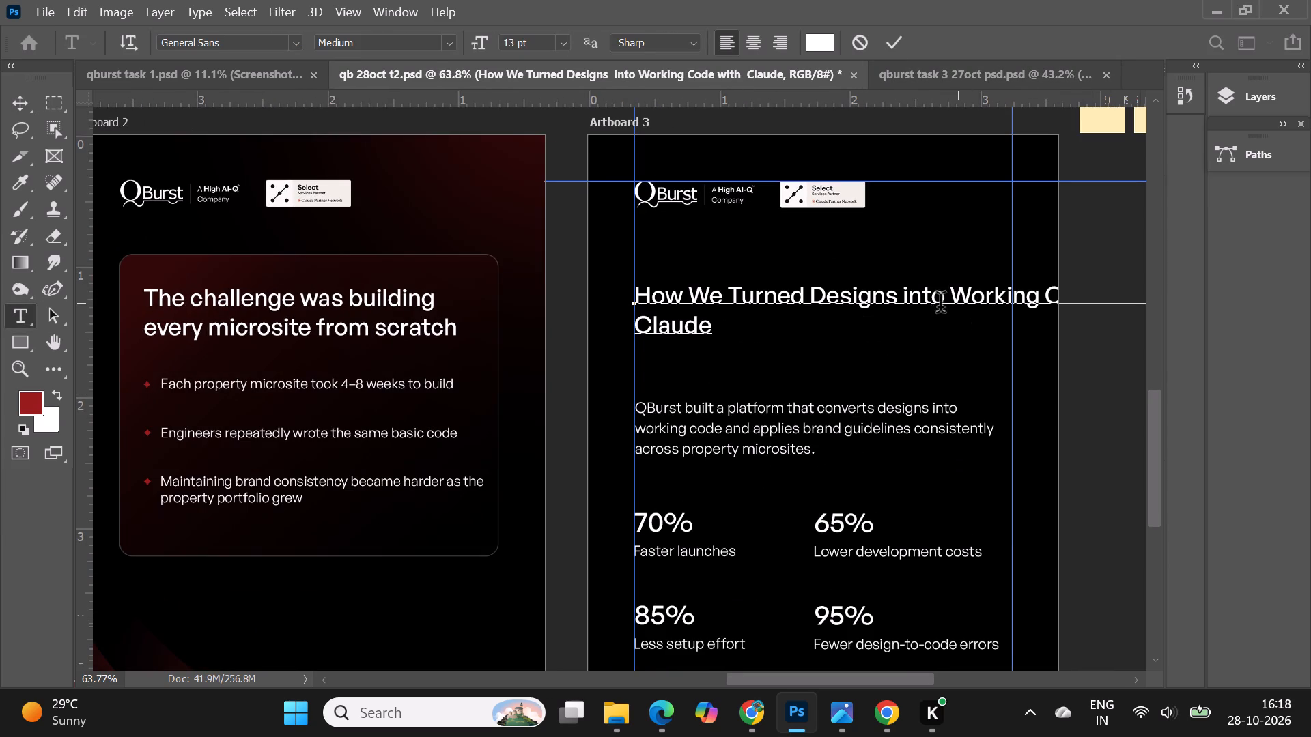
pyautogui.press('Return')
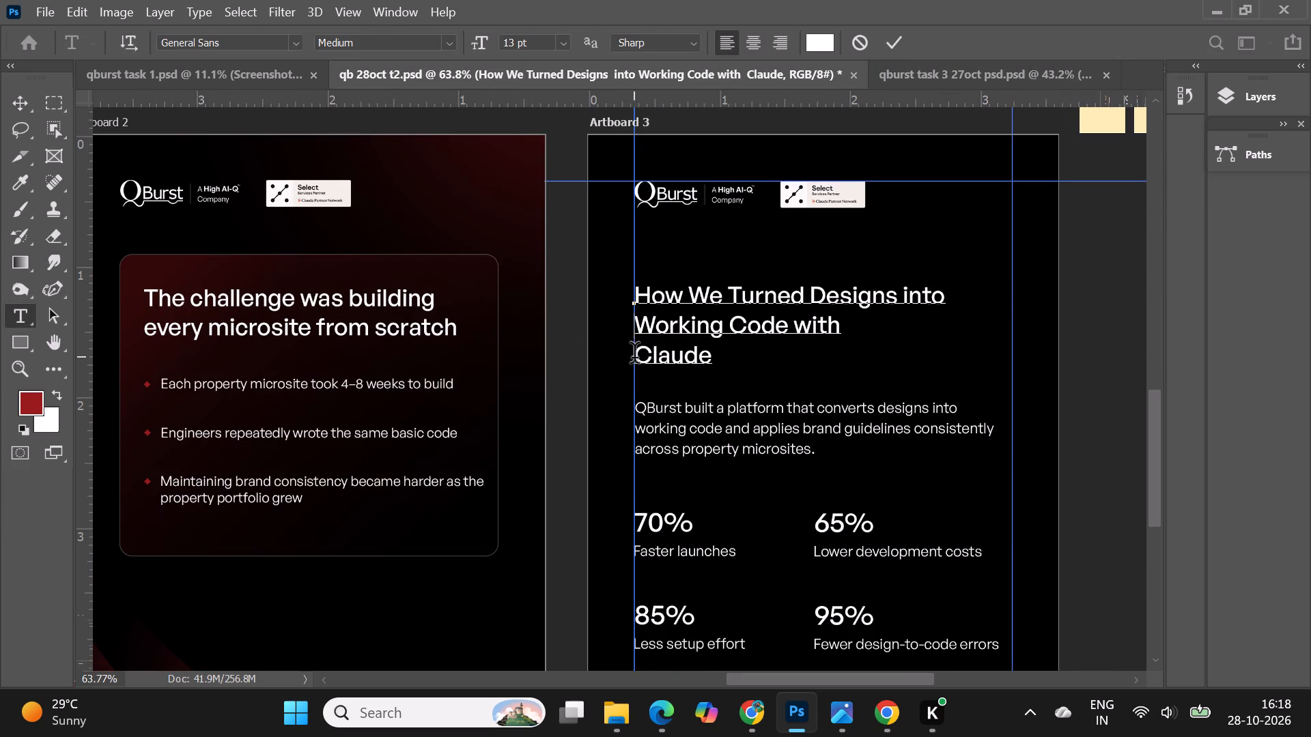
pyautogui.click(634, 357)
pyautogui.press('BackSpace')
pyautogui.click(899, 47)
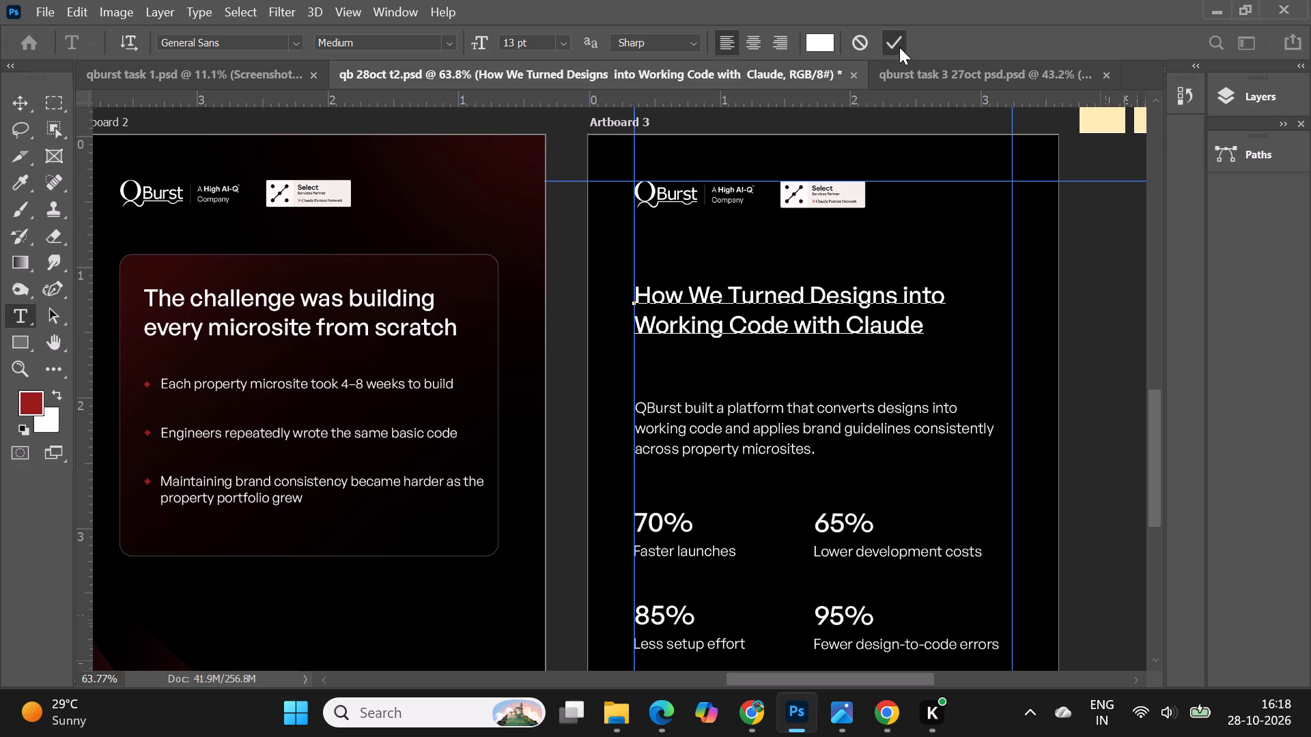
# Move the Artboard 3 heading slightly down to line up with the Artboard 2 heading.
pyautogui.click(673, 297)
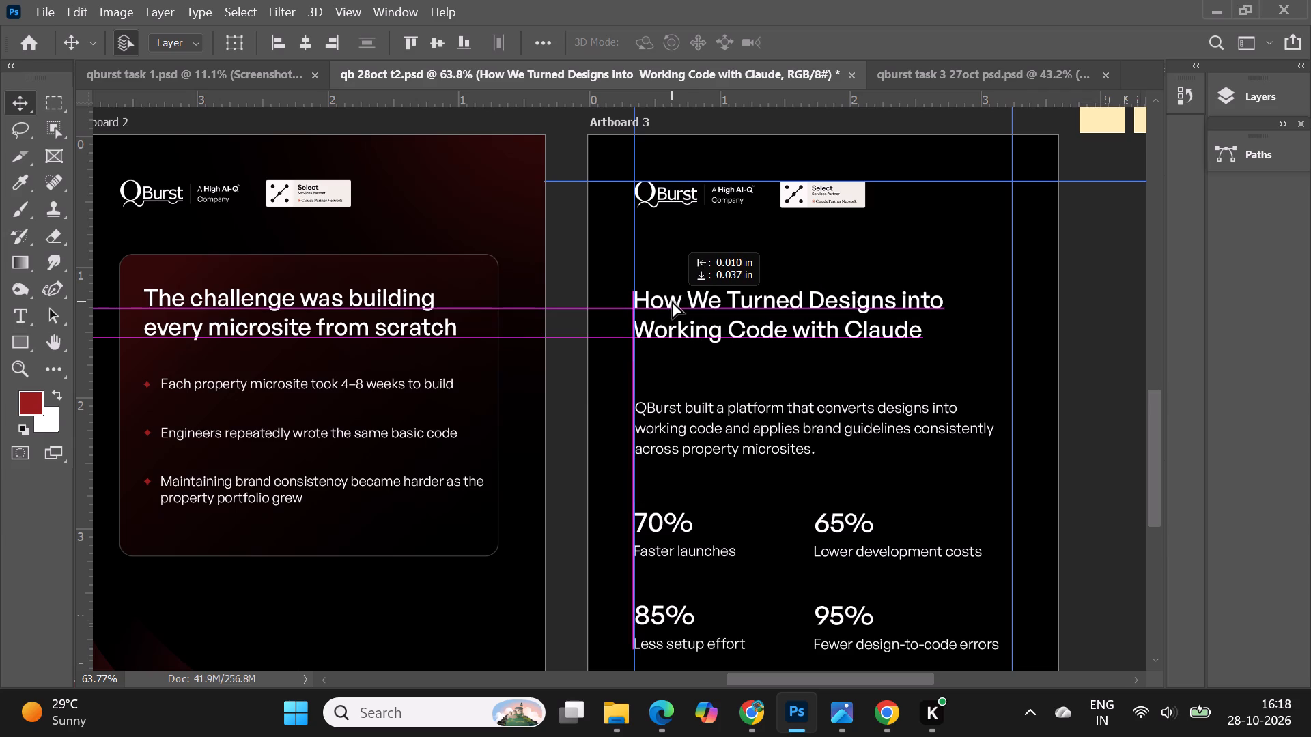
pyautogui.keyDown('alt'); pyautogui.scroll(-2, 666, 256); pyautogui.keyUp('alt')
pyautogui.keyDown('alt'); pyautogui.scroll(1, 746, 372); pyautogui.keyUp('alt')
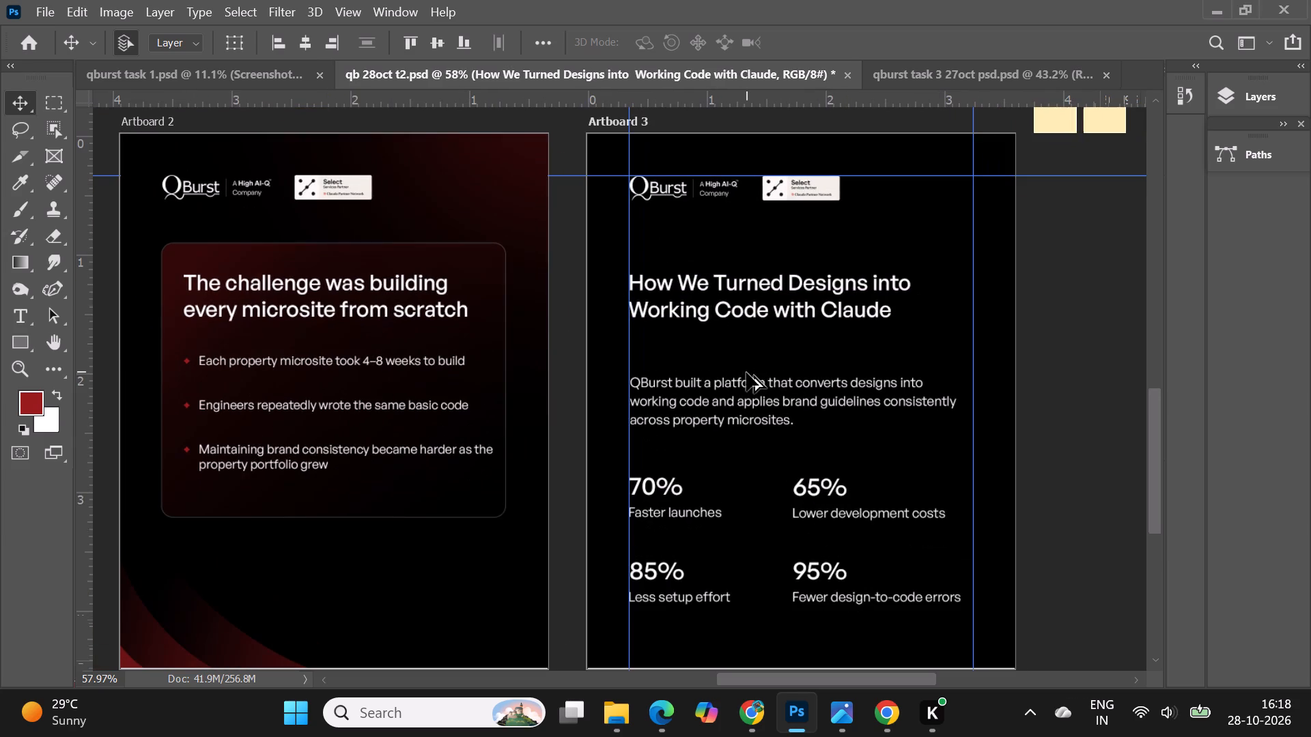
# Check the first bullet's font size on Artboard 2 and set the Artboard 3 body paragraph to 7.5 pt.
pyautogui.doubleClick(358, 362)
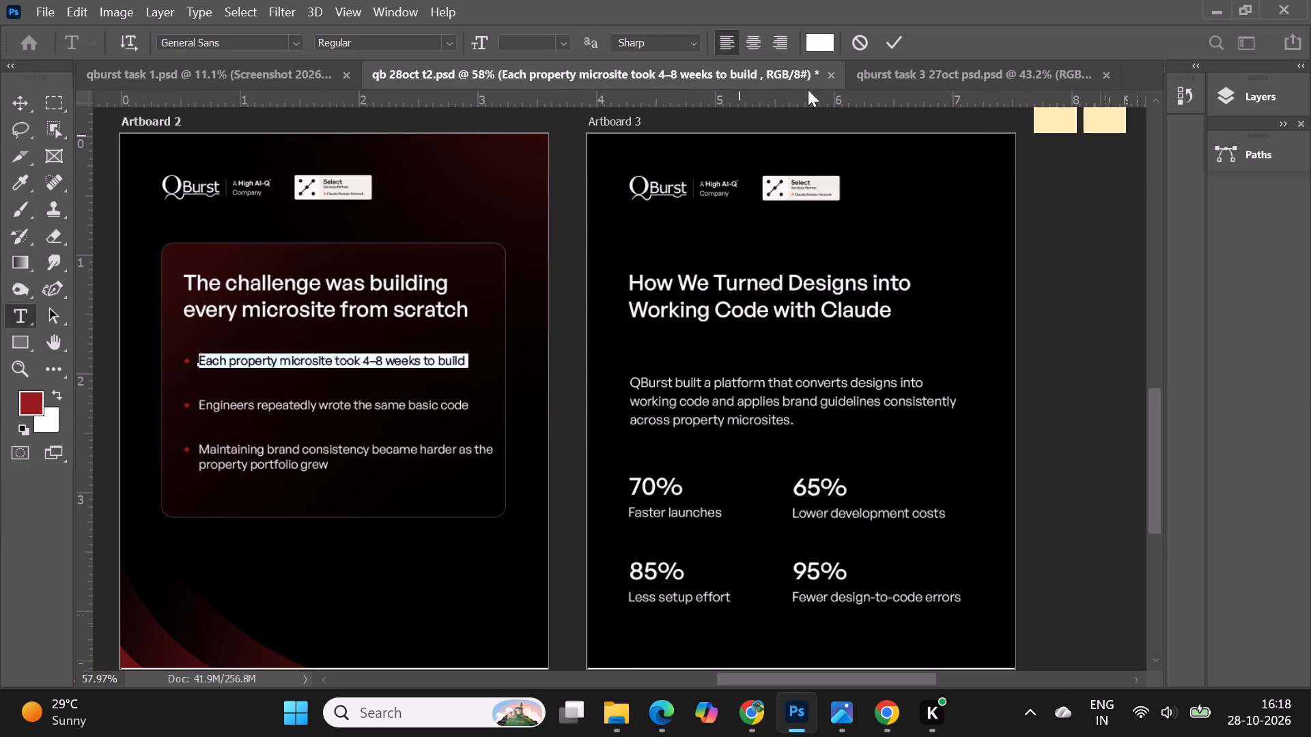
pyautogui.click(444, 358)
pyautogui.click(464, 362)
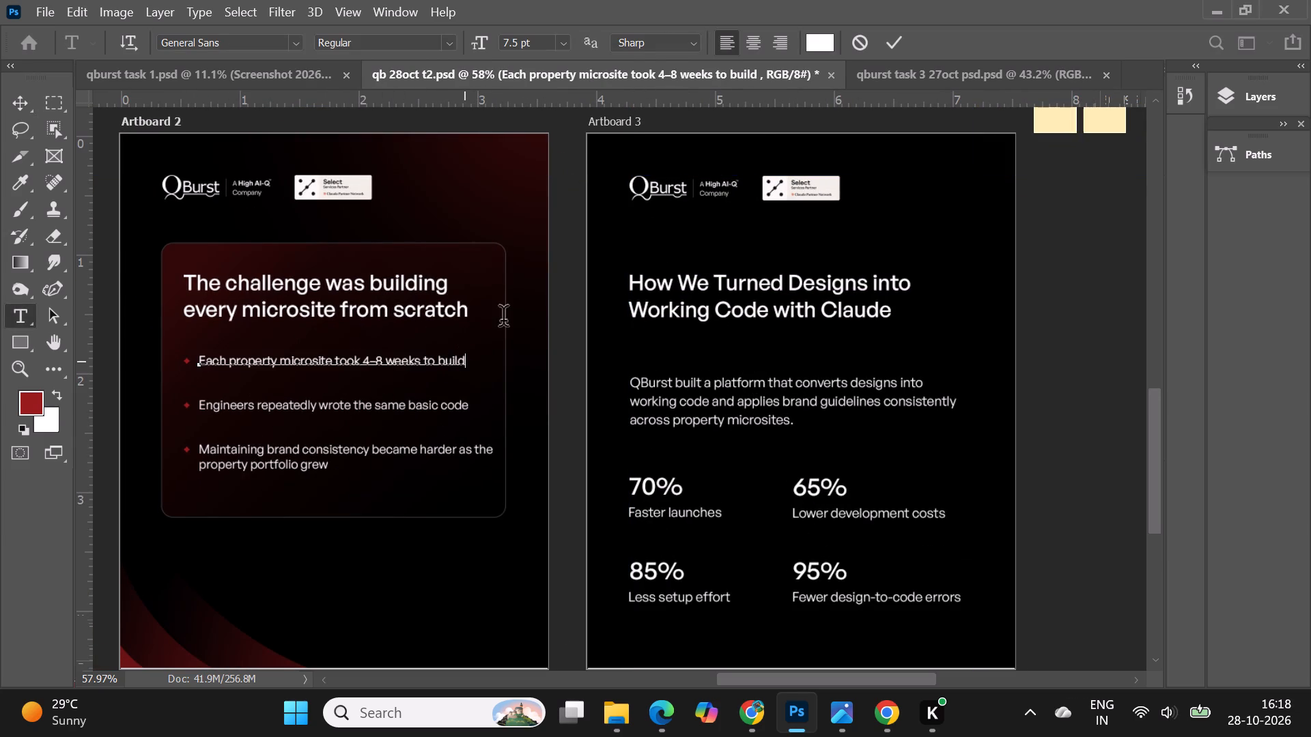
pyautogui.click(892, 42)
pyautogui.doubleClick(699, 404)
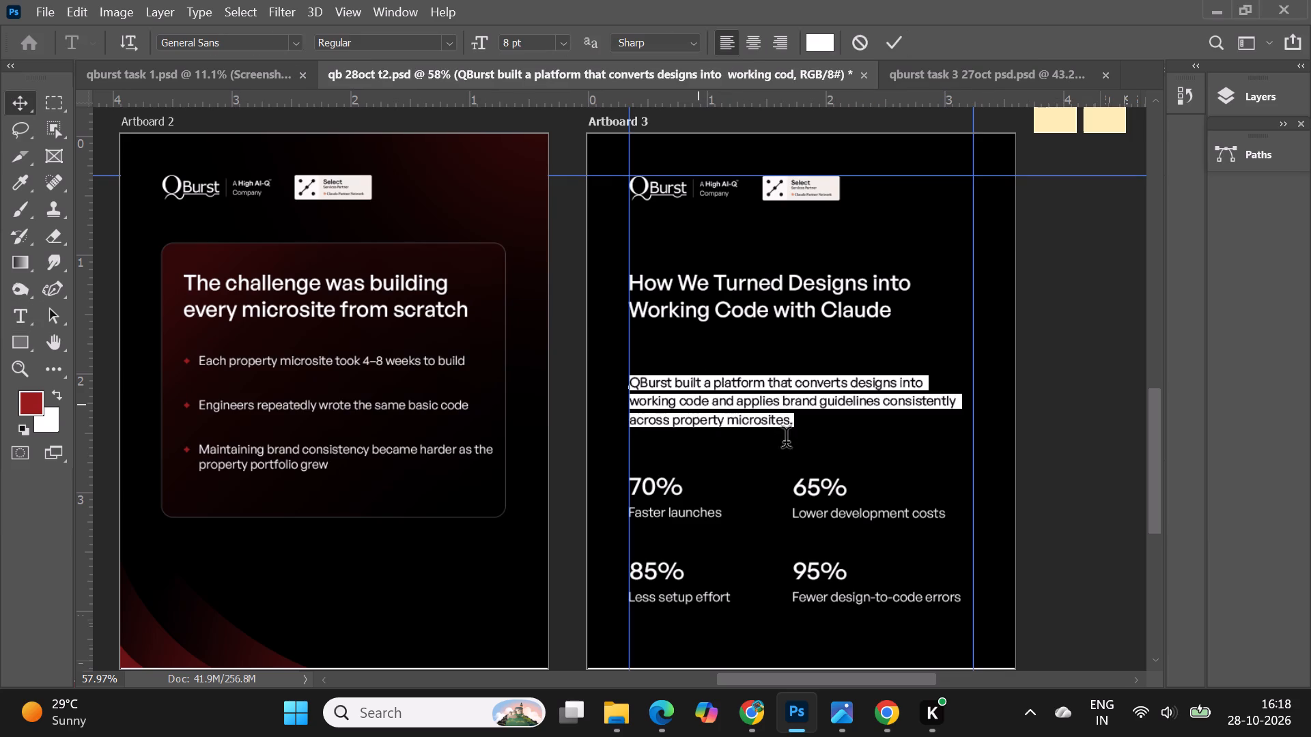
pyautogui.moveTo(512, 43); pyautogui.dragTo(496, 42)
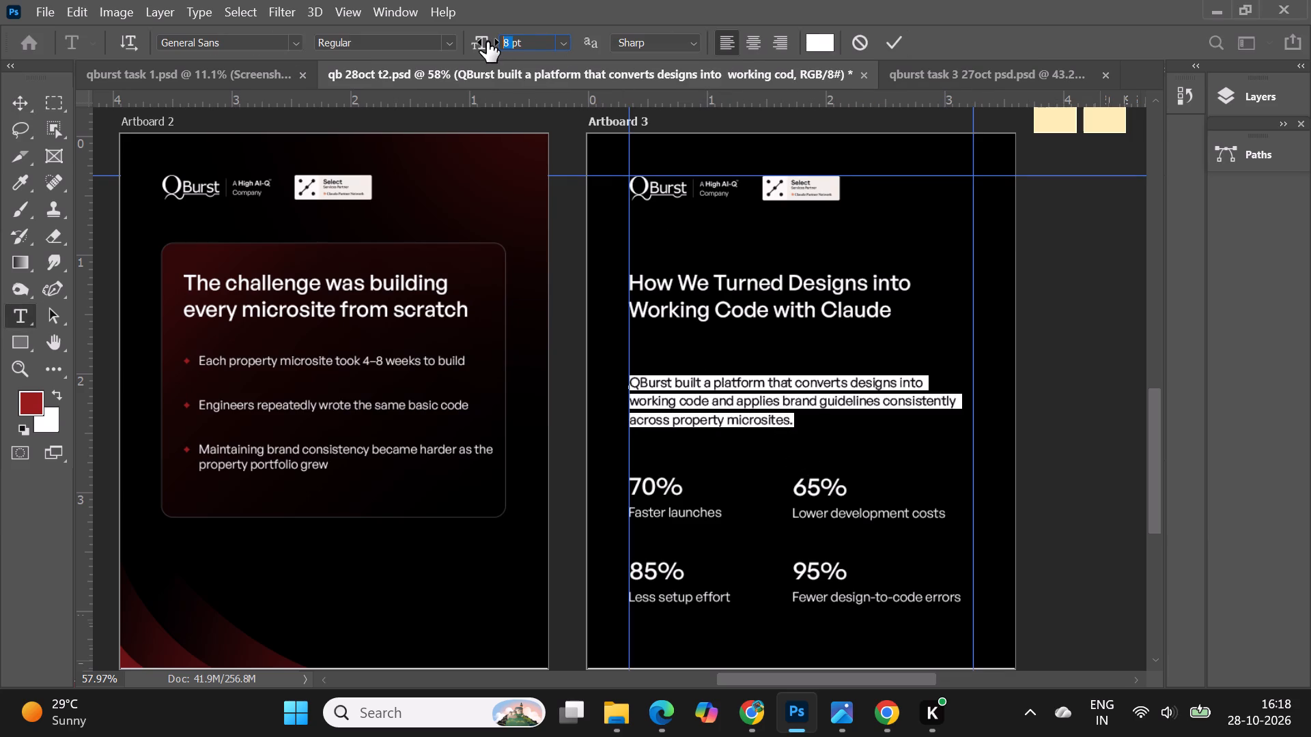
pyautogui.write('7.5')
pyautogui.press('Return')
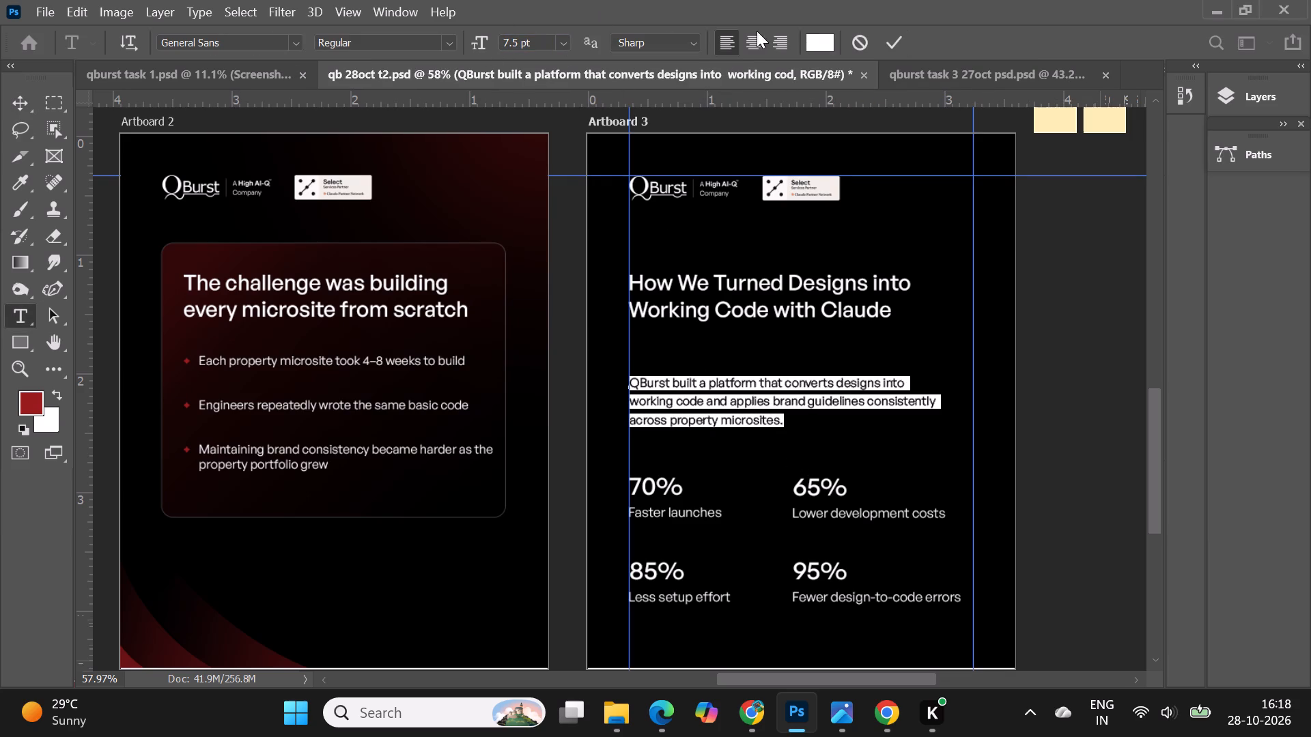
pyautogui.click(892, 35)
pyautogui.click(1034, 335)
# Move the Artboard 3 body paragraph up about 0.26 in, closer beneath the heading, keeping it near the left guide.
pyautogui.keyDown('alt'); pyautogui.scroll(3, 717, 435); pyautogui.keyUp('alt')
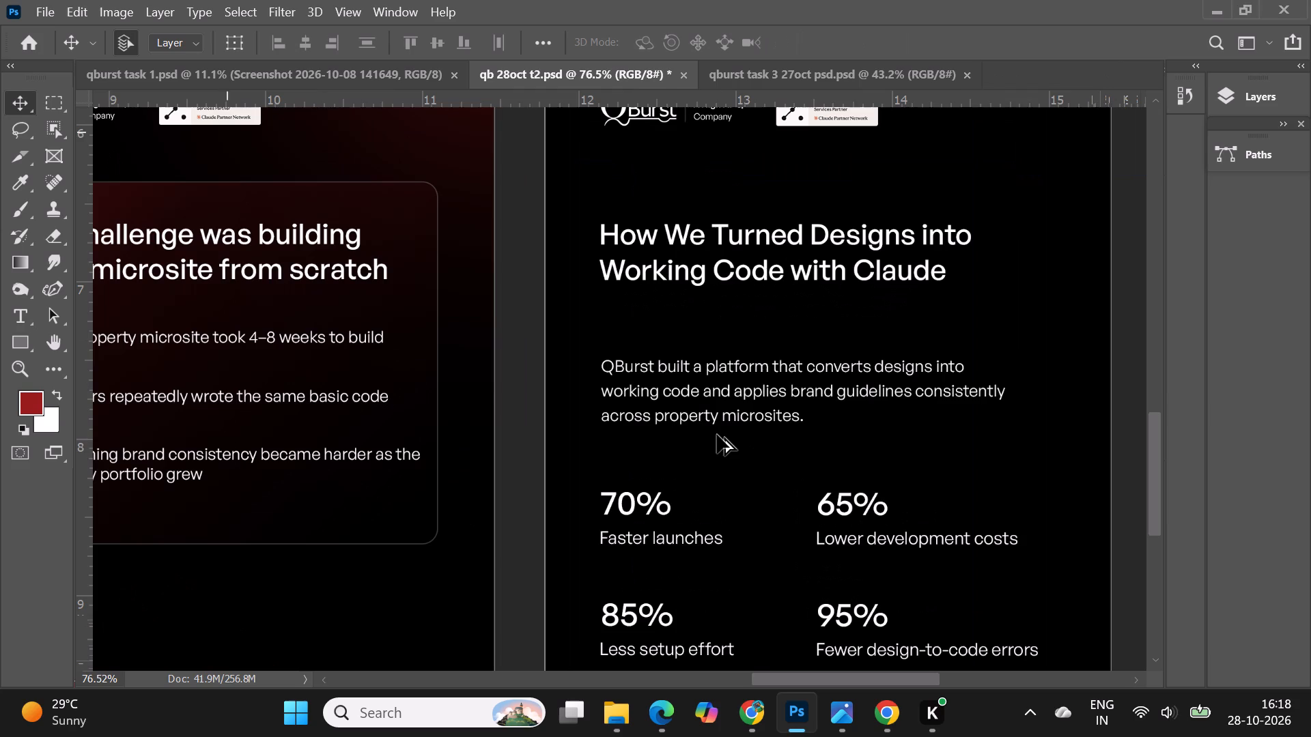
pyautogui.moveTo(645, 366); pyautogui.dragTo(644, 329)
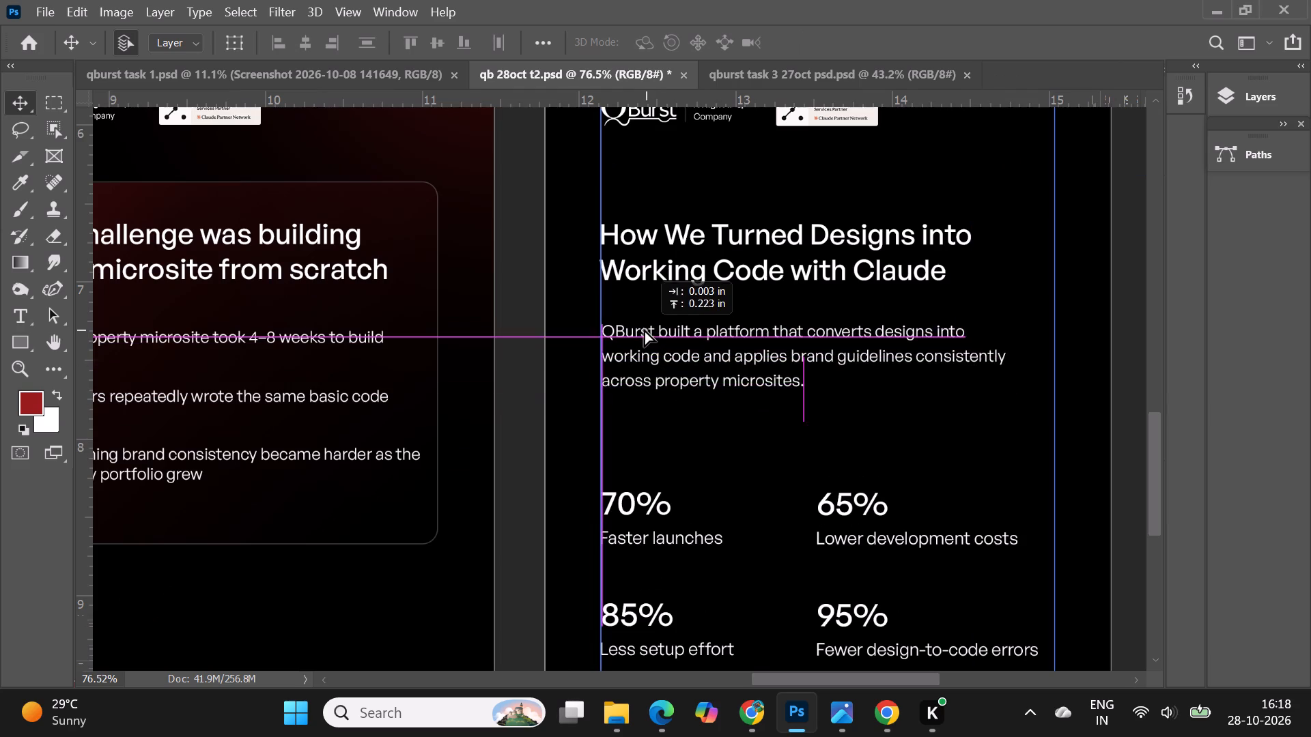
pyautogui.moveTo(644, 329); pyautogui.dragTo(646, 326)
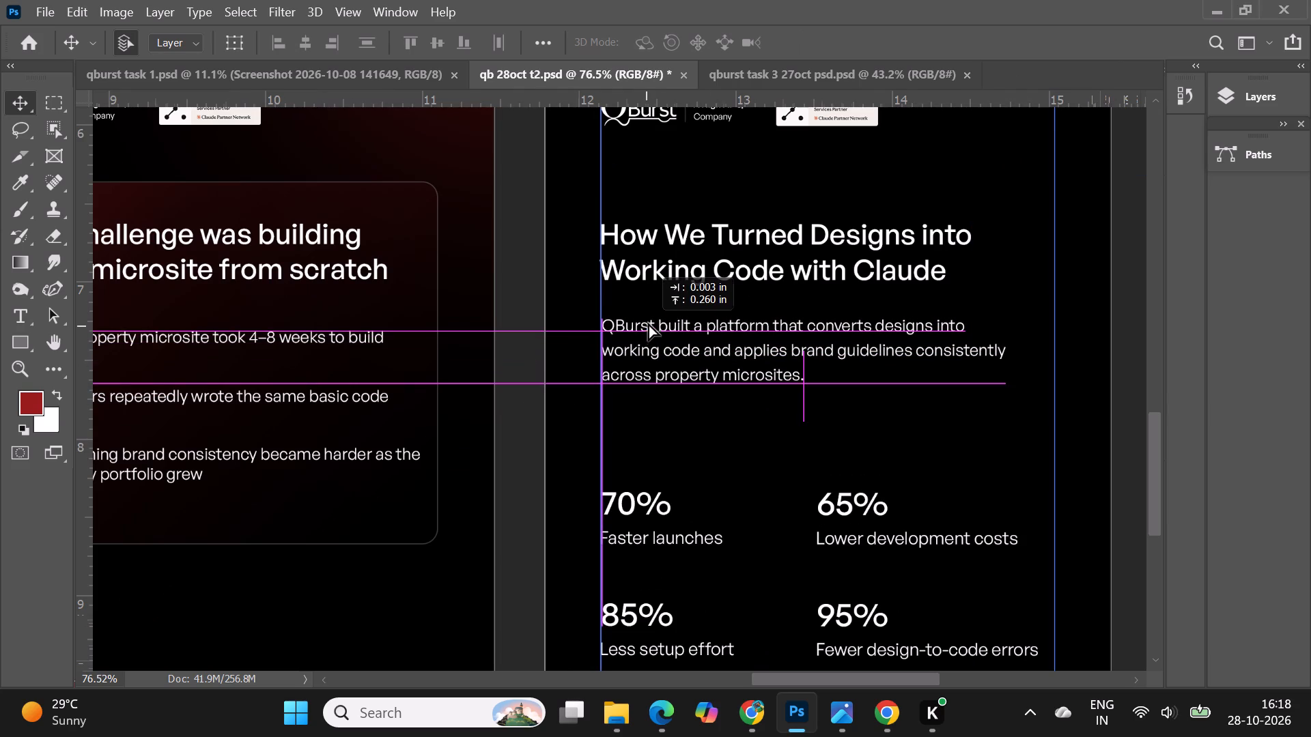
pyautogui.keyDown('alt'); pyautogui.scroll(-3, 648, 323); pyautogui.keyUp('alt')
pyautogui.keyDown('alt'); pyautogui.scroll(-2, 774, 334); pyautogui.keyUp('alt')
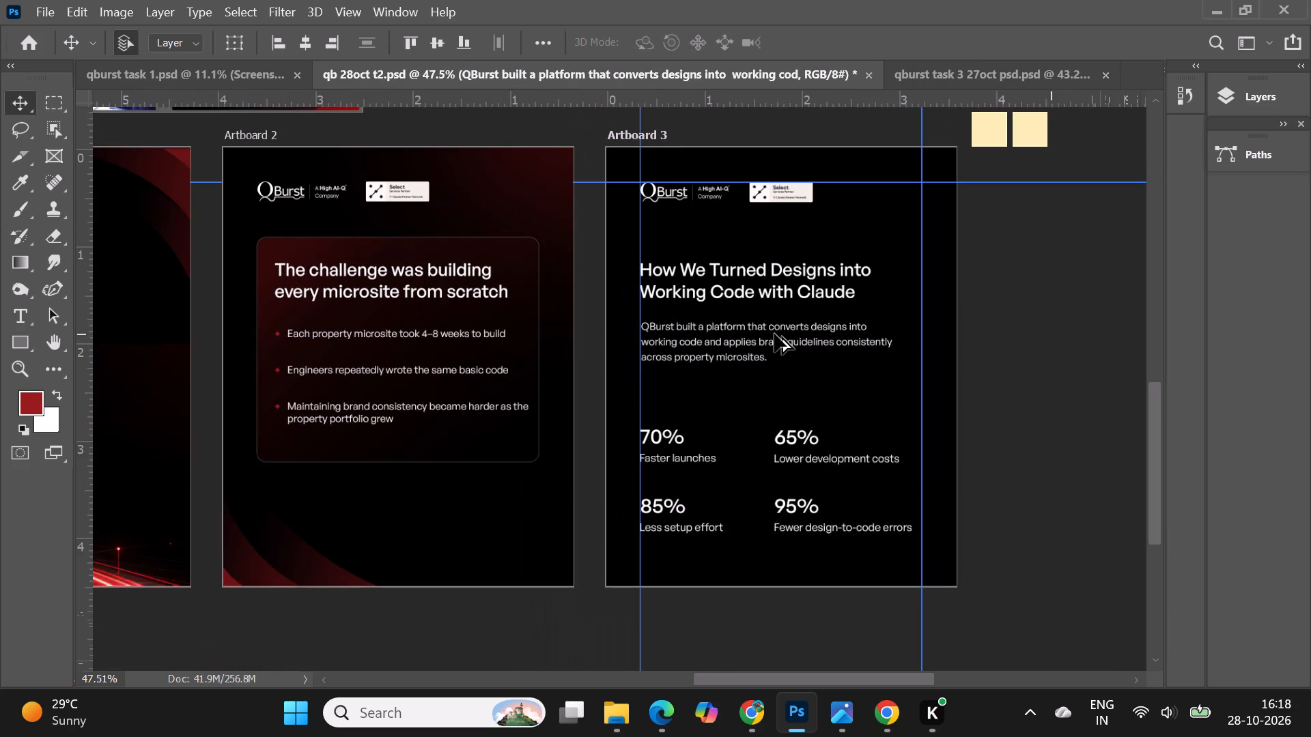
pyautogui.keyDown('alt'); pyautogui.scroll(4, 784, 320); pyautogui.keyUp('alt')
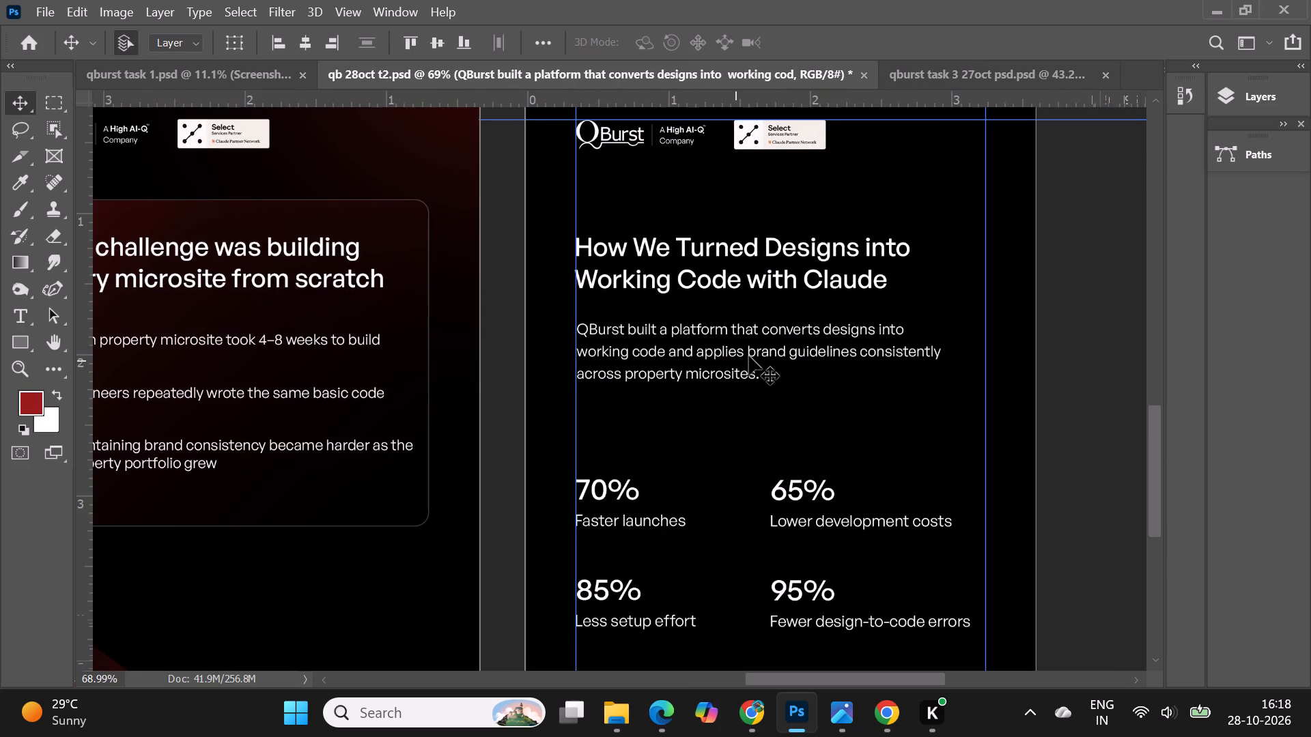
# Set the body paragraph's leading on Artboard 3 to 10 pt.
pyautogui.click(1241, 98)
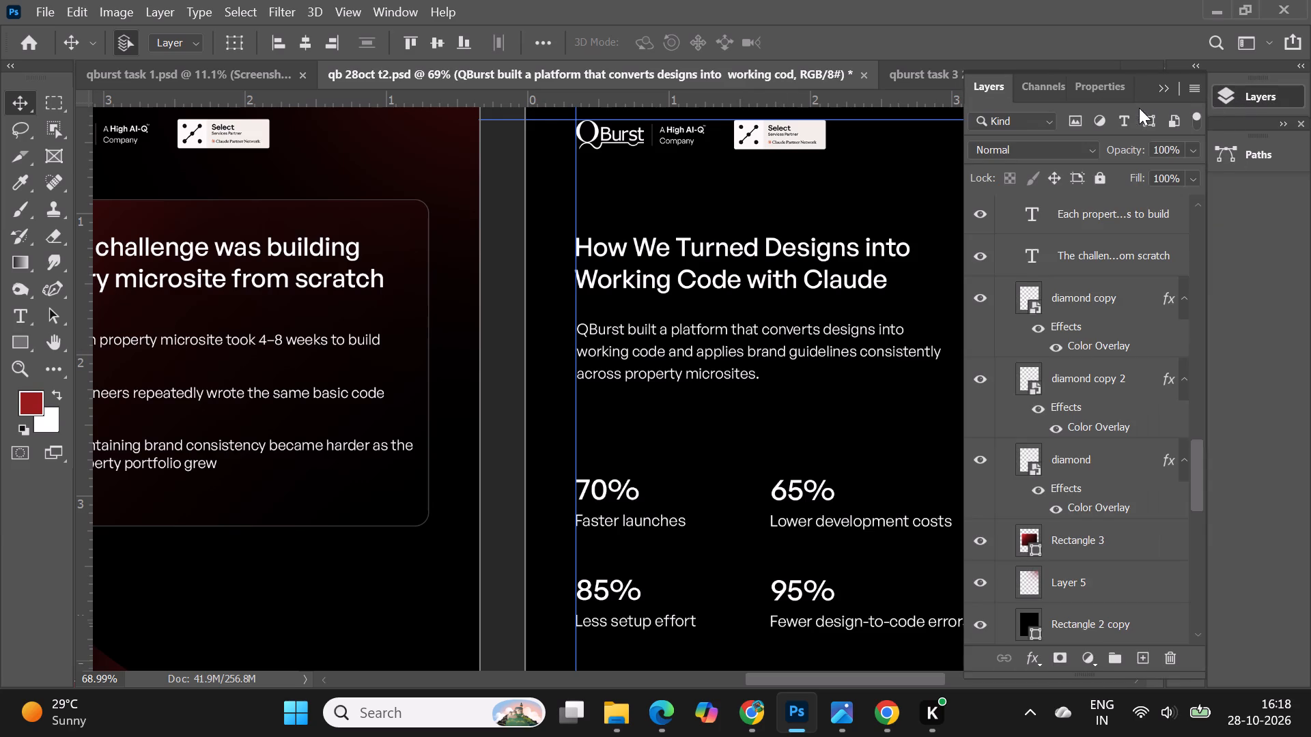
pyautogui.click(1091, 89)
pyautogui.click(1161, 353)
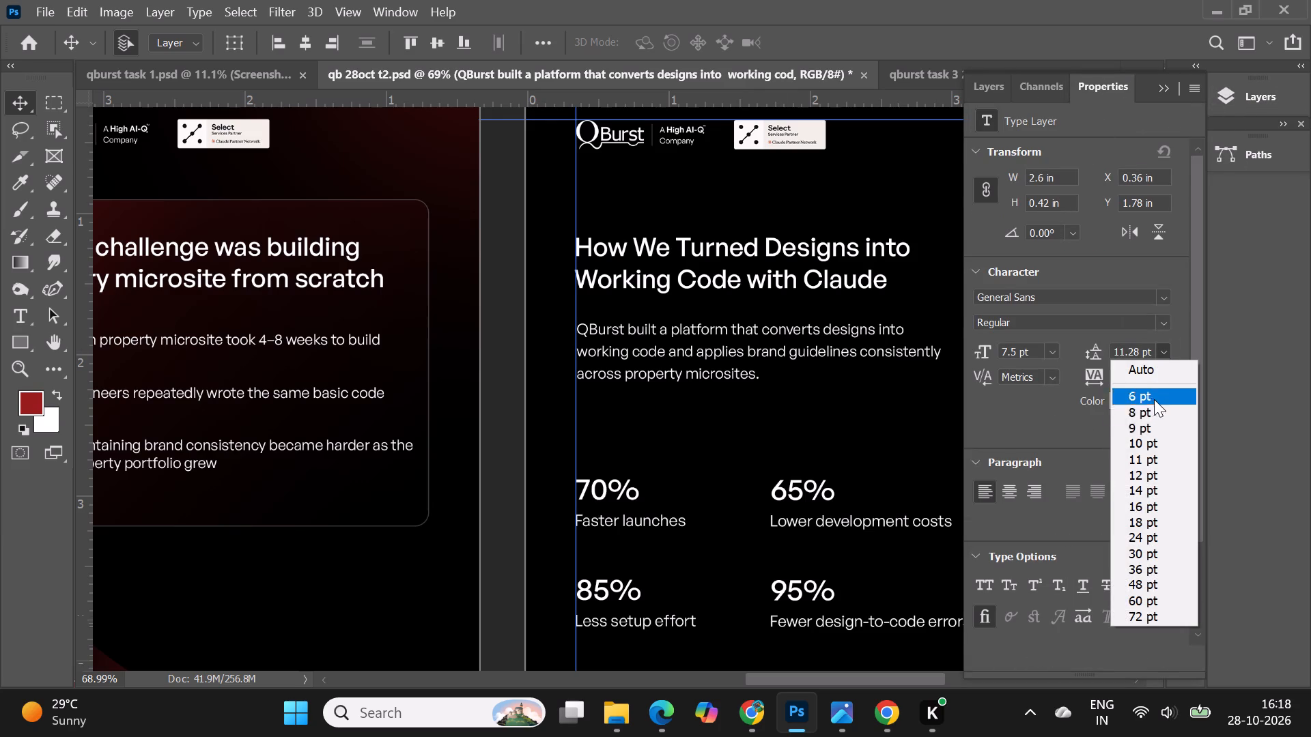
pyautogui.click(1150, 425)
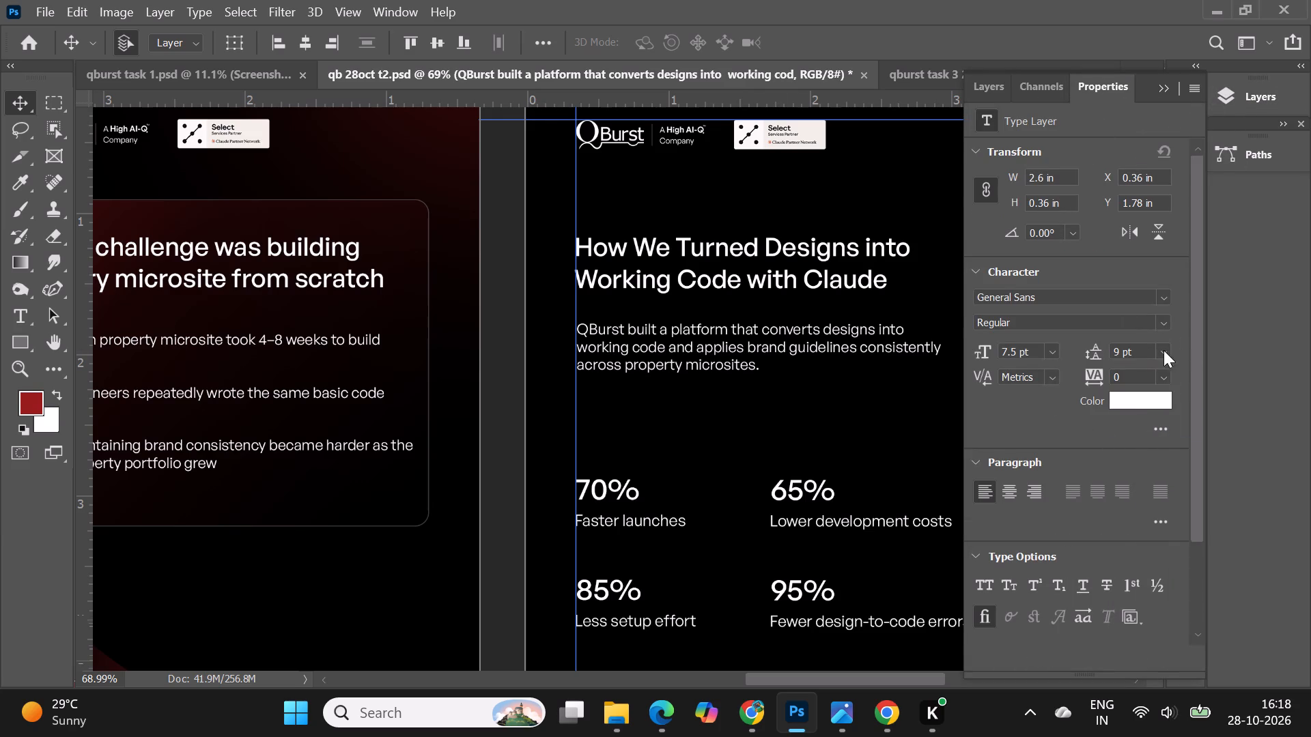
pyautogui.click(1172, 344)
pyautogui.click(1151, 439)
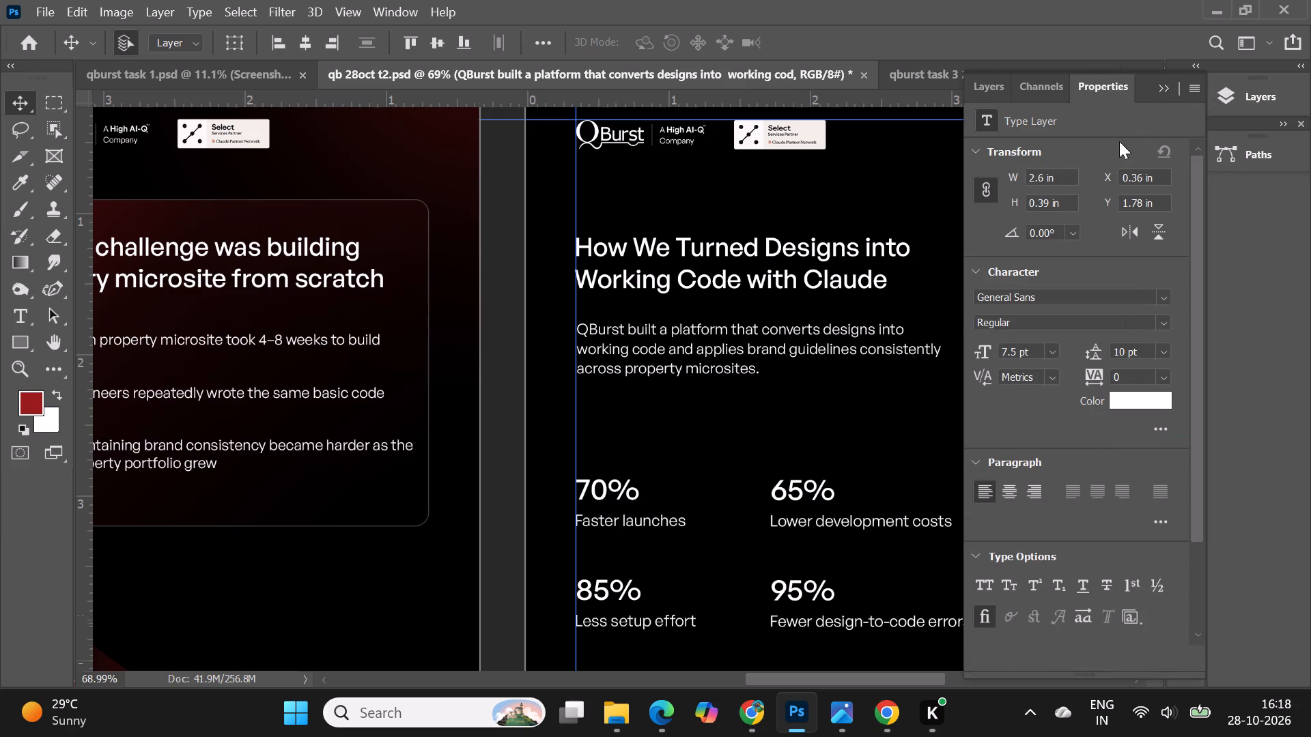
pyautogui.click(1159, 88)
# Nudge the Artboard 3 body paragraph slightly down below the heading and deselect it.
pyautogui.keyDown('alt'); pyautogui.scroll(-2, 862, 338); pyautogui.keyUp('alt')
pyautogui.keyDown('alt'); pyautogui.scroll(-1, 596, 315); pyautogui.keyUp('alt')
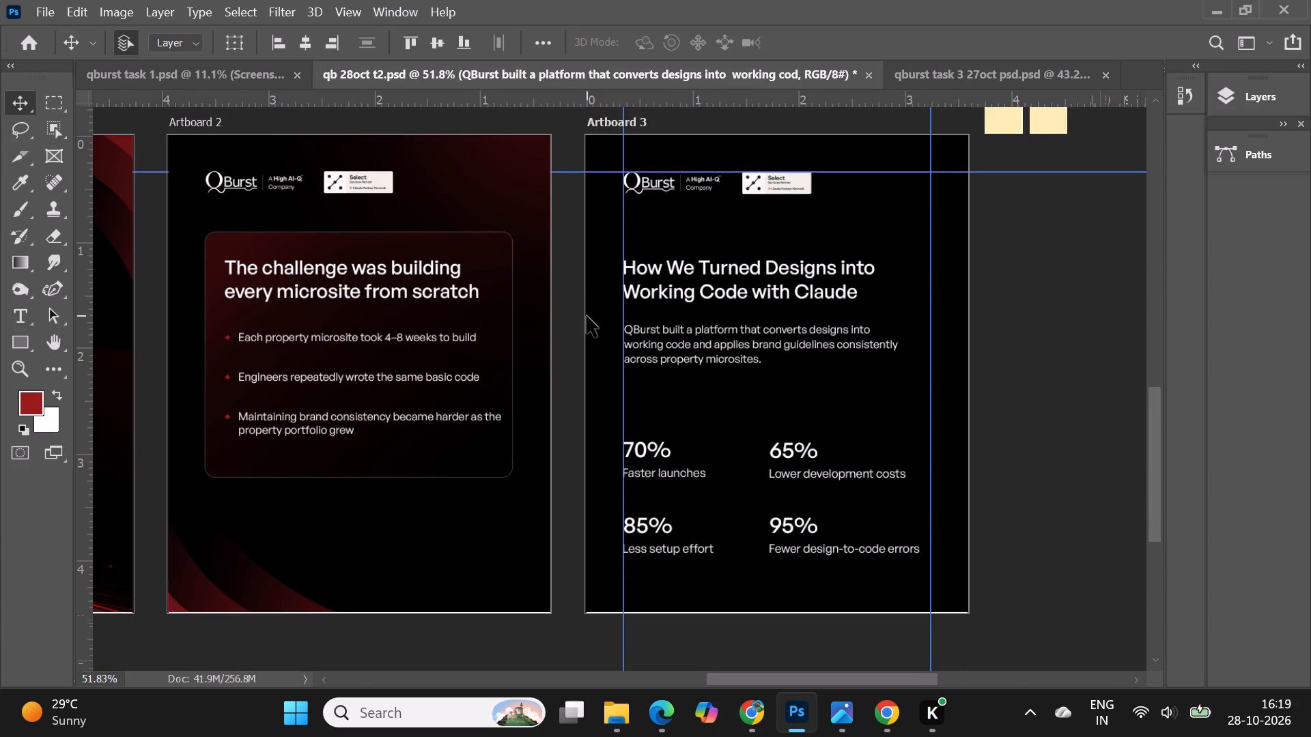
pyautogui.press('Down')
pyautogui.press('Down')
pyautogui.press('Down')
pyautogui.press('Up')
pyautogui.click(1042, 411)
# Move all four percentage figures and their captions on Artboard 3 up together, closer beneath the body paragraph, keeping them near the left guide.
pyautogui.keyDown('alt'); pyautogui.scroll(11, 724, 465); pyautogui.keyUp('alt')
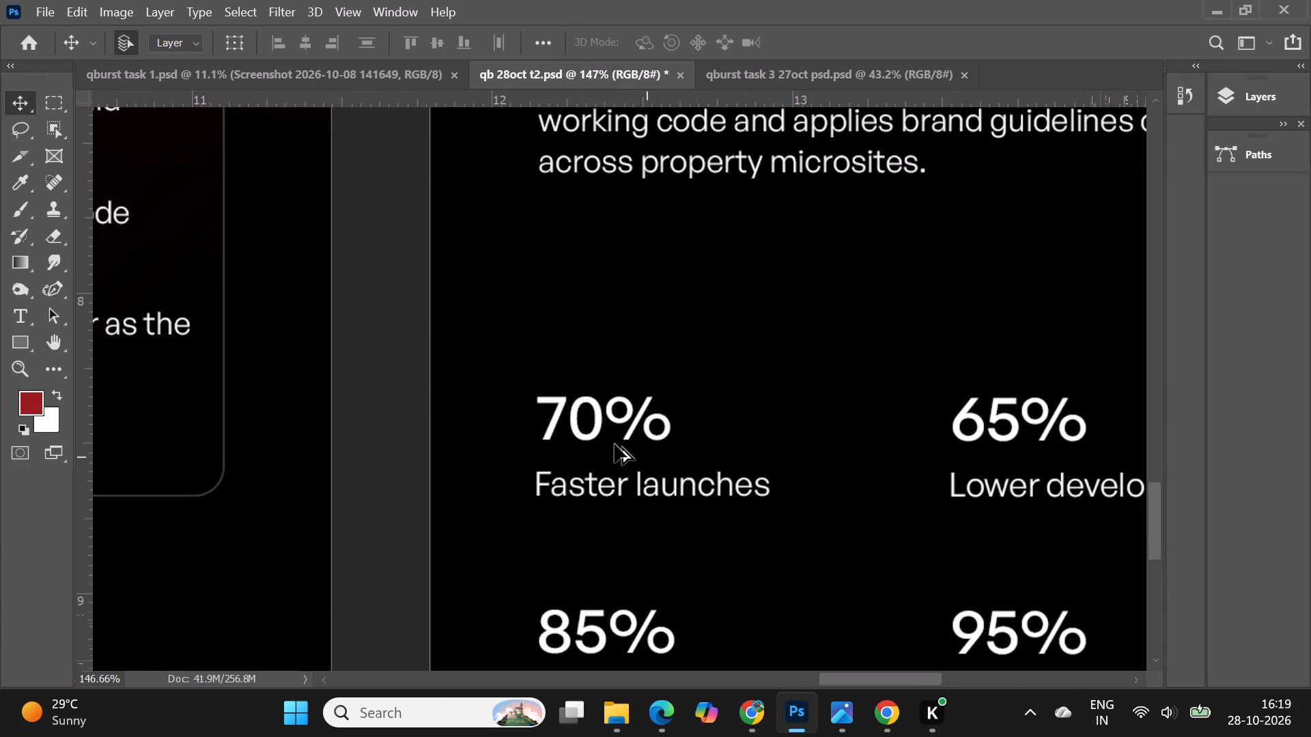
pyautogui.click(597, 424)
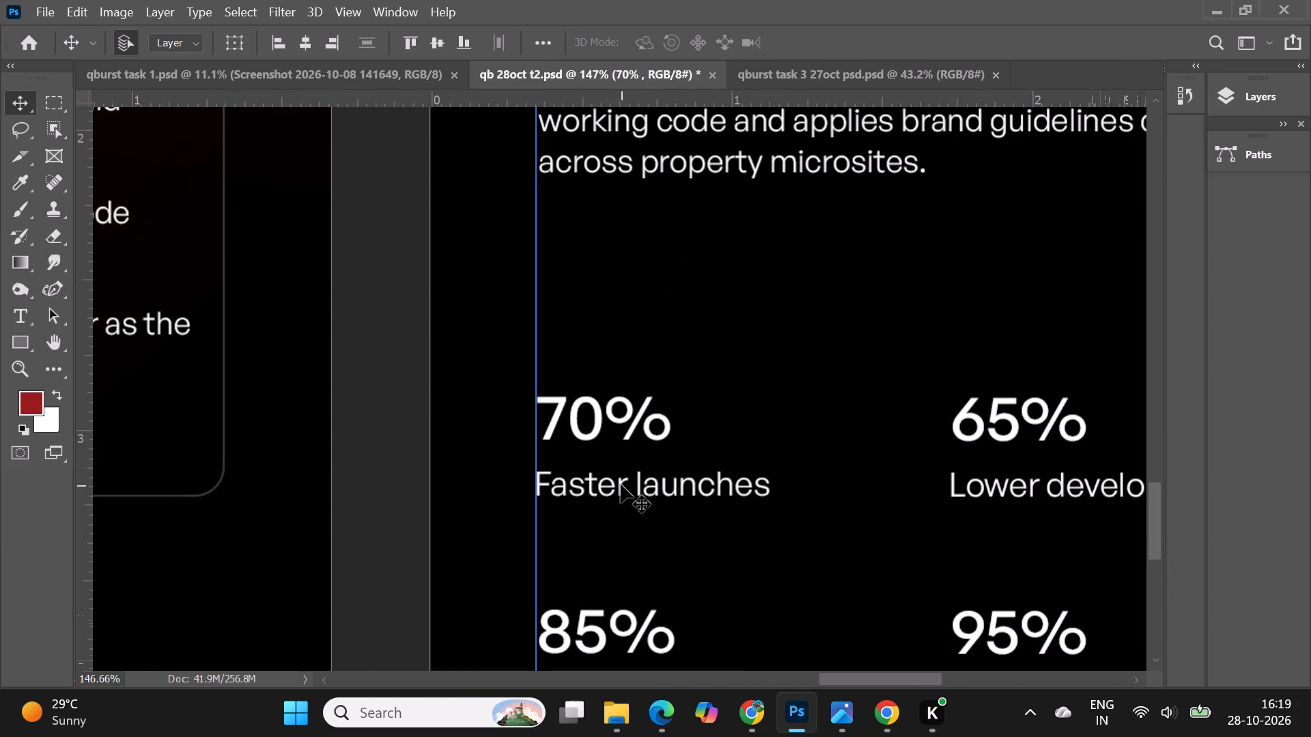
pyautogui.keyDown('shift'); pyautogui.click(621, 482); pyautogui.keyUp('shift')
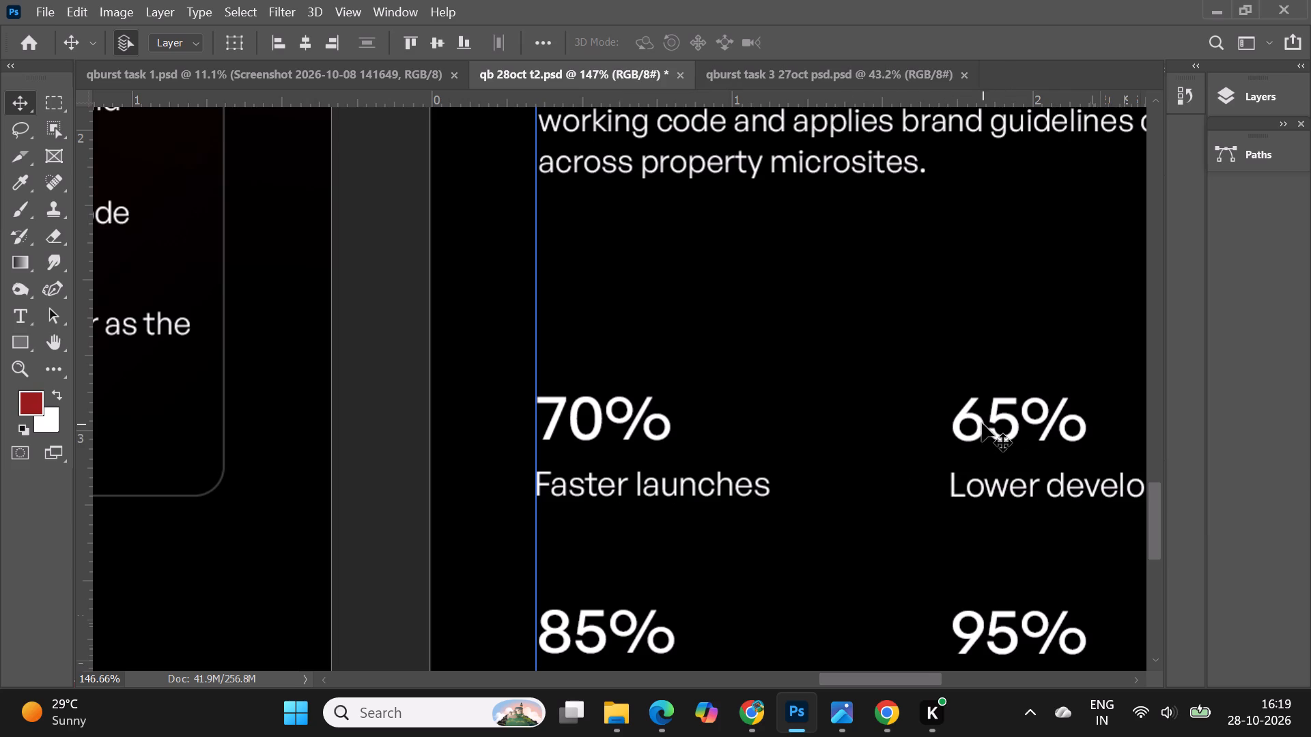
pyautogui.keyDown('shift'); pyautogui.click(982, 423); pyautogui.keyUp('shift')
pyautogui.keyDown('shift'); pyautogui.click(953, 484); pyautogui.keyUp('shift')
pyautogui.scroll(-13, 710, 546)
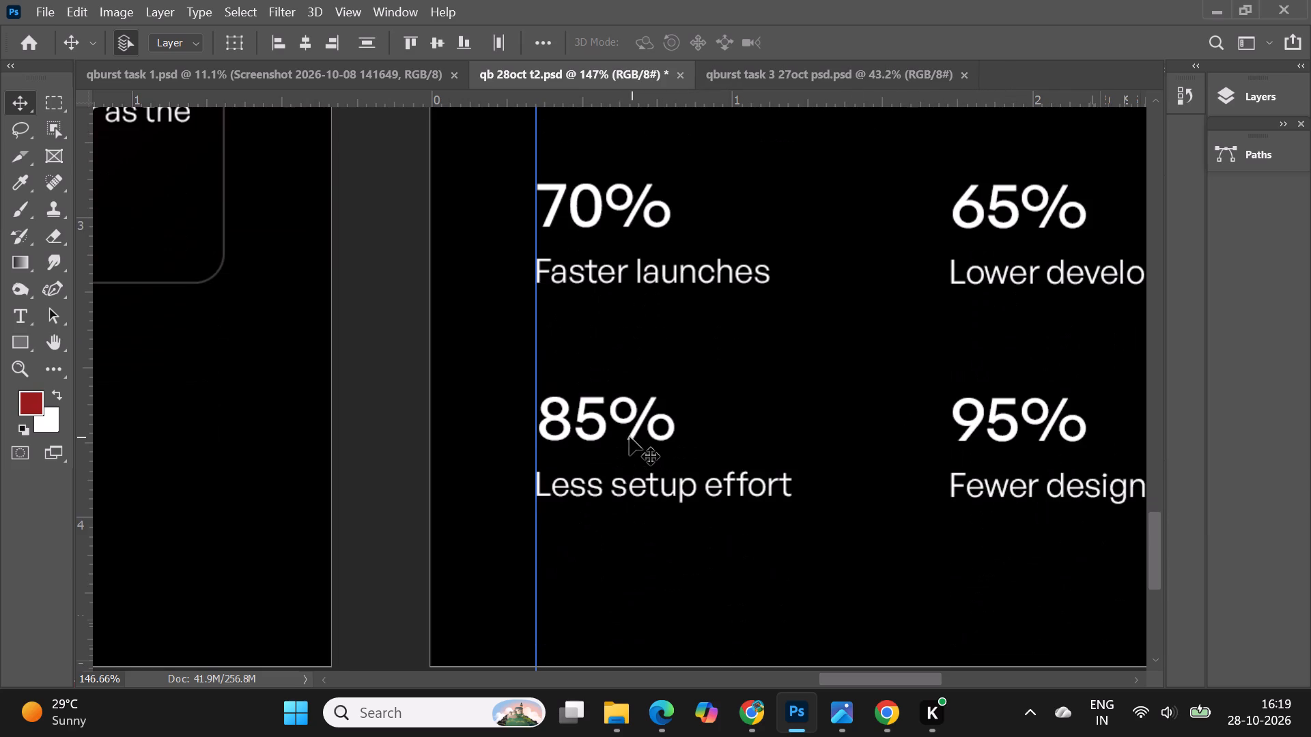
pyautogui.keyDown('shift'); pyautogui.click(633, 438); pyautogui.keyUp('shift')
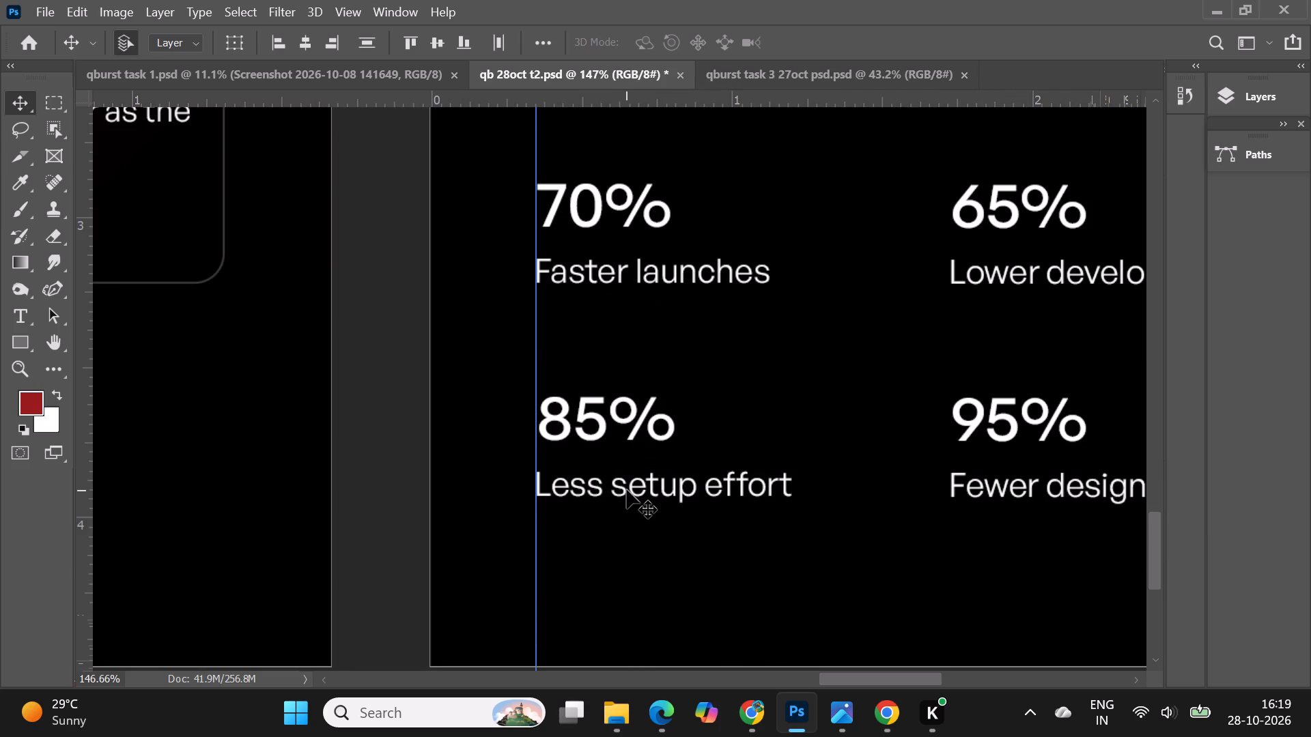
pyautogui.keyDown('shift'); pyautogui.click(625, 491); pyautogui.keyUp('shift')
pyautogui.keyDown('shift'); pyautogui.click(980, 411); pyautogui.keyUp('shift')
pyautogui.keyDown('shift'); pyautogui.click(953, 485); pyautogui.keyUp('shift')
pyautogui.keyDown('alt'); pyautogui.scroll(-9, 591, 528); pyautogui.keyUp('alt')
pyautogui.moveTo(748, 401); pyautogui.dragTo(751, 363)
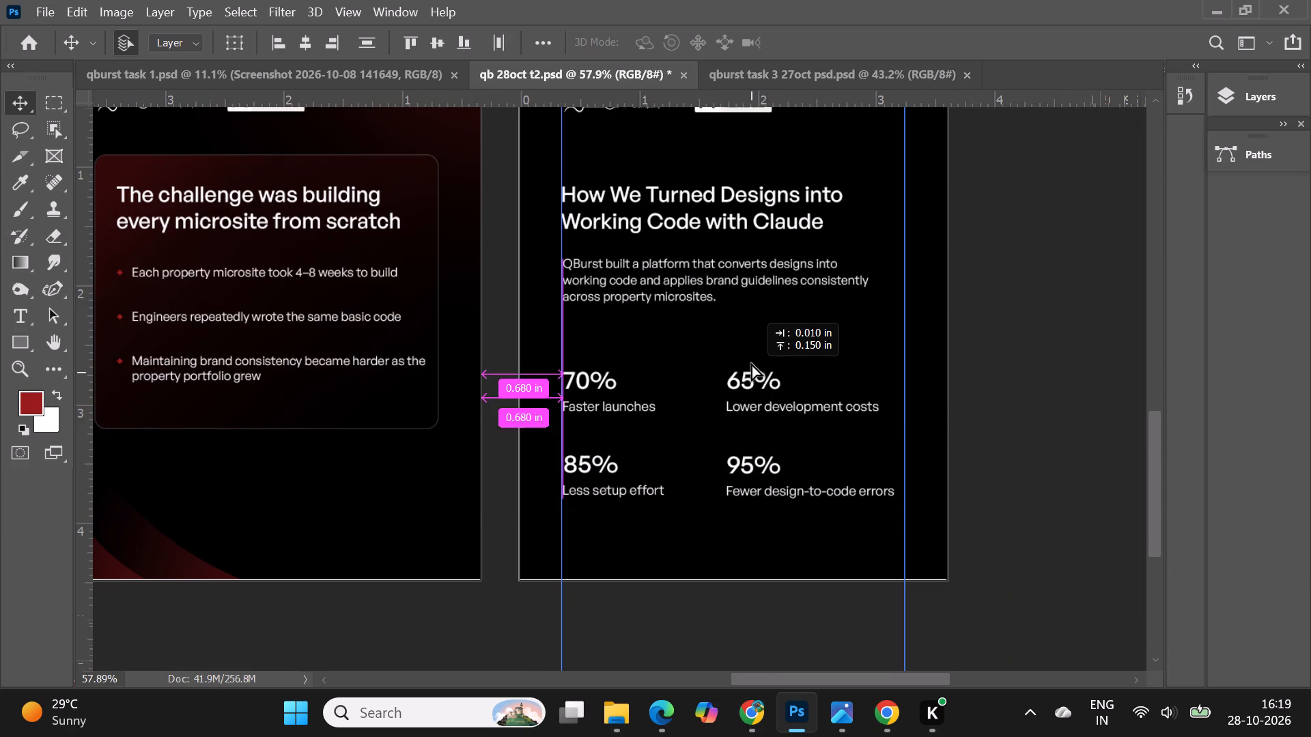
pyautogui.moveTo(751, 363); pyautogui.dragTo(751, 352)
# Scale the four-statistic block on Artboard 3 down proportionally to about 89% from its top-left corner and deselect it.
pyautogui.hotkey('ctrl', 't')
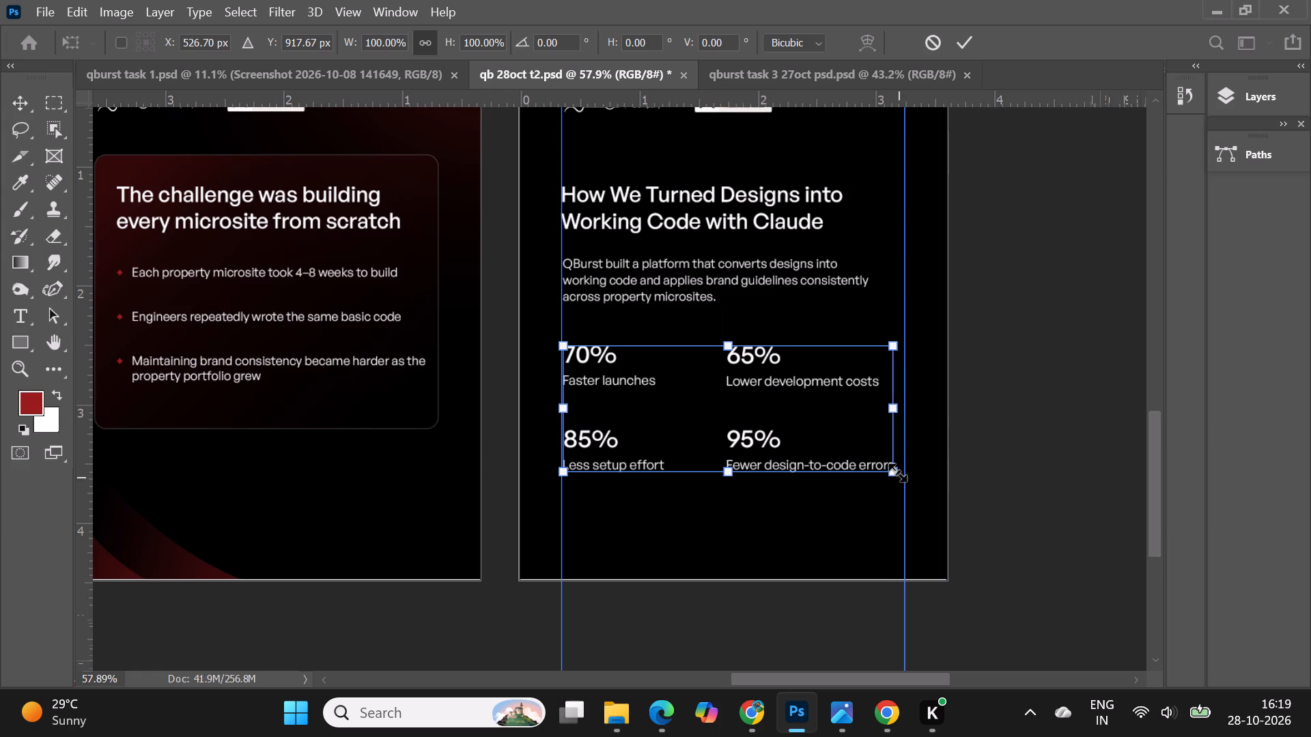
pyautogui.moveTo(897, 472); pyautogui.dragTo(866, 445)
pyautogui.keyDown('alt'); pyautogui.scroll(-2, 790, 437); pyautogui.keyUp('alt')
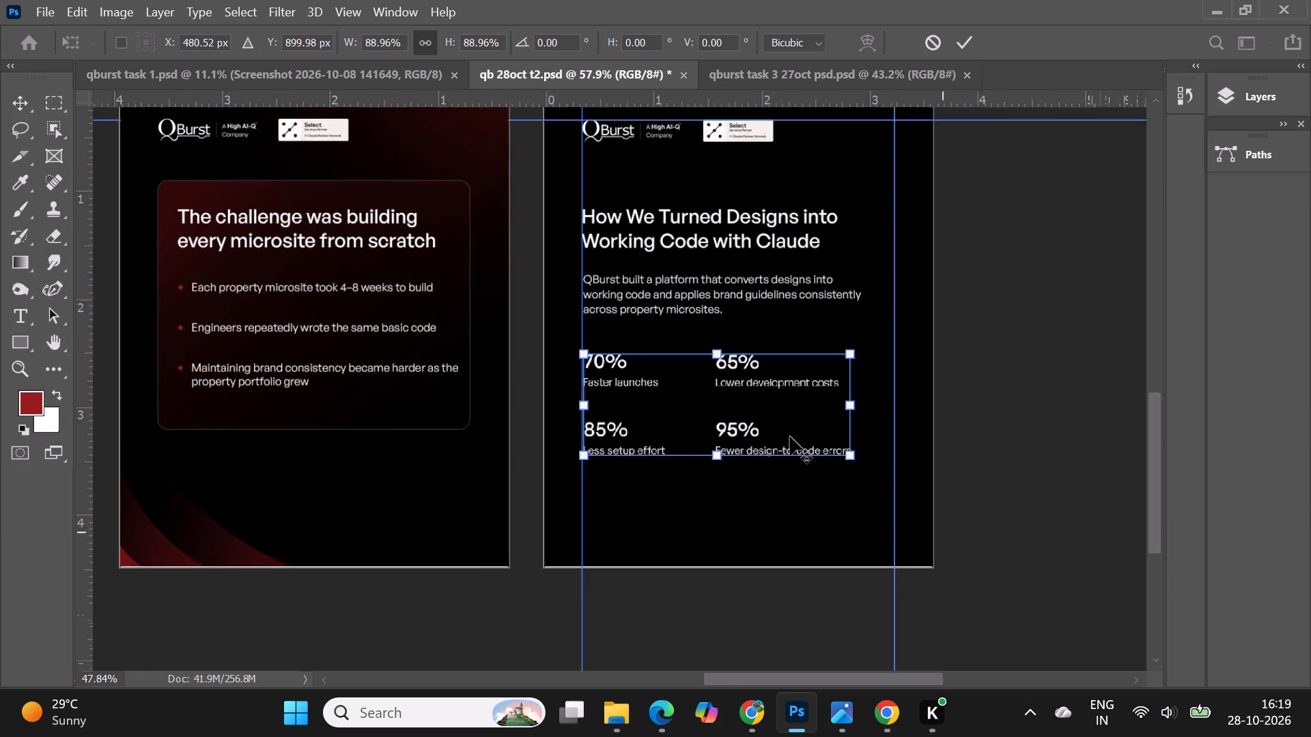
pyautogui.keyDown('alt'); pyautogui.scroll(-1, 790, 437); pyautogui.keyUp('alt')
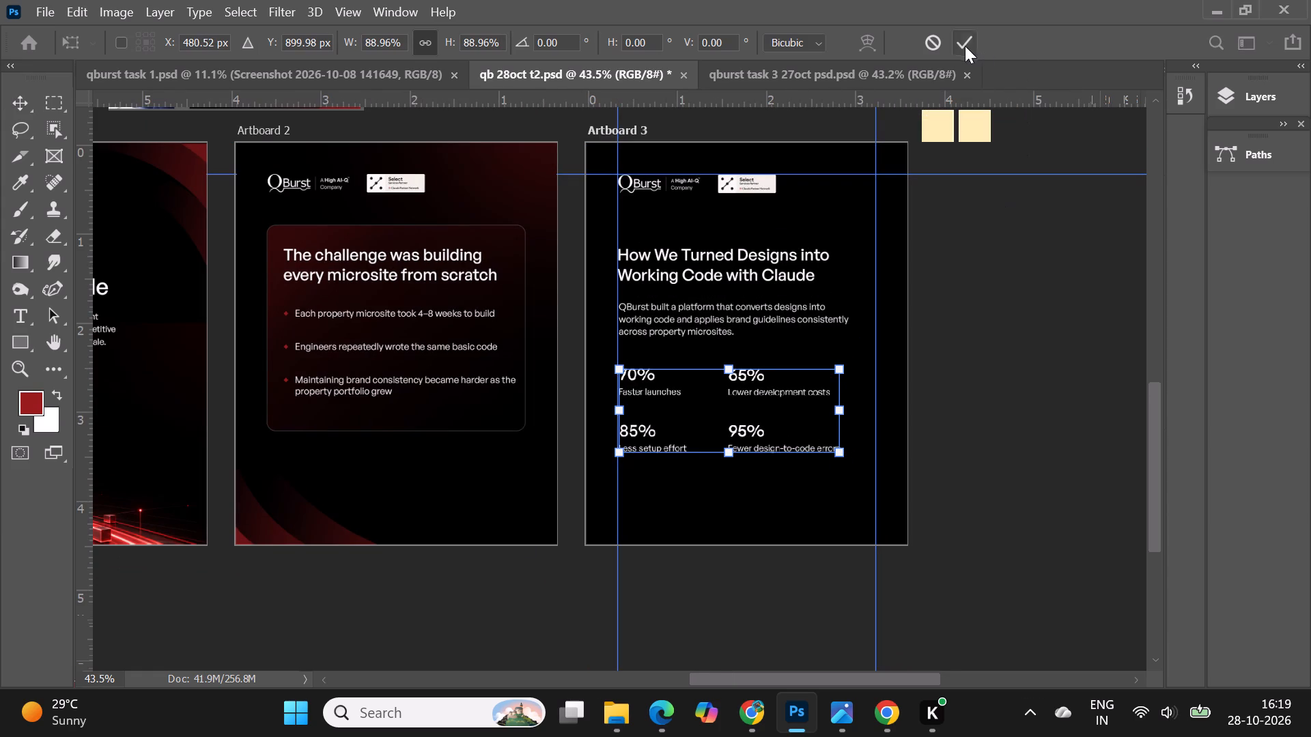
pyautogui.click(960, 45)
pyautogui.click(999, 364)
# Compare the Artboard 3 layout, text sizes and spacing with Artboards 1 and 2.
pyautogui.keyDown('alt'); pyautogui.scroll(-2, 812, 416); pyautogui.keyUp('alt')
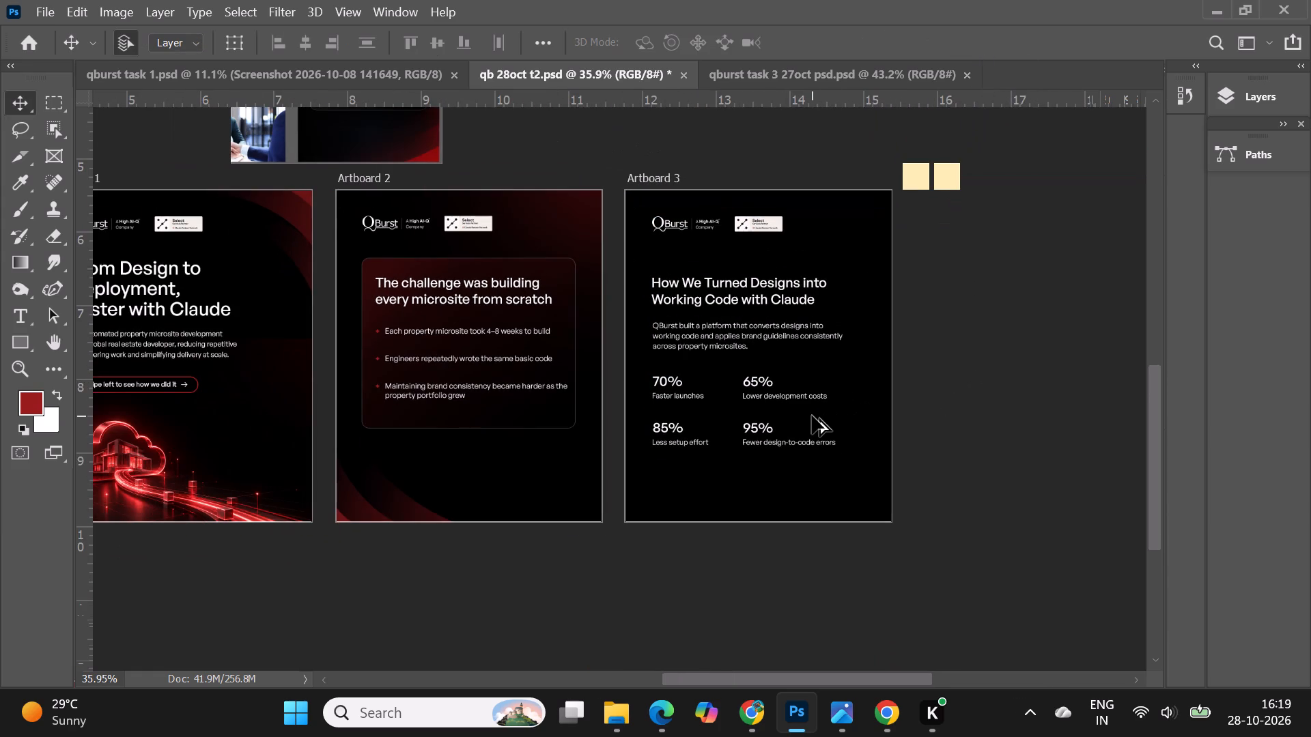
pyautogui.keyDown('alt'); pyautogui.scroll(-1, 936, 412); pyautogui.keyUp('alt')
pyautogui.keyDown('alt'); pyautogui.scroll(4, 968, 406); pyautogui.keyUp('alt')
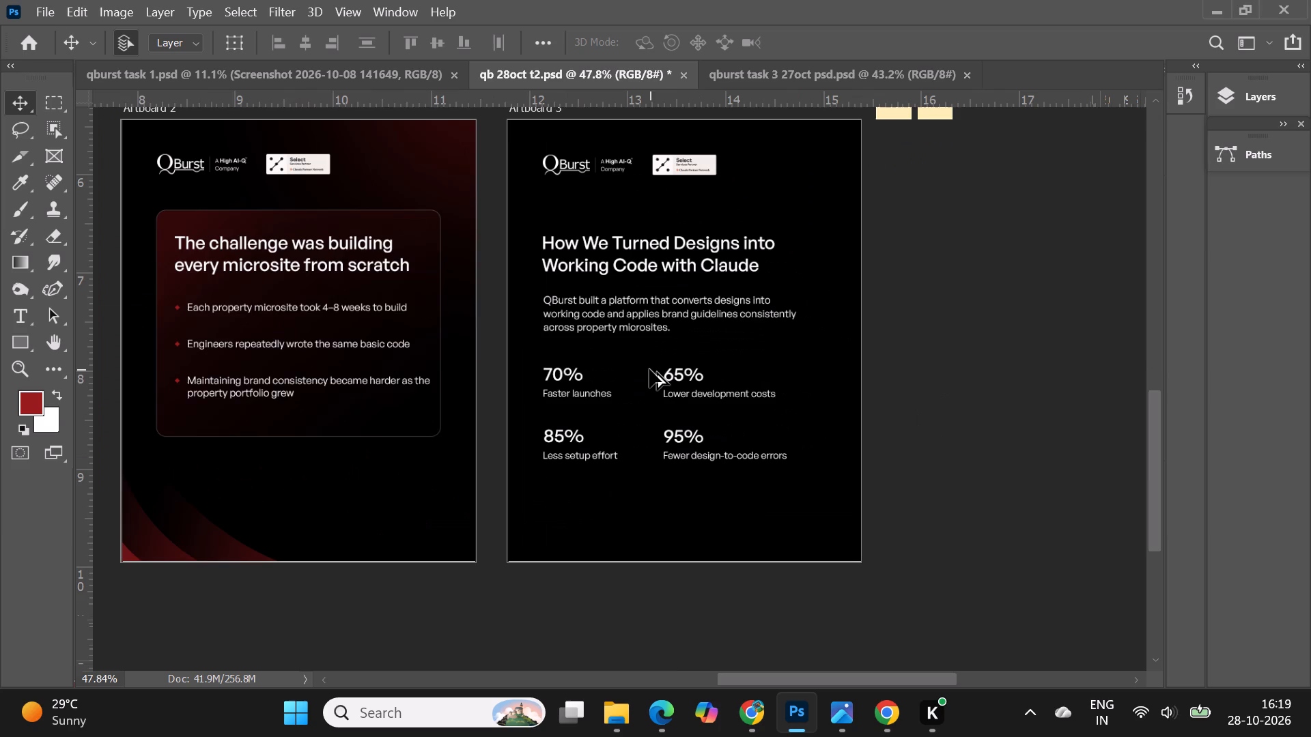
pyautogui.keyDown('alt'); pyautogui.scroll(-5, 875, 380); pyautogui.keyUp('alt')
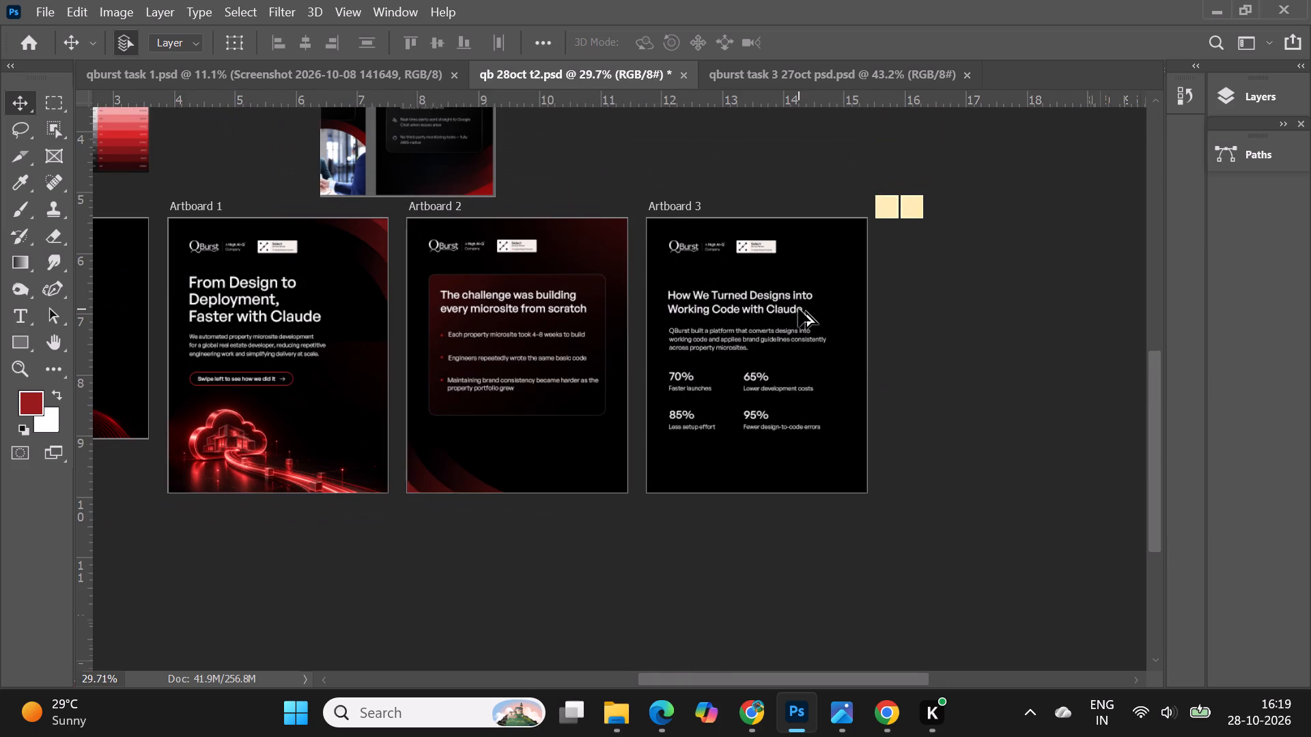
pyautogui.keyDown('alt'); pyautogui.scroll(2, 798, 308); pyautogui.keyUp('alt')
pyautogui.keyDown('alt'); pyautogui.scroll(2, 953, 351); pyautogui.keyUp('alt')
pyautogui.click(970, 362)
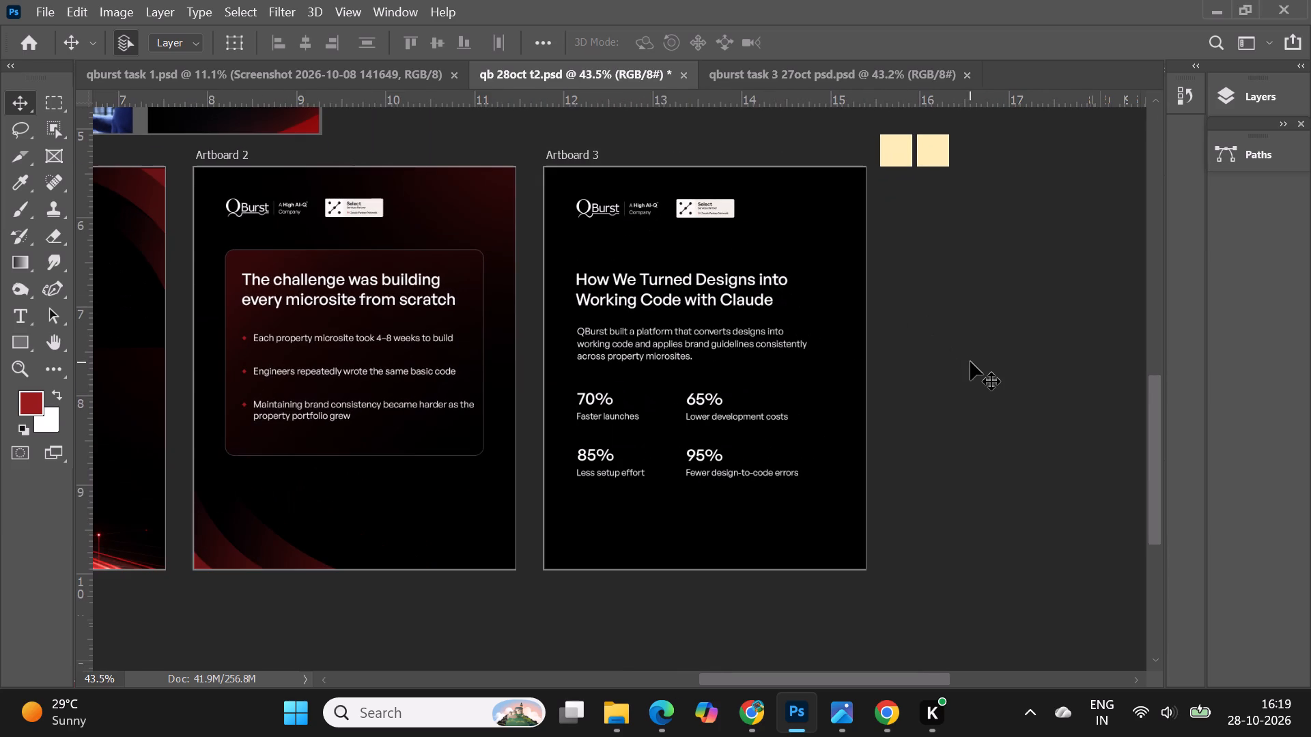
# Duplicate the rounded dark-red card from Artboard 2 onto Artboard 3, fitting it between the vertical guides below the logos.
pyautogui.click(363, 255)
pyautogui.rightClick(428, 259)
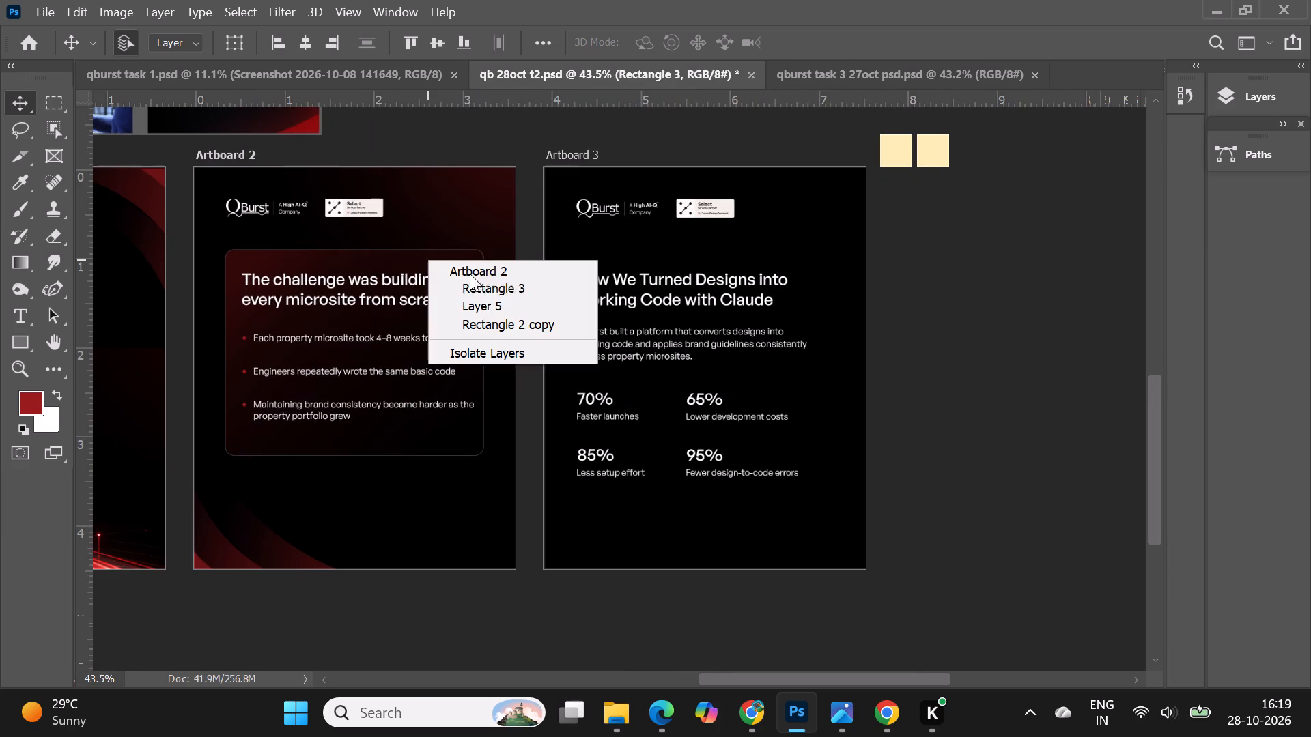
pyautogui.click(503, 291)
pyautogui.keyDown('alt'); pyautogui.moveTo(476, 272); pyautogui.dragTo(714, 322); pyautogui.keyUp('alt')
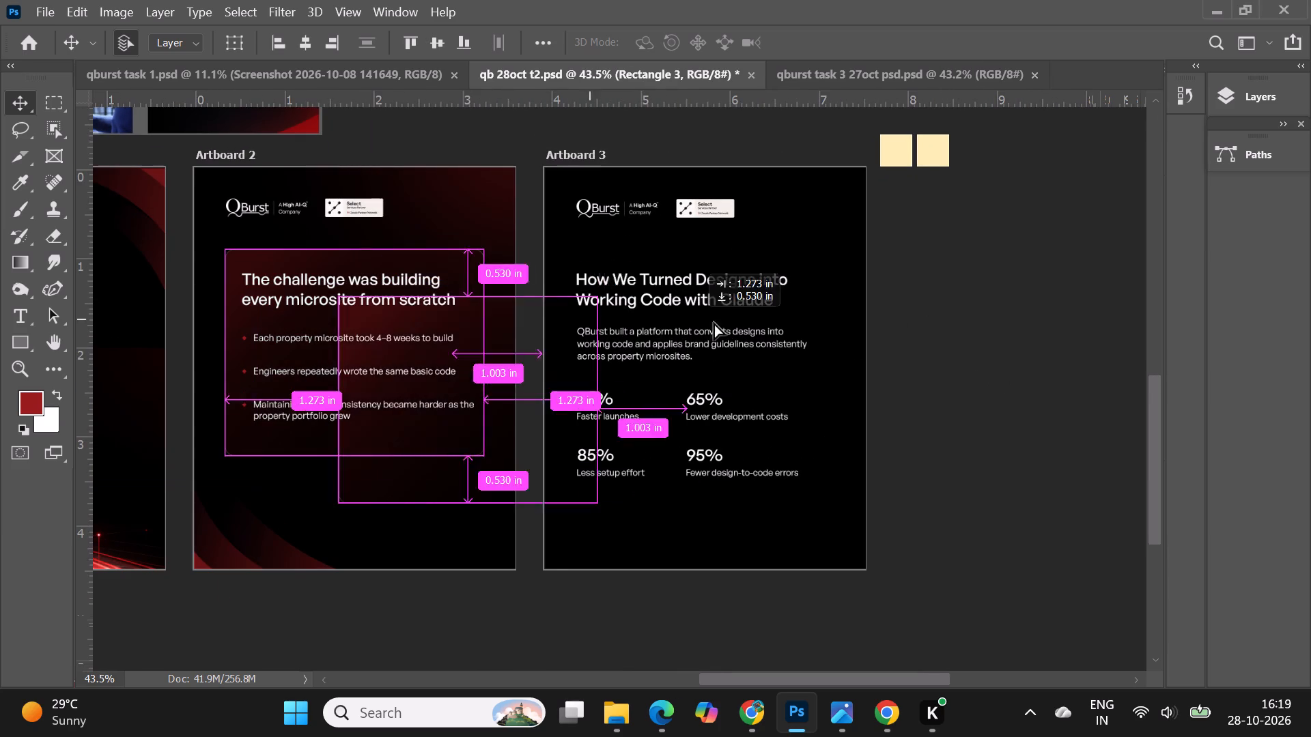
pyautogui.keyDown('alt'); pyautogui.moveTo(714, 322); pyautogui.dragTo(828, 278); pyautogui.keyUp('alt')
pyautogui.click(933, 352)
pyautogui.keyDown('alt'); pyautogui.scroll(4, 767, 269); pyautogui.keyUp('alt')
pyautogui.moveTo(835, 303); pyautogui.dragTo(829, 289)
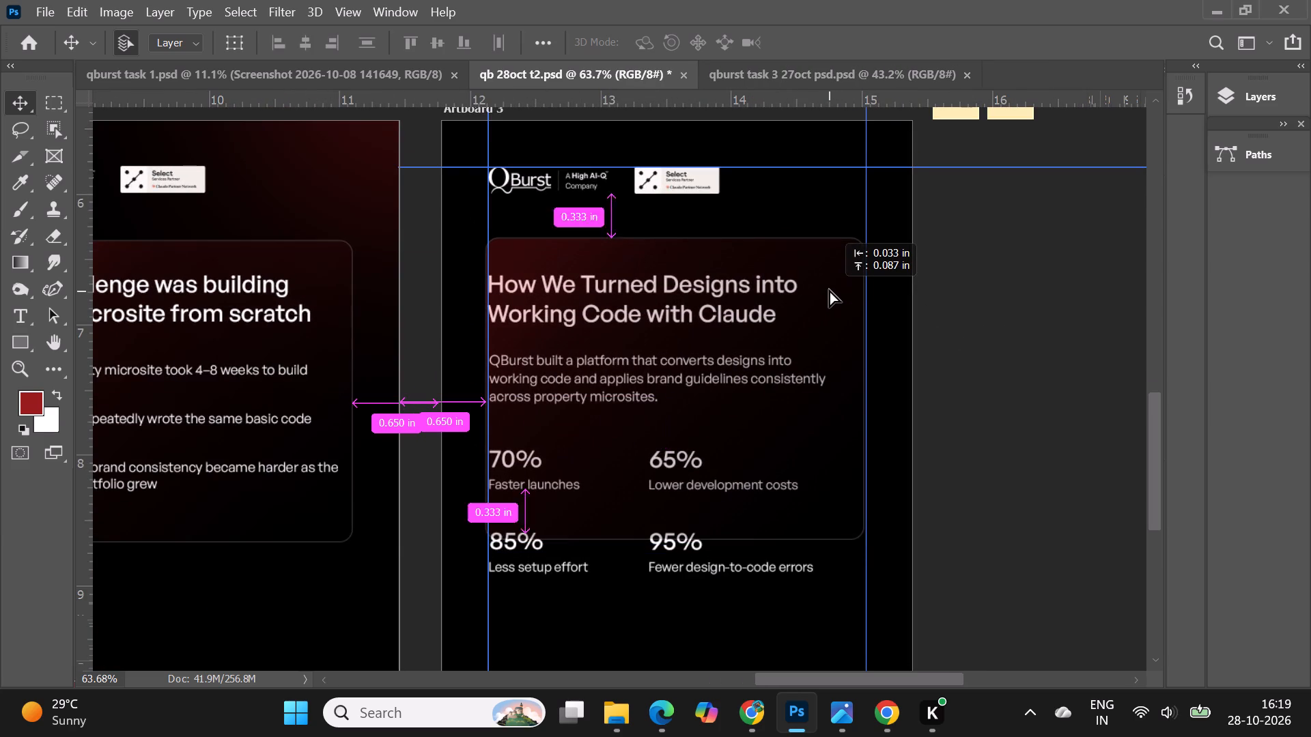
pyautogui.moveTo(829, 289); pyautogui.dragTo(833, 297)
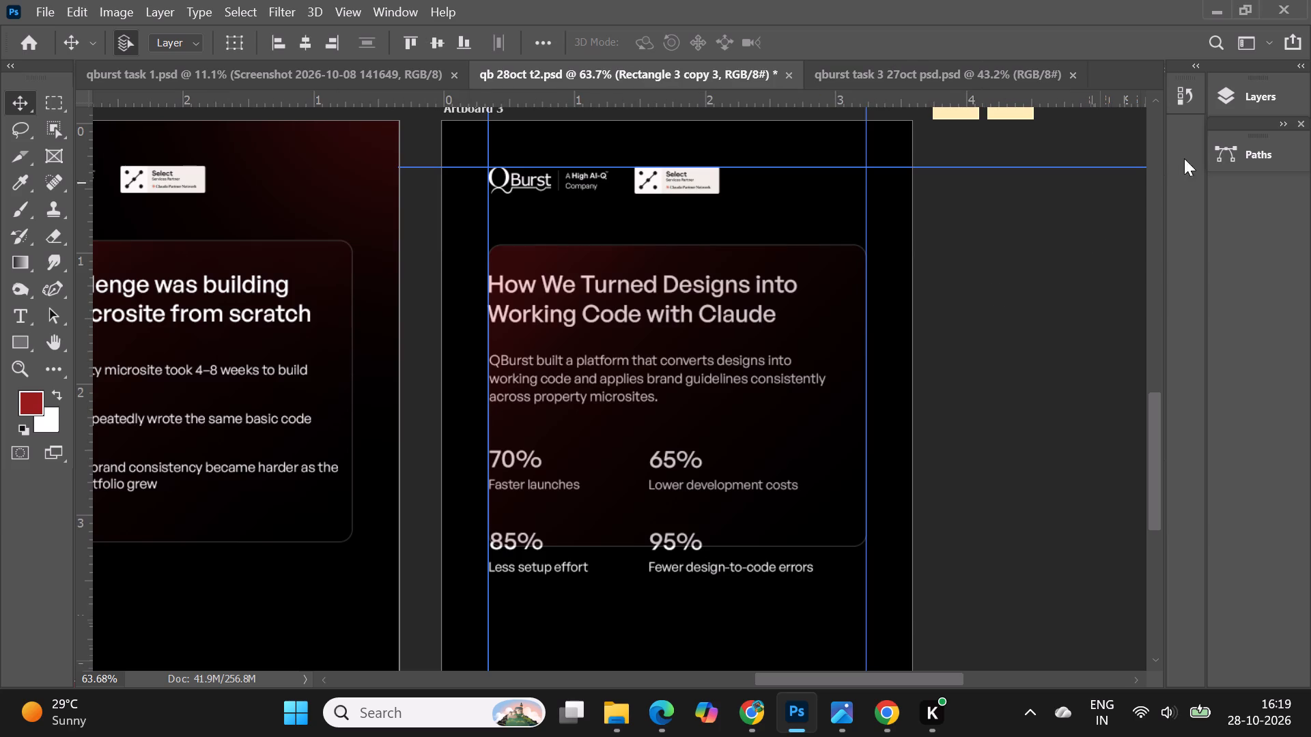
# Reorder the copied card's layer on Artboard 3 below all the text layers, just above the black background rectangle.
pyautogui.click(1235, 105)
pyautogui.click(838, 270)
pyautogui.rightClick(828, 271)
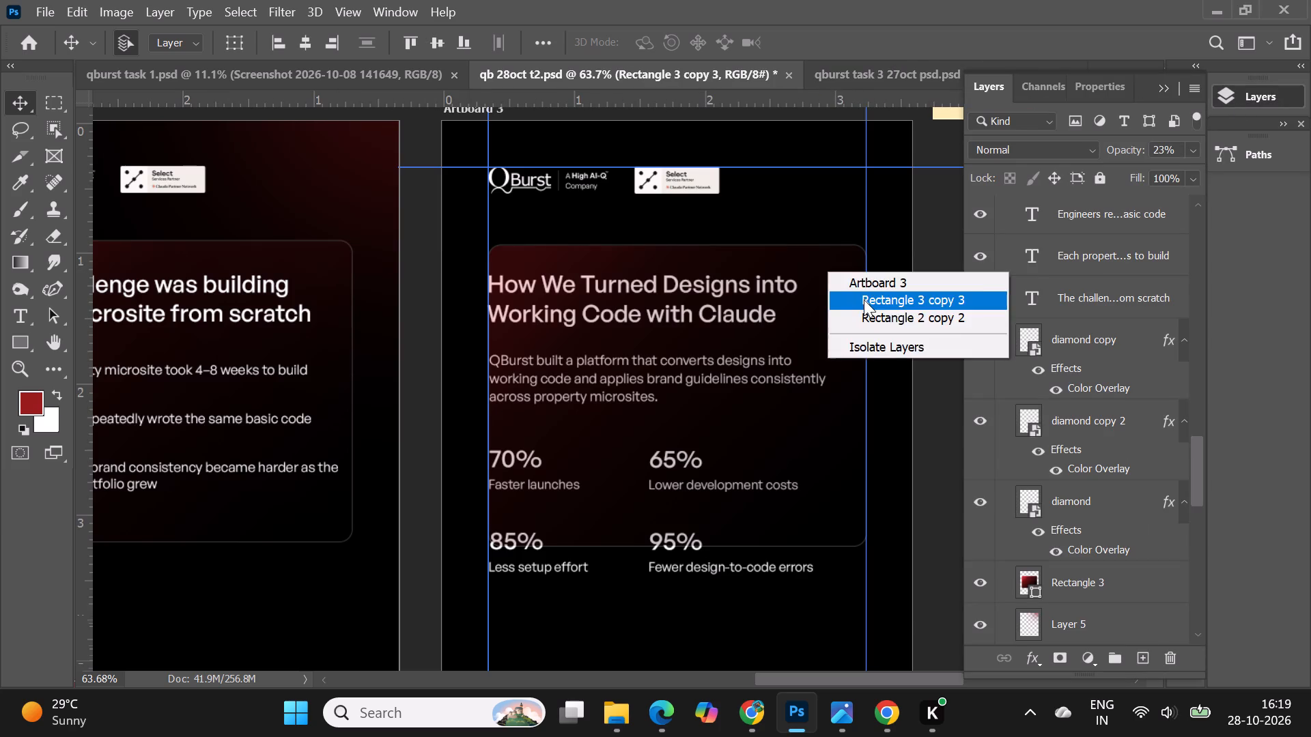
pyautogui.click(864, 300)
pyautogui.moveTo(1096, 222); pyautogui.dragTo(1077, 585)
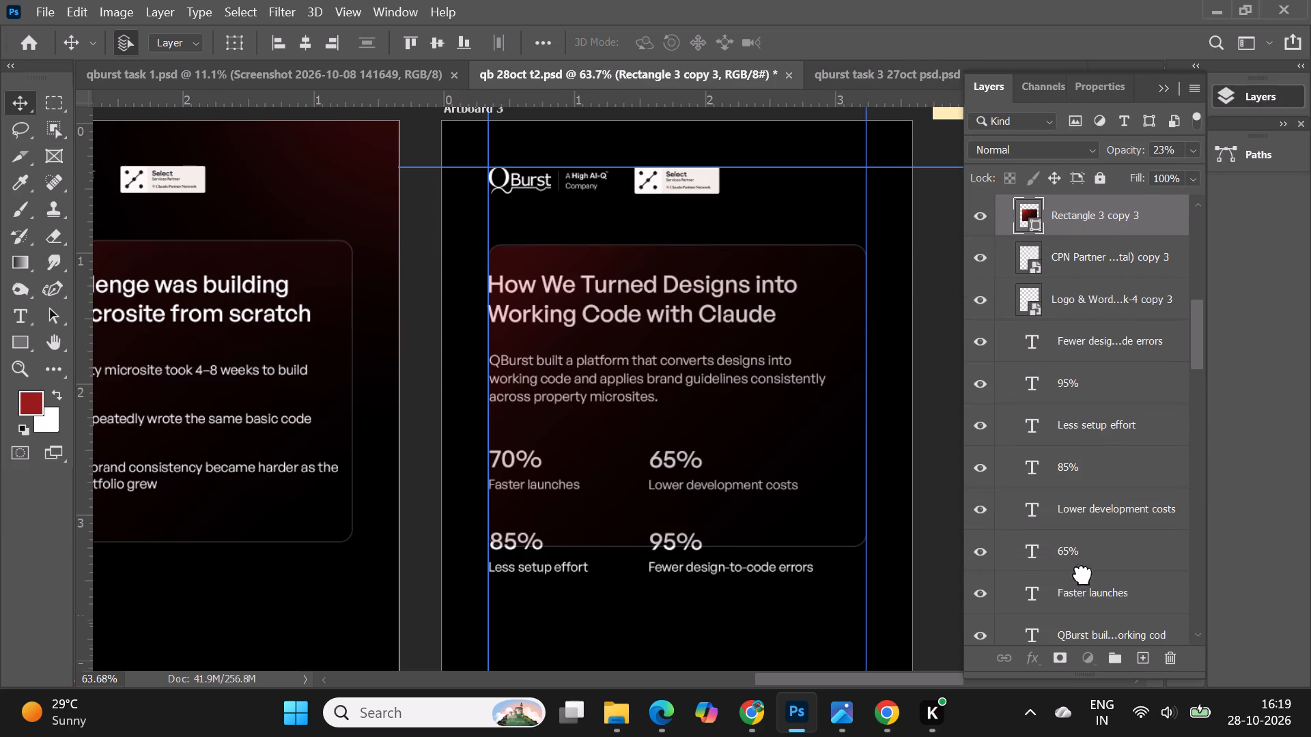
pyautogui.scroll(-5, 1084, 574)
pyautogui.moveTo(1072, 425); pyautogui.dragTo(1068, 486)
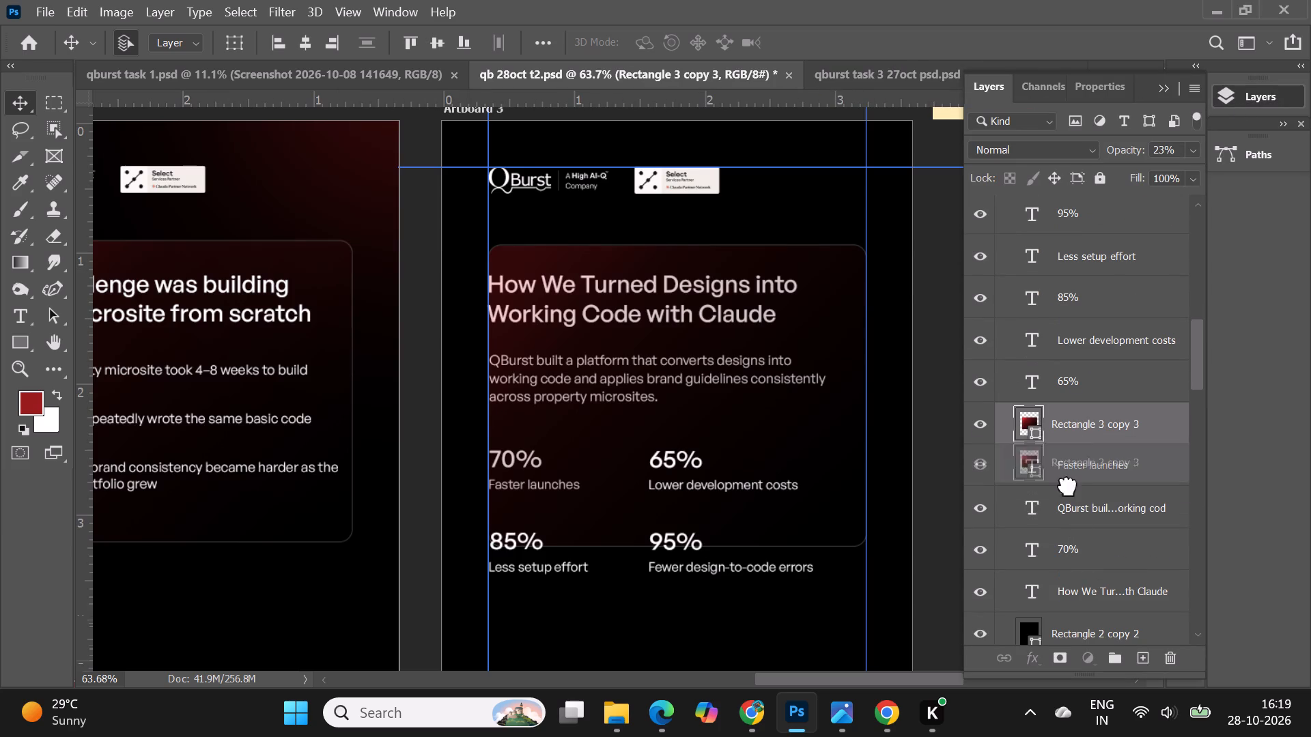
pyautogui.moveTo(1068, 486); pyautogui.dragTo(1067, 609)
# Stretch the Artboard 3 card downward to about 122% height at unchanged width so it encloses all the statistics, and deselect it.
pyautogui.keyDown('alt'); pyautogui.scroll(-3, 606, 237); pyautogui.keyUp('alt')
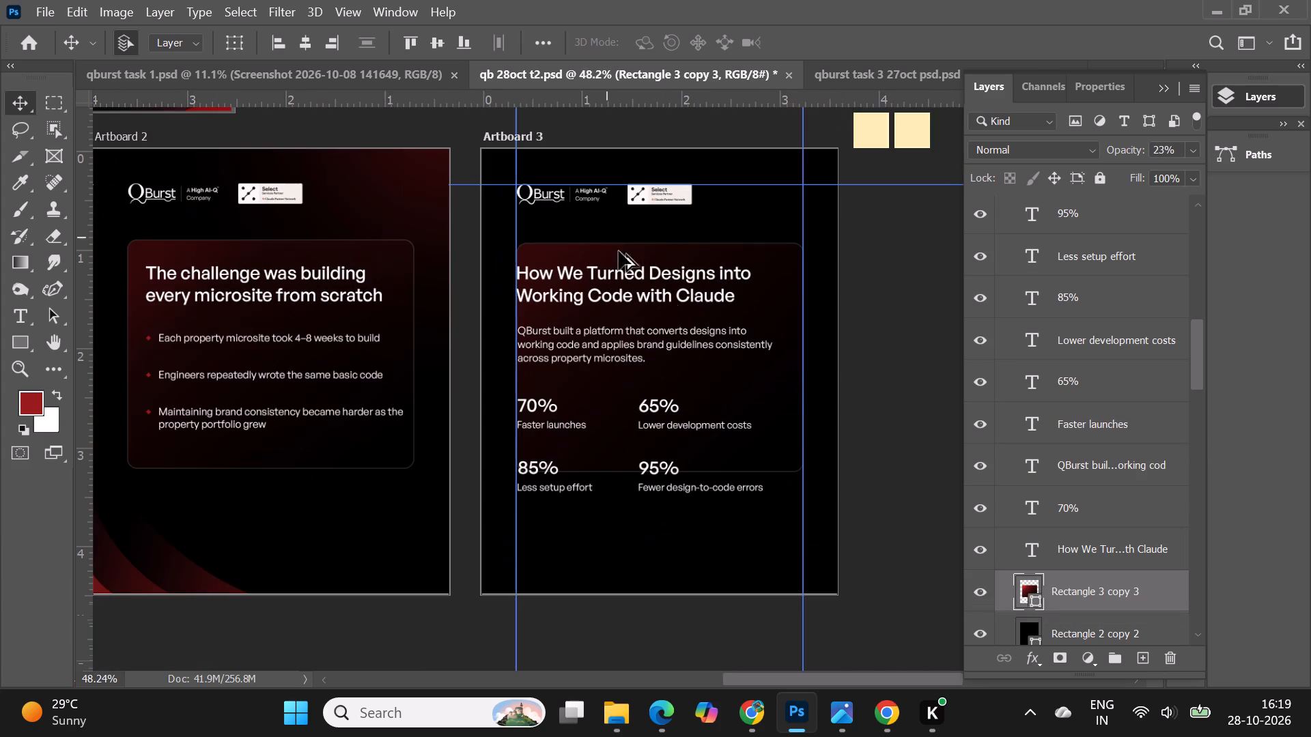
pyautogui.rightClick(778, 431)
pyautogui.click(816, 459)
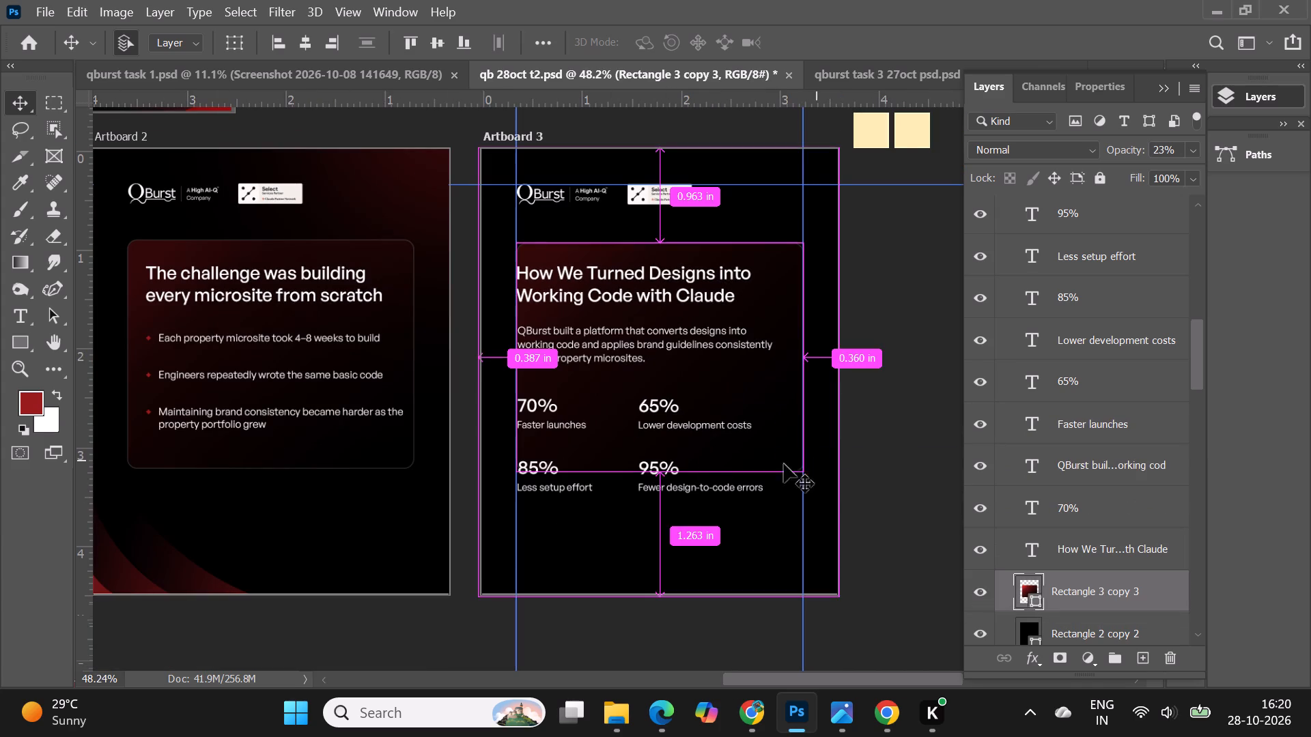
pyautogui.hotkey('ctrl', 't')
pyautogui.keyDown('shift'); pyautogui.moveTo(663, 476); pyautogui.dragTo(664, 524); pyautogui.keyUp('shift')
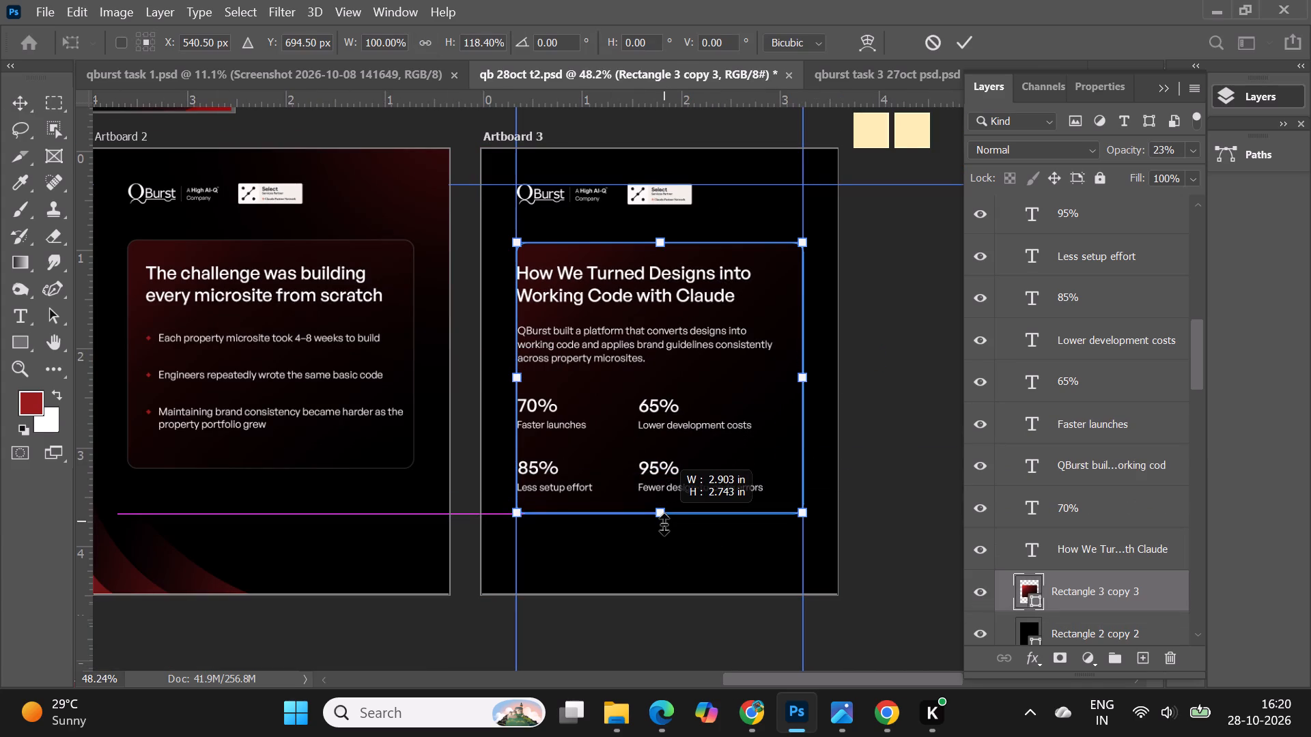
pyautogui.keyDown('shift'); pyautogui.moveTo(664, 524); pyautogui.dragTo(664, 527); pyautogui.keyUp('shift')
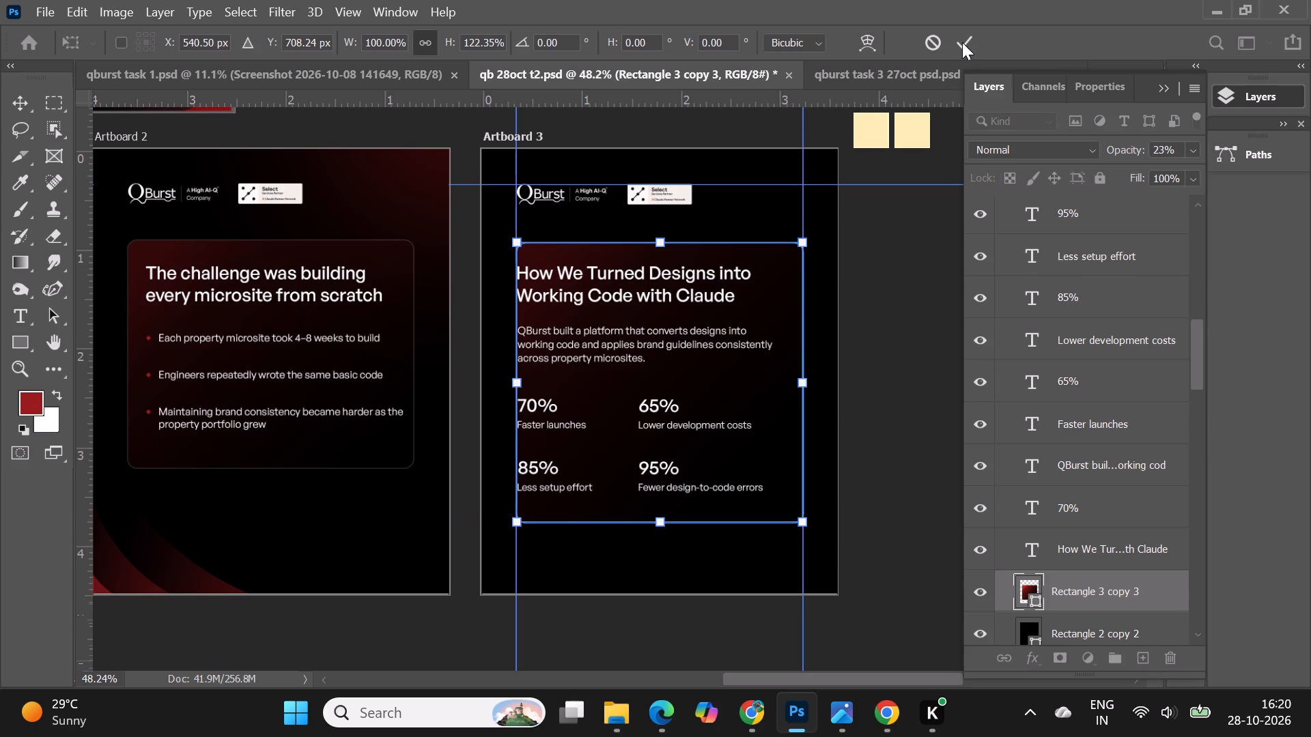
pyautogui.click(962, 40)
pyautogui.click(920, 297)
# Shift the Artboard 3 heading and body paragraph together rightward, inset from the card's left edge like Artboard 2's heading, and deselect them.
pyautogui.keyDown('alt'); pyautogui.scroll(6, 593, 289); pyautogui.keyUp('alt')
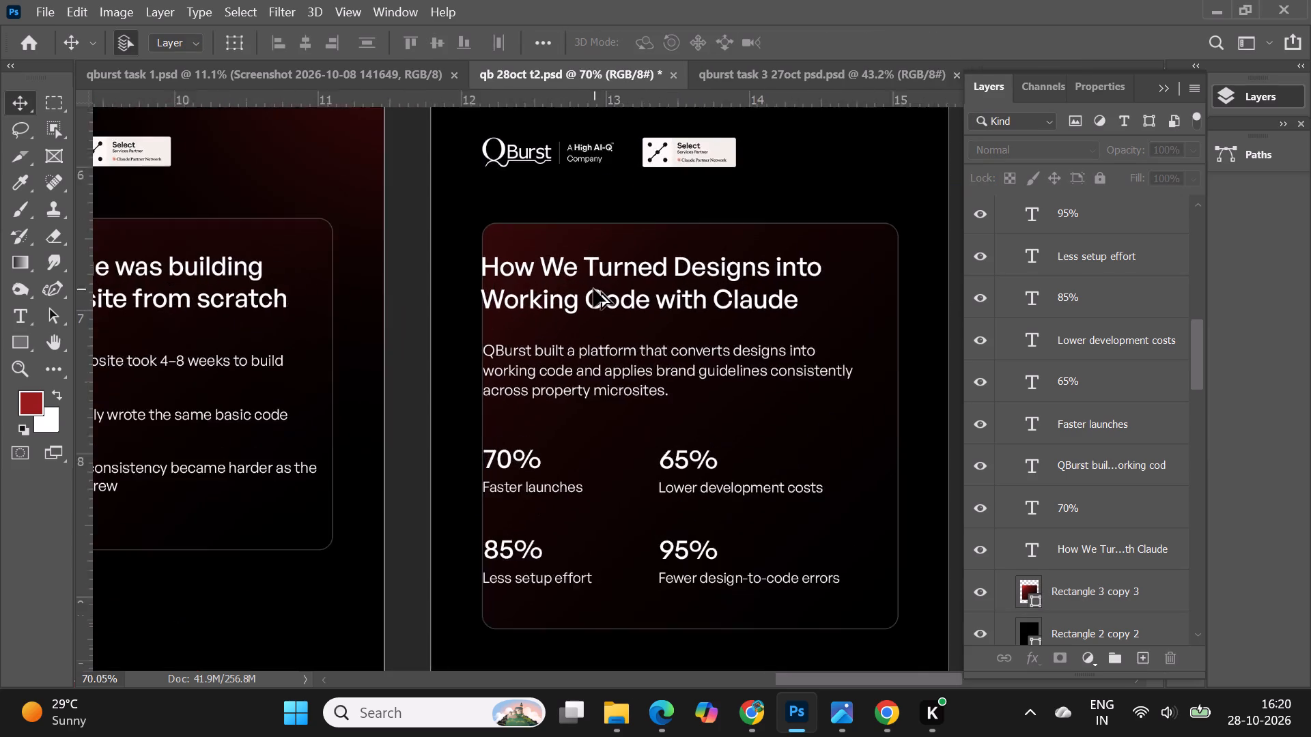
pyautogui.keyDown('alt'); pyautogui.scroll(2, 593, 289); pyautogui.keyUp('alt')
pyautogui.keyDown('alt'); pyautogui.scroll(-4, 370, 212); pyautogui.keyUp('alt')
pyautogui.keyDown('alt'); pyautogui.scroll(-4, 739, 279); pyautogui.keyUp('alt')
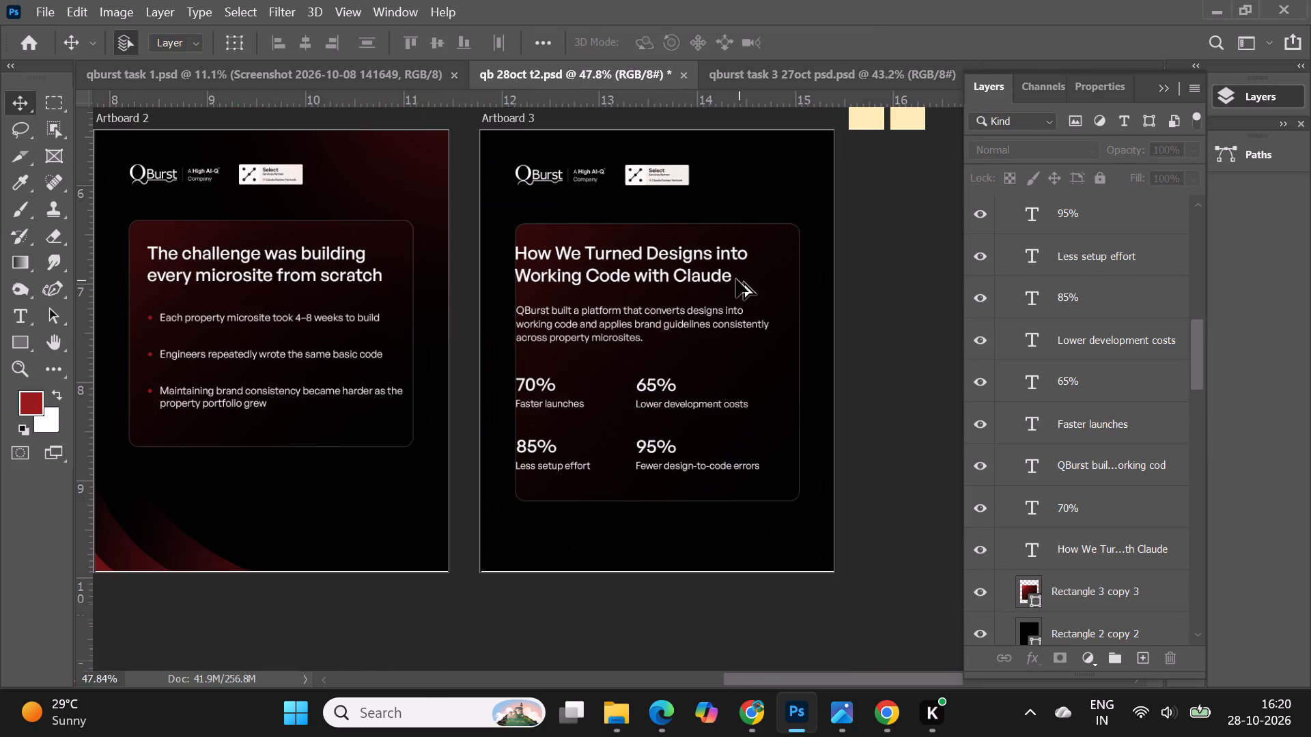
pyautogui.keyDown('alt'); pyautogui.scroll(9, 634, 278); pyautogui.keyUp('alt')
pyautogui.click(524, 245)
pyautogui.keyDown('alt'); pyautogui.scroll(2, 563, 396); pyautogui.keyUp('alt')
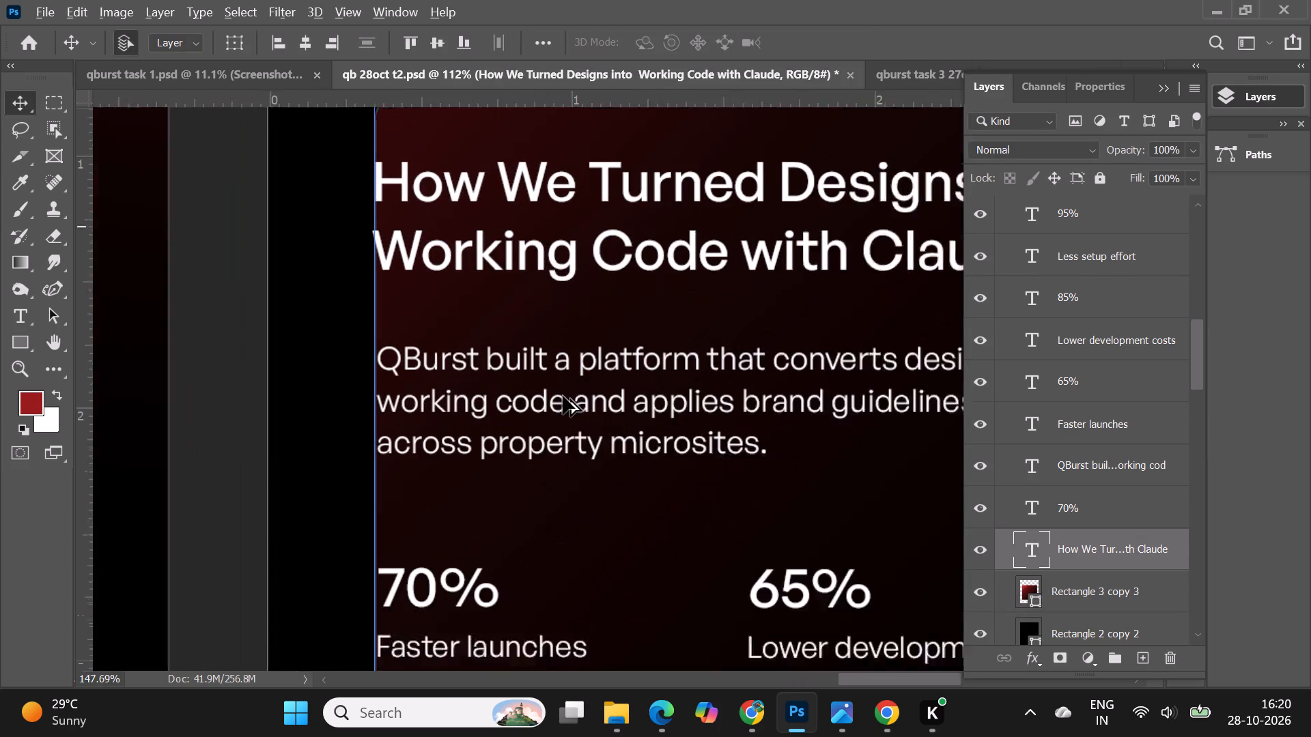
pyautogui.keyDown('alt'); pyautogui.scroll(3, 563, 396); pyautogui.keyUp('alt')
pyautogui.keyDown('shift'); pyautogui.click(536, 347); pyautogui.keyUp('shift')
pyautogui.keyDown('alt'); pyautogui.scroll(-9, 536, 347); pyautogui.keyUp('alt')
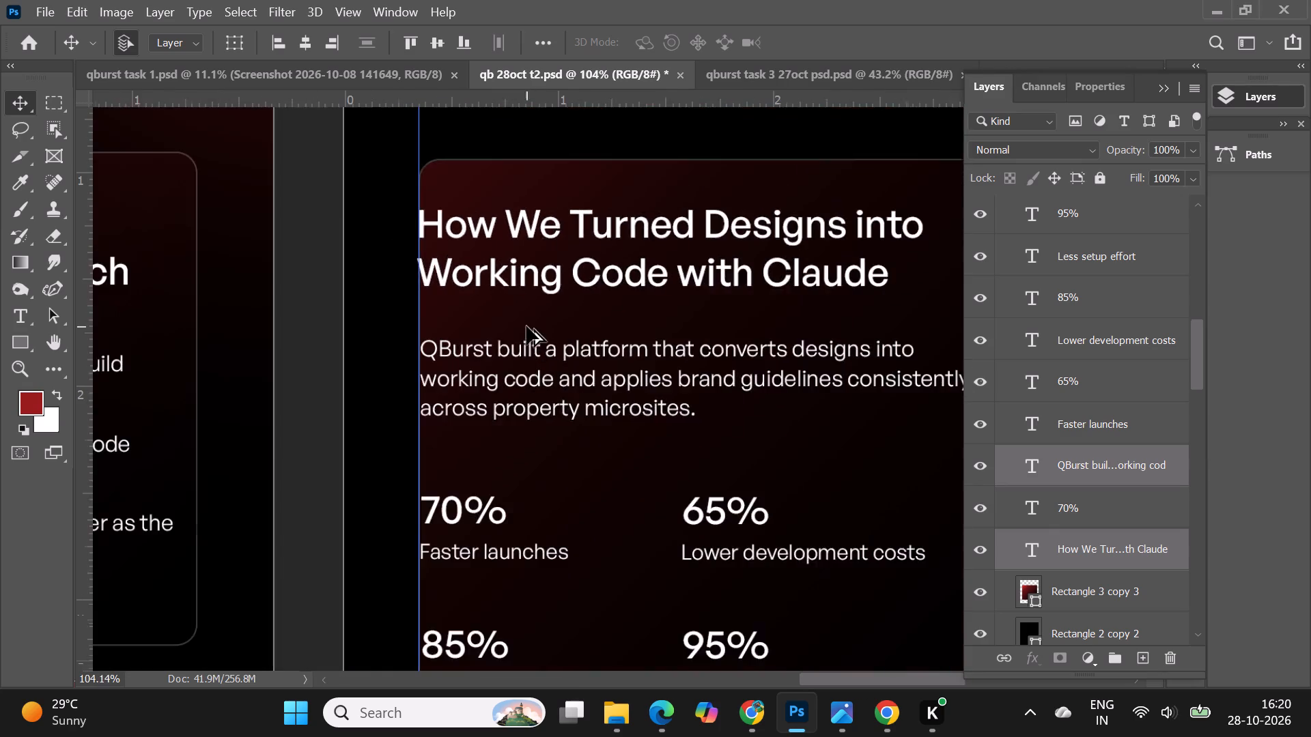
pyautogui.keyDown('alt'); pyautogui.scroll(-2, 526, 326); pyautogui.keyUp('alt')
pyautogui.press('Right')
pyautogui.press('Right')
pyautogui.press('Right')
pyautogui.press('Right')
pyautogui.press('Right')
pyautogui.press('Right')
pyautogui.press('Right')
pyautogui.press('Right')
pyautogui.press('Right')
pyautogui.press('Right')
pyautogui.press('Right')
pyautogui.press('Right')
pyautogui.press('Right')
pyautogui.press('Right')
pyautogui.press('Right')
pyautogui.press('Right')
pyautogui.press('Right')
pyautogui.press('Right')
pyautogui.press('Right')
pyautogui.press('Right')
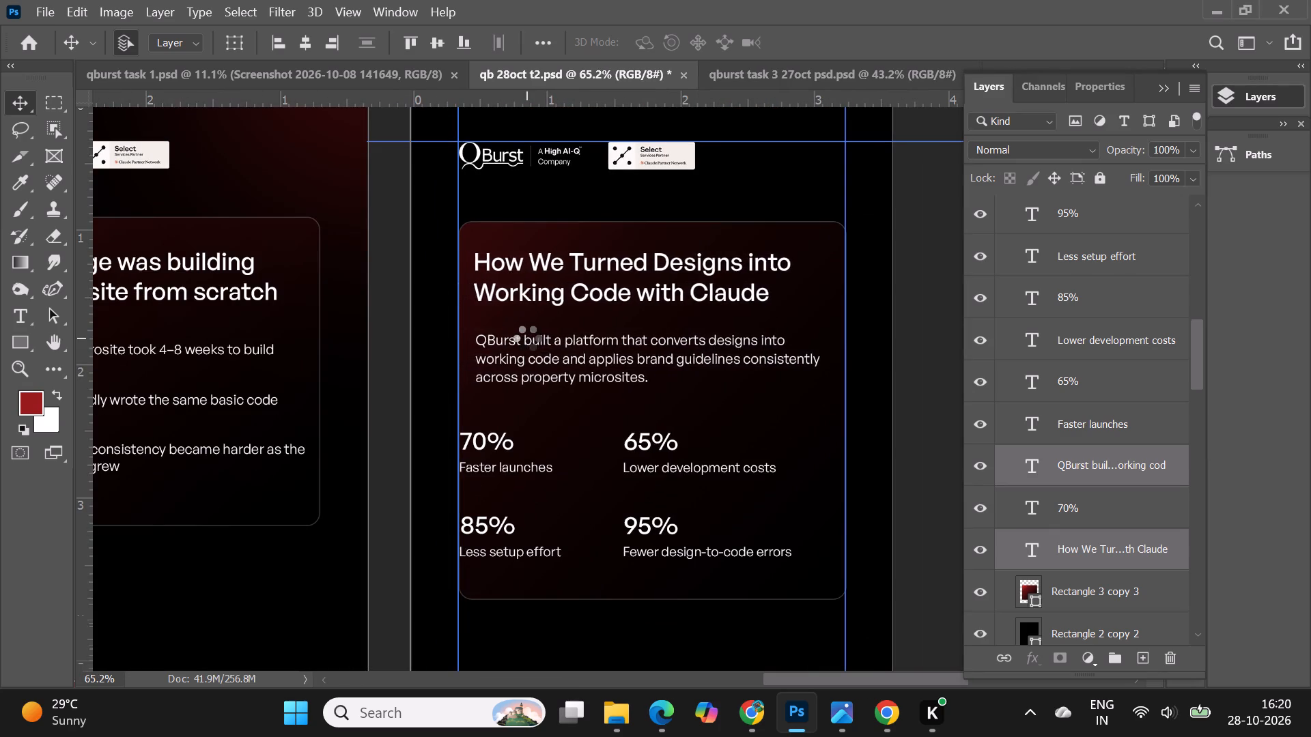
pyautogui.press('Right')
pyautogui.press('Right')
pyautogui.press('Right')
pyautogui.press('Right')
pyautogui.press('Right')
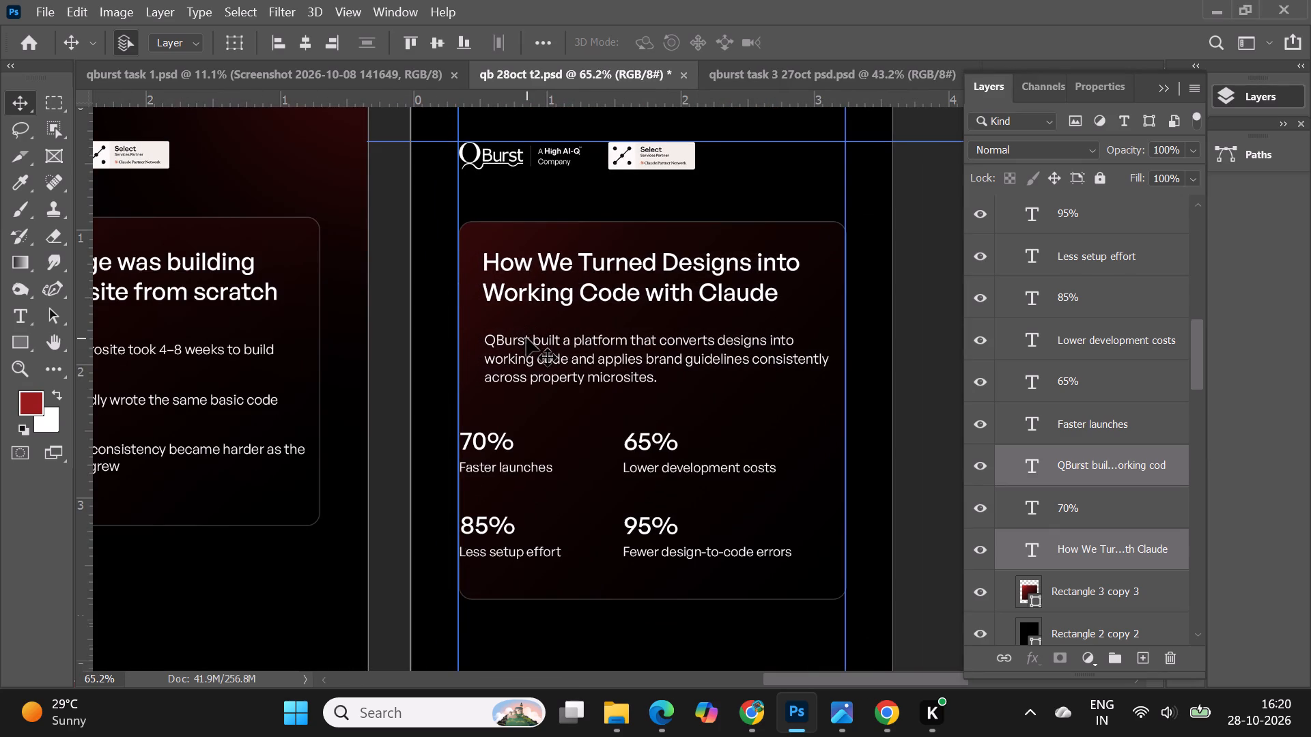
pyautogui.press('Right')
pyautogui.keyDown('alt'); pyautogui.scroll(-7, 530, 338); pyautogui.keyUp('alt')
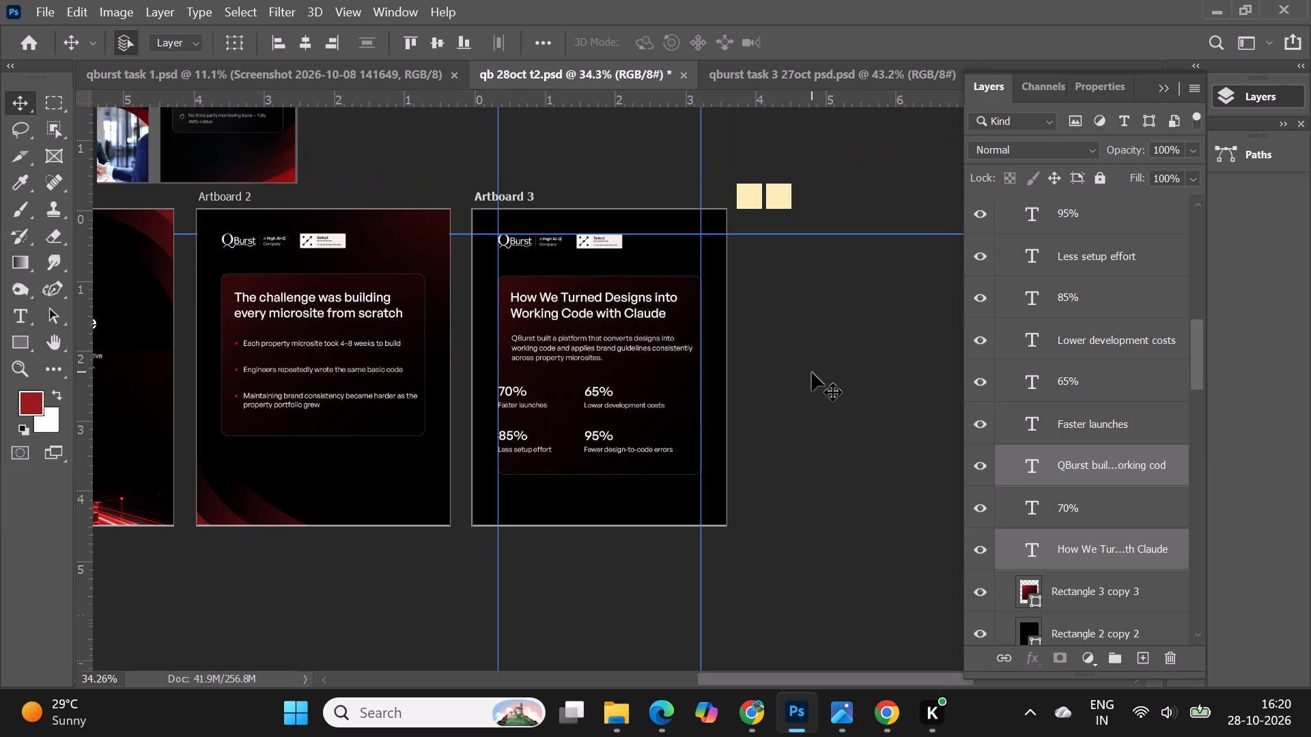
pyautogui.press('Right')
pyautogui.press('Right')
pyautogui.press('Right')
pyautogui.click(769, 388)
pyautogui.keyDown('alt'); pyautogui.scroll(4, 723, 401); pyautogui.keyUp('alt')
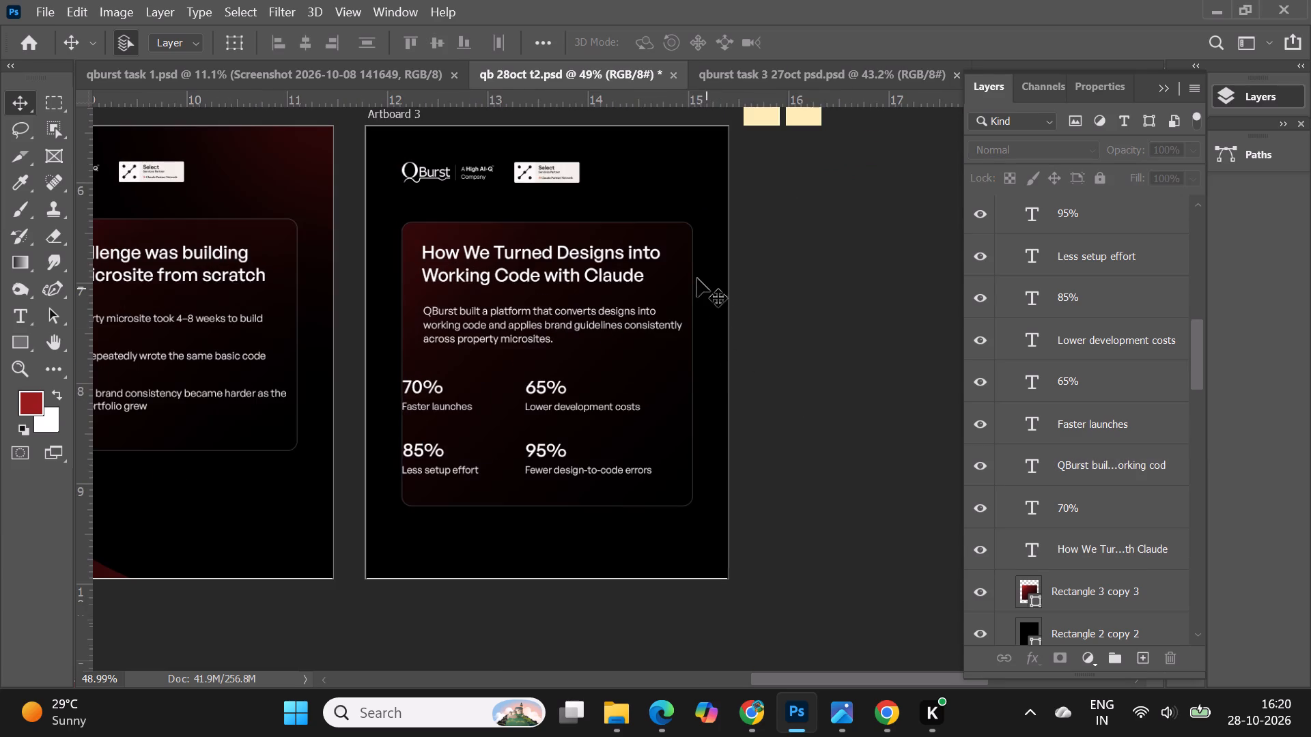
# Widen the Artboard 3 card slightly by extending its right edge past the vertical guide, and deselect it.
pyautogui.click(688, 248)
pyautogui.hotkey('ctrl', 't')
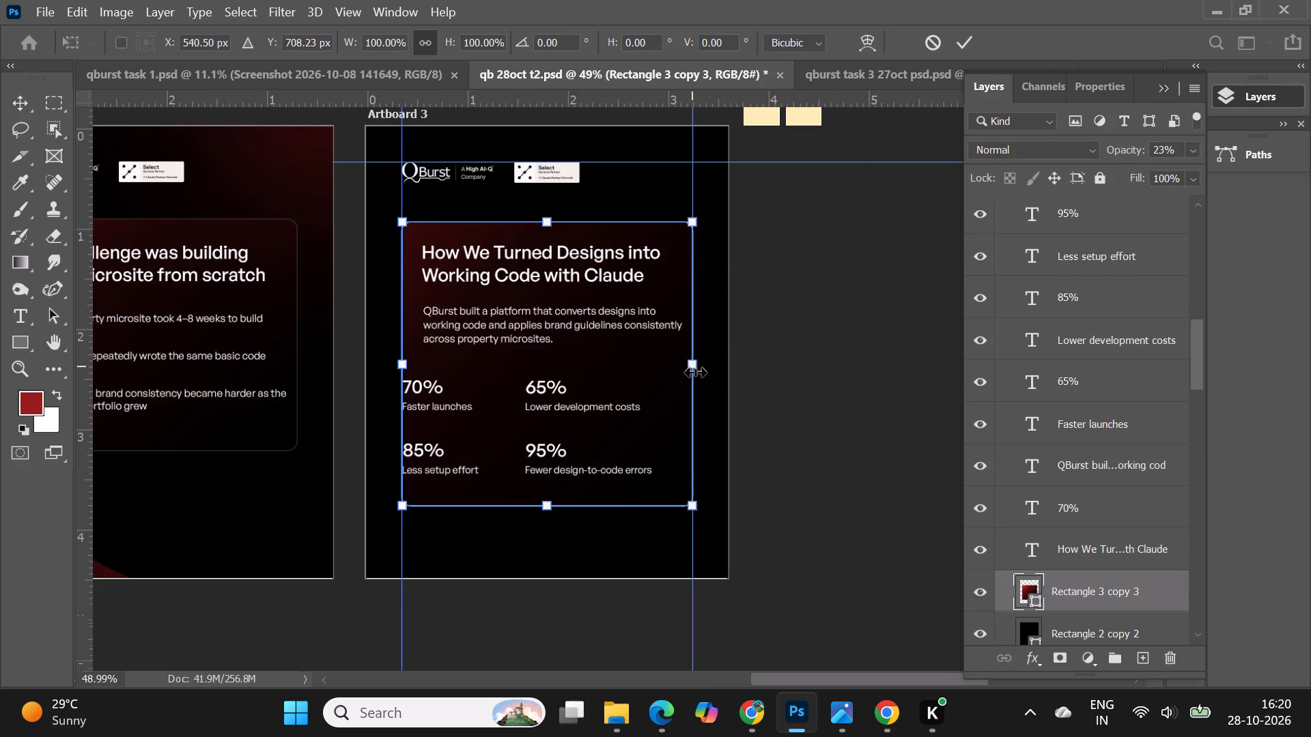
pyautogui.keyDown('shift'); pyautogui.moveTo(696, 368); pyautogui.dragTo(705, 369); pyautogui.keyUp('shift')
pyautogui.click(967, 42)
pyautogui.click(806, 316)
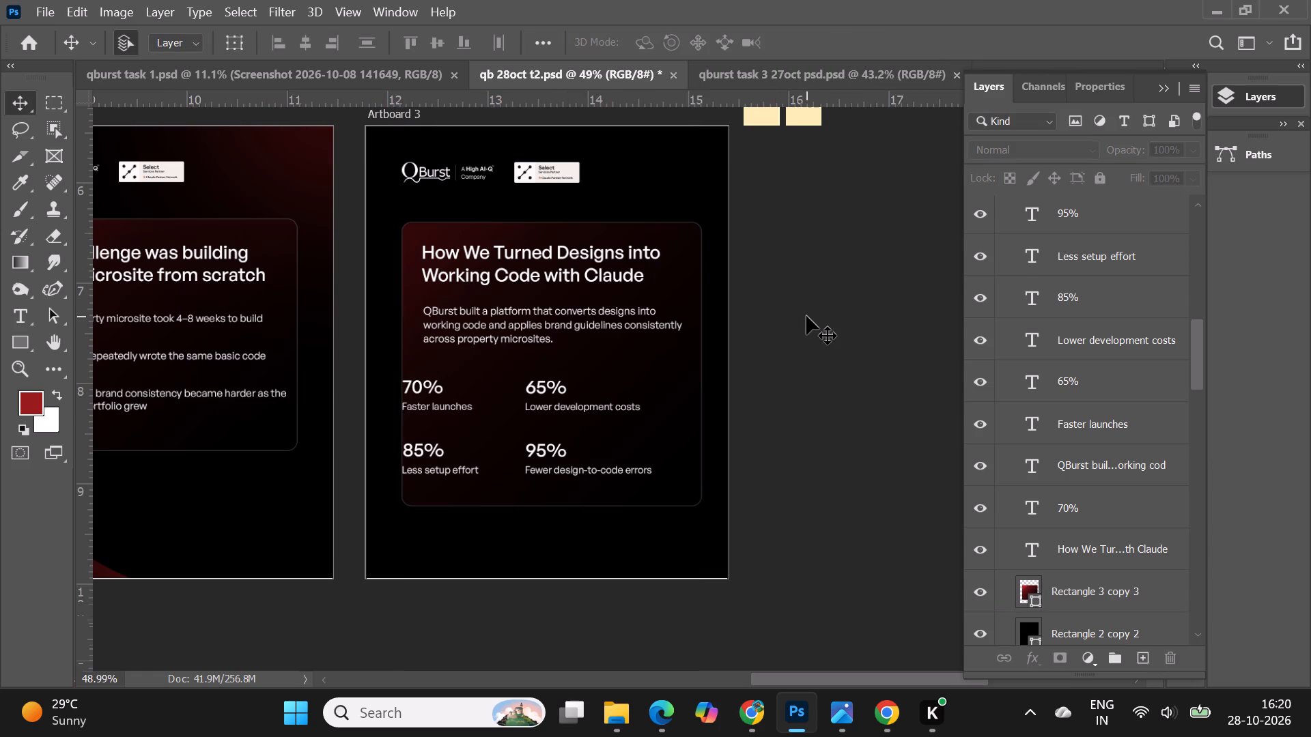
# Compare Artboard 3's card size, text margins and spacing with Artboards 1 and 2.
pyautogui.keyDown('alt'); pyautogui.scroll(-4, 806, 316); pyautogui.keyUp('alt')
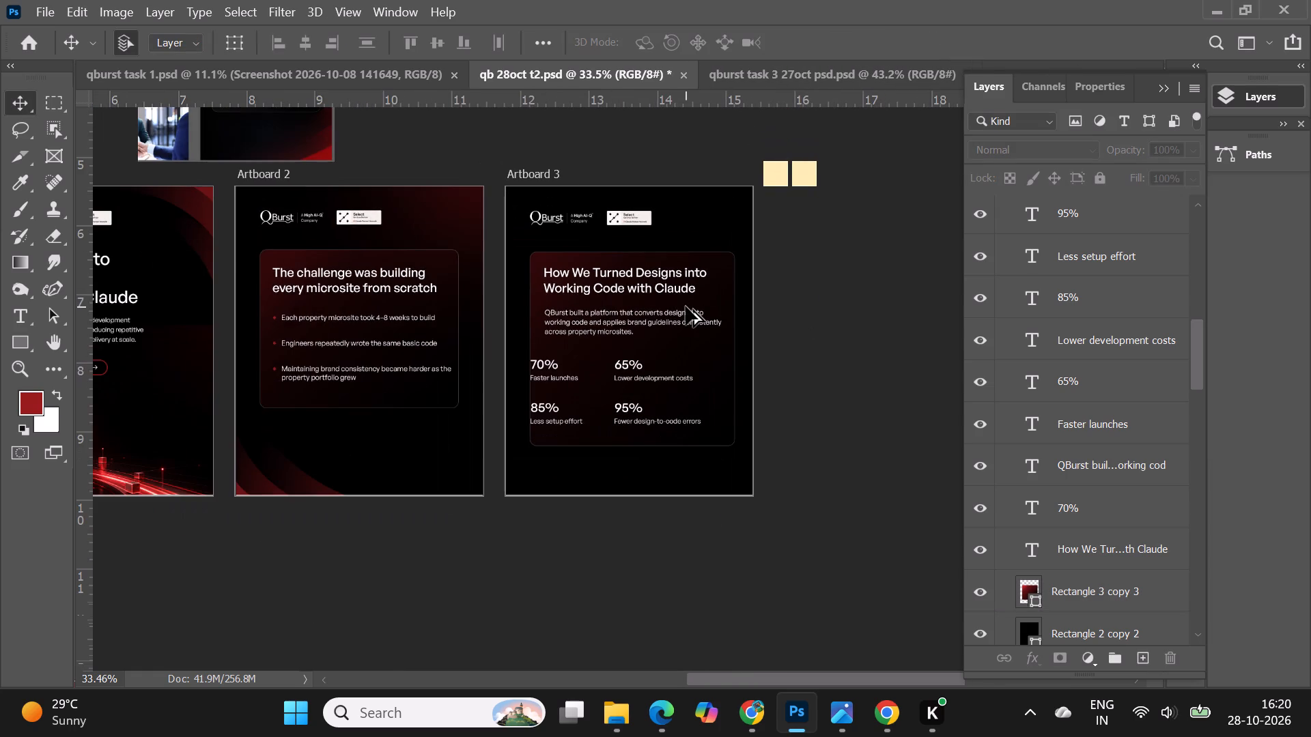
pyautogui.keyDown('alt'); pyautogui.scroll(5, 686, 306); pyautogui.keyUp('alt')
pyautogui.keyDown('alt'); pyautogui.scroll(-7, 562, 353); pyautogui.keyUp('alt')
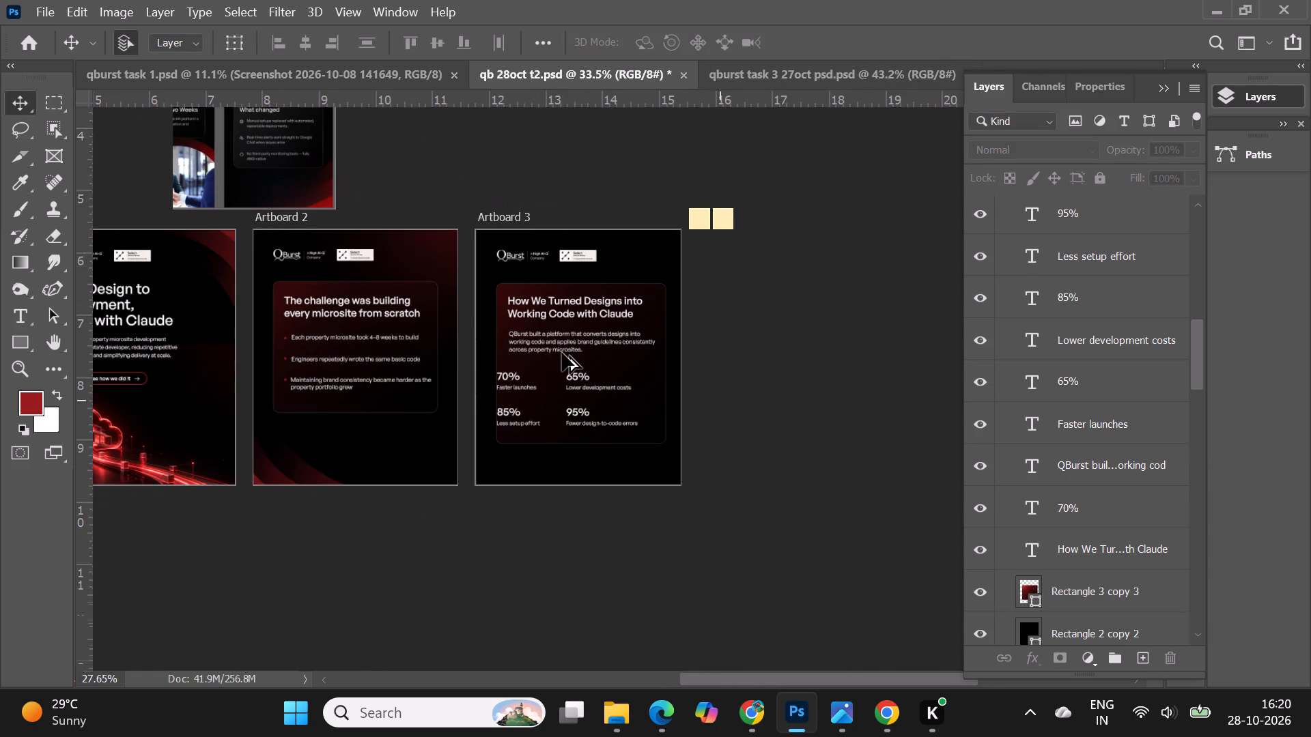
pyautogui.click(798, 396)
pyautogui.keyDown('alt'); pyautogui.scroll(5, 576, 396); pyautogui.keyUp('alt')
pyautogui.keyDown('alt'); pyautogui.scroll(4, 505, 323); pyautogui.keyUp('alt')
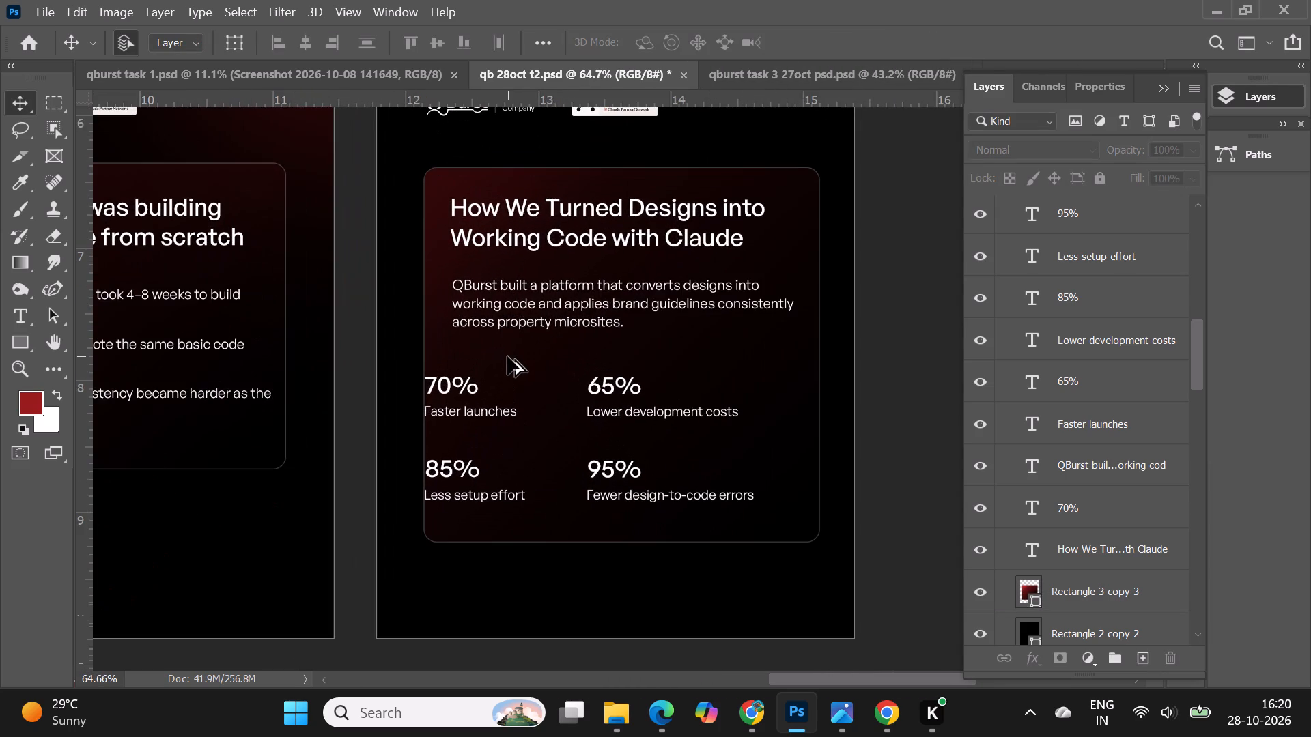
pyautogui.keyDown('alt'); pyautogui.scroll(-6, 570, 358); pyautogui.keyUp('alt')
pyautogui.keyDown('alt'); pyautogui.scroll(2, 523, 389); pyautogui.keyUp('alt')
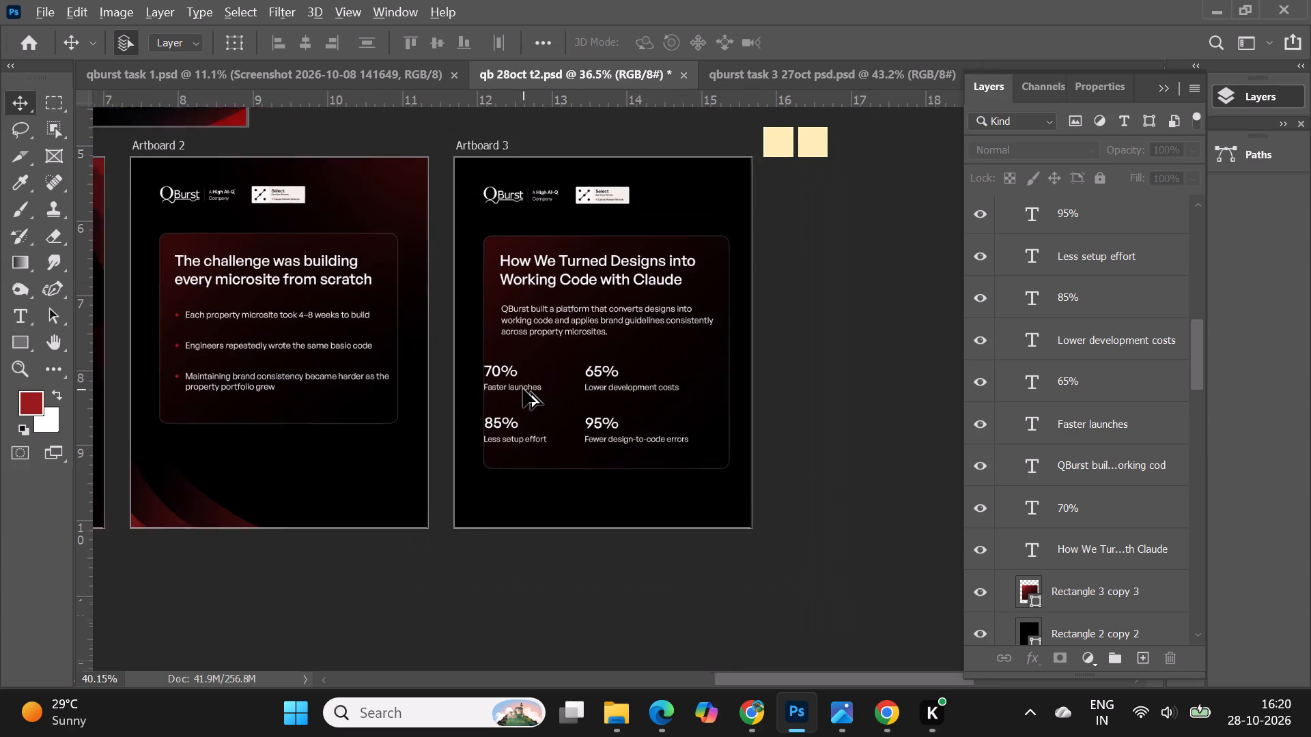
pyautogui.keyDown('alt'); pyautogui.scroll(4, 523, 389); pyautogui.keyUp('alt')
pyautogui.keyDown('alt'); pyautogui.scroll(-8, 627, 304); pyautogui.keyUp('alt')
pyautogui.click(832, 390)
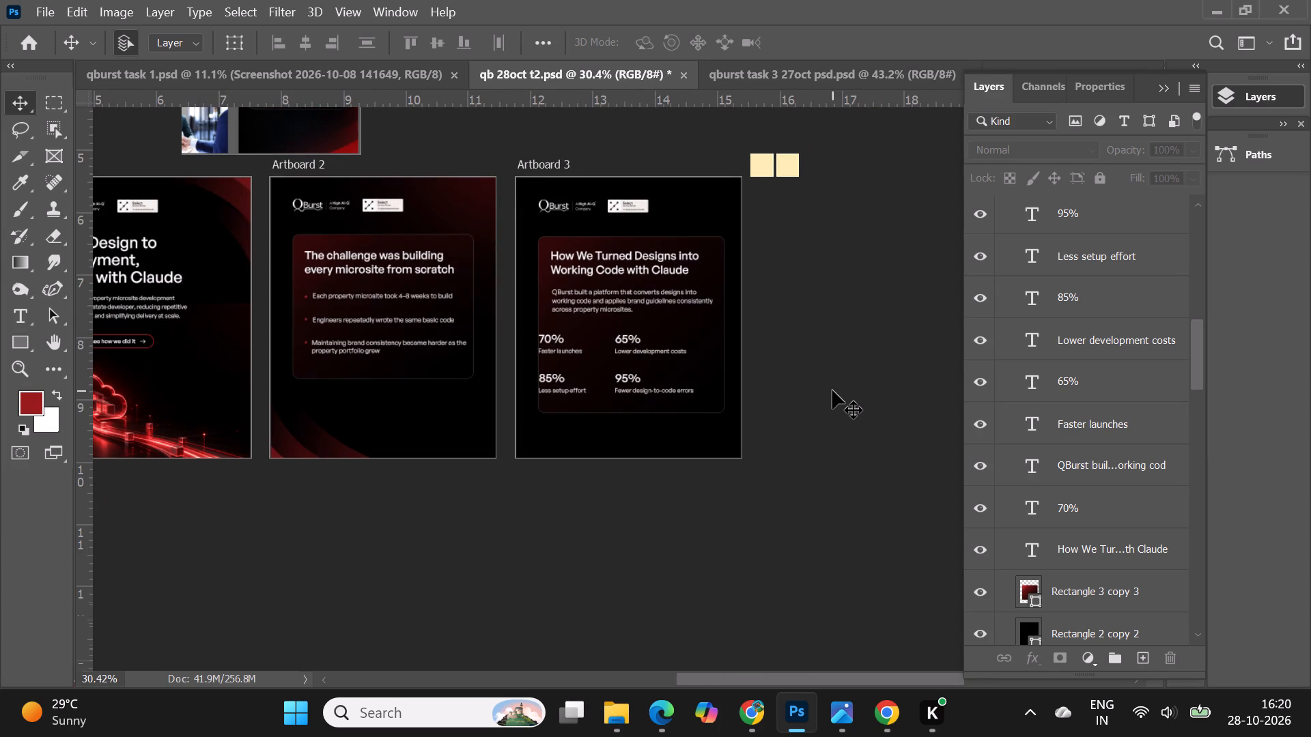
pyautogui.keyDown('alt'); pyautogui.scroll(-3, 832, 390); pyautogui.keyUp('alt')
pyautogui.keyDown('alt'); pyautogui.scroll(11, 709, 324); pyautogui.keyUp('alt')
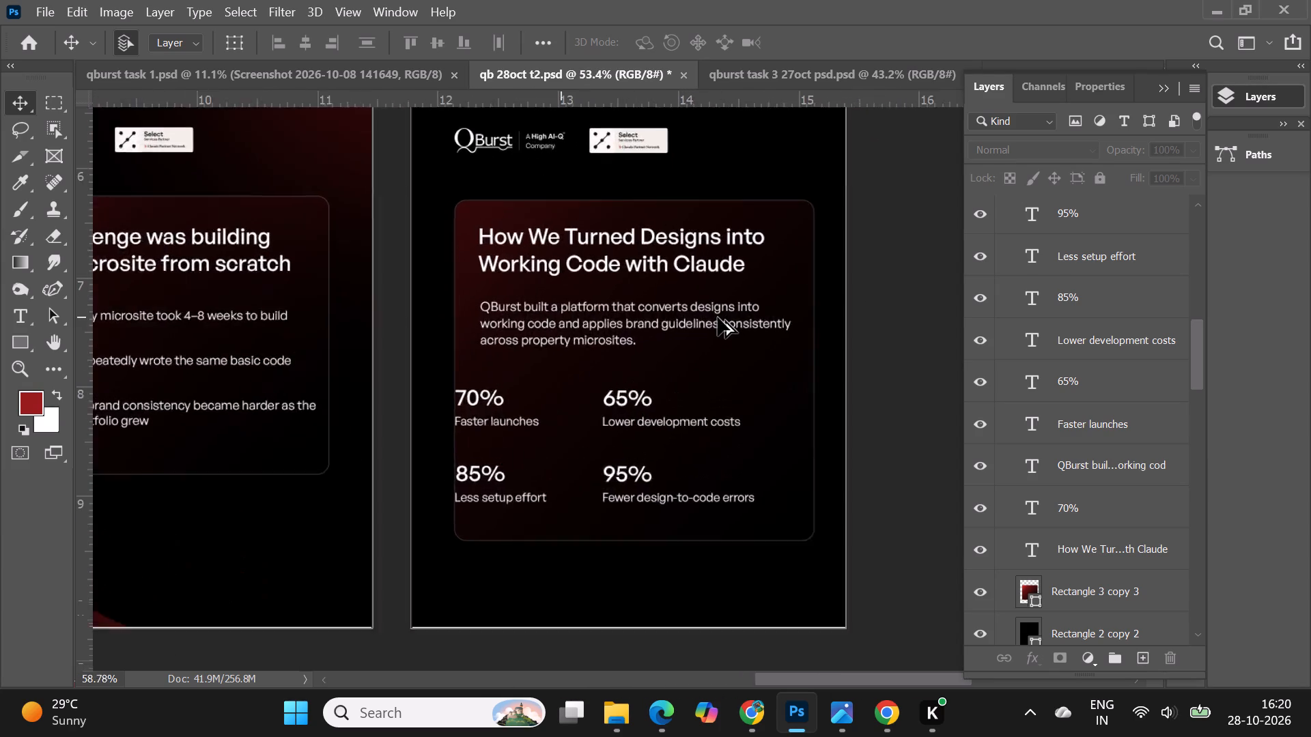
pyautogui.keyDown('alt'); pyautogui.scroll(2, 718, 317); pyautogui.keyUp('alt')
pyautogui.keyDown('alt'); pyautogui.scroll(-7, 718, 317); pyautogui.keyUp('alt')
pyautogui.keyDown('alt'); pyautogui.scroll(1, 718, 317); pyautogui.keyUp('alt')
pyautogui.keyDown('alt'); pyautogui.scroll(-6, 875, 321); pyautogui.keyUp('alt')
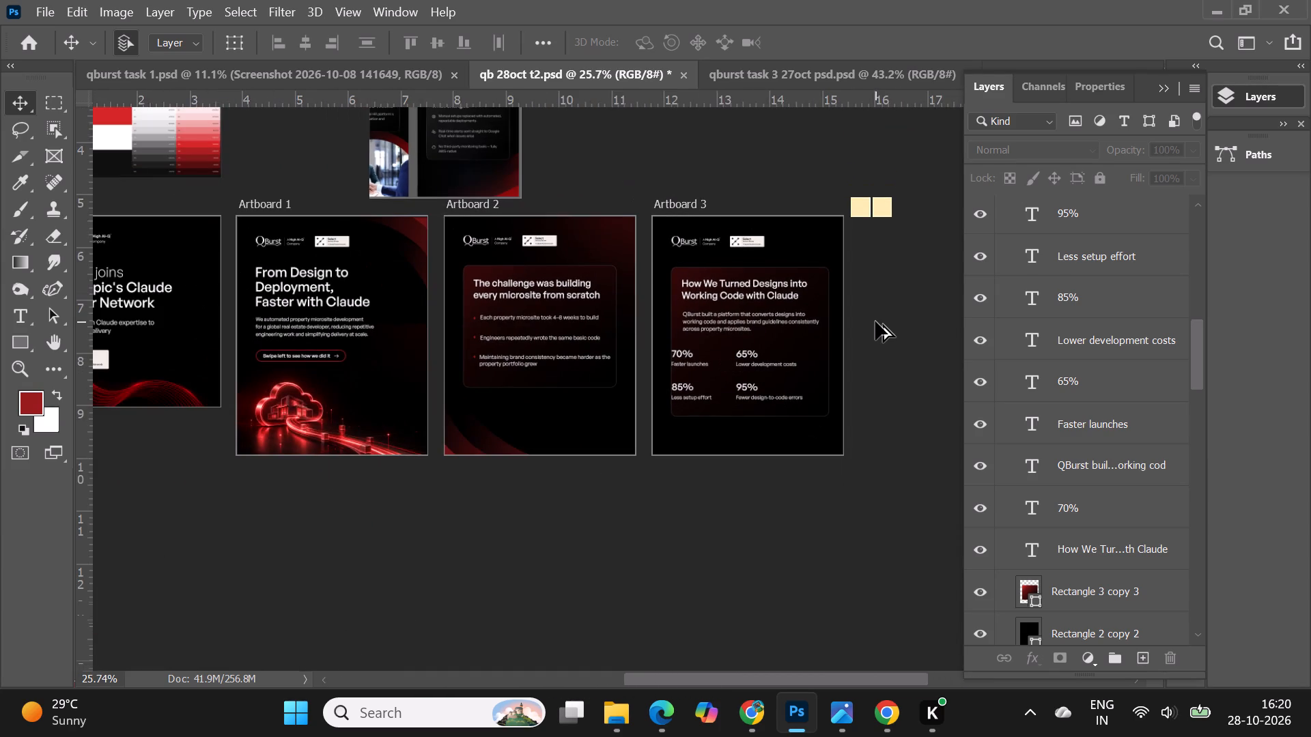
# Add a vertical guide on Artboard 3 at about 0.54 in, by the left edge of the heading inside the card.
pyautogui.keyDown('alt'); pyautogui.scroll(8, 858, 292); pyautogui.keyUp('alt')
pyautogui.keyDown('alt'); pyautogui.scroll(4, 763, 344); pyautogui.keyUp('alt')
pyautogui.click(435, 439)
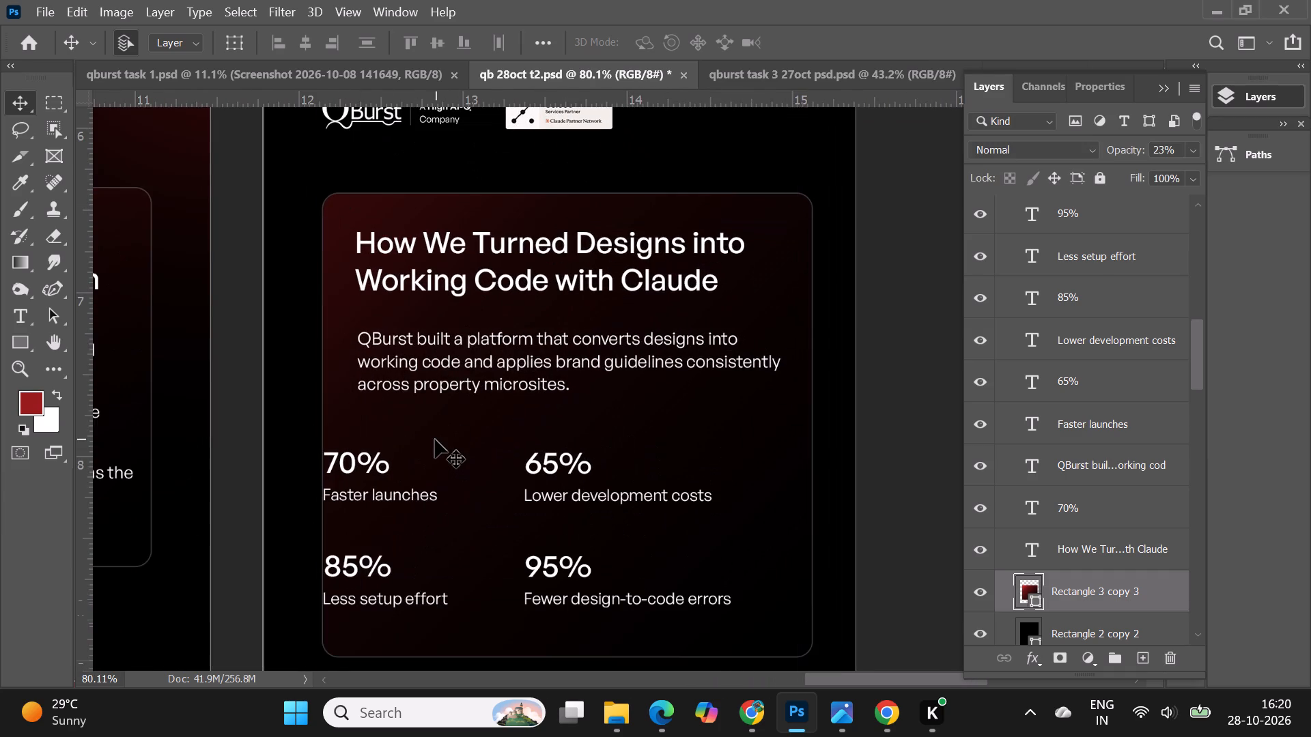
pyautogui.moveTo(86, 390); pyautogui.dragTo(357, 403)
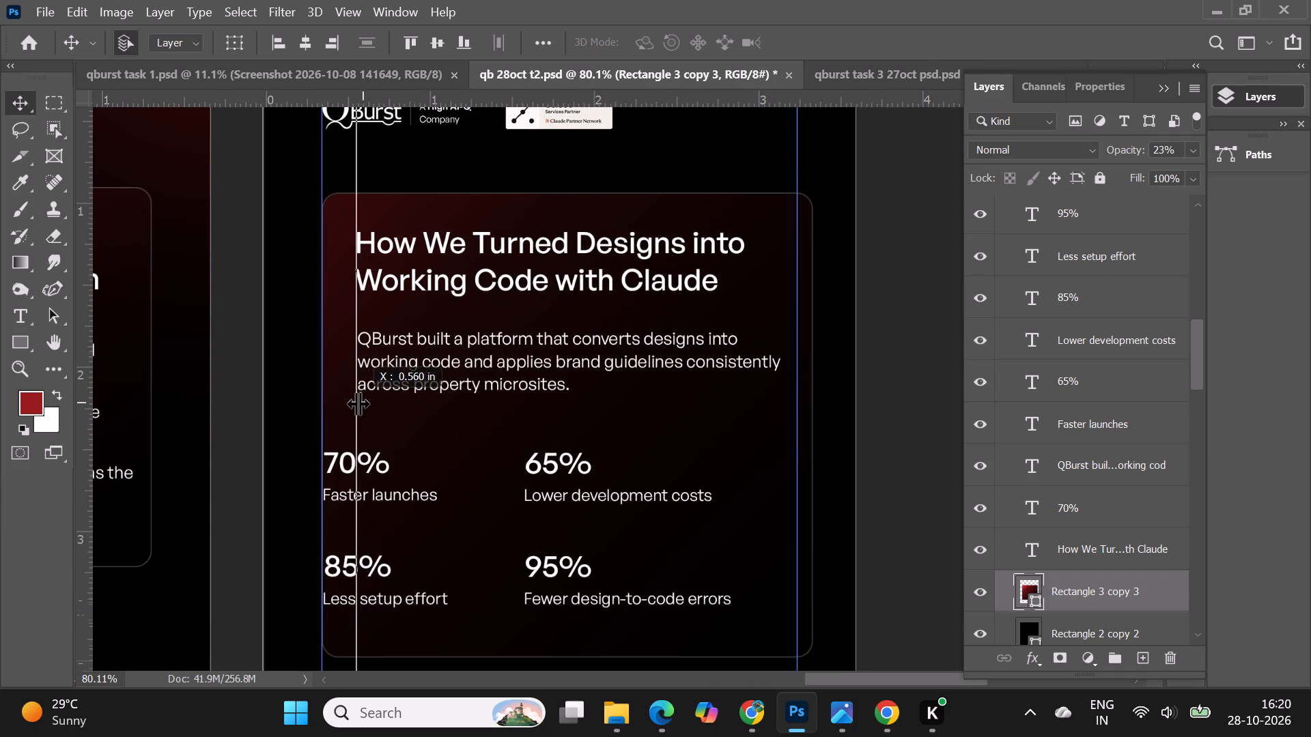
pyautogui.moveTo(357, 403); pyautogui.dragTo(354, 403)
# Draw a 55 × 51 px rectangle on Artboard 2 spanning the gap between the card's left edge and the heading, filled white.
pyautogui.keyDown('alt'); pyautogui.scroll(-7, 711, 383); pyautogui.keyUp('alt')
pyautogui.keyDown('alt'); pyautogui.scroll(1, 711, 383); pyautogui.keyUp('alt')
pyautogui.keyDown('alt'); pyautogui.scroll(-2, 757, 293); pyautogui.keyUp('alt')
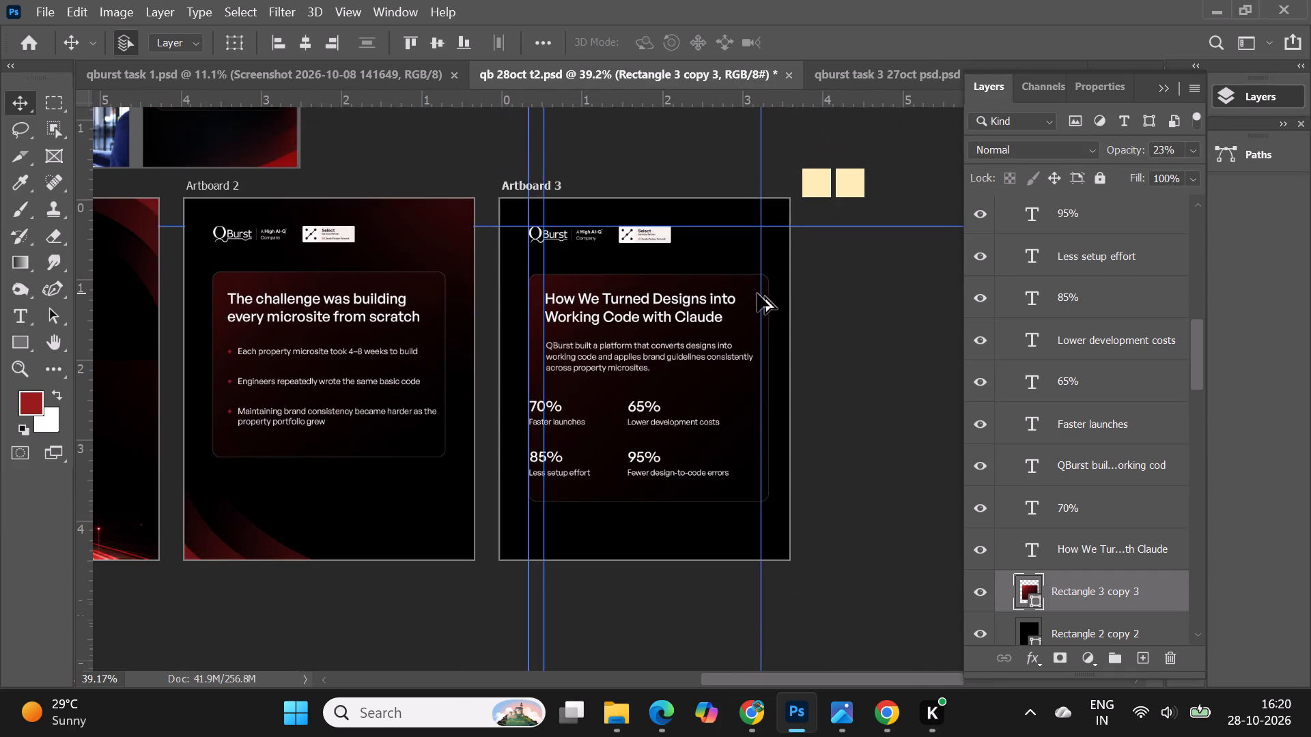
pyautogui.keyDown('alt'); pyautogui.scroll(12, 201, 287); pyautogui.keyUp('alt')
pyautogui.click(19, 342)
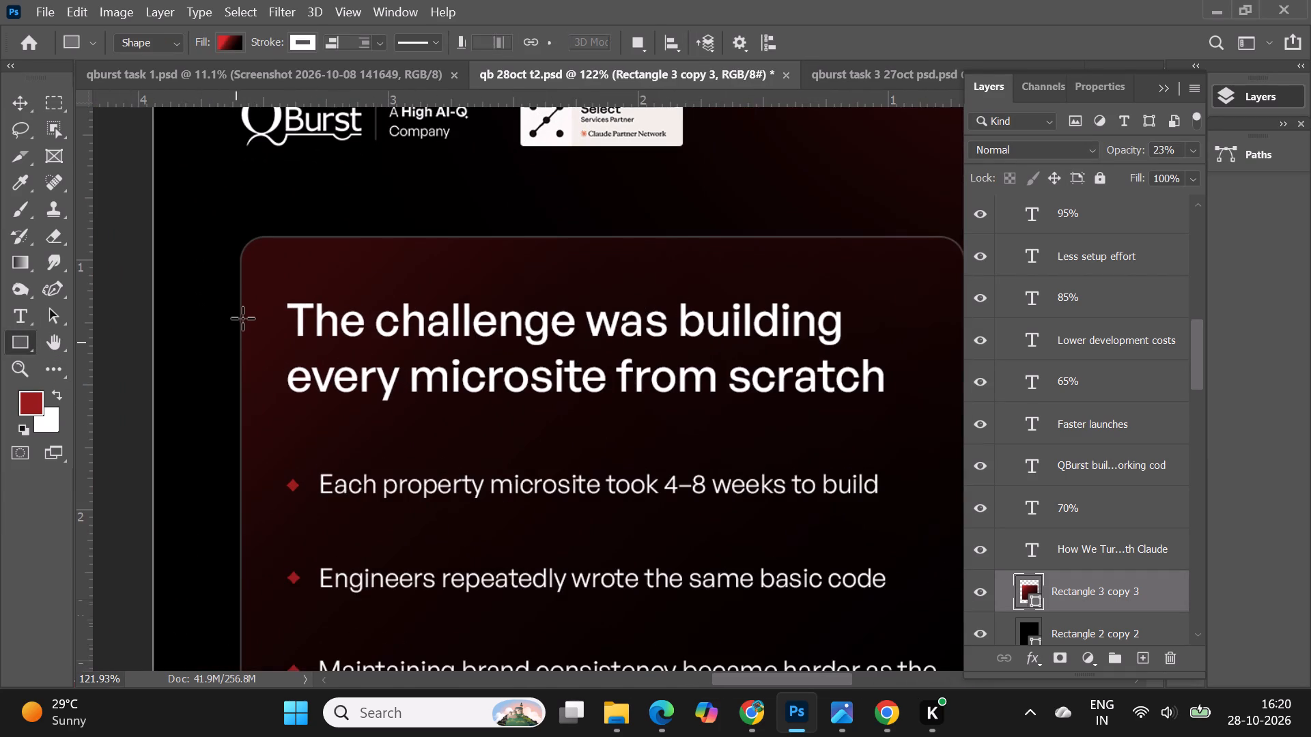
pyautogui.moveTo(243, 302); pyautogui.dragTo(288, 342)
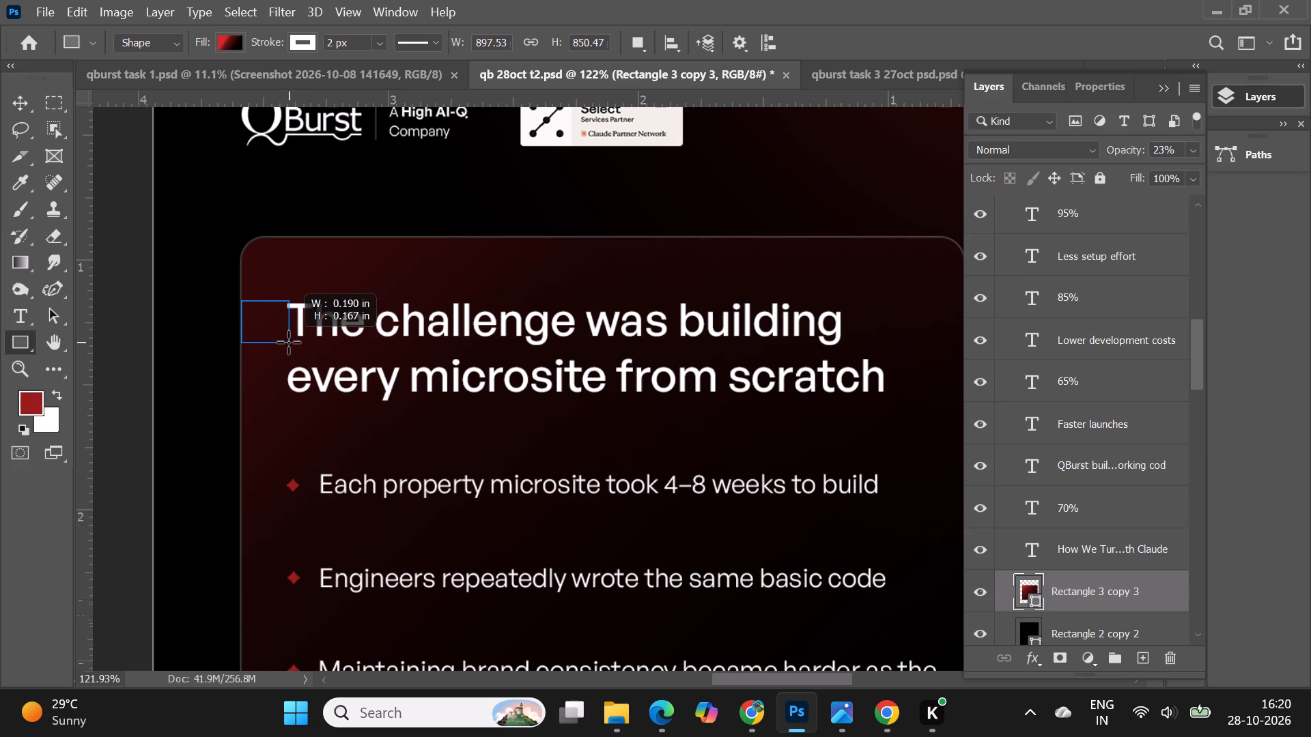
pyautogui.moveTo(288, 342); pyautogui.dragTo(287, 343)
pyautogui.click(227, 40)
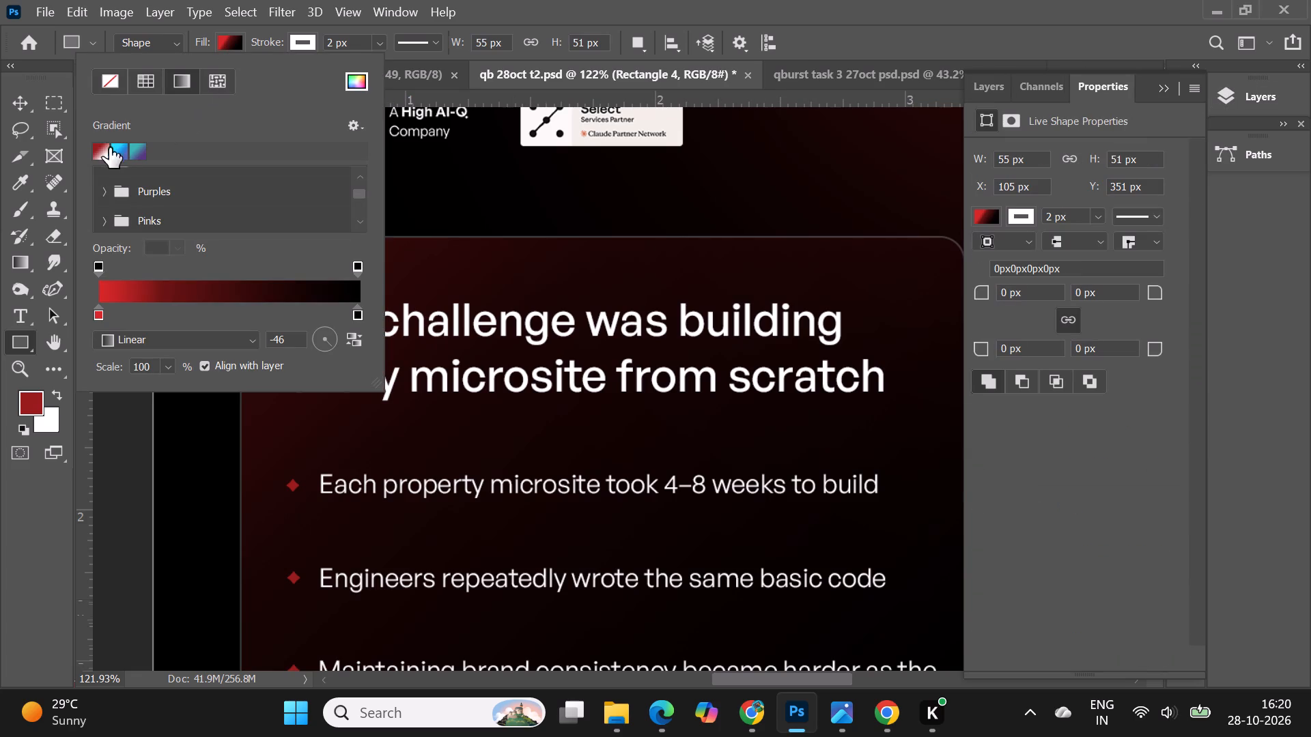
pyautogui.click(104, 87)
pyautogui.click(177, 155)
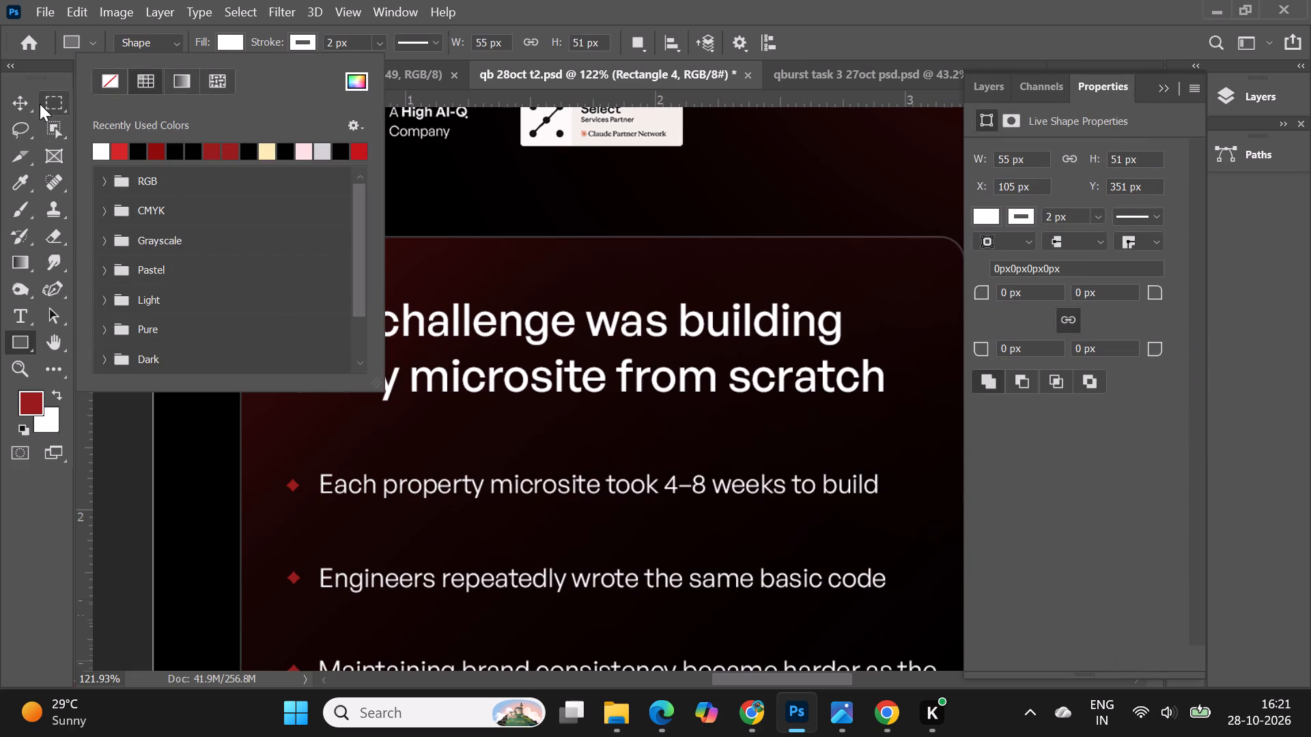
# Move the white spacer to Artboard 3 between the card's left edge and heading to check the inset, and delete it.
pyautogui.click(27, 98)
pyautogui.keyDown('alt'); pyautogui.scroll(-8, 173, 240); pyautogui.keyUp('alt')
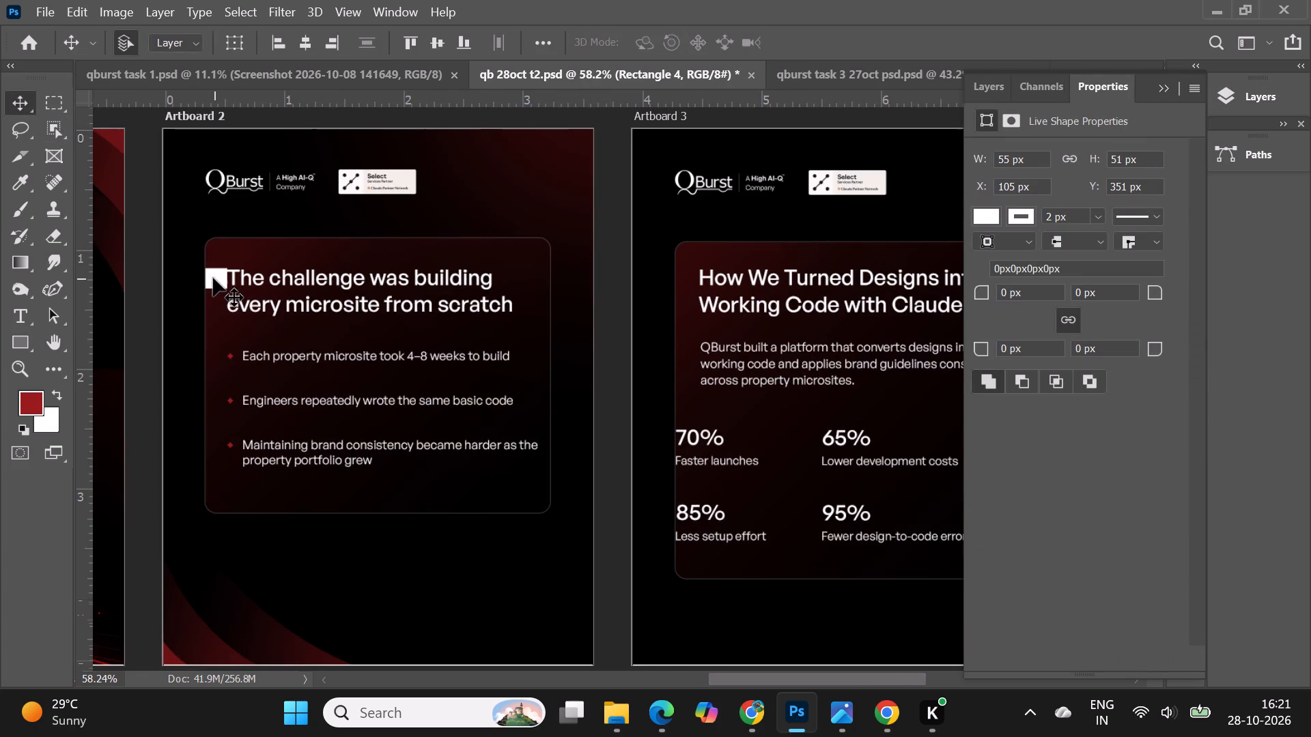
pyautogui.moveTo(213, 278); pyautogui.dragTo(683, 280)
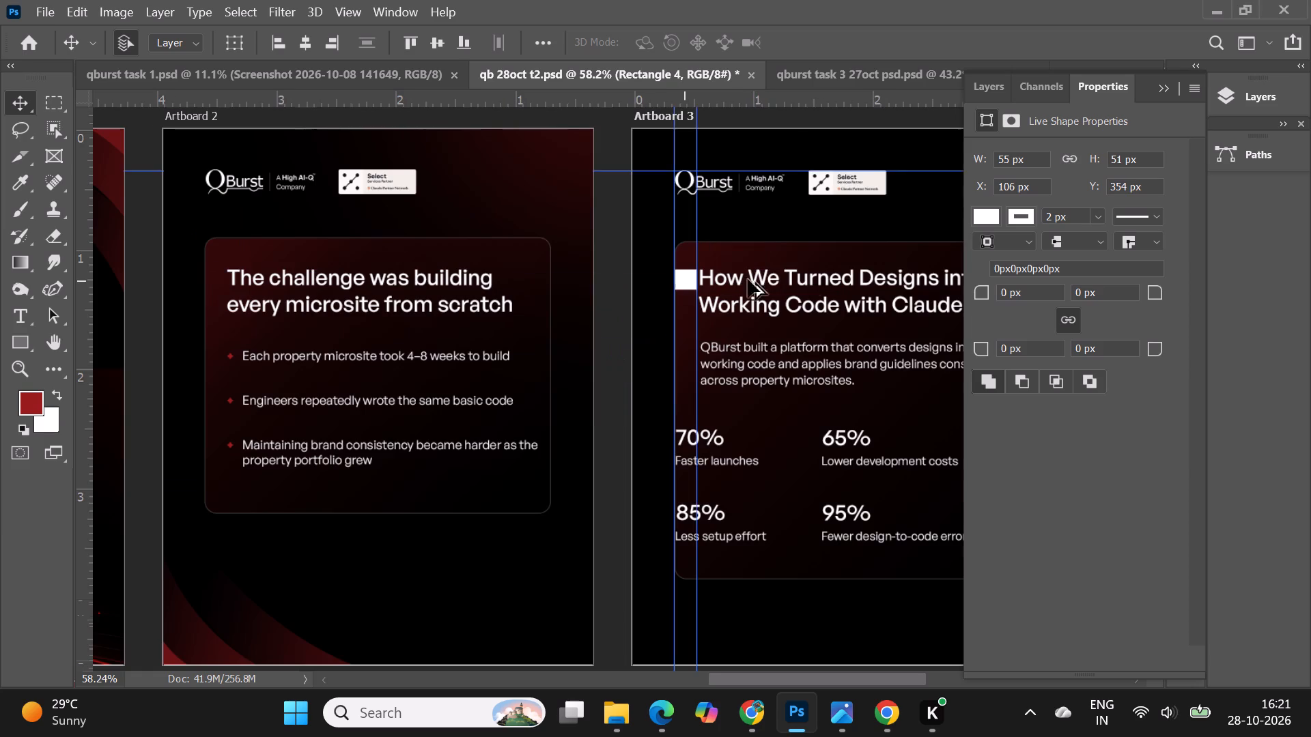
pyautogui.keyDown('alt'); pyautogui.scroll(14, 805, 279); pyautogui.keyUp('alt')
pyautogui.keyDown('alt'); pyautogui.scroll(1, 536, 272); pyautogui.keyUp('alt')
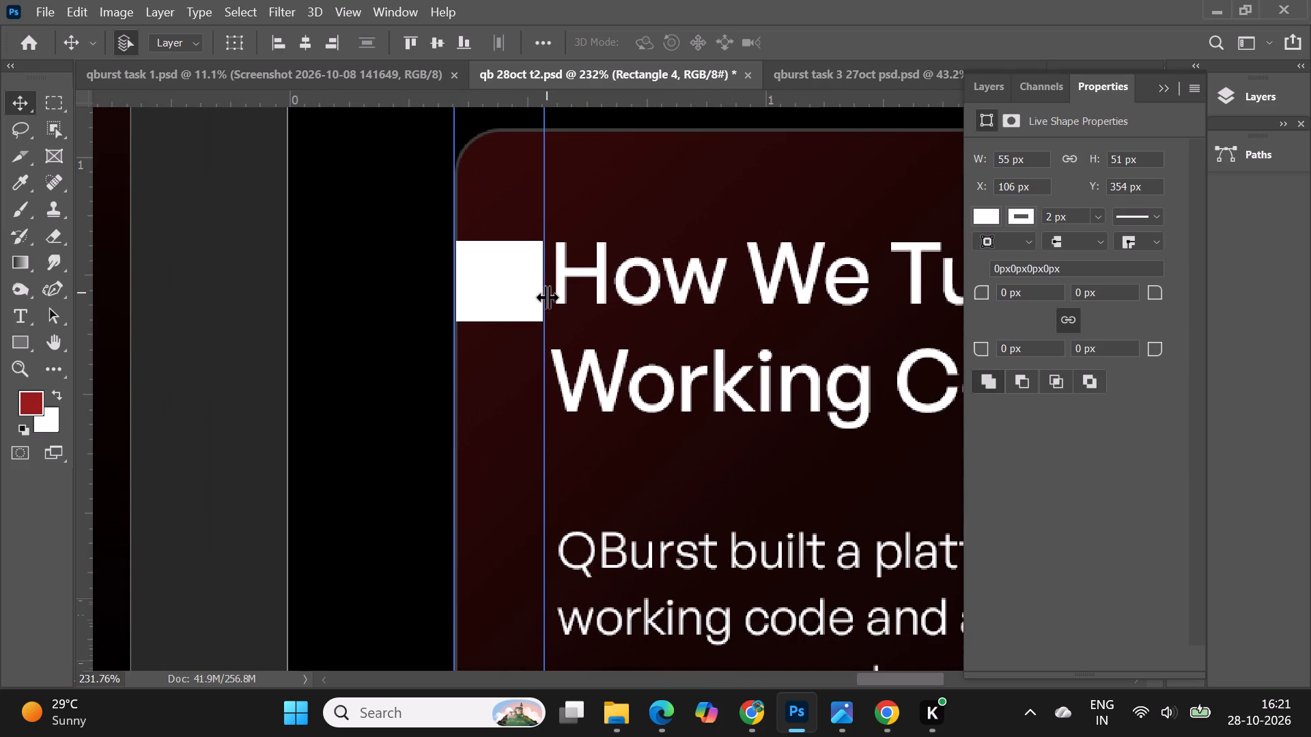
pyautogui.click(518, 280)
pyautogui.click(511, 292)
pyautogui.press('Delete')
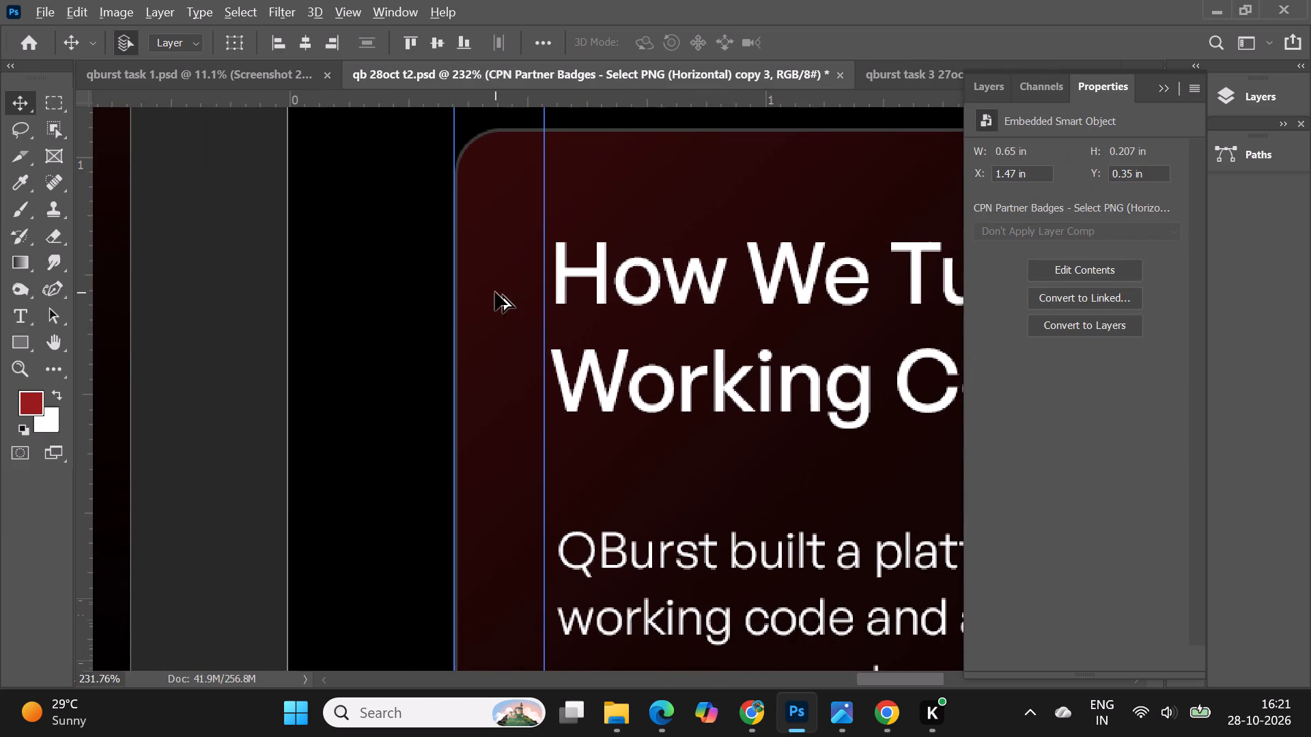
# Nudge the Artboard 3 heading left onto the inner vertical guide, at X 0.54 in.
pyautogui.keyDown('alt'); pyautogui.scroll(-1, 495, 292); pyautogui.keyUp('alt')
pyautogui.click(591, 276)
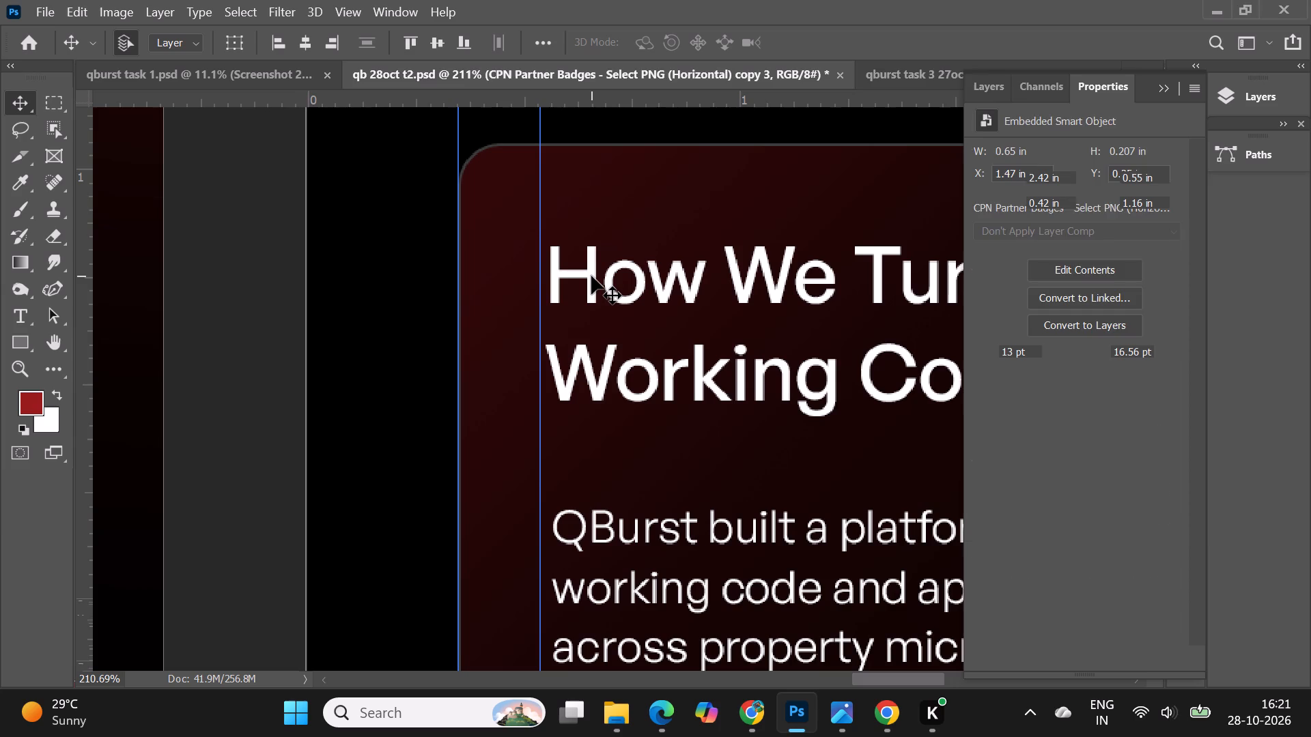
pyautogui.press('Left')
pyautogui.press('Left')
pyautogui.press('Left')
pyautogui.press('Left')
# Nudge the Artboard 3 body paragraph left to X 0.54 in so it aligns with the heading, and deselect it.
pyautogui.keyDown('alt'); pyautogui.scroll(-5, 587, 278); pyautogui.keyUp('alt')
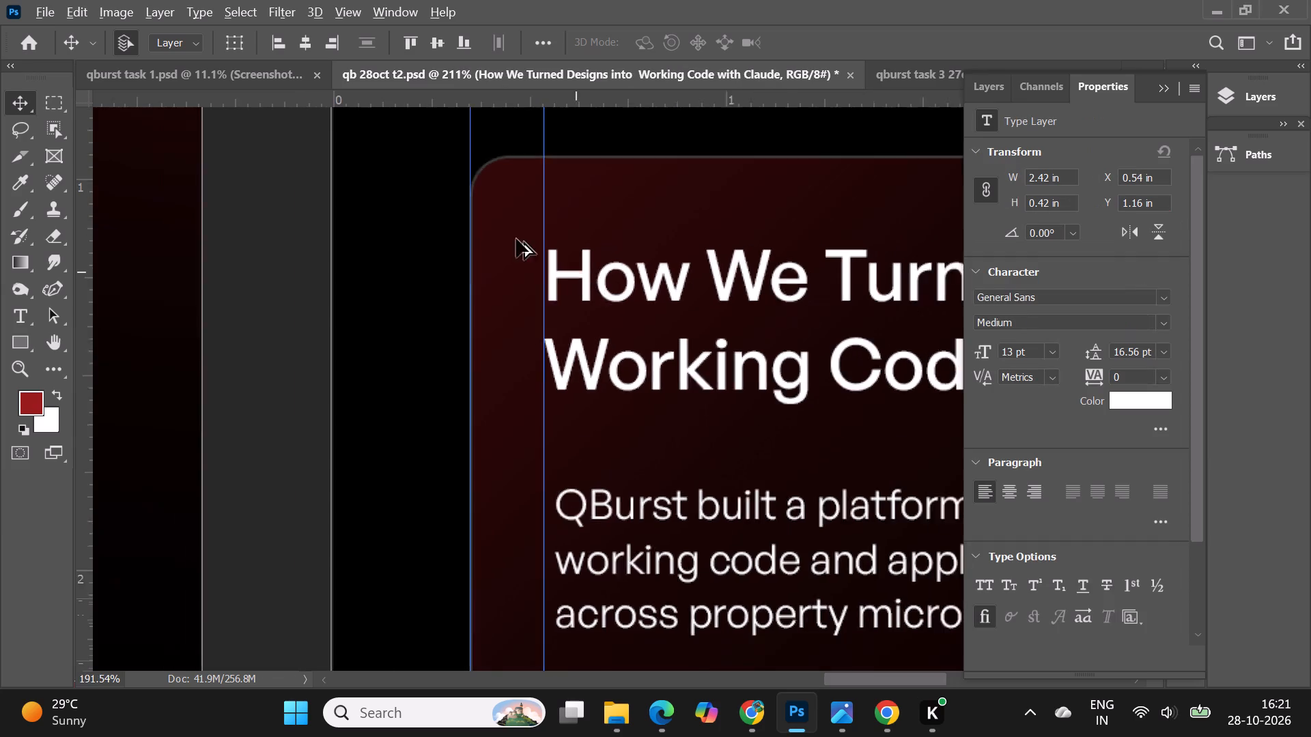
pyautogui.keyDown('alt'); pyautogui.scroll(-10, 406, 162); pyautogui.keyUp('alt')
pyautogui.keyDown('alt'); pyautogui.scroll(-1, 583, 209); pyautogui.keyUp('alt')
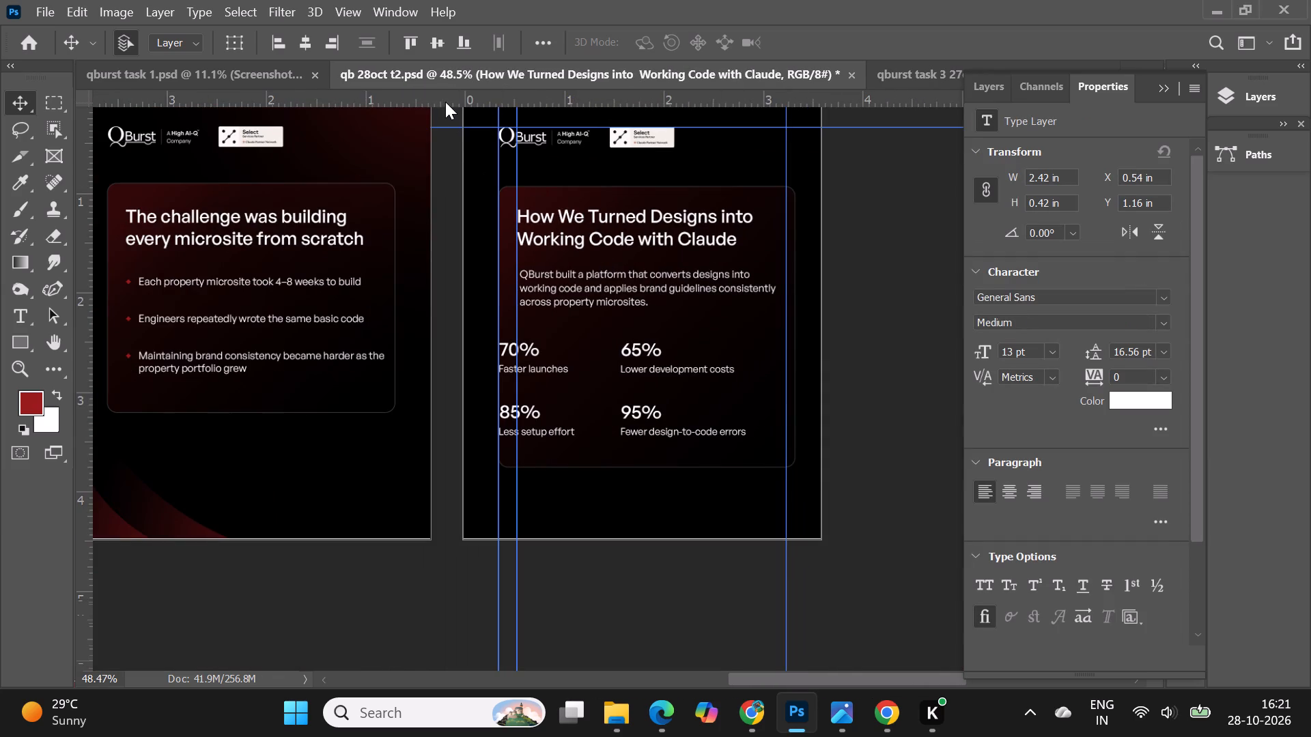
pyautogui.moveTo(447, 99); pyautogui.dragTo(473, 68)
pyautogui.keyDown('alt'); pyautogui.scroll(8, 634, 275); pyautogui.keyUp('alt')
pyautogui.rightClick(552, 272)
pyautogui.click(597, 306)
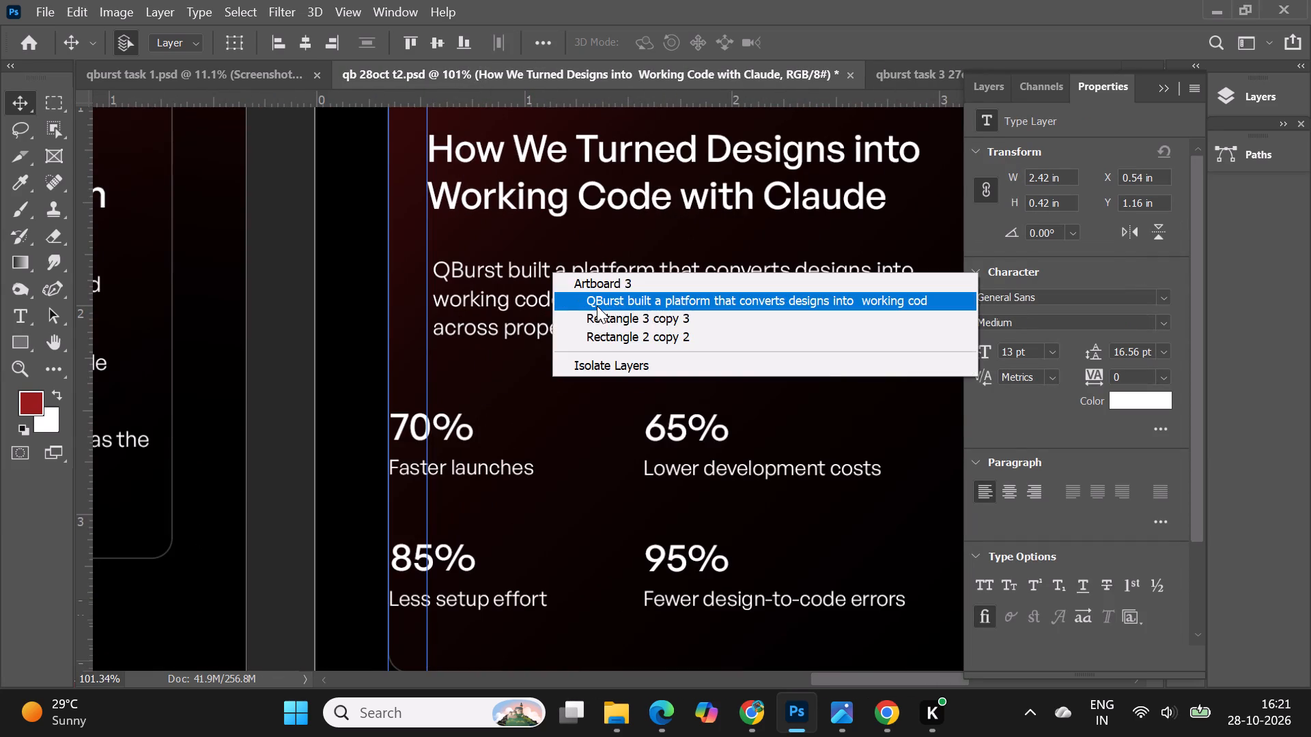
pyautogui.press('Left')
pyautogui.press('Left')
pyautogui.press('Left')
pyautogui.press('Left')
pyautogui.press('Left')
pyautogui.press('Left')
pyautogui.press('Left')
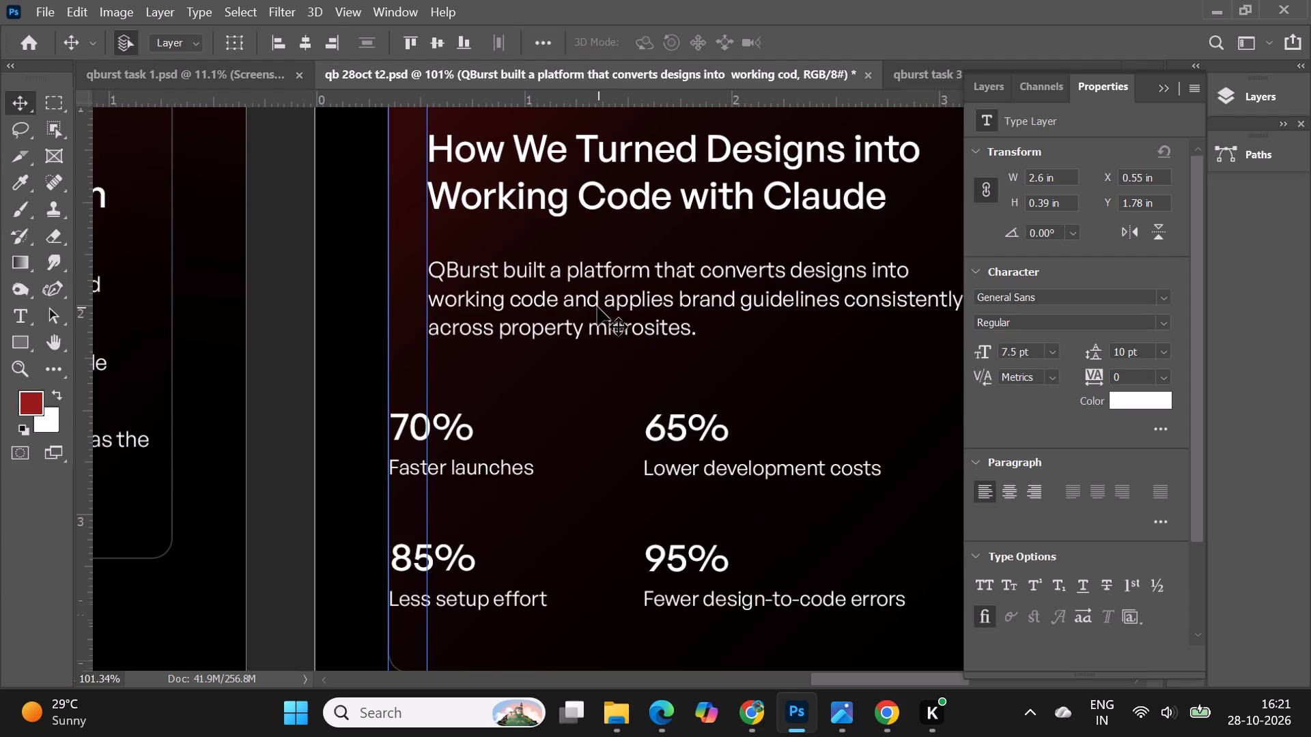
pyautogui.press('Left')
pyautogui.press('Left')
pyautogui.keyDown('alt'); pyautogui.scroll(-9, 508, 291); pyautogui.keyUp('alt')
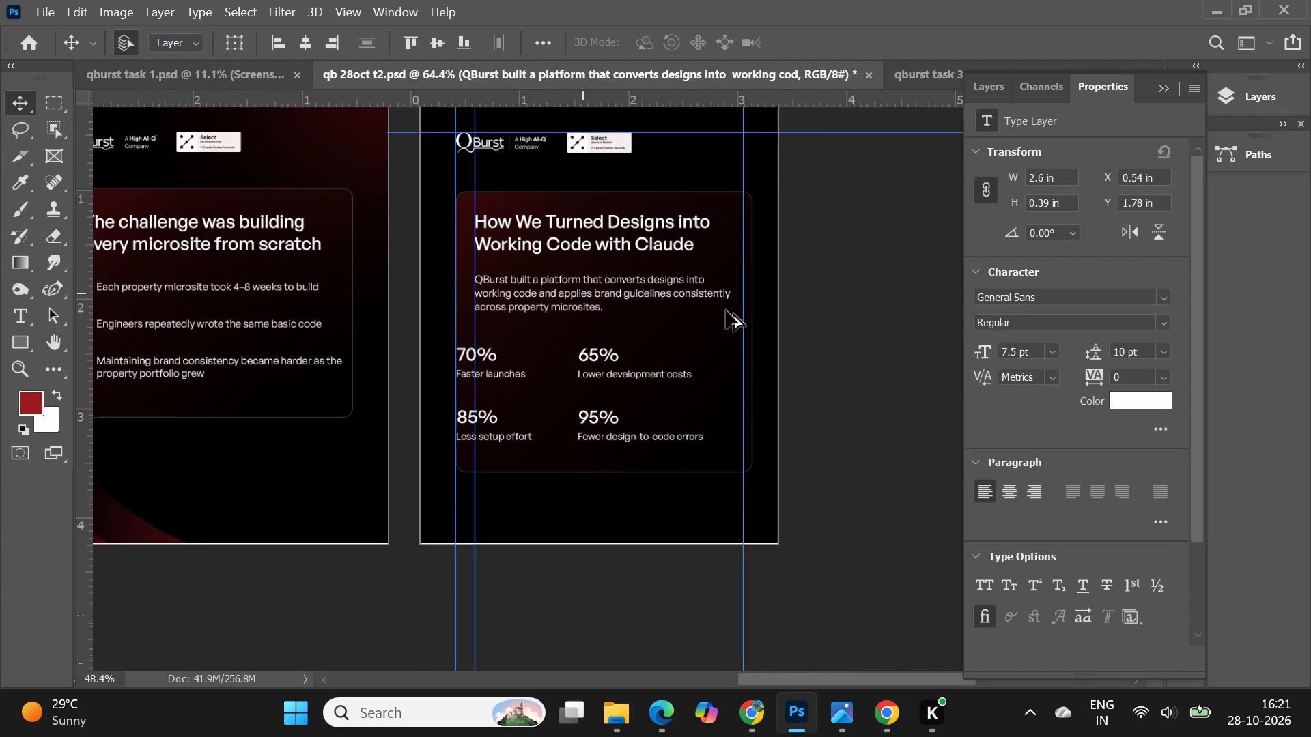
pyautogui.click(818, 358)
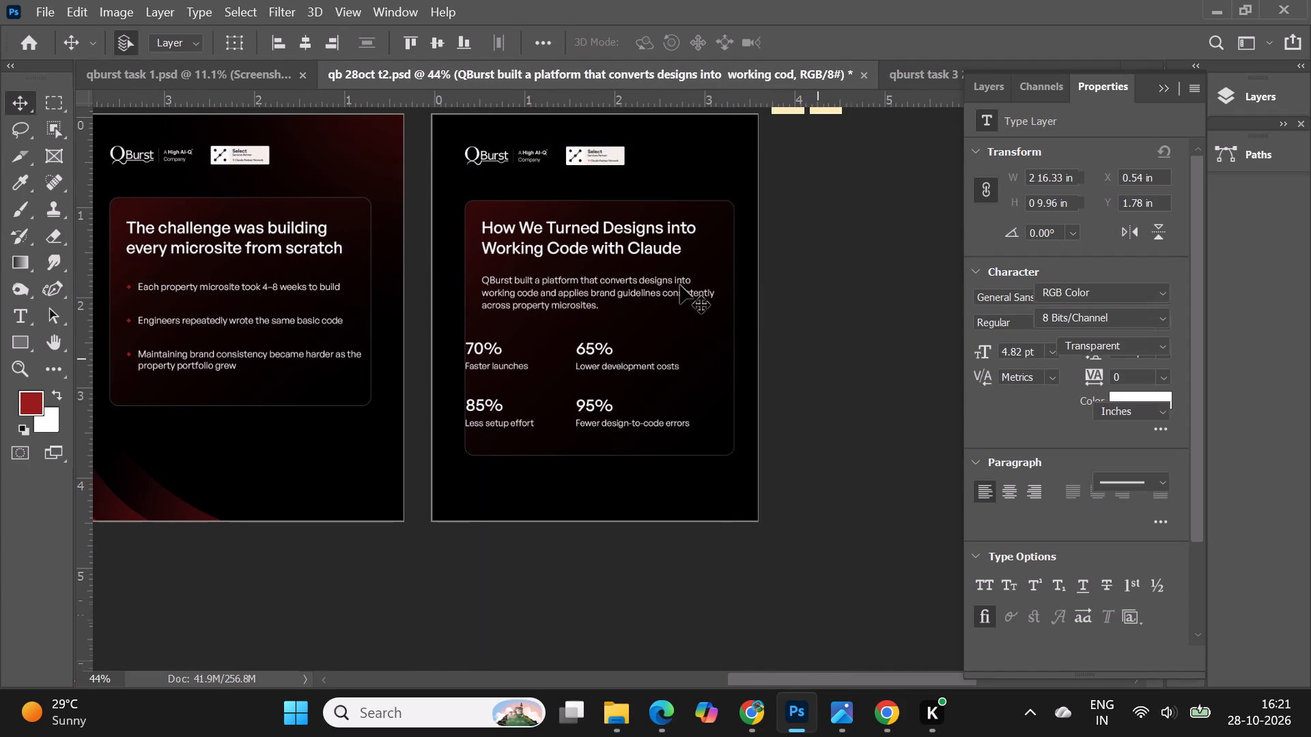
# Move the four Artboard 3 percentages and their captions together onto the inner vertical guide, at X 0.55 in.
pyautogui.keyDown('alt'); pyautogui.scroll(2, 680, 285); pyautogui.keyUp('alt')
pyautogui.keyDown('alt'); pyautogui.scroll(-2, 767, 278); pyautogui.keyUp('alt')
pyautogui.keyDown('alt'); pyautogui.scroll(5, 604, 327); pyautogui.keyUp('alt')
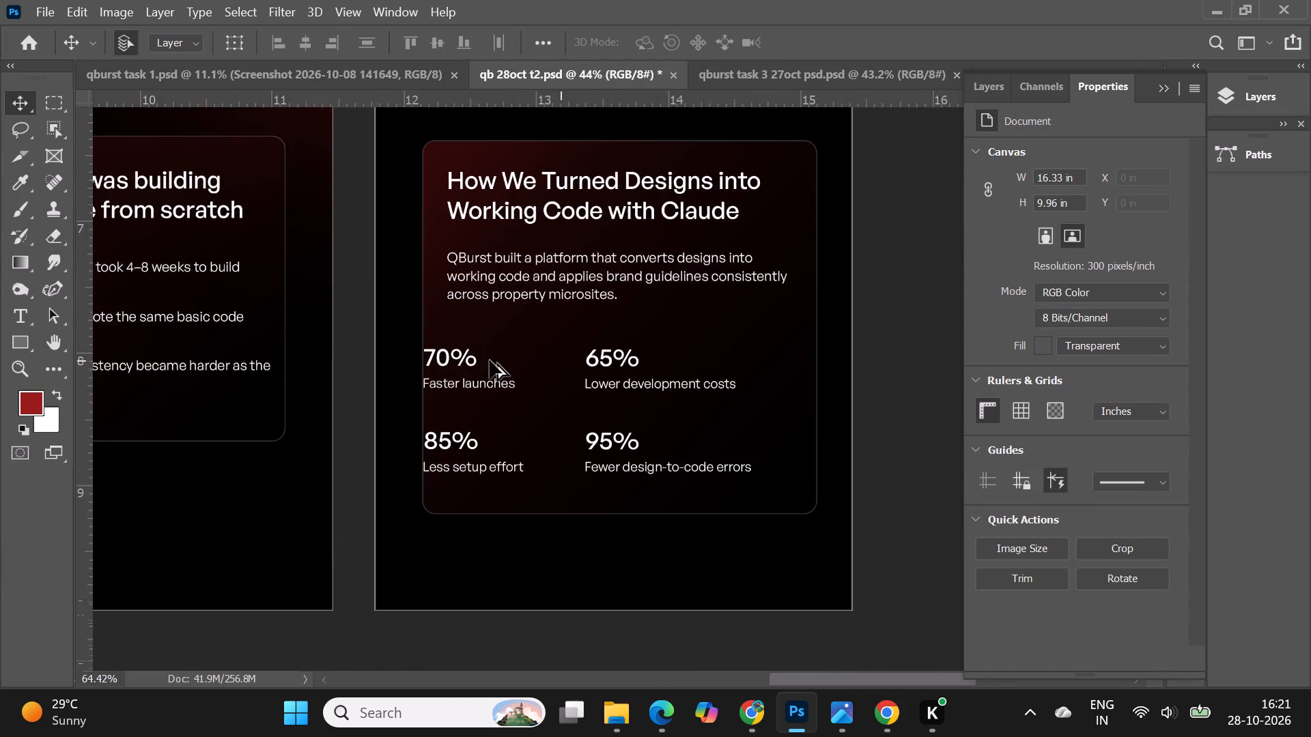
pyautogui.keyDown('alt'); pyautogui.scroll(12, 490, 360); pyautogui.keyUp('alt')
pyautogui.keyDown('alt'); pyautogui.scroll(-9, 320, 281); pyautogui.keyUp('alt')
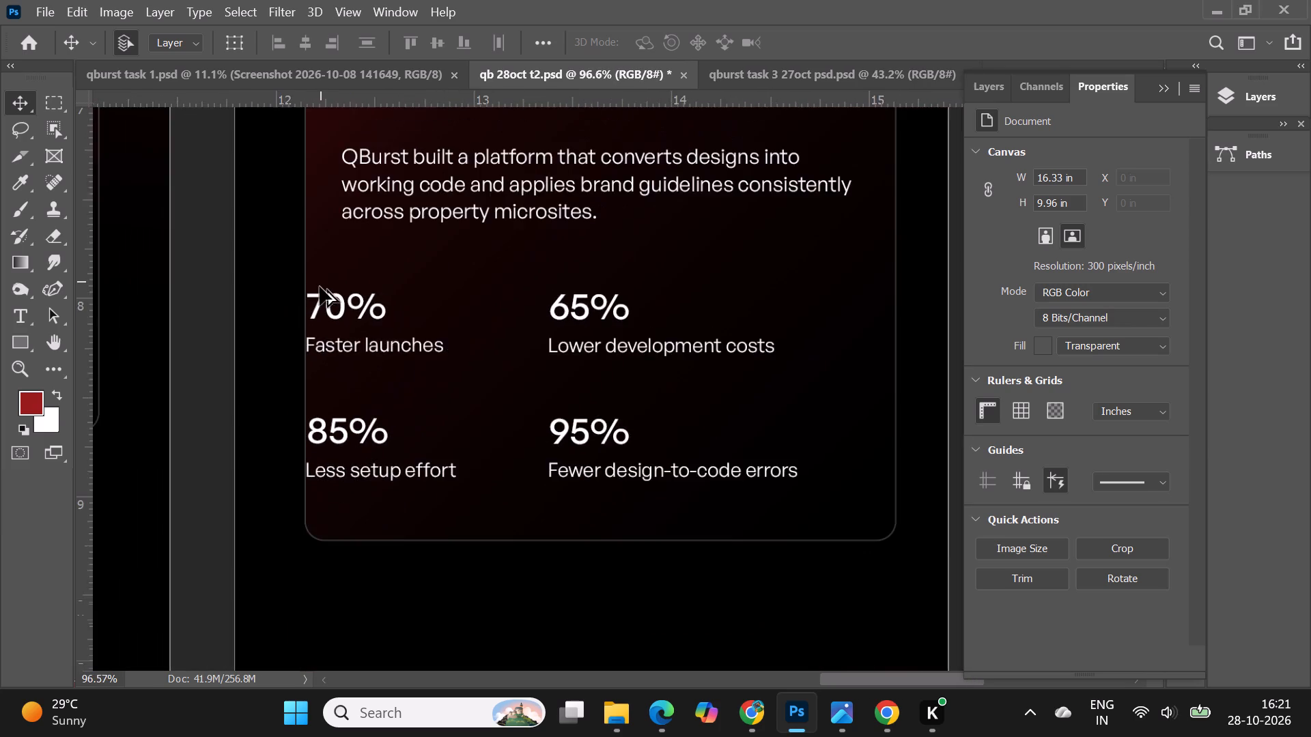
pyautogui.keyDown('alt'); pyautogui.scroll(4, 385, 329); pyautogui.keyUp('alt')
pyautogui.click(354, 302)
pyautogui.keyDown('alt'); pyautogui.scroll(2, 395, 385); pyautogui.keyUp('alt')
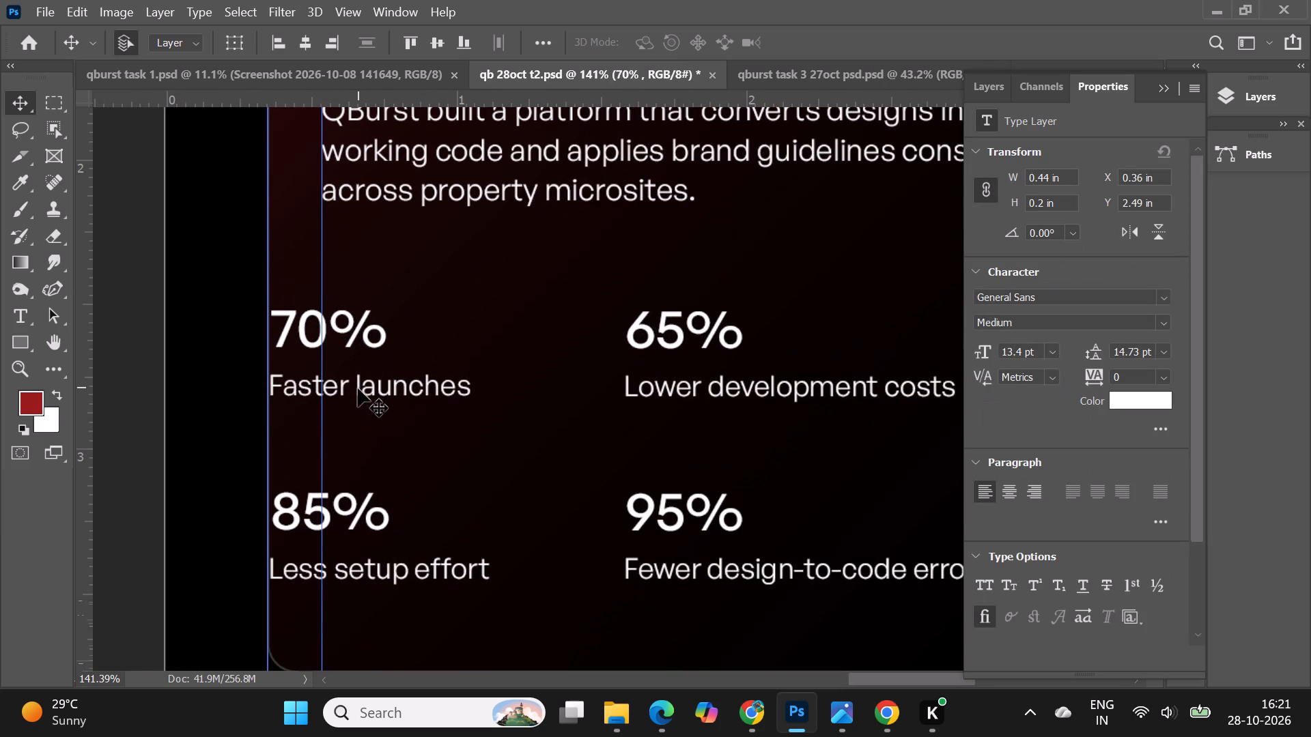
pyautogui.keyDown('shift'); pyautogui.click(359, 390); pyautogui.keyUp('shift')
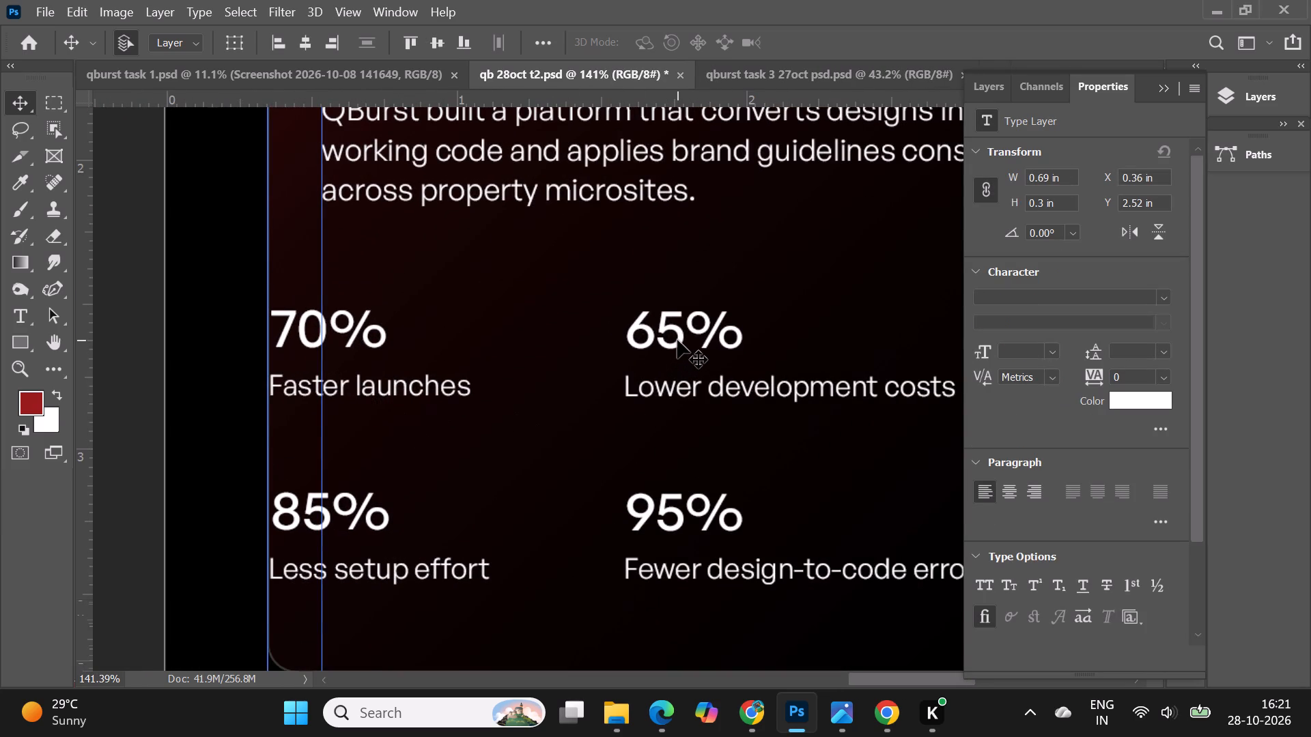
pyautogui.keyDown('shift'); pyautogui.click(679, 341); pyautogui.keyUp('shift')
pyautogui.keyDown('shift'); pyautogui.click(627, 388); pyautogui.keyUp('shift')
pyautogui.keyDown('shift'); pyautogui.click(369, 496); pyautogui.keyUp('shift')
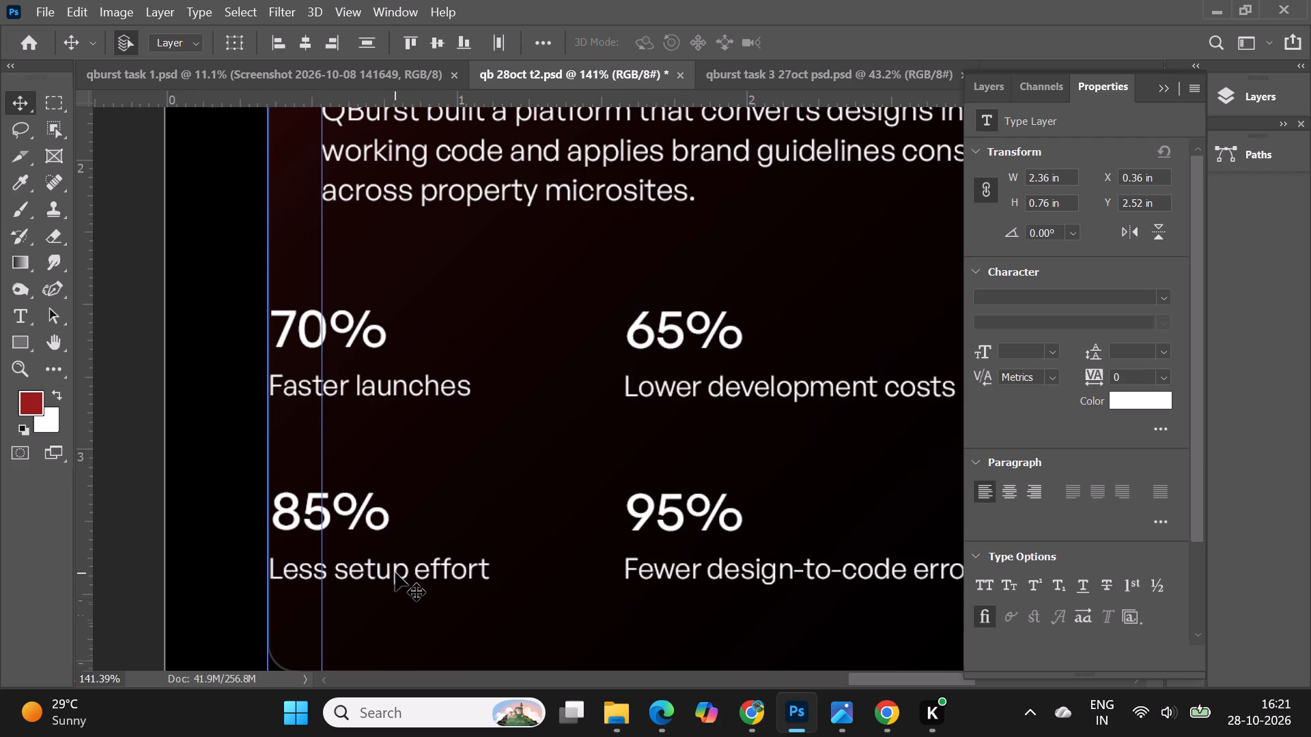
pyautogui.keyDown('shift'); pyautogui.click(395, 573); pyautogui.keyUp('shift')
pyautogui.keyDown('shift'); pyautogui.click(646, 517); pyautogui.keyUp('shift')
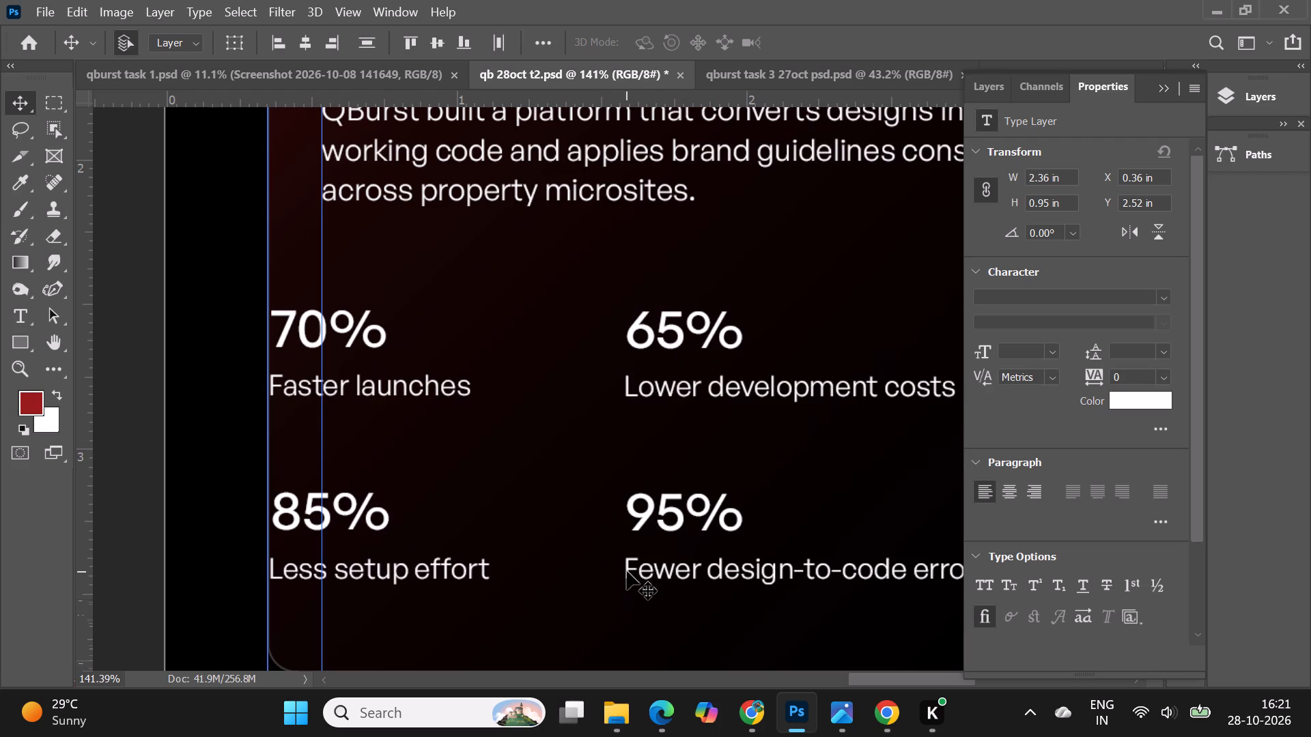
pyautogui.keyDown('shift'); pyautogui.click(627, 571); pyautogui.keyUp('shift')
pyautogui.keyDown('alt'); pyautogui.scroll(-9, 494, 524); pyautogui.keyUp('alt')
pyautogui.moveTo(578, 439); pyautogui.dragTo(602, 420)
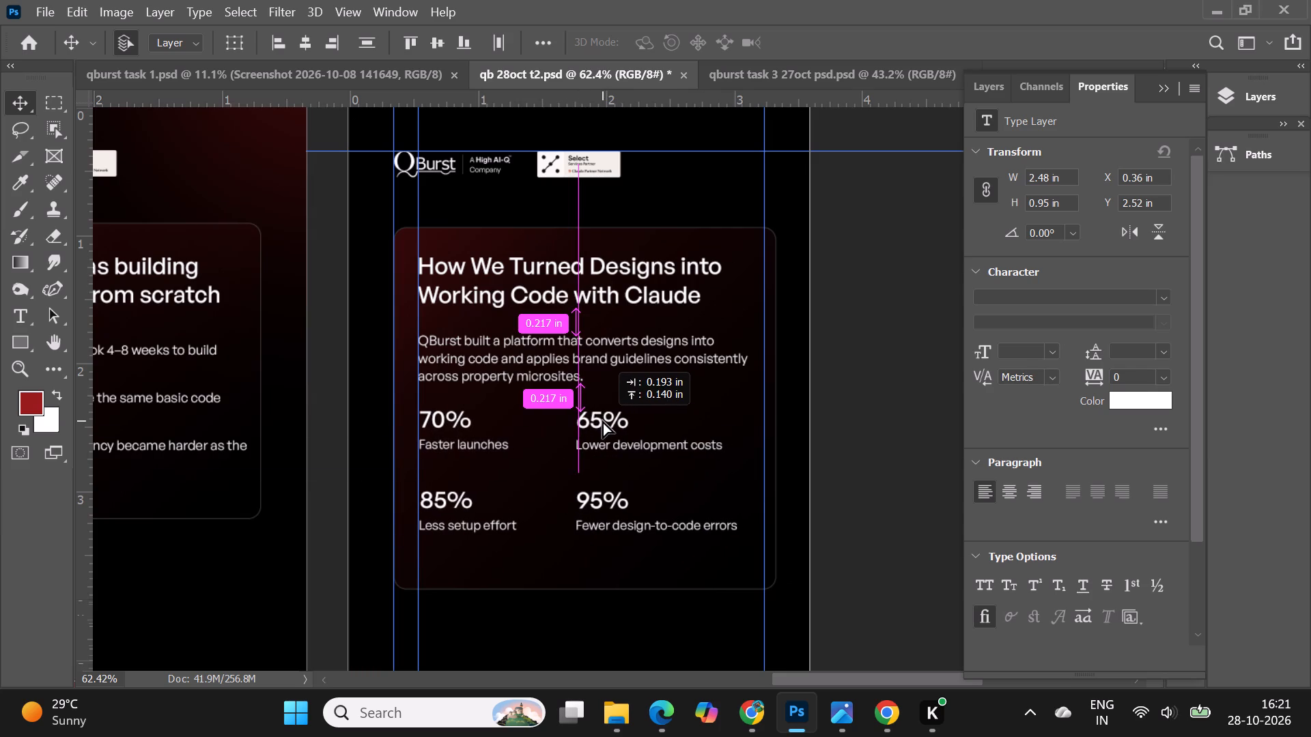
pyautogui.moveTo(602, 420); pyautogui.dragTo(602, 424)
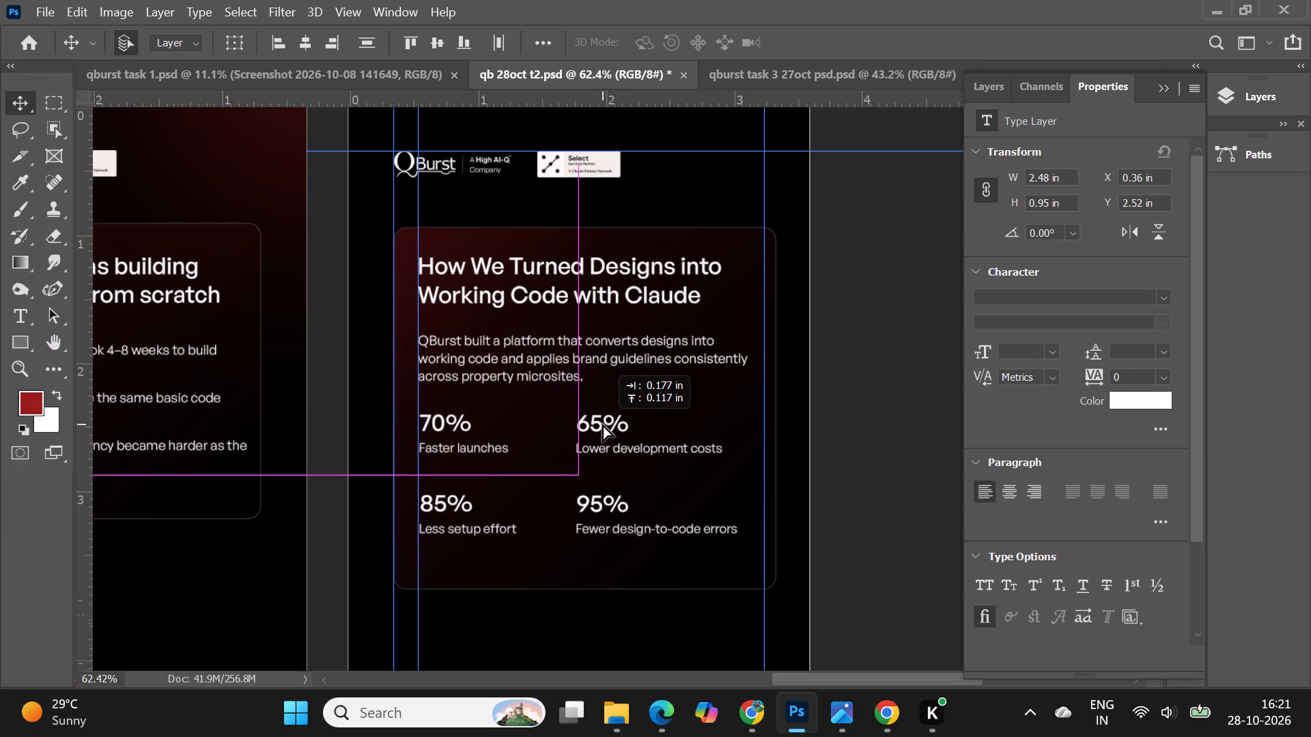
pyautogui.moveTo(602, 424); pyautogui.dragTo(602, 424)
pyautogui.keyDown('alt'); pyautogui.scroll(-2, 761, 378); pyautogui.keyUp('alt')
# Nudge the stat block down to Y 2.44 in below the body paragraph, and deselect it.
pyautogui.press('Down')
pyautogui.press('Down')
pyautogui.press('Down')
pyautogui.press('Down')
pyautogui.press('Down')
pyautogui.press('Down')
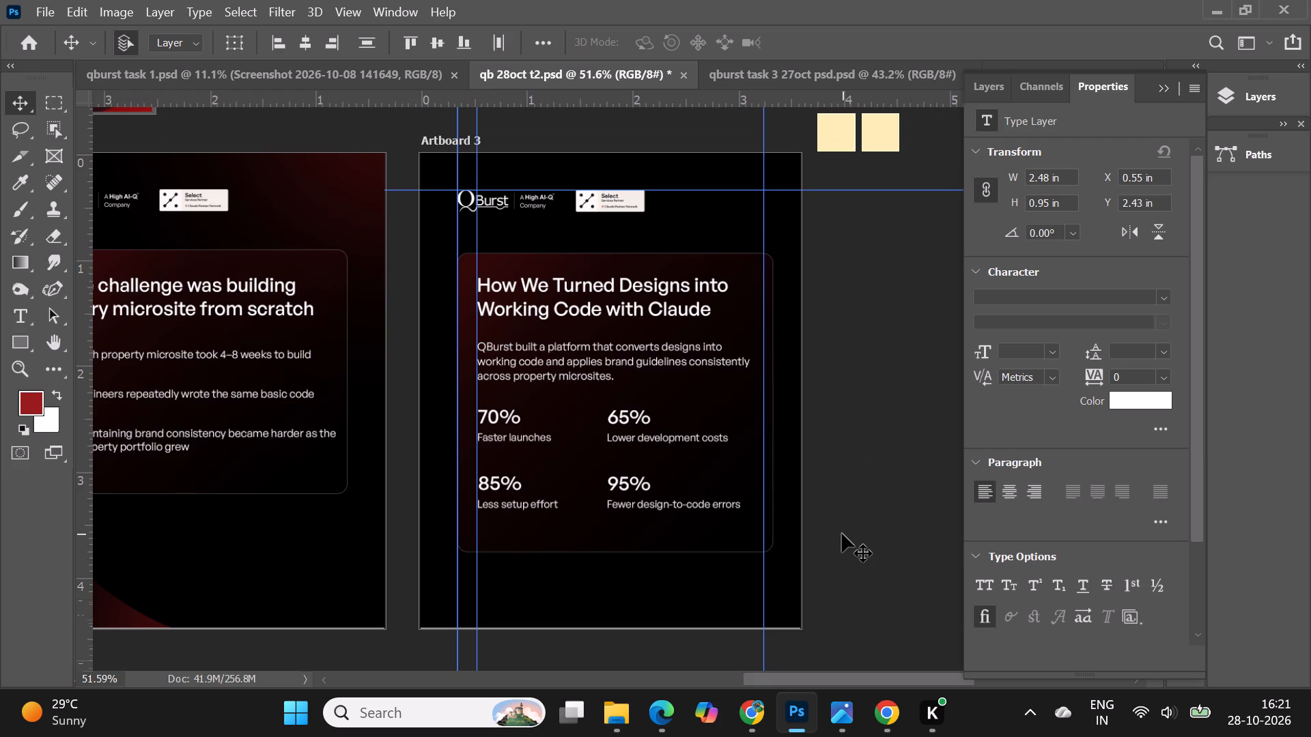
pyautogui.press('Down')
pyautogui.press('Down')
pyautogui.press('Down')
pyautogui.press('Down')
pyautogui.click(842, 534)
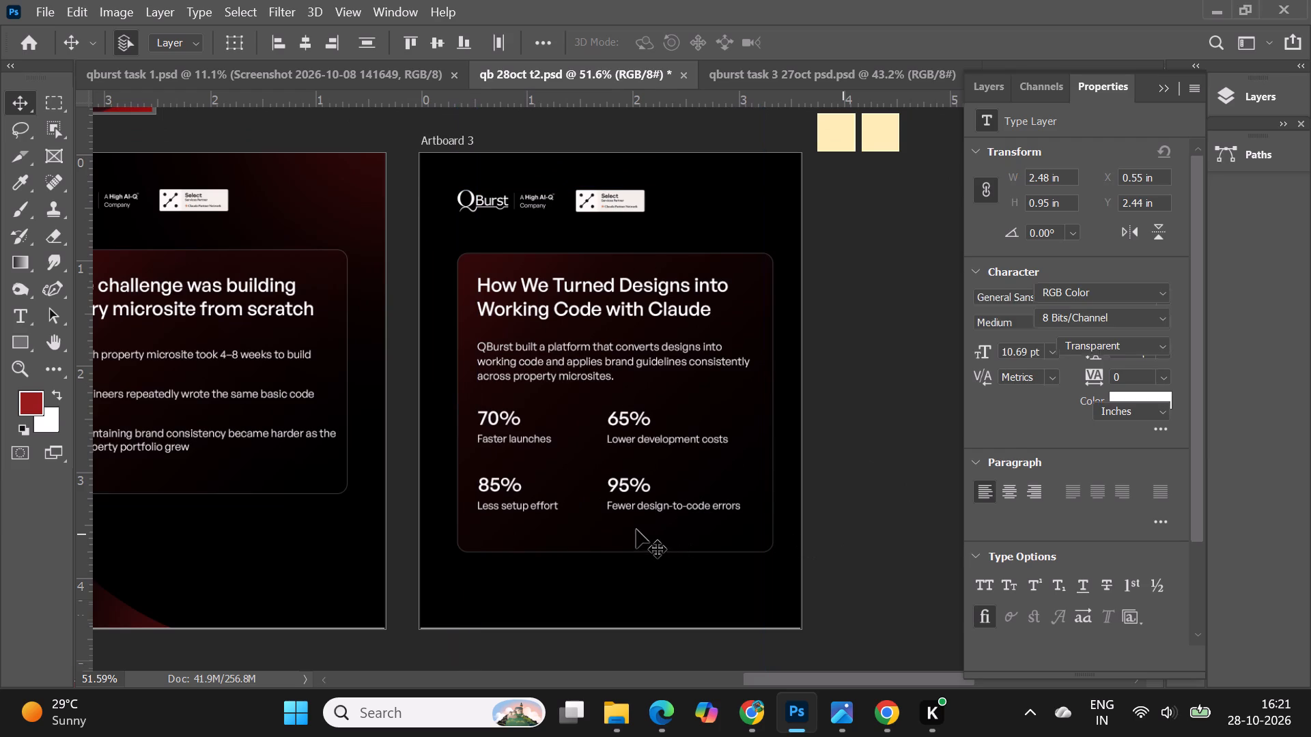
# Select all Artboard 3 text layers, from the heading to the last stat caption, and nudge them down slightly within the card.
pyautogui.keyDown('alt'); pyautogui.scroll(-2, 719, 448); pyautogui.keyUp('alt')
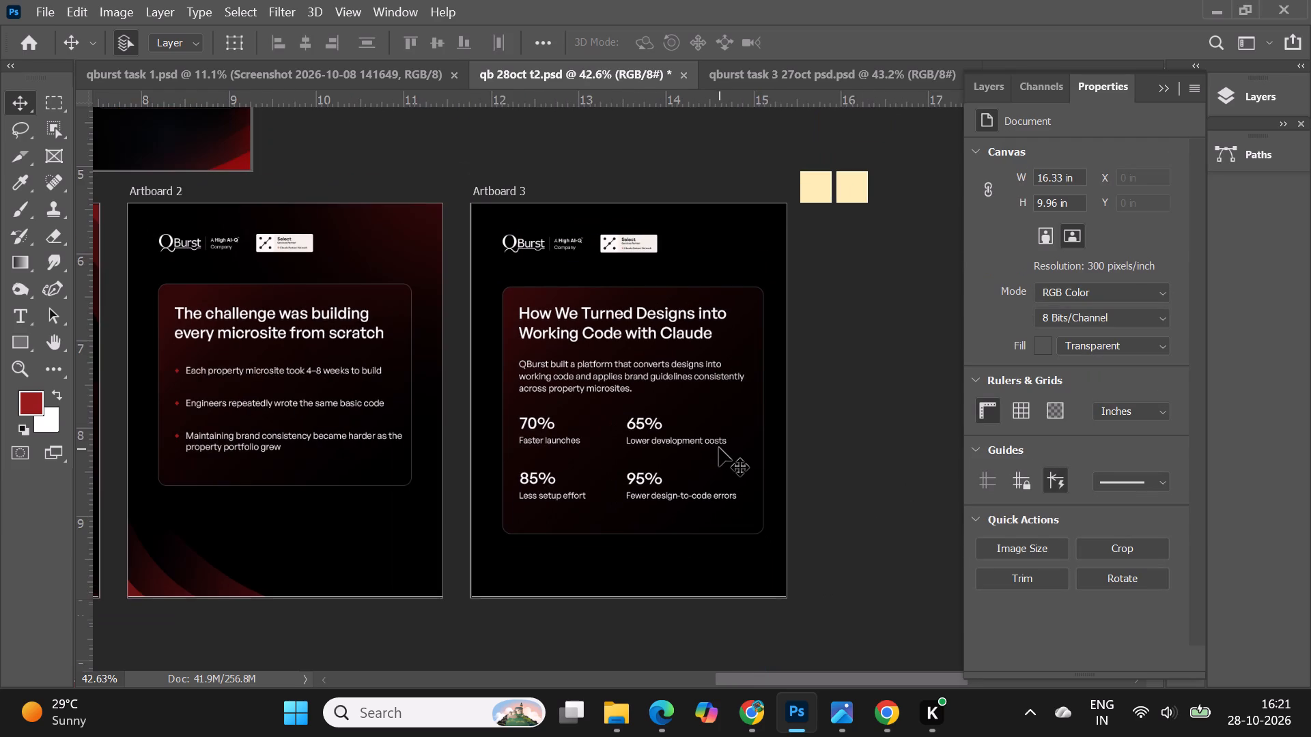
pyautogui.rightClick(688, 317)
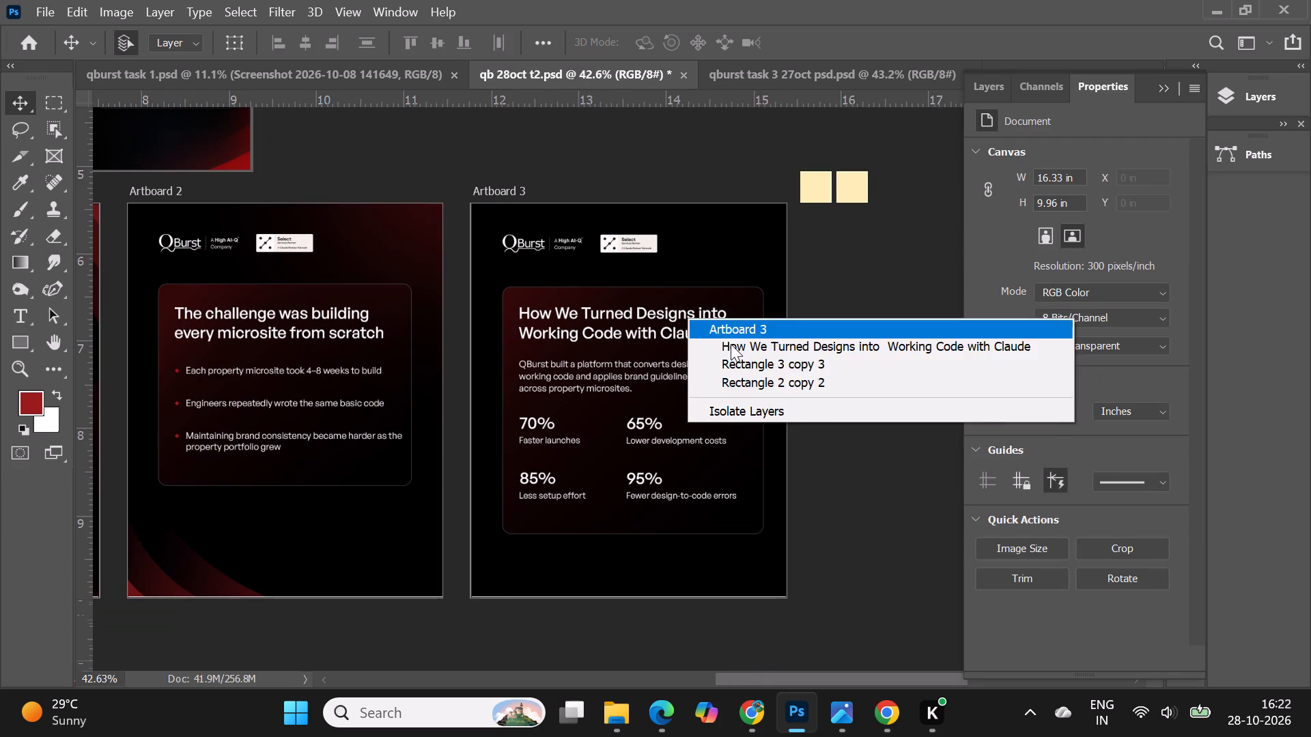
pyautogui.click(731, 344)
pyautogui.click(1153, 86)
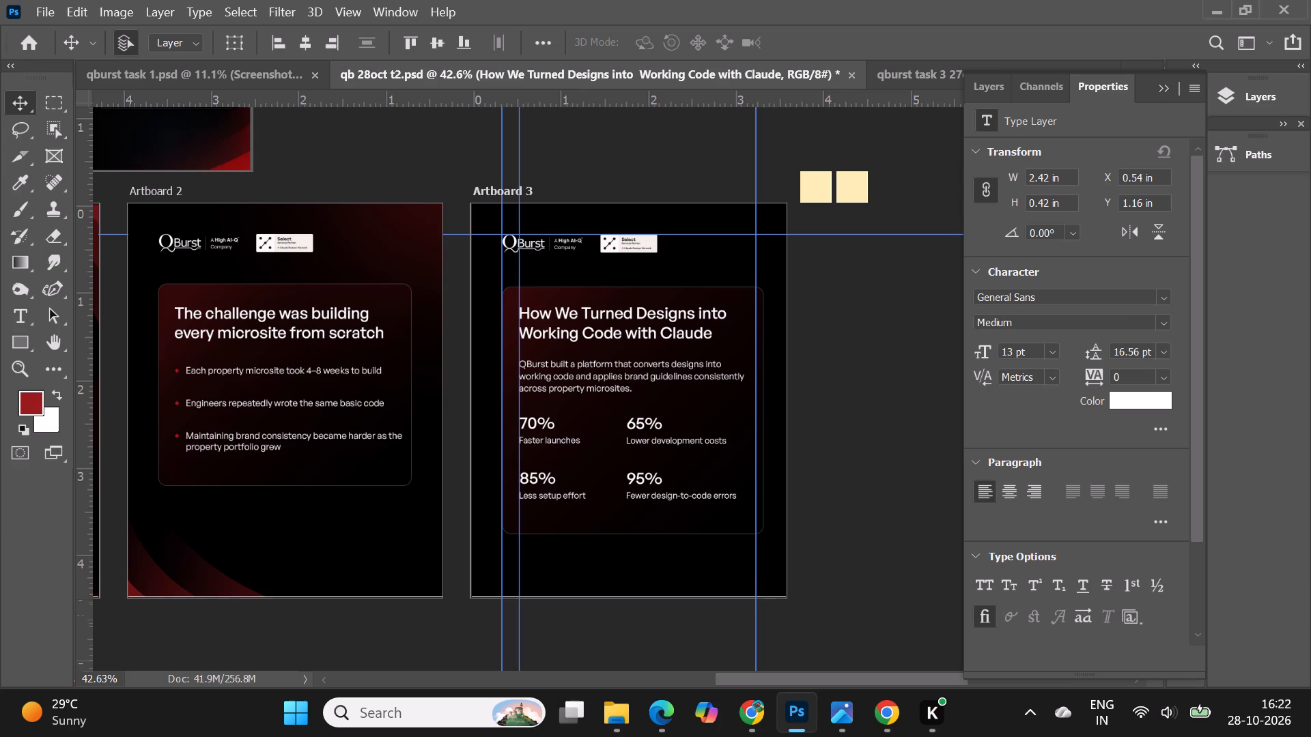
pyautogui.click(1236, 95)
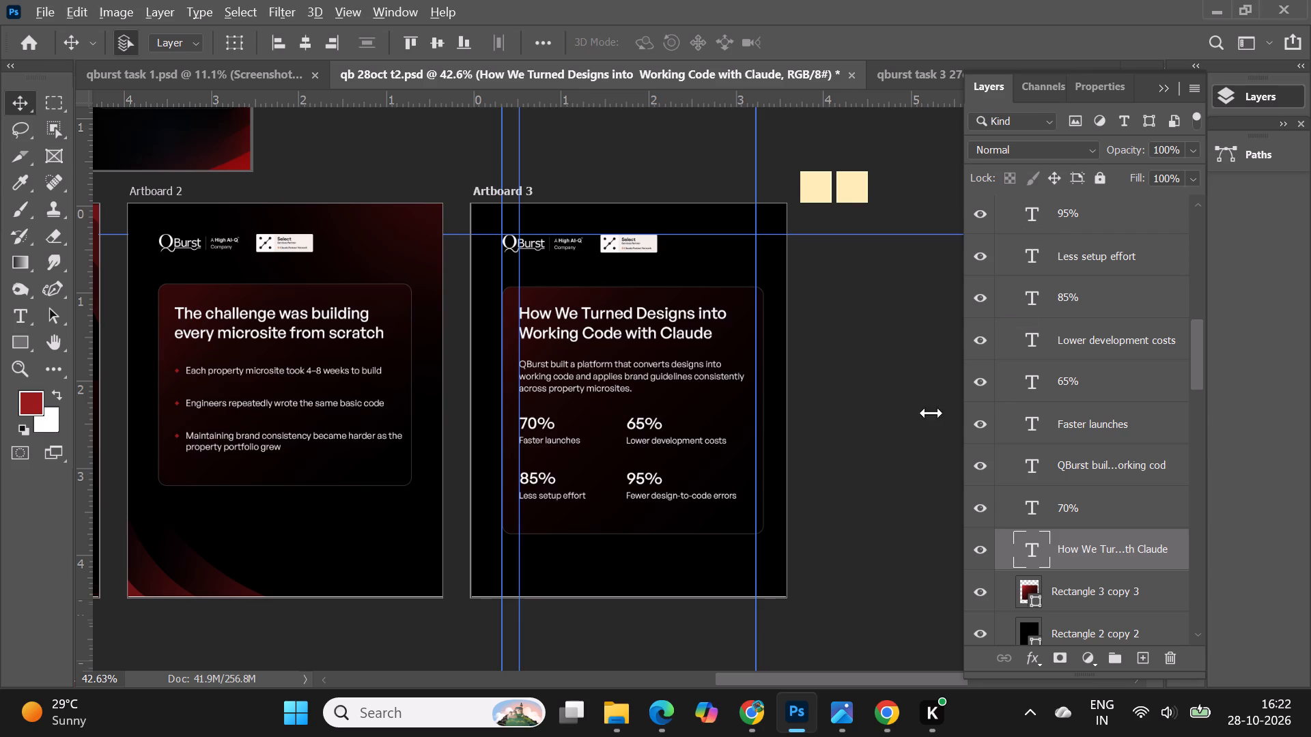
pyautogui.keyDown('alt'); pyautogui.scroll(3, 498, 506); pyautogui.keyUp('alt')
pyautogui.keyDown('alt'); pyautogui.scroll(2, 810, 442); pyautogui.keyUp('alt')
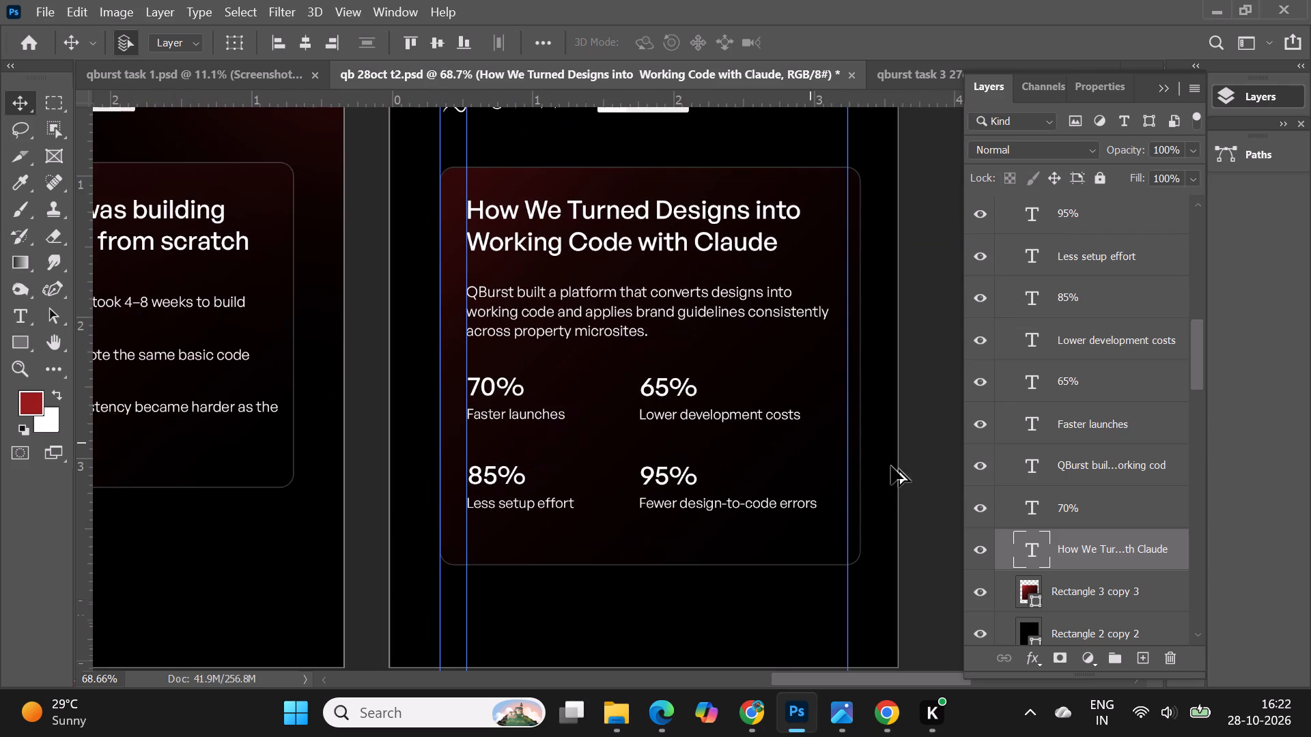
pyautogui.scroll(4, 1129, 570)
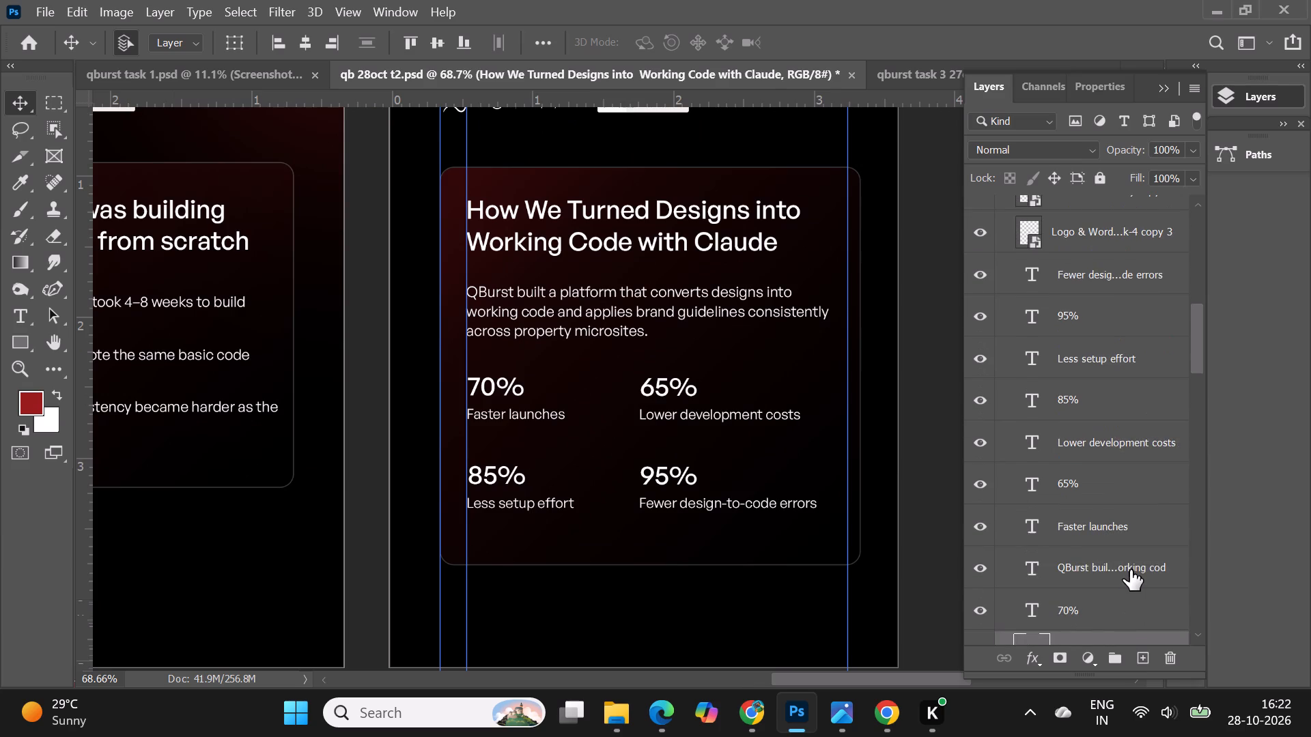
pyautogui.scroll(2, 1130, 570)
pyautogui.keyDown('shift'); pyautogui.click(1098, 322); pyautogui.keyUp('shift')
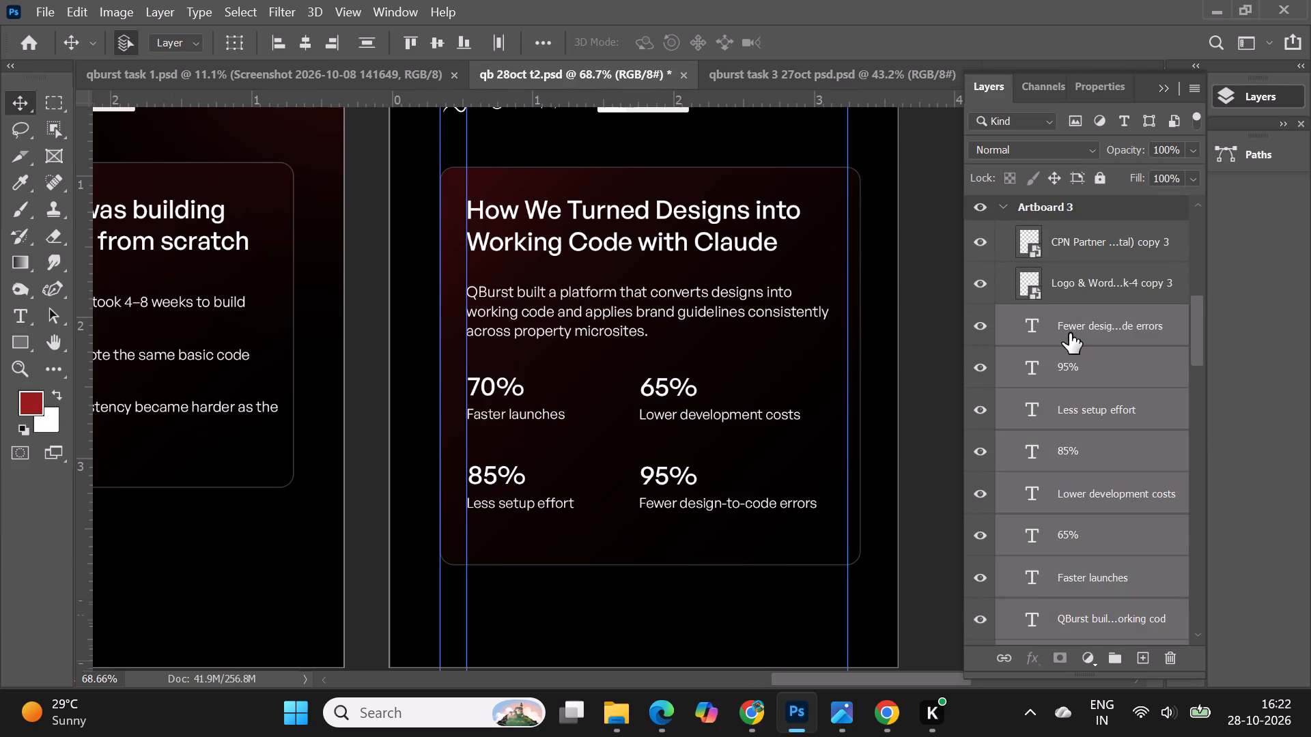
pyautogui.press('Down')
pyautogui.press('Down')
pyautogui.press('Down')
pyautogui.press('Down')
pyautogui.press('Down')
pyautogui.press('Down')
pyautogui.press('Down')
pyautogui.press('Down')
pyautogui.press('Down')
pyautogui.press('Down')
pyautogui.press('Down')
pyautogui.press('Down')
pyautogui.press('Down')
pyautogui.press('Down')
pyautogui.press('Down')
pyautogui.press('Down')
pyautogui.press('Down')
pyautogui.press('Down')
pyautogui.press('Down')
pyautogui.press('Down')
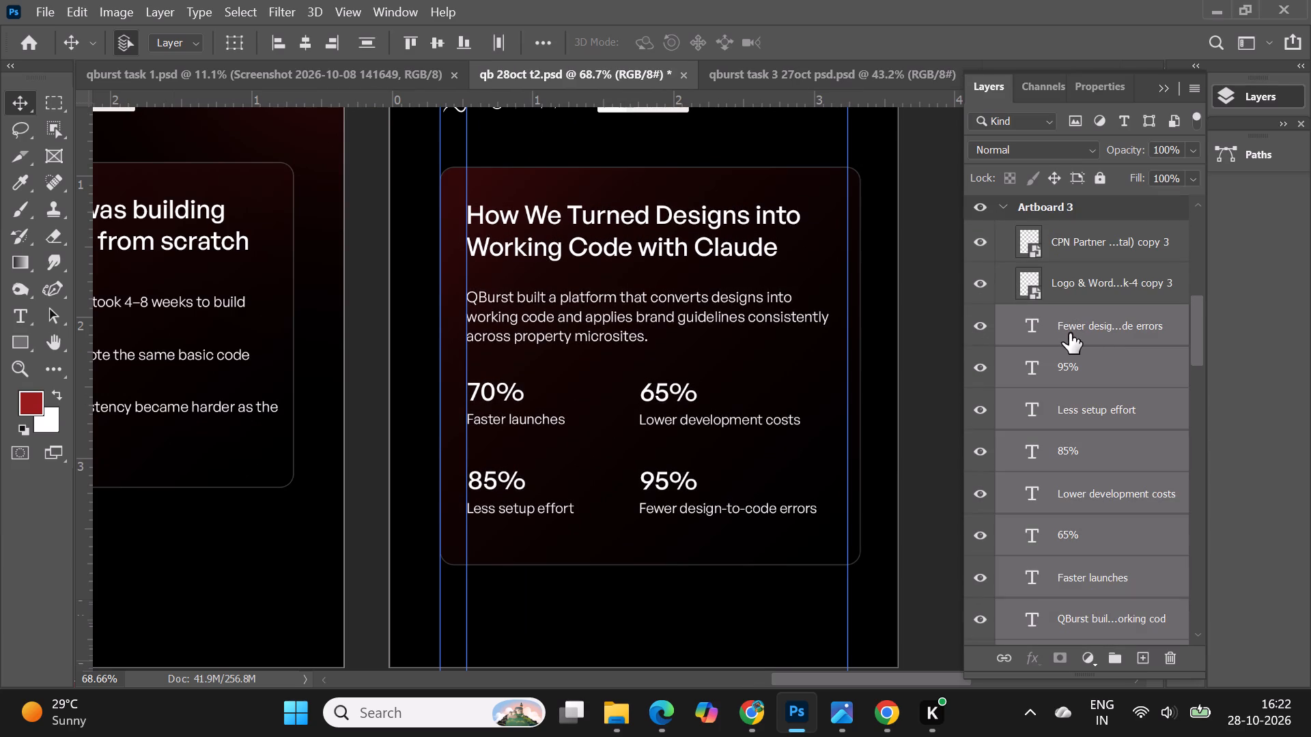
pyautogui.press('Down')
pyautogui.press('Down')
pyautogui.press('Down')
pyautogui.press('Up')
pyautogui.press('Up')
# Place a horizontal guide level with the top edge of Artboard 2's card, at about Y 0.91 in.
pyautogui.keyDown('alt'); pyautogui.scroll(-3, 998, 257); pyautogui.keyUp('alt')
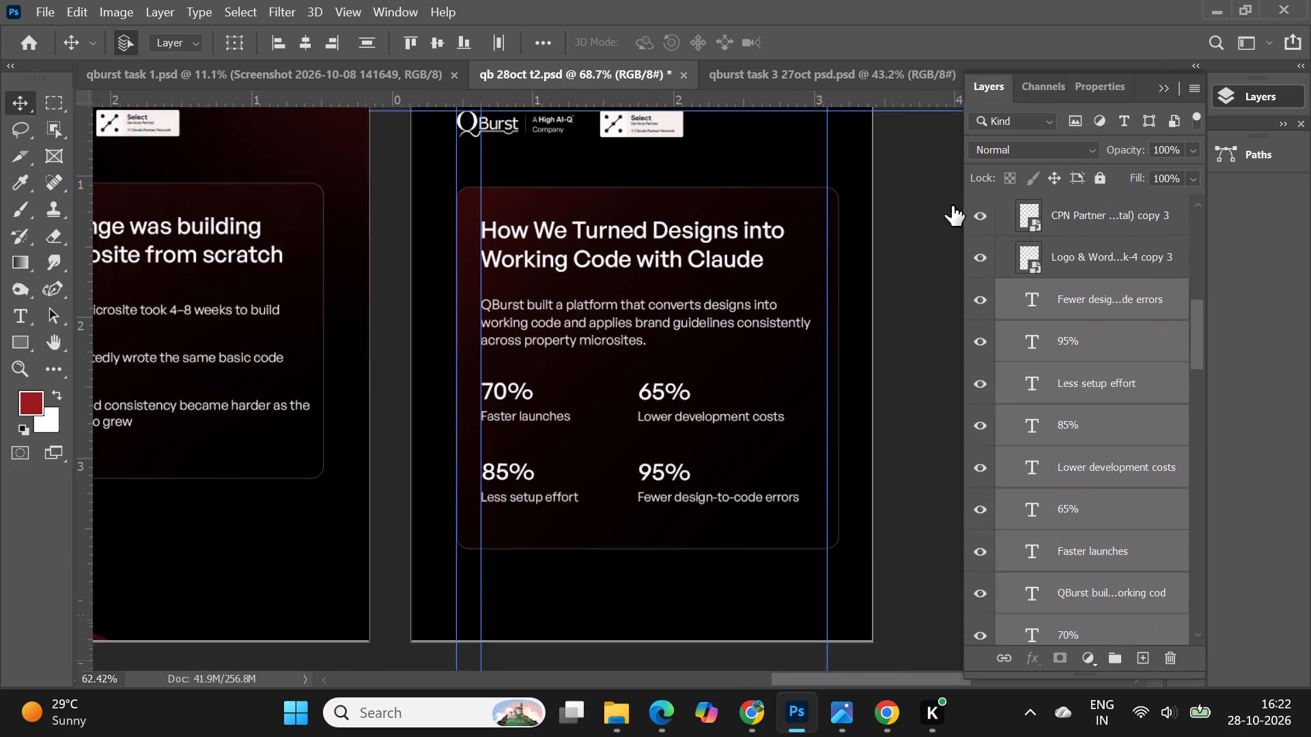
pyautogui.keyDown('alt'); pyautogui.scroll(1, 515, 182); pyautogui.keyUp('alt')
pyautogui.moveTo(481, 100); pyautogui.dragTo(471, 164)
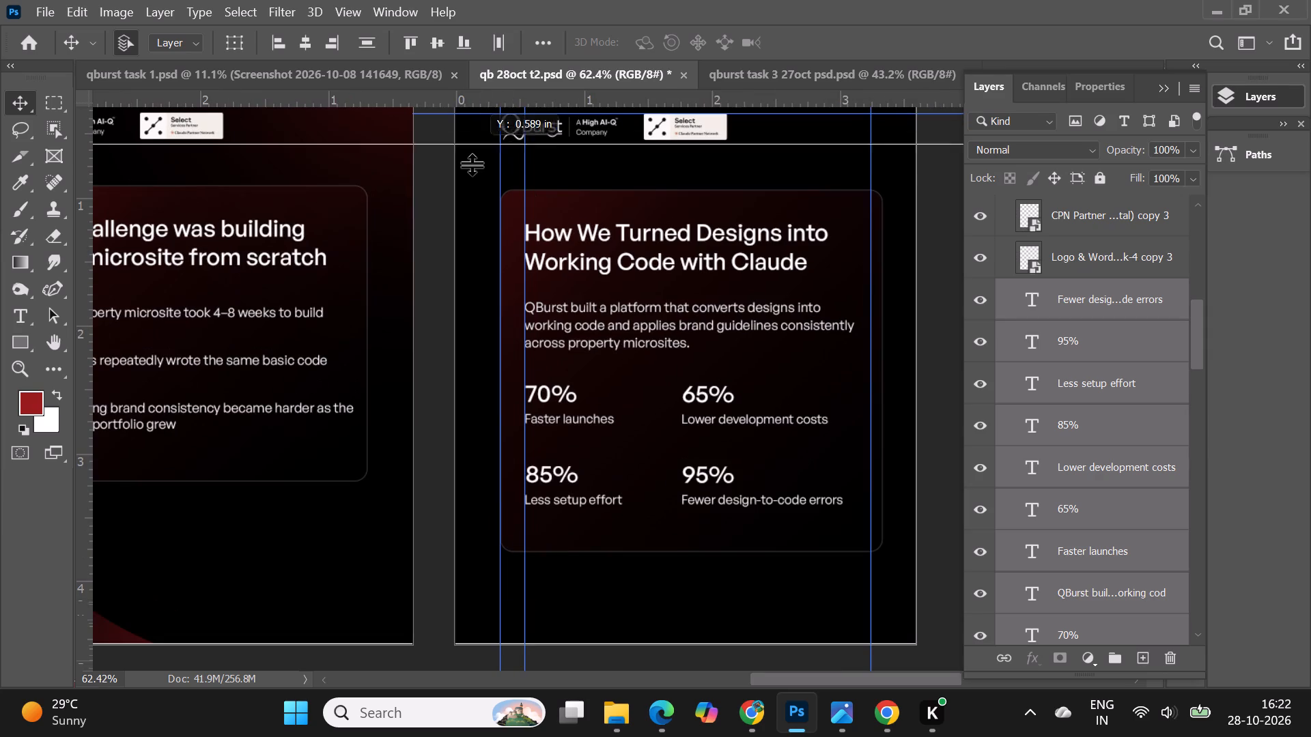
pyautogui.moveTo(471, 164); pyautogui.dragTo(470, 184)
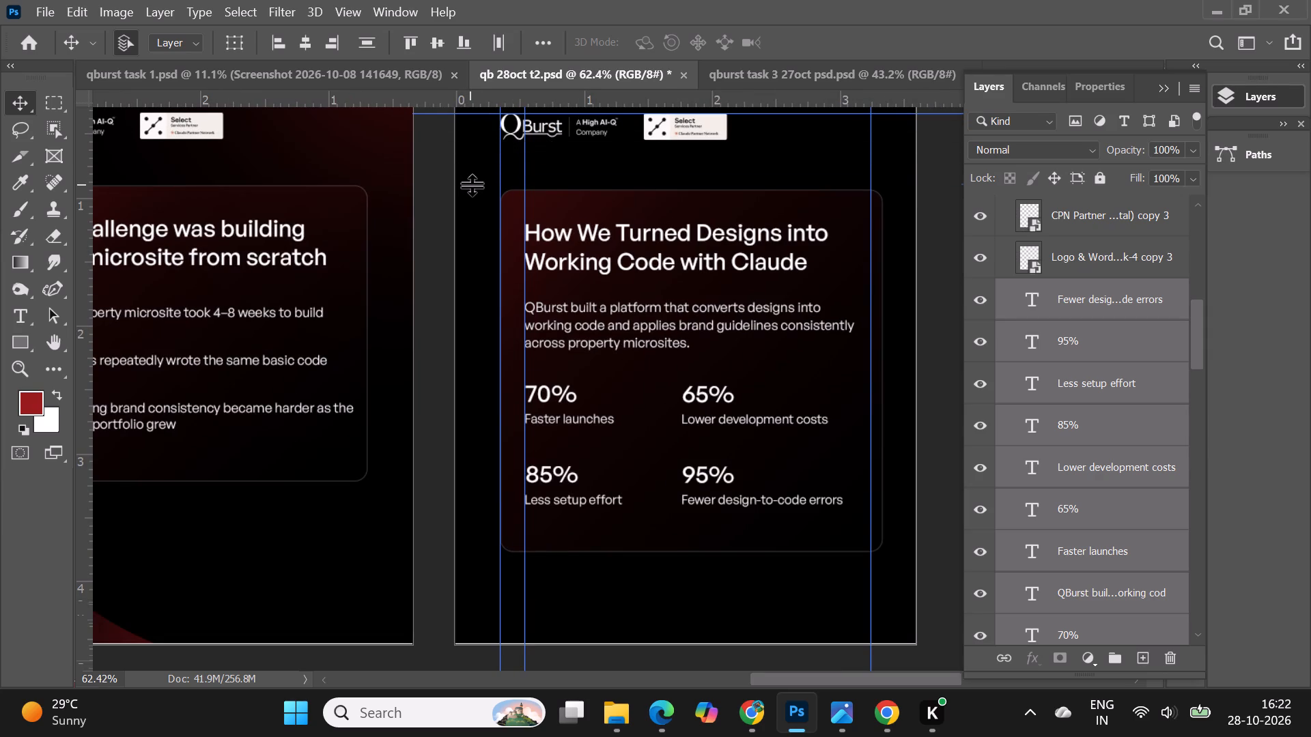
pyautogui.keyDown('alt'); pyautogui.scroll(-4, 642, 203); pyautogui.keyUp('alt')
pyautogui.keyDown('alt'); pyautogui.scroll(5, 468, 161); pyautogui.keyUp('alt')
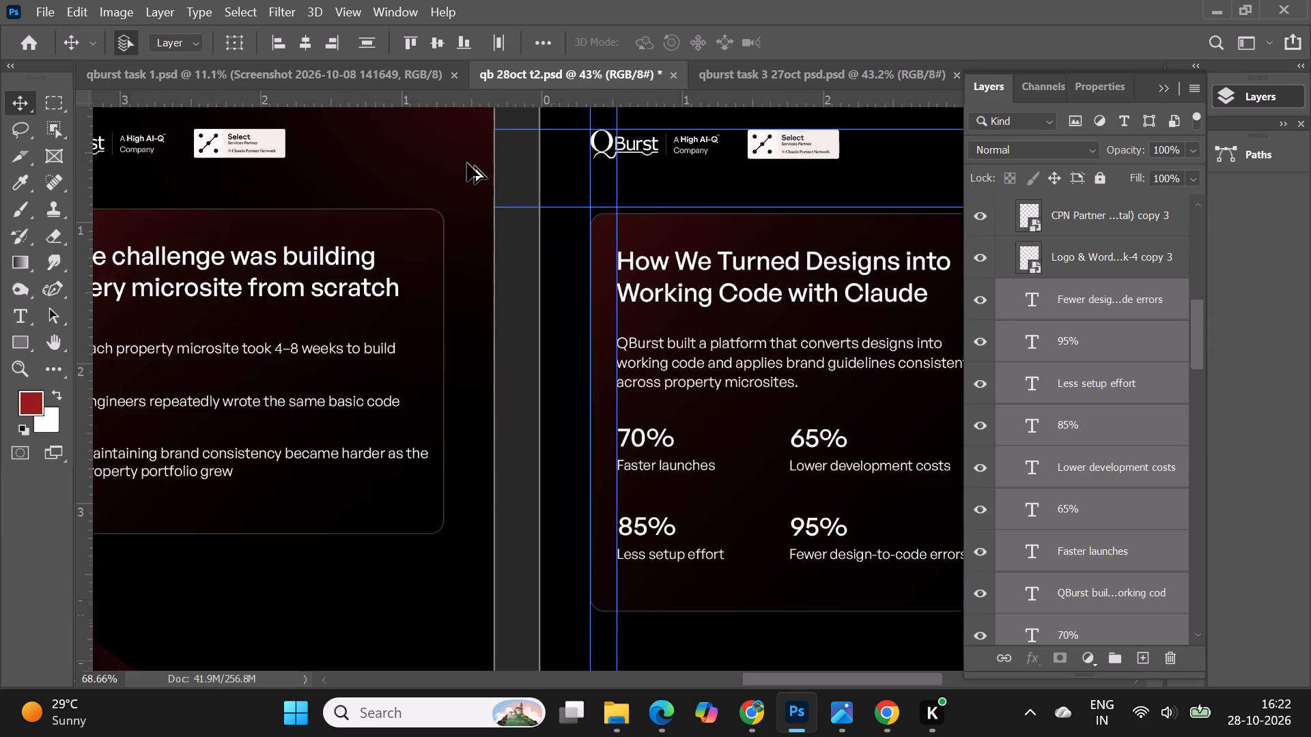
pyautogui.keyDown('alt'); pyautogui.scroll(2, 569, 208); pyautogui.keyUp('alt')
pyautogui.click(518, 207)
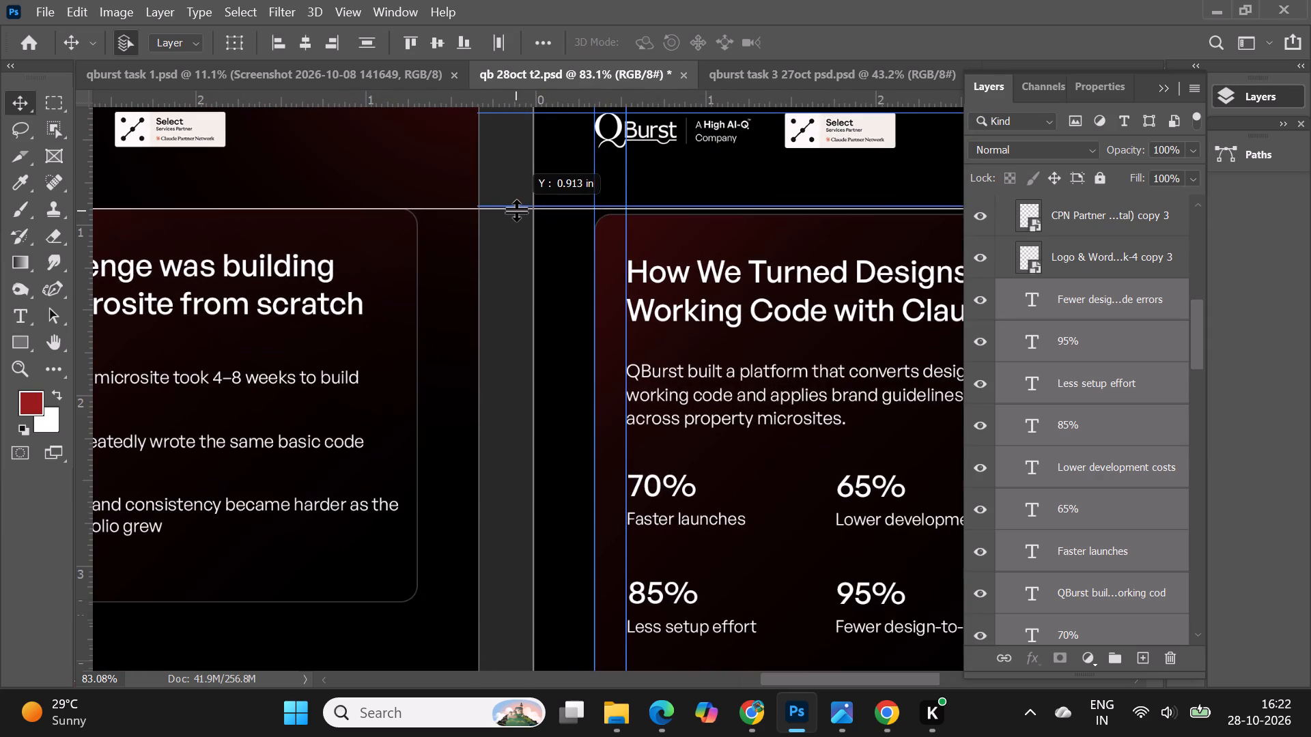
# Nudge the Artboard 3 red card up so its top edge sits on the horizontal guide.
pyautogui.click(664, 227)
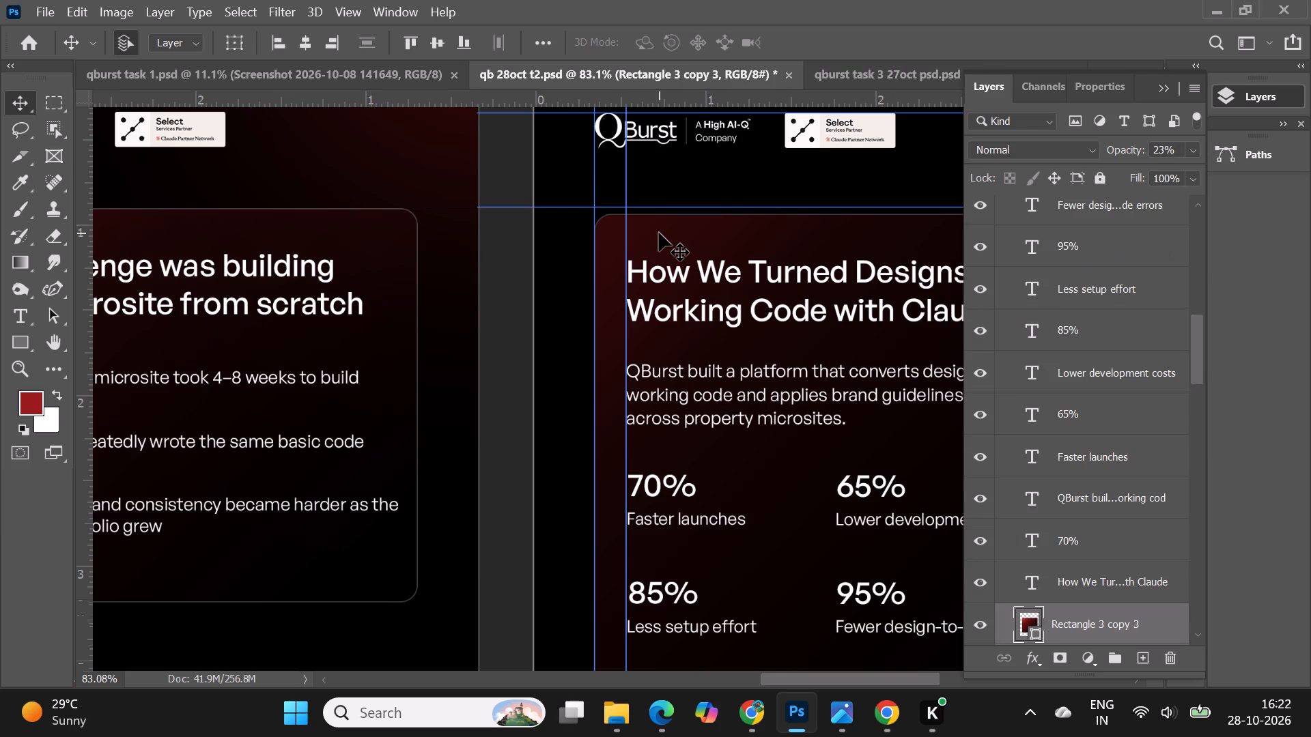
pyautogui.press('Up')
pyautogui.press('Up')
pyautogui.press('Up')
pyautogui.press('Up')
pyautogui.press('Up')
pyautogui.press('Up')
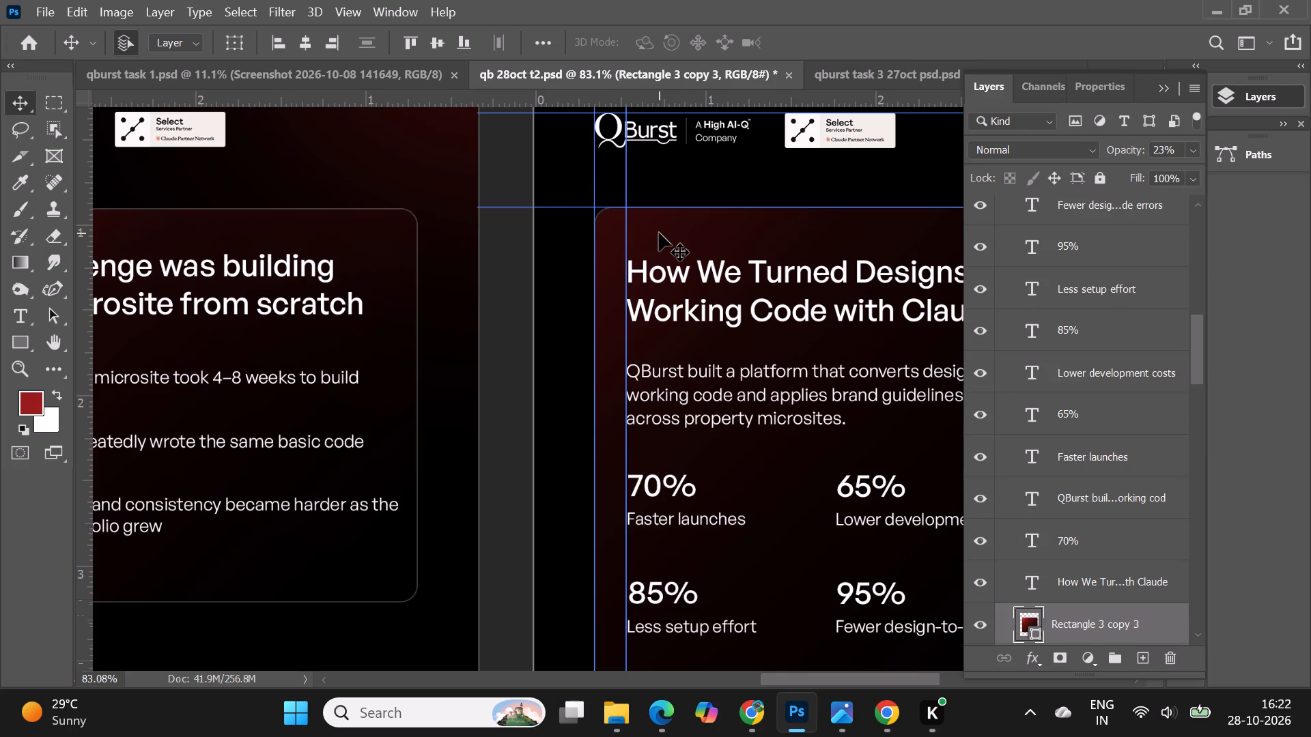
# Reselect all Artboard 3 text layers from the heading to the last stat caption and nudge them up with the card.
pyautogui.click(1100, 593)
pyautogui.scroll(9, 1100, 586)
pyautogui.keyDown('shift'); pyautogui.click(1073, 437); pyautogui.keyUp('shift')
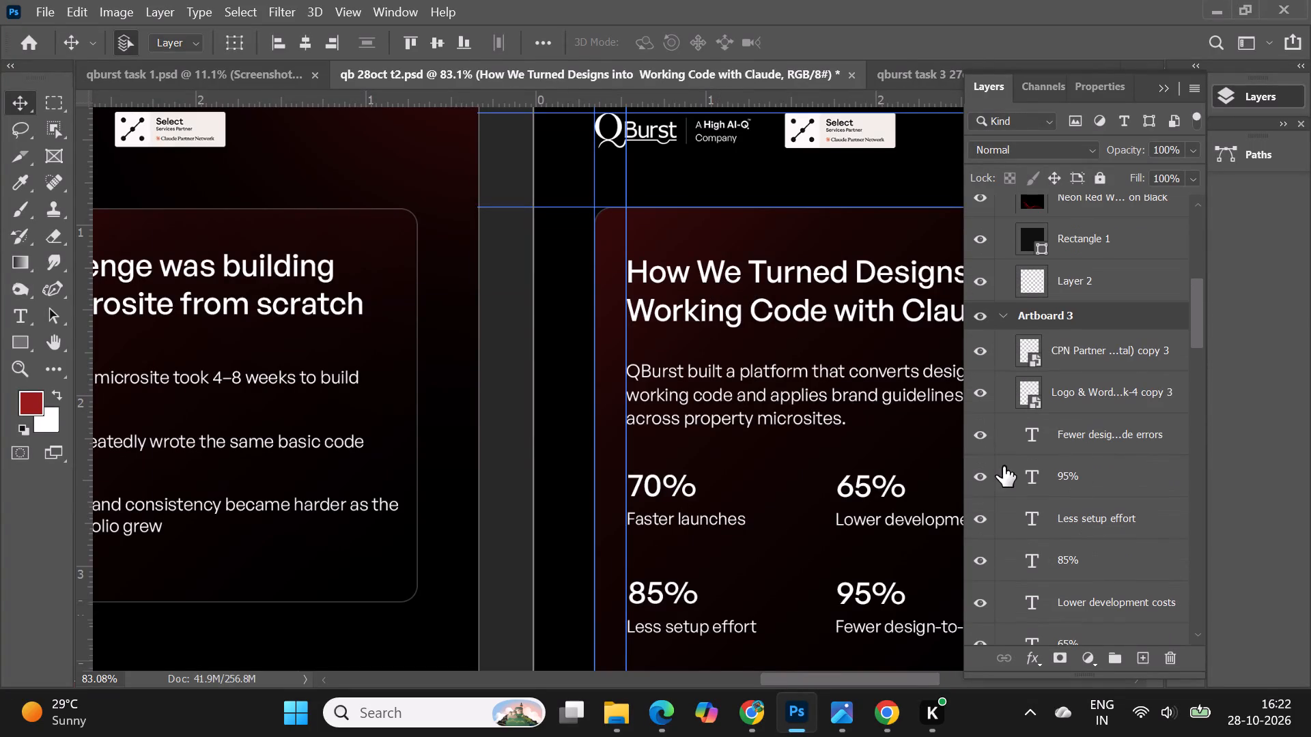
pyautogui.press('Up')
pyautogui.press('Up')
pyautogui.press('Up')
pyautogui.press('Up')
pyautogui.press('Up')
pyautogui.press('Up')
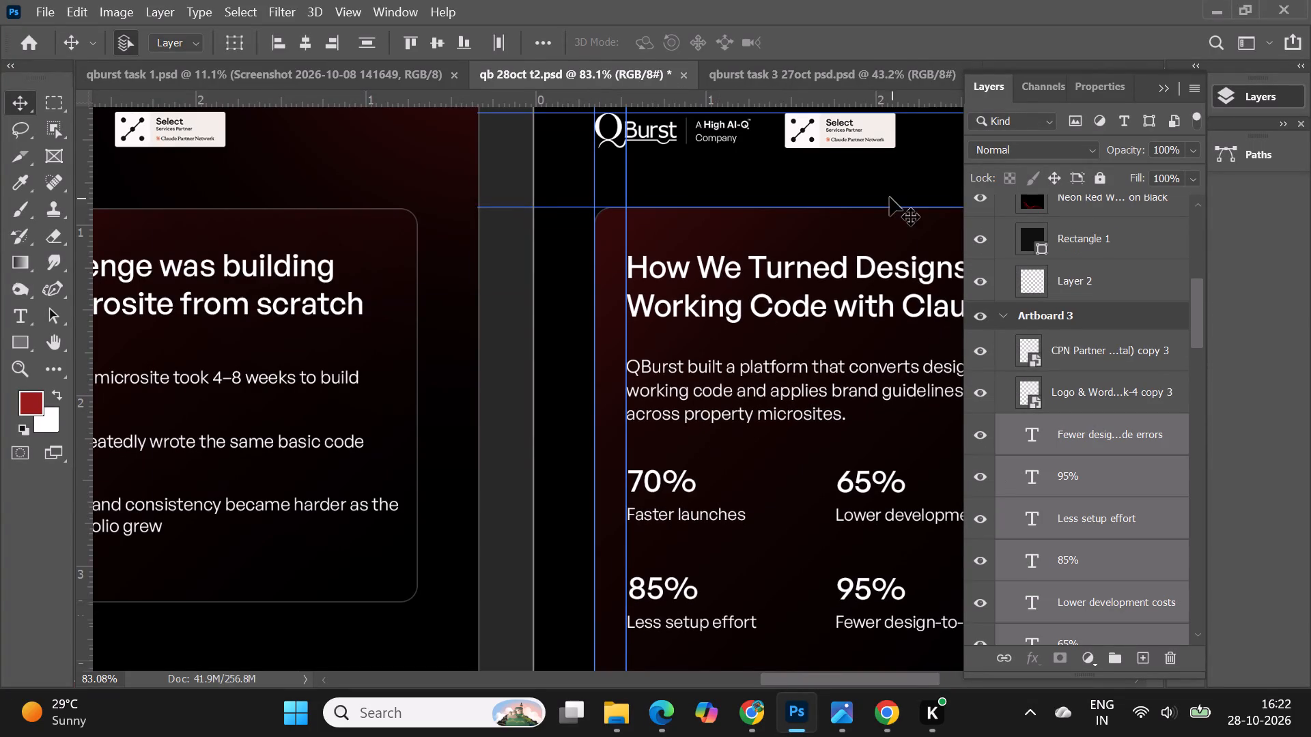
# Move the horizontal guide down to the top of Artboard 2's heading, at about Y 1.19 in.
pyautogui.moveTo(509, 209); pyautogui.dragTo(513, 251)
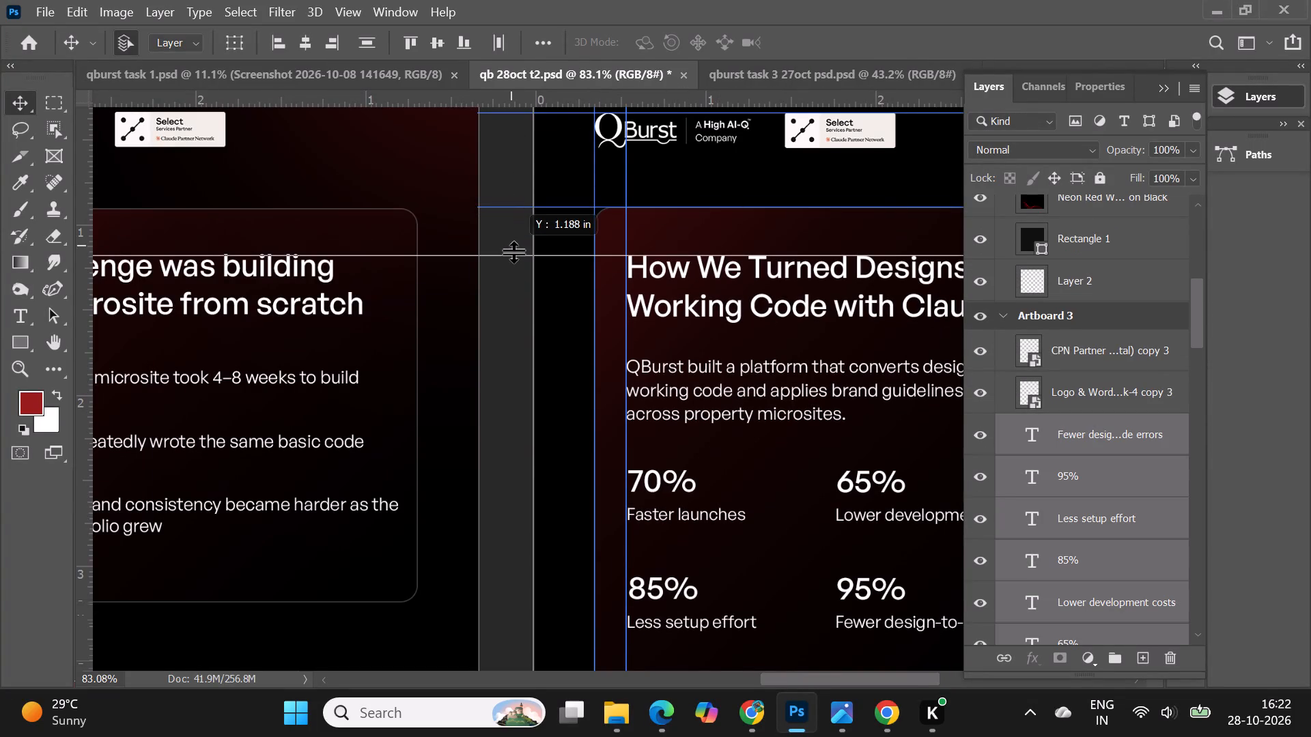
pyautogui.moveTo(513, 251); pyautogui.dragTo(514, 254)
pyautogui.keyDown('alt'); pyautogui.scroll(4, 442, 261); pyautogui.keyUp('alt')
pyautogui.keyDown('alt'); pyautogui.scroll(1, 542, 261); pyautogui.keyUp('alt')
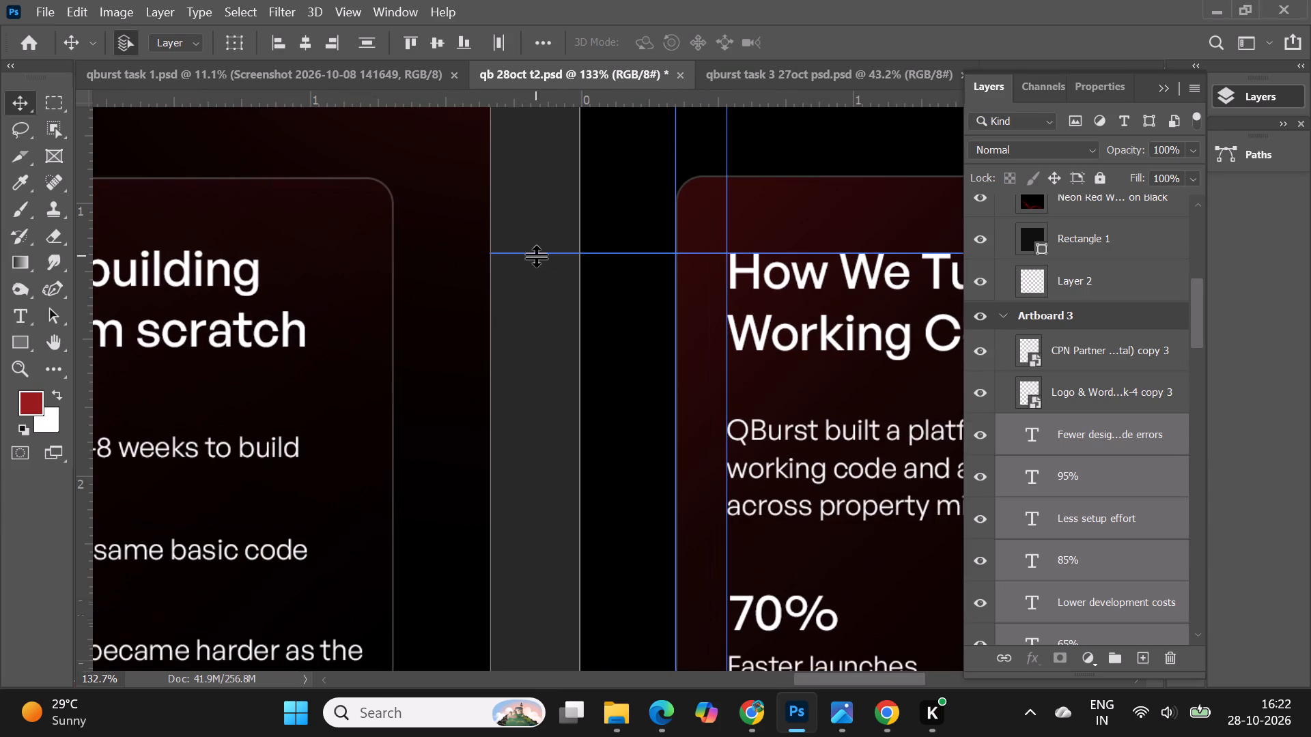
pyautogui.moveTo(535, 255); pyautogui.dragTo(201, 246)
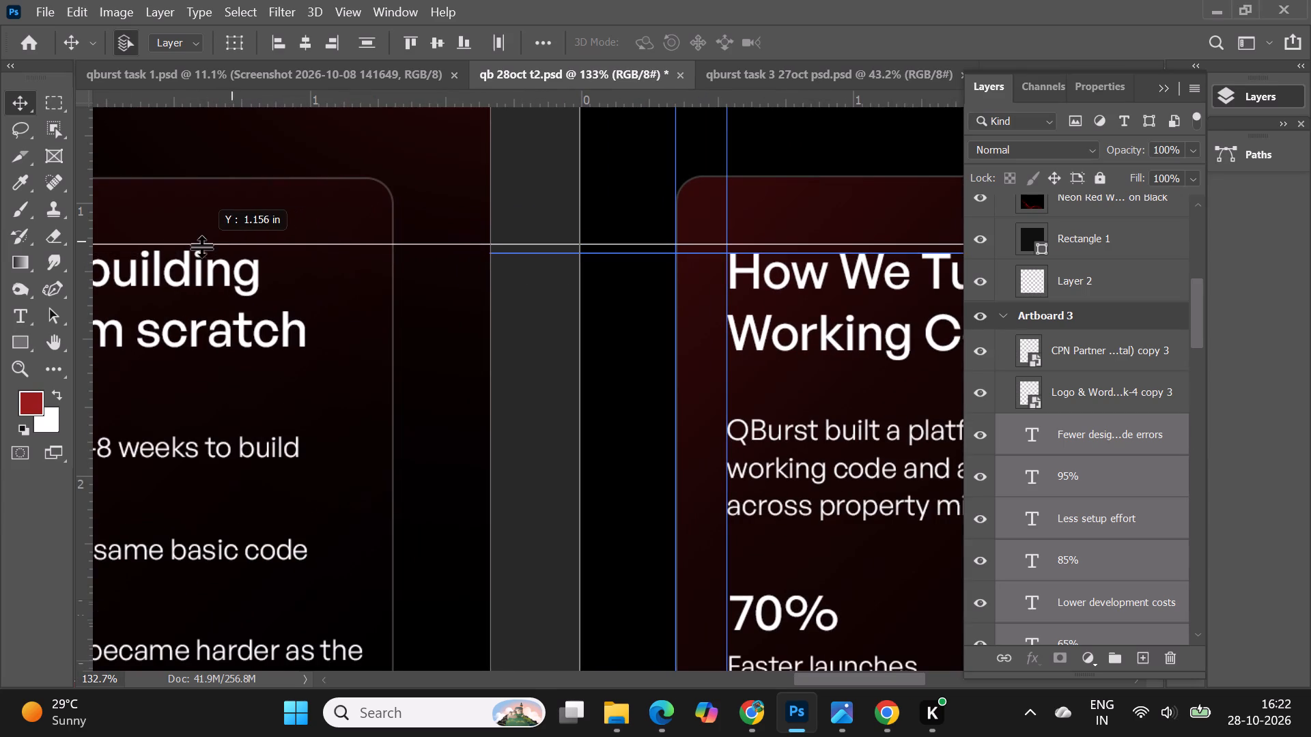
pyautogui.moveTo(201, 246); pyautogui.dragTo(198, 252)
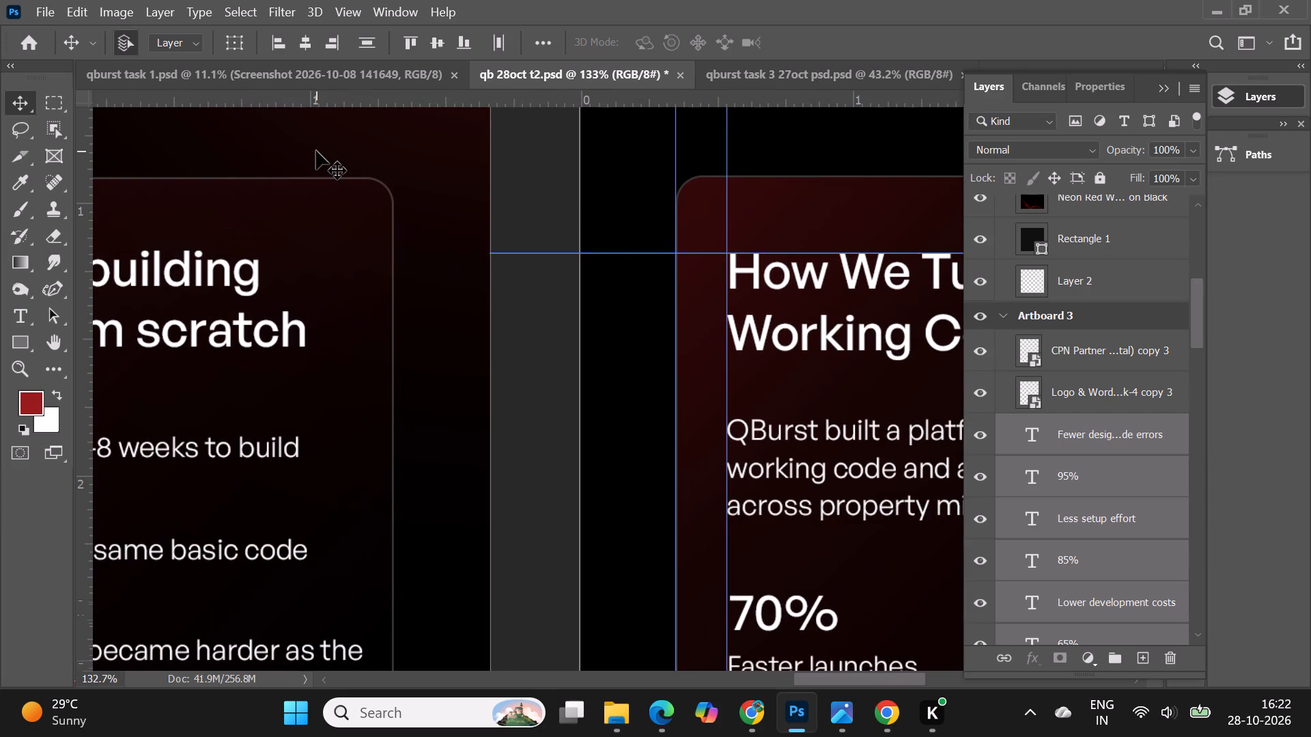
# Nudge the Artboard 3 text block up and slightly left to match Artboard 2's heading height, and deselect it.
pyautogui.press('Up')
pyautogui.press('Up')
pyautogui.press('Up')
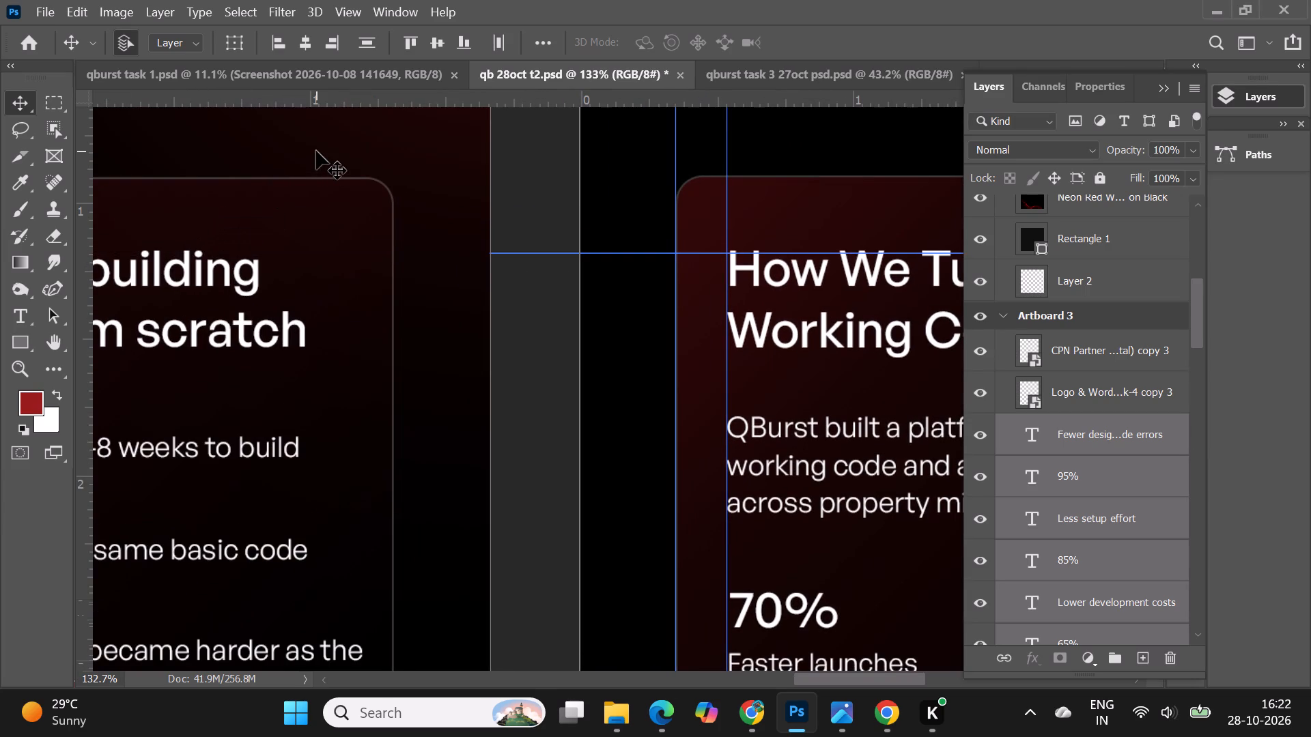
pyautogui.press('Left')
pyautogui.press('Left')
pyautogui.keyDown('alt'); pyautogui.scroll(-6, 289, 139); pyautogui.keyUp('alt')
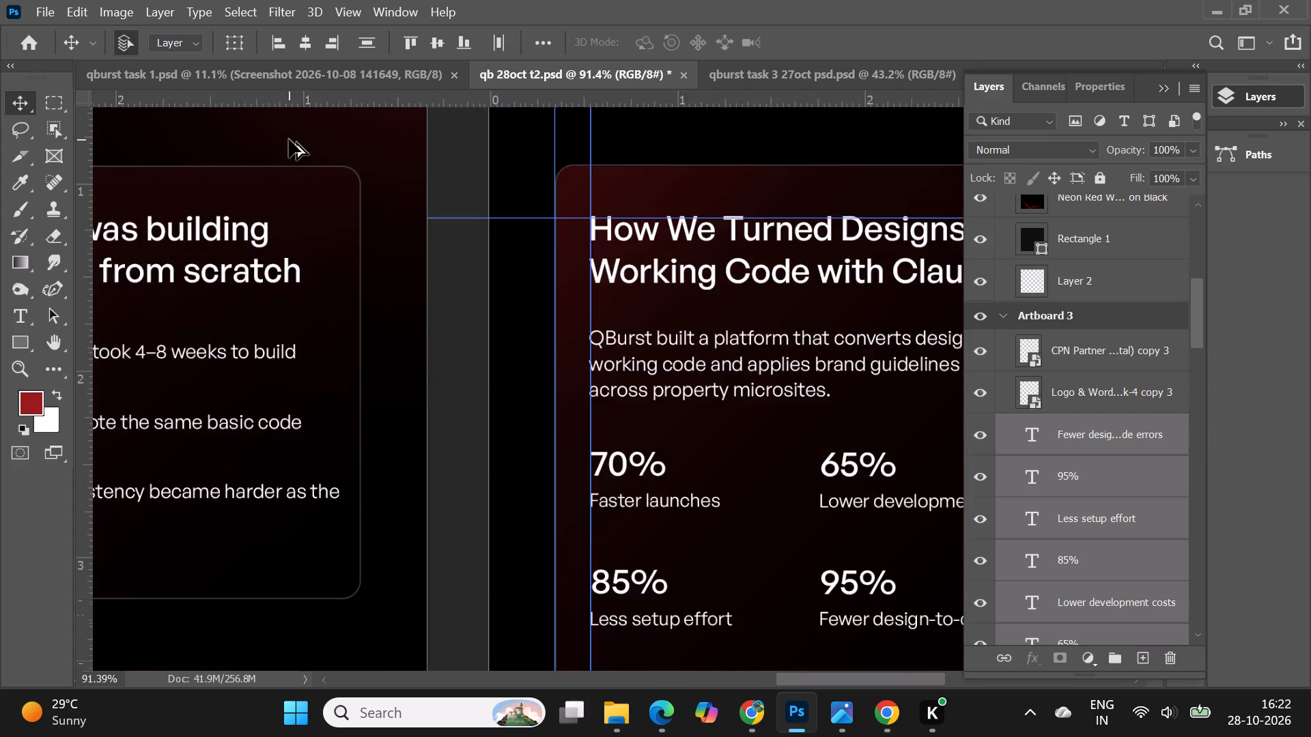
pyautogui.keyDown('alt'); pyautogui.scroll(-3, 289, 139); pyautogui.keyUp('alt')
pyautogui.click(897, 341)
pyautogui.scroll(2, 891, 345)
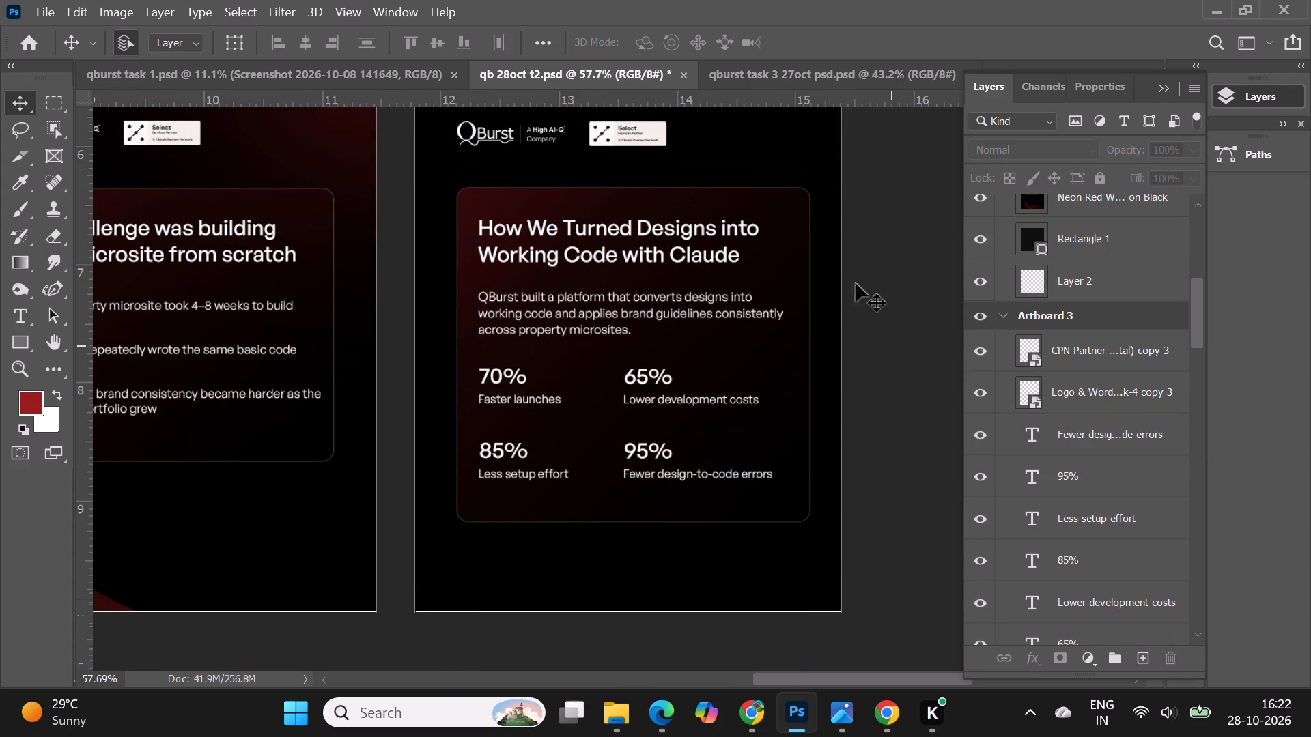
# Remove the horizontal guide at Artboard 3's heading and move the vertical guide near the card's right edge outside the artboard, to about X 3.7 in.
pyautogui.click(779, 245)
pyautogui.moveTo(787, 223); pyautogui.dragTo(810, 0)
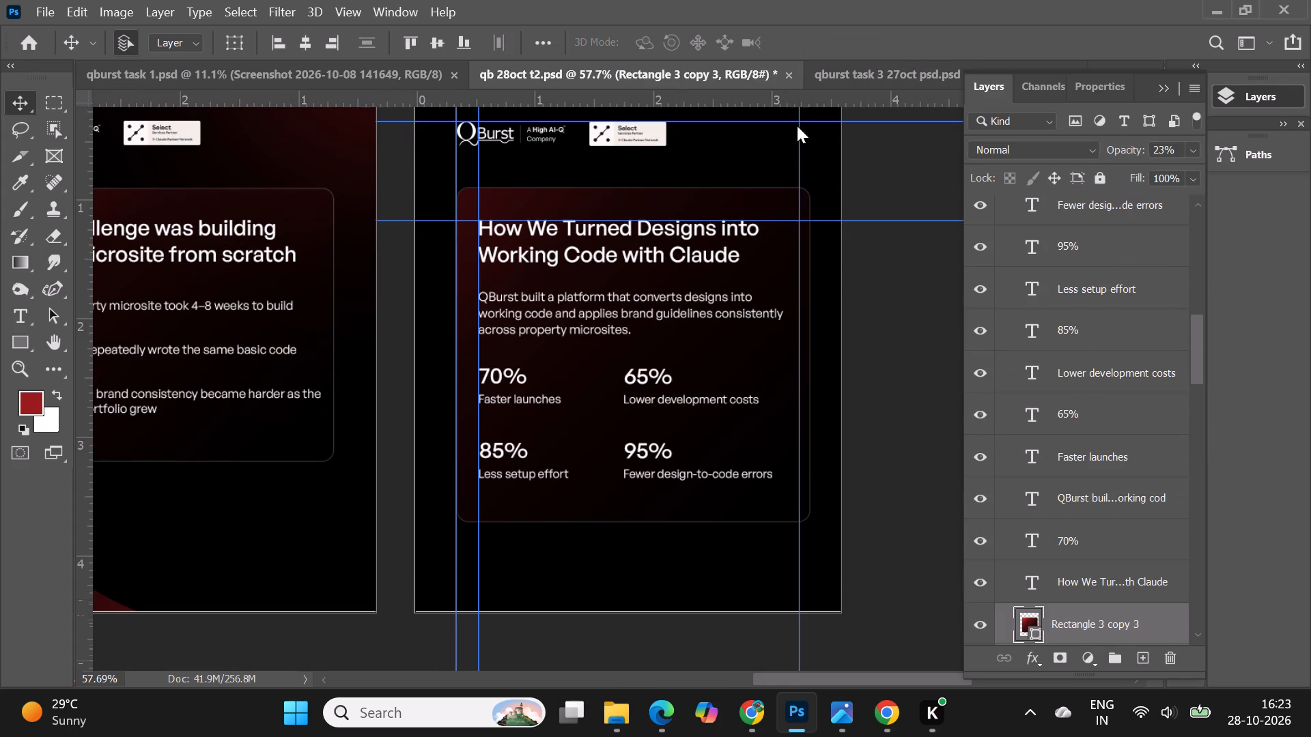
pyautogui.scroll(2, 798, 205)
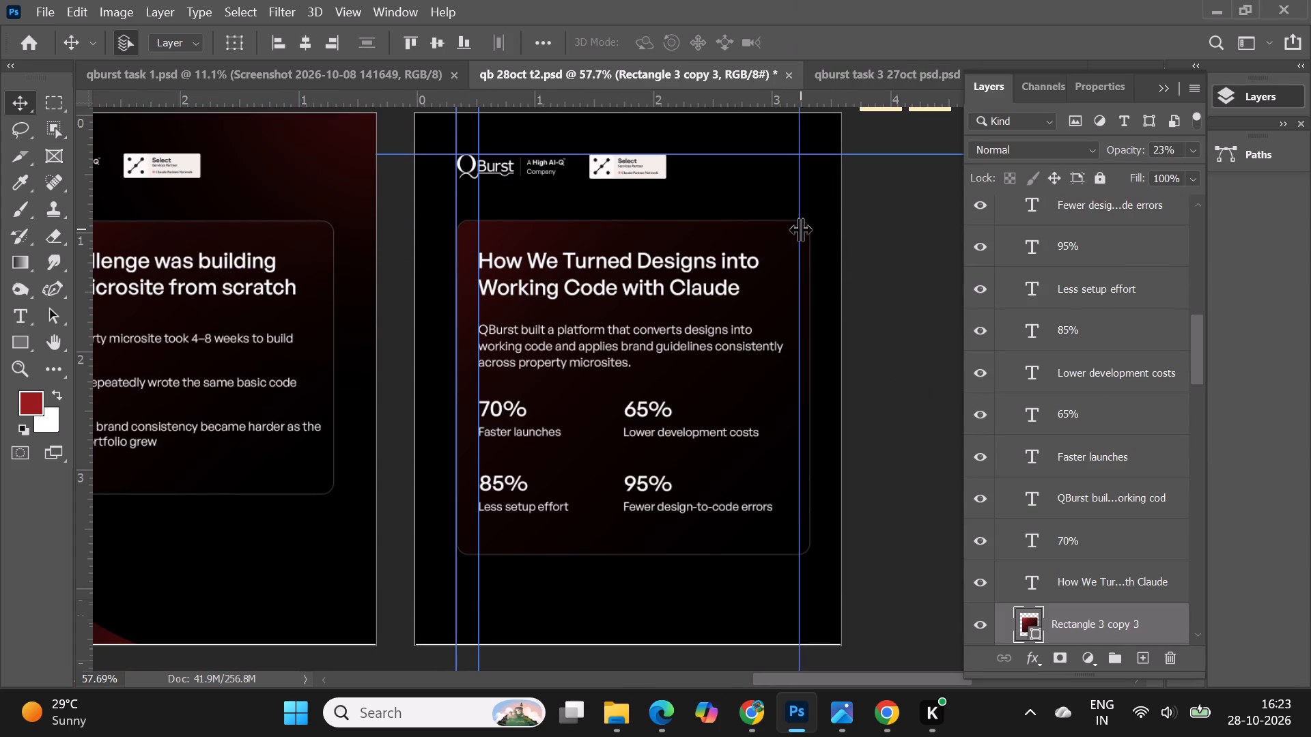
pyautogui.moveTo(800, 229); pyautogui.dragTo(855, 237)
pyautogui.keyDown('alt'); pyautogui.scroll(-2, 750, 209); pyautogui.keyUp('alt')
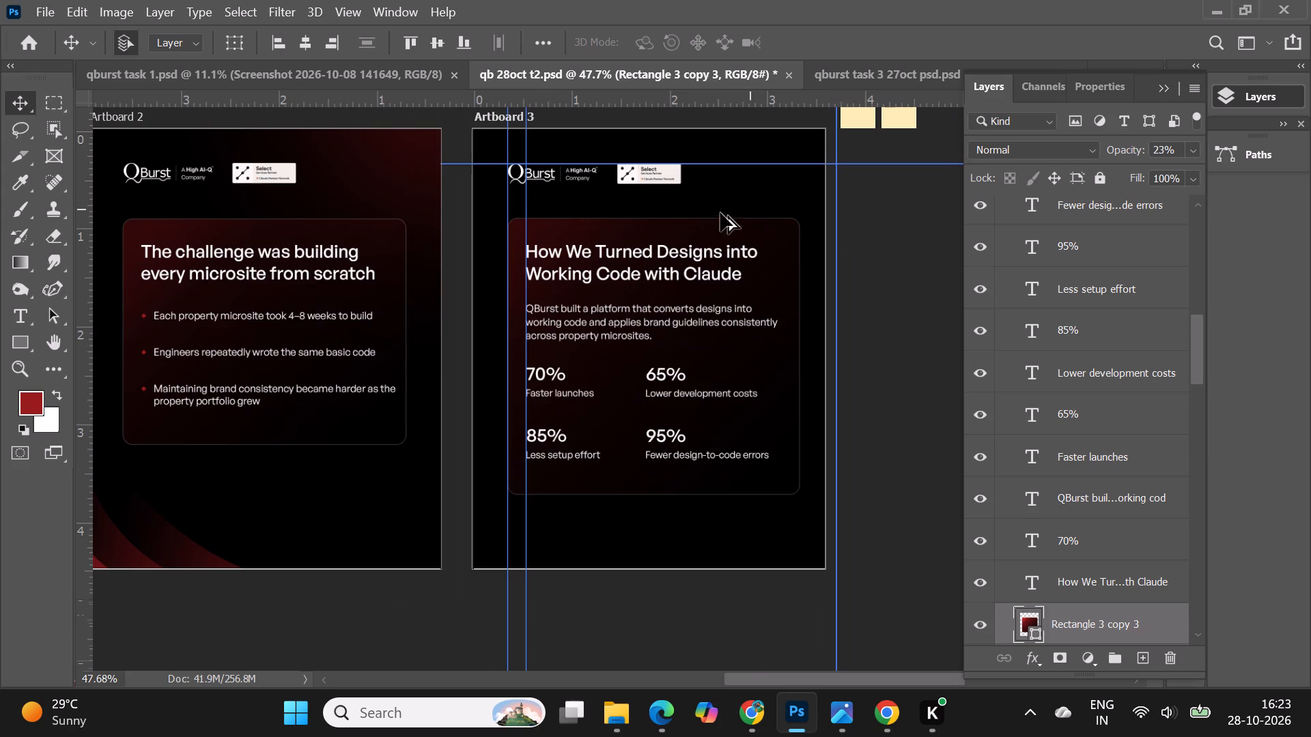
pyautogui.keyDown('alt'); pyautogui.scroll(1, 674, 476); pyautogui.keyUp('alt')
pyautogui.keyDown('alt'); pyautogui.scroll(-3, 676, 461); pyautogui.keyUp('alt')
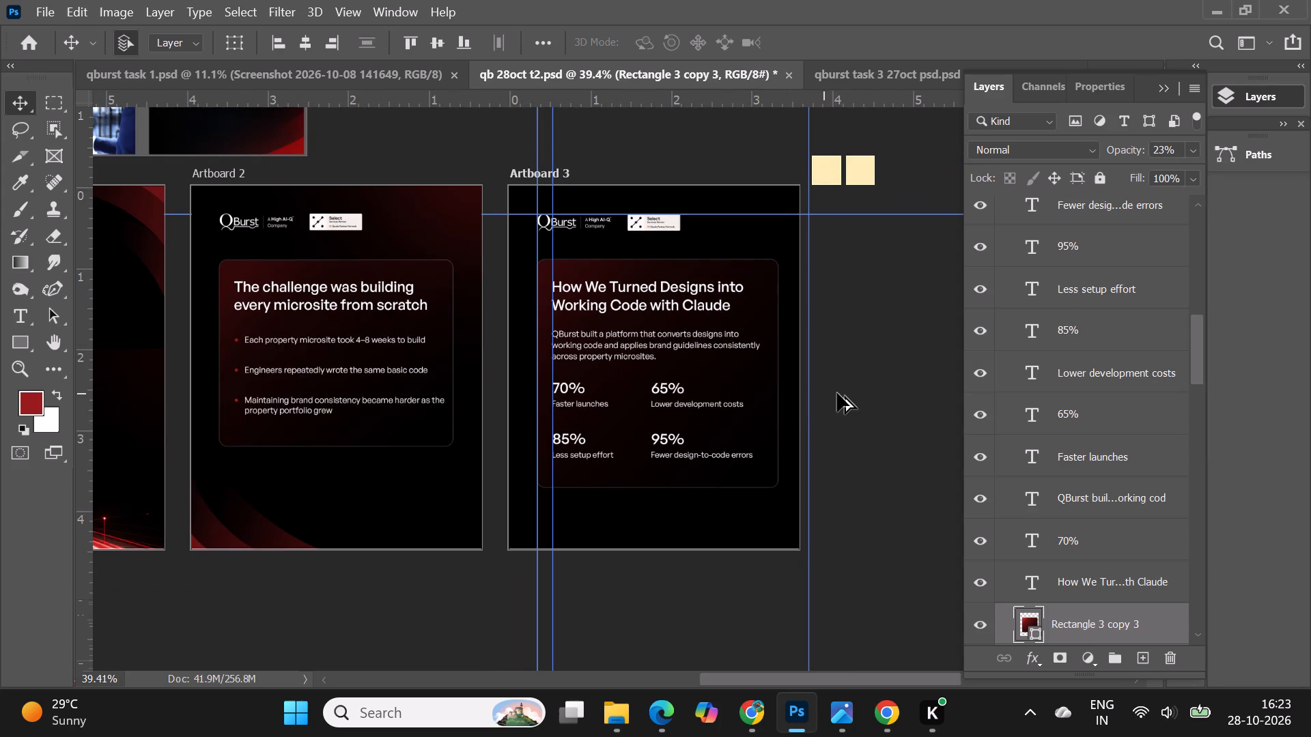
pyautogui.keyDown('alt'); pyautogui.scroll(-2, 867, 389); pyautogui.keyUp('alt')
pyautogui.click(867, 389)
# Move the color palette screenshot from above Artboard 5 to the empty canvas just right of Artboard 3.
pyautogui.keyDown('alt'); pyautogui.scroll(-2, 867, 389); pyautogui.keyUp('alt')
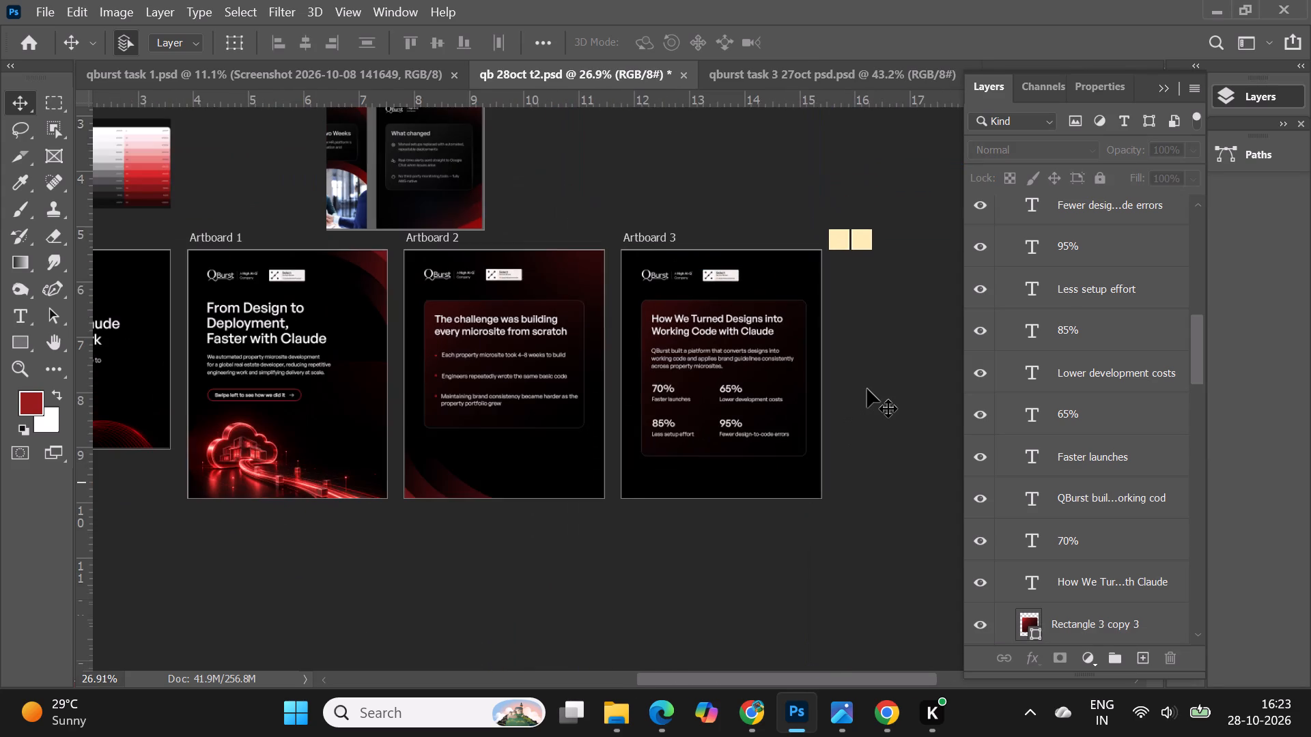
pyautogui.keyDown('alt'); pyautogui.scroll(-3, 867, 389); pyautogui.keyUp('alt')
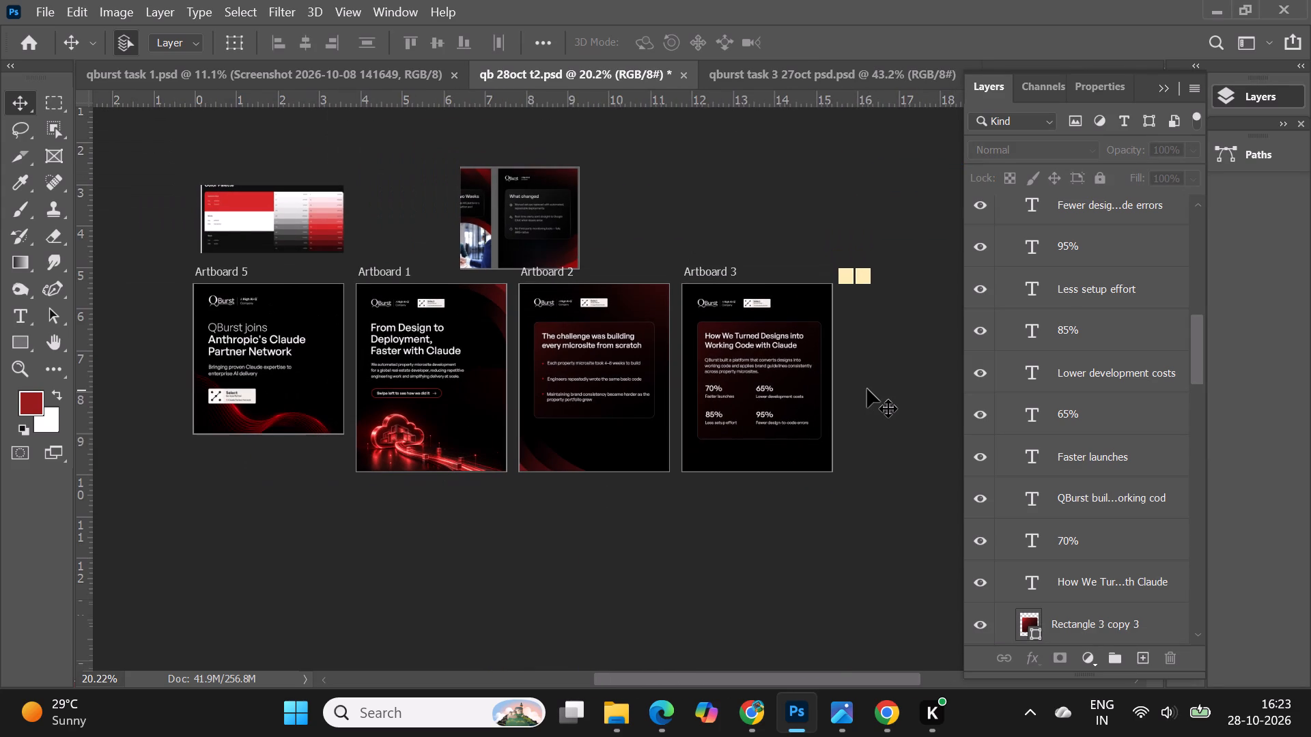
pyautogui.keyDown('alt'); pyautogui.scroll(-3, 75, 209); pyautogui.keyUp('alt')
pyautogui.keyDown('alt'); pyautogui.scroll(2, 802, 272); pyautogui.keyUp('alt')
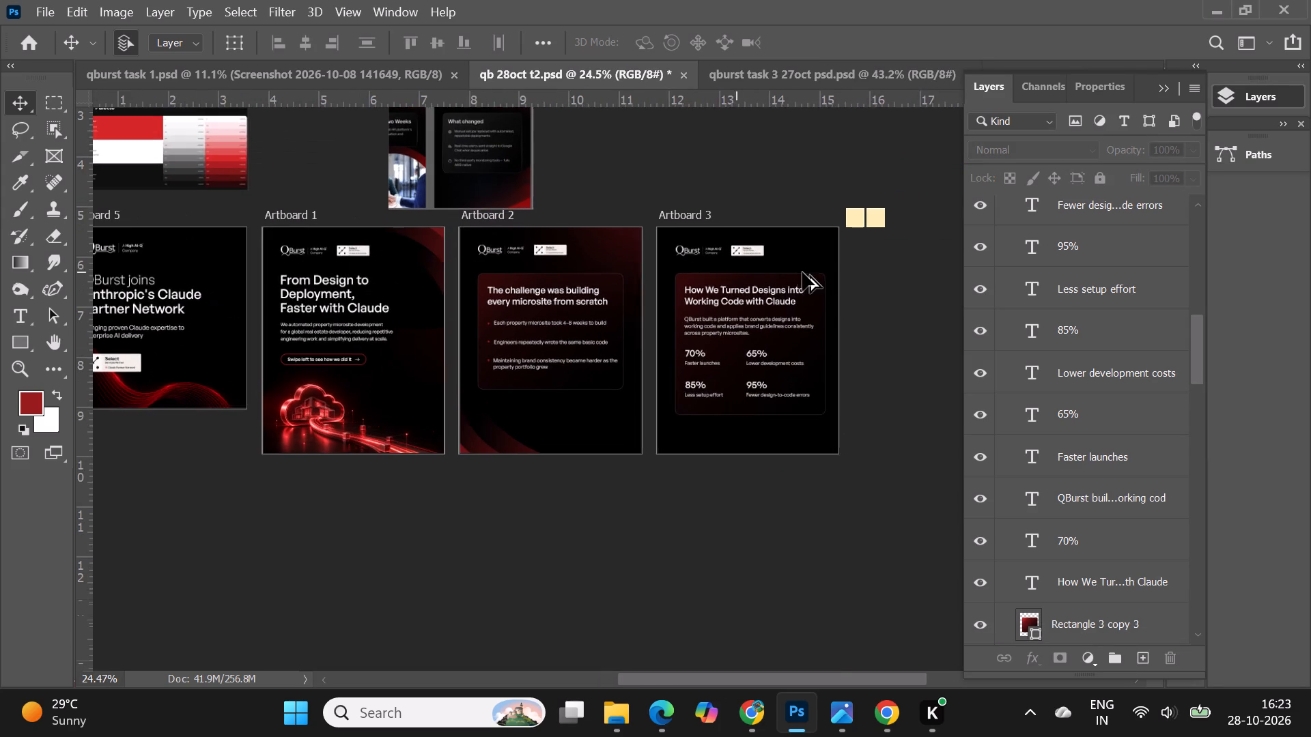
pyautogui.keyDown('alt'); pyautogui.scroll(-6, 309, 331); pyautogui.keyUp('alt')
pyautogui.moveTo(218, 239); pyautogui.dragTo(635, 323)
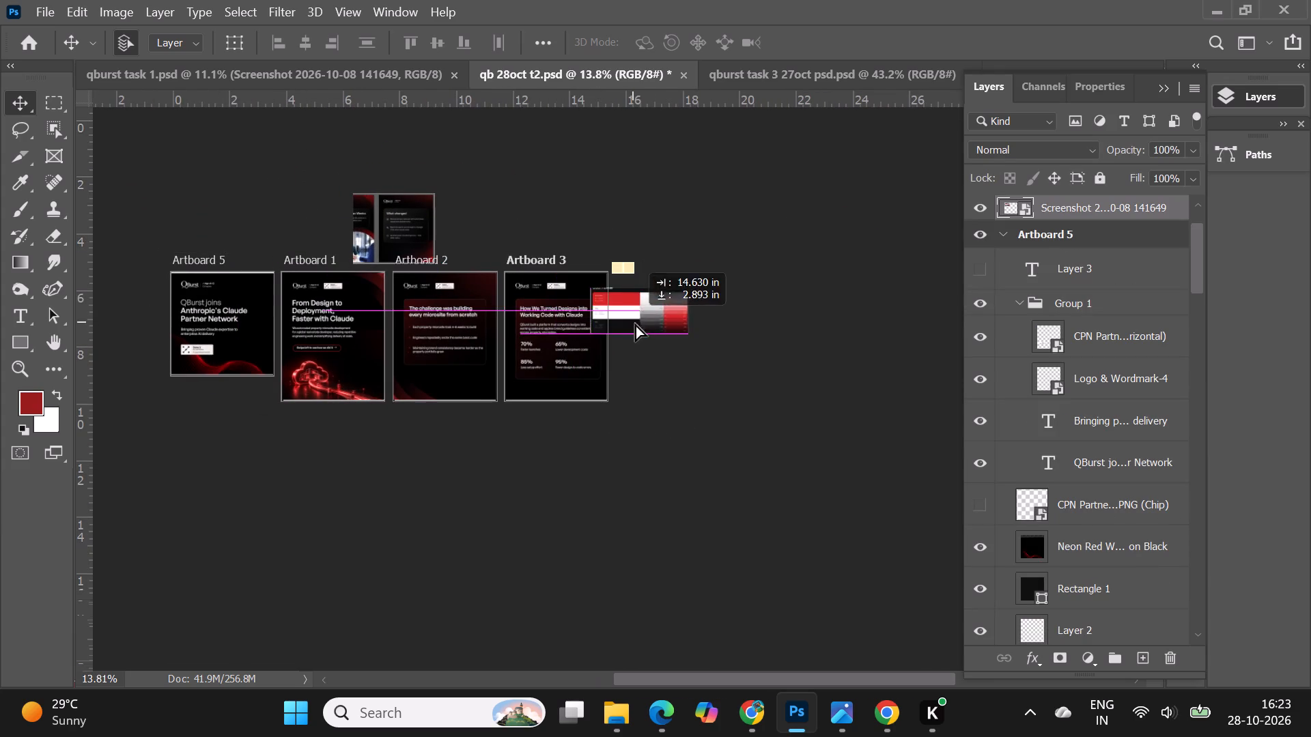
pyautogui.moveTo(635, 323); pyautogui.dragTo(655, 343)
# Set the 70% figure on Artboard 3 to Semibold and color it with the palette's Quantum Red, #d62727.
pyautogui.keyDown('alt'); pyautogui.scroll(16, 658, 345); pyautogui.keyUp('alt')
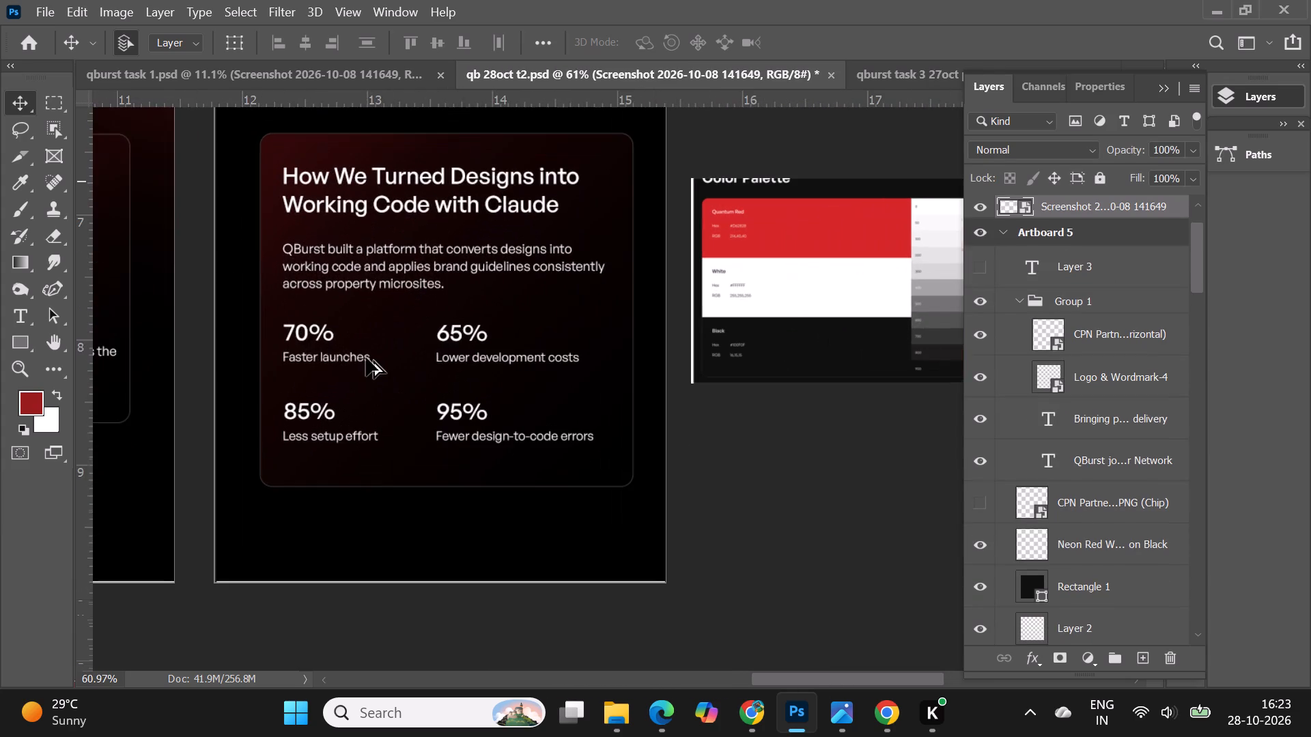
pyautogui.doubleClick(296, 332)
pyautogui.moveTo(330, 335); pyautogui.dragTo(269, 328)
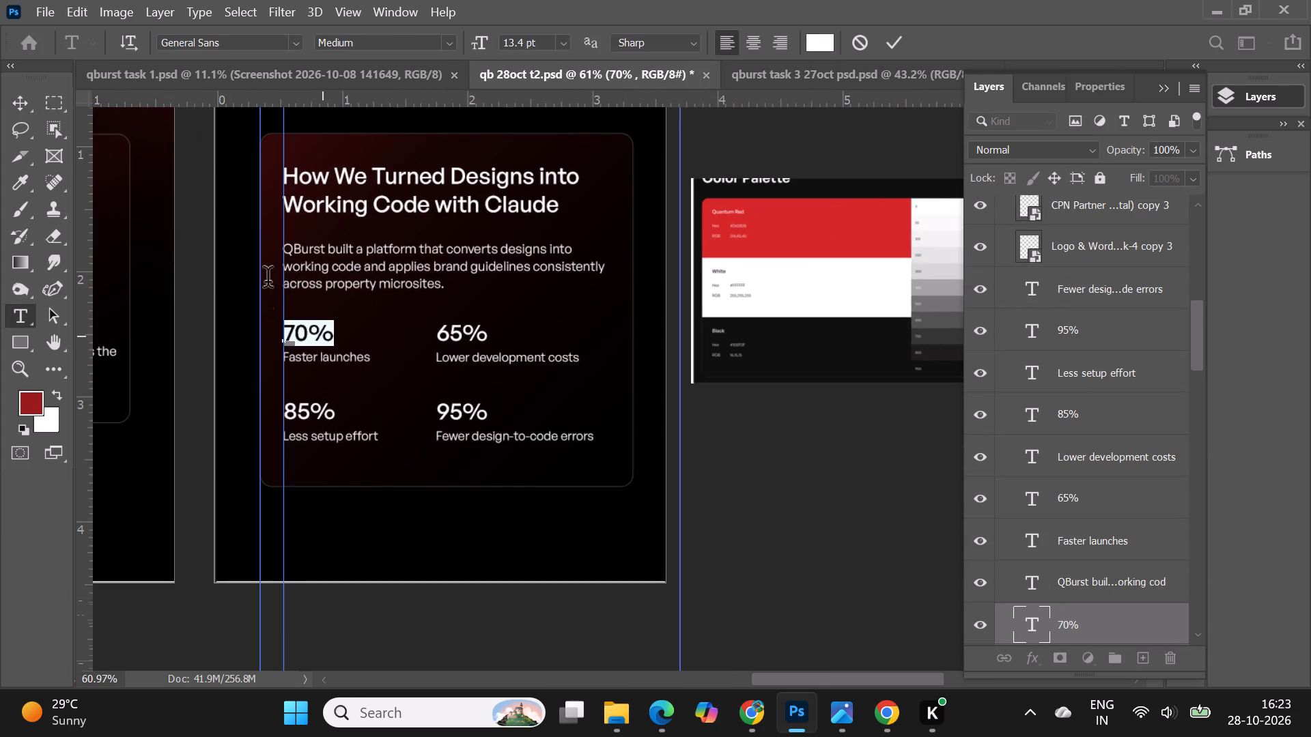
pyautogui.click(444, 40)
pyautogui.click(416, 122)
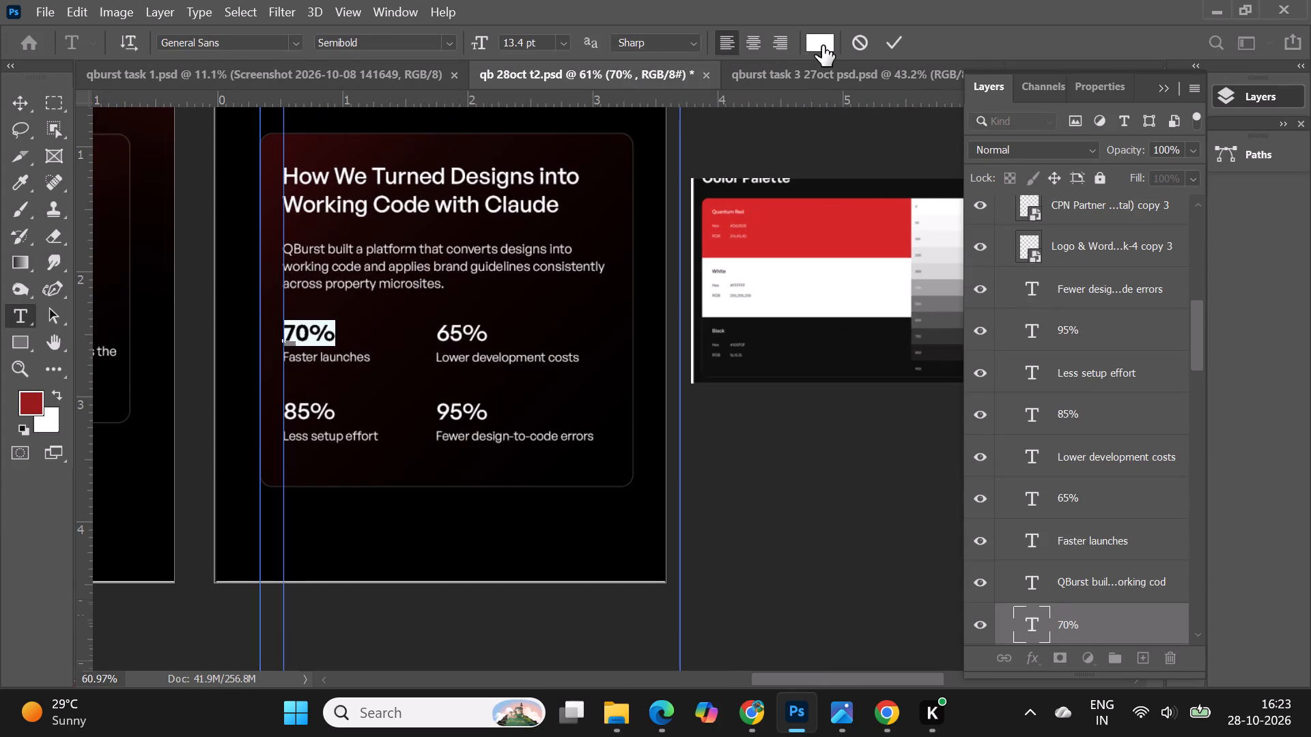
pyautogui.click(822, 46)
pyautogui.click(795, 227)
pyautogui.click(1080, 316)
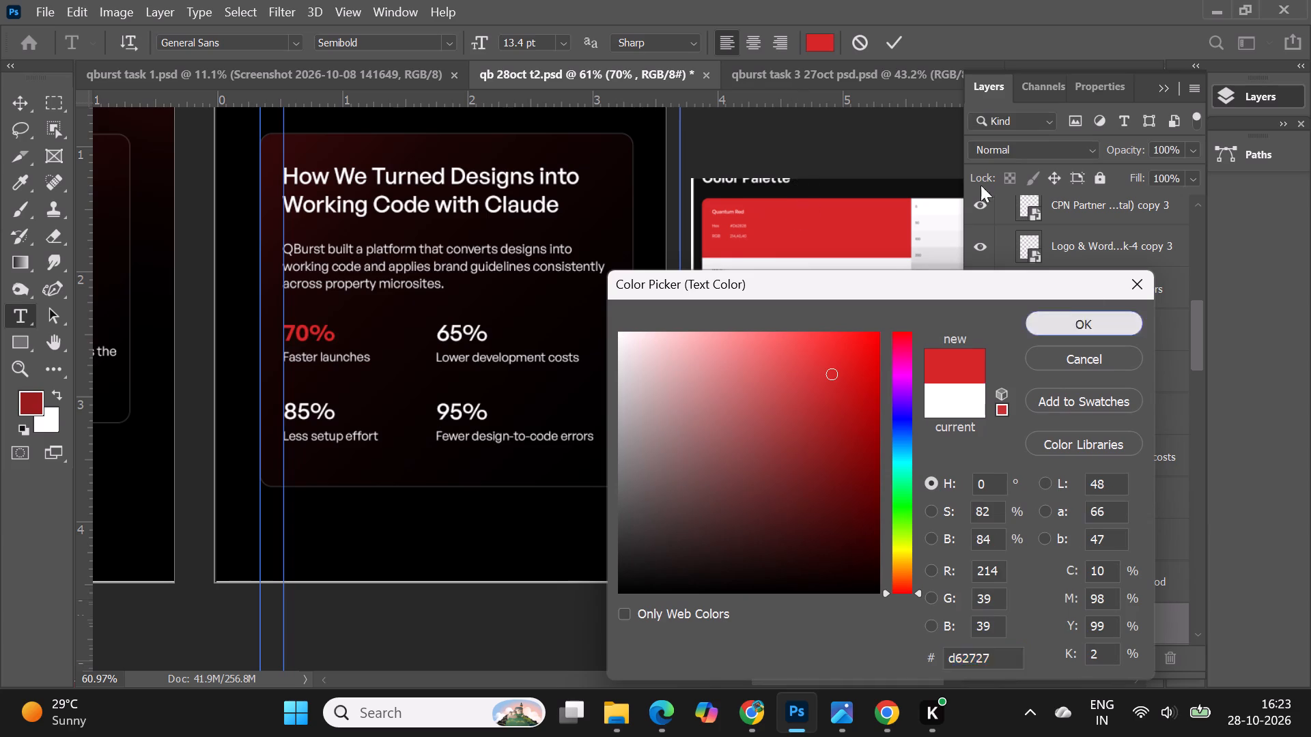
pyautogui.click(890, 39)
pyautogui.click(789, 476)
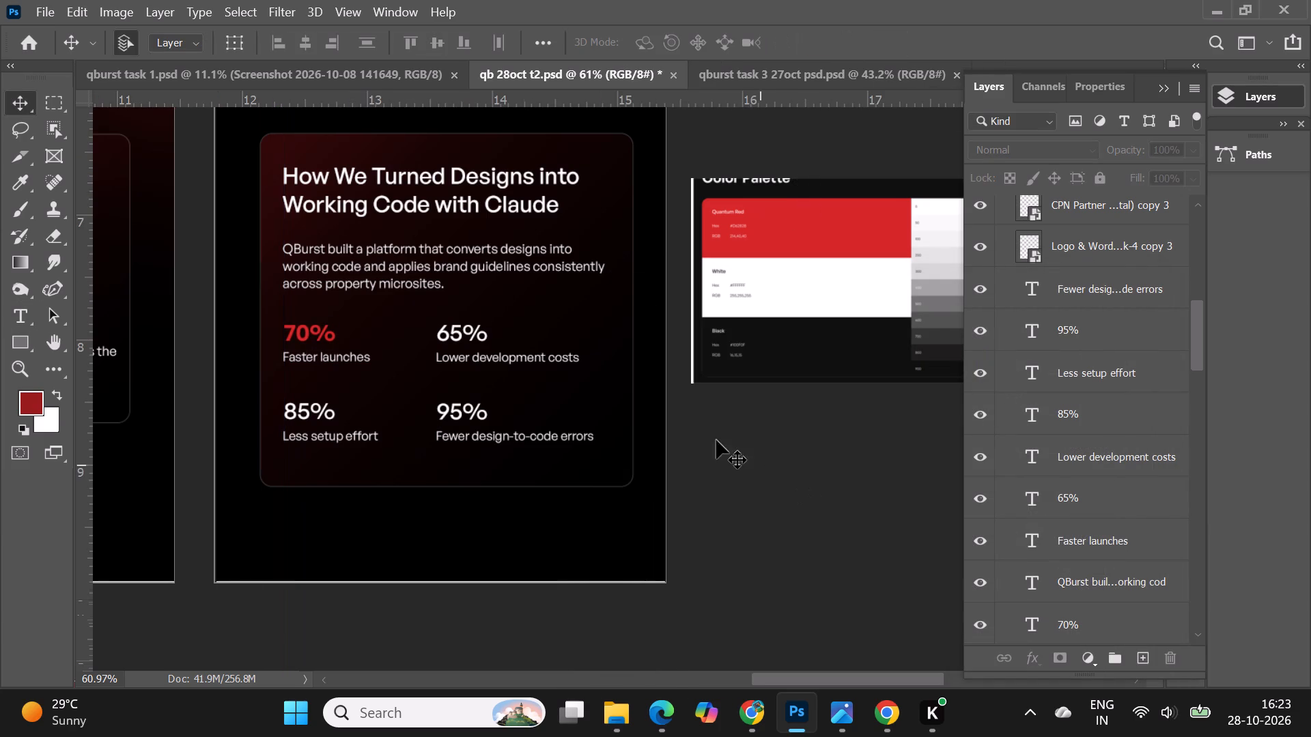
# Set the 70% figure to Medium weight and recolor it with the lighter red sampled one row above the palette's main red shade.
pyautogui.keyDown('alt'); pyautogui.scroll(-4, 31, 344); pyautogui.keyUp('alt')
pyautogui.keyDown('alt'); pyautogui.scroll(2, 780, 318); pyautogui.keyUp('alt')
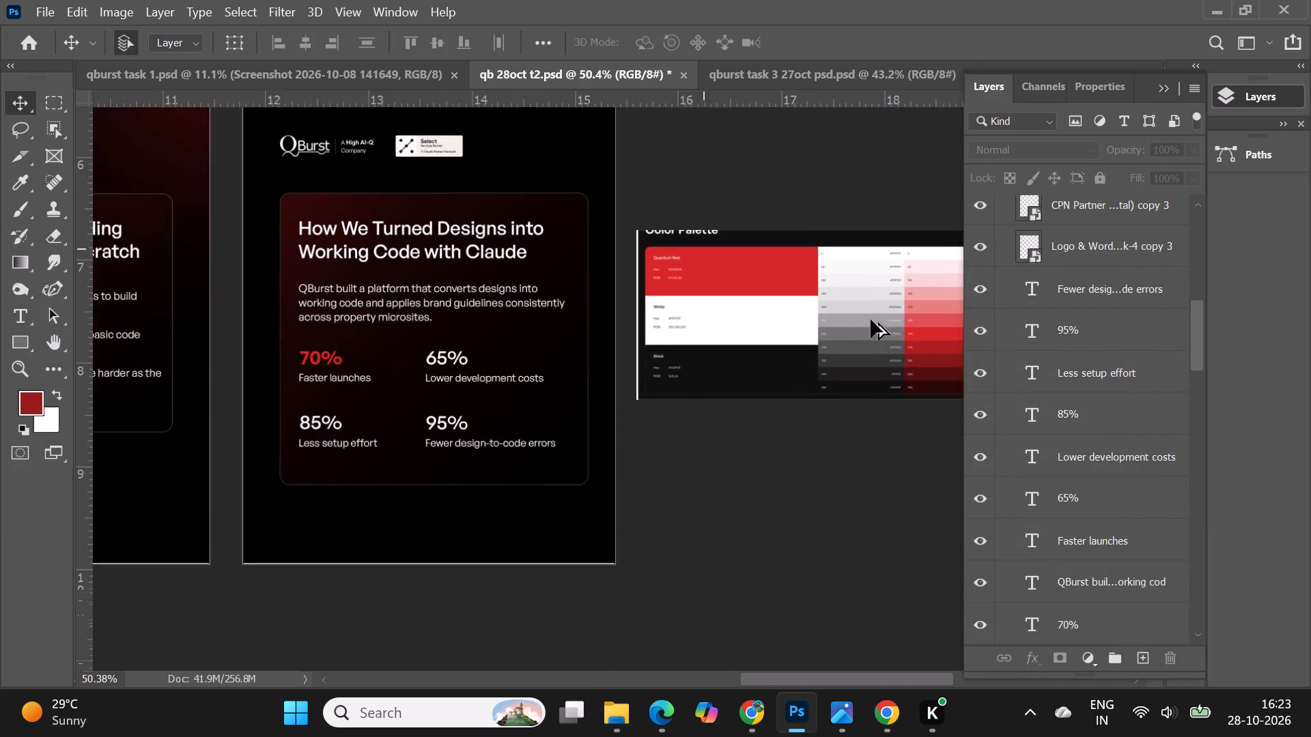
pyautogui.keyDown('alt'); pyautogui.scroll(1, 871, 319); pyautogui.keyUp('alt')
pyautogui.keyDown('alt'); pyautogui.scroll(-2, 413, 258); pyautogui.keyUp('alt')
pyautogui.keyDown('alt'); pyautogui.scroll(3, 869, 313); pyautogui.keyUp('alt')
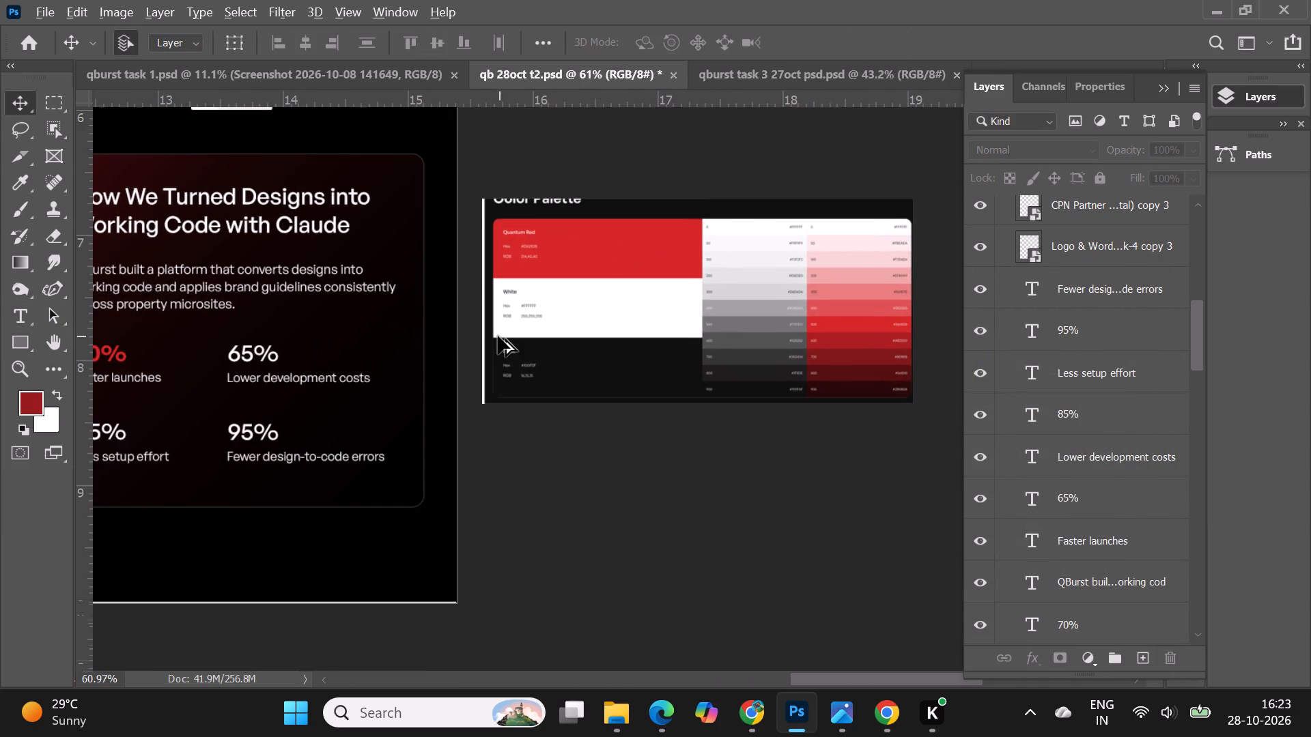
pyautogui.keyDown('alt'); pyautogui.scroll(-3, 498, 336); pyautogui.keyUp('alt')
pyautogui.doubleClick(201, 353)
pyautogui.moveTo(214, 353); pyautogui.dragTo(169, 355)
pyautogui.click(442, 41)
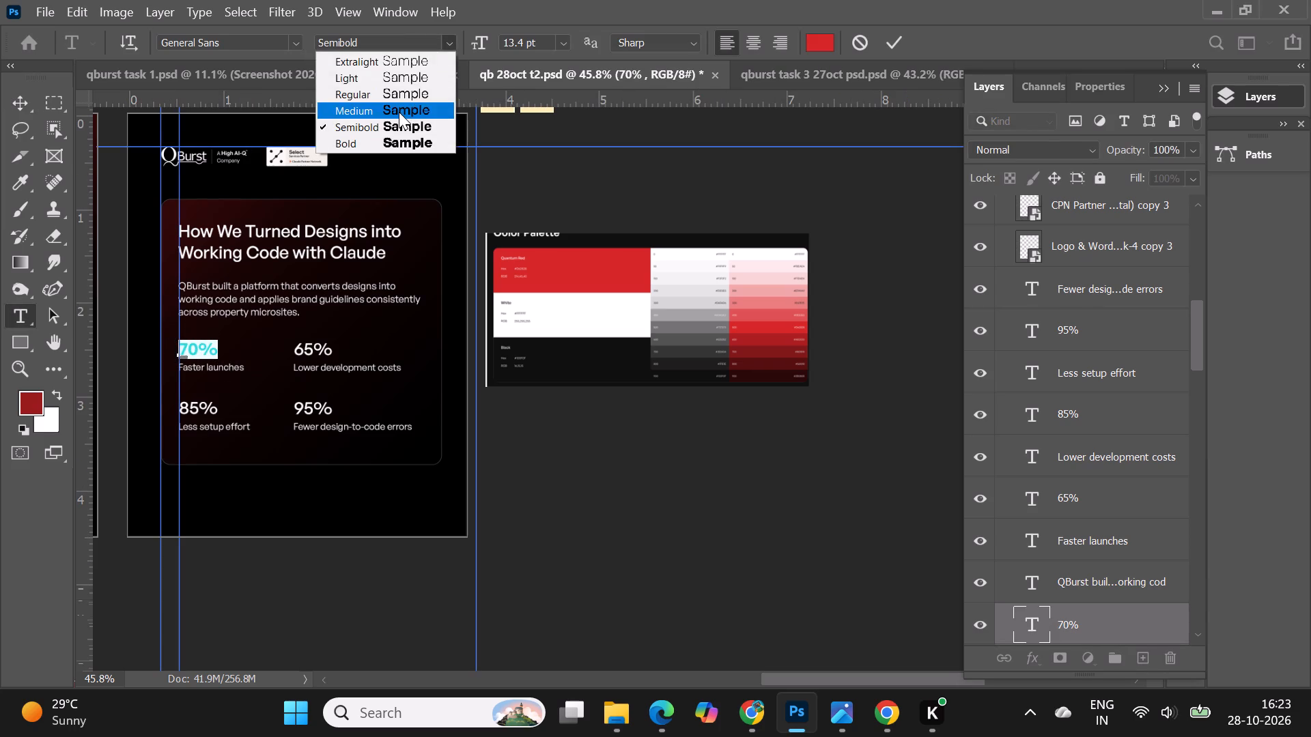
pyautogui.click(399, 112)
pyautogui.click(820, 39)
pyautogui.moveTo(818, 291); pyautogui.dragTo(801, 475)
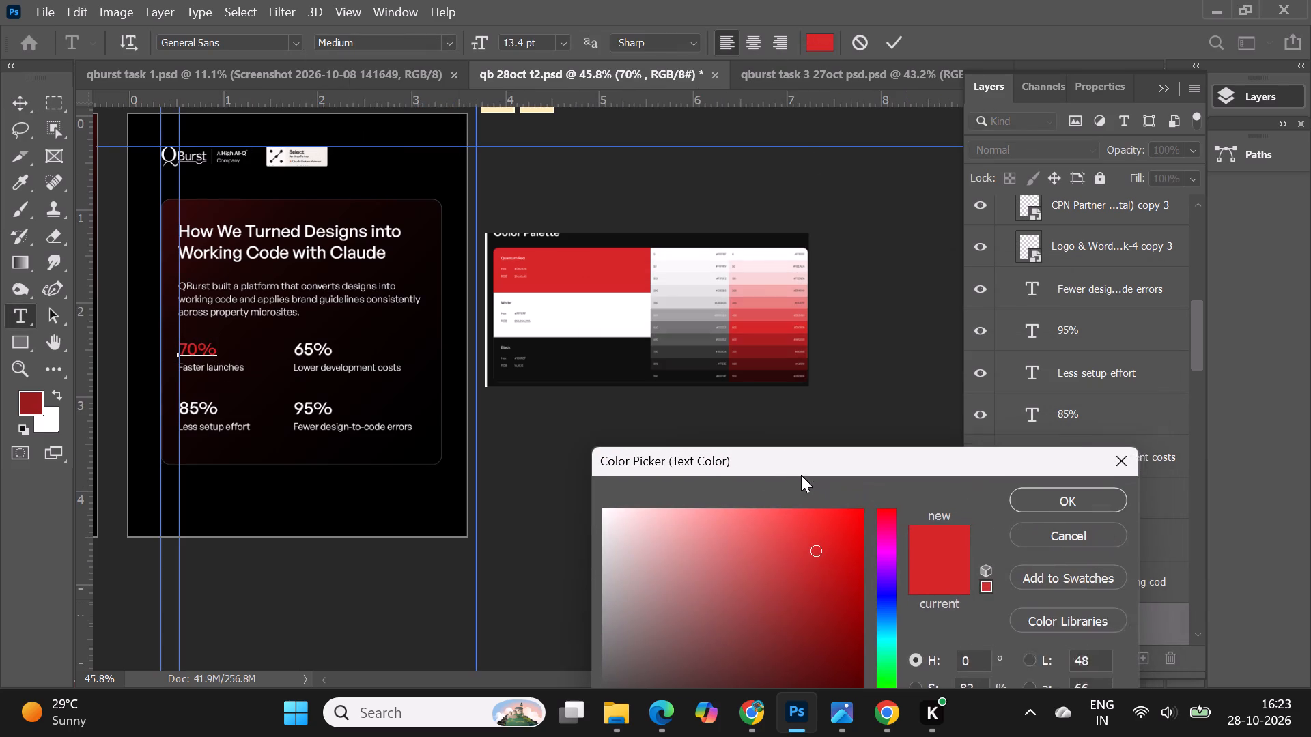
pyautogui.moveTo(801, 475); pyautogui.dragTo(800, 486)
pyautogui.click(777, 328)
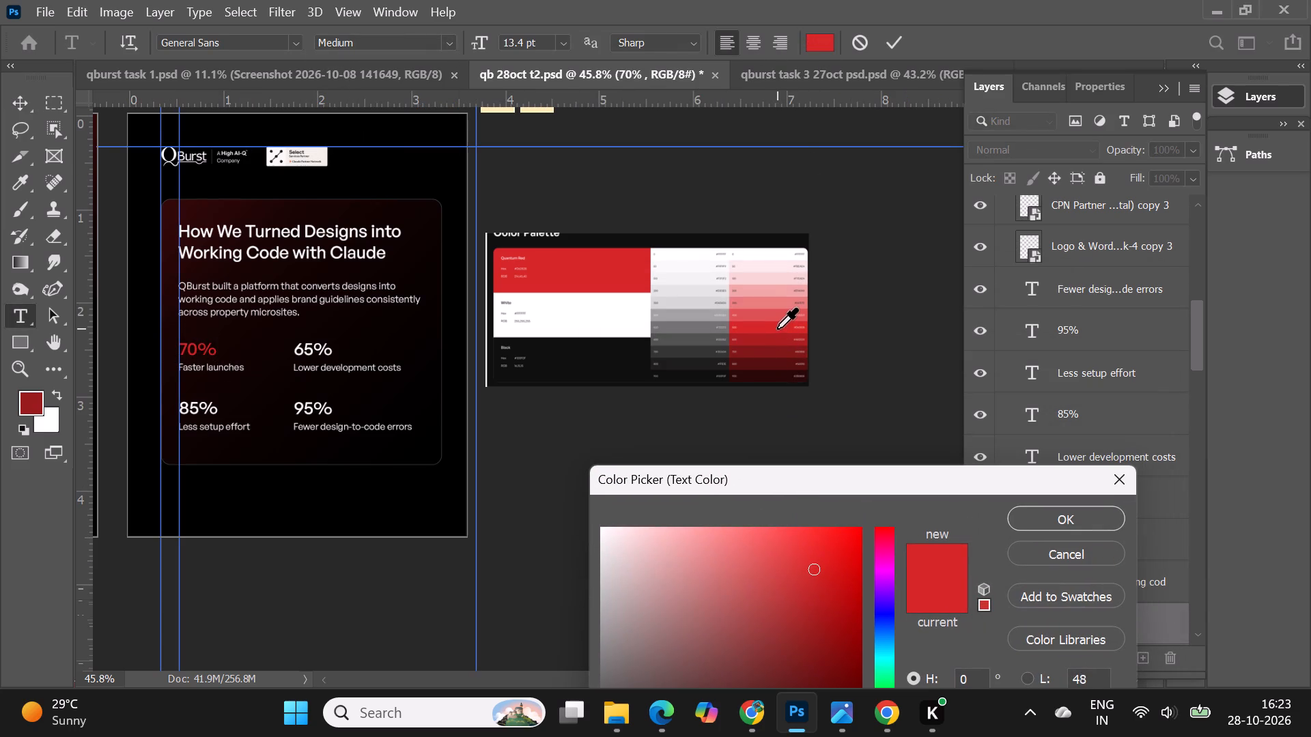
pyautogui.click(773, 315)
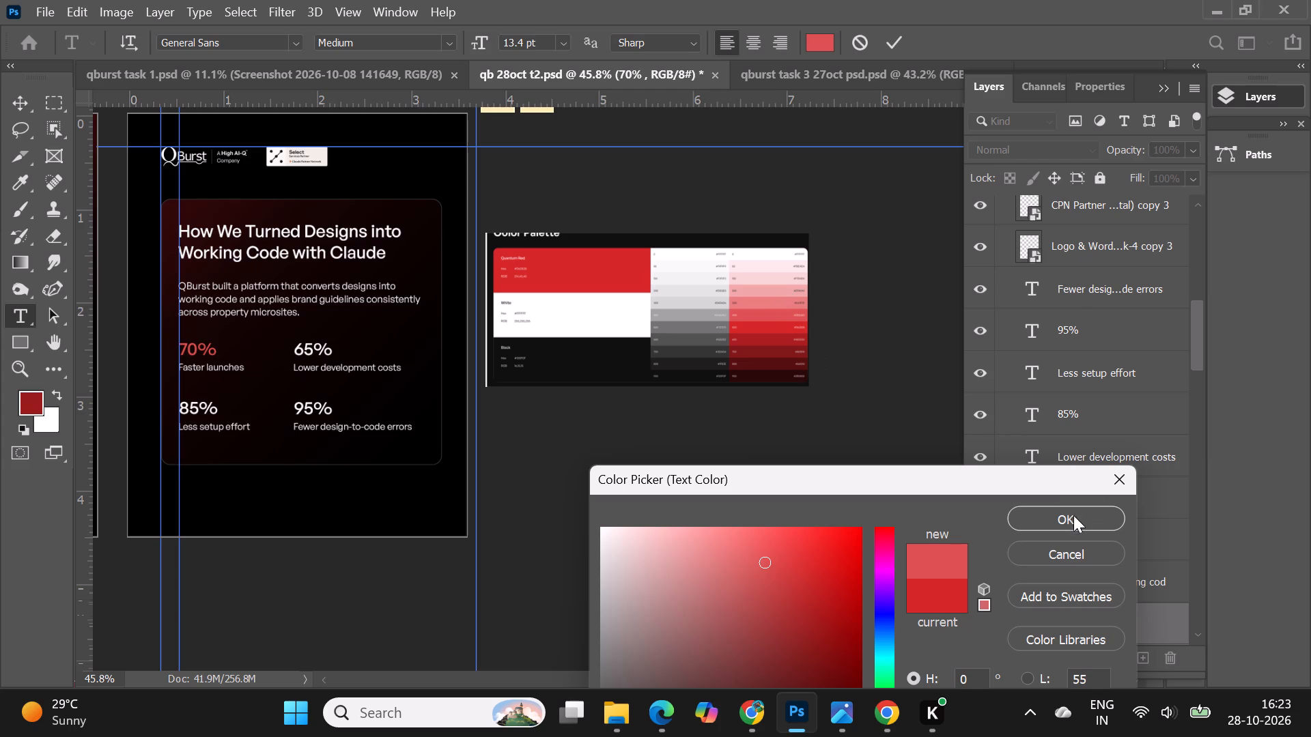
pyautogui.click(1073, 523)
pyautogui.click(901, 38)
# Recolor the 65% figure with the same lighter red sampled from the color palette.
pyautogui.doubleClick(318, 350)
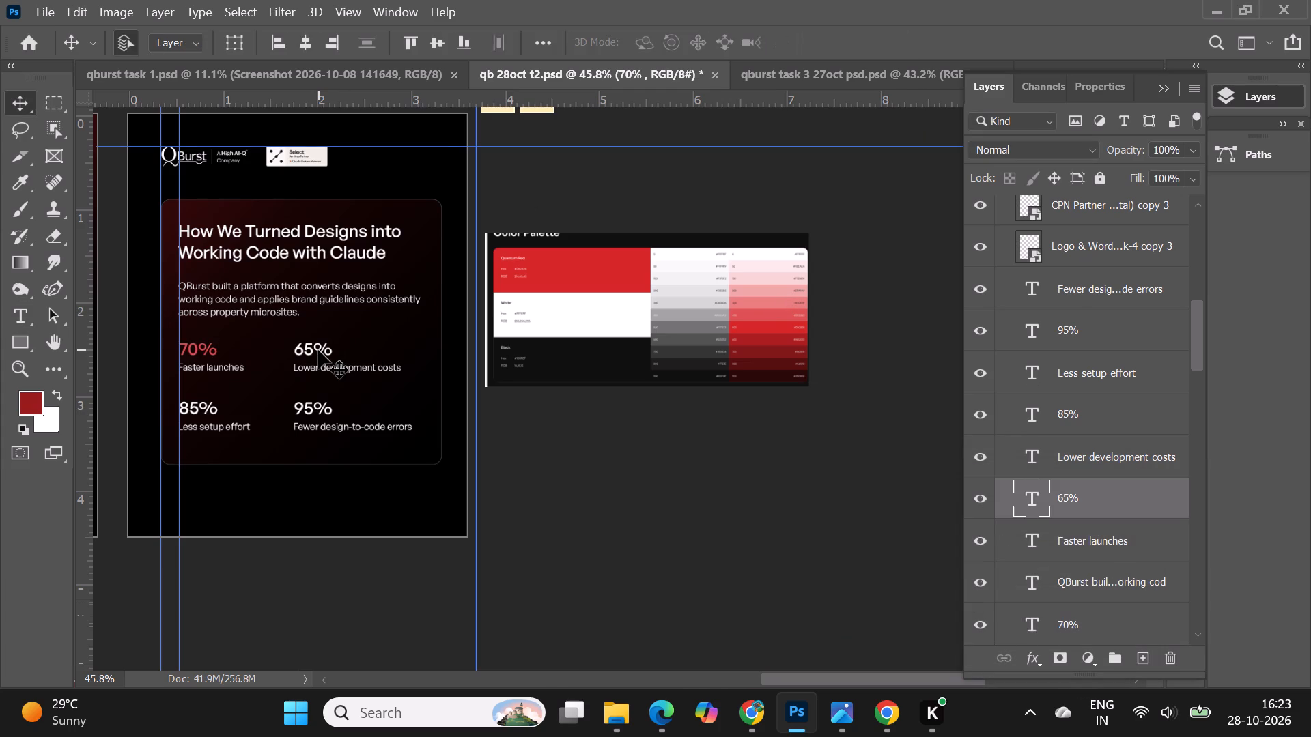
pyautogui.click(820, 44)
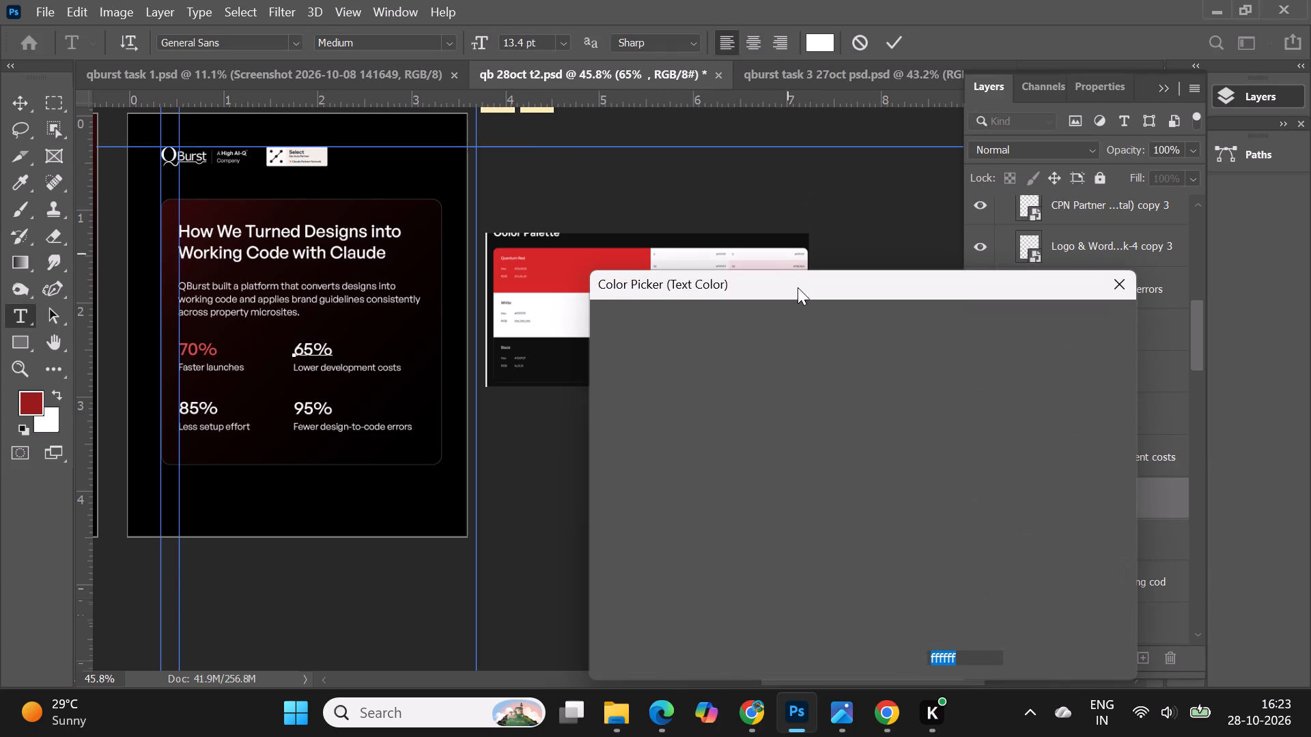
pyautogui.moveTo(798, 290); pyautogui.dragTo(798, 461)
pyautogui.click(781, 315)
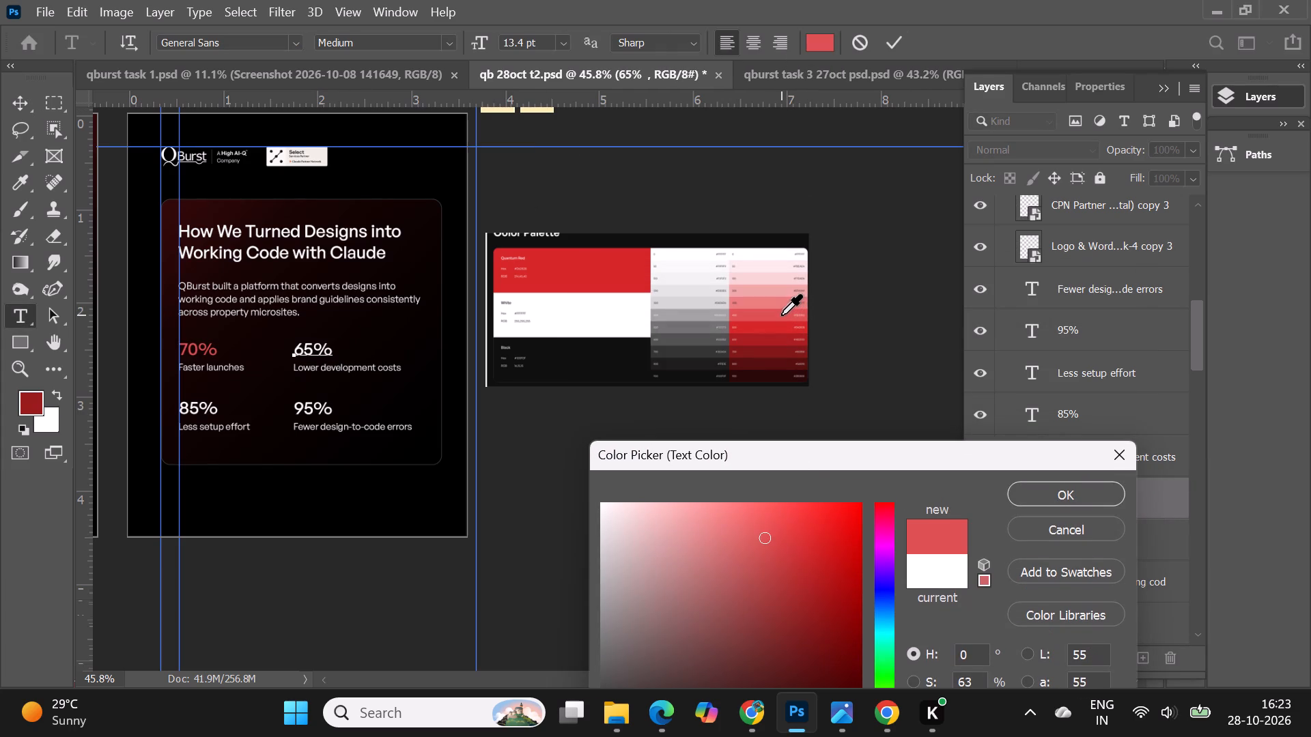
pyautogui.click(1062, 502)
pyautogui.click(891, 43)
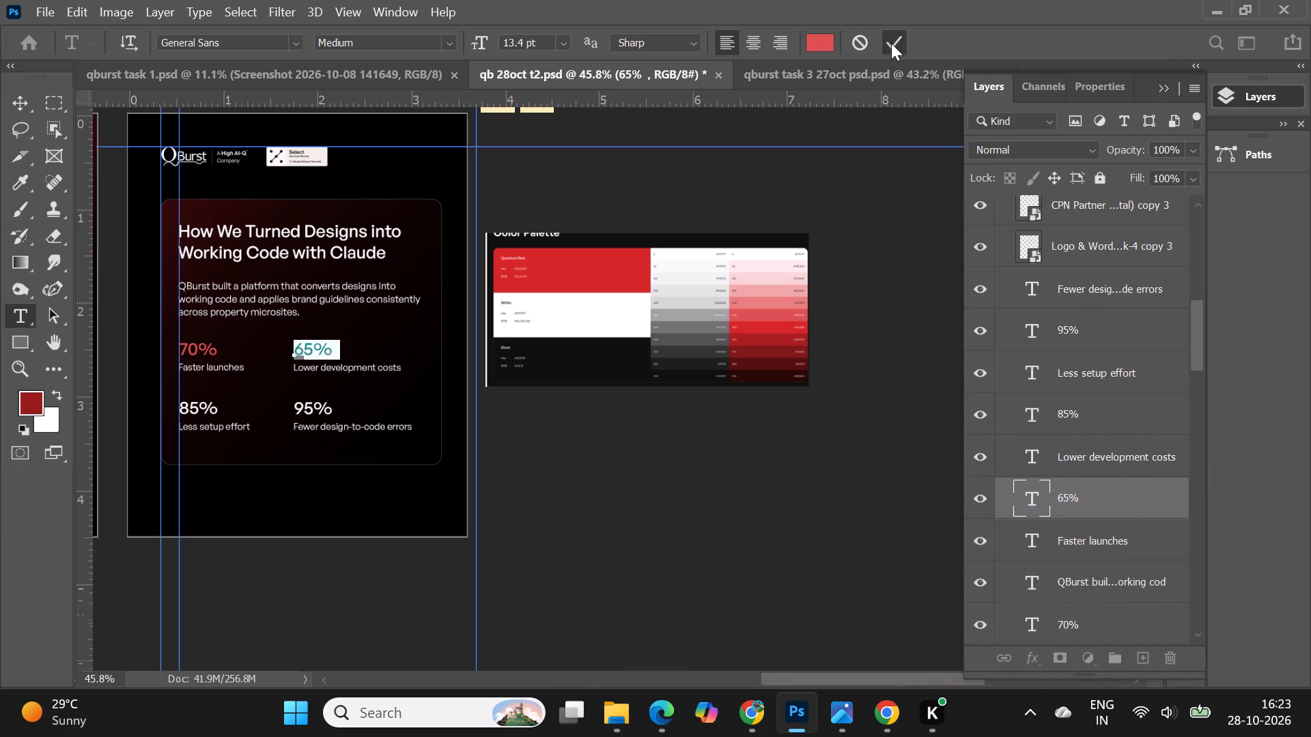
# Recolor the 95% figure with the same lighter red sampled from the color palette.
pyautogui.doubleClick(314, 407)
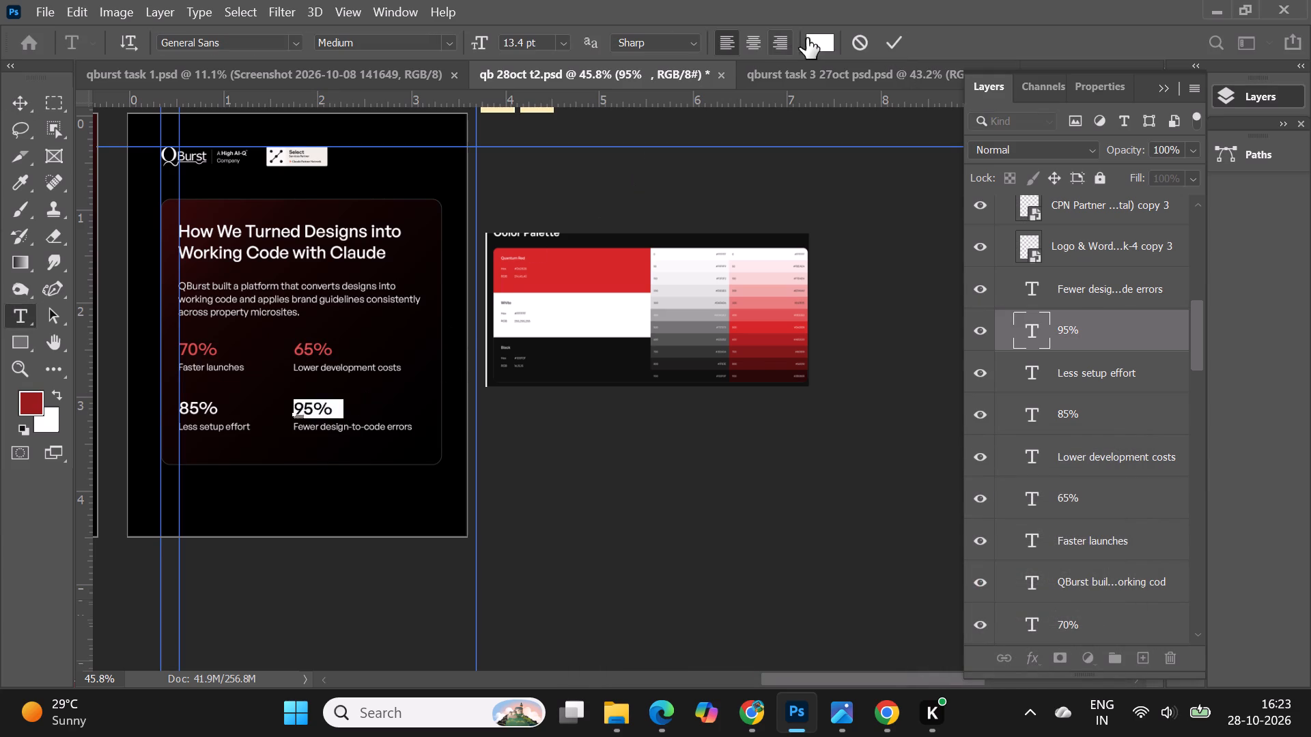
pyautogui.click(817, 40)
pyautogui.moveTo(776, 289); pyautogui.dragTo(775, 437)
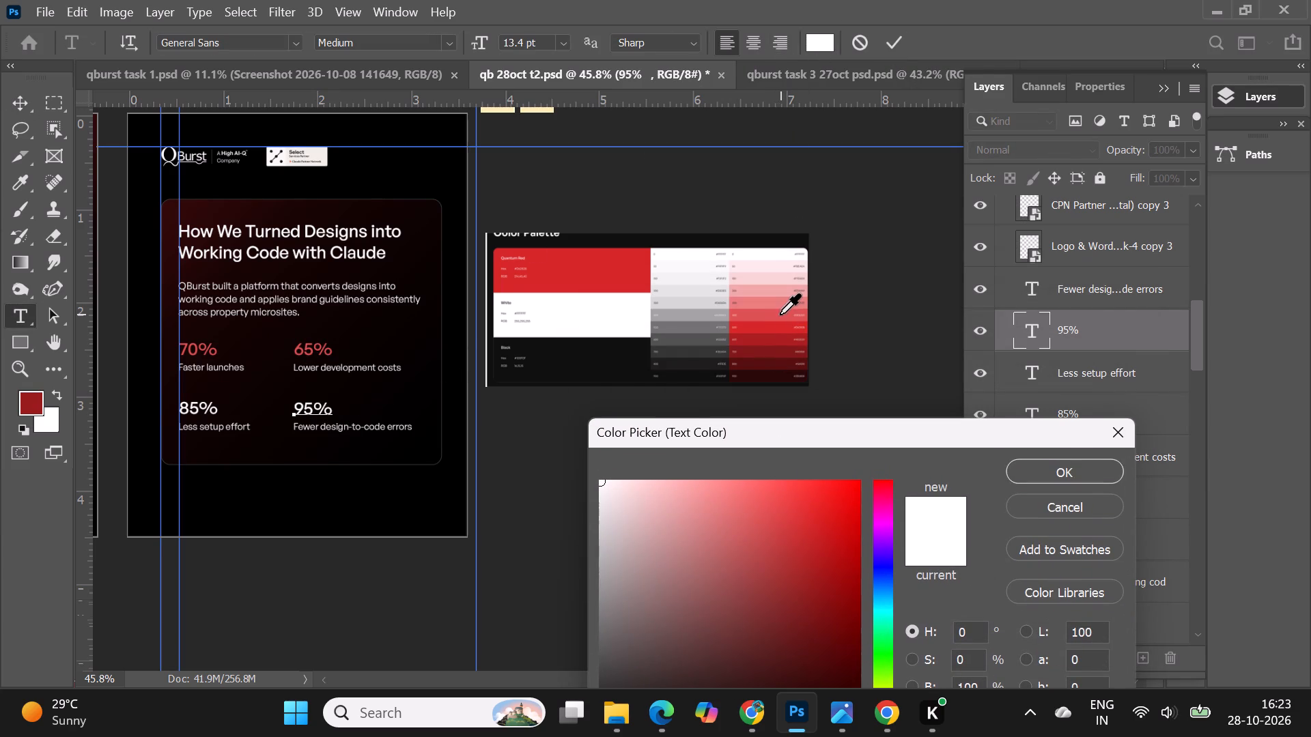
pyautogui.click(780, 314)
pyautogui.click(1043, 472)
pyautogui.click(895, 41)
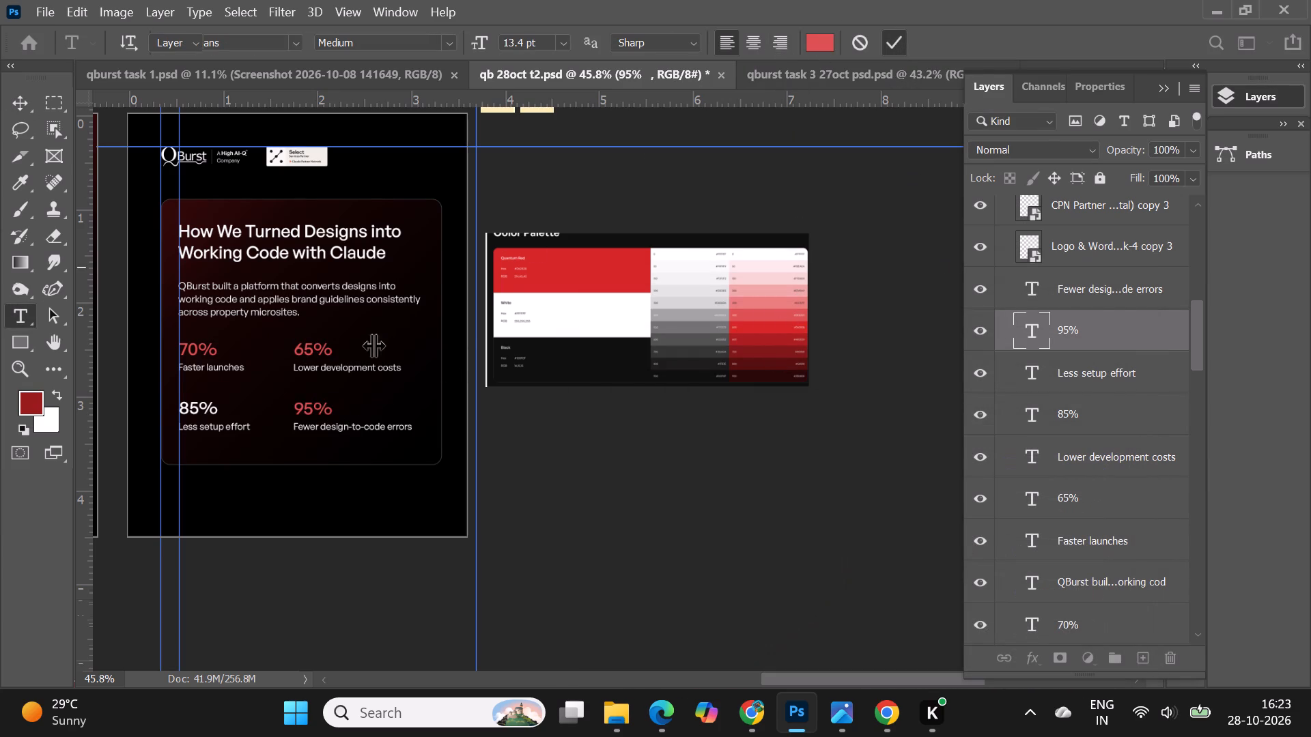
# Recolor the 85% figure with the same lighter red from the color palette, and deselect it.
pyautogui.doubleClick(206, 409)
pyautogui.click(821, 40)
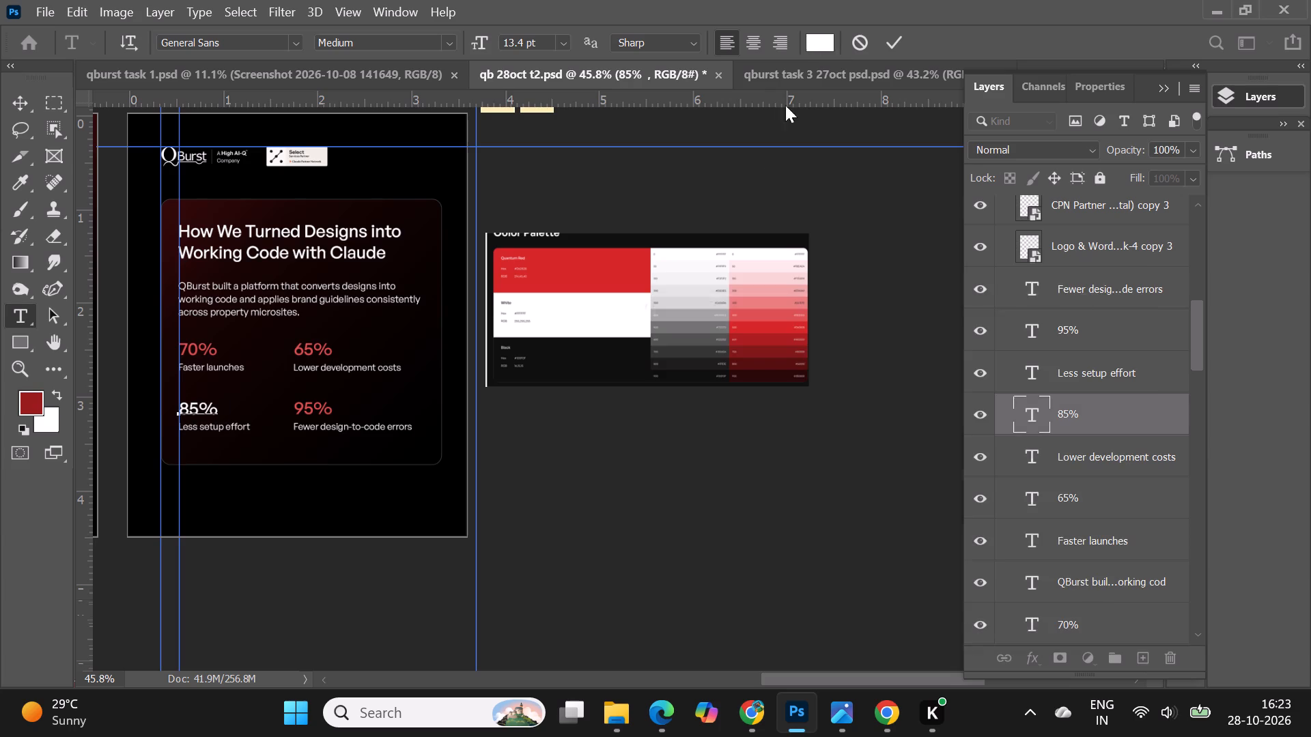
pyautogui.moveTo(781, 287); pyautogui.dragTo(787, 448)
pyautogui.click(782, 313)
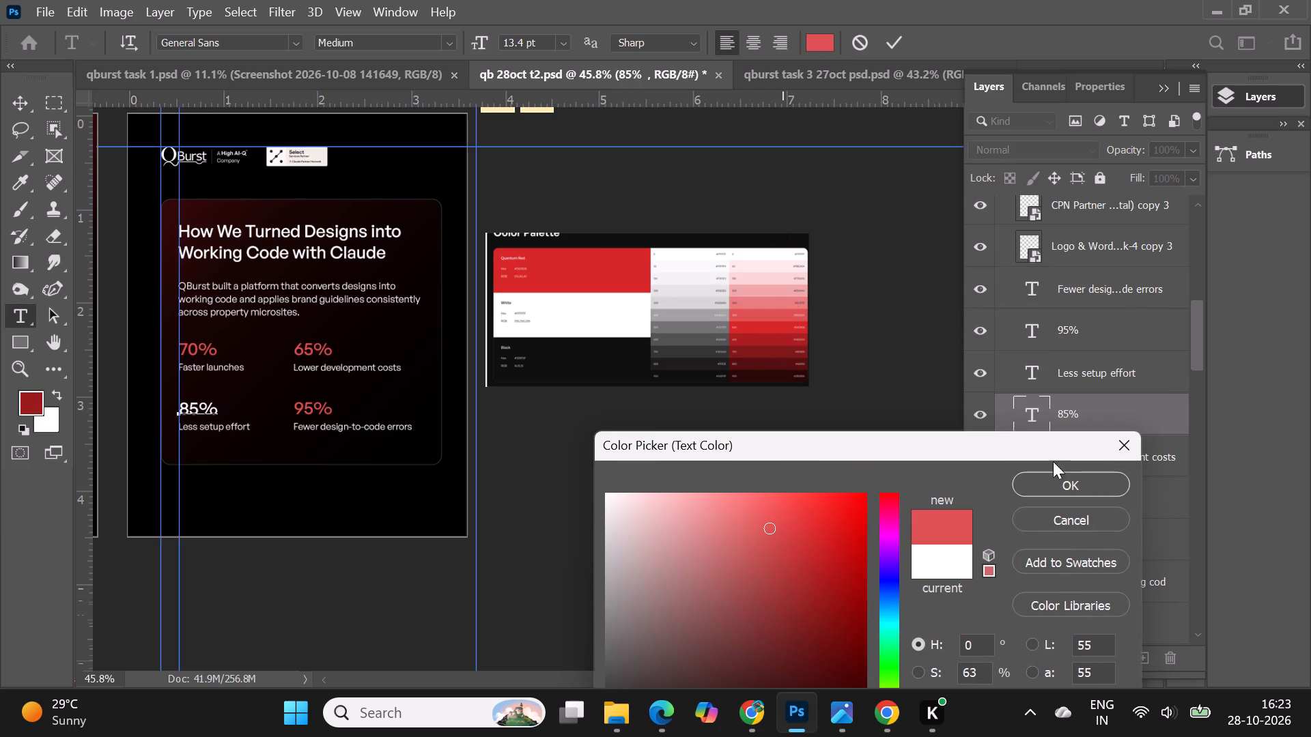
pyautogui.click(1064, 480)
pyautogui.click(898, 42)
pyautogui.click(894, 355)
# Set the font size of the "Faster launches" caption under the 70% figure to 7.5 pt.
pyautogui.keyDown('alt'); pyautogui.scroll(-2, 890, 338); pyautogui.keyUp('alt')
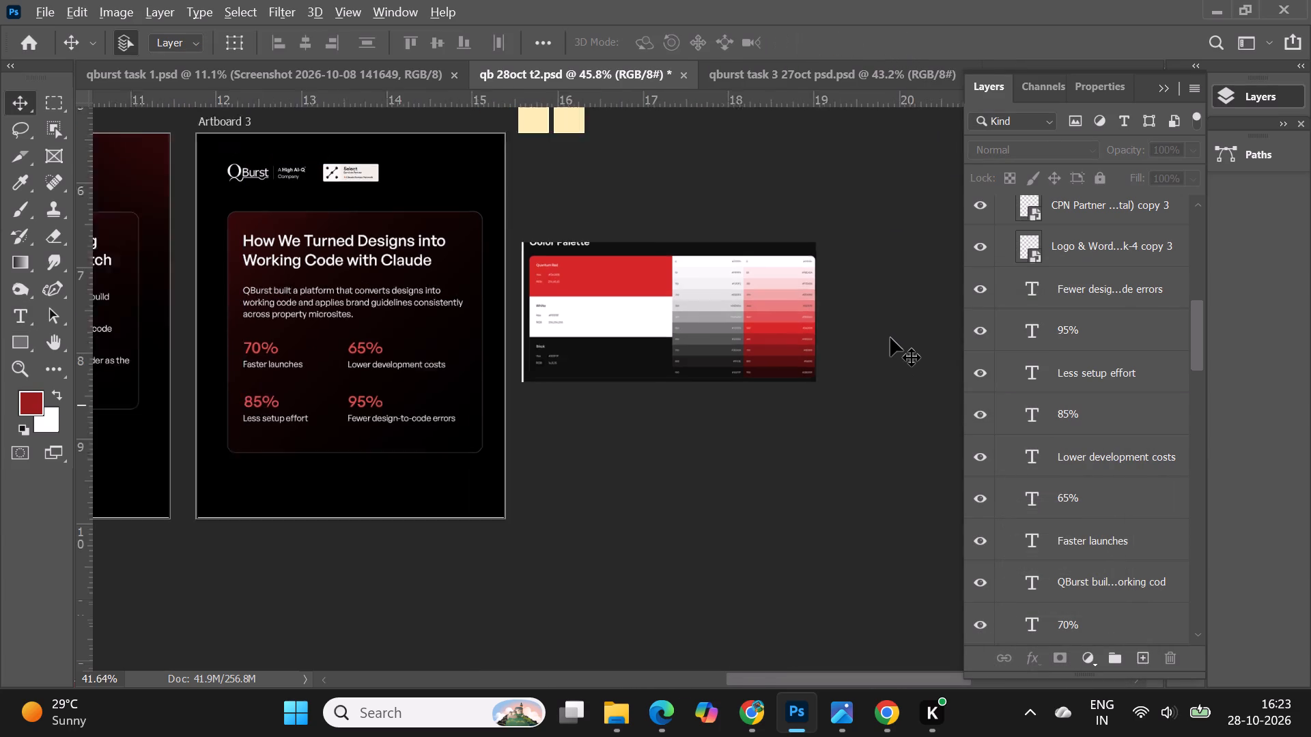
pyautogui.keyDown('alt'); pyautogui.scroll(-2, 890, 338); pyautogui.keyUp('alt')
pyautogui.keyDown('alt'); pyautogui.scroll(12, 485, 343); pyautogui.keyUp('alt')
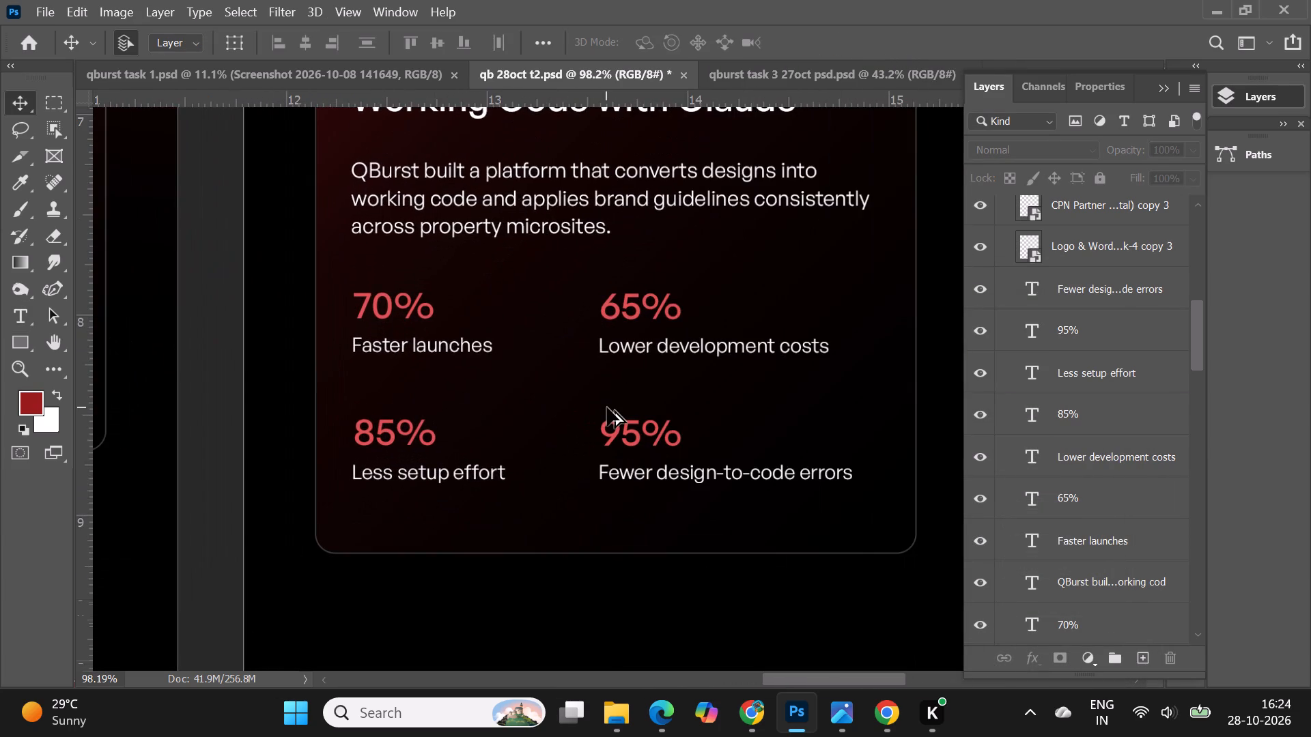
pyautogui.keyDown('alt'); pyautogui.scroll(-4, 607, 407); pyautogui.keyUp('alt')
pyautogui.scroll(2, 607, 407)
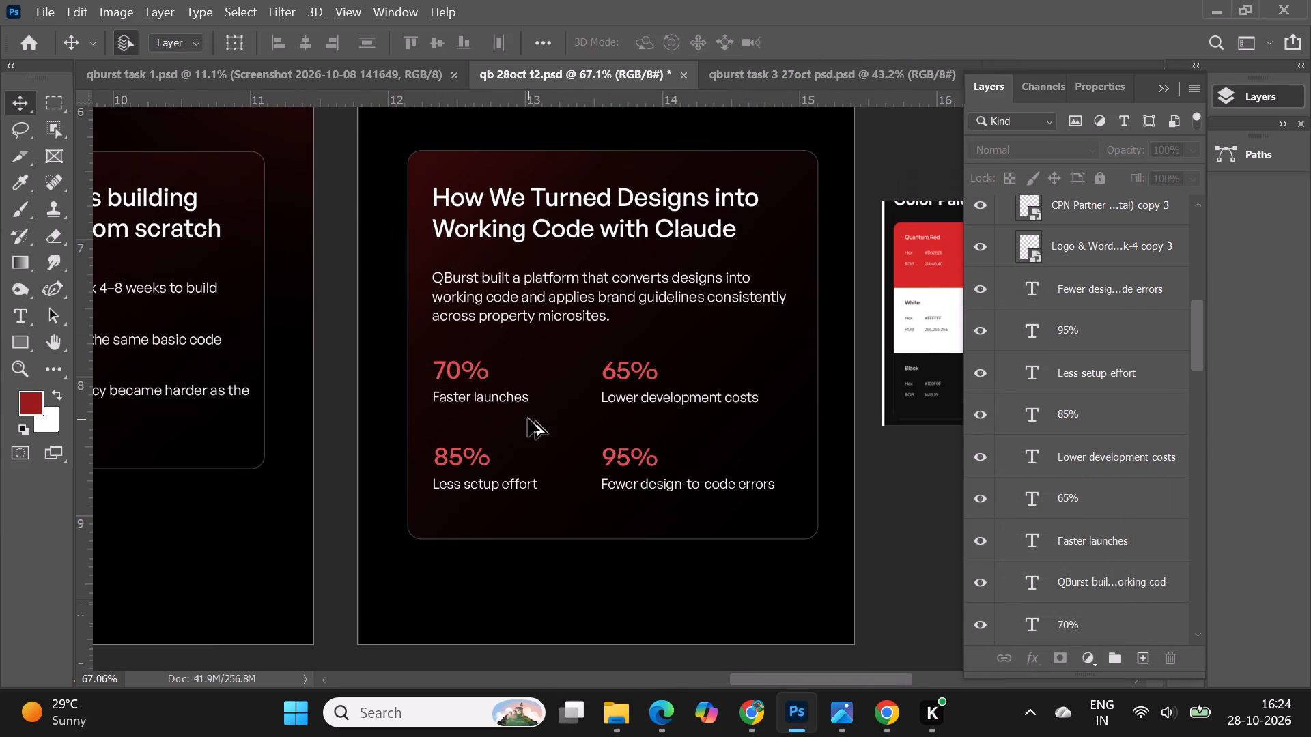
pyautogui.keyDown('alt'); pyautogui.scroll(3, 528, 418); pyautogui.keyUp('alt')
pyautogui.doubleClick(497, 396)
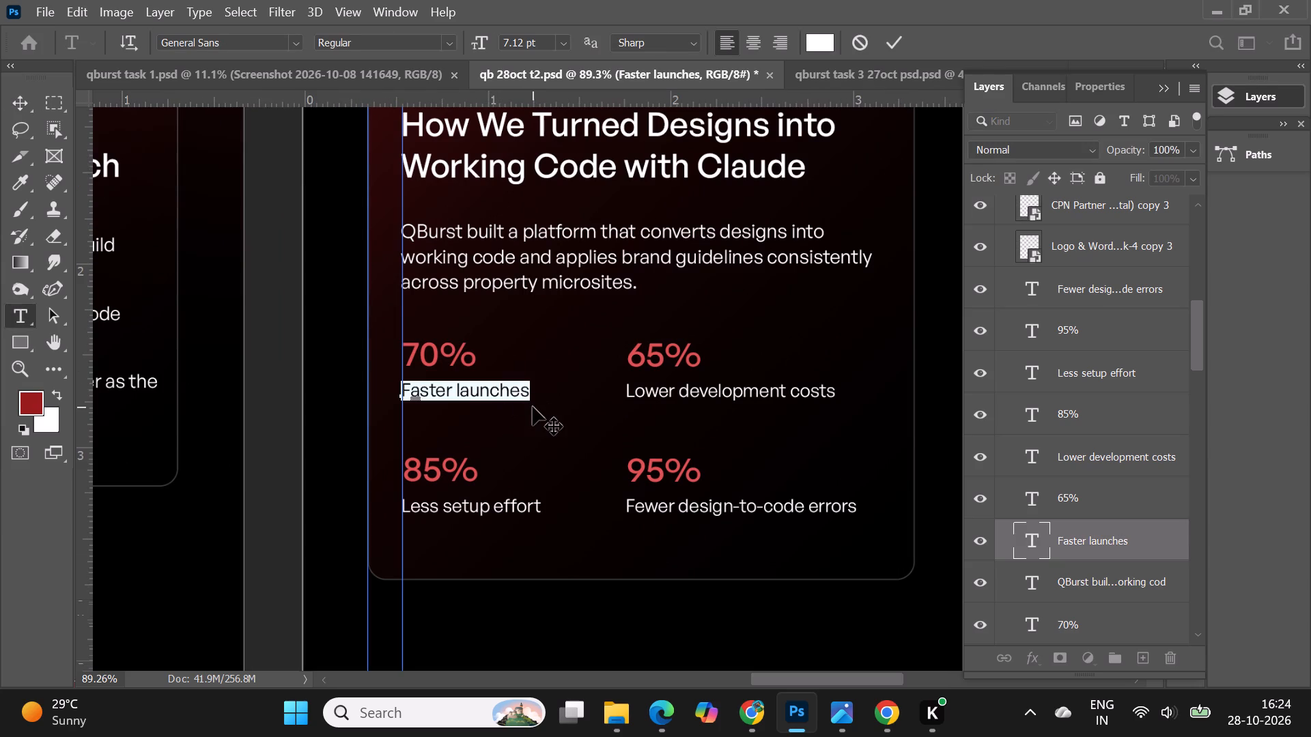
pyautogui.moveTo(524, 46); pyautogui.dragTo(513, 46)
pyautogui.press('5')
pyautogui.press('Return')
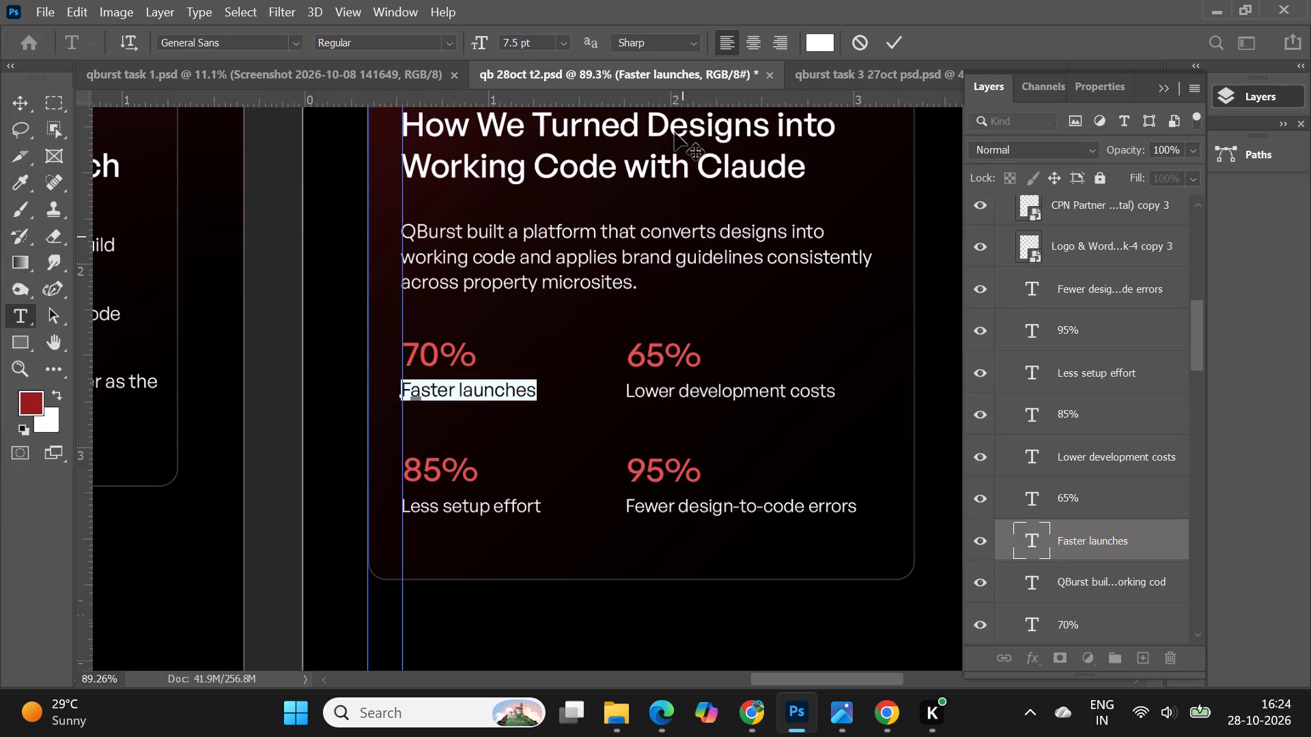
# Set the font size of the "Faster launches" caption under the 70% figure to 7 pt.
pyautogui.moveTo(517, 42); pyautogui.dragTo(507, 43)
pyautogui.press('BackSpace')
pyautogui.press('Return')
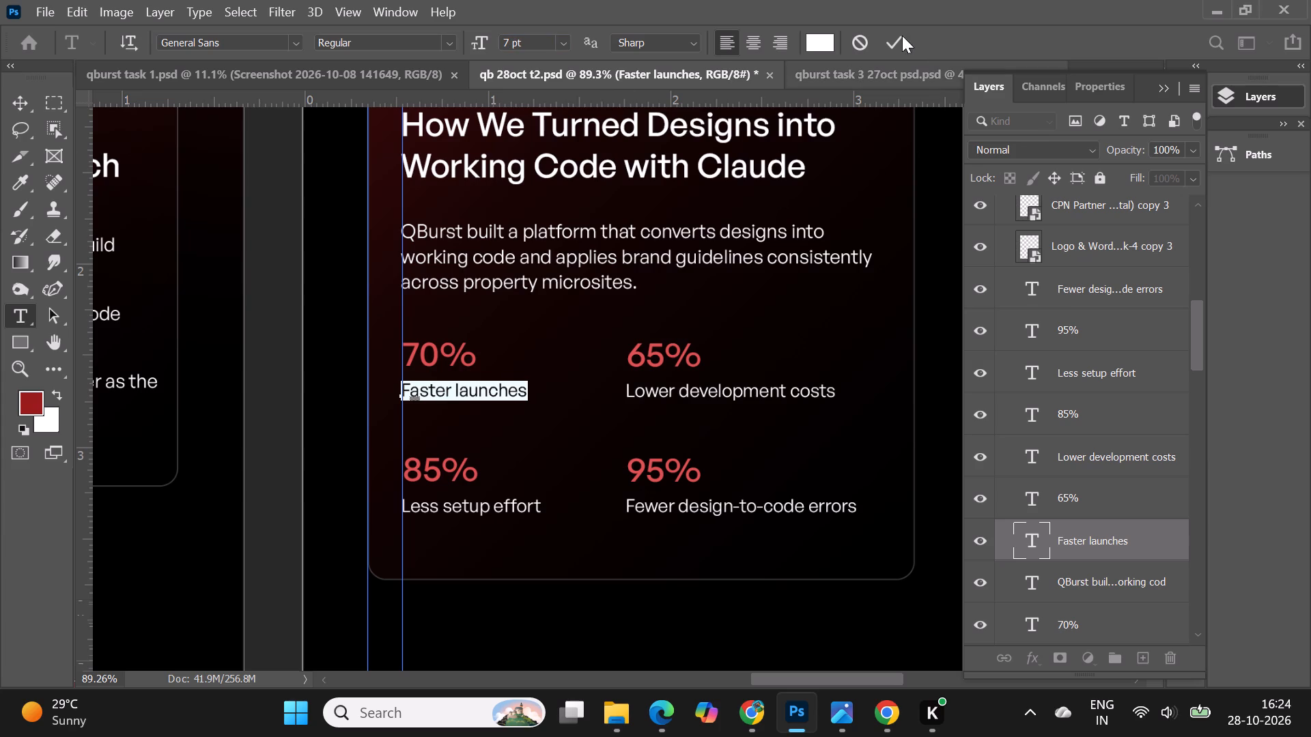
pyautogui.click(894, 35)
pyautogui.click(1162, 88)
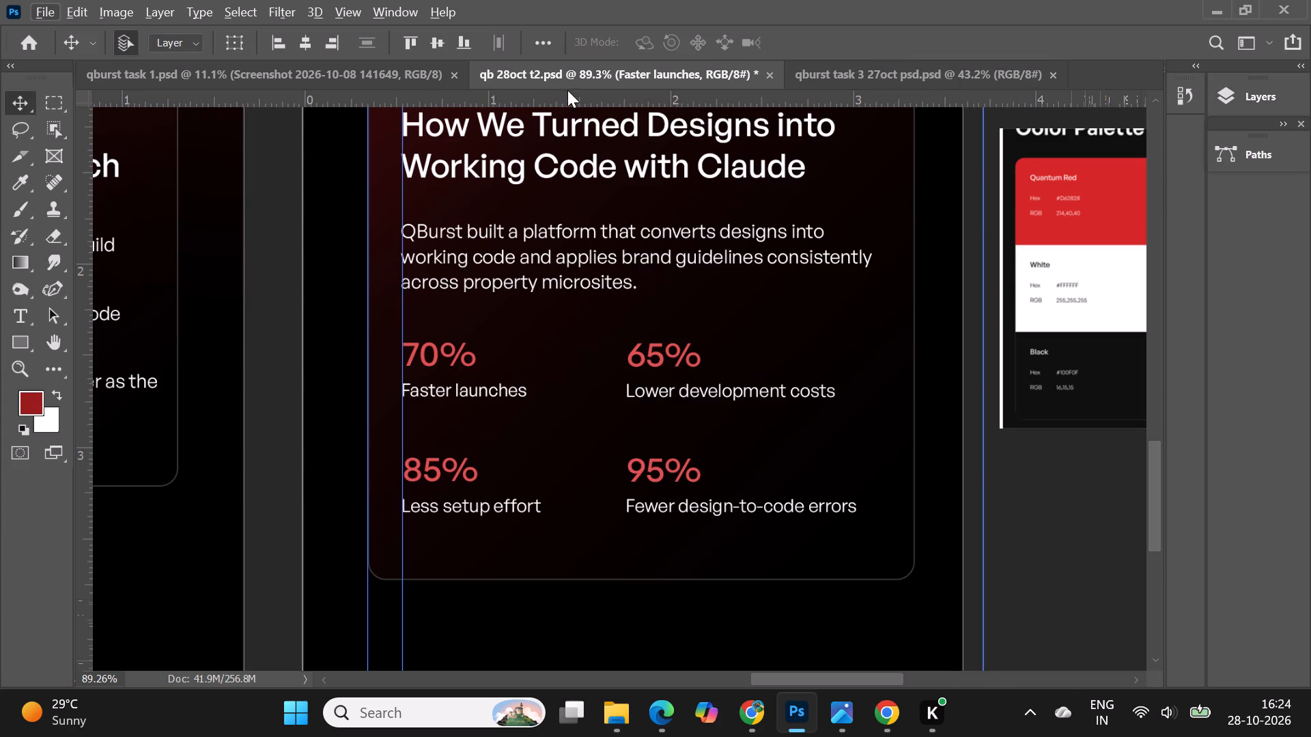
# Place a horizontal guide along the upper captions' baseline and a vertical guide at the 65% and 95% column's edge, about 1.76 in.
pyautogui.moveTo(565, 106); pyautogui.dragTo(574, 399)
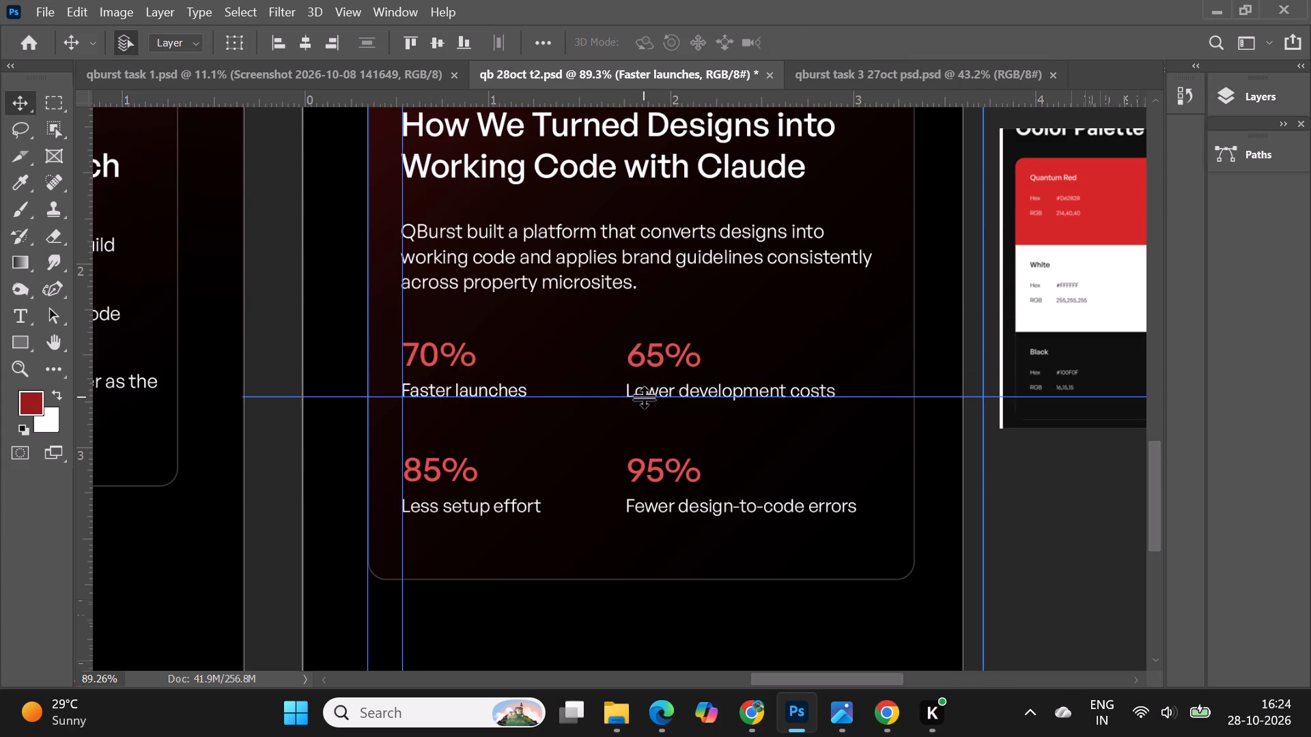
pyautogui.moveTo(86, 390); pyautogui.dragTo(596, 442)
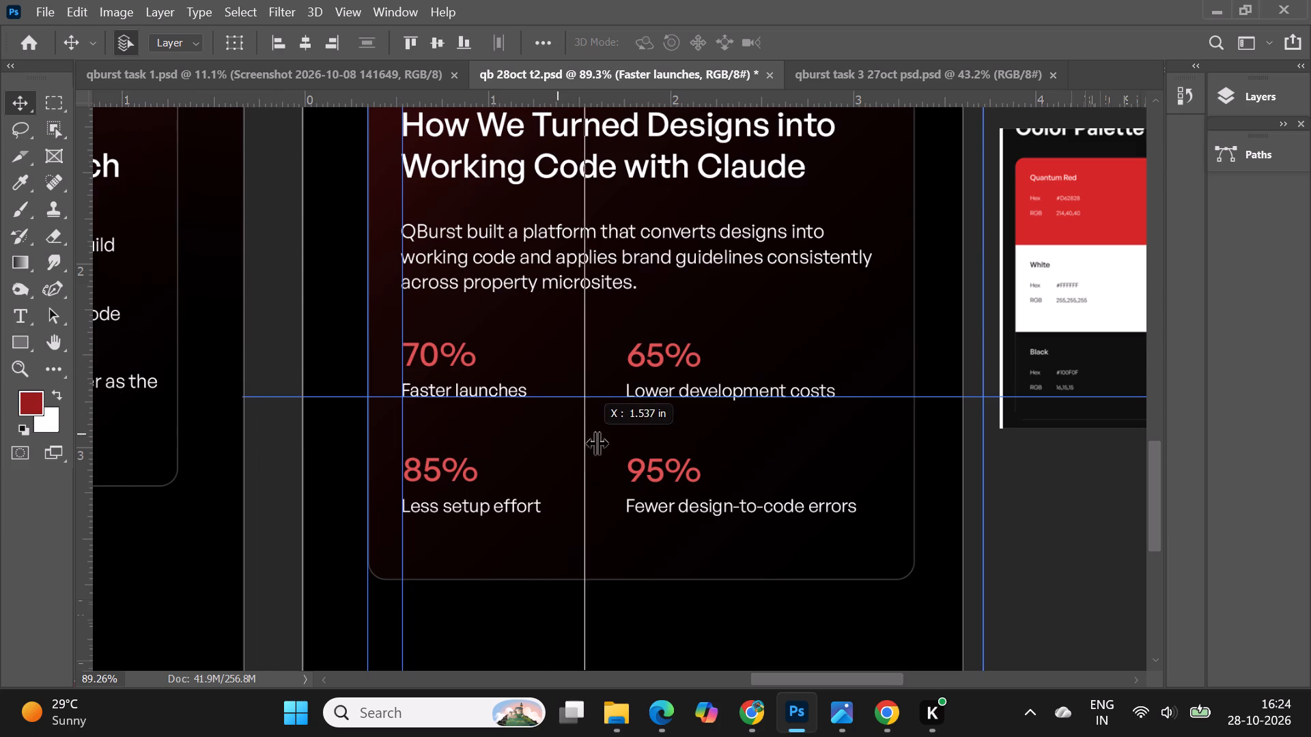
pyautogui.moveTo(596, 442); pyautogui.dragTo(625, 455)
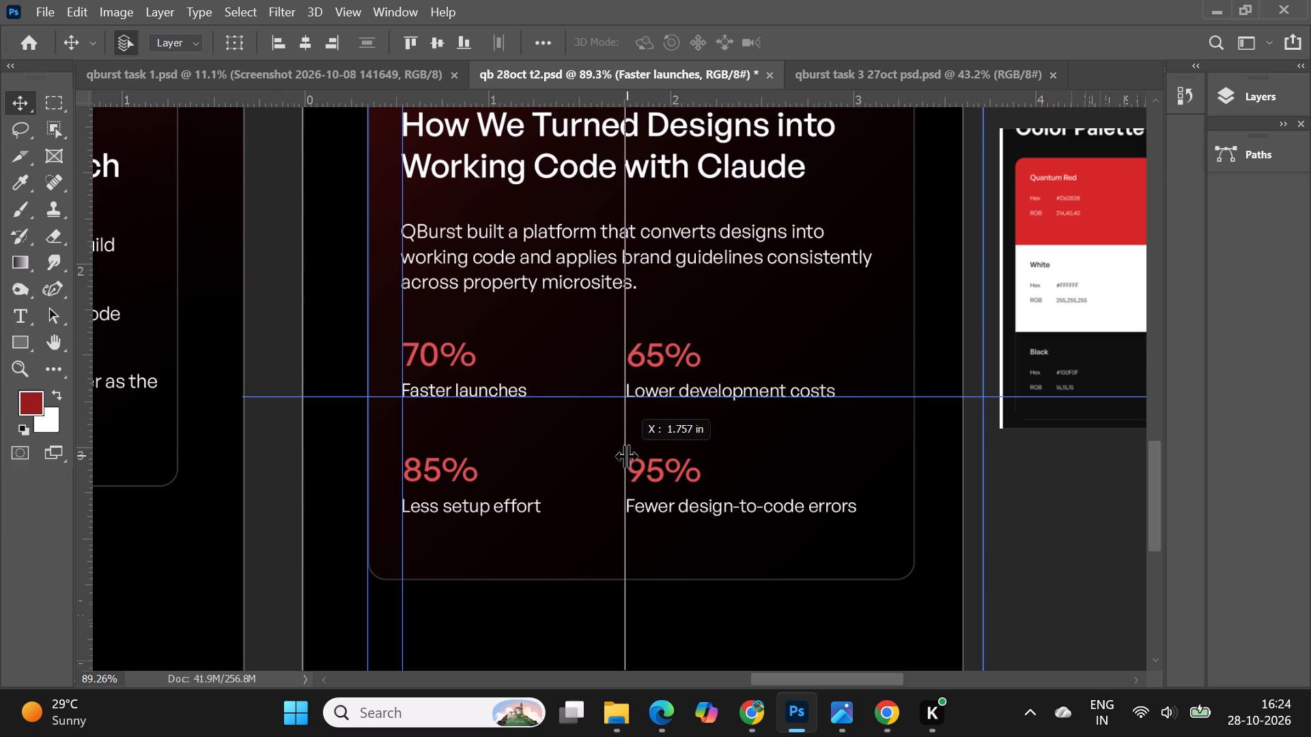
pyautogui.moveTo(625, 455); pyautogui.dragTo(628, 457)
# Set the font size of the "Lower development costs" caption under the 65% figure to 7 pt.
pyautogui.doubleClick(778, 390)
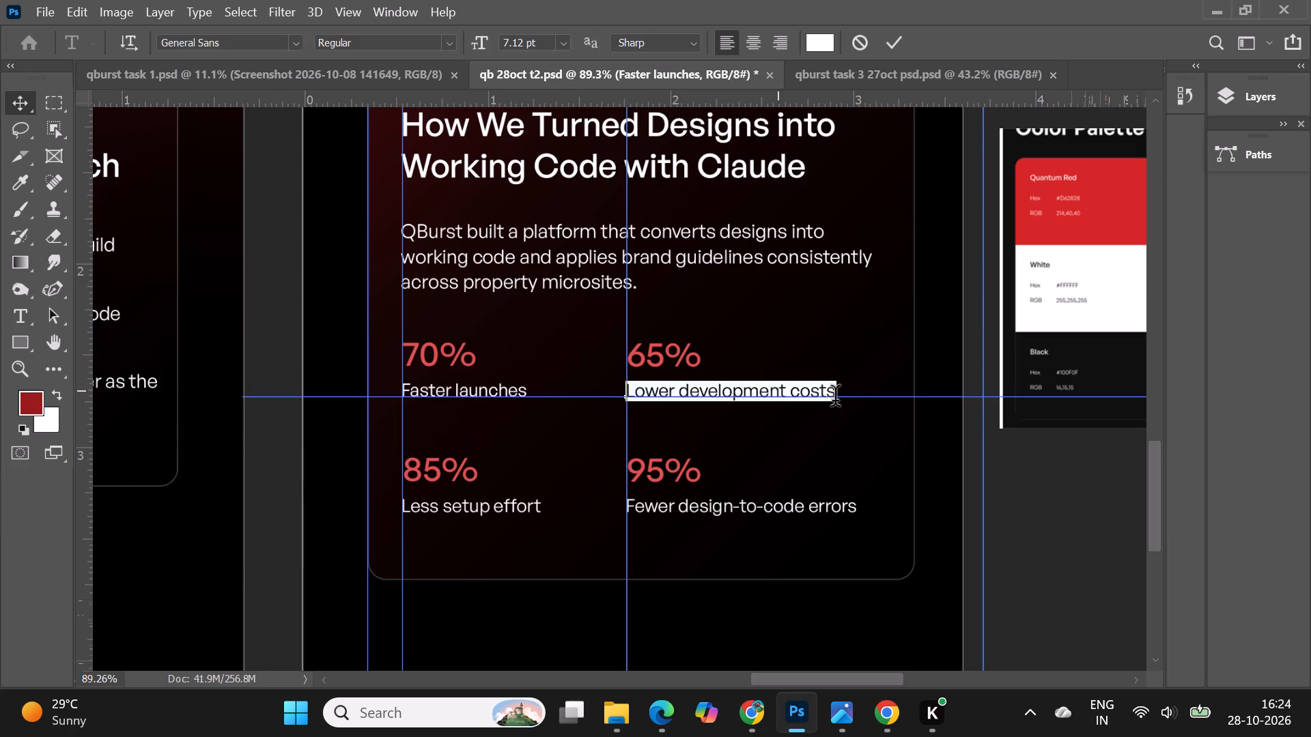
pyautogui.moveTo(526, 40); pyautogui.dragTo(506, 48)
pyautogui.press('BackSpace')
pyautogui.press('Return')
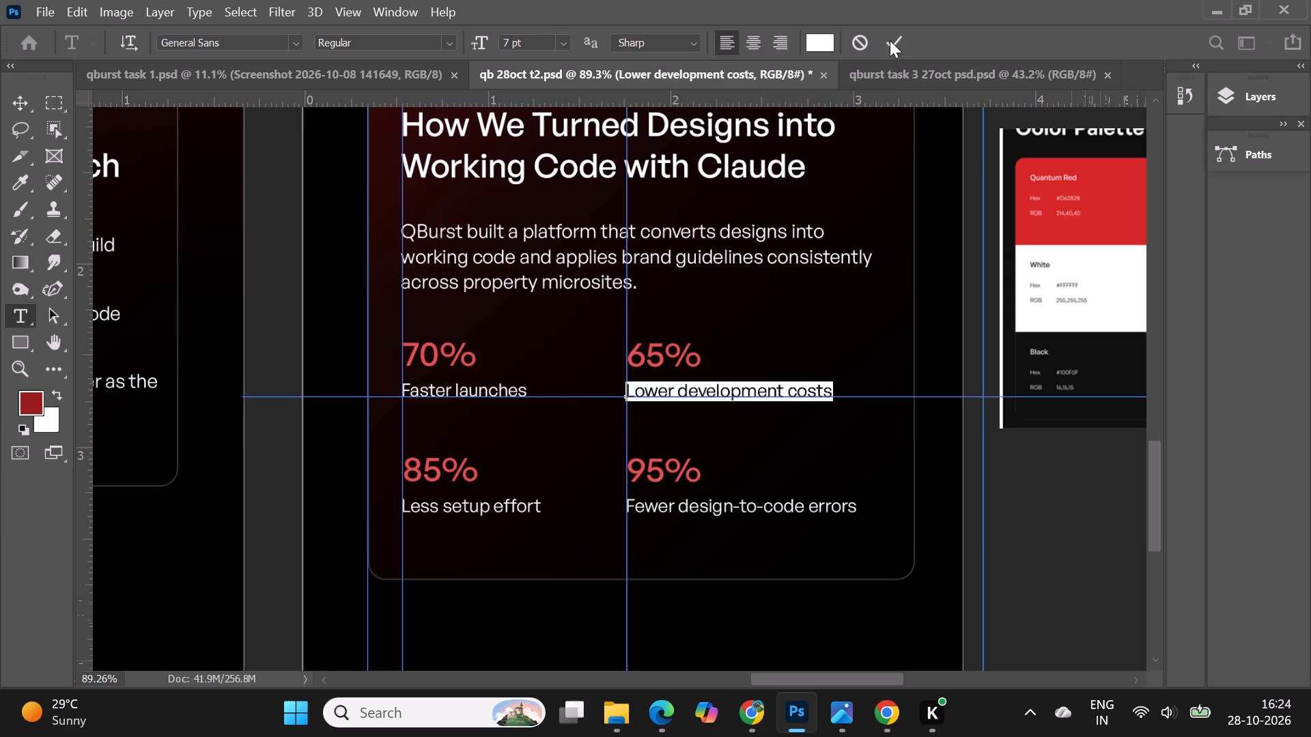
pyautogui.click(892, 40)
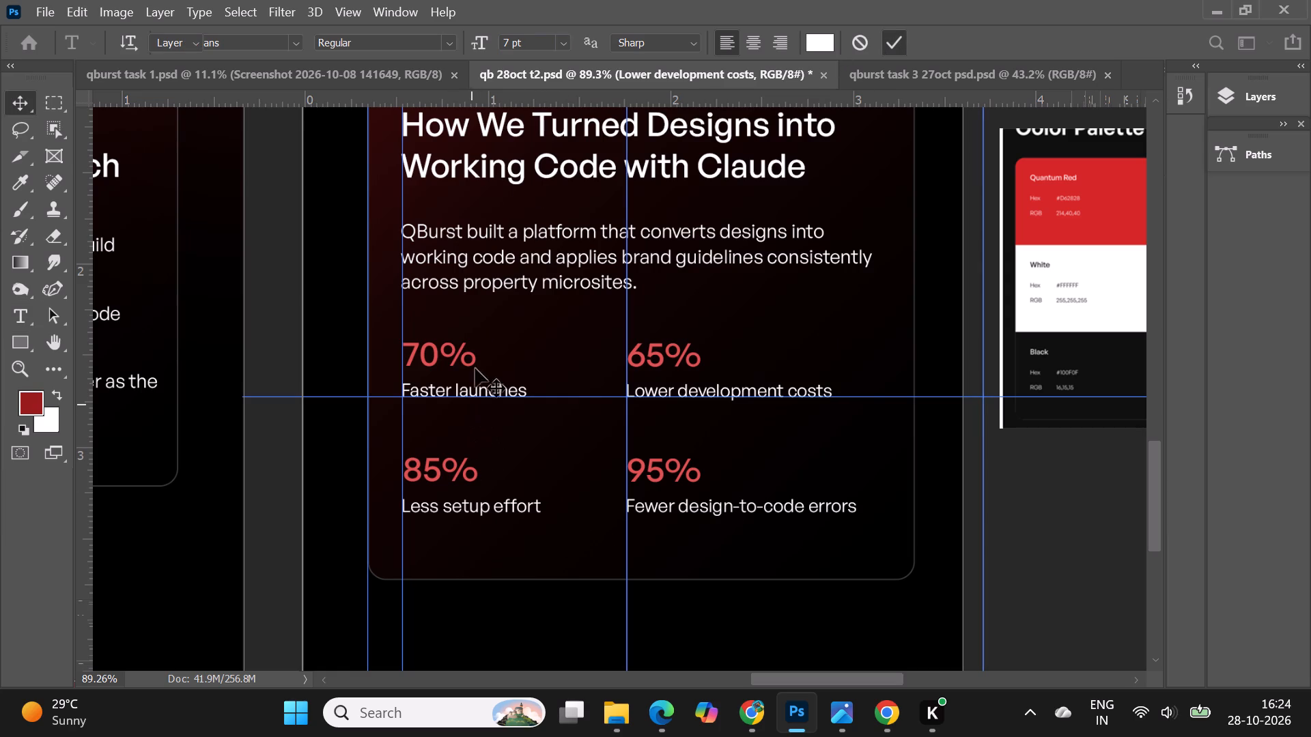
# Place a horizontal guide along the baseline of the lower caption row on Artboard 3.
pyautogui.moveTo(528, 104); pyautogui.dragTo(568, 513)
# Set the font size of the "Less setup effort" caption under the 85% figure to 7 pt.
pyautogui.doubleClick(528, 508)
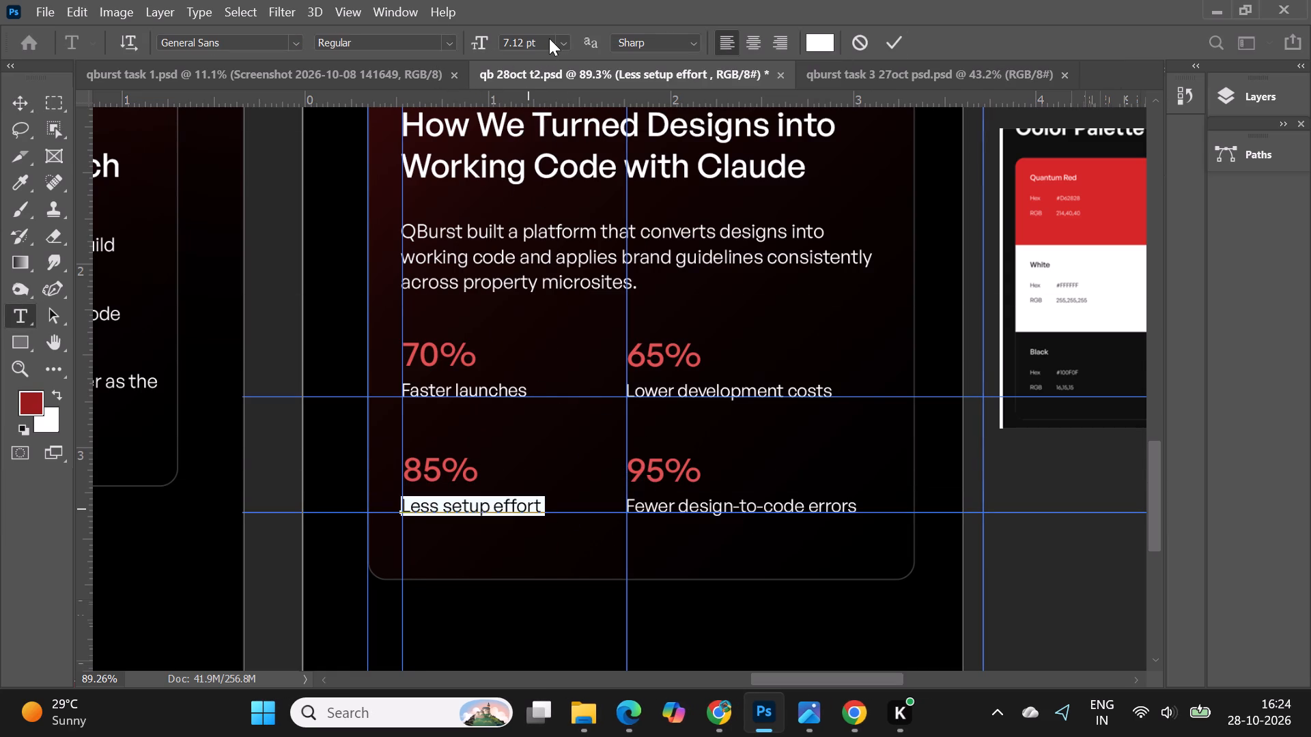
pyautogui.moveTo(524, 40); pyautogui.dragTo(508, 42)
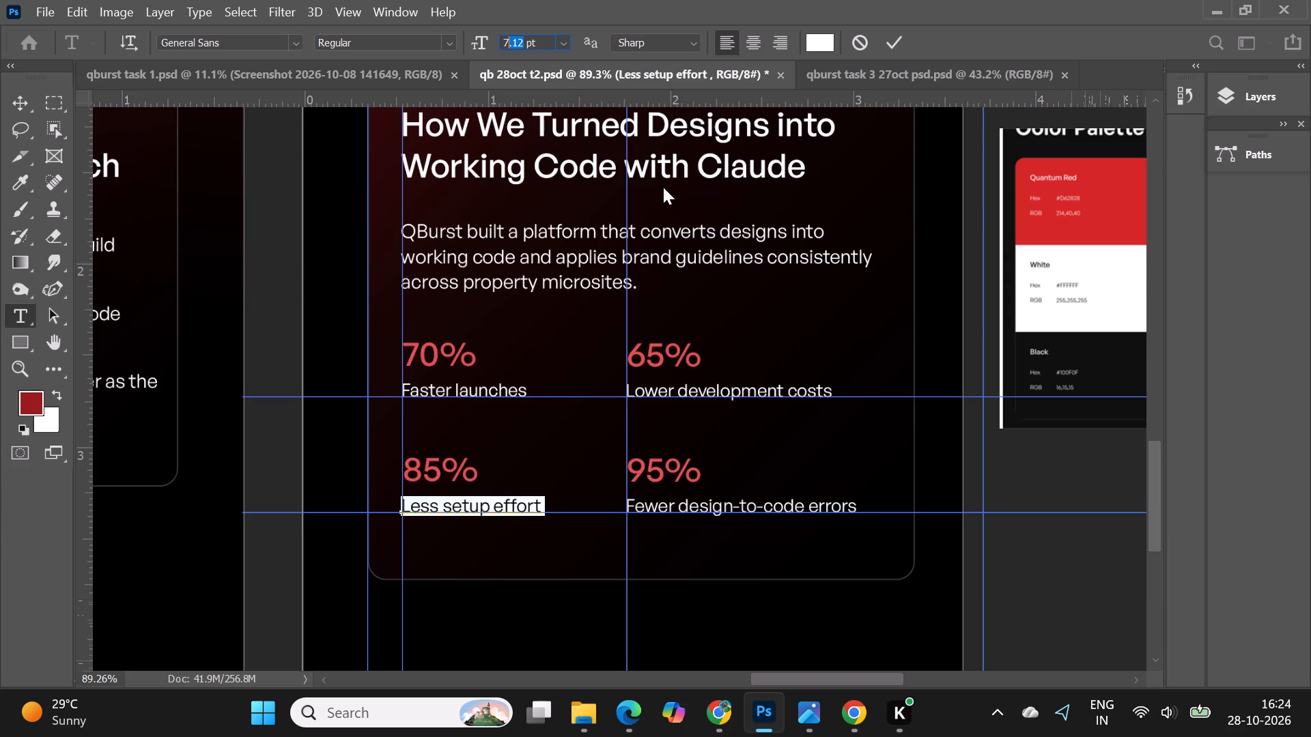
pyautogui.press('BackSpace')
pyautogui.press('Return')
pyautogui.click(885, 46)
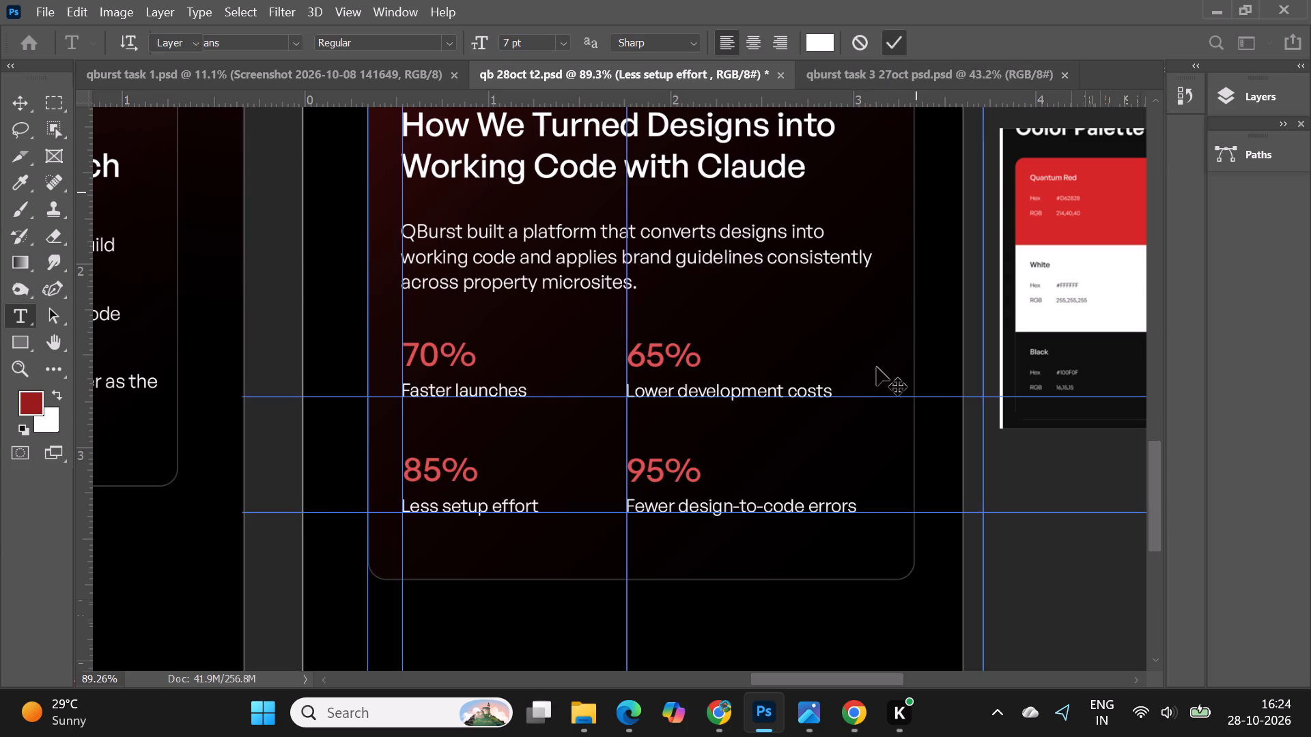
# Set the font size of the "Fewer design-to-code errors" caption under the 95% figure to 7 pt.
pyautogui.doubleClick(825, 504)
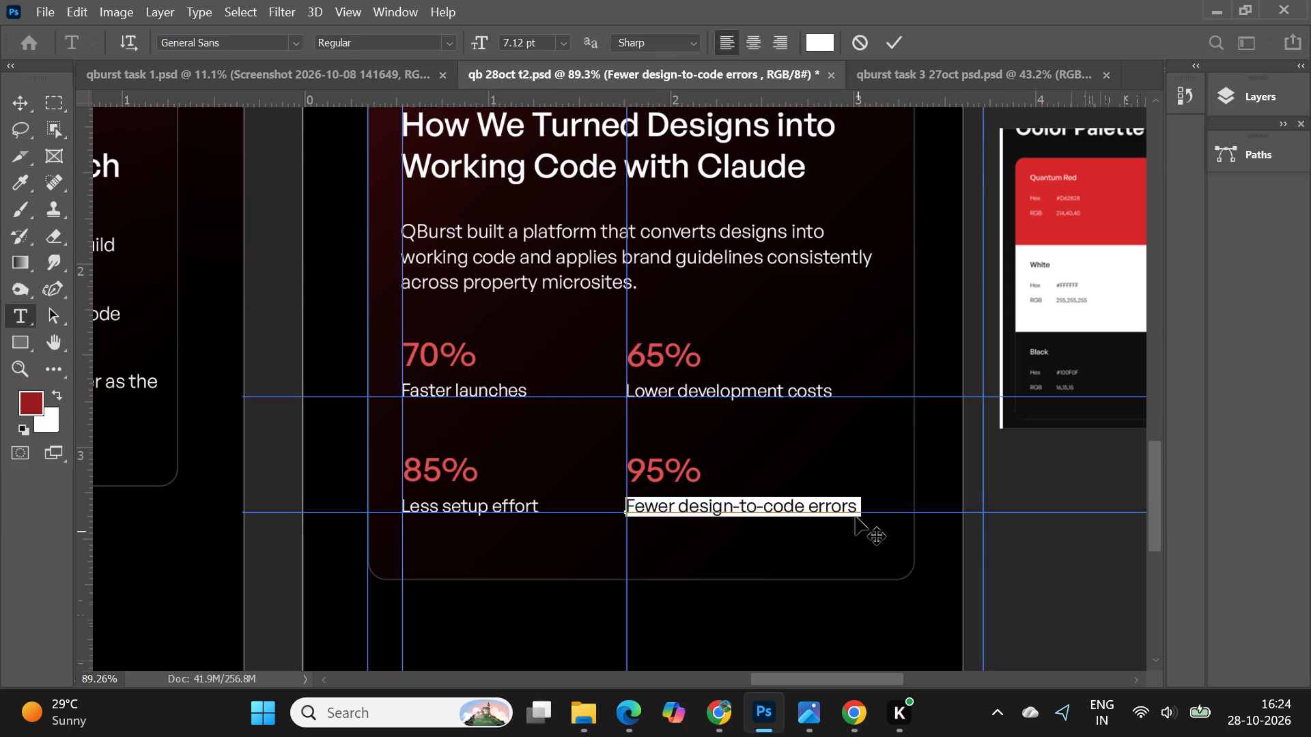
pyautogui.moveTo(854, 513); pyautogui.dragTo(606, 508)
pyautogui.moveTo(520, 42); pyautogui.dragTo(509, 46)
pyautogui.moveTo(520, 42); pyautogui.dragTo(519, 42)
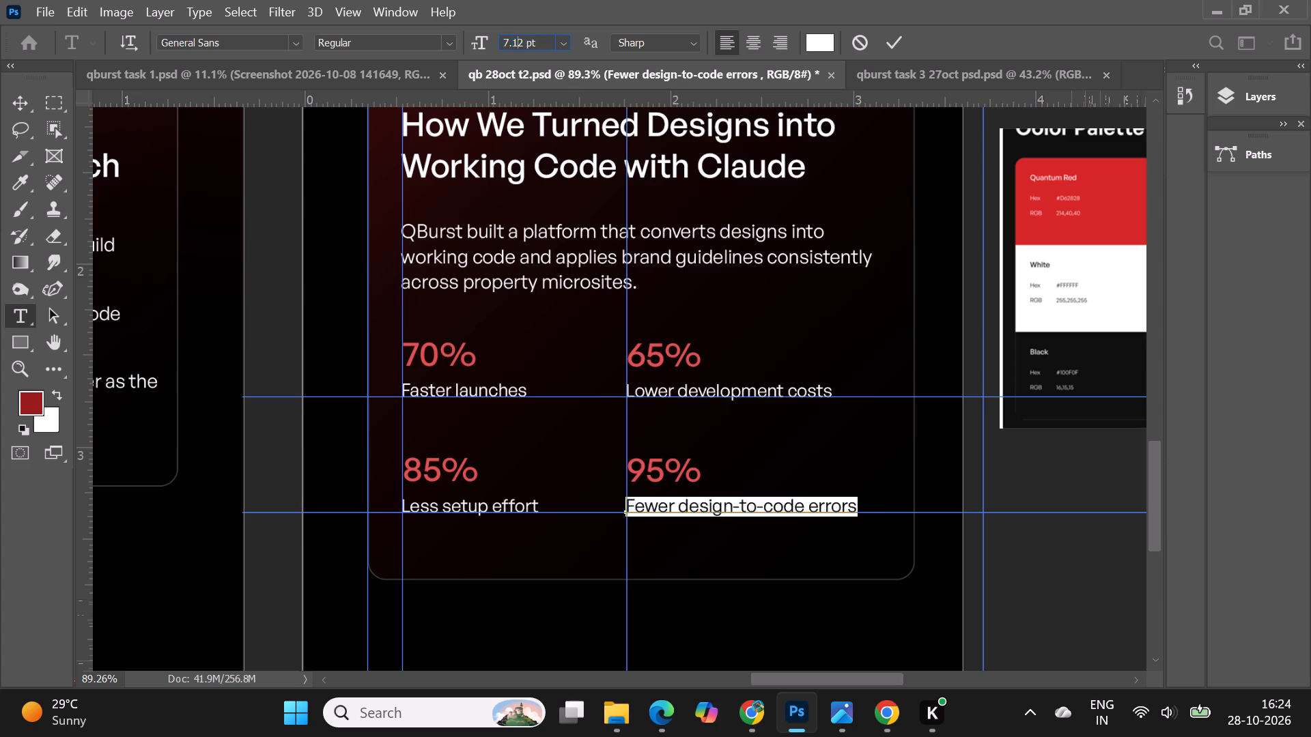
pyautogui.moveTo(519, 42); pyautogui.dragTo(509, 42)
pyautogui.press('BackSpace')
pyautogui.press('Right')
pyautogui.press('BackSpace')
pyautogui.press('Return')
pyautogui.click(899, 42)
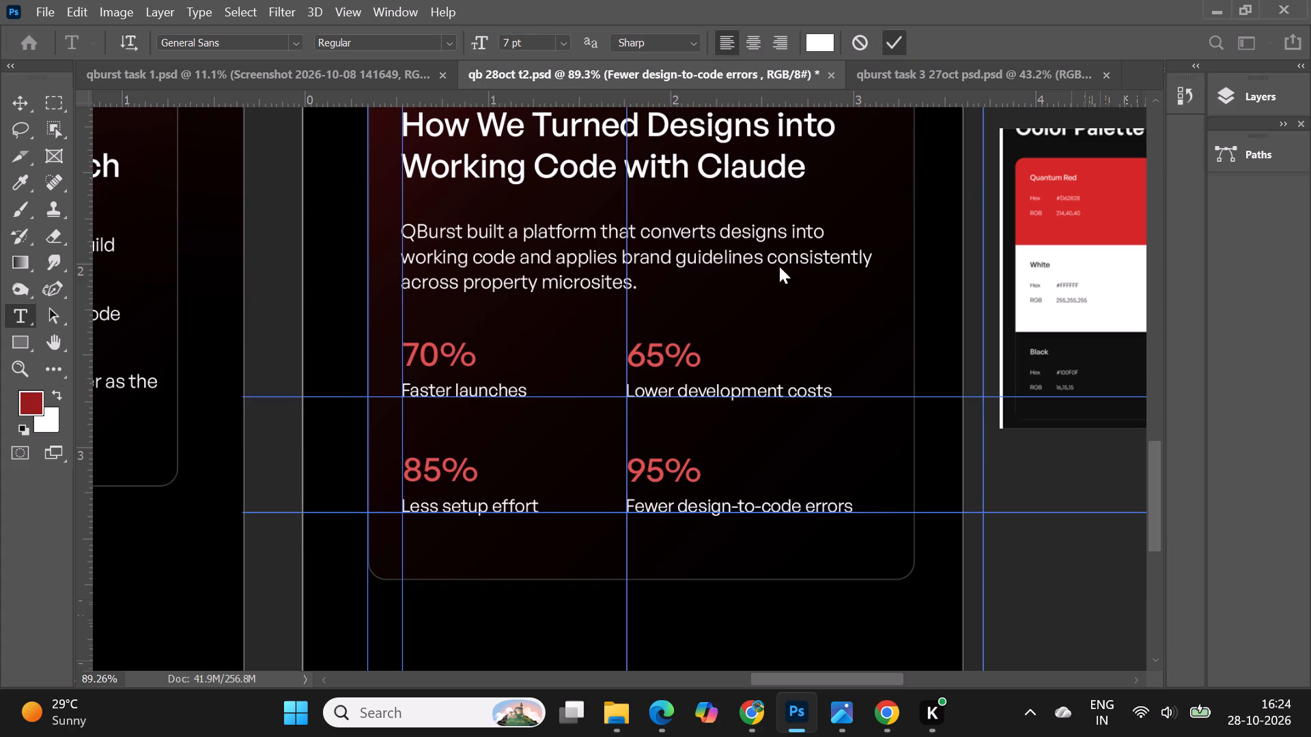
# Remove the guides crossing Artboard 3 at the caption rows, text columns, card edge and logo top.
pyautogui.keyDown('alt'); pyautogui.scroll(-4, 655, 386); pyautogui.keyUp('alt')
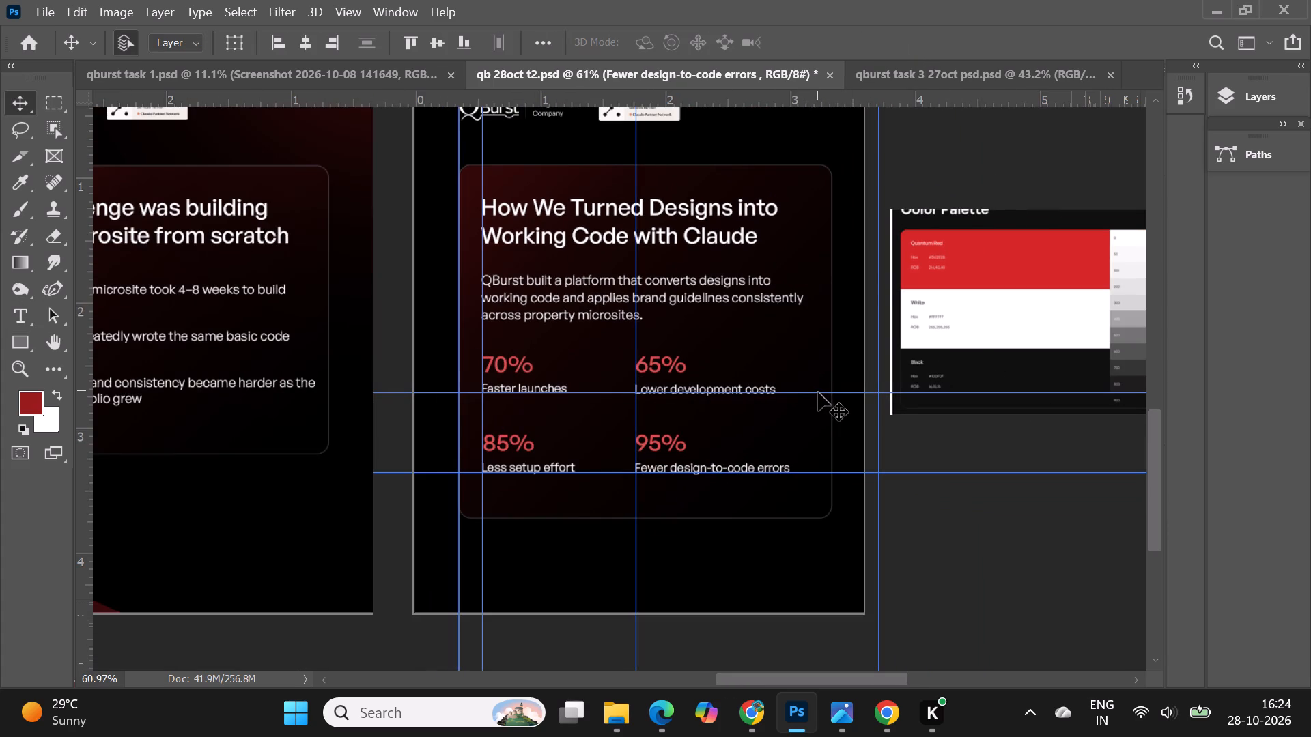
pyautogui.moveTo(818, 393); pyautogui.dragTo(817, 16)
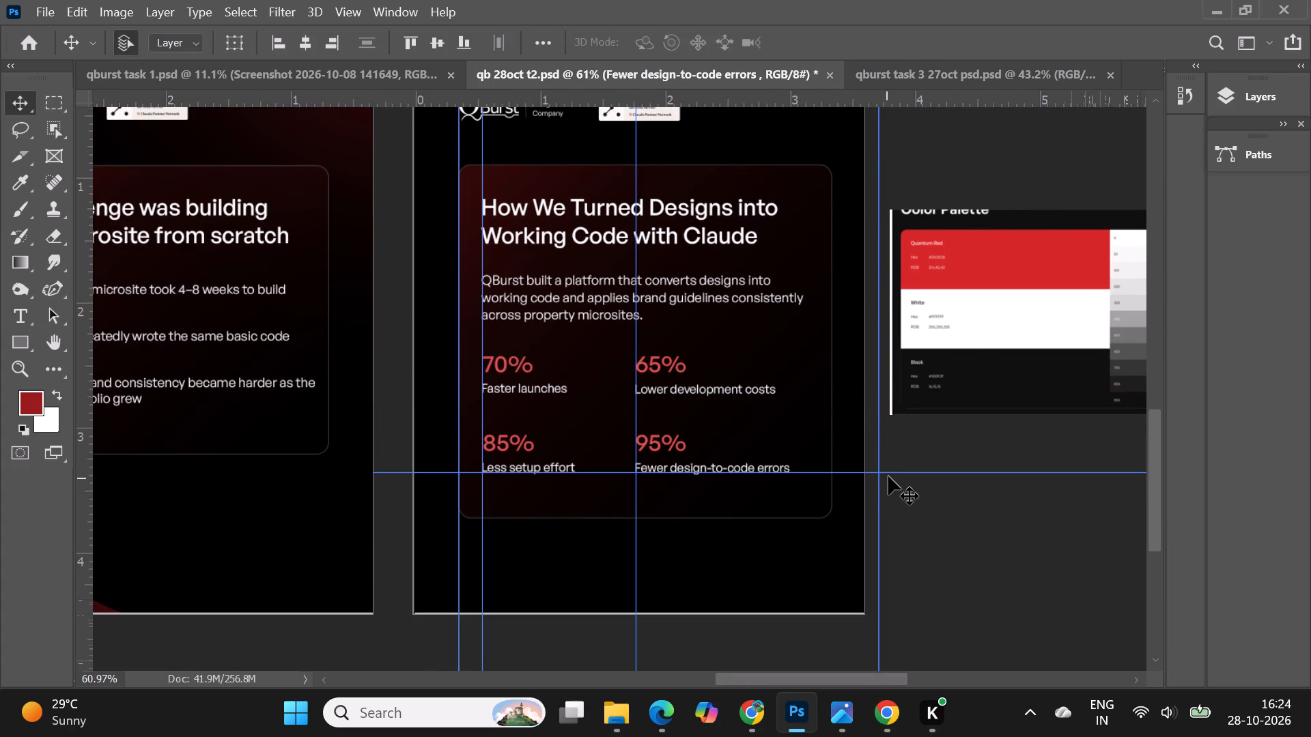
pyautogui.moveTo(890, 472); pyautogui.dragTo(906, 0)
pyautogui.moveTo(485, 183); pyautogui.dragTo(0, 210)
pyautogui.moveTo(635, 189); pyautogui.dragTo(0, 248)
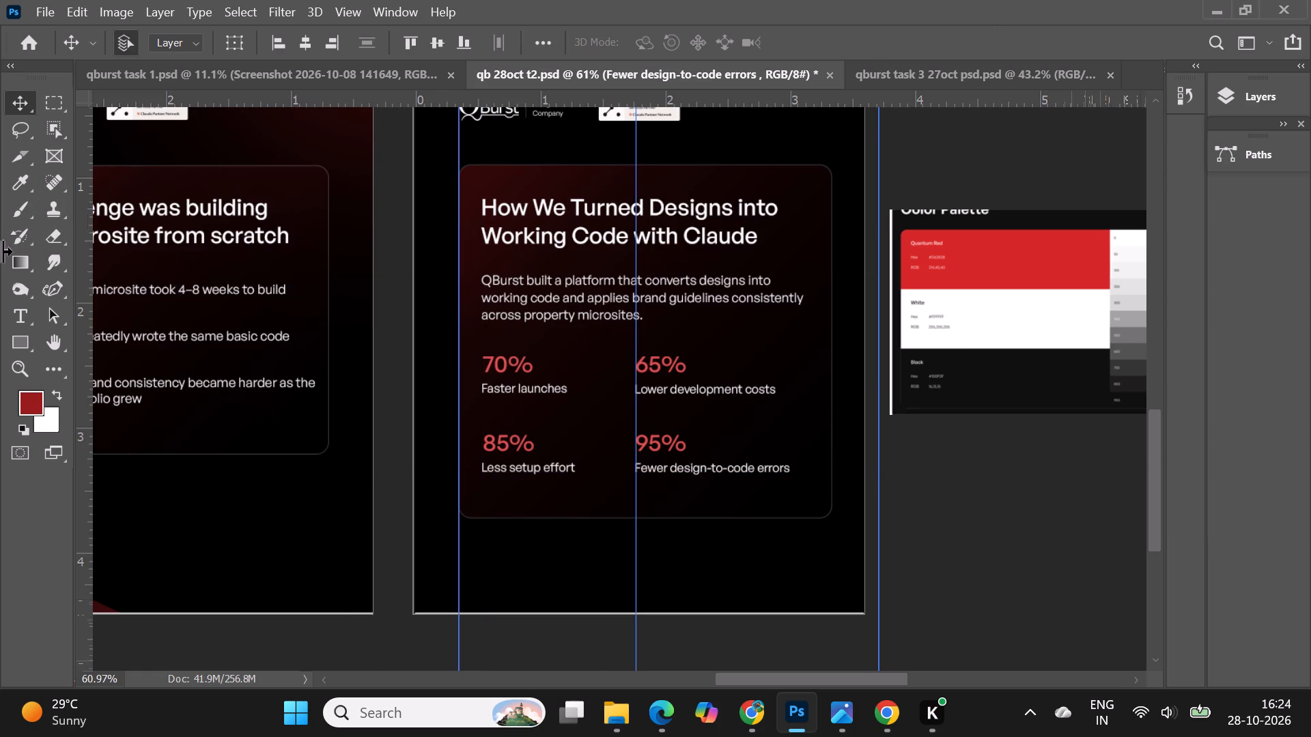
pyautogui.scroll(7, 653, 414)
pyautogui.moveTo(772, 209); pyautogui.dragTo(772, 171)
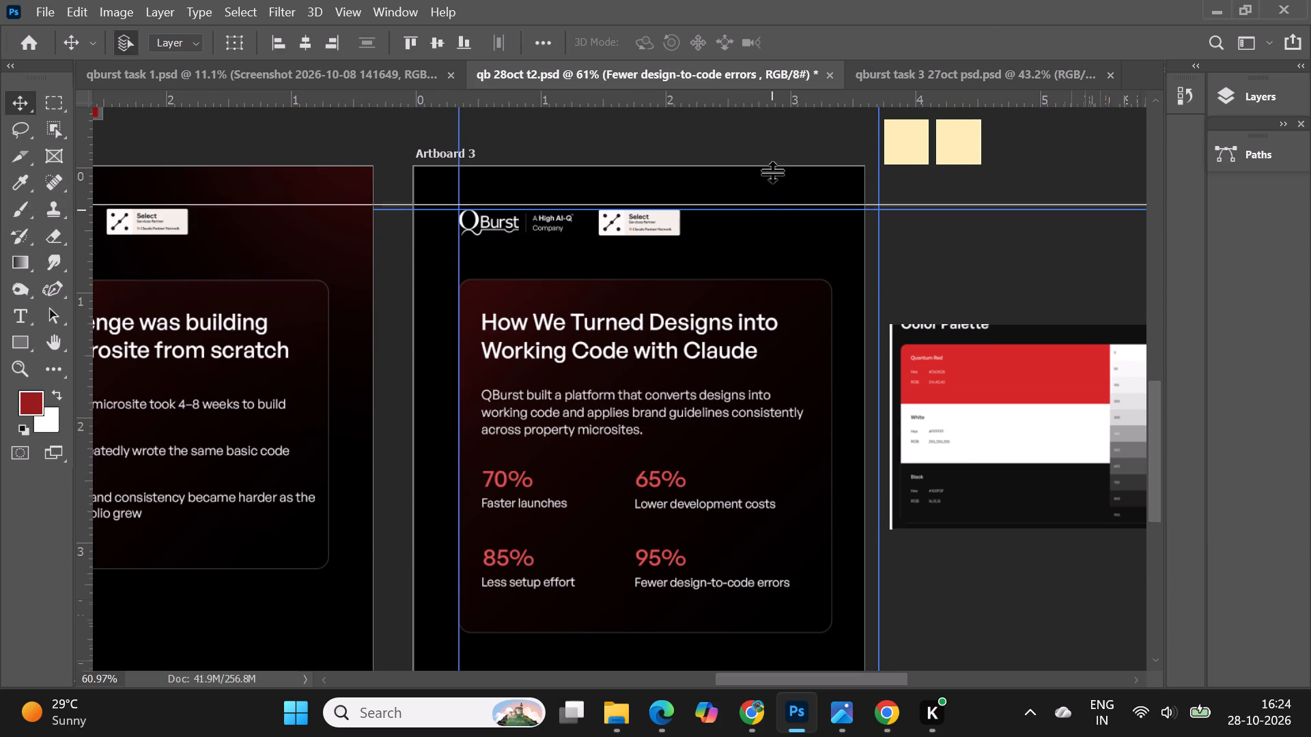
pyautogui.moveTo(772, 171); pyautogui.dragTo(770, 0)
pyautogui.moveTo(459, 198); pyautogui.dragTo(21, 240)
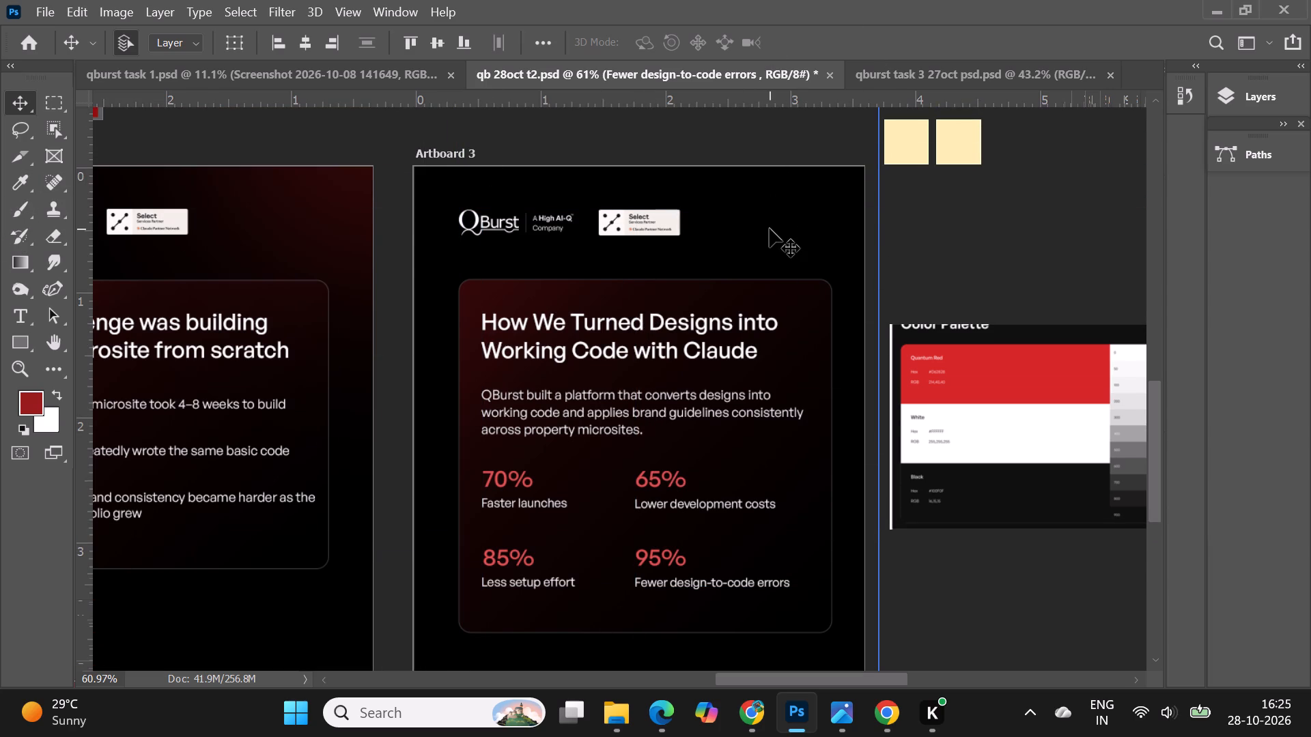
# Change the 70% figure's font weight to Semibold and deselect it.
pyautogui.scroll(-1, 770, 229)
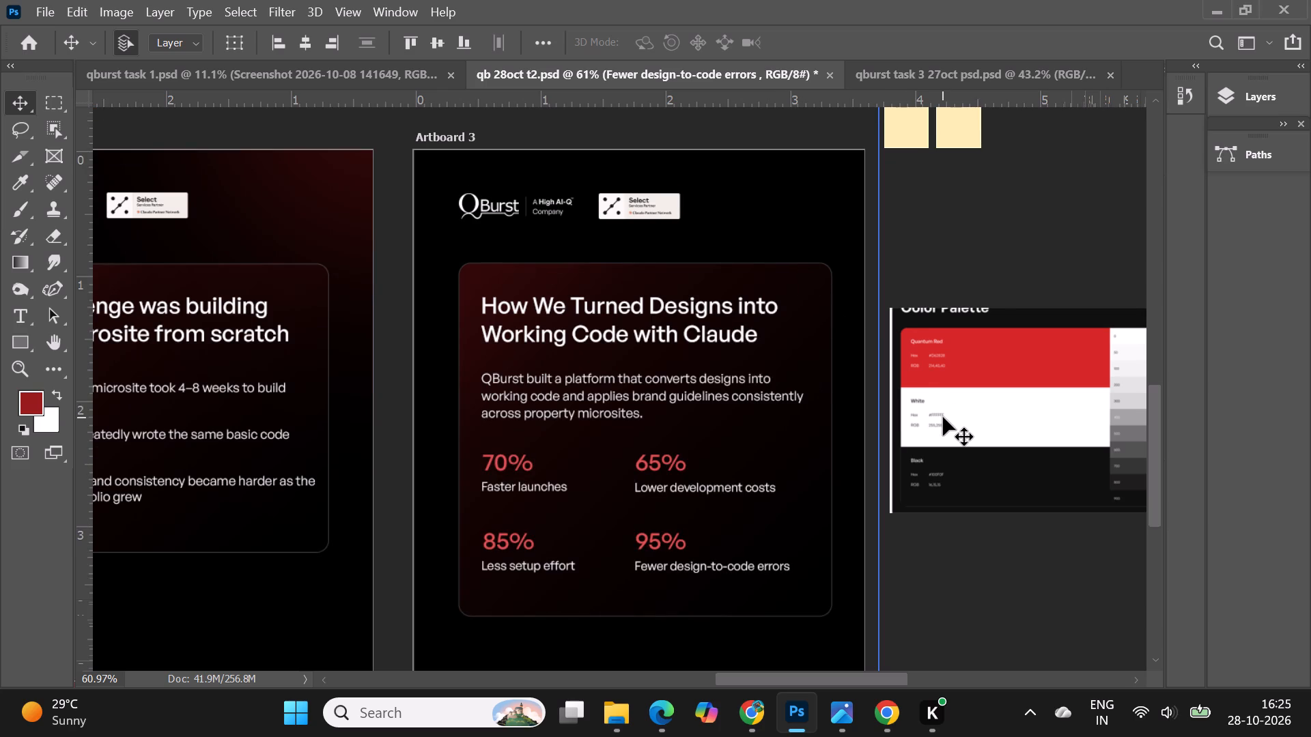
pyautogui.keyDown('alt'); pyautogui.scroll(-6, 791, 210); pyautogui.keyUp('alt')
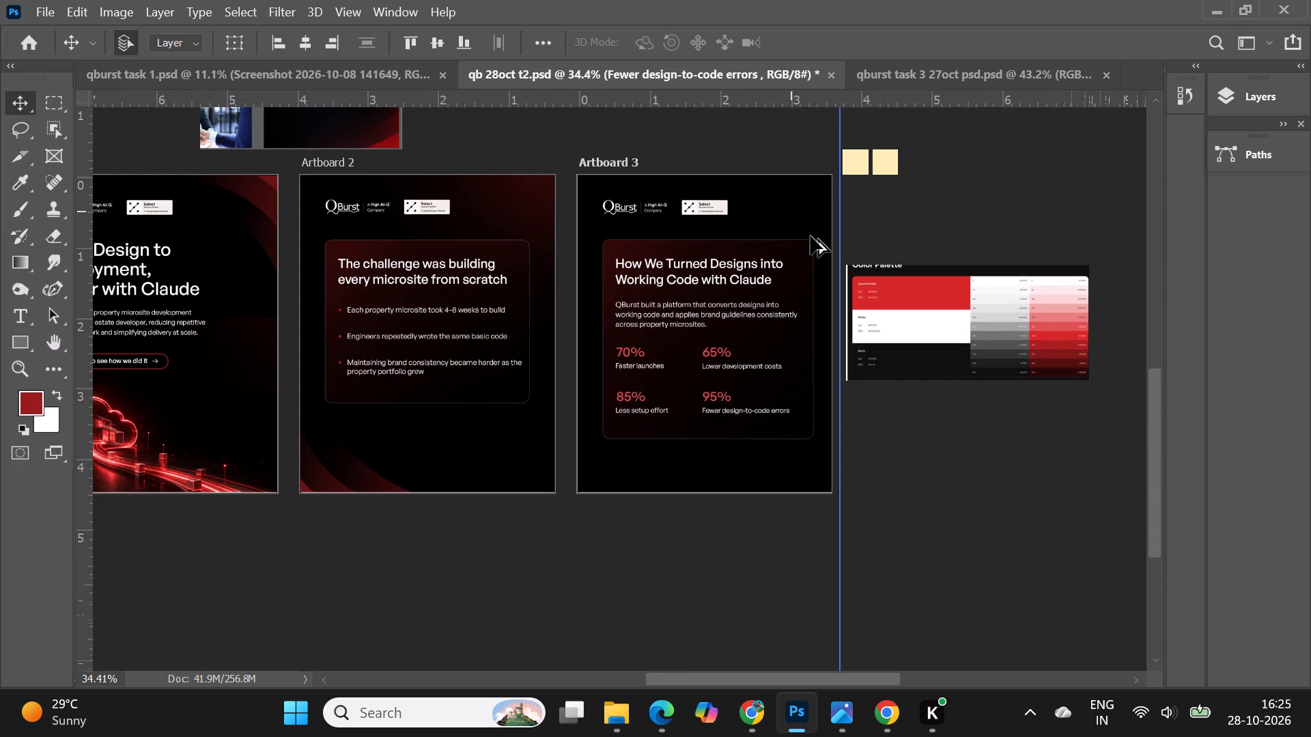
pyautogui.click(933, 480)
pyautogui.keyDown('alt'); pyautogui.scroll(6, 784, 353); pyautogui.keyUp('alt')
pyautogui.doubleClick(561, 345)
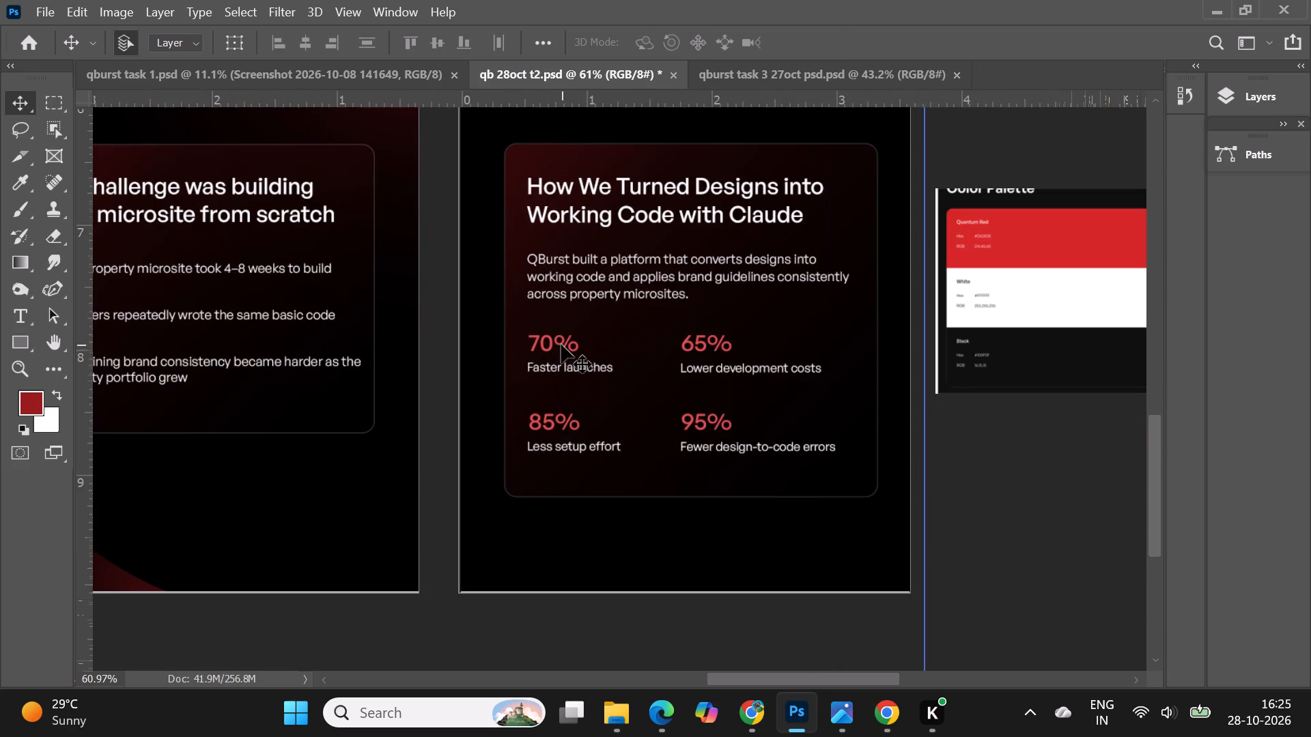
pyautogui.click(442, 40)
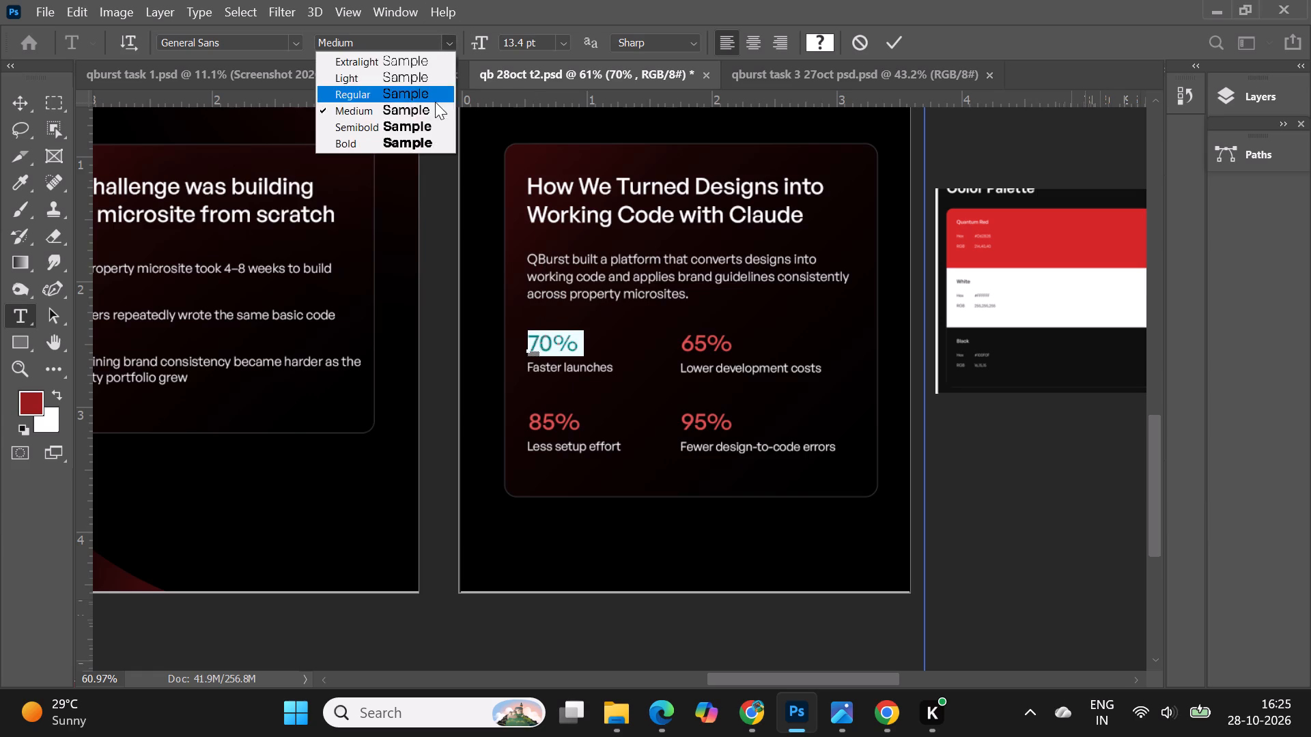
pyautogui.click(431, 132)
pyautogui.click(894, 34)
pyautogui.click(1031, 469)
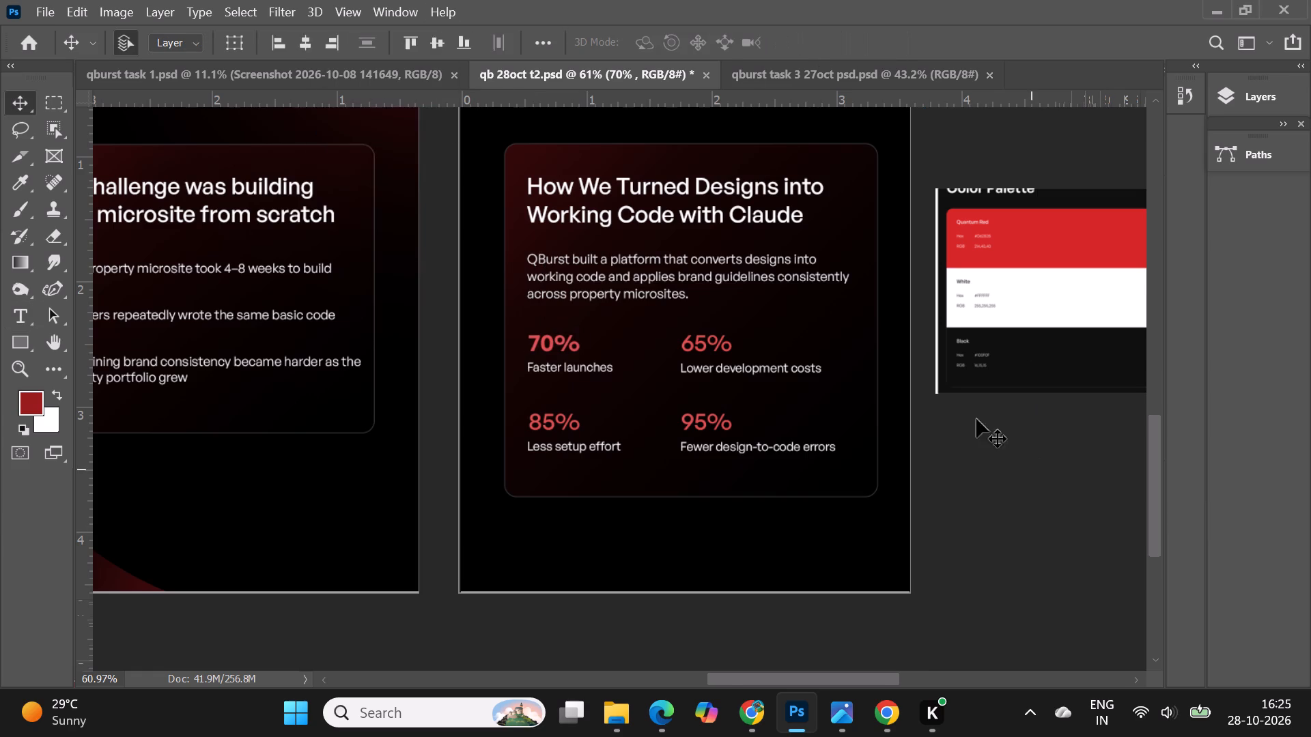
# Change the 65% figure's font weight to Semibold.
pyautogui.keyDown('alt'); pyautogui.scroll(2, 869, 411); pyautogui.keyUp('alt')
pyautogui.doubleClick(652, 336)
pyautogui.moveTo(699, 333); pyautogui.dragTo(633, 328)
pyautogui.click(446, 43)
pyautogui.click(418, 129)
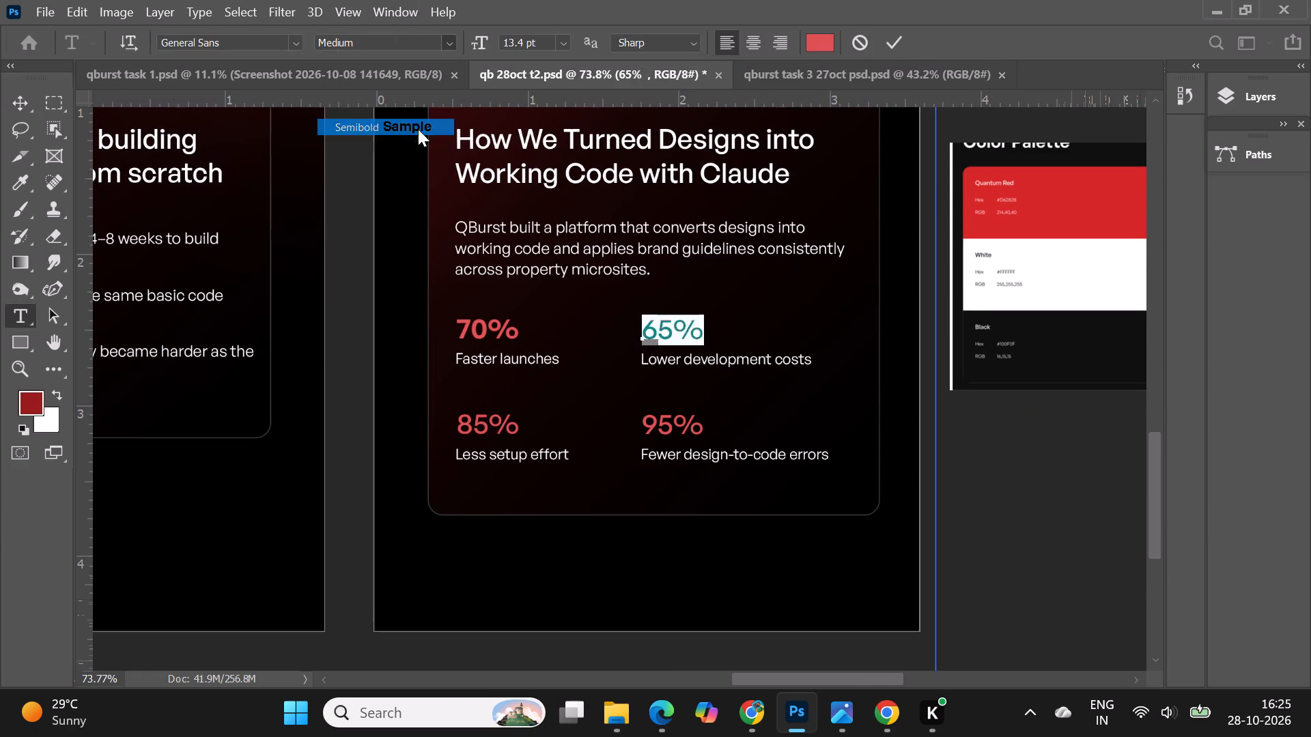
pyautogui.click(889, 45)
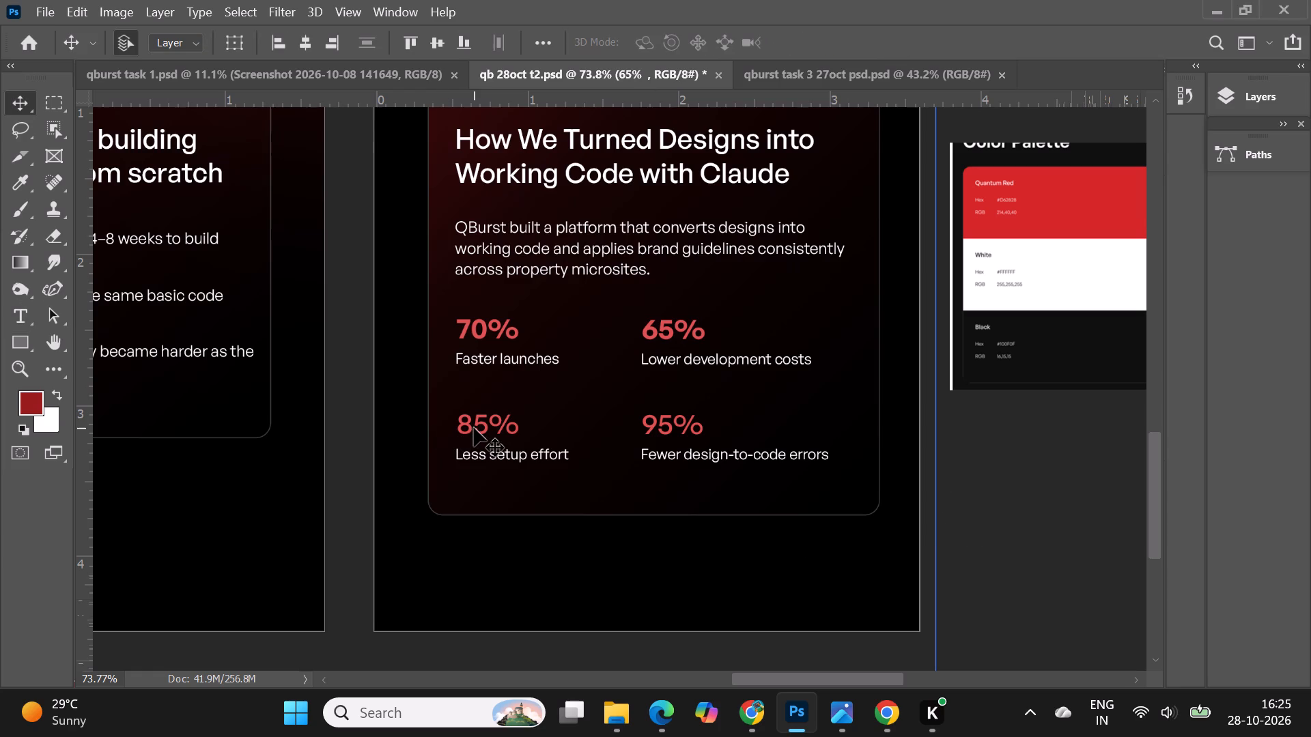
# Change the 85% figure's font weight to Semibold.
pyautogui.doubleClick(474, 428)
pyautogui.click(451, 40)
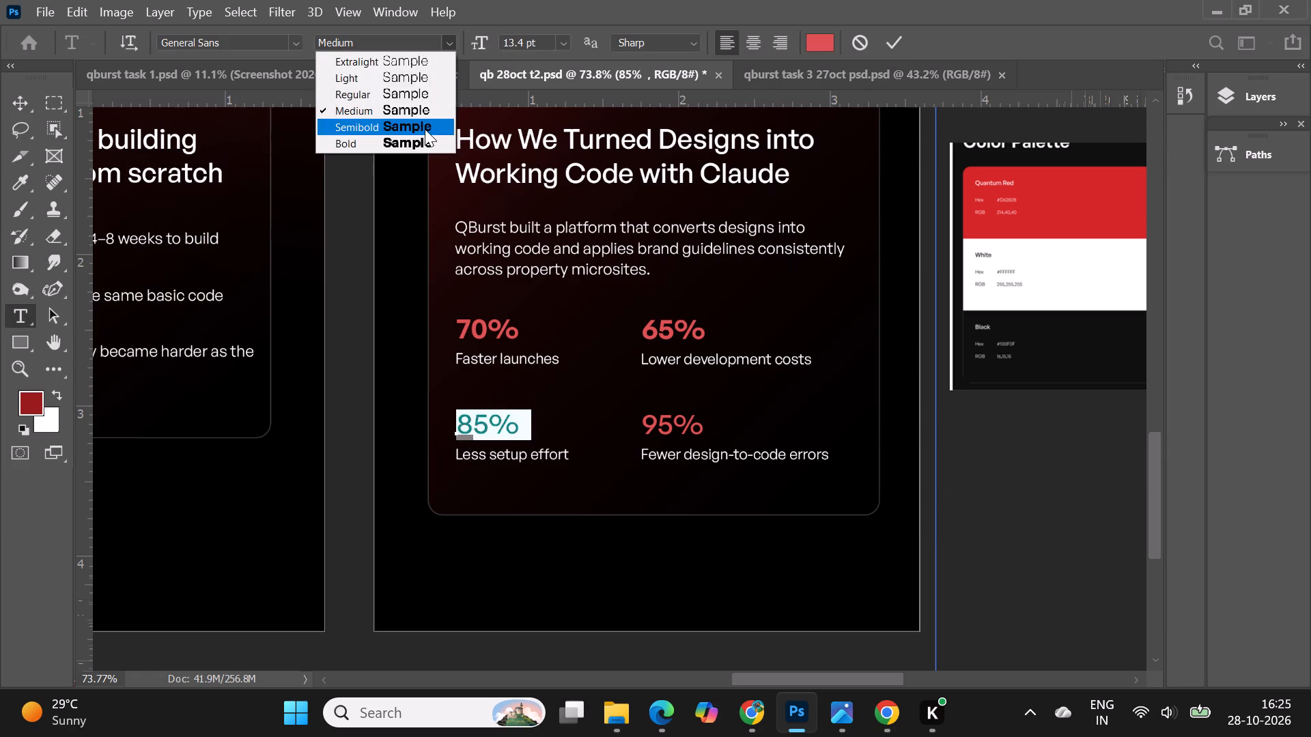
pyautogui.click(425, 129)
pyautogui.click(893, 48)
# Change the 95% figure's font weight to Semibold and deselect it.
pyautogui.doubleClick(677, 427)
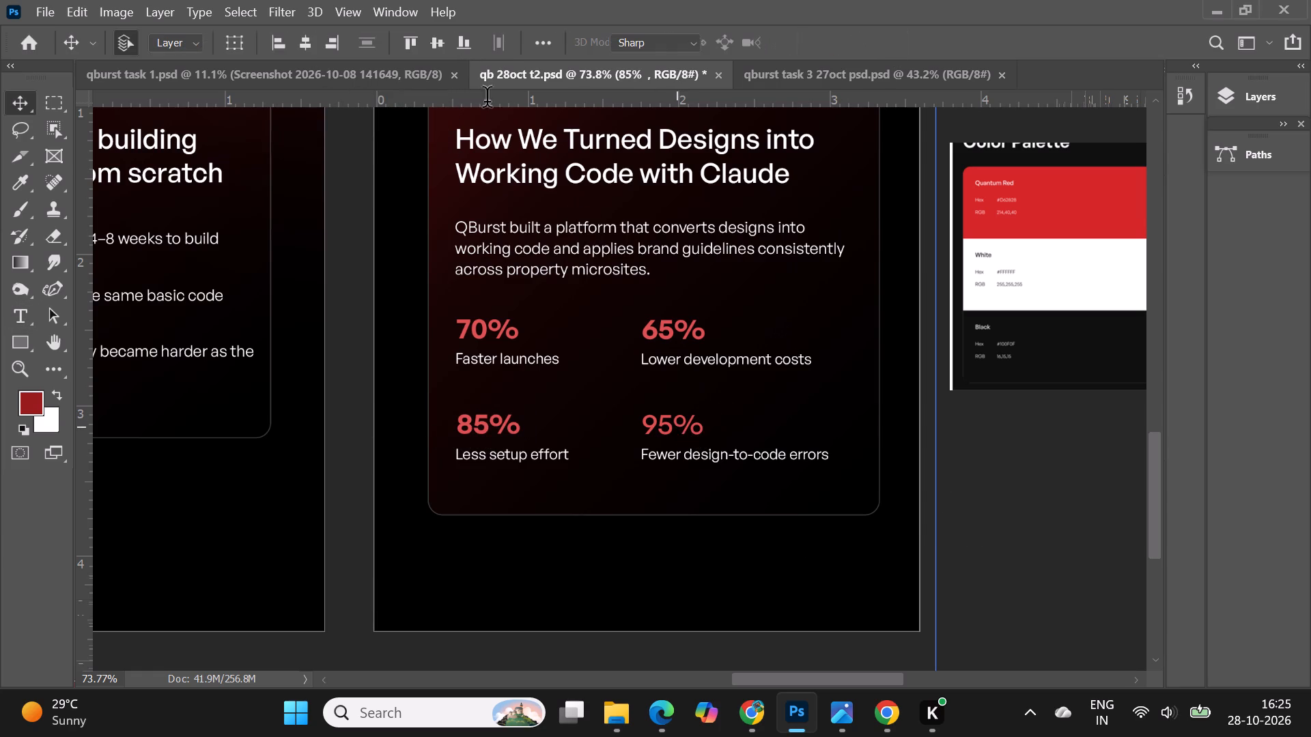
pyautogui.click(452, 40)
pyautogui.click(423, 128)
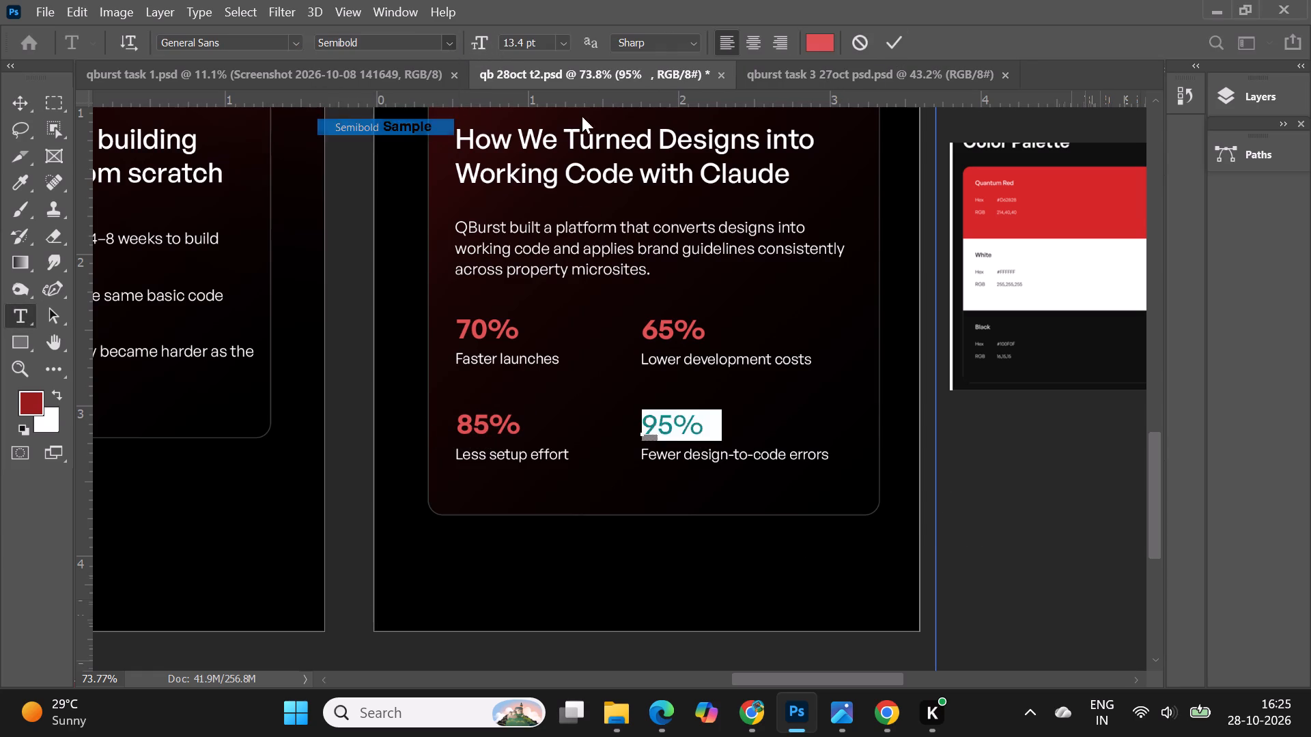
pyautogui.click(887, 46)
pyautogui.click(1040, 520)
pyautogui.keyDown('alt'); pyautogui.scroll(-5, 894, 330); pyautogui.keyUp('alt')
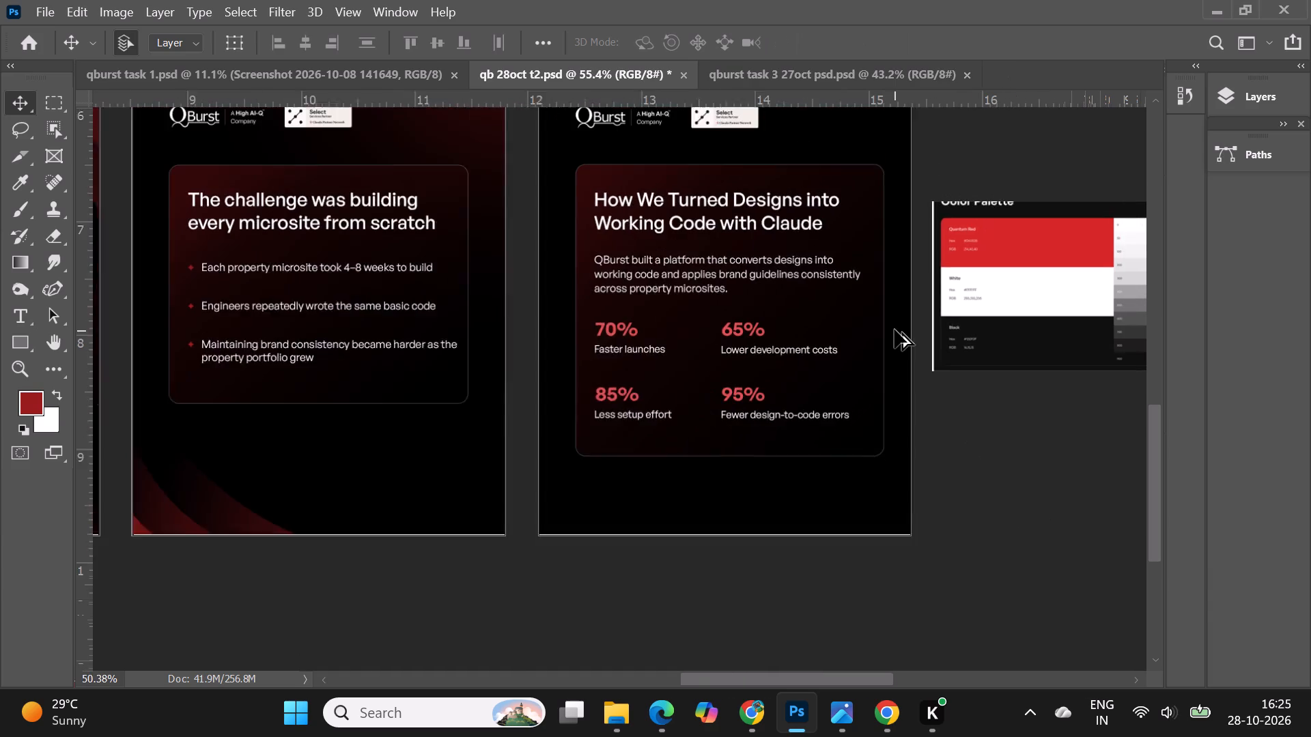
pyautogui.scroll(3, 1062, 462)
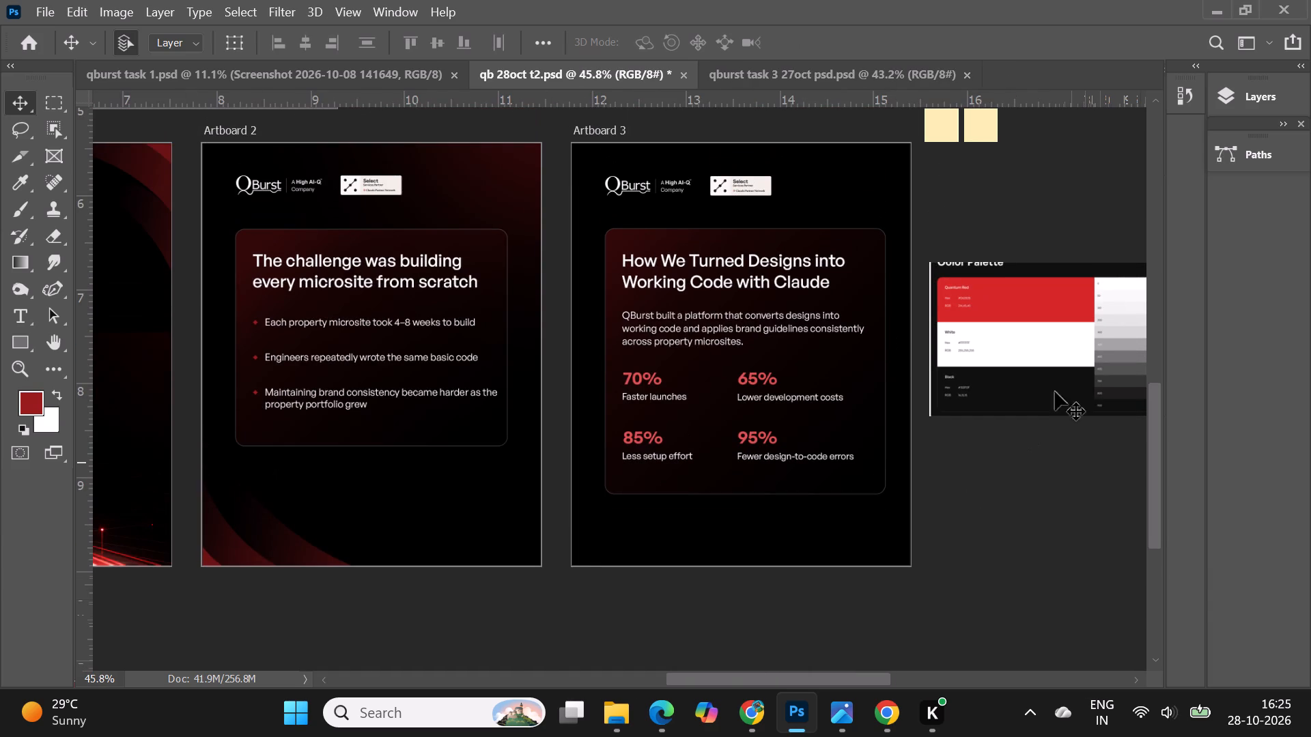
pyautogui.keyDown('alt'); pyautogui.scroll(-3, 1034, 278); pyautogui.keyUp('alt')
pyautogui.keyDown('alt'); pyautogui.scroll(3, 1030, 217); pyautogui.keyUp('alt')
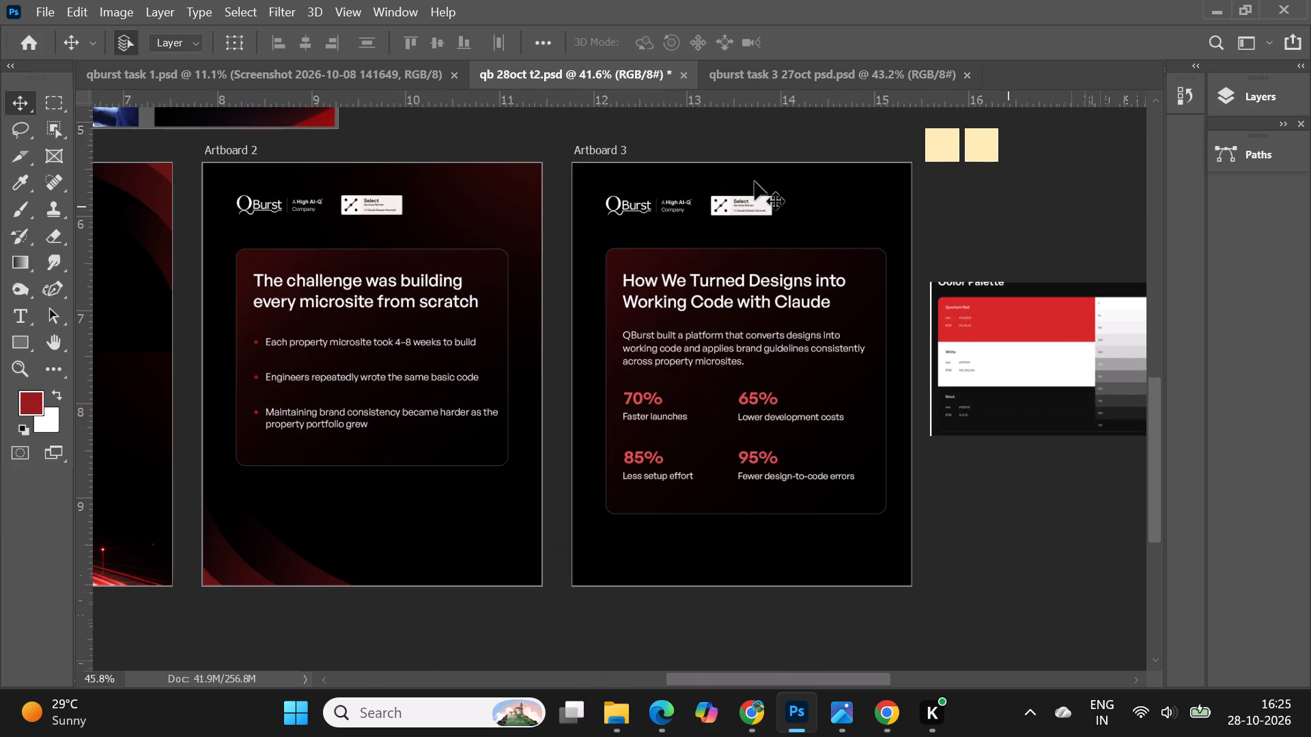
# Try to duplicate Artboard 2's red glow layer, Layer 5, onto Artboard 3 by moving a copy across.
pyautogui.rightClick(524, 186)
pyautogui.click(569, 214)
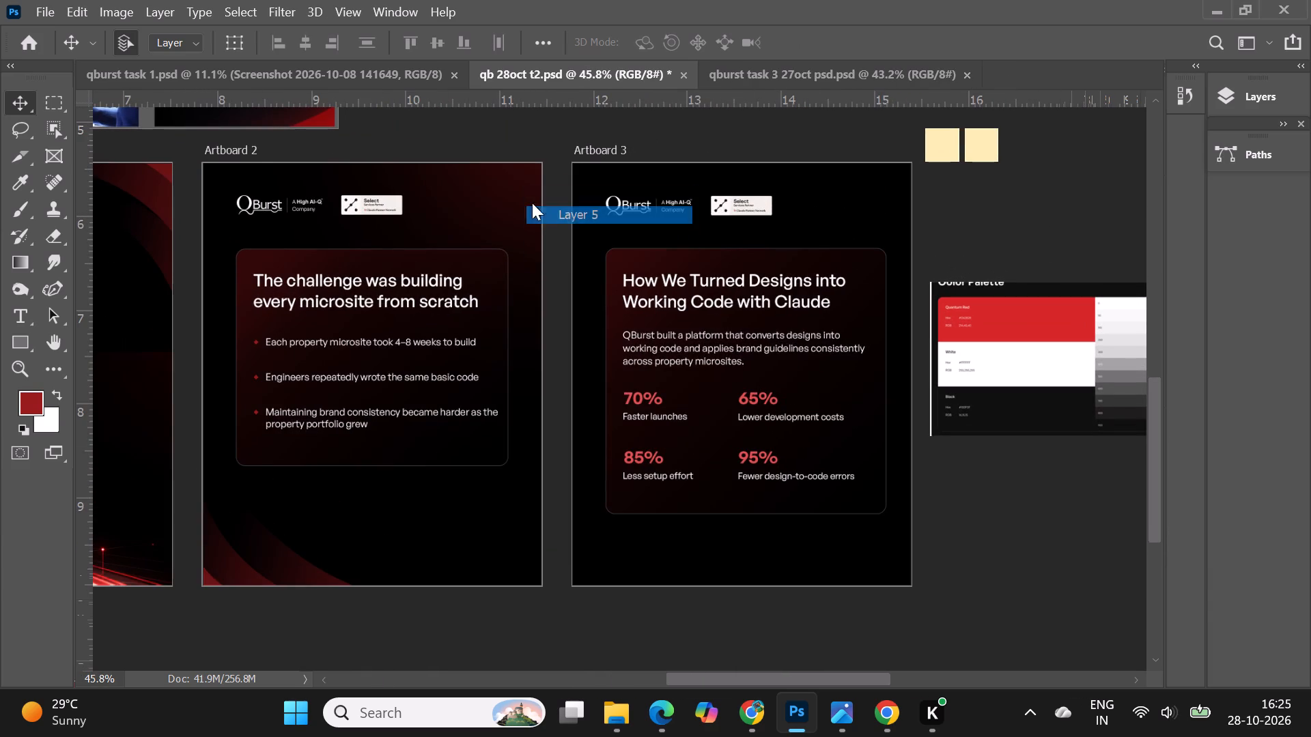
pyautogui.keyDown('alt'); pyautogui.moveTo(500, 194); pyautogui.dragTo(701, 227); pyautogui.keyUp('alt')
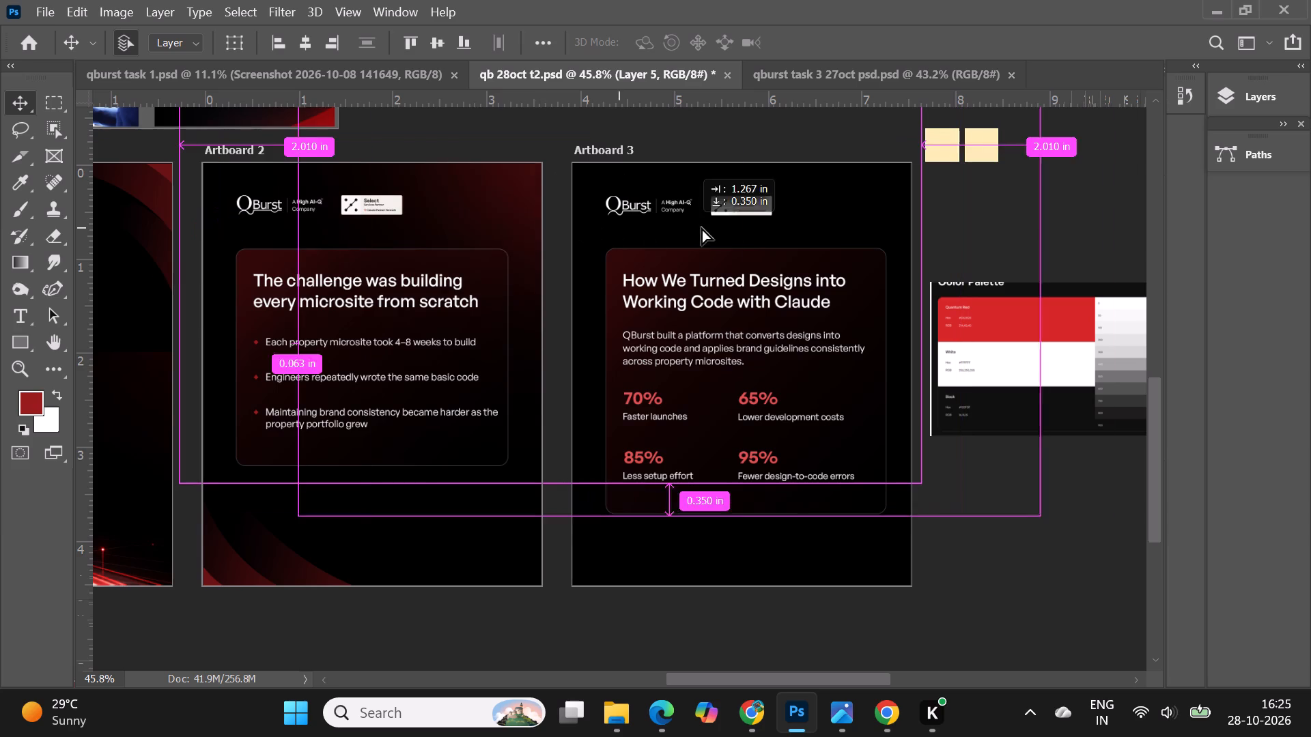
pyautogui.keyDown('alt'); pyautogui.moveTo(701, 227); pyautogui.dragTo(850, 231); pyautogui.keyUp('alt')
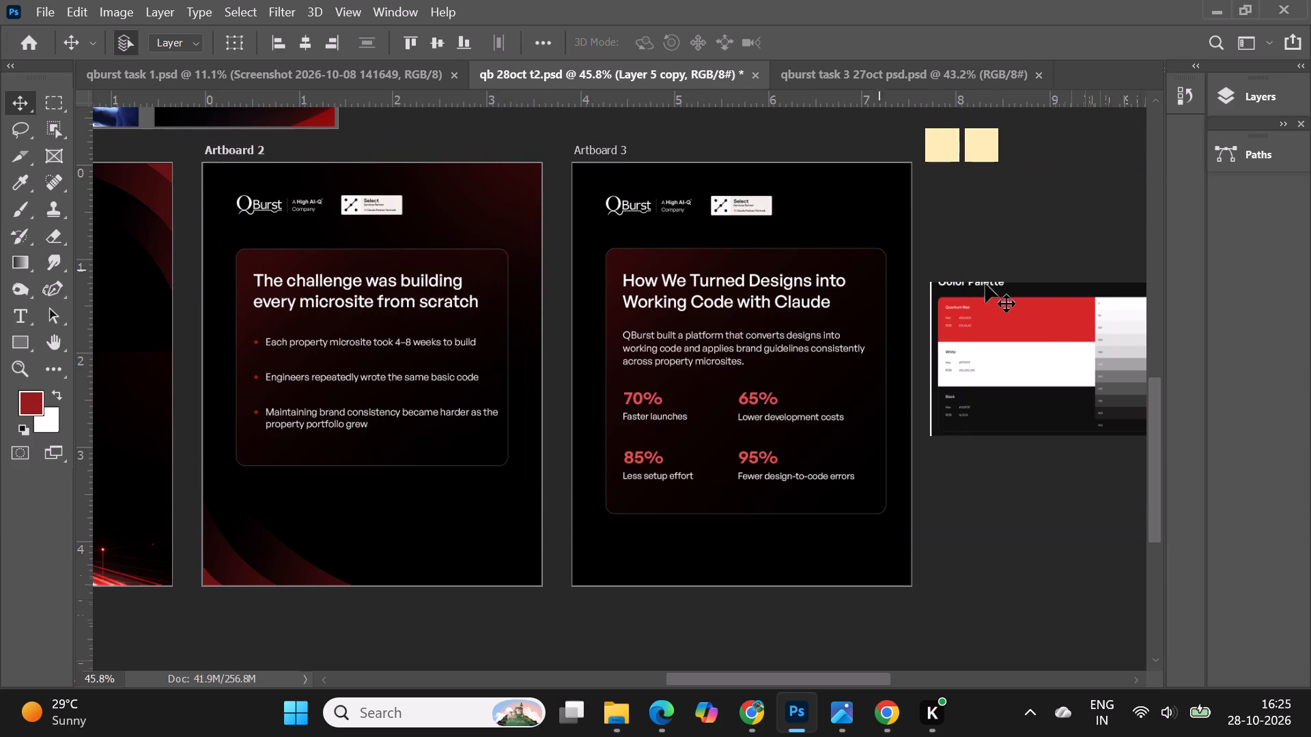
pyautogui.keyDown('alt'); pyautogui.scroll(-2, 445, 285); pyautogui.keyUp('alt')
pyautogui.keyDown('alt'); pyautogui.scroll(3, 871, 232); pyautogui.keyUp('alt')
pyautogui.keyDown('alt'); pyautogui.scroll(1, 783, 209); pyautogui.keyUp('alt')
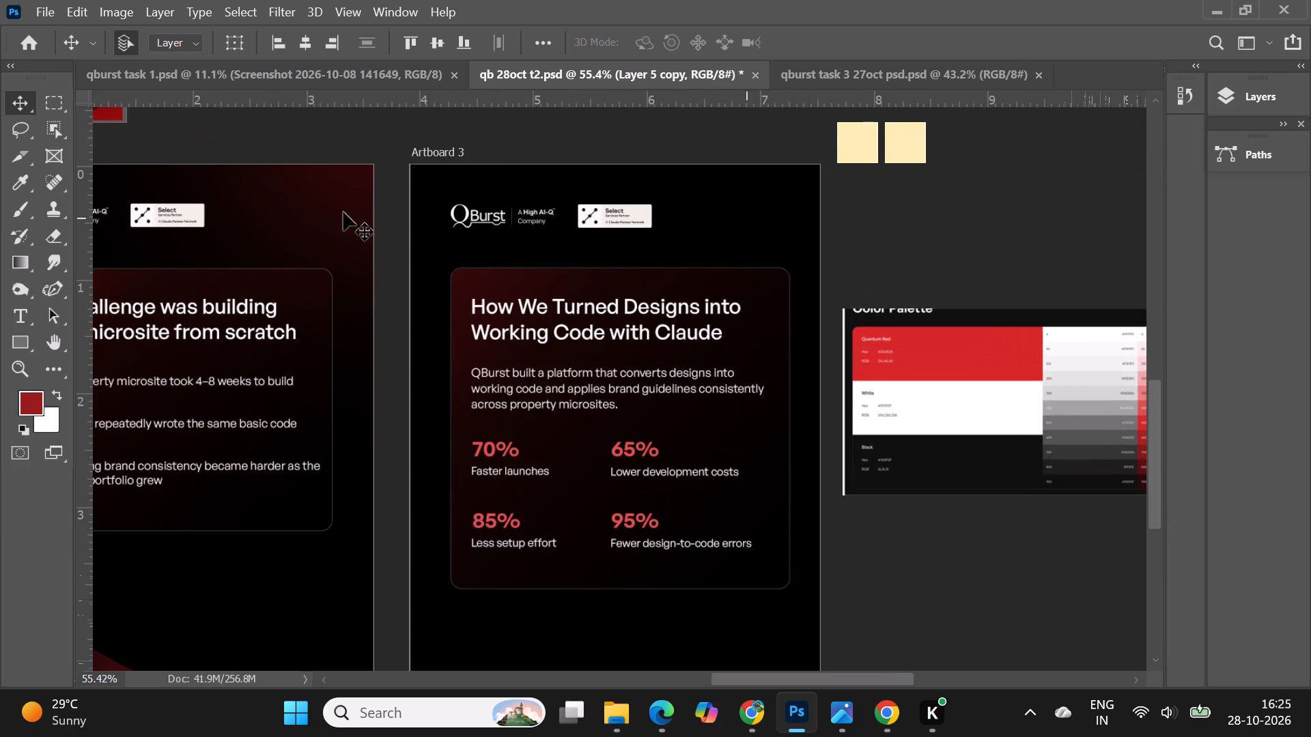
# Copy Artboard 2's red glow layer, Layer 5, and paste it into Artboard 3.
pyautogui.rightClick(333, 178)
pyautogui.click(369, 212)
pyautogui.hotkey('ctrl', 'c')
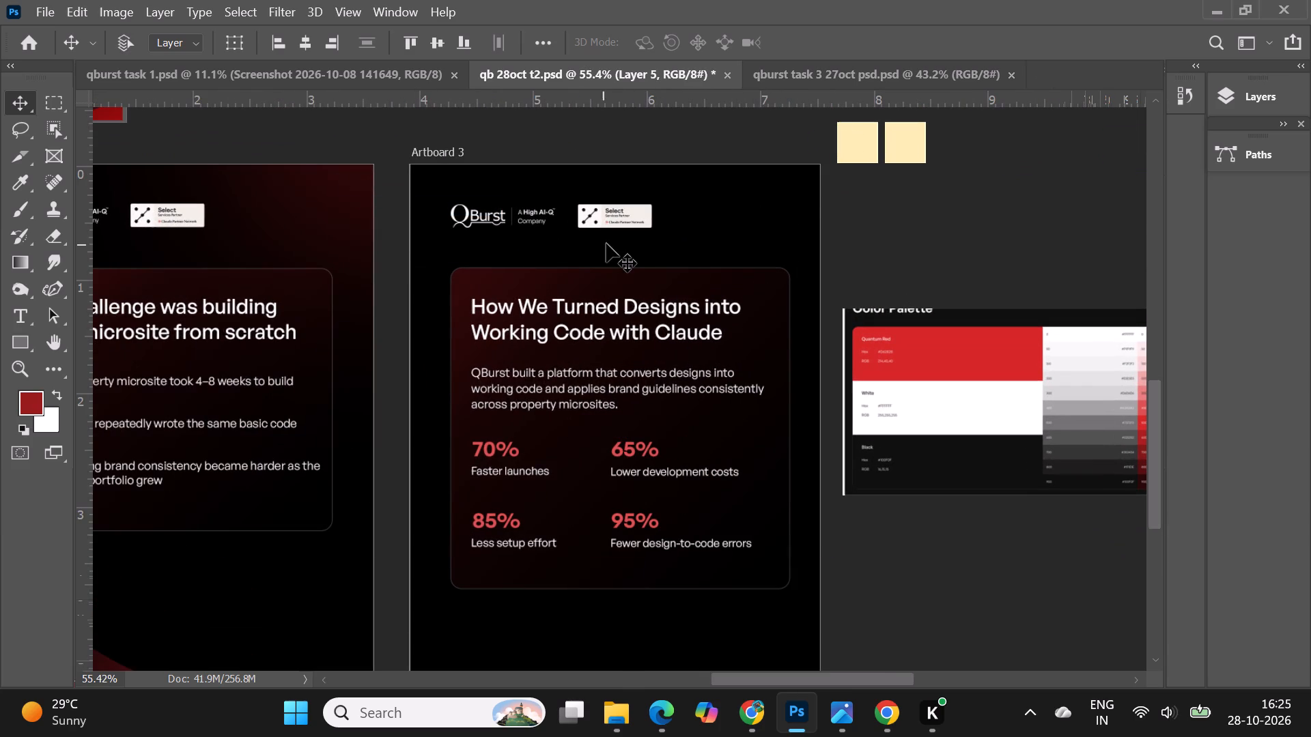
pyautogui.click(780, 190)
pyautogui.hotkey('ctrl', 'v')
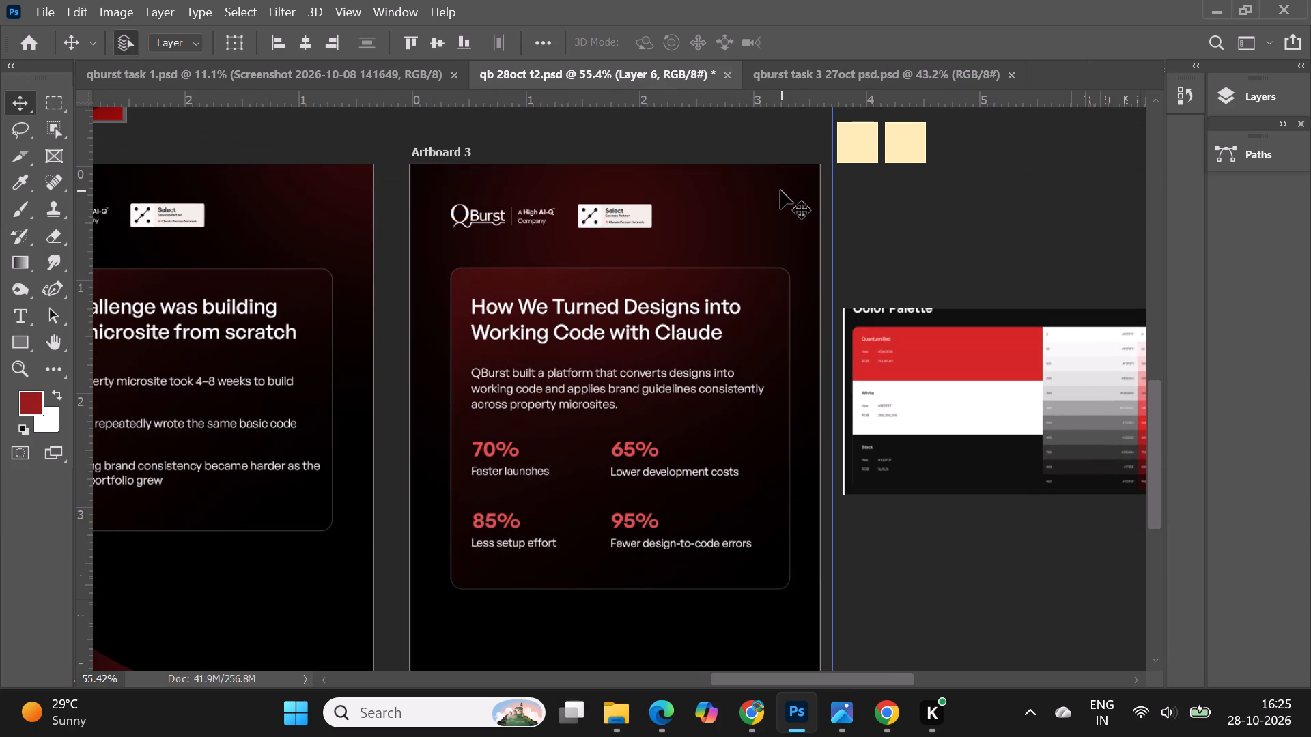
# Move the pasted red glow into Artboard 3's upper-right corner so that it matches the glow on Artboard 2.
pyautogui.moveTo(674, 232); pyautogui.dragTo(819, 225)
pyautogui.moveTo(776, 220); pyautogui.dragTo(801, 190)
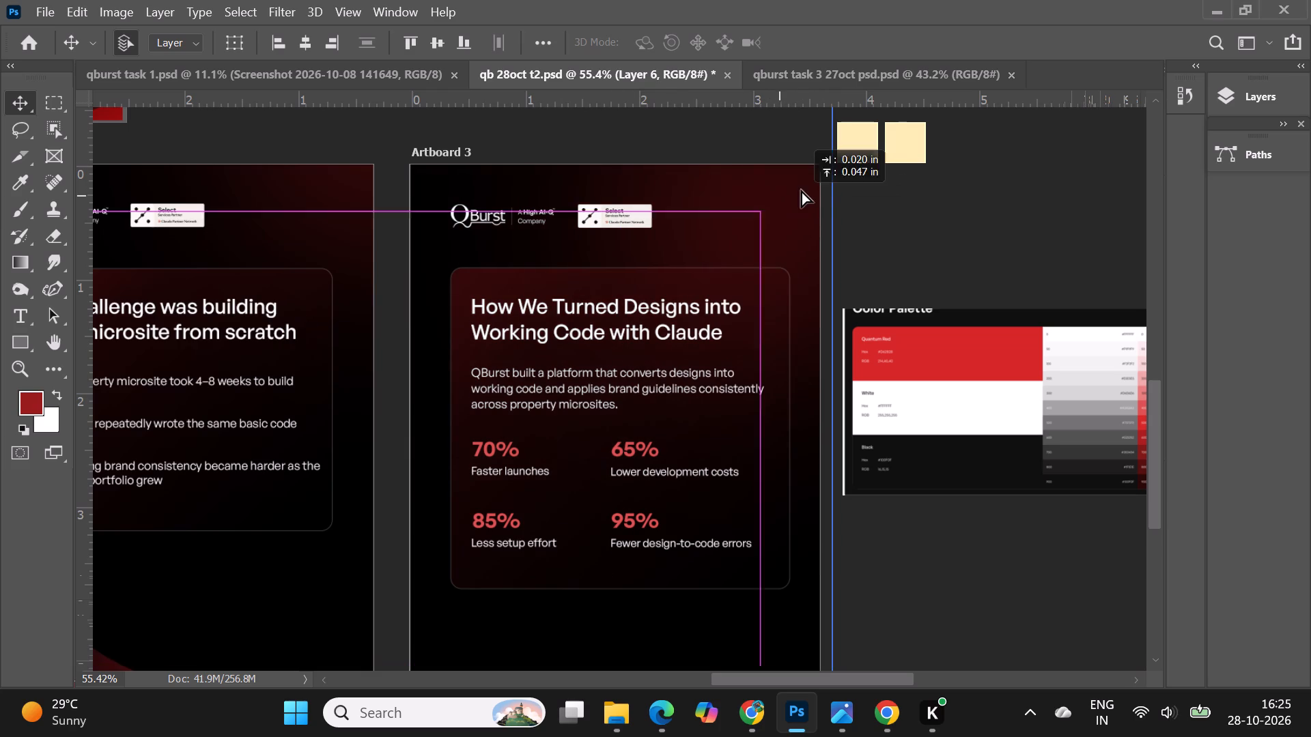
pyautogui.moveTo(801, 190); pyautogui.dragTo(808, 173)
pyautogui.moveTo(789, 208); pyautogui.dragTo(841, 203)
pyautogui.keyDown('alt'); pyautogui.scroll(-2, 859, 167); pyautogui.keyUp('alt')
pyautogui.keyDown('alt'); pyautogui.scroll(1, 798, 180); pyautogui.keyUp('alt')
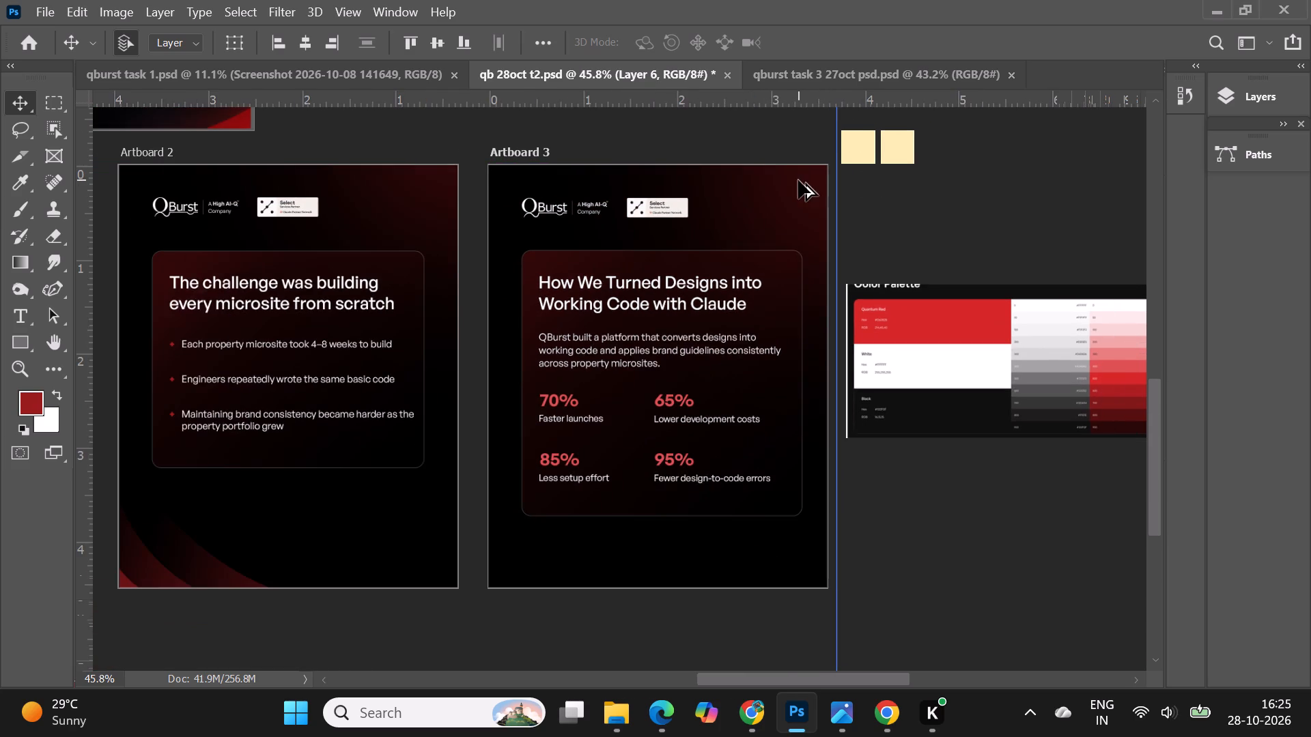
pyautogui.keyDown('alt'); pyautogui.scroll(2, 798, 180); pyautogui.keyUp('alt')
pyautogui.moveTo(789, 219); pyautogui.dragTo(808, 179)
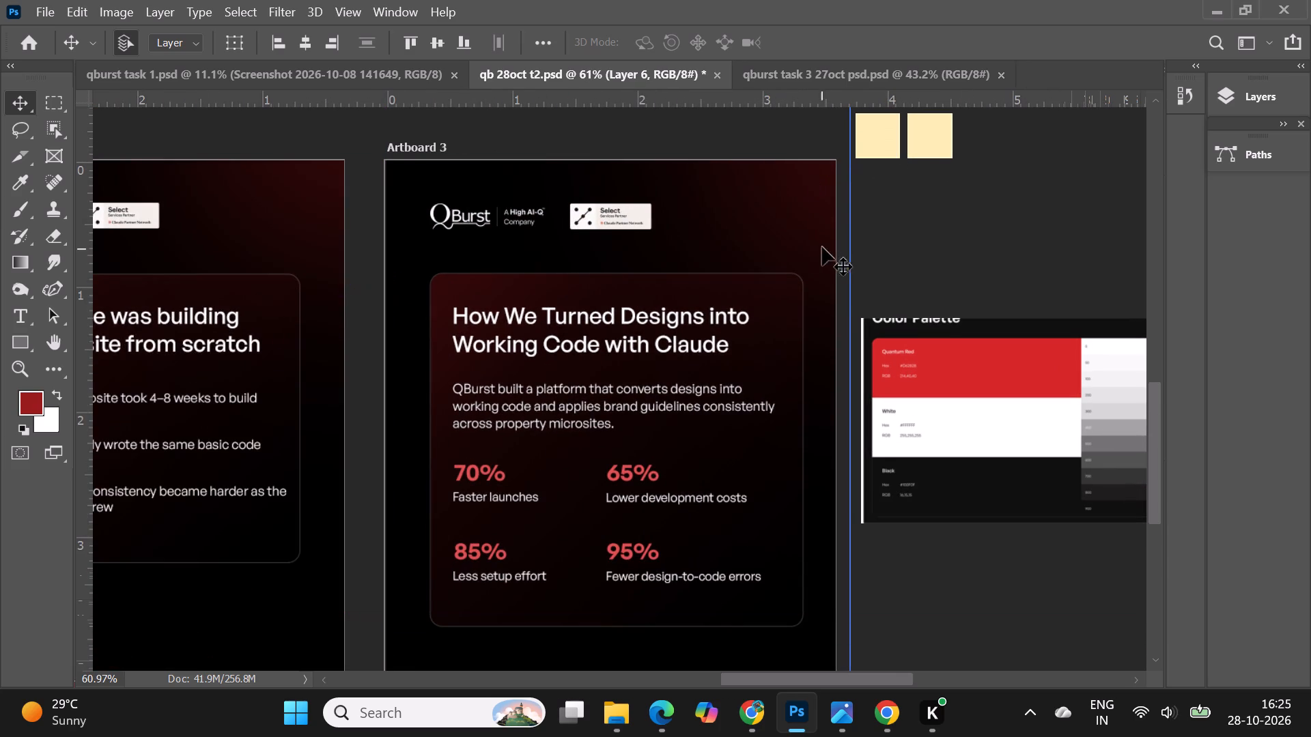
# Select Artboard 3's glow layer, Layer 6, nudge it slightly upward and deselect it.
pyautogui.click(1223, 102)
pyautogui.rightClick(778, 198)
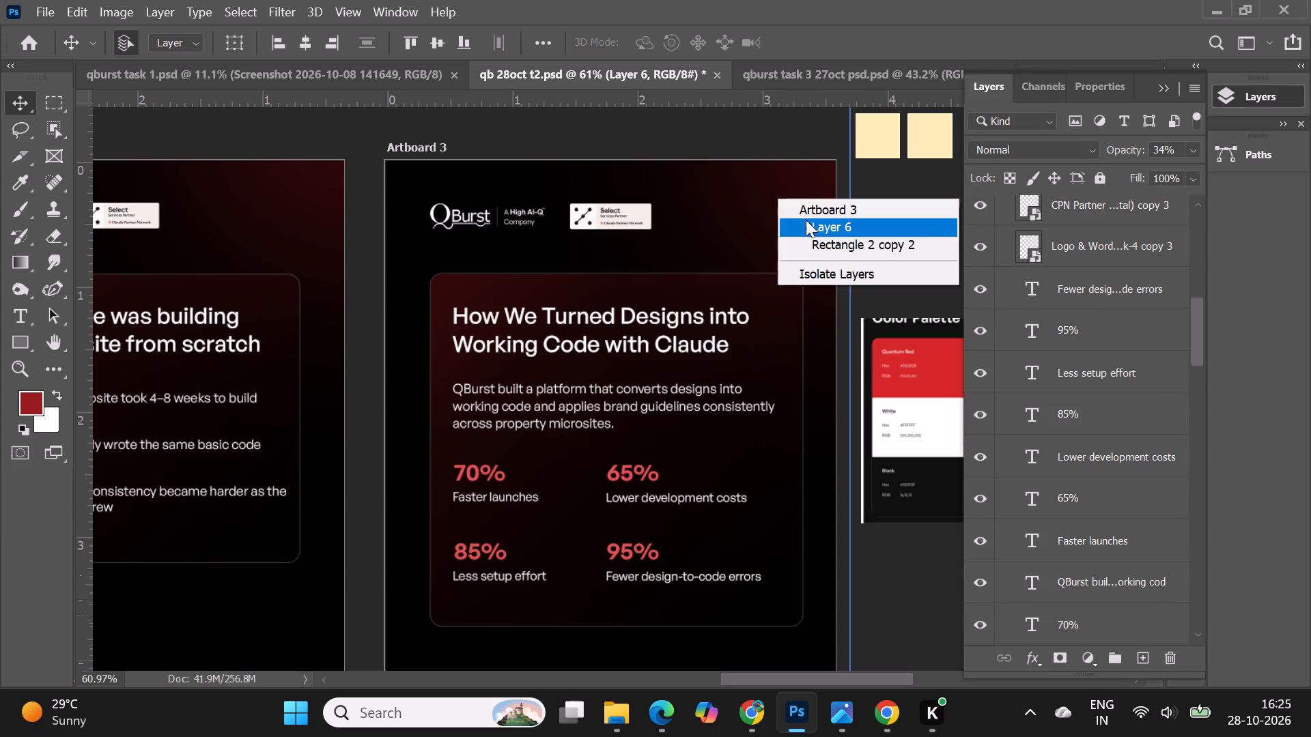
pyautogui.click(808, 222)
pyautogui.scroll(-4, 1080, 300)
pyautogui.click(1159, 87)
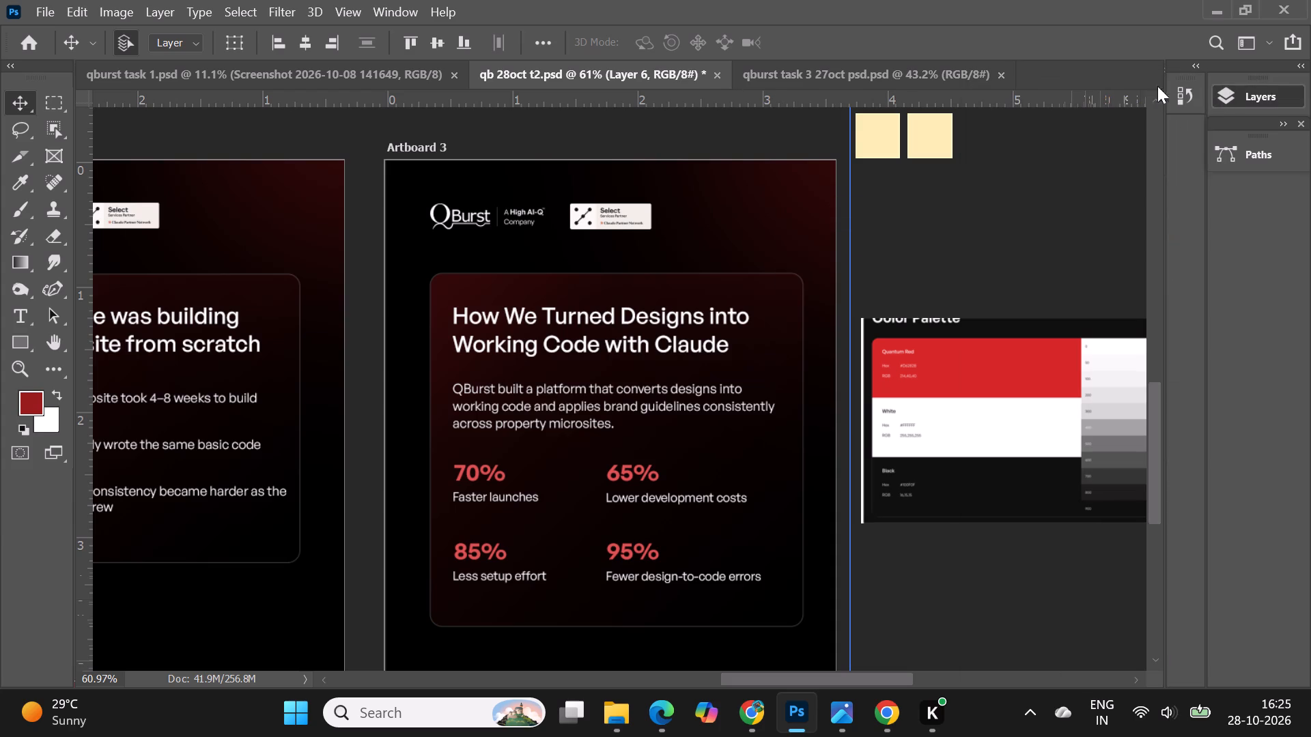
pyautogui.moveTo(795, 195); pyautogui.dragTo(792, 180)
pyautogui.keyDown('alt'); pyautogui.scroll(-7, 757, 244); pyautogui.keyUp('alt')
pyautogui.click(961, 543)
# Select the three curved red shape layers in Artboard 2's lower-left corner and duplicate them into the bottom of Artboard 3.
pyautogui.scroll(-2, 961, 543)
pyautogui.keyDown('alt'); pyautogui.scroll(5, 352, 499); pyautogui.keyUp('alt')
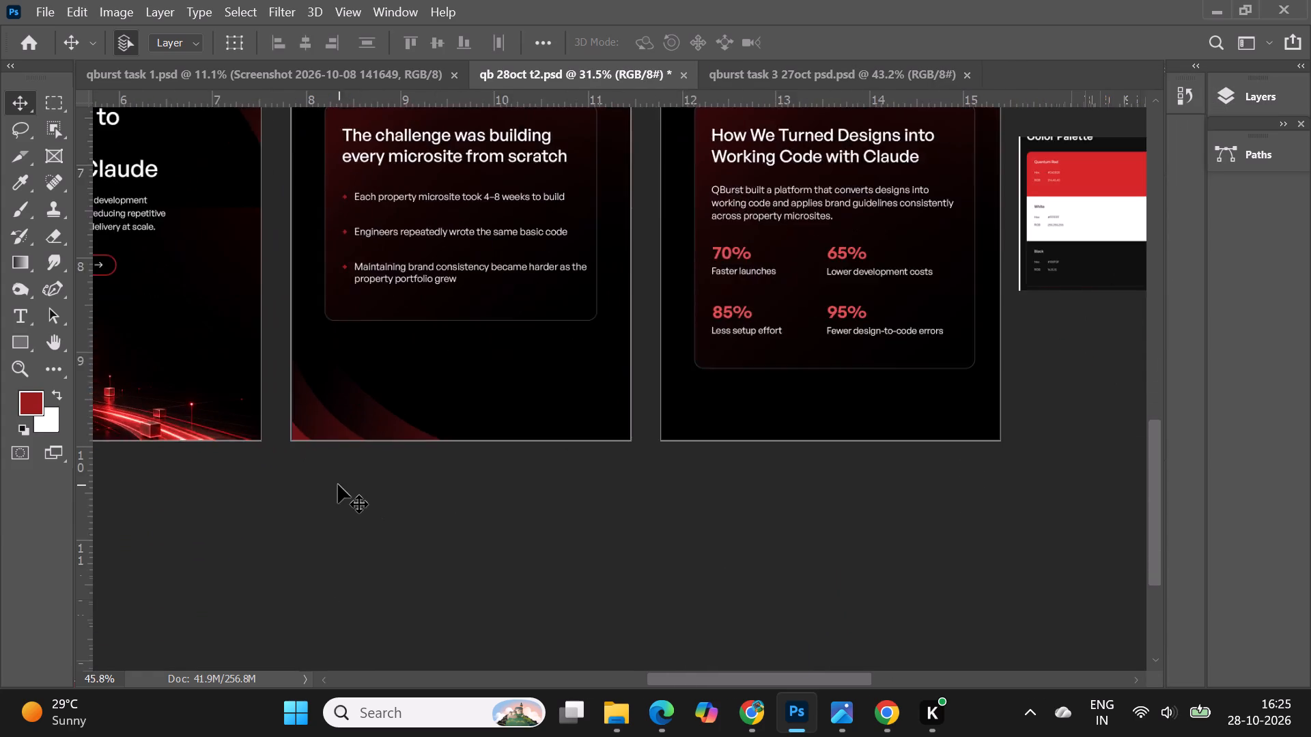
pyautogui.keyDown('alt'); pyautogui.scroll(2, 338, 485); pyautogui.keyUp('alt')
pyautogui.rightClick(283, 417)
pyautogui.doubleClick(324, 437)
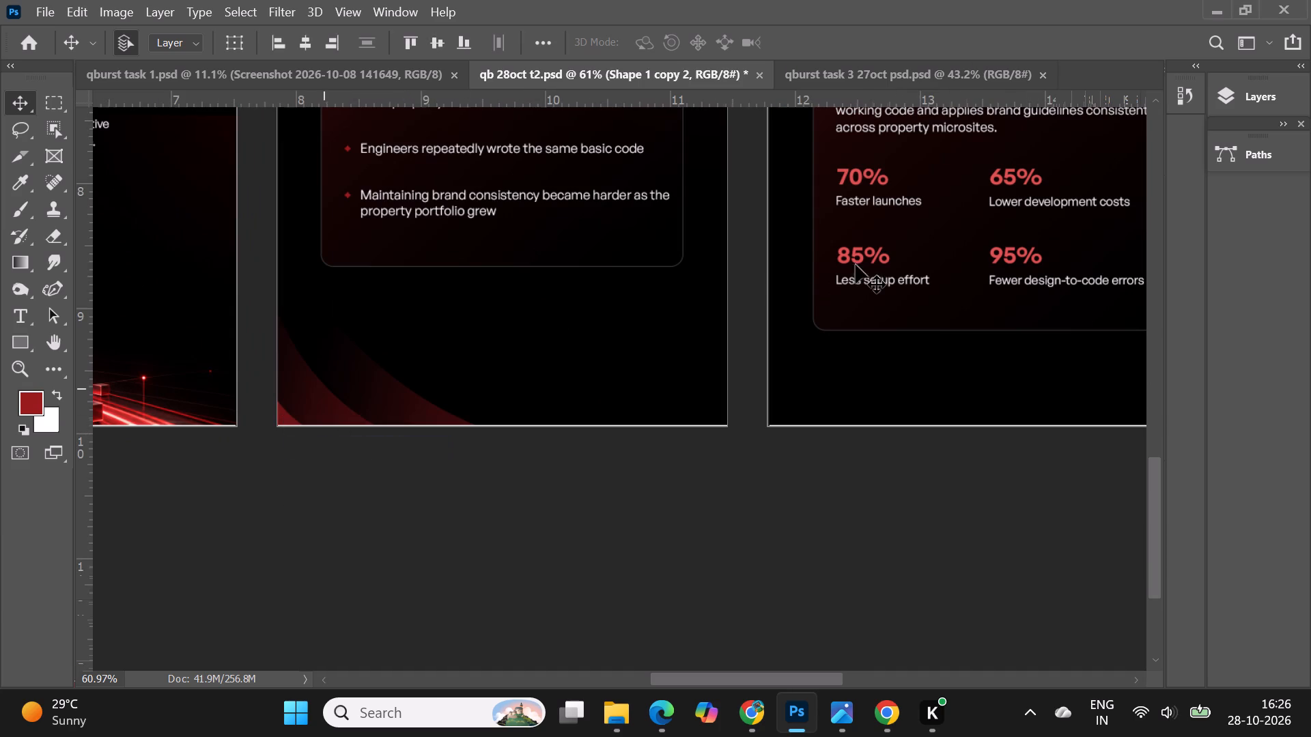
pyautogui.click(1235, 96)
pyautogui.rightClick(280, 422)
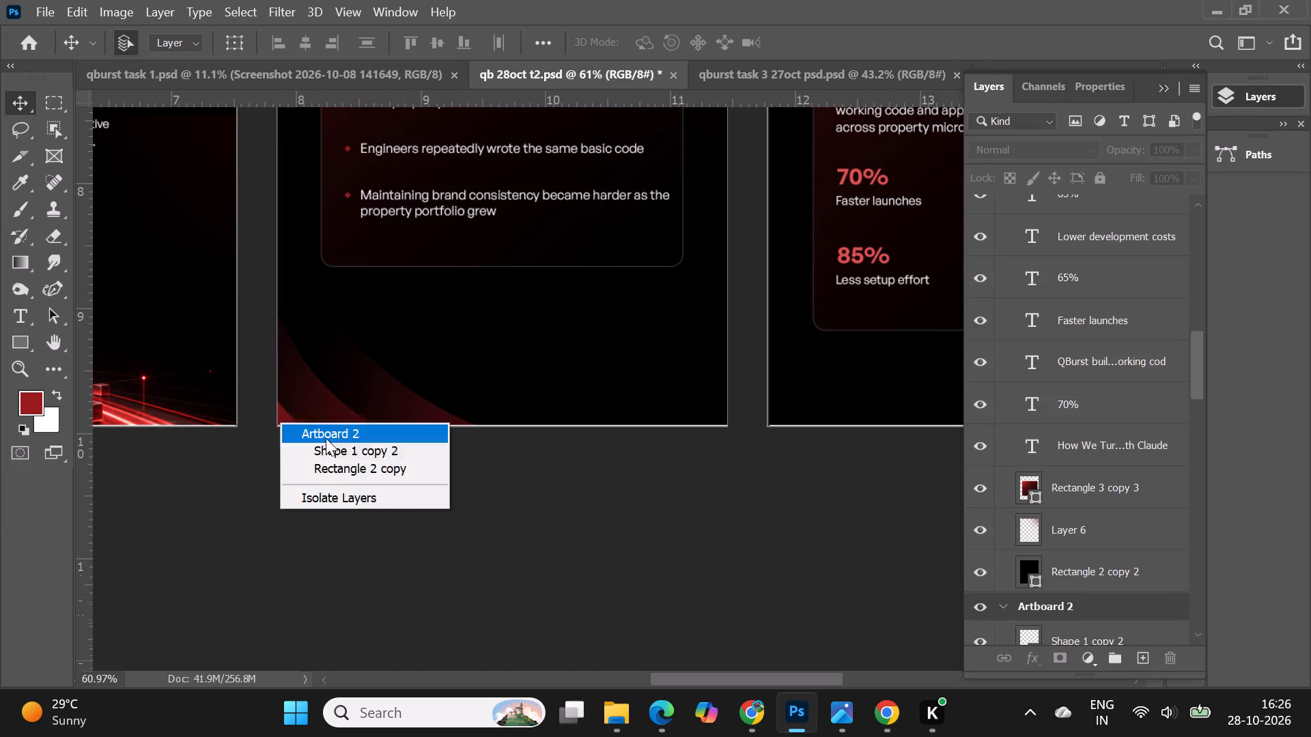
pyautogui.click(333, 446)
pyautogui.scroll(-7, 1130, 485)
pyautogui.keyDown('shift'); pyautogui.click(1086, 543); pyautogui.keyUp('shift')
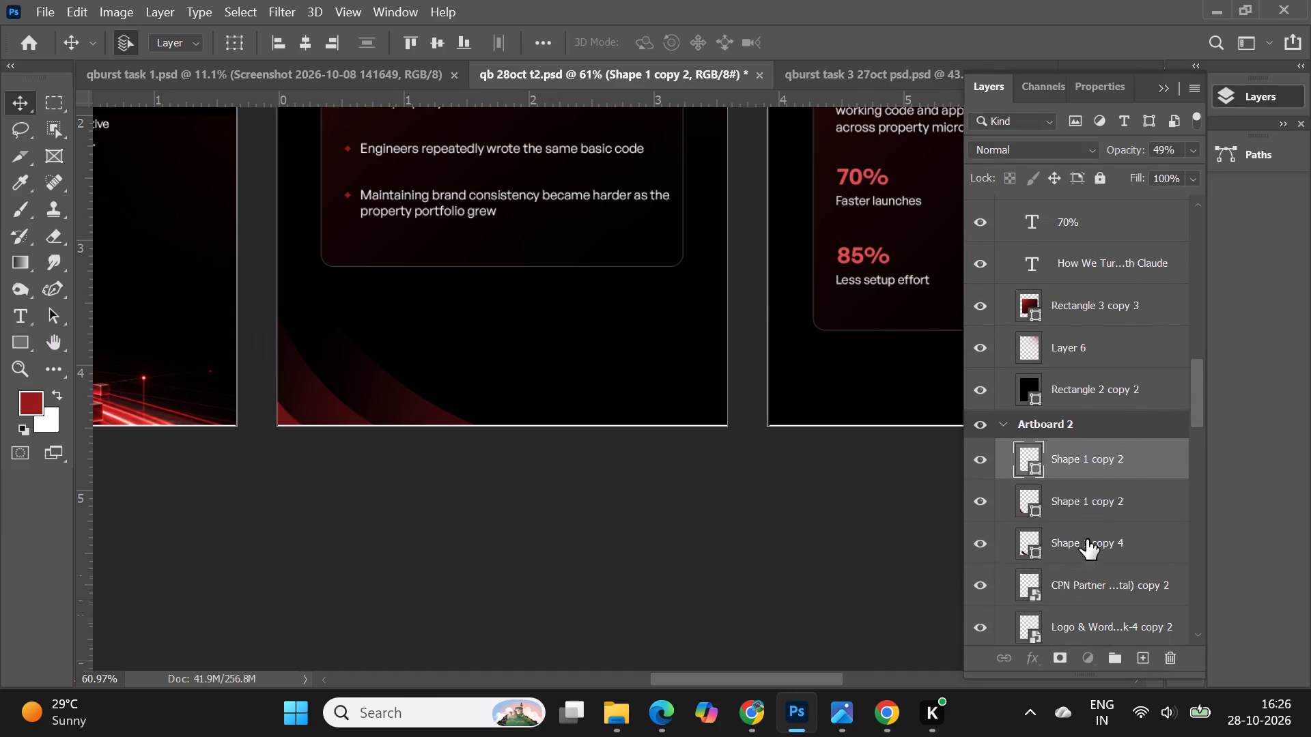
pyautogui.click(1161, 87)
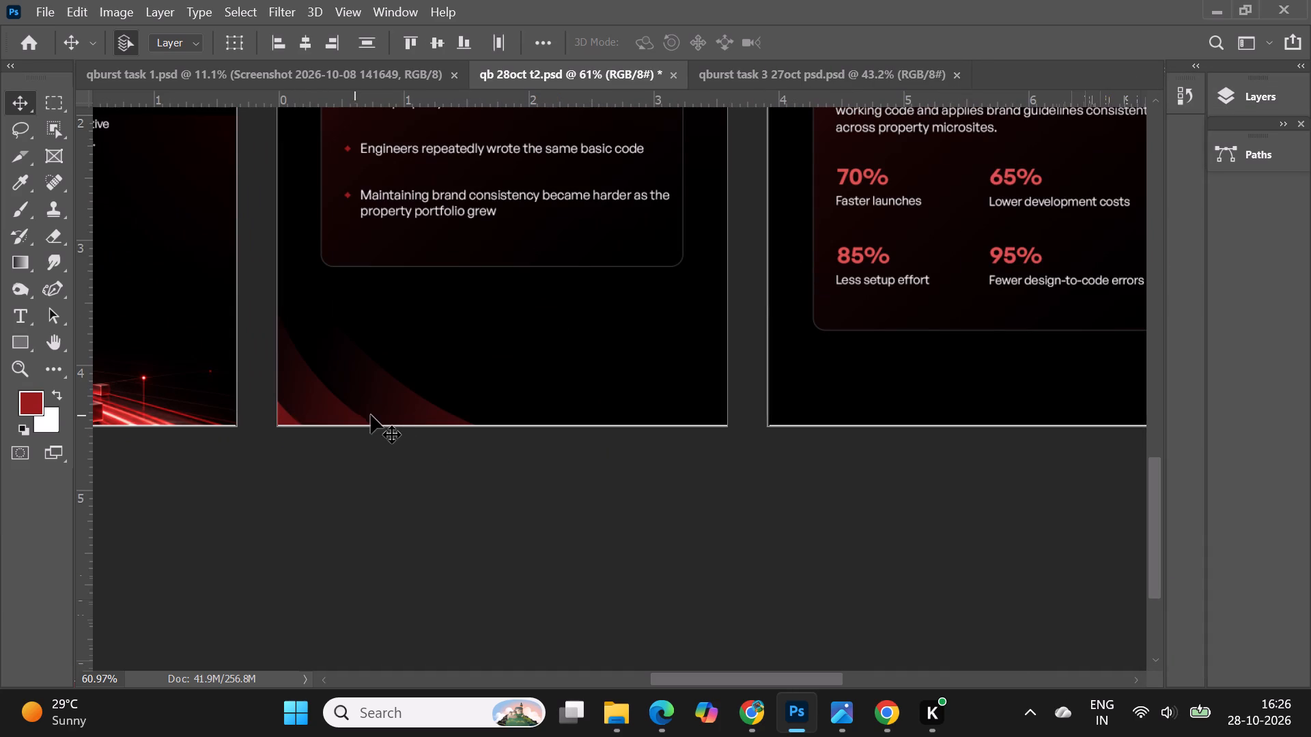
pyautogui.keyDown('alt'); pyautogui.moveTo(395, 403); pyautogui.dragTo(832, 387); pyautogui.keyUp('alt')
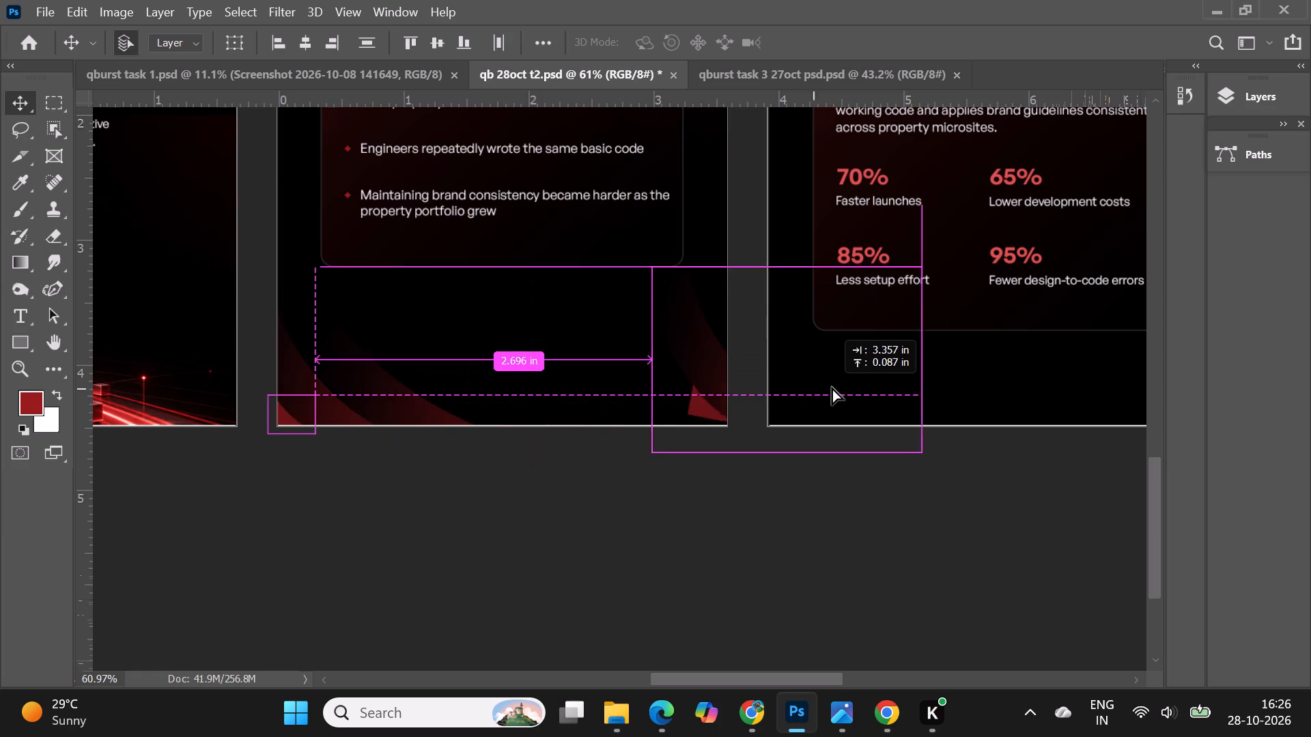
pyautogui.keyDown('alt'); pyautogui.moveTo(832, 387); pyautogui.dragTo(897, 379); pyautogui.keyUp('alt')
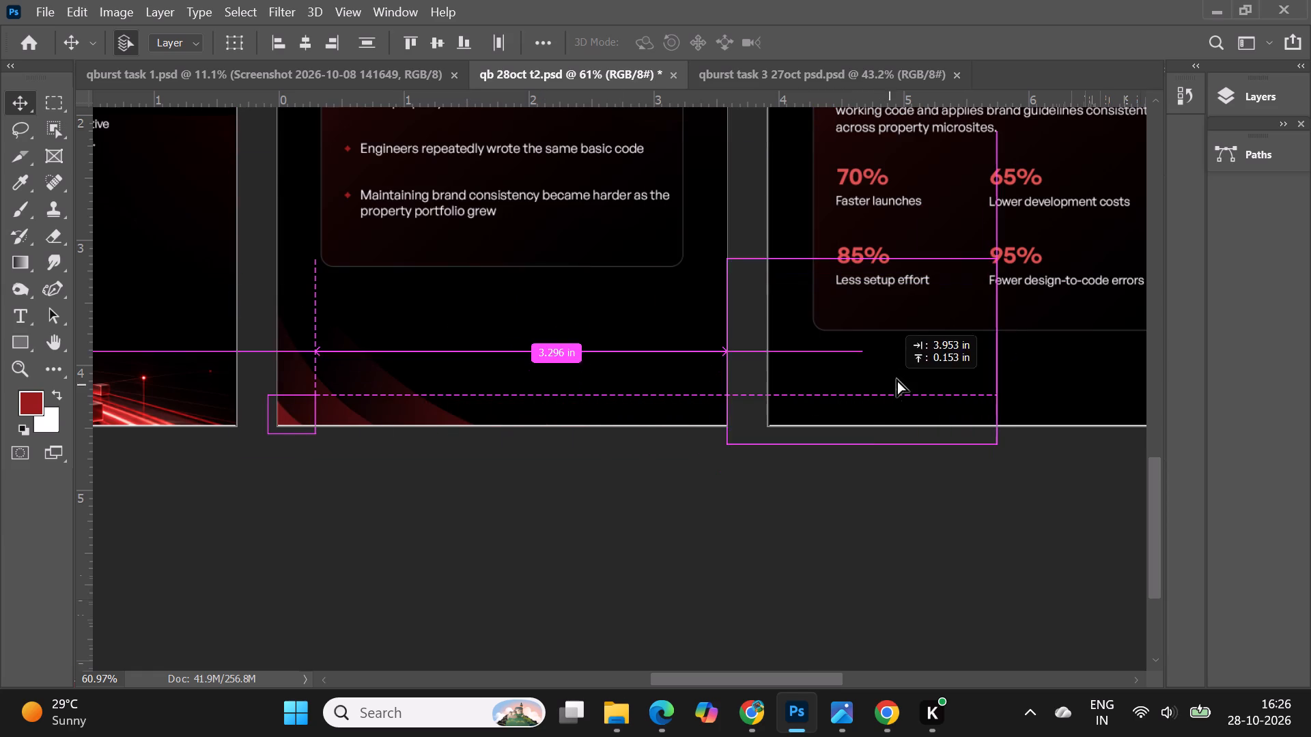
pyautogui.keyDown('alt'); pyautogui.moveTo(897, 379); pyautogui.dragTo(914, 376); pyautogui.keyUp('alt')
pyautogui.click(818, 549)
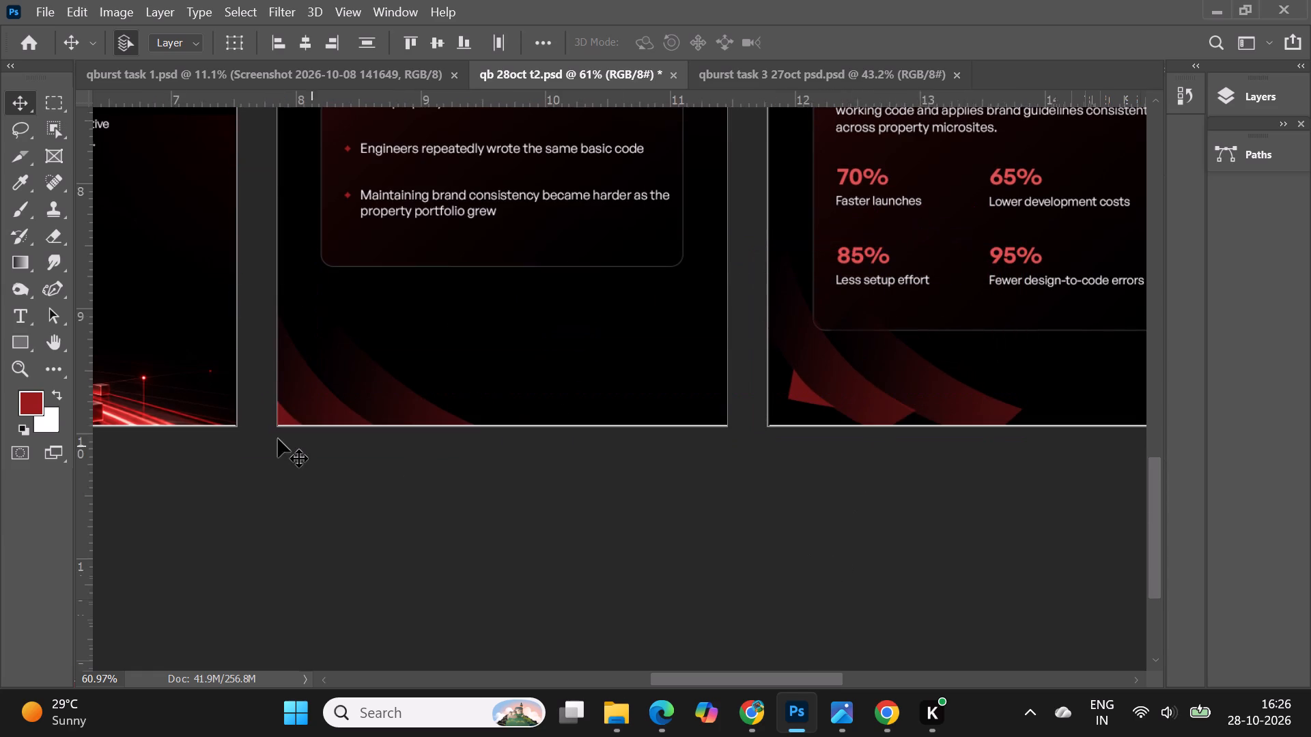
# Select the three copied curved shapes and move them about 0.34 in left and 0.19 in down into Artboard 3's lower-left corner.
pyautogui.keyDown('alt'); pyautogui.scroll(-5, 278, 439); pyautogui.keyUp('alt')
pyautogui.keyDown('alt'); pyautogui.scroll(14, 664, 380); pyautogui.keyUp('alt')
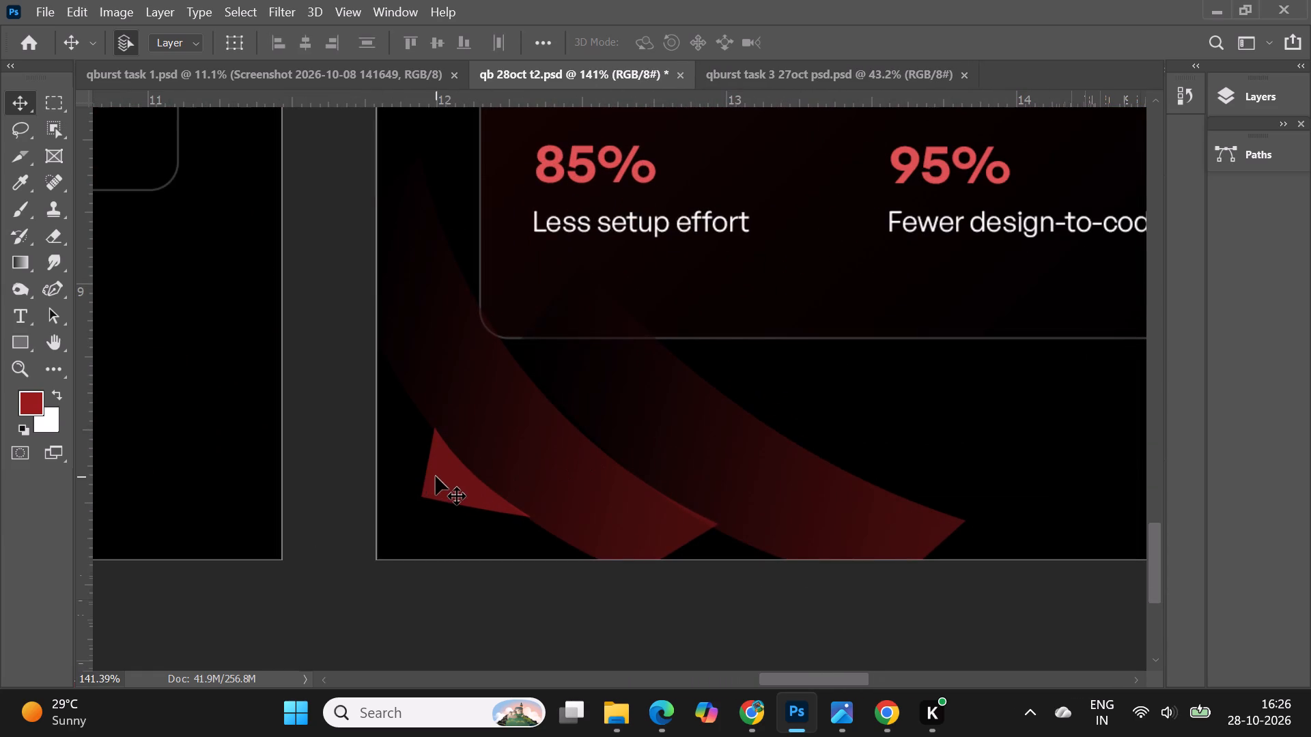
pyautogui.click(436, 476)
pyautogui.keyDown('shift'); pyautogui.click(530, 472); pyautogui.keyUp('shift')
pyautogui.keyDown('shift'); pyautogui.click(709, 470); pyautogui.keyUp('shift')
pyautogui.moveTo(610, 510); pyautogui.dragTo(524, 551)
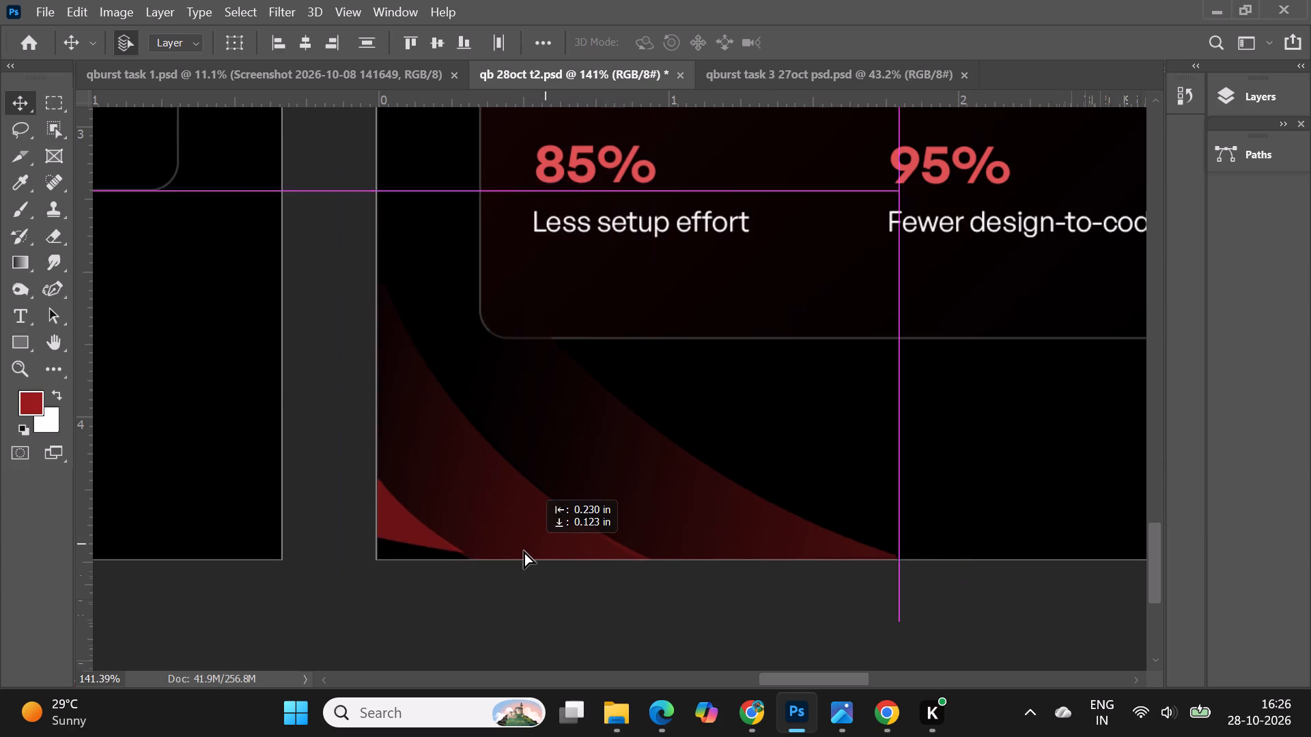
pyautogui.moveTo(524, 551); pyautogui.dragTo(507, 566)
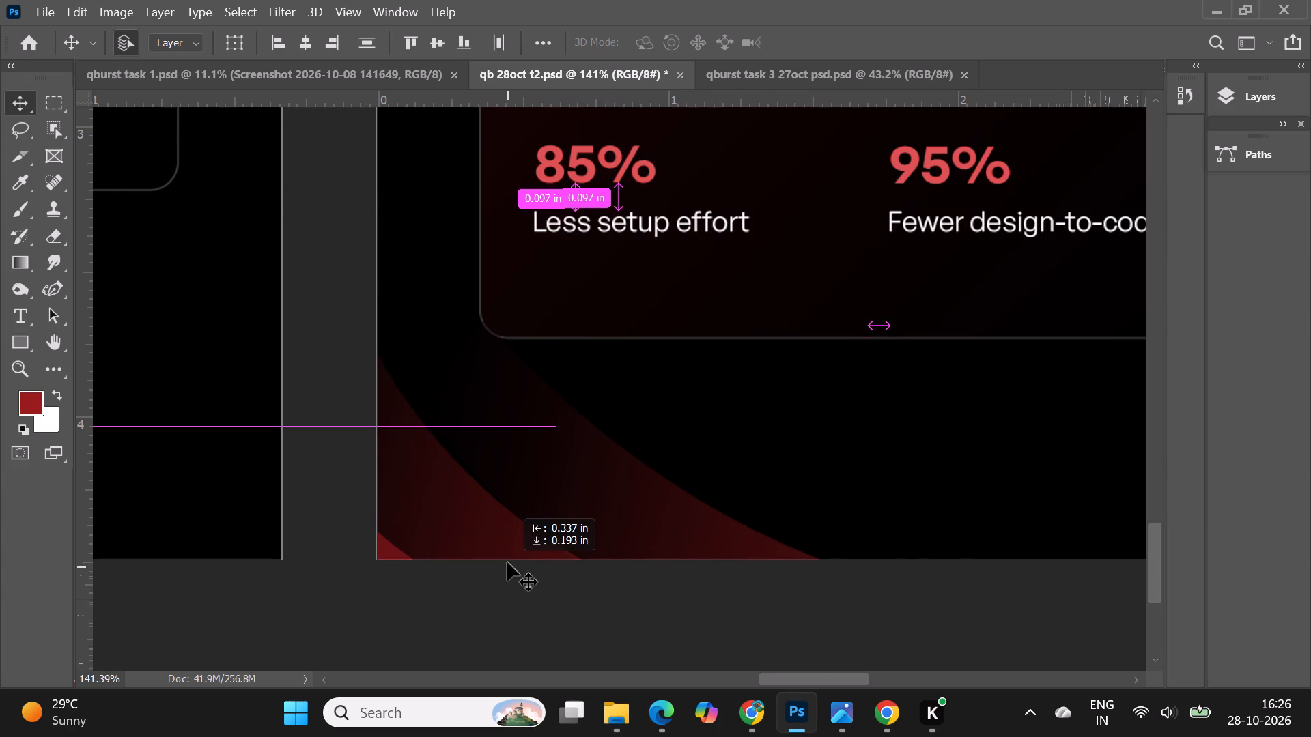
# Nudge Artboard 3's curved corner shapes about 0.07 in to the right to match Artboard 2, and deselect them.
pyautogui.keyDown('alt'); pyautogui.scroll(-13, 498, 533); pyautogui.keyUp('alt')
pyautogui.keyDown('alt'); pyautogui.scroll(-2, 900, 550); pyautogui.keyUp('alt')
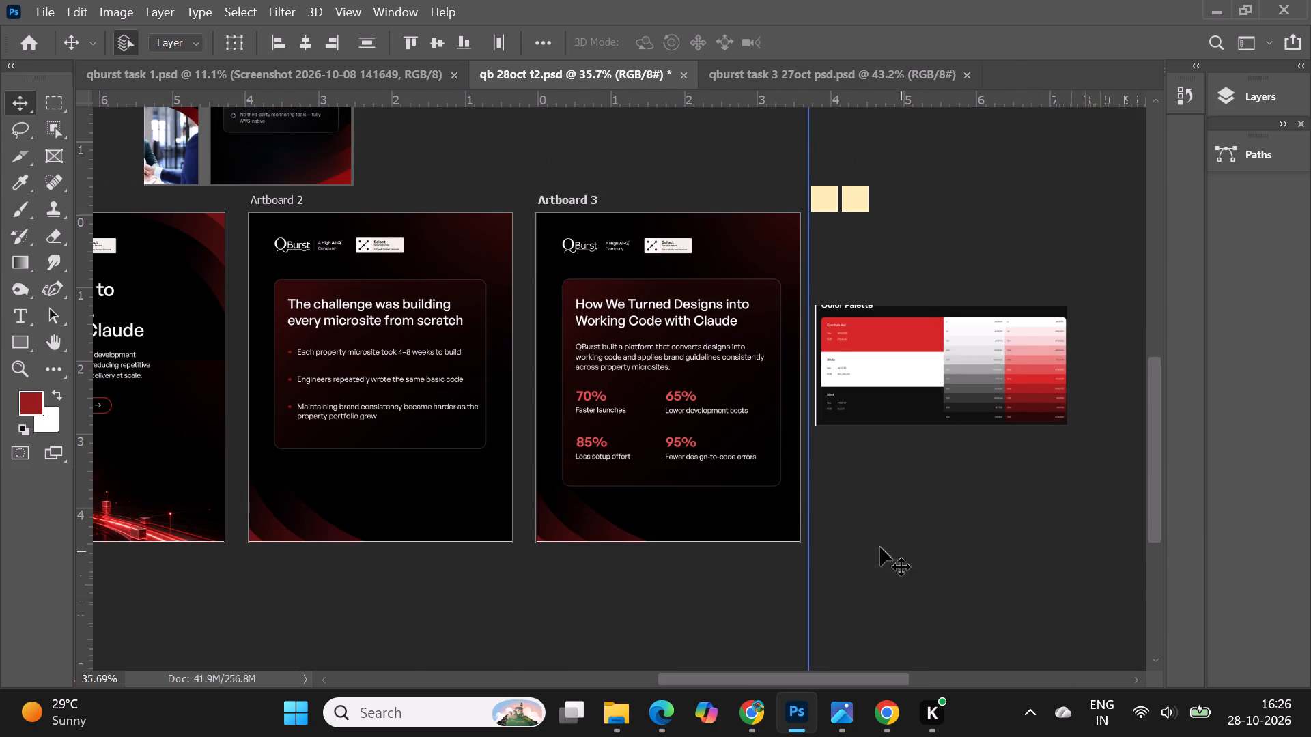
pyautogui.keyDown('alt'); pyautogui.scroll(7, 576, 578); pyautogui.keyUp('alt')
pyautogui.moveTo(524, 489); pyautogui.dragTo(533, 487)
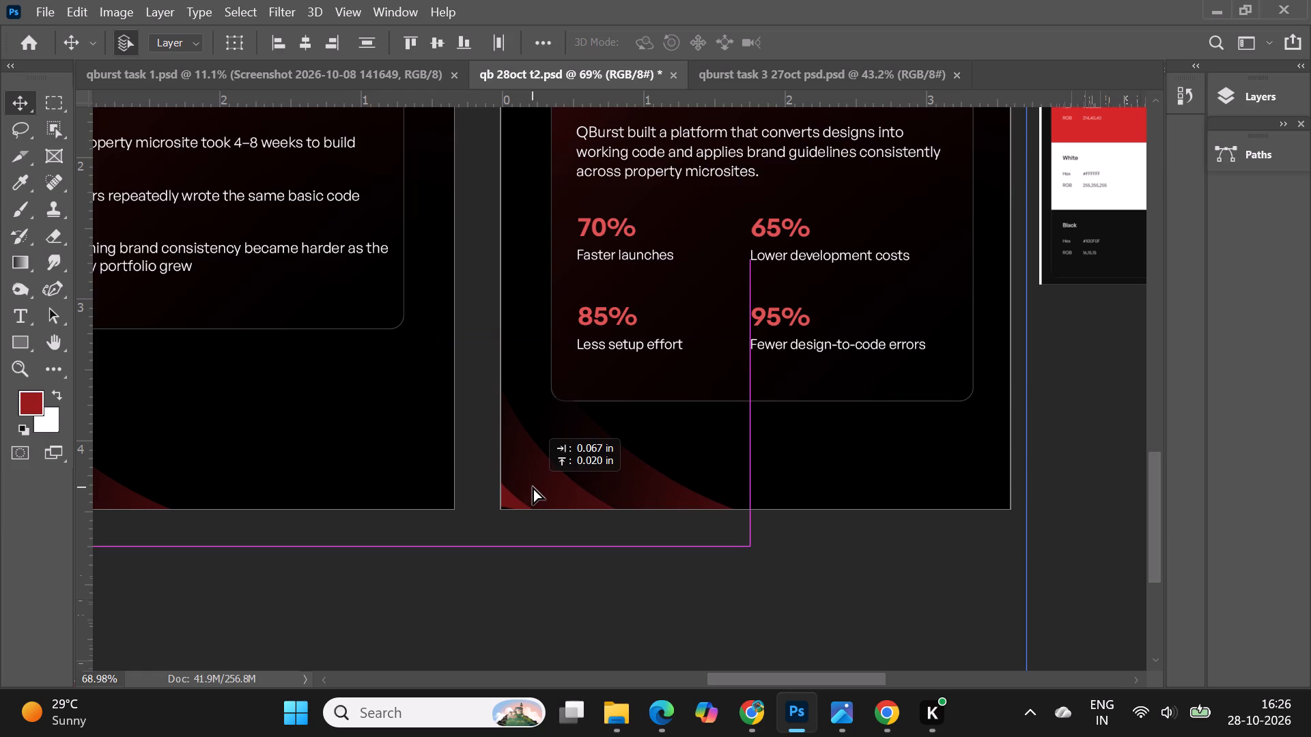
pyautogui.moveTo(533, 487); pyautogui.dragTo(533, 491)
pyautogui.keyDown('alt'); pyautogui.scroll(-9, 729, 490); pyautogui.keyUp('alt')
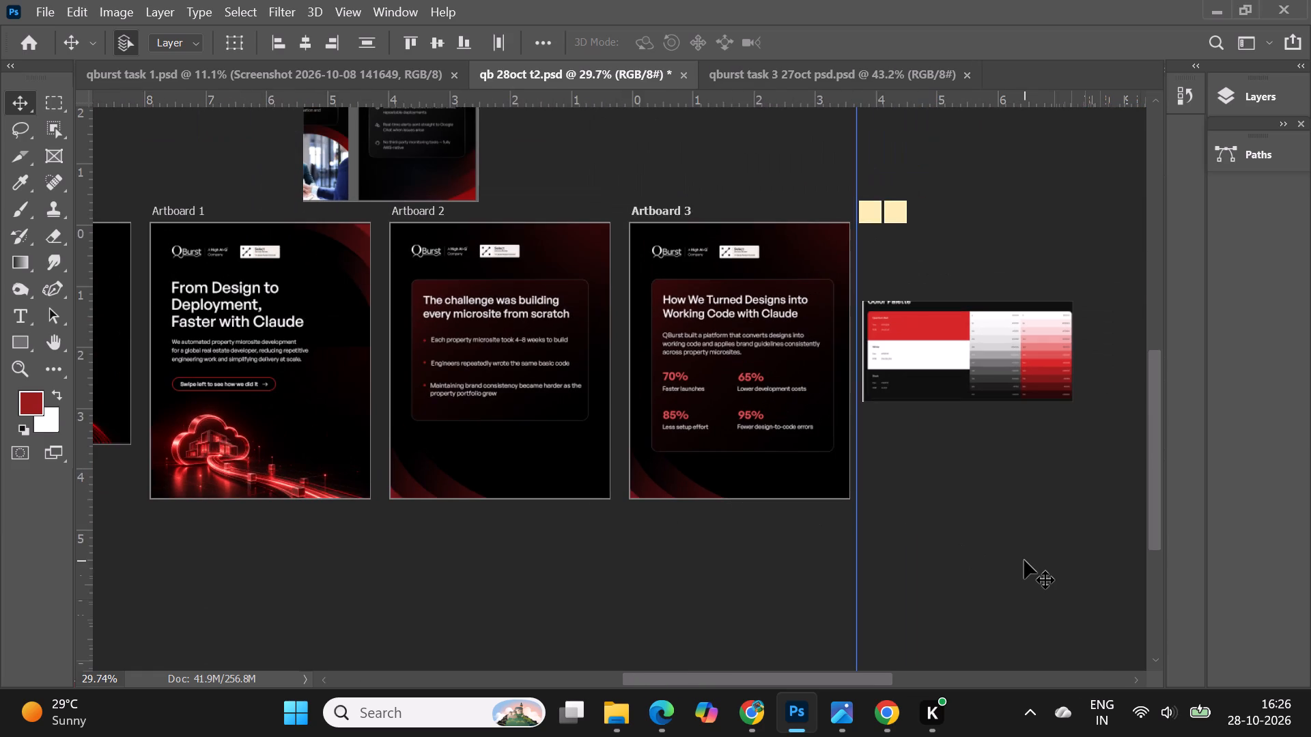
pyautogui.click(1024, 560)
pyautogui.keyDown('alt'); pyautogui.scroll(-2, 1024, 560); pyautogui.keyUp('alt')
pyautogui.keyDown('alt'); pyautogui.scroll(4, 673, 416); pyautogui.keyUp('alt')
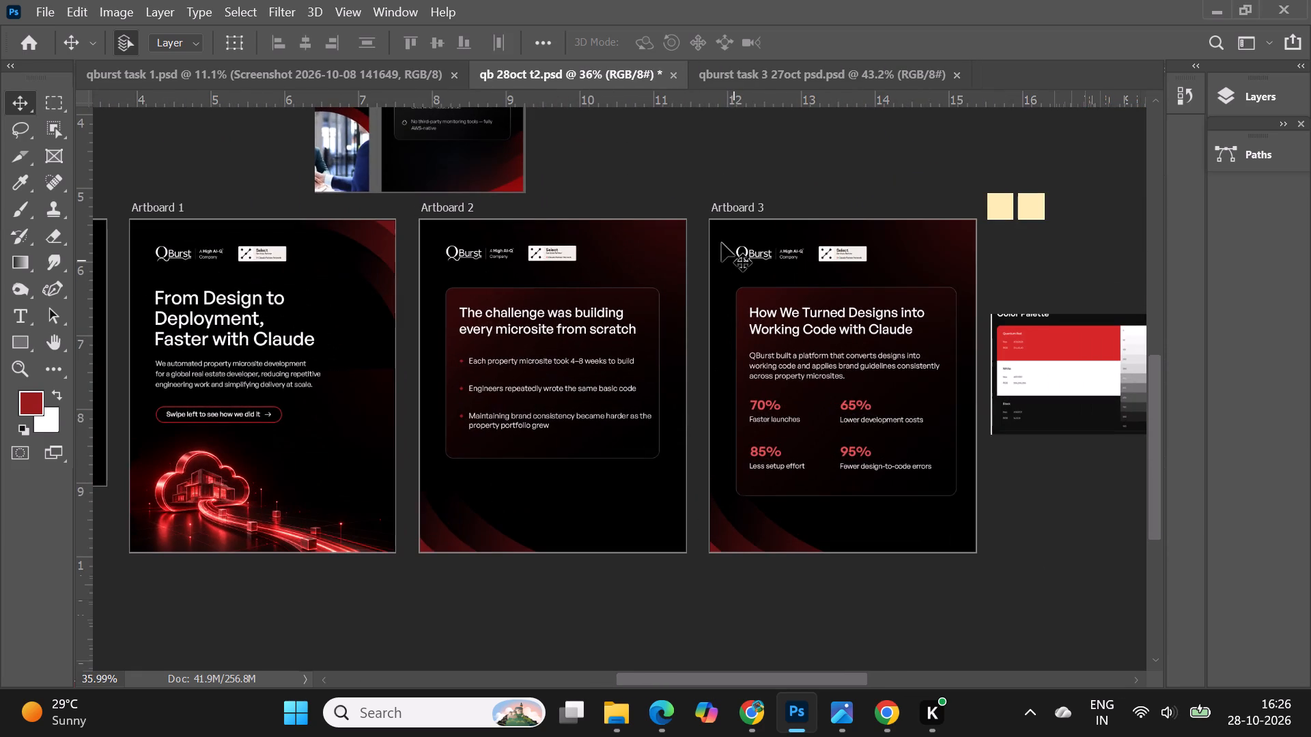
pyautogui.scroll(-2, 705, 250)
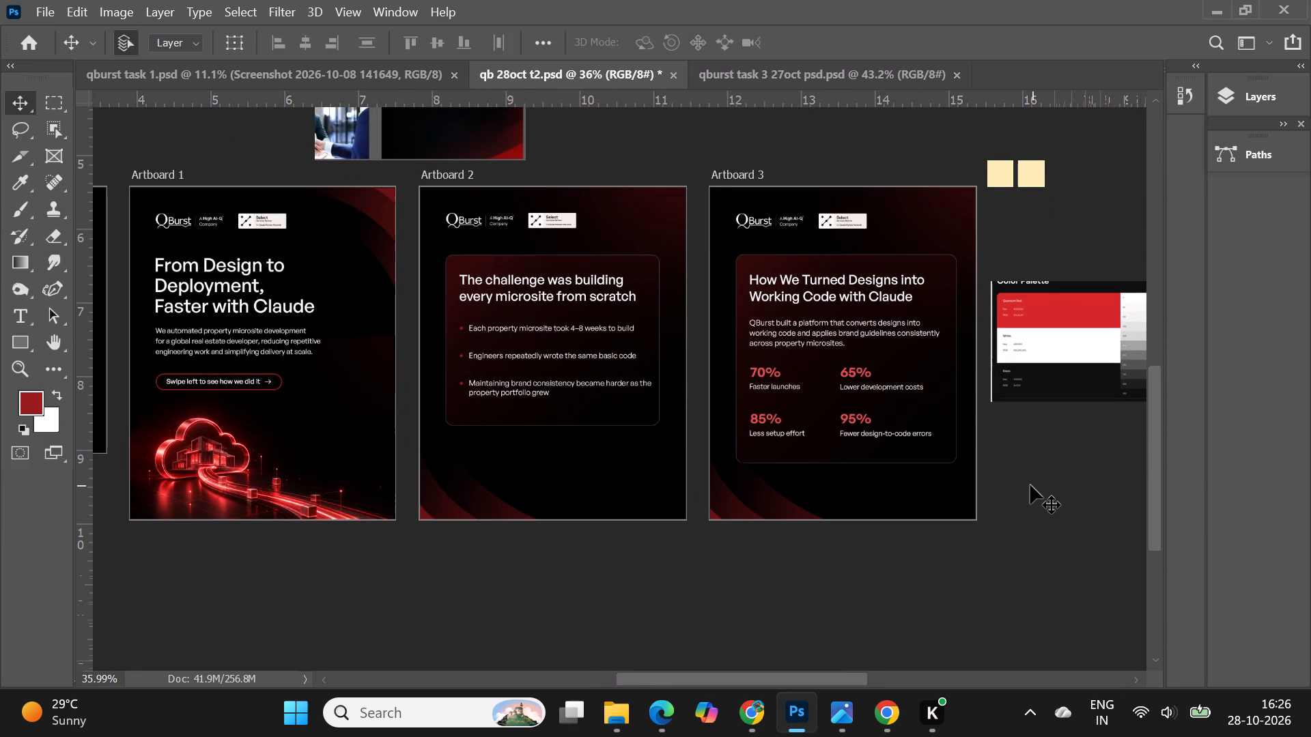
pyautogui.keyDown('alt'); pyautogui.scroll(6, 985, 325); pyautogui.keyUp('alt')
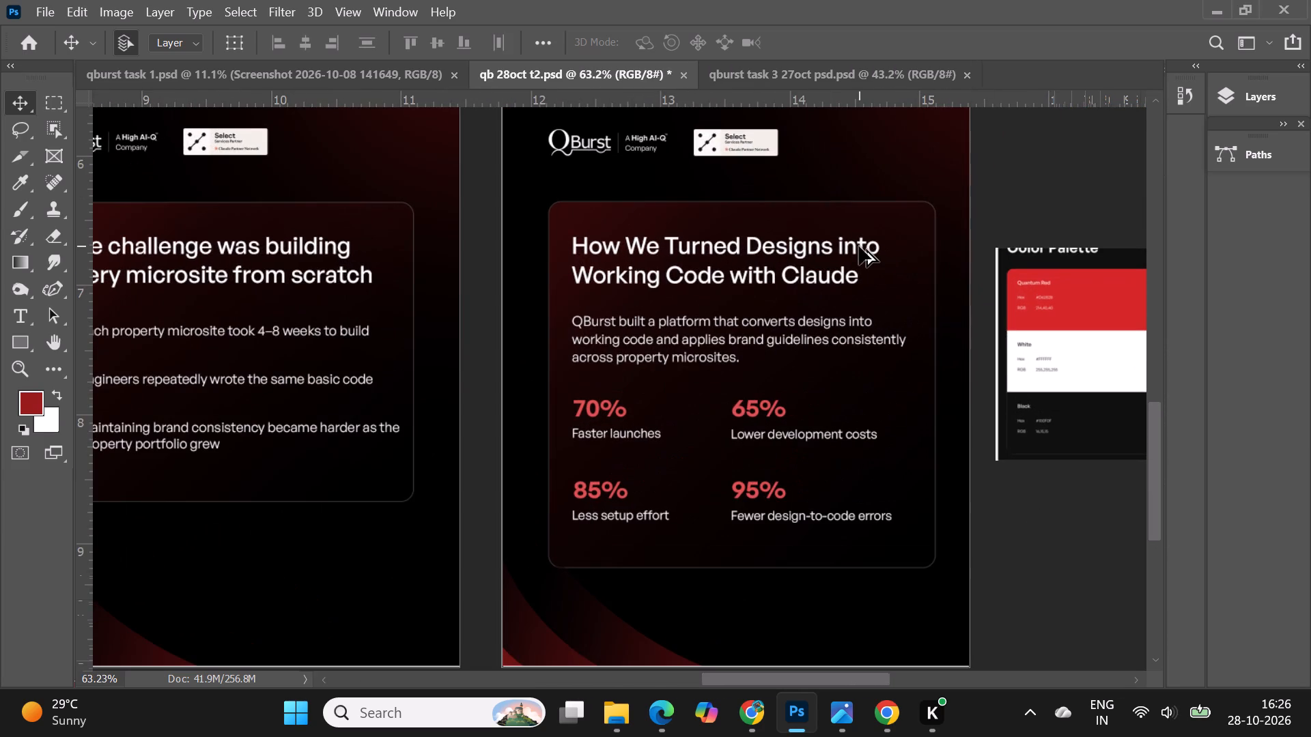
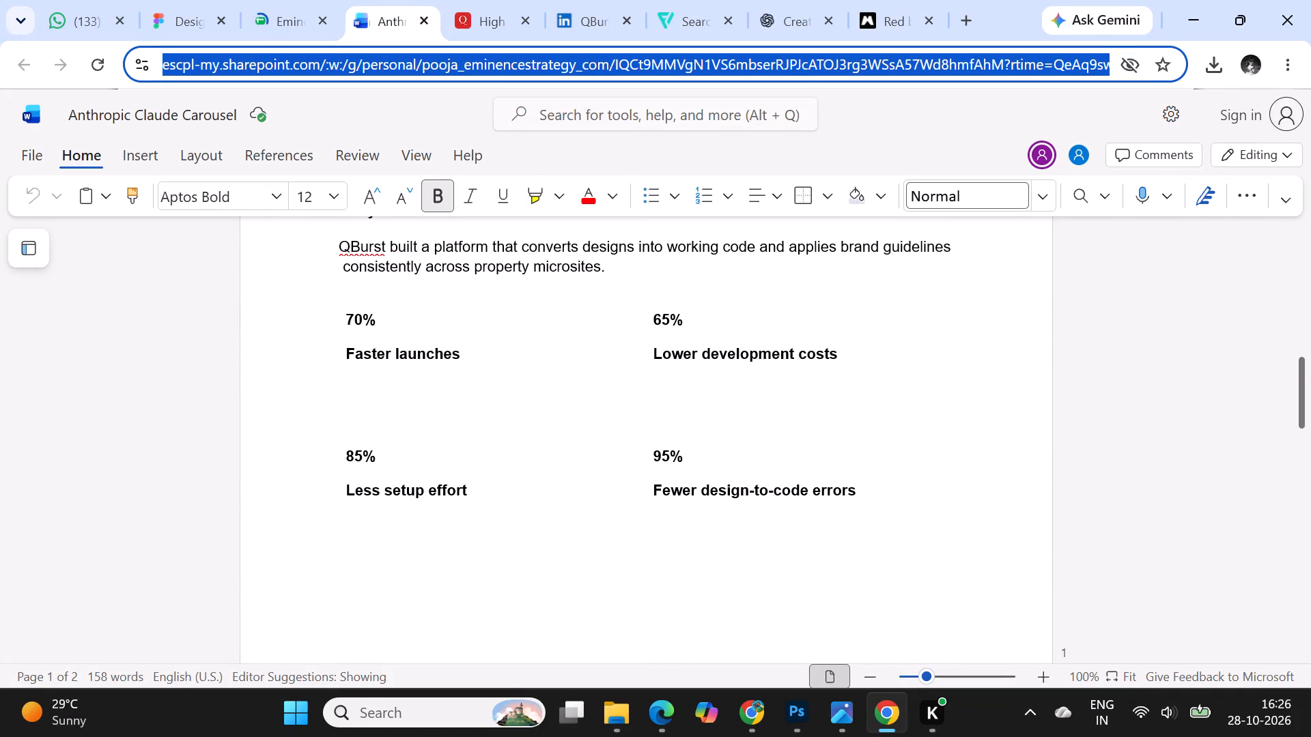
# Review the Slide 3 copy in the carousel document against Artboard 3 in Photoshop, and look over the three artboards together.
pyautogui.scroll(1, 683, 376)
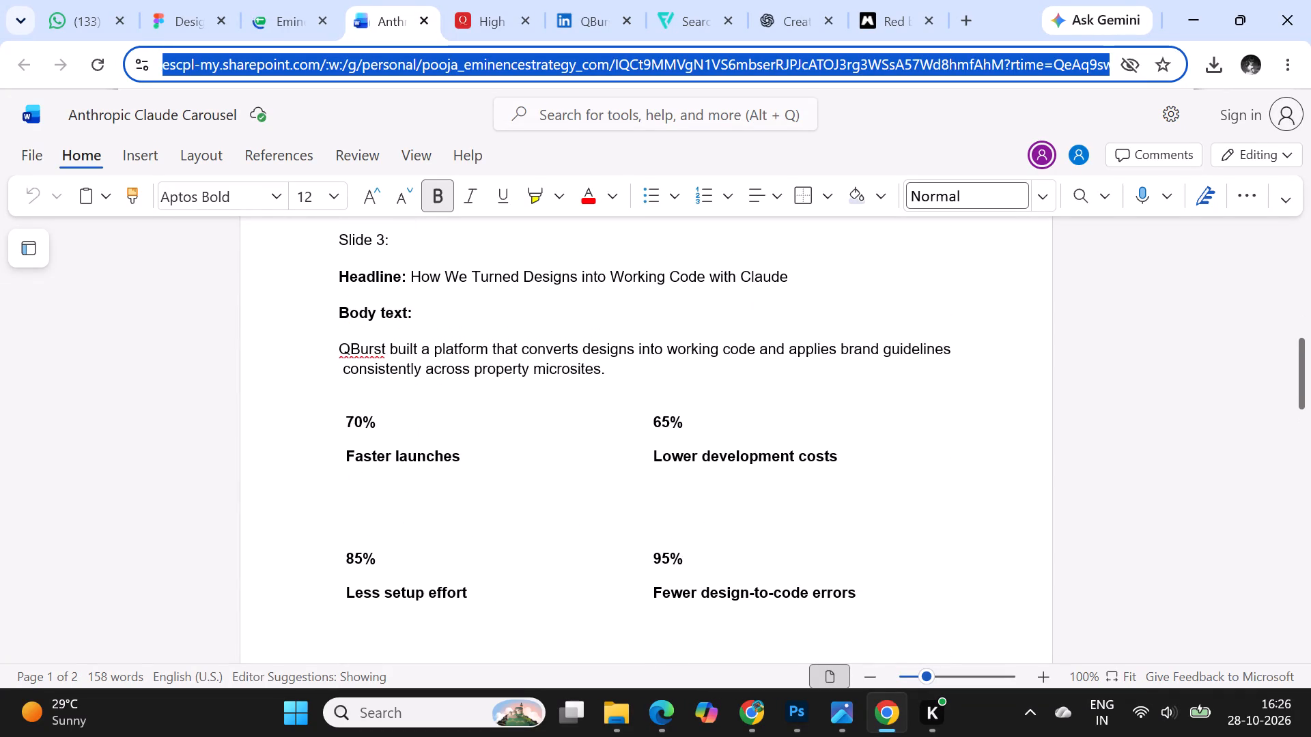
pyautogui.scroll(2, 683, 376)
pyautogui.scroll(-3, 683, 376)
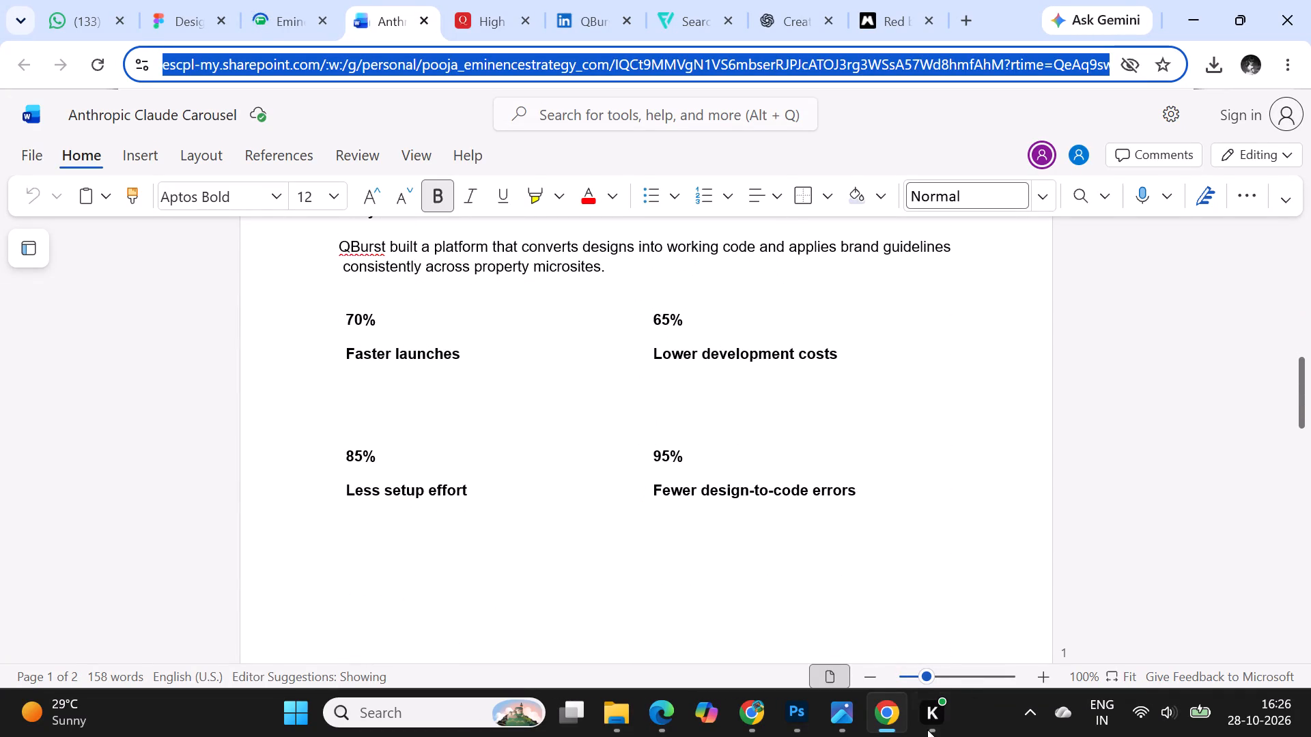
pyautogui.click(791, 714)
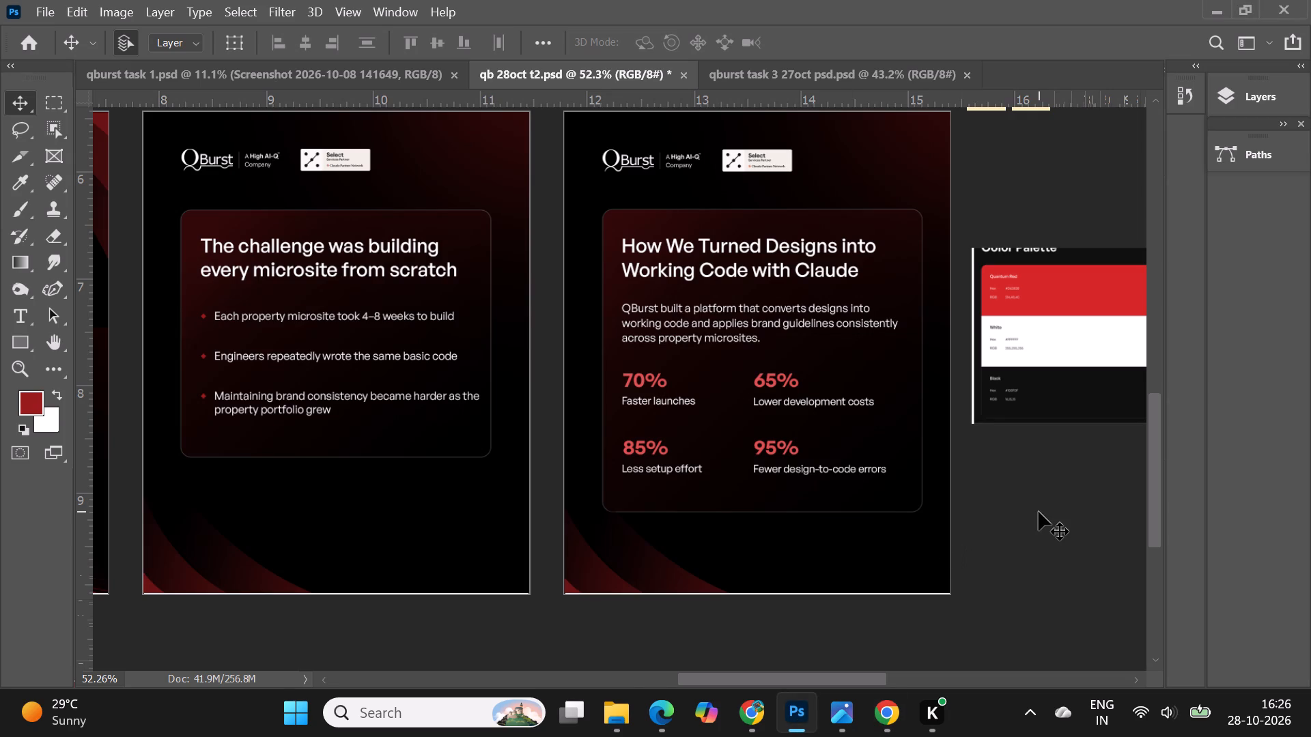
pyautogui.keyDown('alt'); pyautogui.scroll(-5, 1039, 512); pyautogui.keyUp('alt')
pyautogui.keyDown('alt'); pyautogui.scroll(1, 411, 414); pyautogui.keyUp('alt')
pyautogui.keyDown('alt'); pyautogui.scroll(1, 829, 386); pyautogui.keyUp('alt')
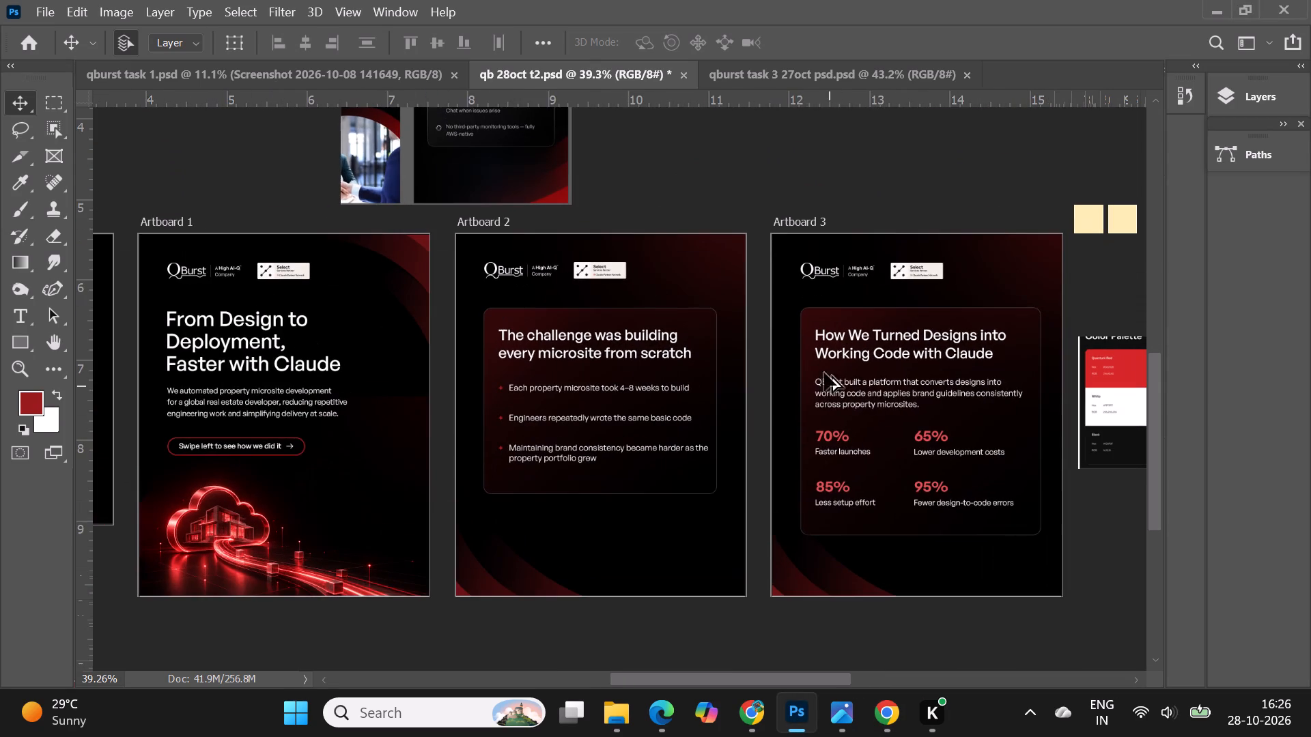
# Export Artboards 1, 2, 3 and 5 as PNG files at 1x scale into the Downloads folder.
pyautogui.click(40, 10)
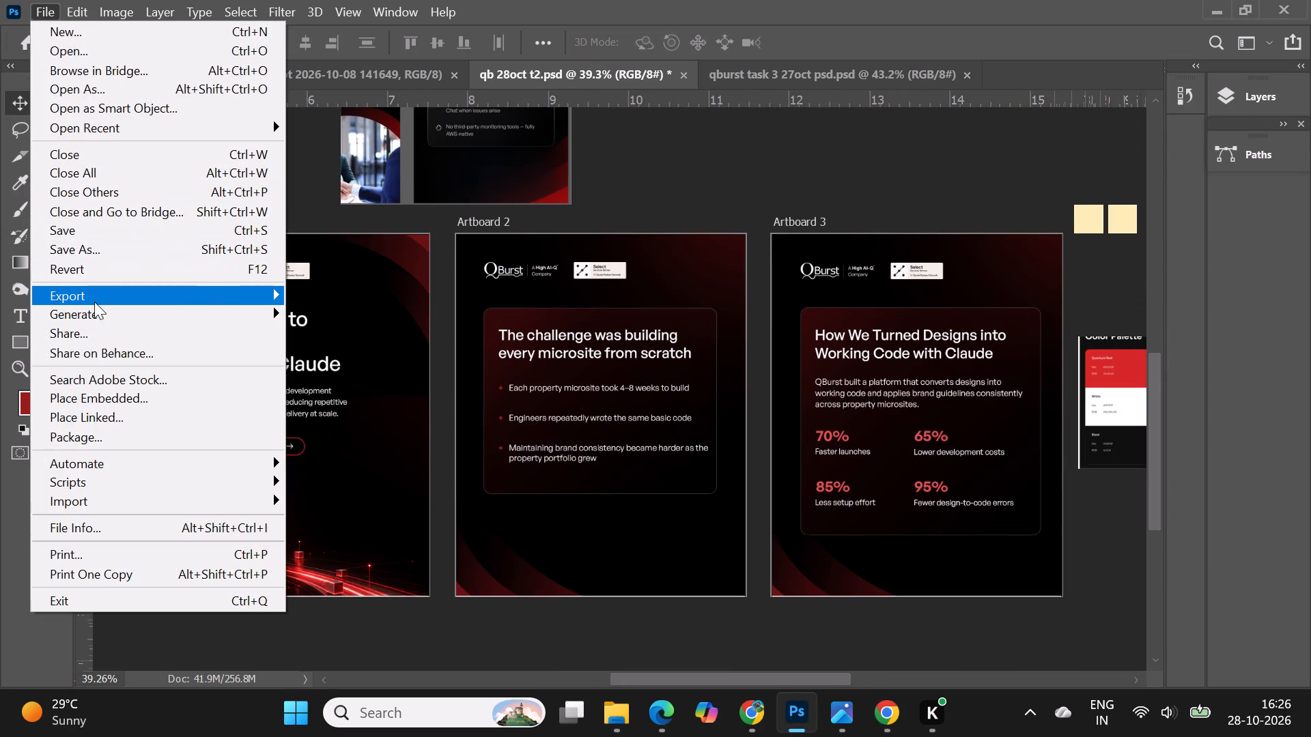
pyautogui.click(94, 302)
pyautogui.click(328, 312)
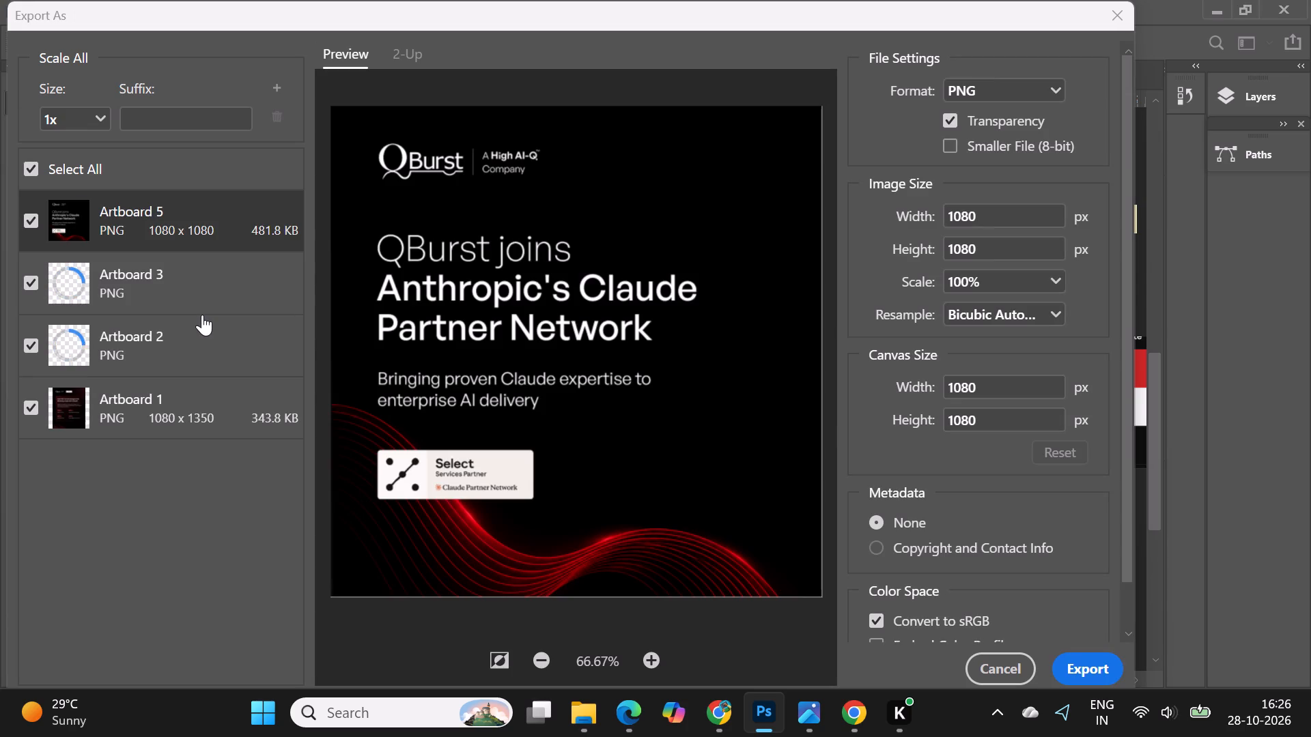
pyautogui.click(1101, 661)
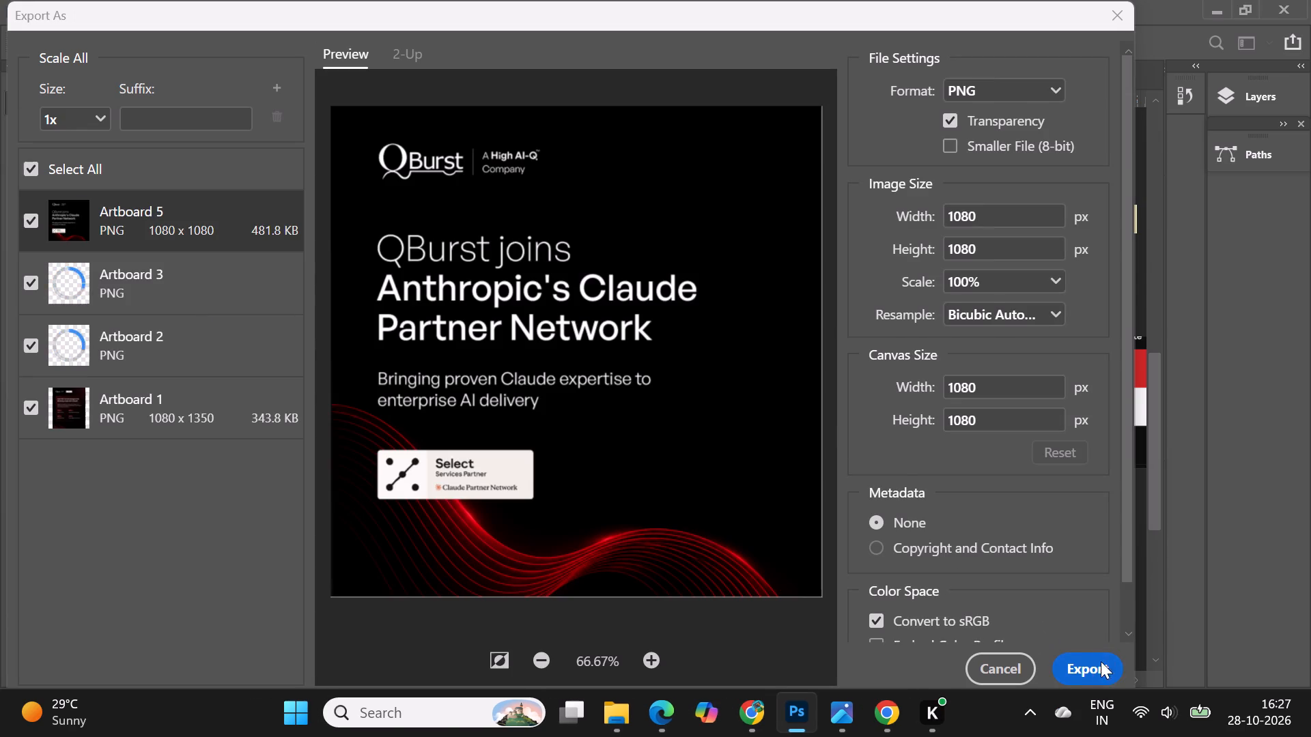
pyautogui.click(104, 332)
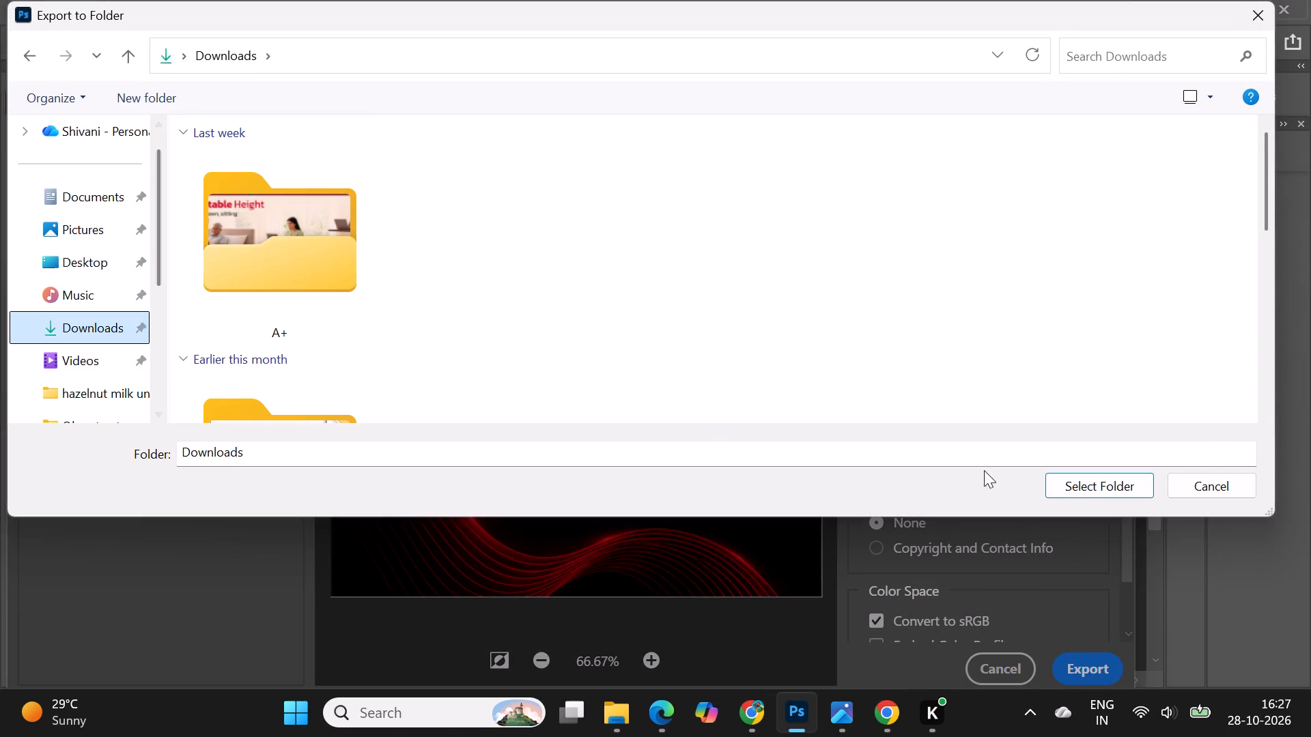
pyautogui.click(1070, 481)
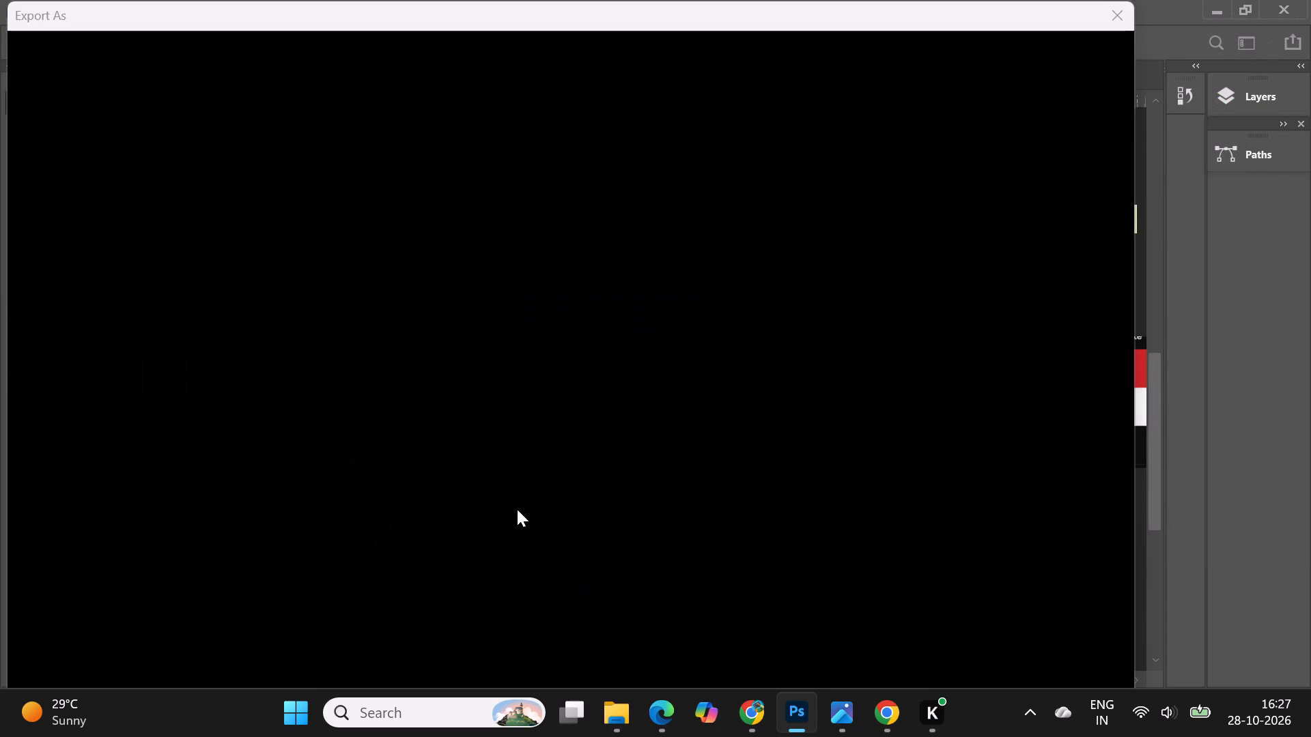
# Open the Downloads folder in File Explorer and delete the exported Artboard 5 image.
pyautogui.click(610, 704)
pyautogui.doubleClick(89, 417)
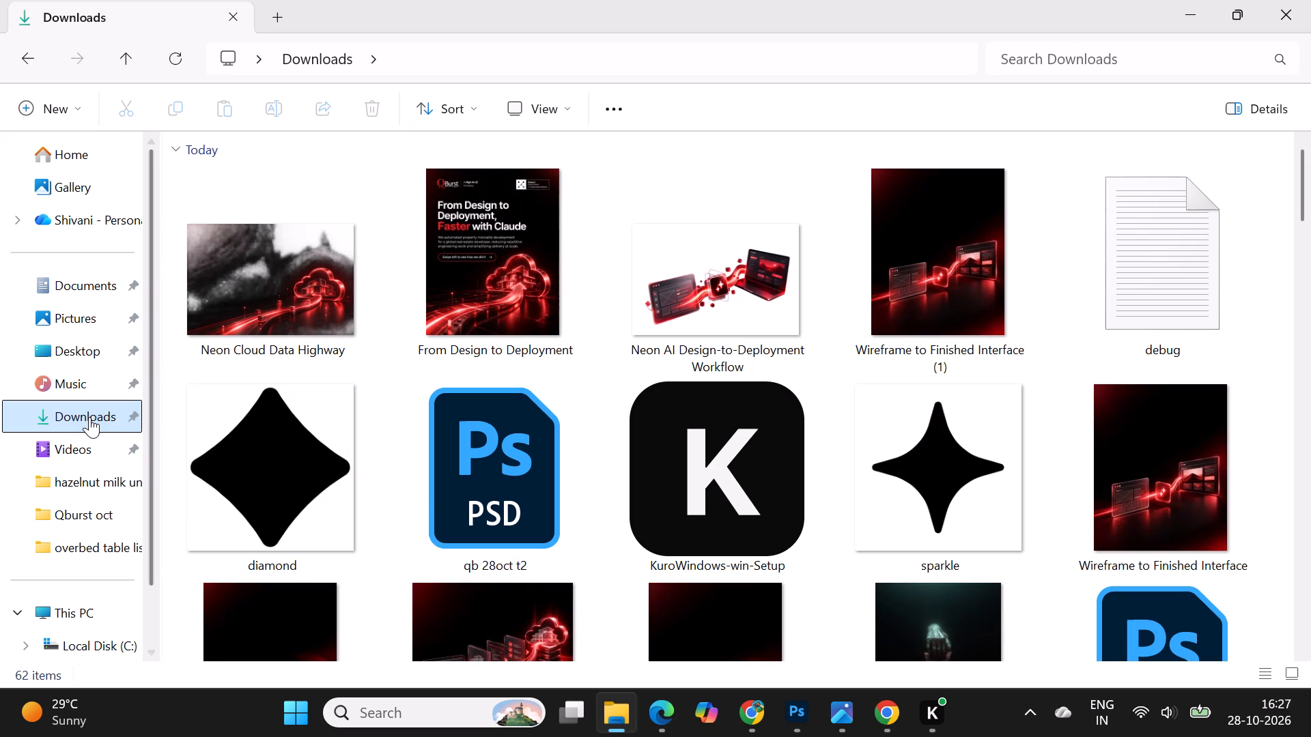
pyautogui.scroll(7, 381, 431)
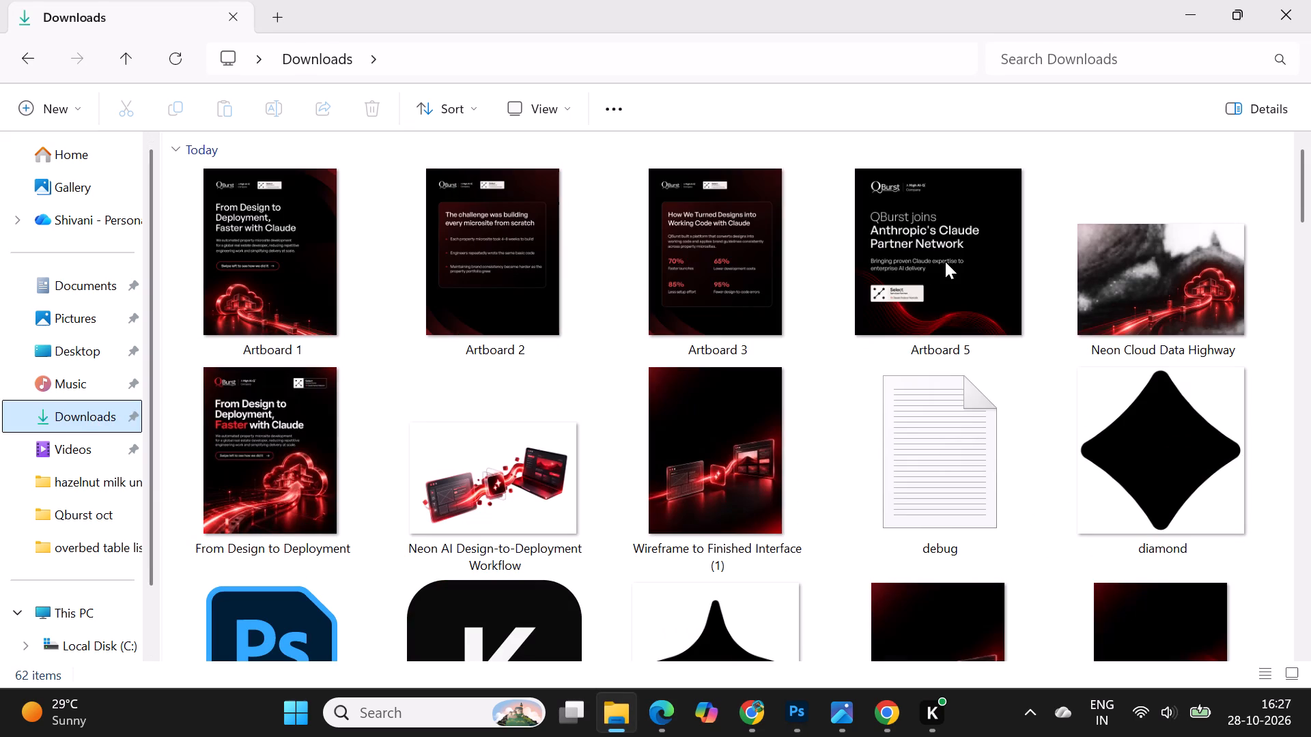
pyautogui.click(945, 261)
pyautogui.press('Delete')
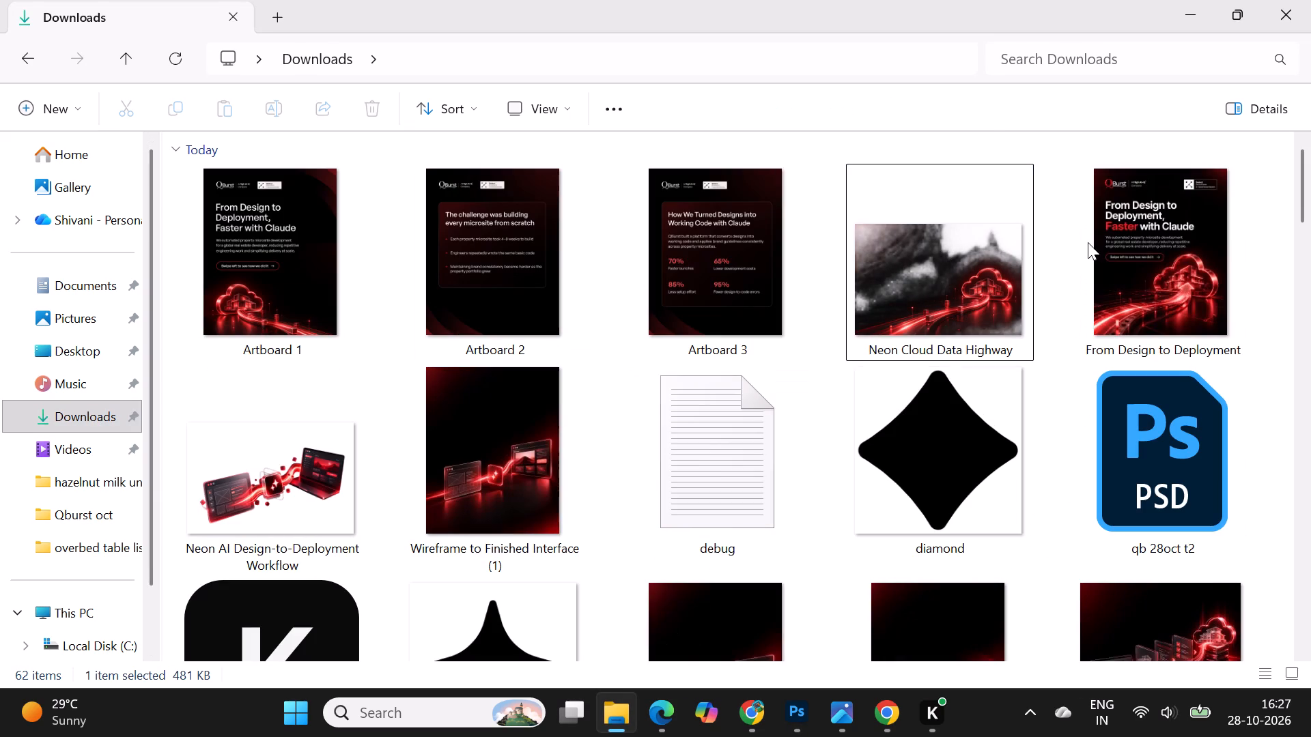
# Delete the images From Design to Deployment, Neon AI Design-to-Deployment Workflow and Wireframe to Finished Interface (1) from Downloads.
pyautogui.click(1120, 257)
pyautogui.press('Delete')
pyautogui.click(1157, 283)
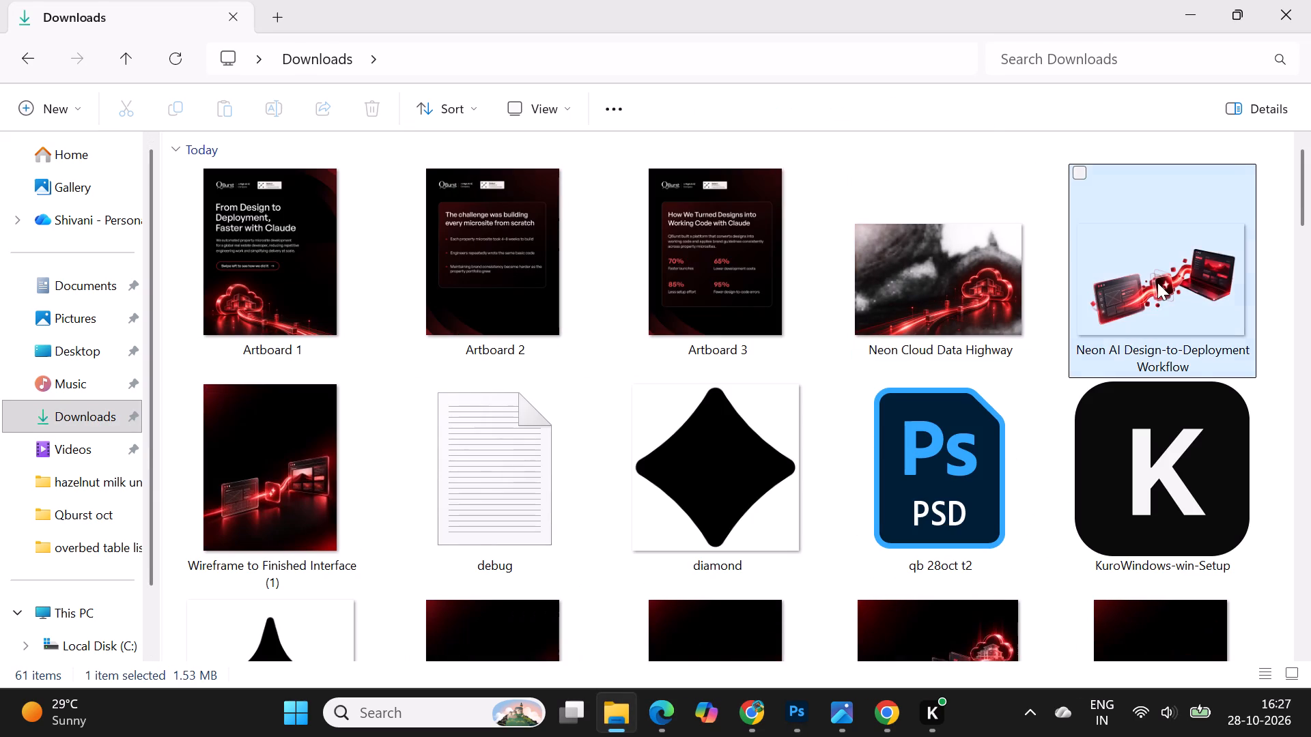
pyautogui.press('Delete')
pyautogui.click(1159, 293)
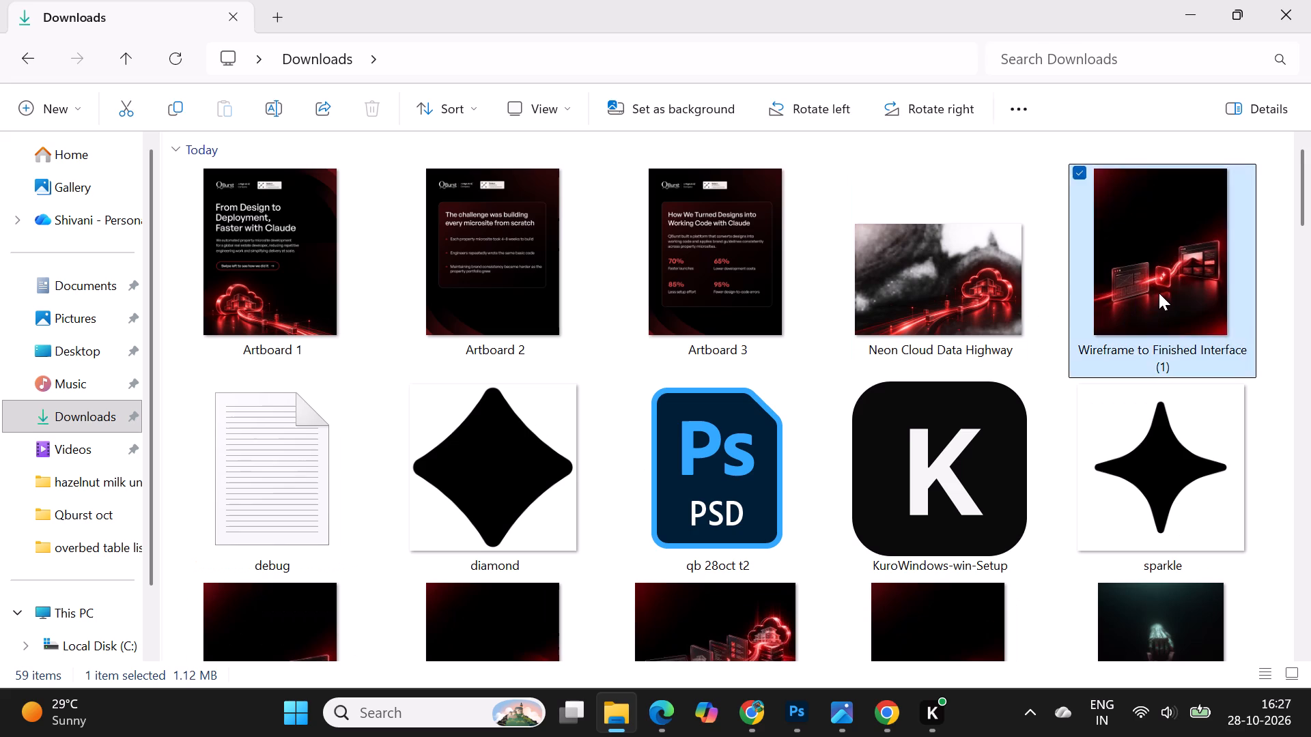
pyautogui.press('Delete')
pyautogui.scroll(1, 910, 574)
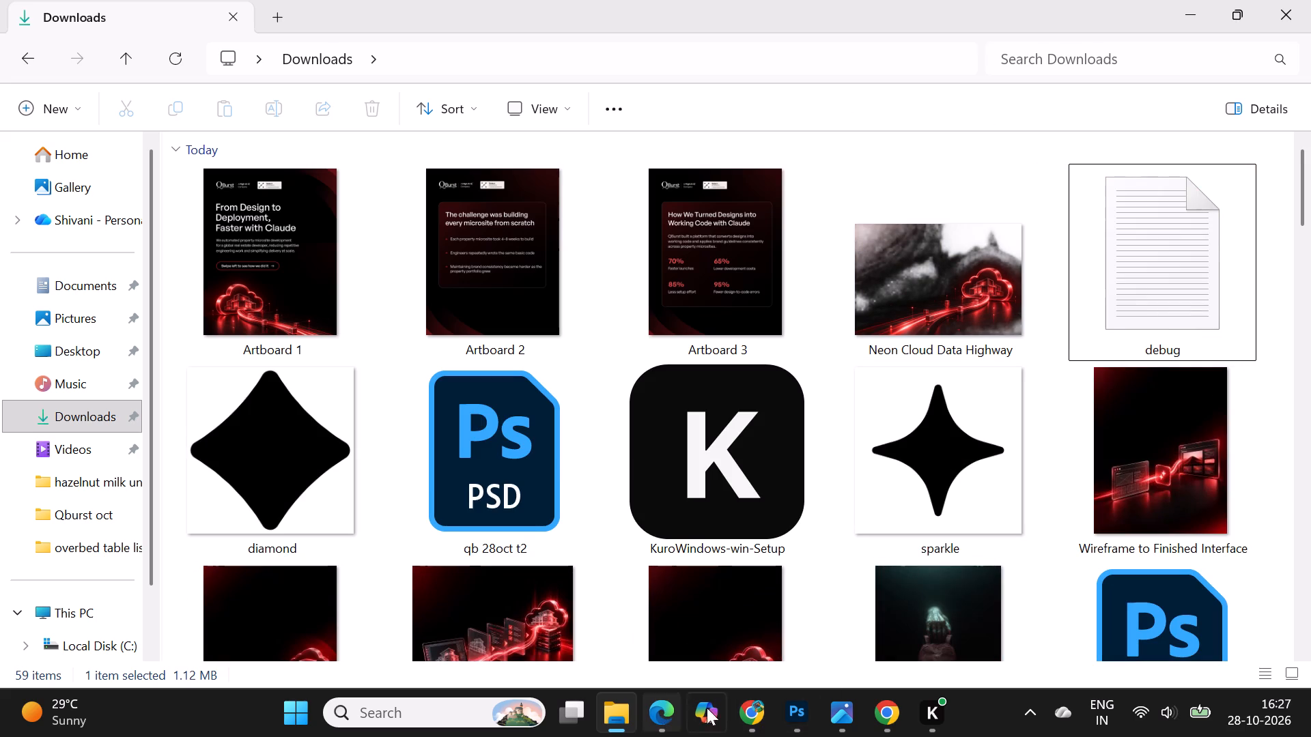
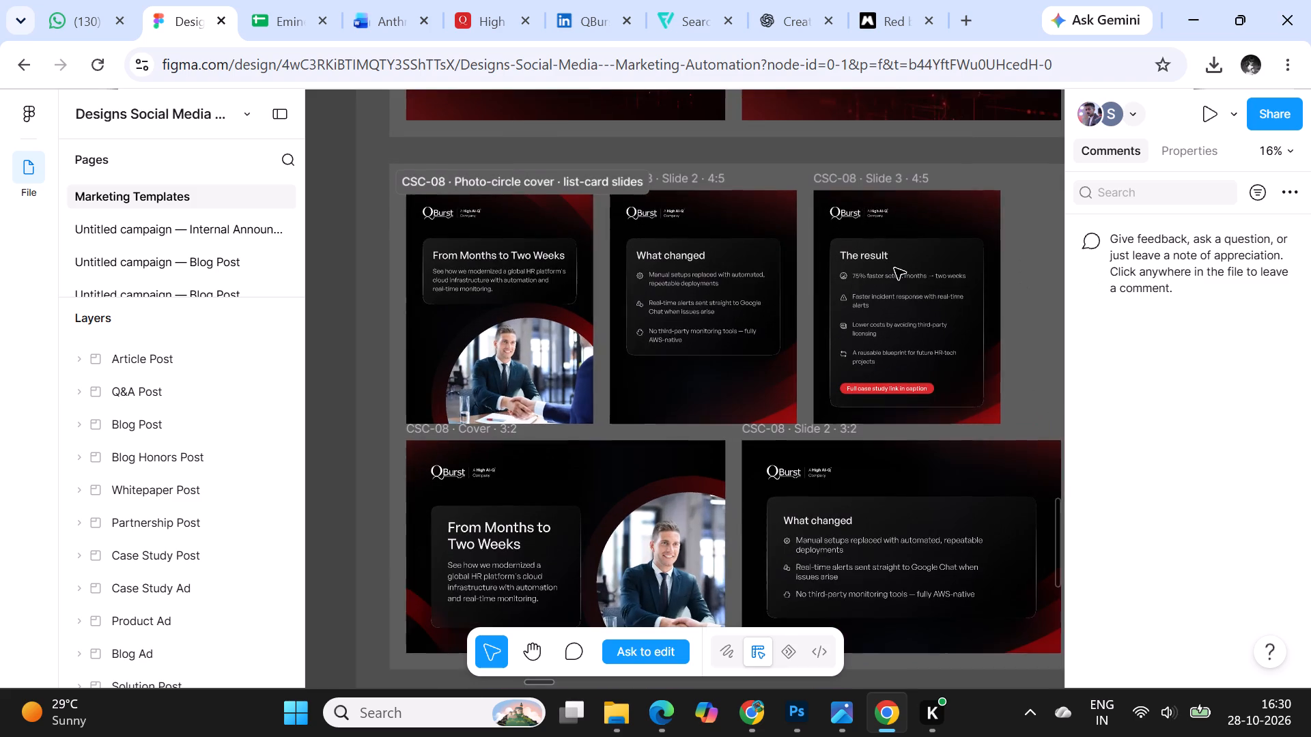
# Review the CSC-08 template in Figma, the three carousel artboards in Photoshop, and briefly the open qburst task 3 document.
pyautogui.keyDown('ctrl'); pyautogui.scroll(1, 894, 268); pyautogui.keyUp('ctrl')
pyautogui.keyDown('ctrl'); pyautogui.scroll(-2, 538, 311); pyautogui.keyUp('ctrl')
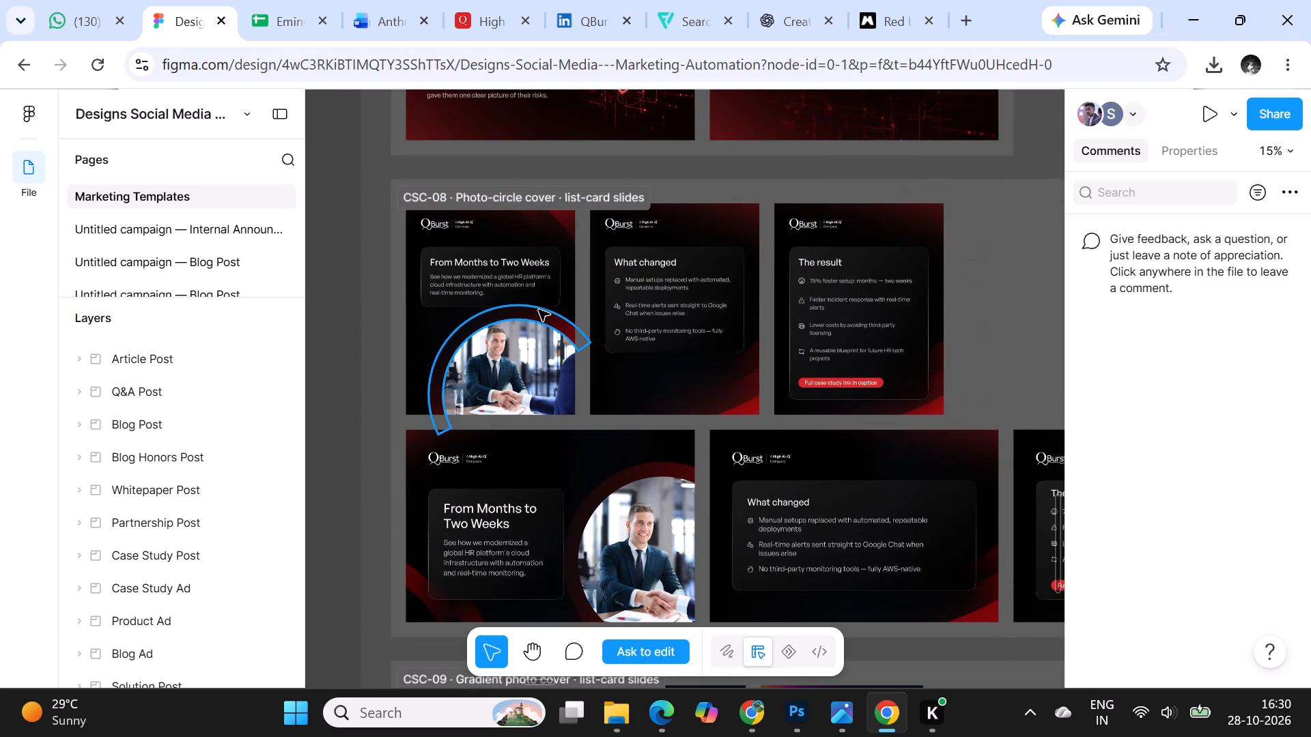
pyautogui.click(793, 719)
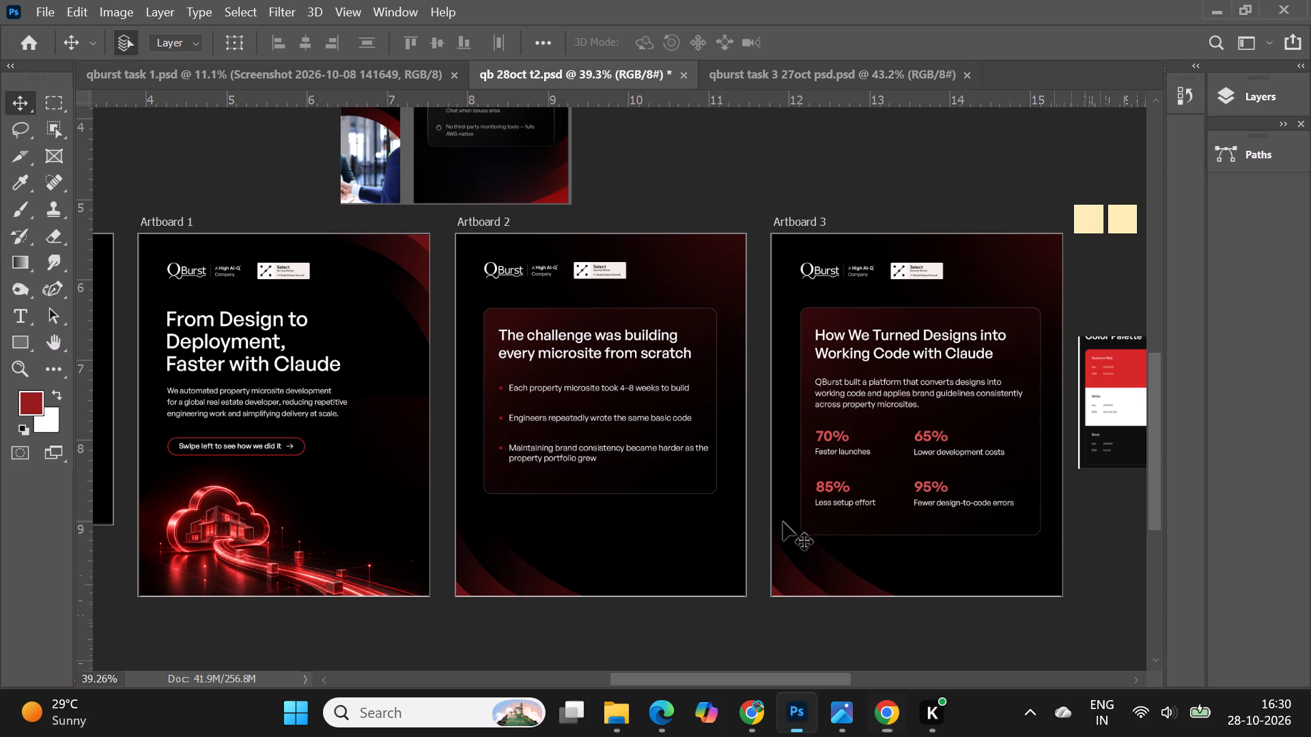
pyautogui.keyDown('ctrl'); pyautogui.scroll(-2, 866, 310); pyautogui.keyUp('ctrl')
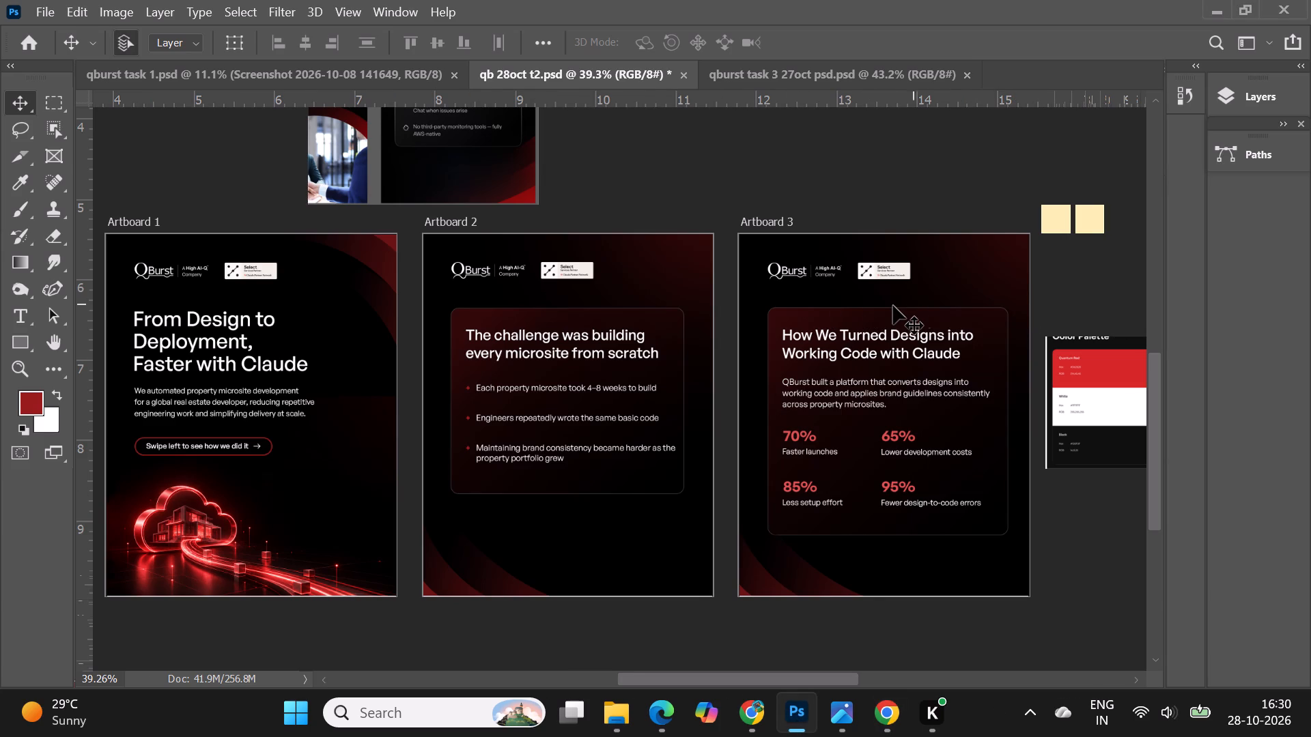
pyautogui.keyDown('ctrl'); pyautogui.scroll(-5, 893, 306); pyautogui.keyUp('ctrl')
pyautogui.keyDown('ctrl'); pyautogui.scroll(4, 893, 304); pyautogui.keyUp('ctrl')
pyautogui.keyDown('ctrl'); pyautogui.scroll(-2, 624, 269); pyautogui.keyUp('ctrl')
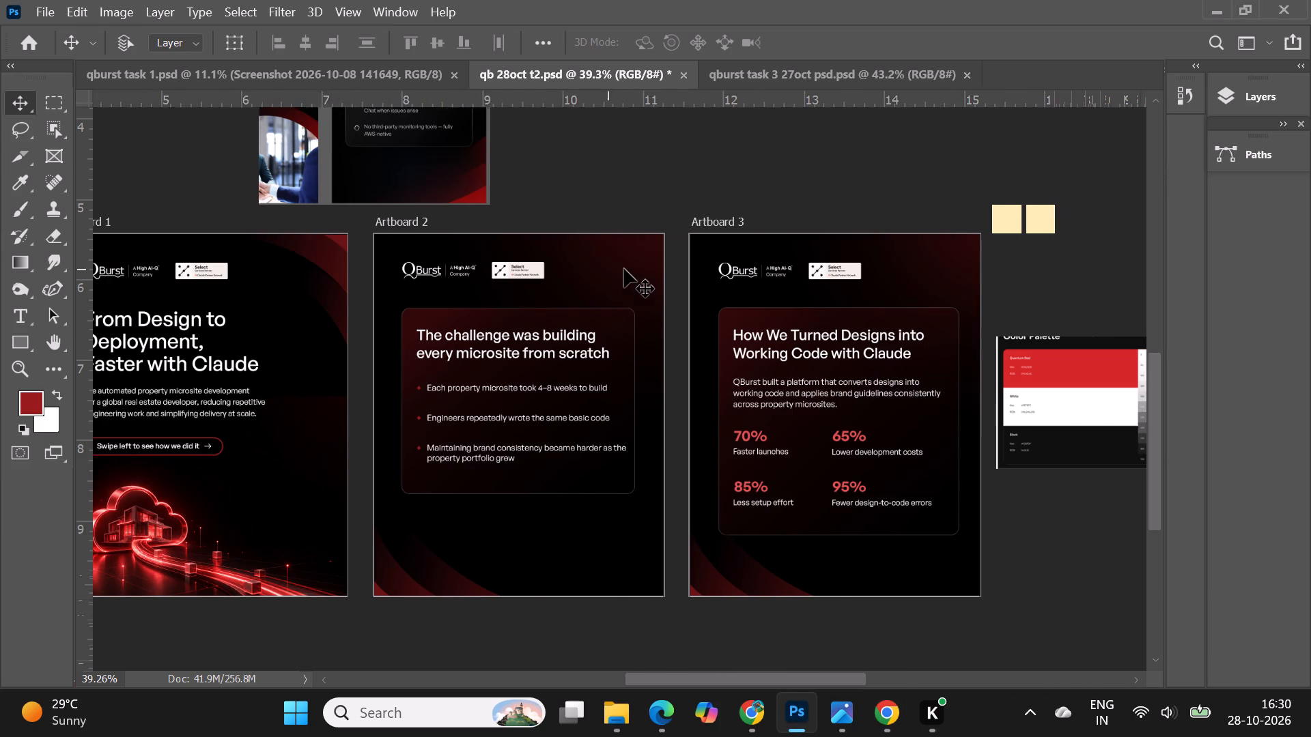
pyautogui.keyDown('ctrl'); pyautogui.scroll(-2, 938, 266); pyautogui.keyUp('ctrl')
pyautogui.keyDown('ctrl'); pyautogui.scroll(2, 938, 266); pyautogui.keyUp('ctrl')
pyautogui.keyDown('ctrl'); pyautogui.scroll(5, 648, 271); pyautogui.keyUp('ctrl')
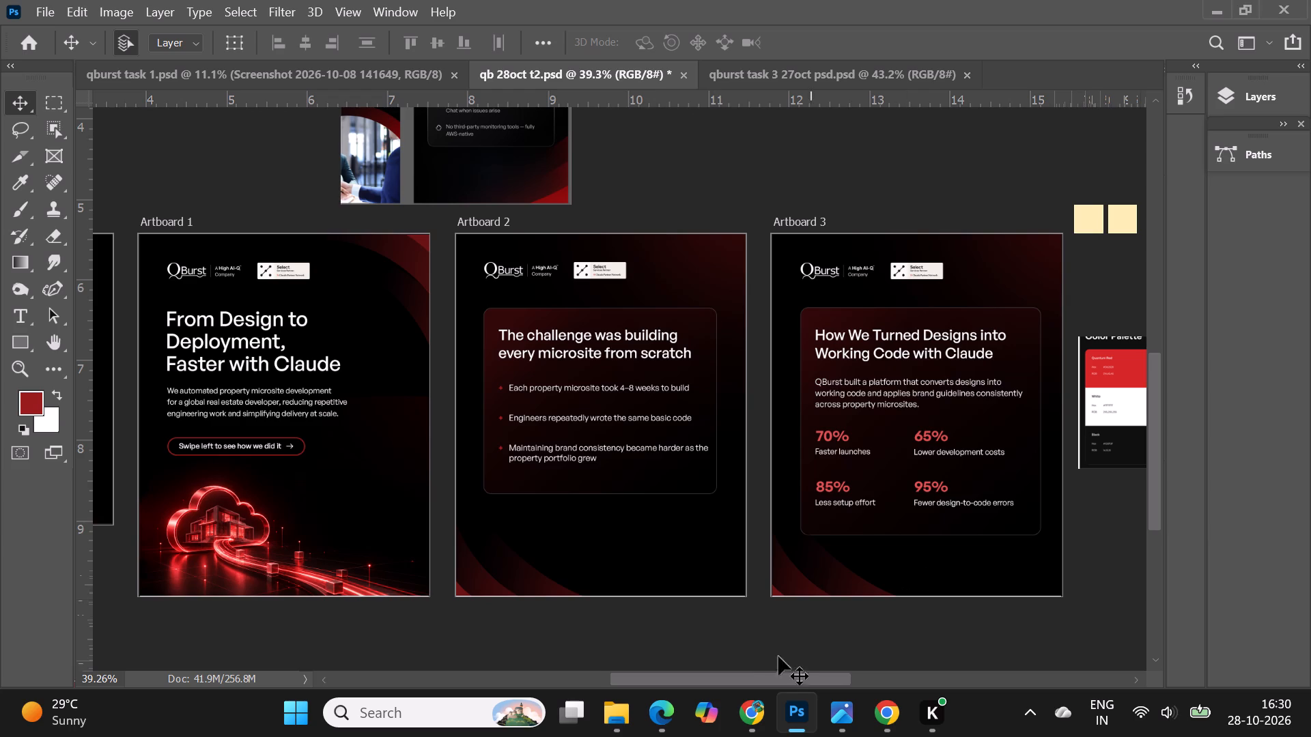
pyautogui.click(757, 78)
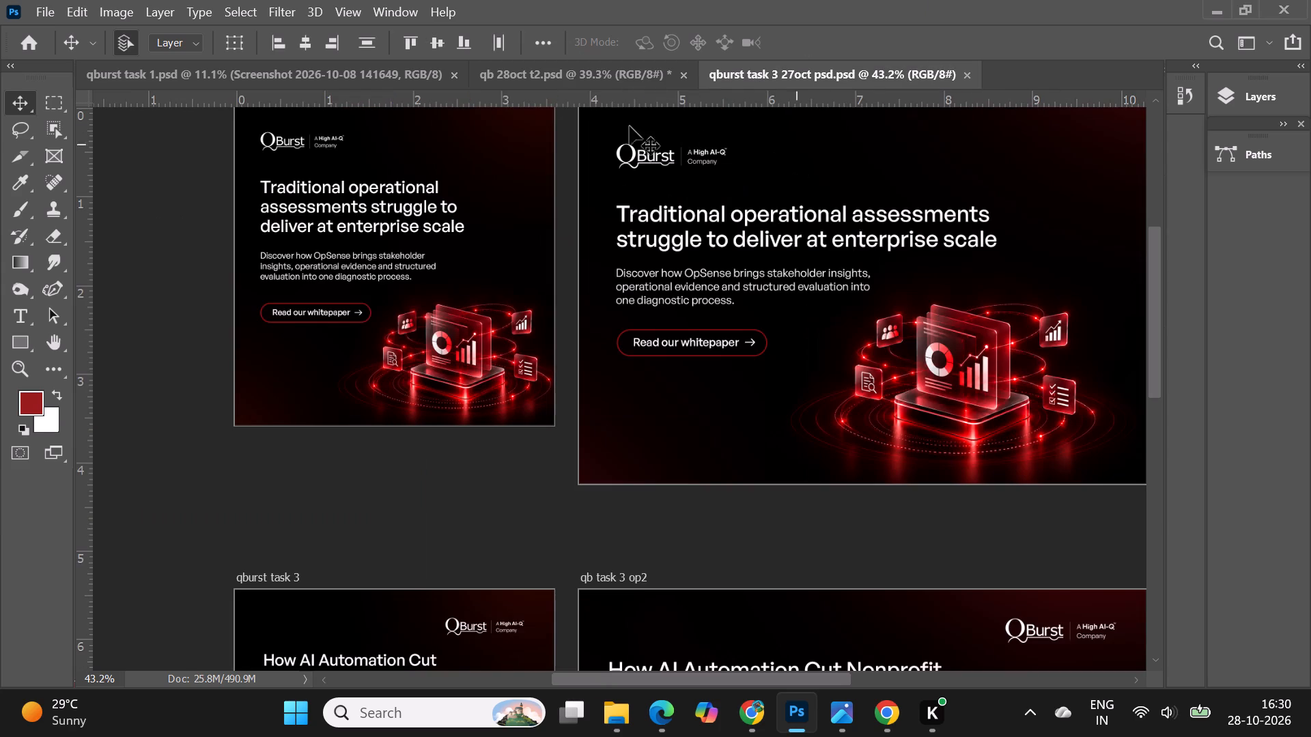
pyautogui.click(545, 78)
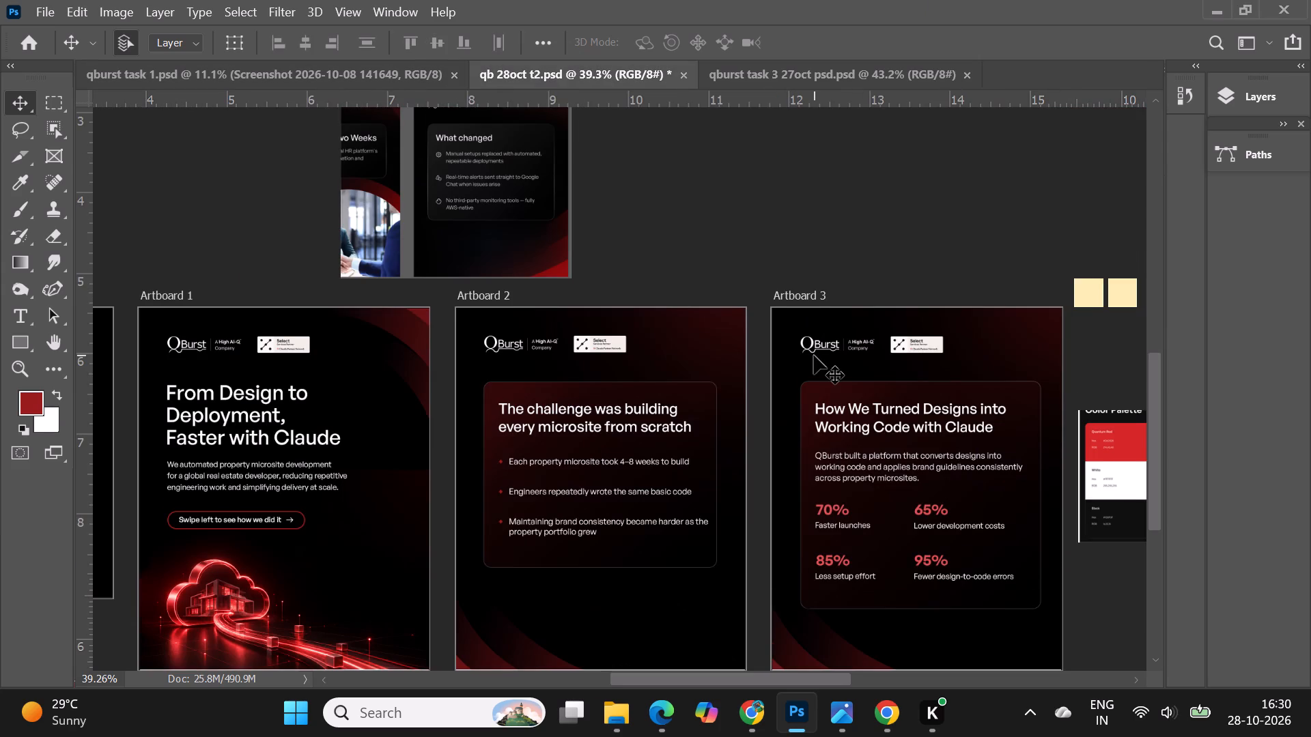
# Save the carousel document as a new Photoshop file named qburst task 2 28oct in the Downloads folder, keeping its layers.
pyautogui.scroll(-3, 814, 356)
pyautogui.click(43, 10)
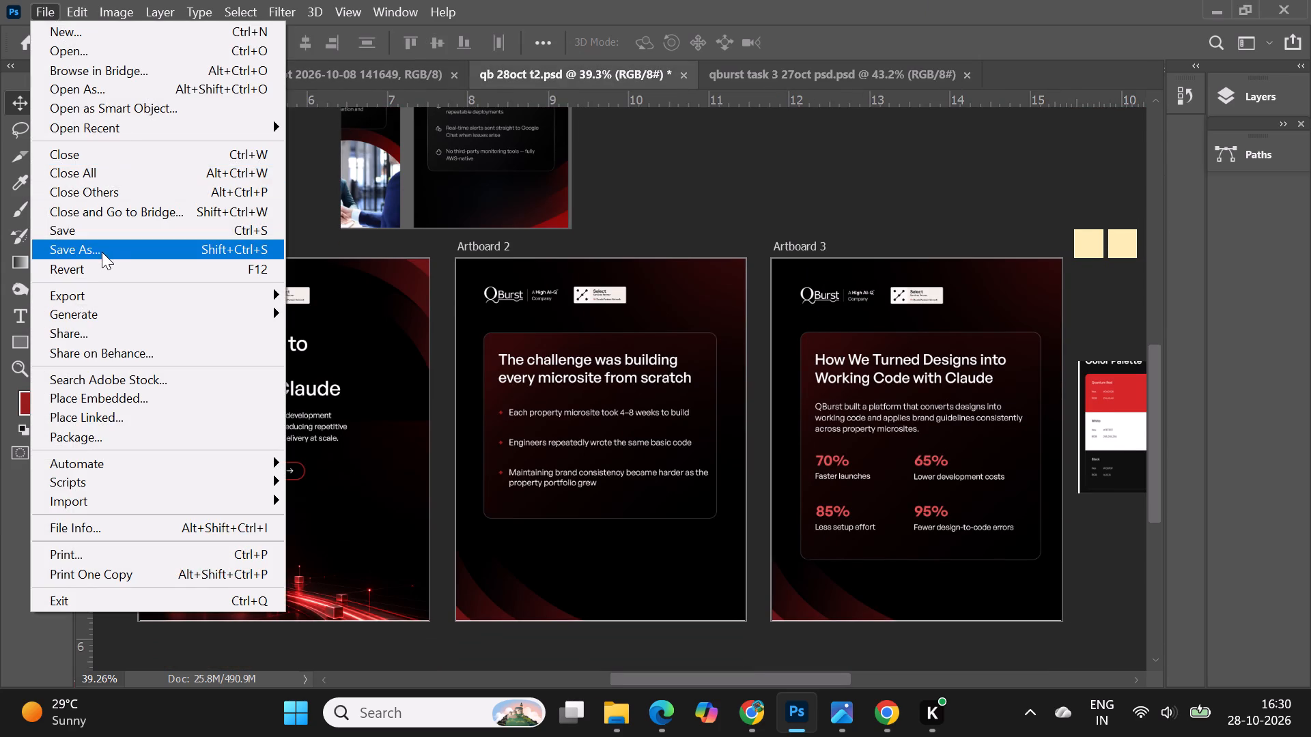
pyautogui.click(102, 252)
pyautogui.click(659, 506)
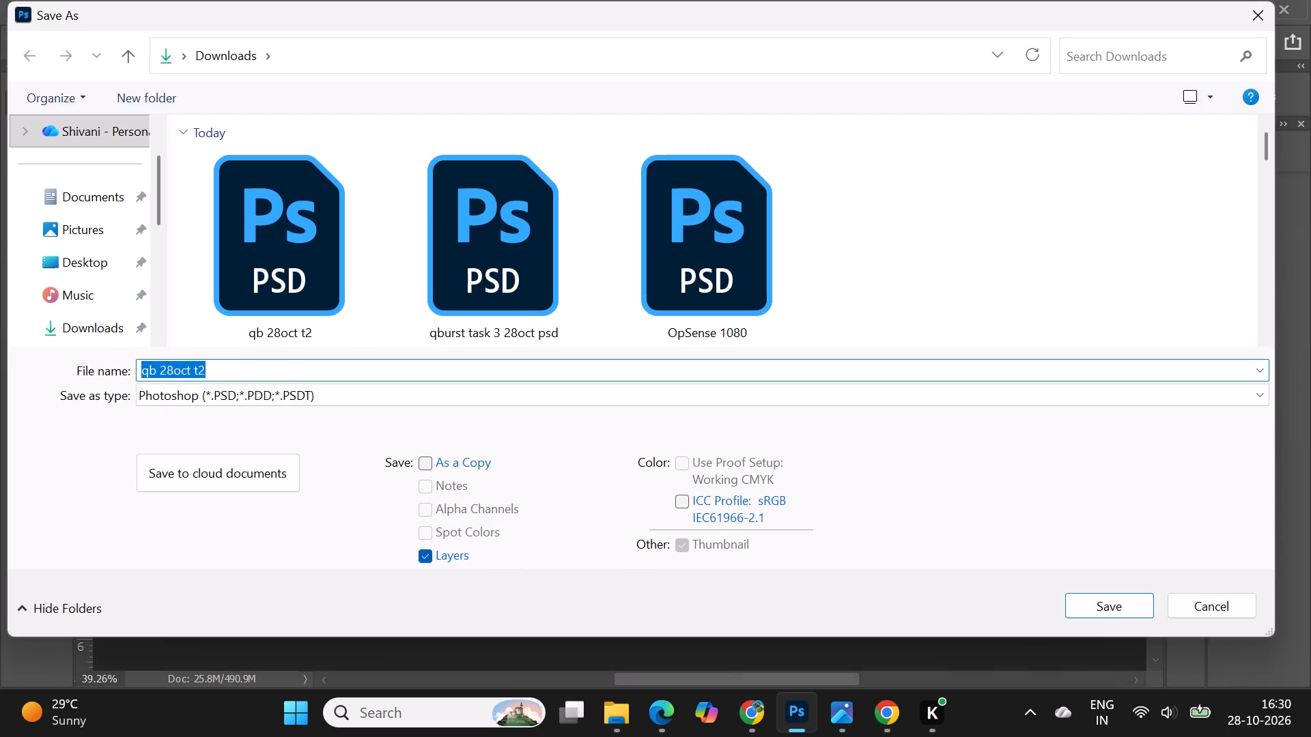
pyautogui.click(214, 366)
pyautogui.moveTo(161, 366); pyautogui.dragTo(231, 364)
pyautogui.moveTo(231, 364); pyautogui.dragTo(263, 366)
pyautogui.press('BackSpace')
pyautogui.press('BackSpace')
pyautogui.press('BackSpace')
pyautogui.write('burst task 2')
pyautogui.press('space')
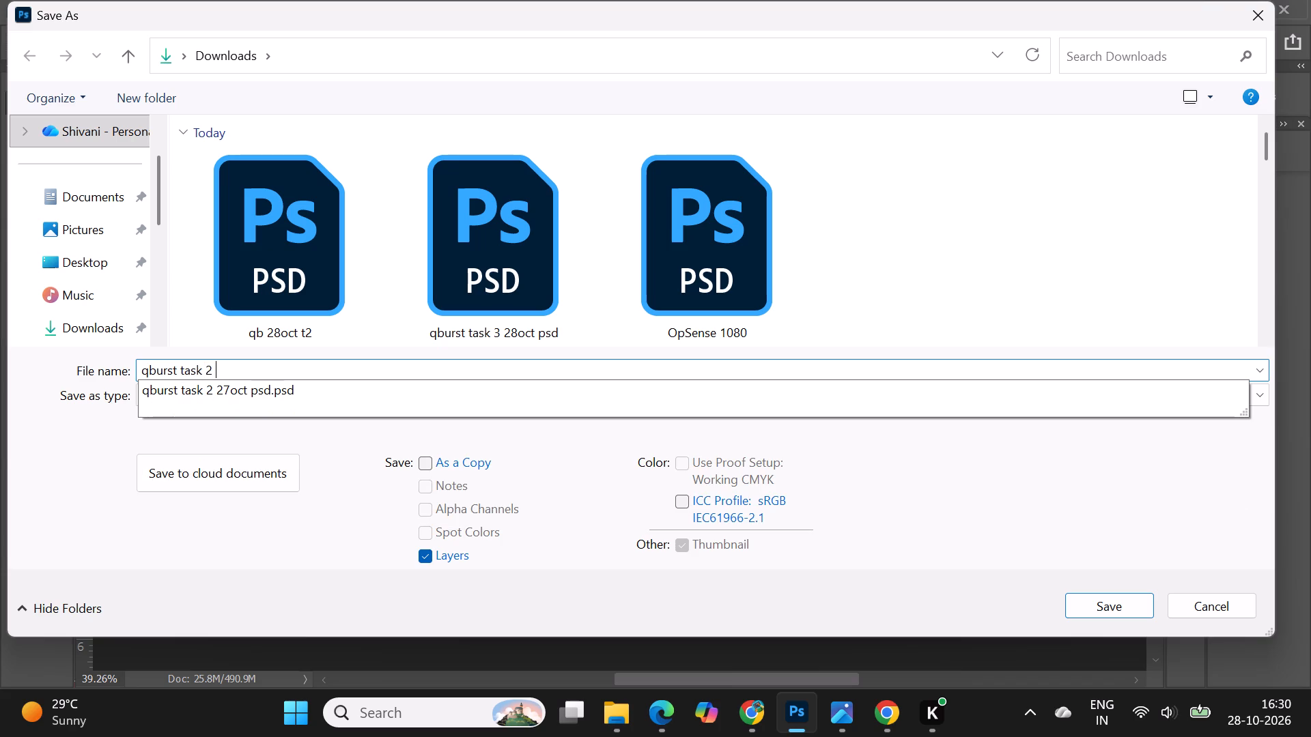
pyautogui.write('28oct')
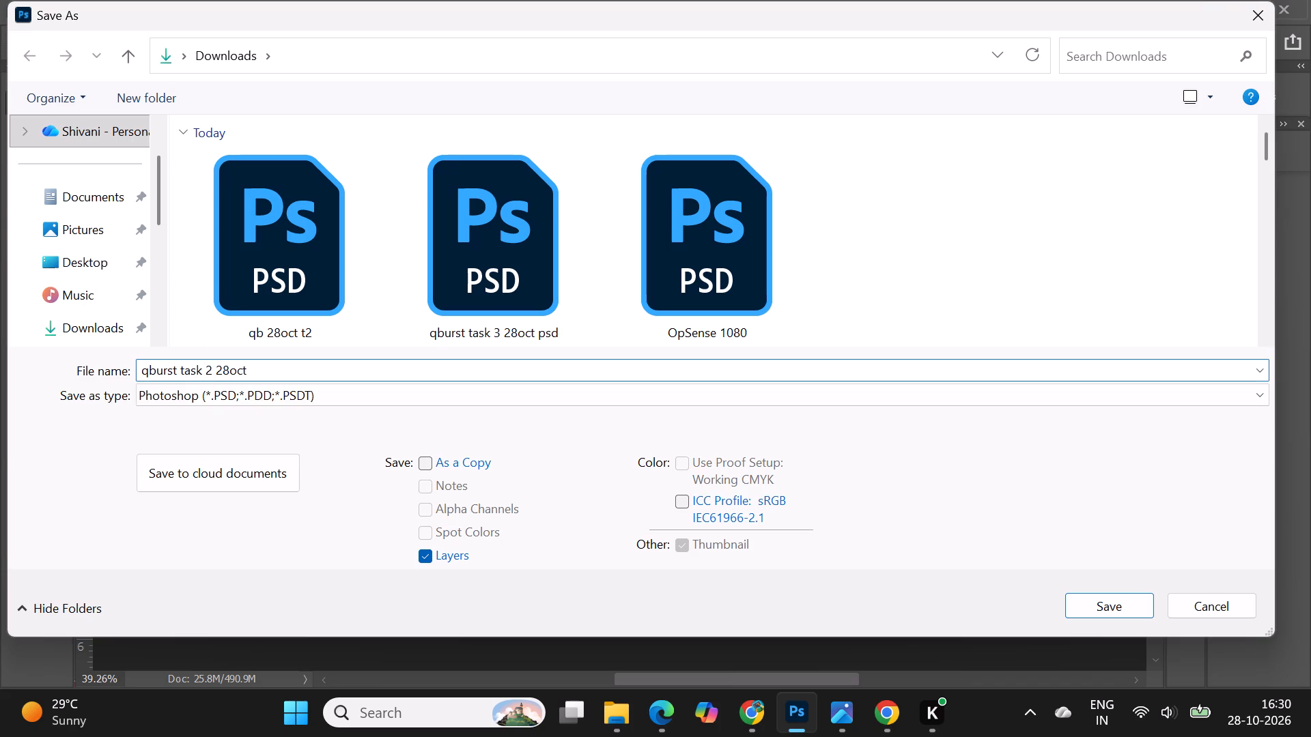
pyautogui.click(64, 312)
pyautogui.click(1123, 604)
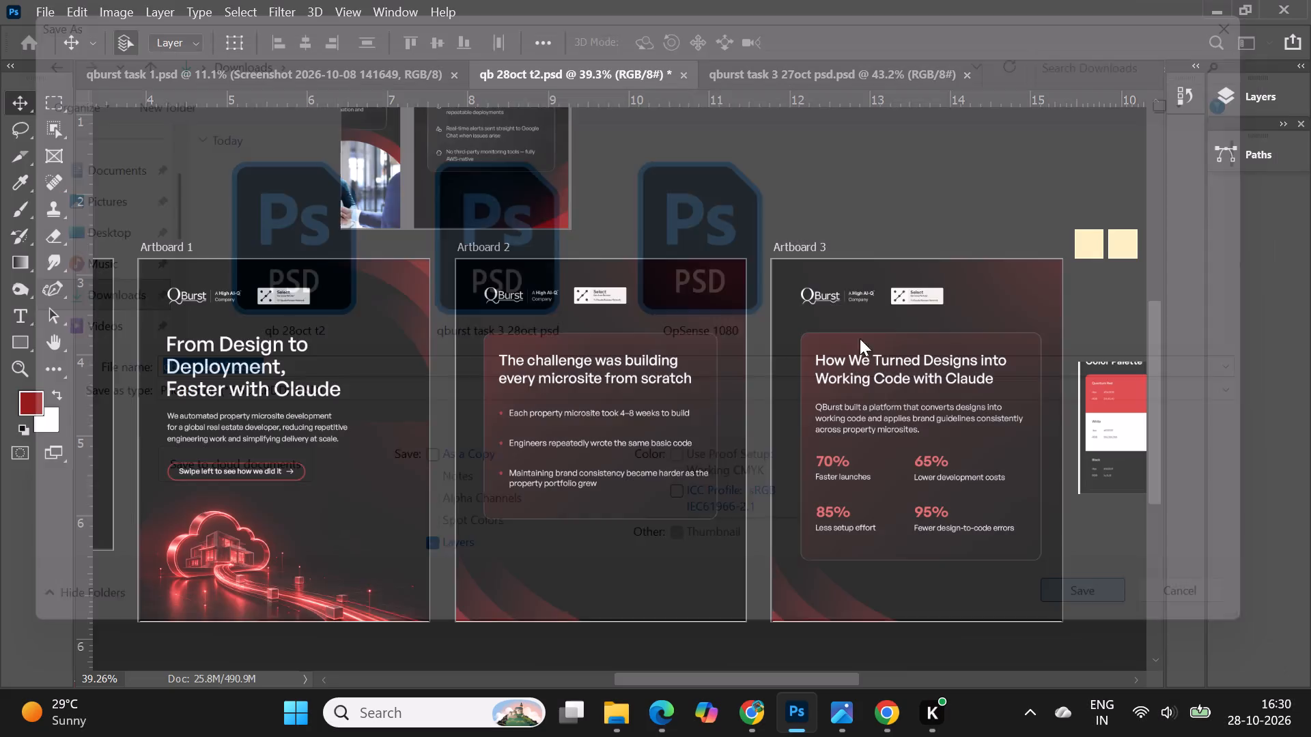
pyautogui.click(881, 166)
pyautogui.click(881, 179)
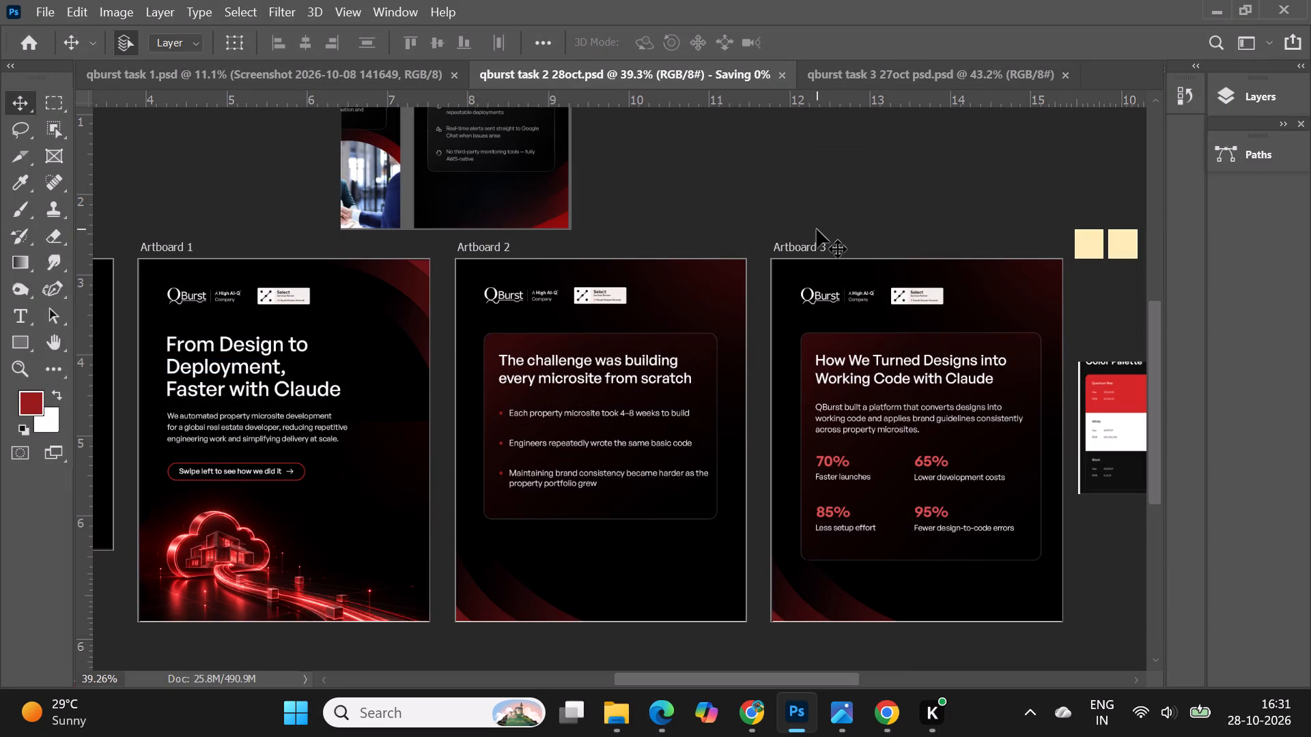
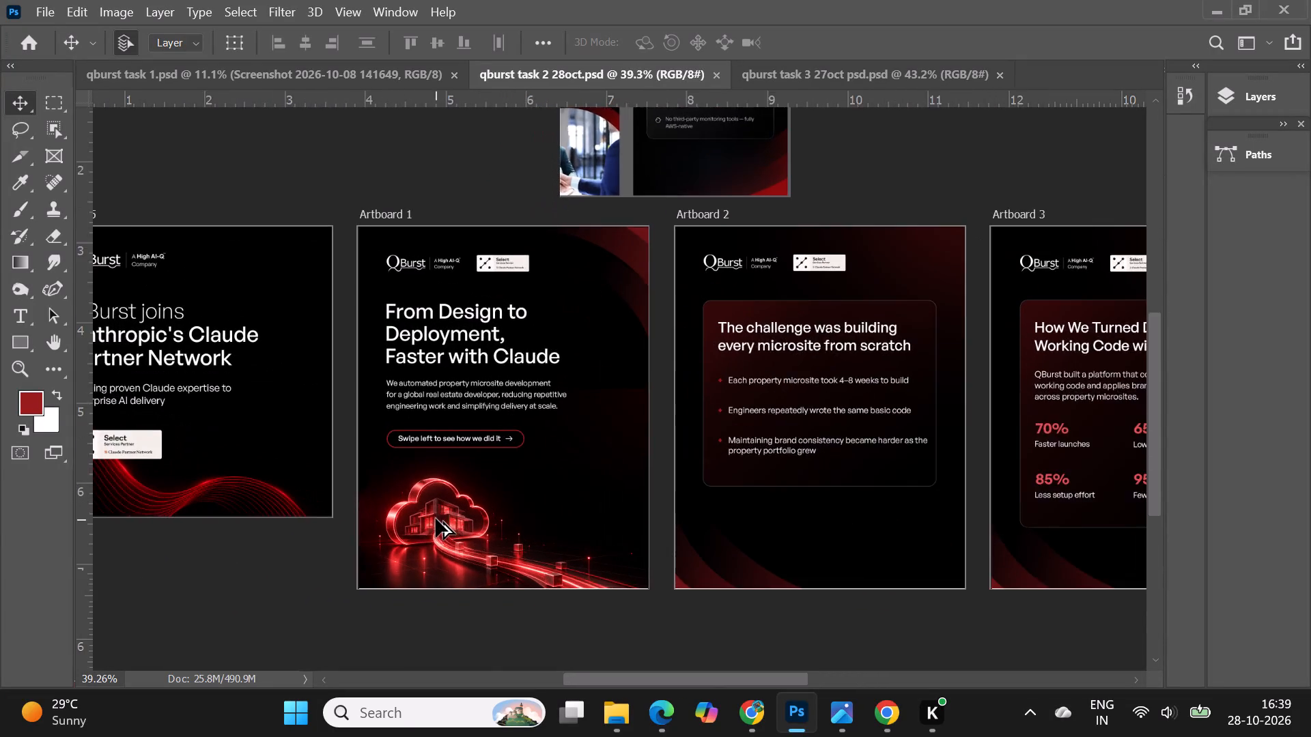
# Move one of the two cream spacer squares beside Artboard 3 into Artboard 1, flush with its top-right corner.
pyautogui.keyDown('alt'); pyautogui.scroll(1, 436, 519); pyautogui.keyUp('alt')
pyautogui.click(619, 287)
pyautogui.scroll(4, 516, 242)
pyautogui.keyDown('alt'); pyautogui.scroll(-7, 473, 221); pyautogui.keyUp('alt')
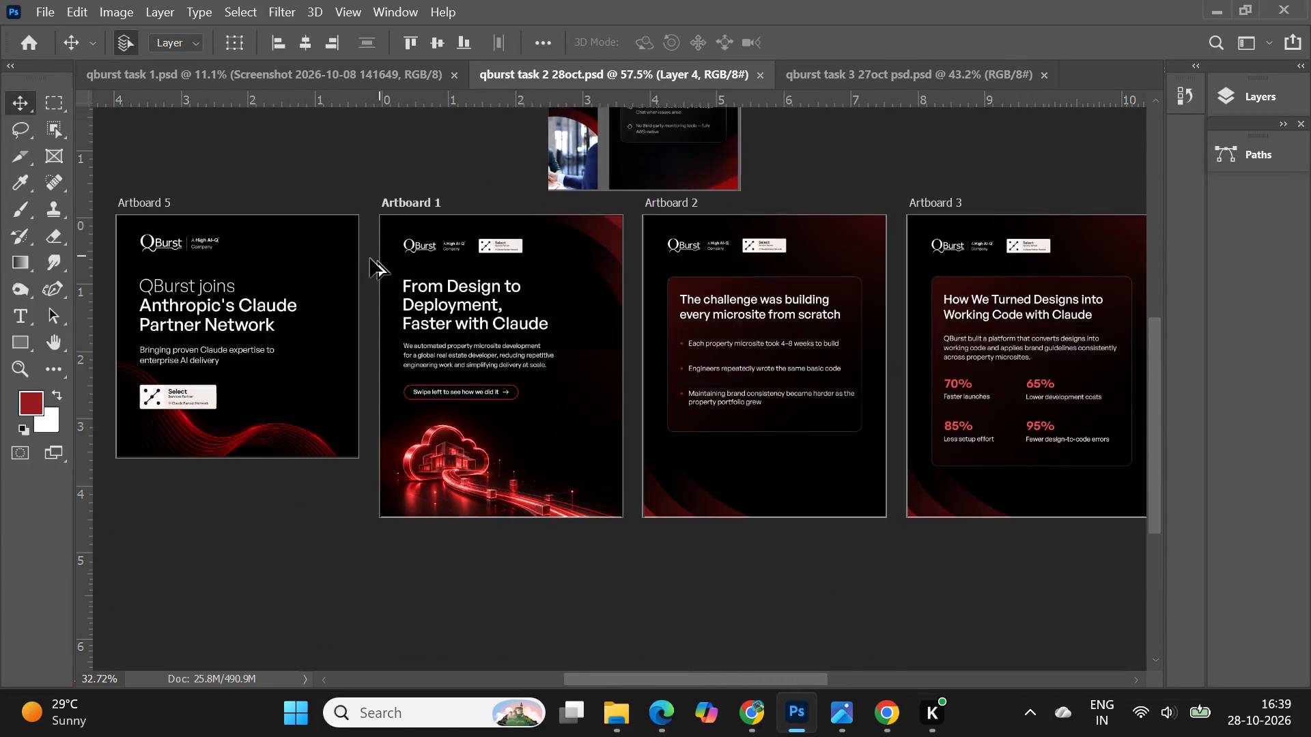
pyautogui.keyDown('alt'); pyautogui.scroll(-7, 370, 259); pyautogui.keyUp('alt')
pyautogui.keyDown('alt'); pyautogui.scroll(7, 542, 219); pyautogui.keyUp('alt')
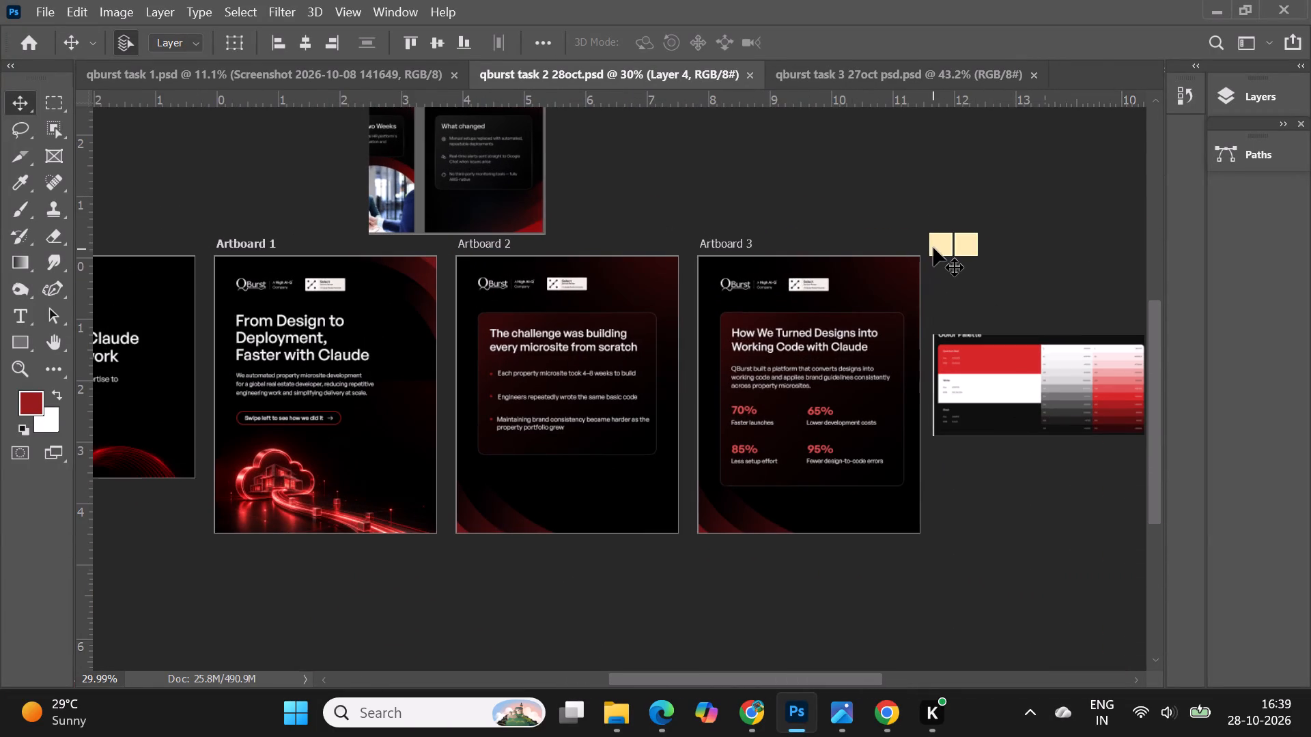
pyautogui.click(933, 248)
pyautogui.moveTo(938, 246); pyautogui.dragTo(404, 275)
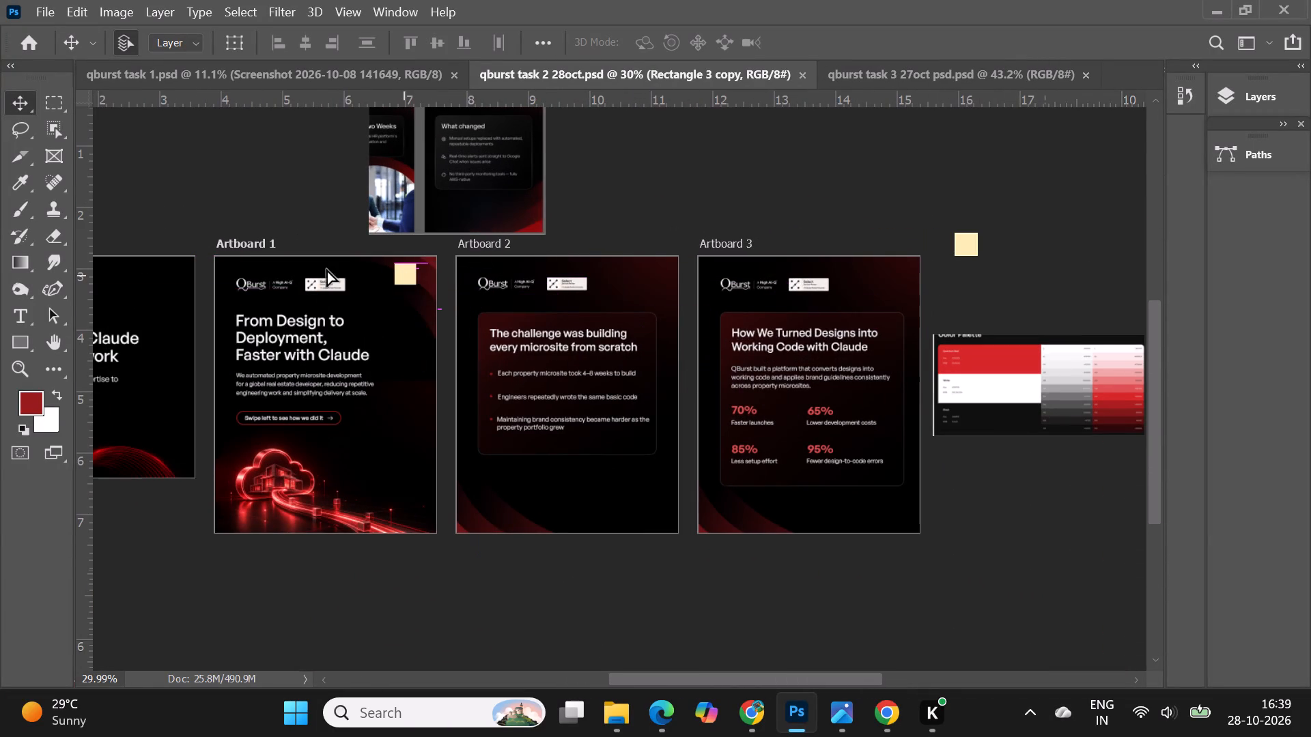
pyautogui.keyDown('alt'); pyautogui.scroll(9, 300, 266); pyautogui.keyUp('alt')
pyautogui.keyDown('alt'); pyautogui.scroll(-5, 731, 243); pyautogui.keyUp('alt')
pyautogui.keyDown('alt'); pyautogui.scroll(8, 466, 250); pyautogui.keyUp('alt')
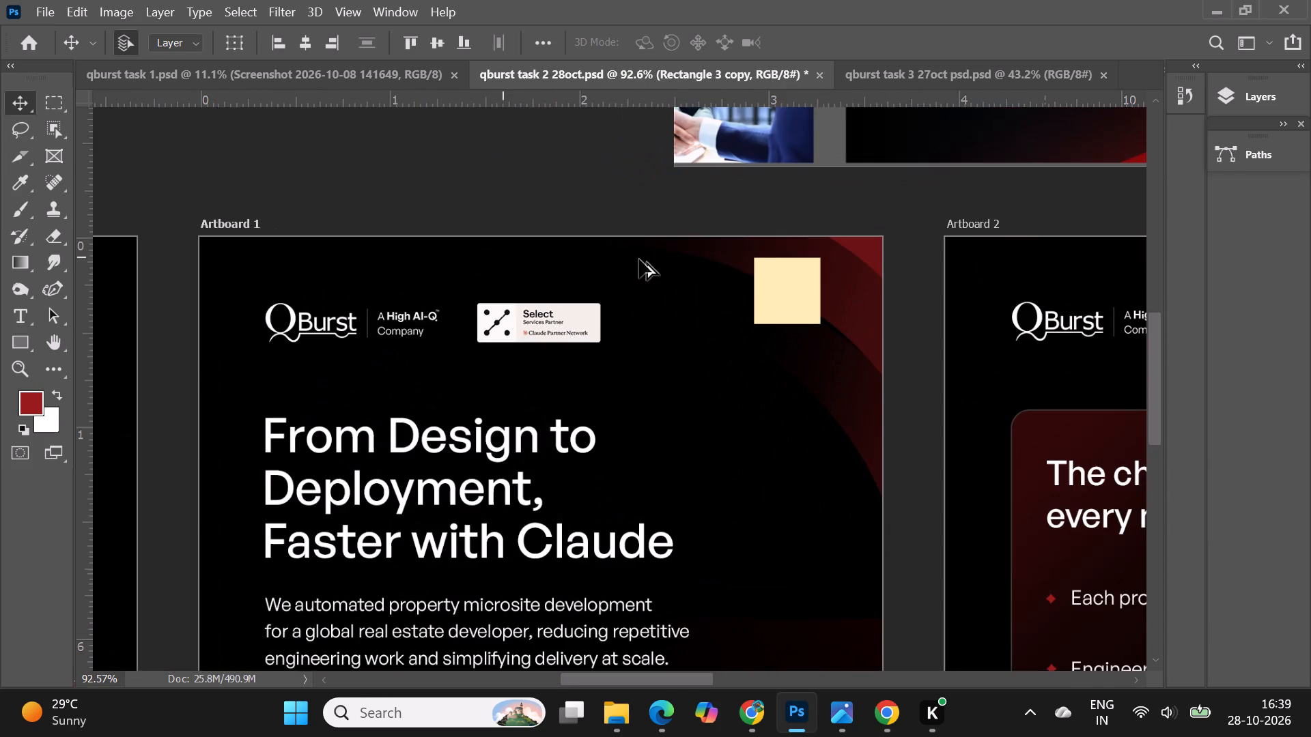
pyautogui.click(780, 298)
pyautogui.moveTo(780, 289); pyautogui.dragTo(842, 265)
pyautogui.keyDown('alt'); pyautogui.scroll(9, 852, 264); pyautogui.keyUp('alt')
pyautogui.moveTo(864, 262); pyautogui.dragTo(864, 273)
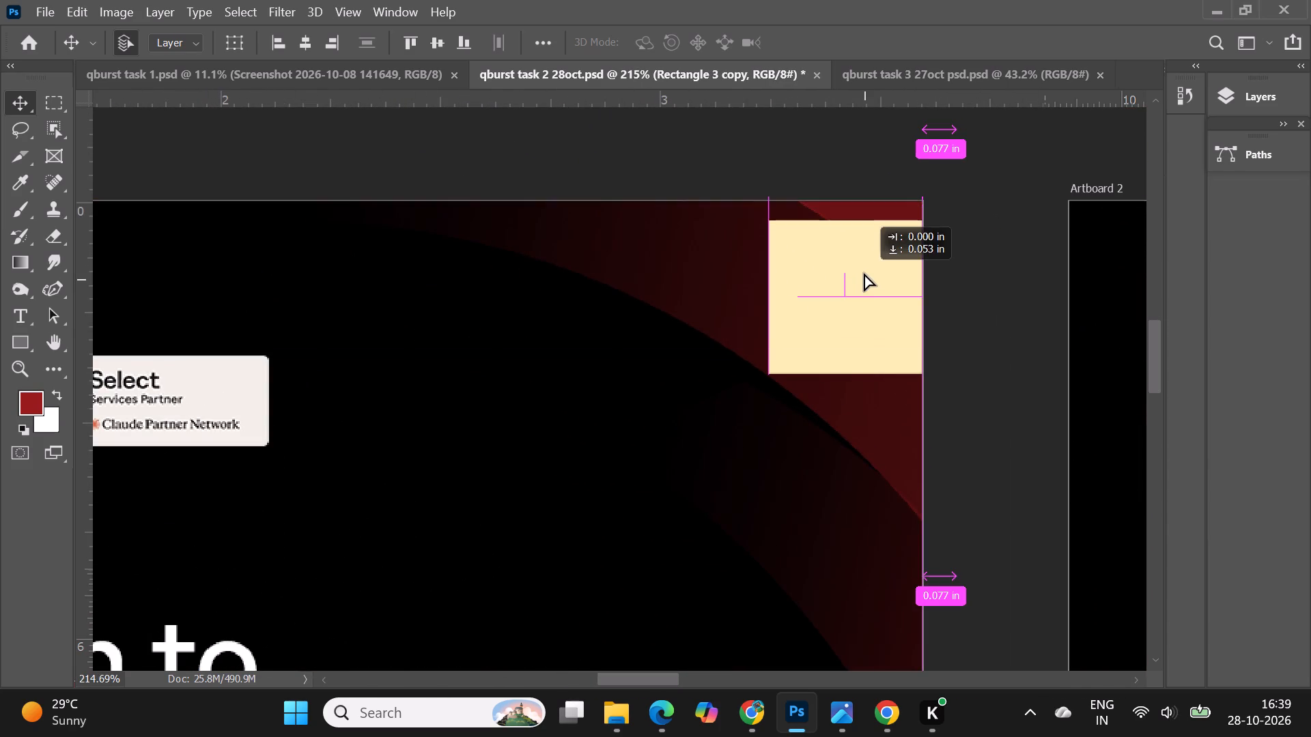
pyautogui.moveTo(864, 273); pyautogui.dragTo(860, 268)
# Add a horizontal guide along the spacer square's bottom edge and a vertical guide along its left edge at about 3.248 in.
pyautogui.keyDown('alt'); pyautogui.scroll(-2, 860, 268); pyautogui.keyUp('alt')
pyautogui.moveTo(429, 101); pyautogui.dragTo(430, 160)
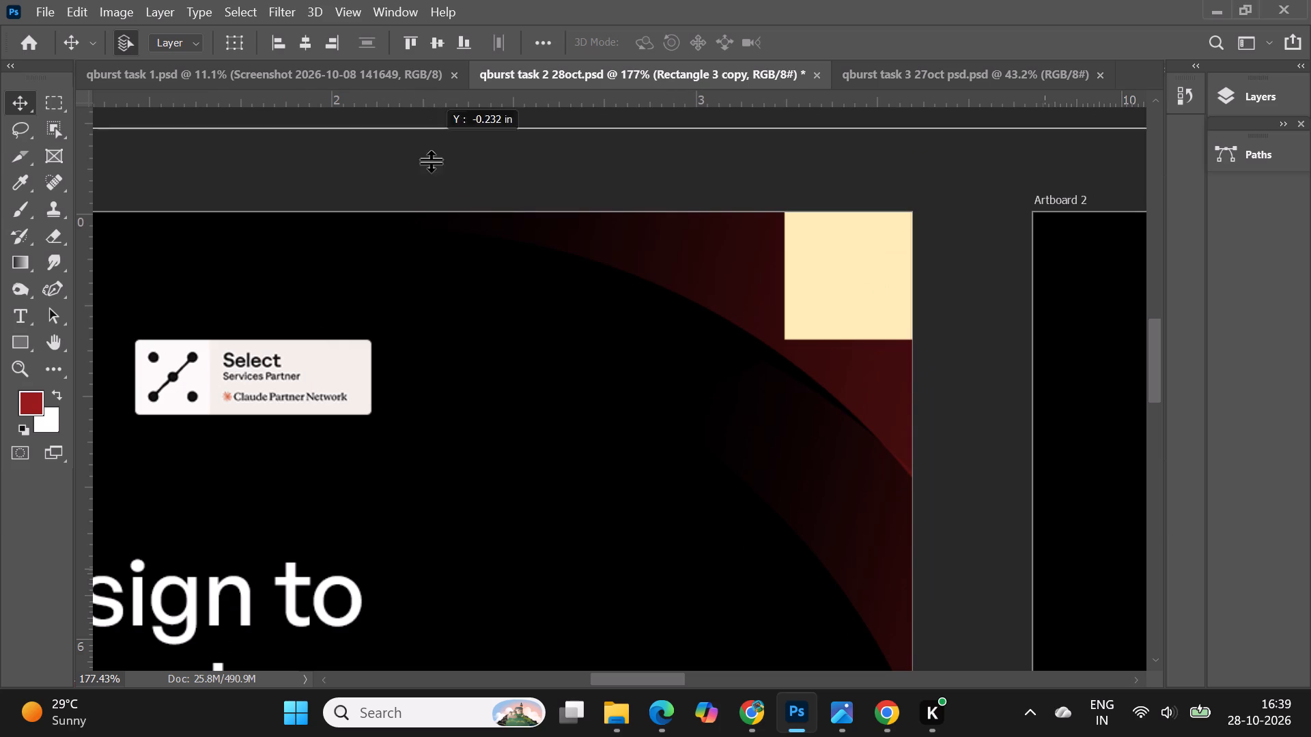
pyautogui.moveTo(430, 160); pyautogui.dragTo(442, 337)
pyautogui.click(496, 407)
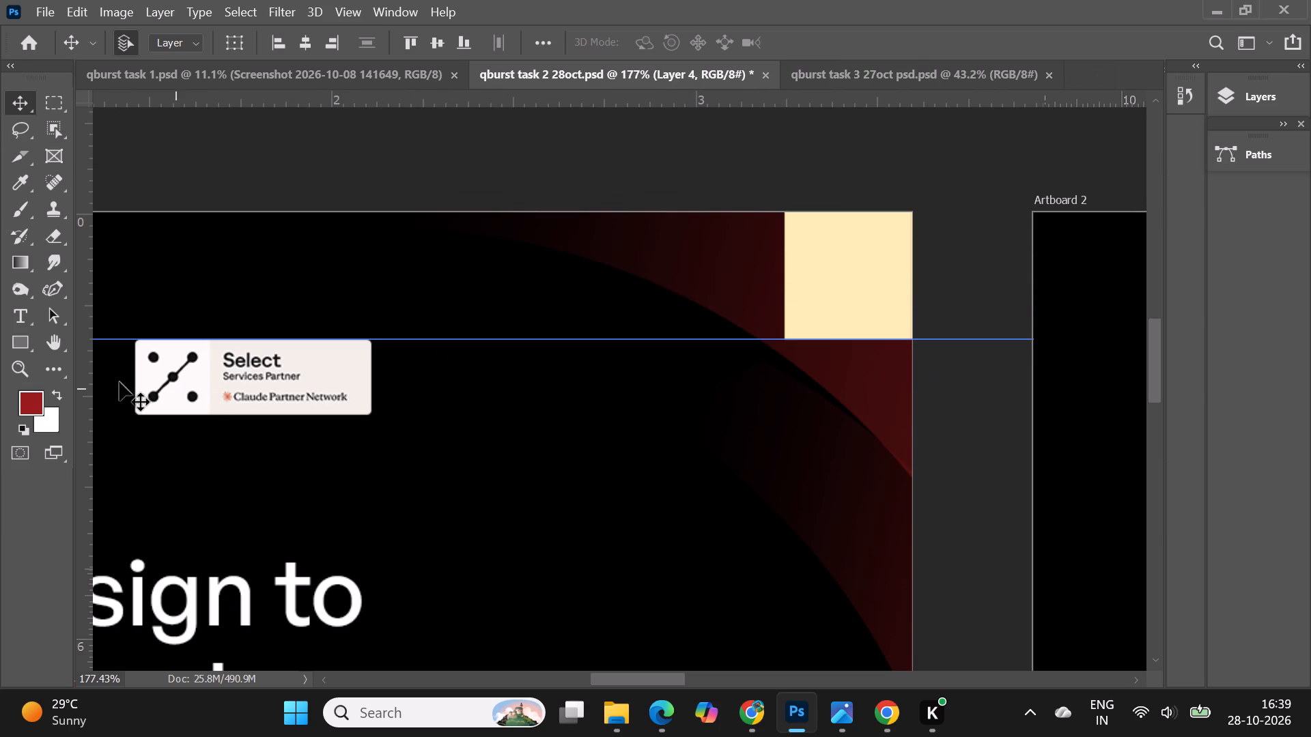
pyautogui.moveTo(85, 403); pyautogui.dragTo(785, 435)
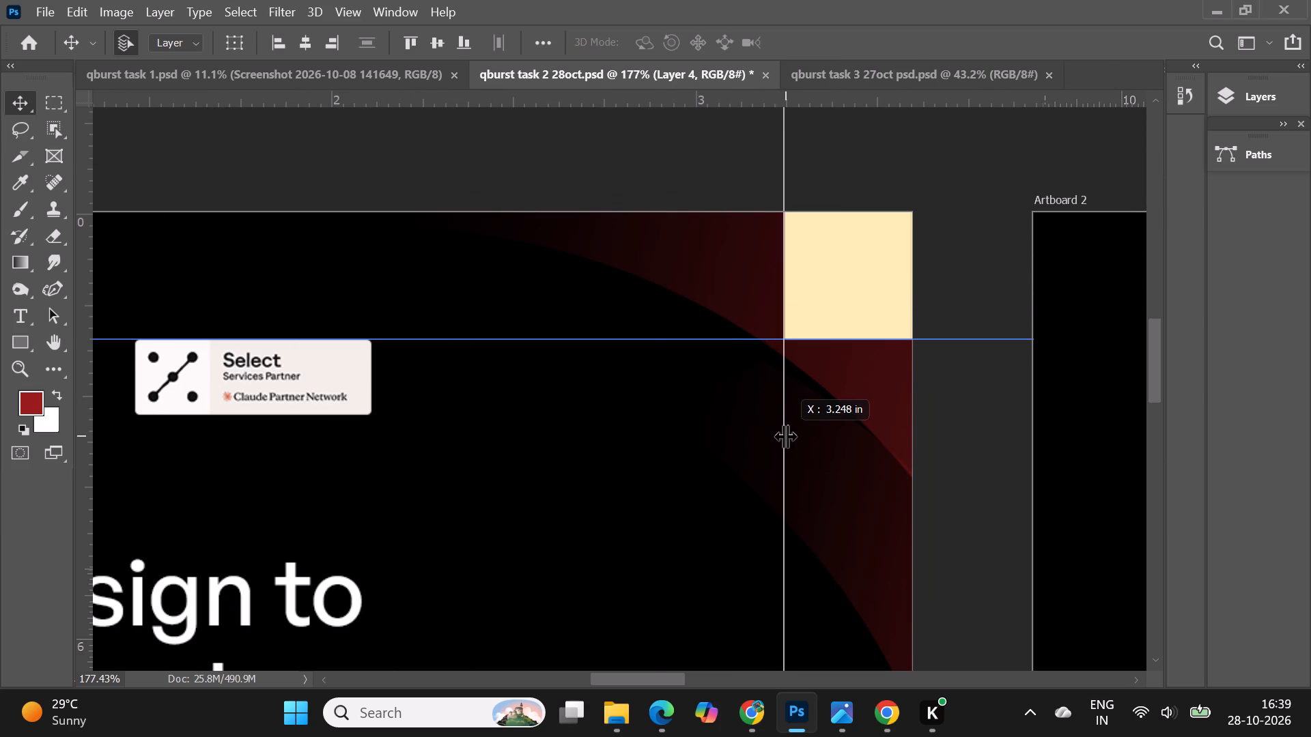
pyautogui.moveTo(785, 435); pyautogui.dragTo(785, 437)
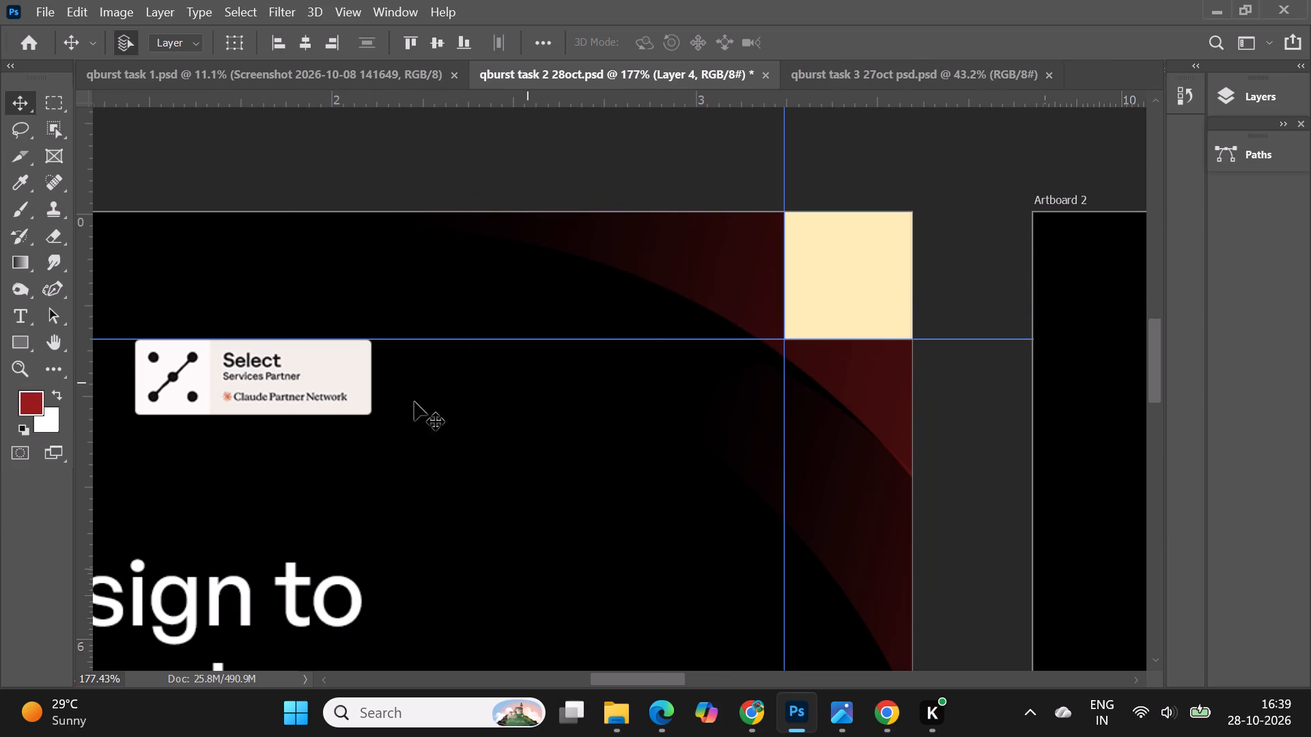
# Move Artboard 1's Claude partner badge horizontally so its right edge meets the vertical guide and its top stays on the horizontal guide.
pyautogui.click(307, 375)
pyautogui.moveTo(292, 379); pyautogui.dragTo(680, 383)
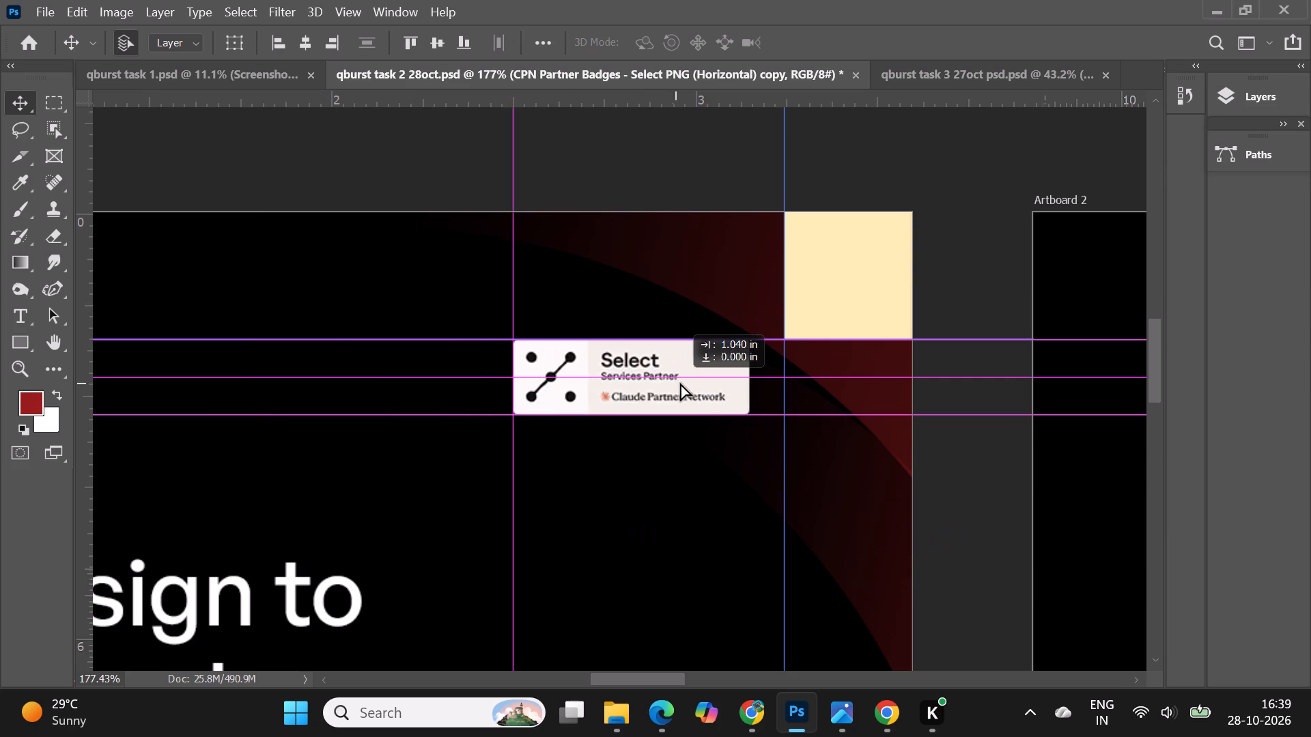
pyautogui.moveTo(680, 383); pyautogui.dragTo(703, 383)
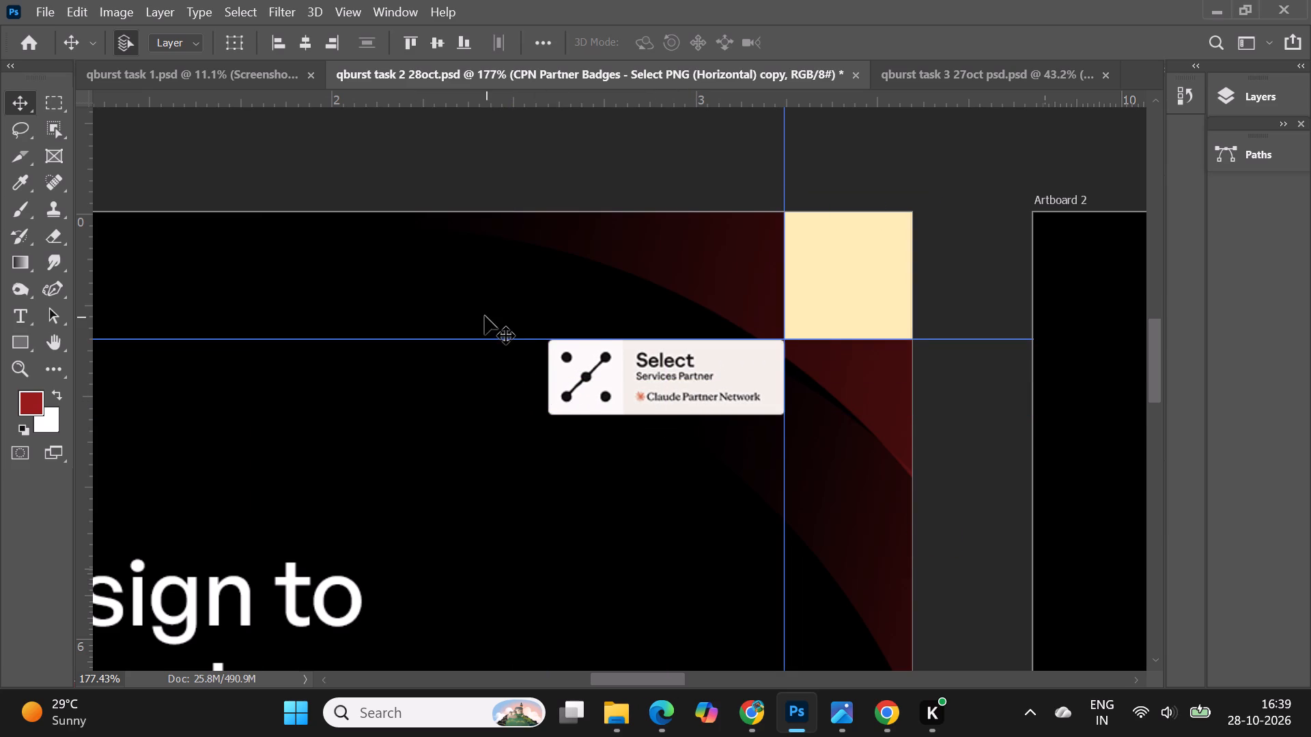
# Compare the logo and partner badge placement across Artboards 1, 2 and 3.
pyautogui.keyDown('alt'); pyautogui.scroll(-14, 485, 315); pyautogui.keyUp('alt')
pyautogui.keyDown('alt'); pyautogui.scroll(-2, 384, 204); pyautogui.keyUp('alt')
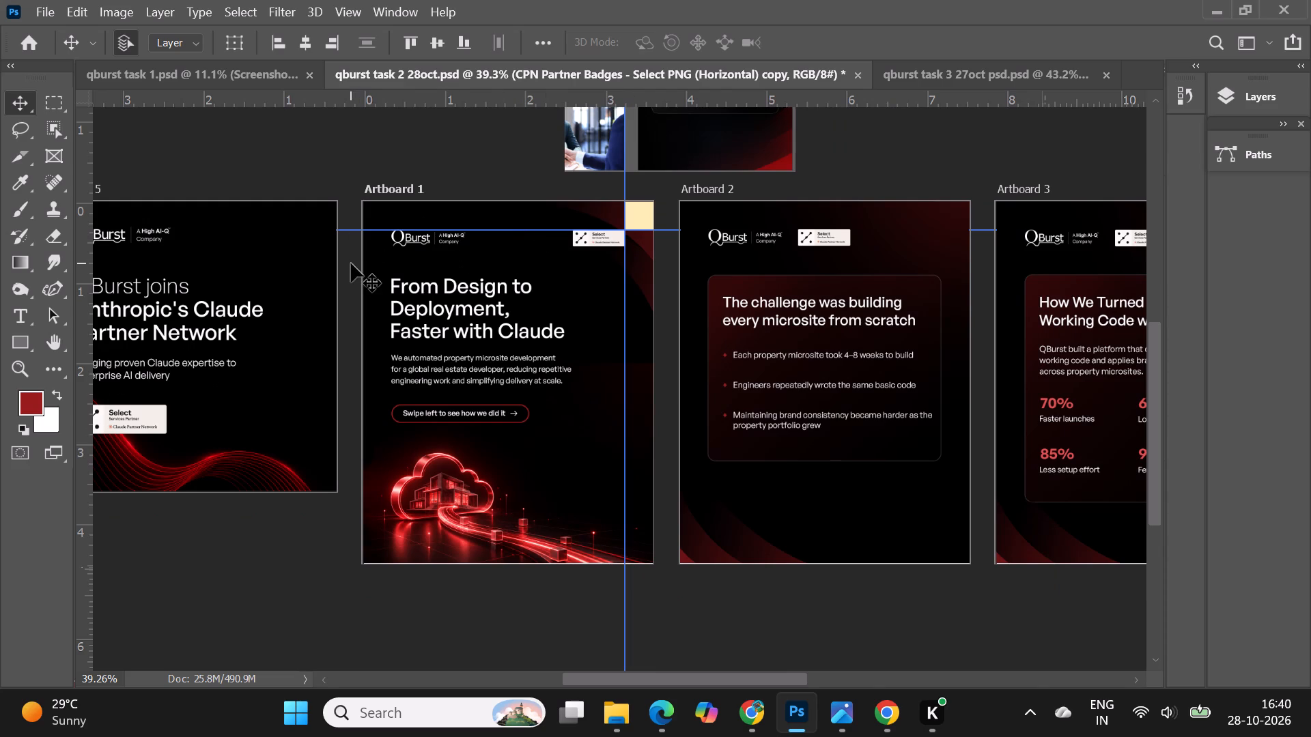
pyautogui.keyDown('alt'); pyautogui.scroll(-5, 231, 272); pyautogui.keyUp('alt')
pyautogui.keyDown('alt'); pyautogui.scroll(4, 650, 289); pyautogui.keyUp('alt')
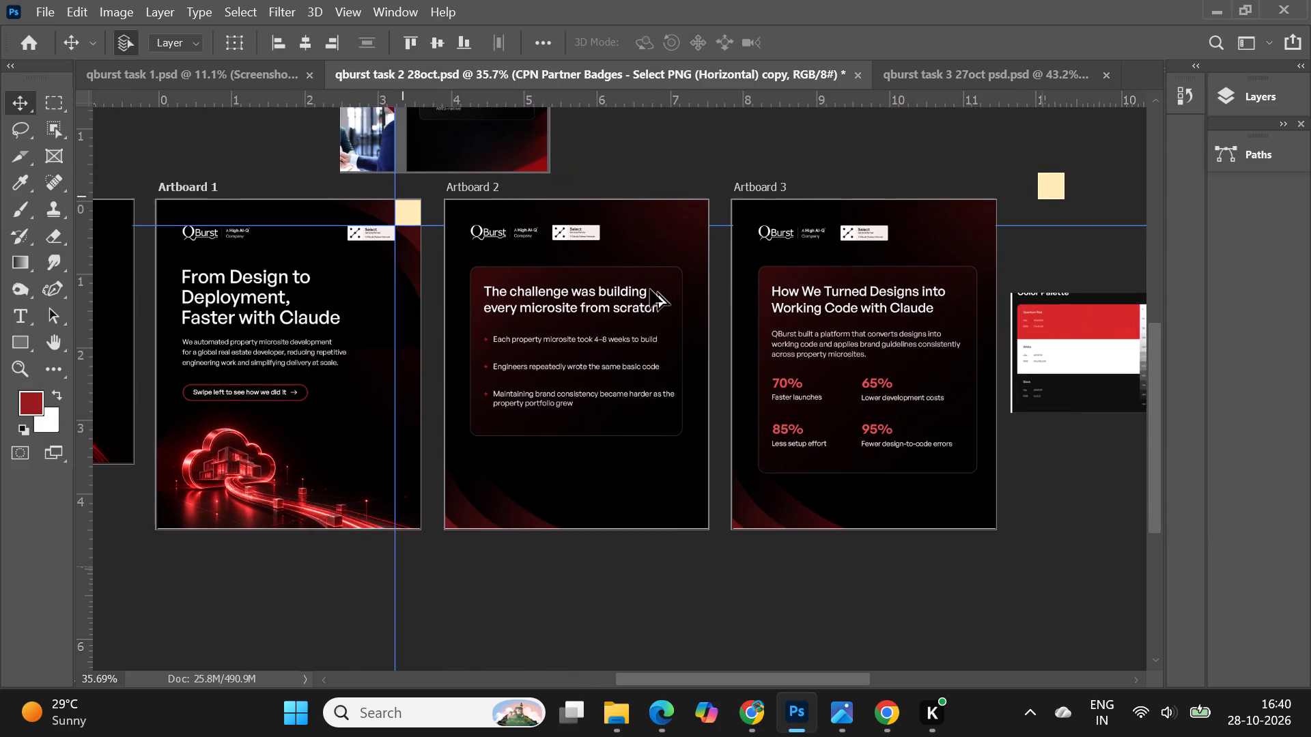
pyautogui.keyDown('alt'); pyautogui.scroll(1, 751, 307); pyautogui.keyUp('alt')
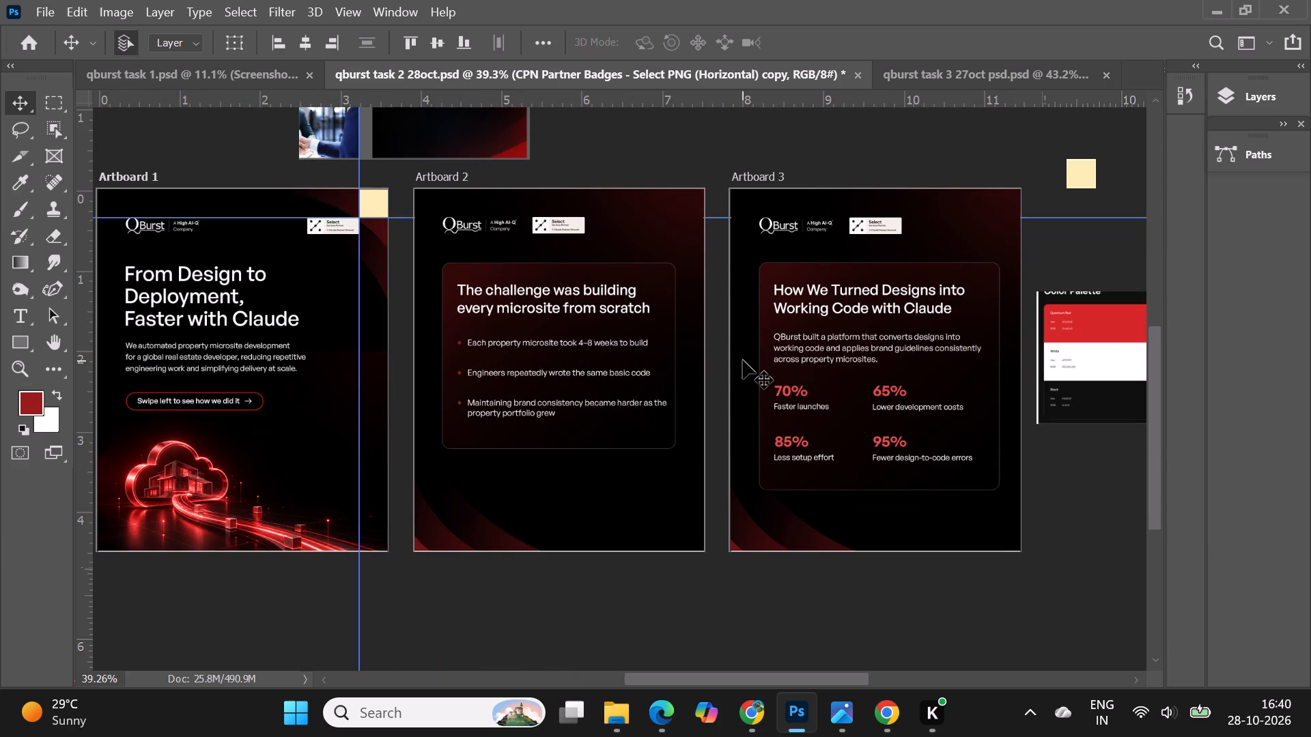
pyautogui.keyDown('alt'); pyautogui.scroll(-2, 918, 319); pyautogui.keyUp('alt')
pyautogui.keyDown('alt'); pyautogui.scroll(5, 473, 287); pyautogui.keyUp('alt')
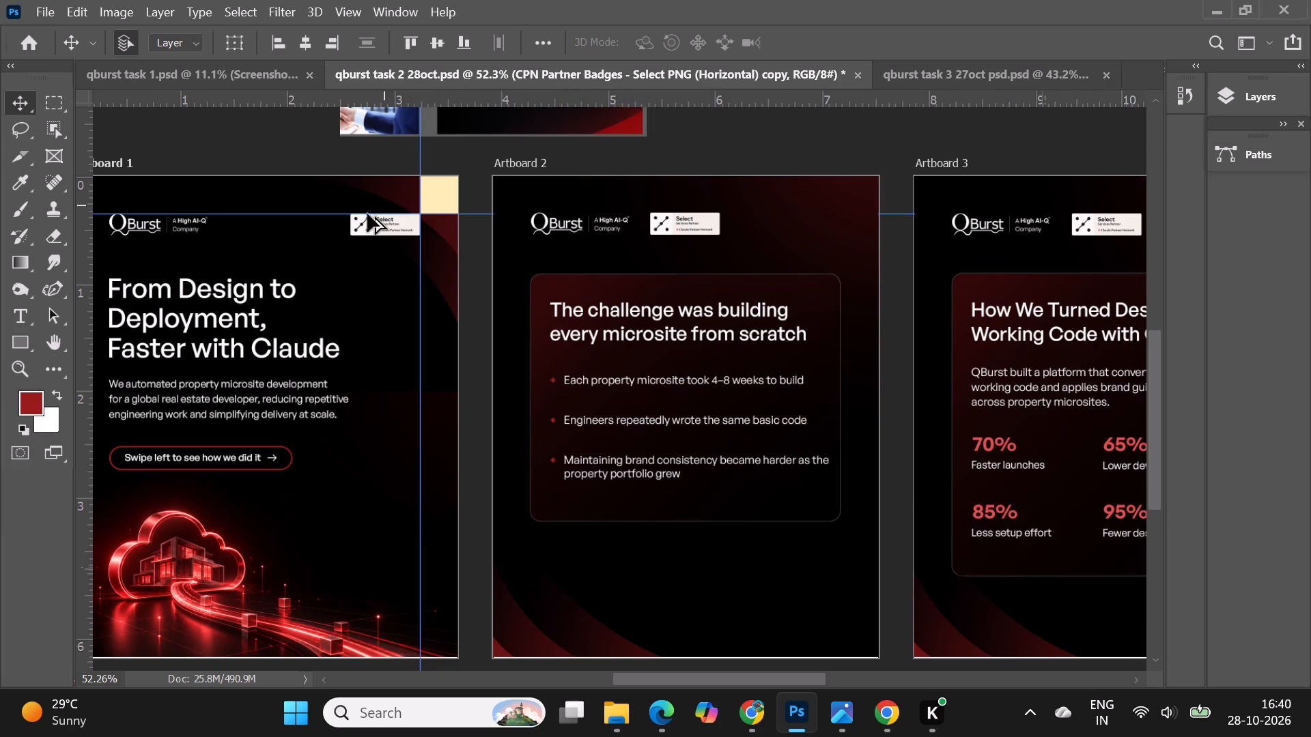
pyautogui.keyDown('alt'); pyautogui.scroll(-5, 345, 223); pyautogui.keyUp('alt')
pyautogui.keyDown('alt'); pyautogui.scroll(1, 580, 257); pyautogui.keyUp('alt')
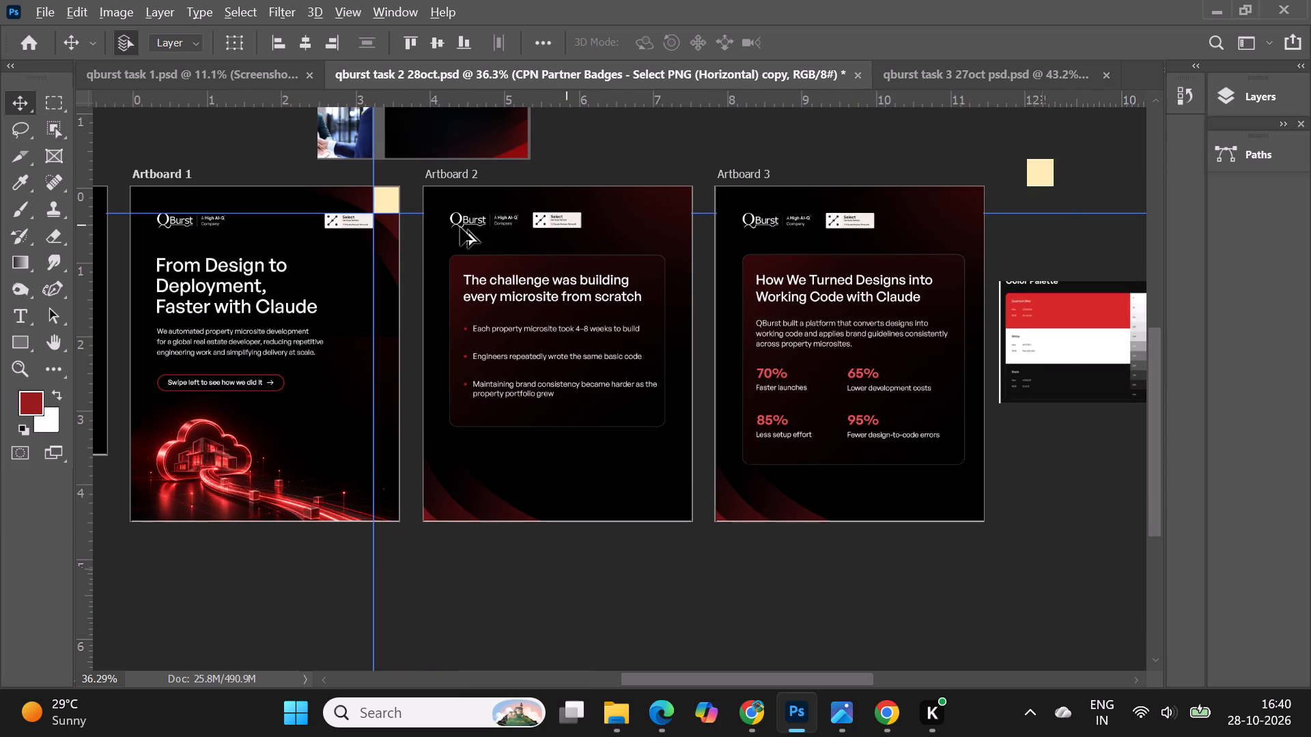
# Move the cream spacer square from Artboard 1 into the top-right corner of Artboard 2, flush with its edges.
pyautogui.keyDown('alt'); pyautogui.scroll(2, 331, 249); pyautogui.keyUp('alt')
pyautogui.moveTo(390, 195); pyautogui.dragTo(732, 200)
pyautogui.keyDown('alt'); pyautogui.scroll(8, 731, 199); pyautogui.keyUp('alt')
pyautogui.moveTo(742, 192); pyautogui.dragTo(776, 183)
pyautogui.keyDown('alt'); pyautogui.scroll(-2, 808, 165); pyautogui.keyUp('alt')
pyautogui.keyDown('alt'); pyautogui.scroll(9, 788, 143); pyautogui.keyUp('alt')
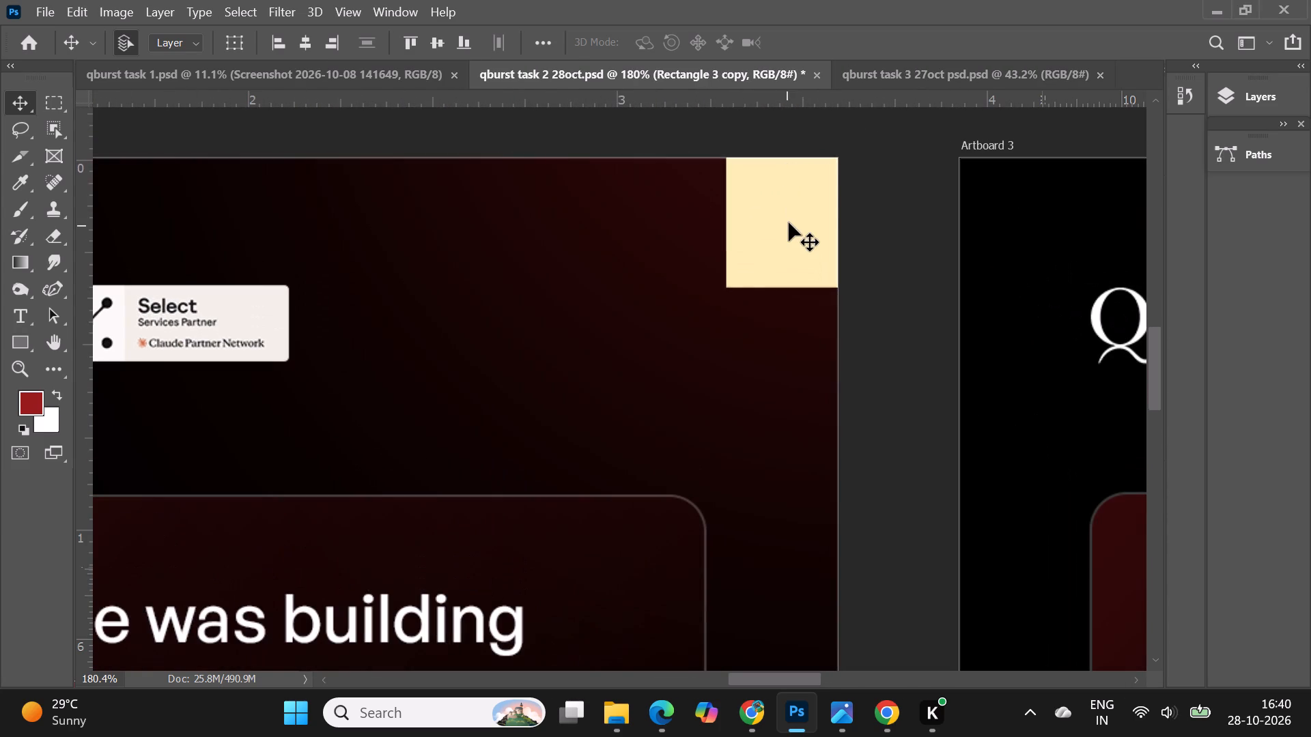
pyautogui.click(789, 222)
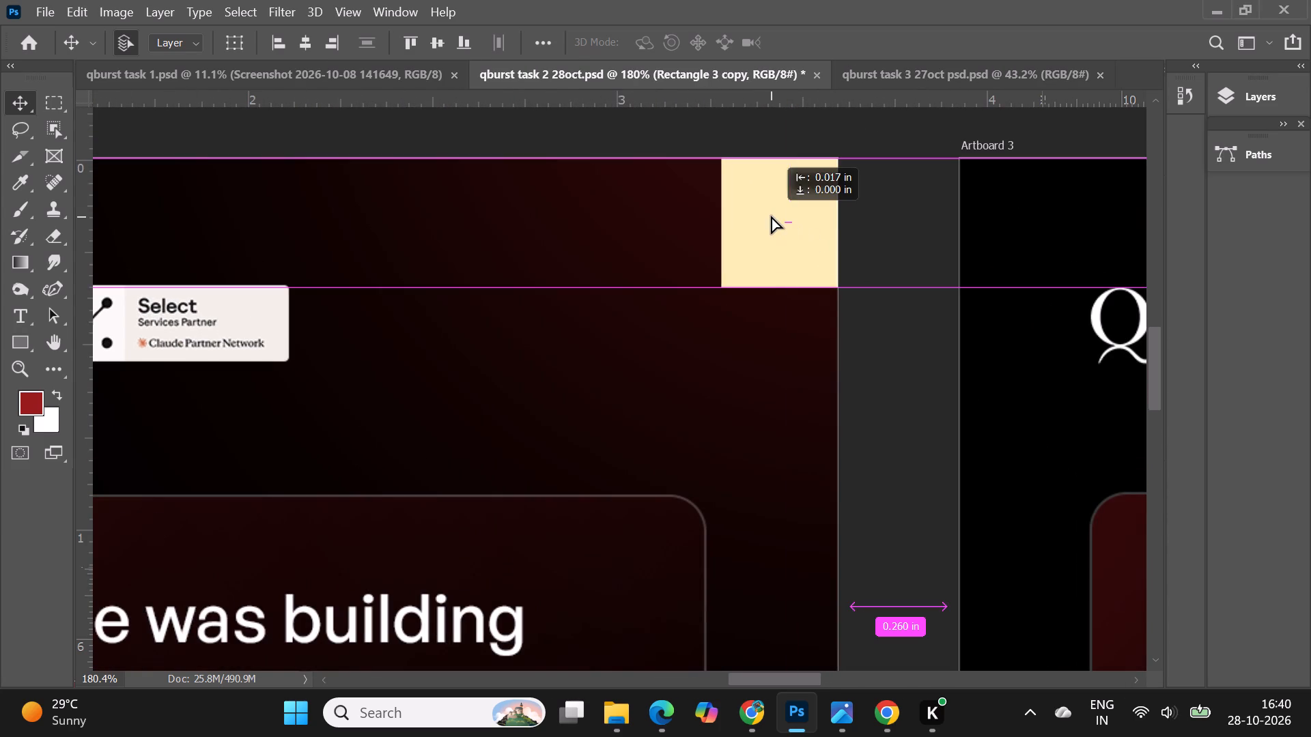
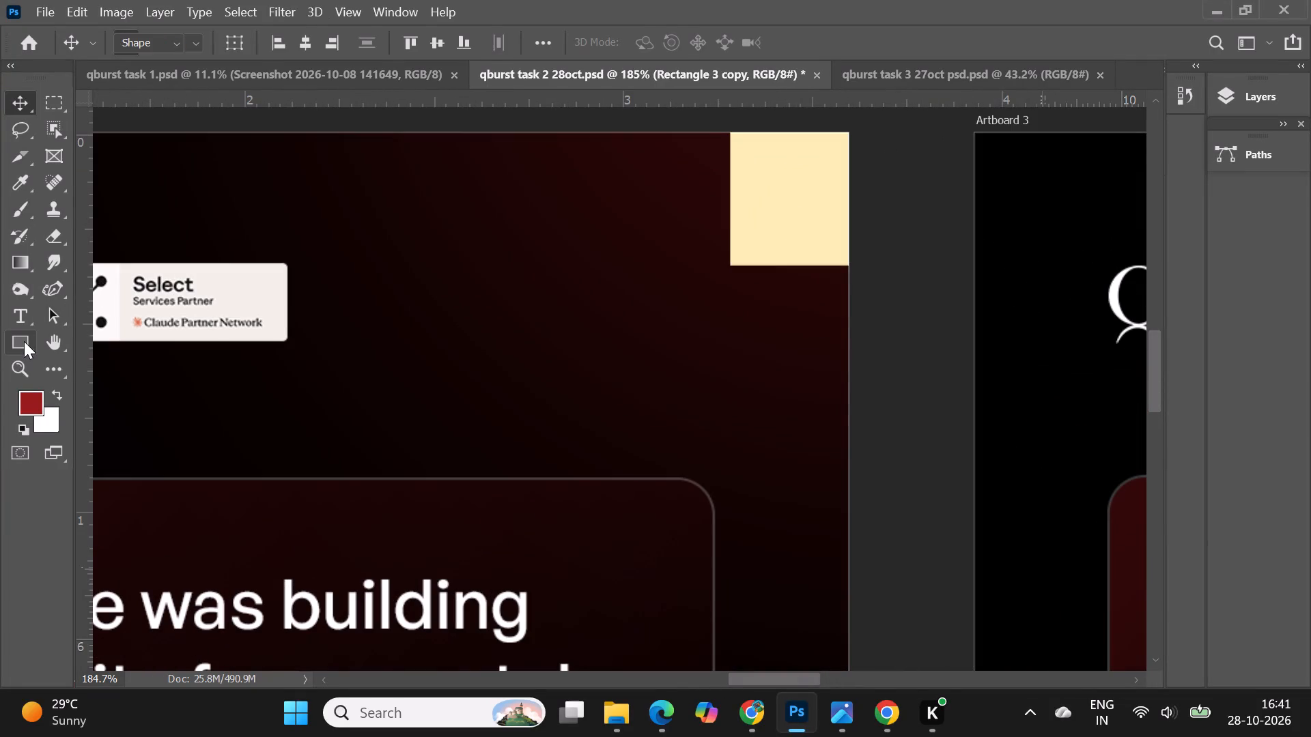
# Move the cream spacer square on Artboard 2 so it sits fully inside the top-right corner, flush with the artboard edges.
pyautogui.click(25, 101)
pyautogui.moveTo(759, 192); pyautogui.dragTo(742, 190)
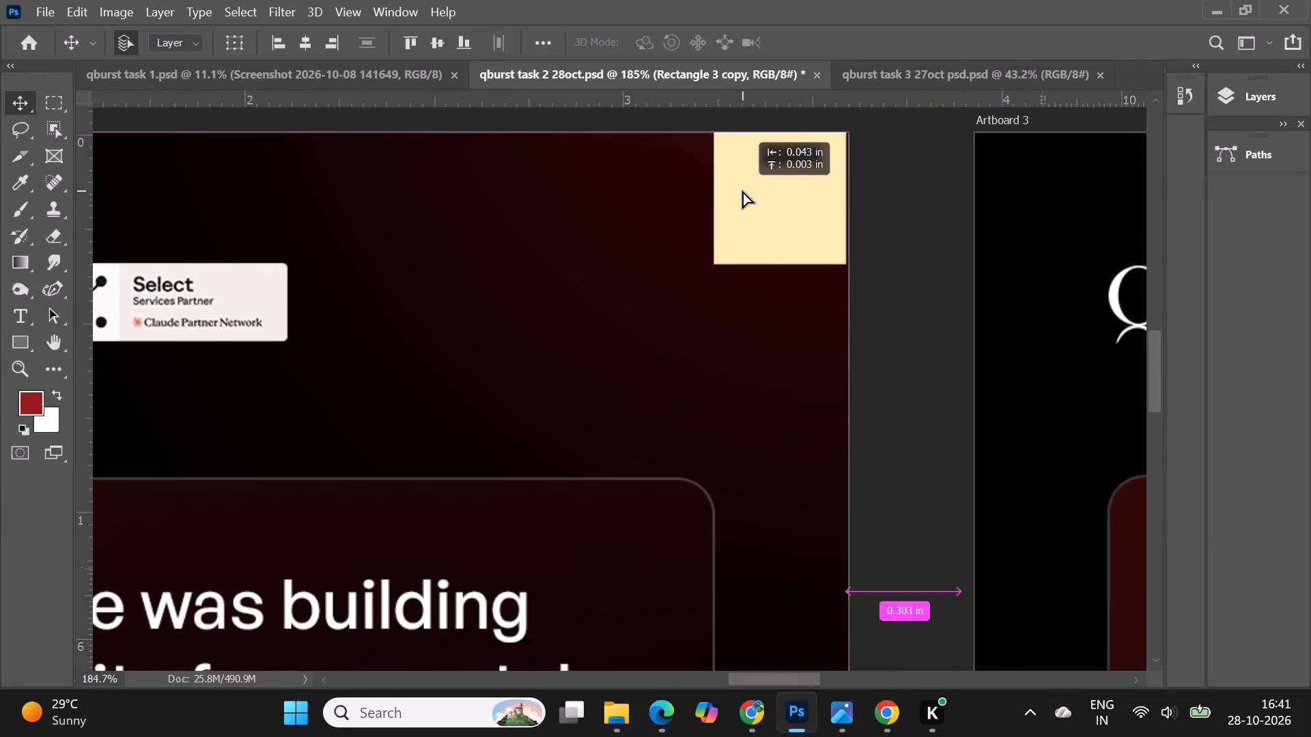
pyautogui.moveTo(742, 190); pyautogui.dragTo(745, 190)
# Add a horizontal guide along the spacer square's bottom edge and a vertical guide along its left edge on Artboard 2.
pyautogui.keyDown('alt'); pyautogui.scroll(-8, 815, 172); pyautogui.keyUp('alt')
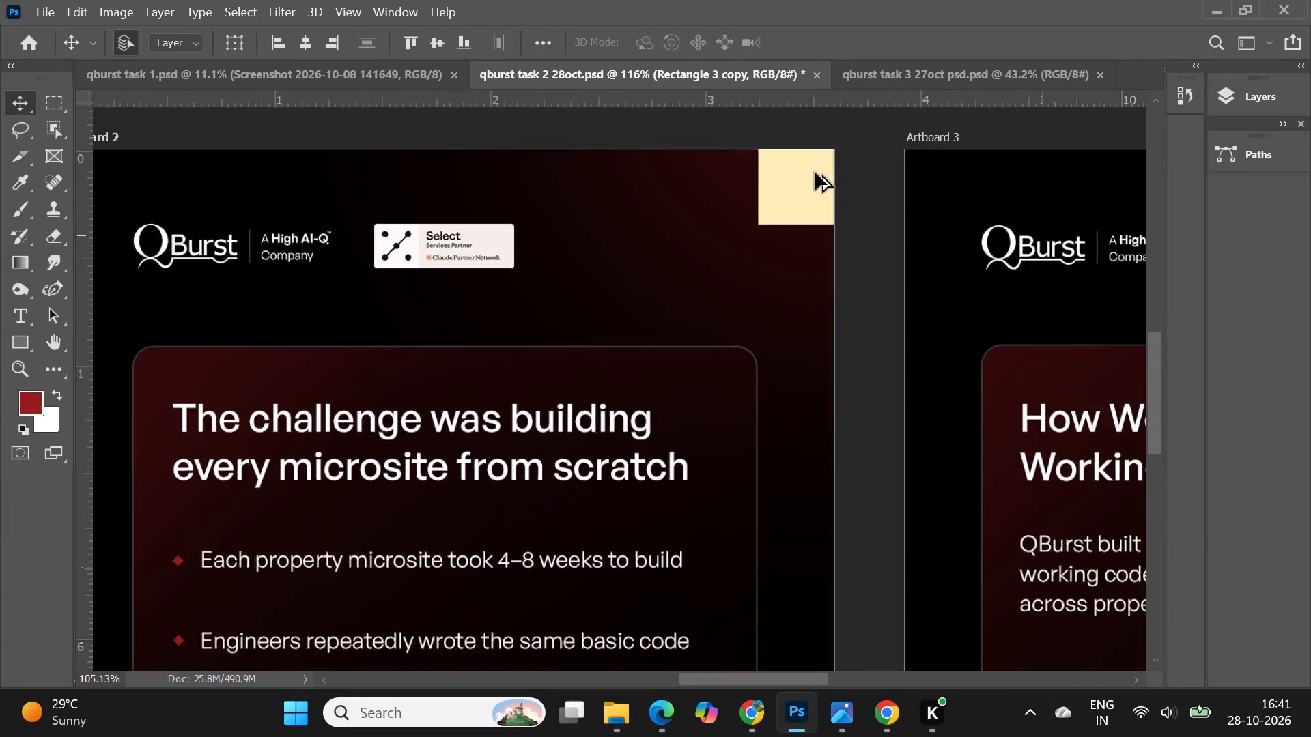
pyautogui.keyDown('alt'); pyautogui.scroll(-2, 815, 172); pyautogui.keyUp('alt')
pyautogui.click(694, 179)
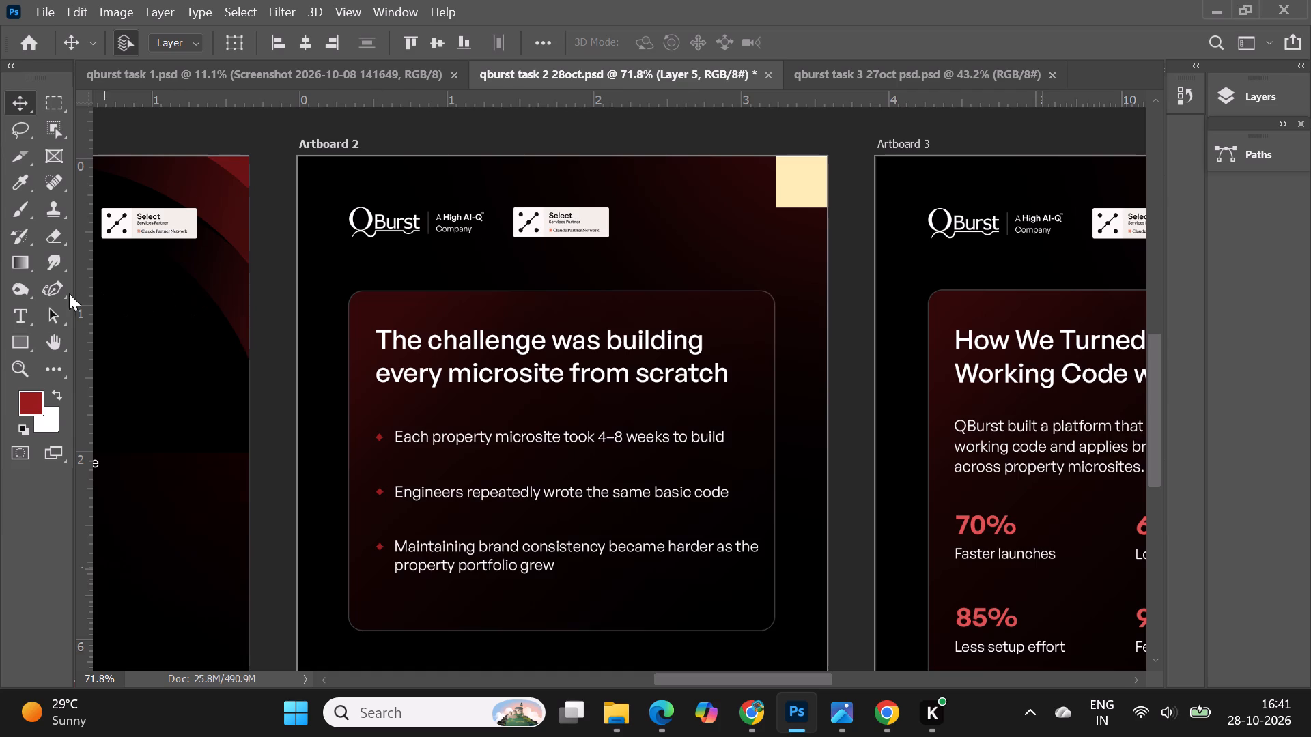
pyautogui.click(664, 220)
pyautogui.click(681, 177)
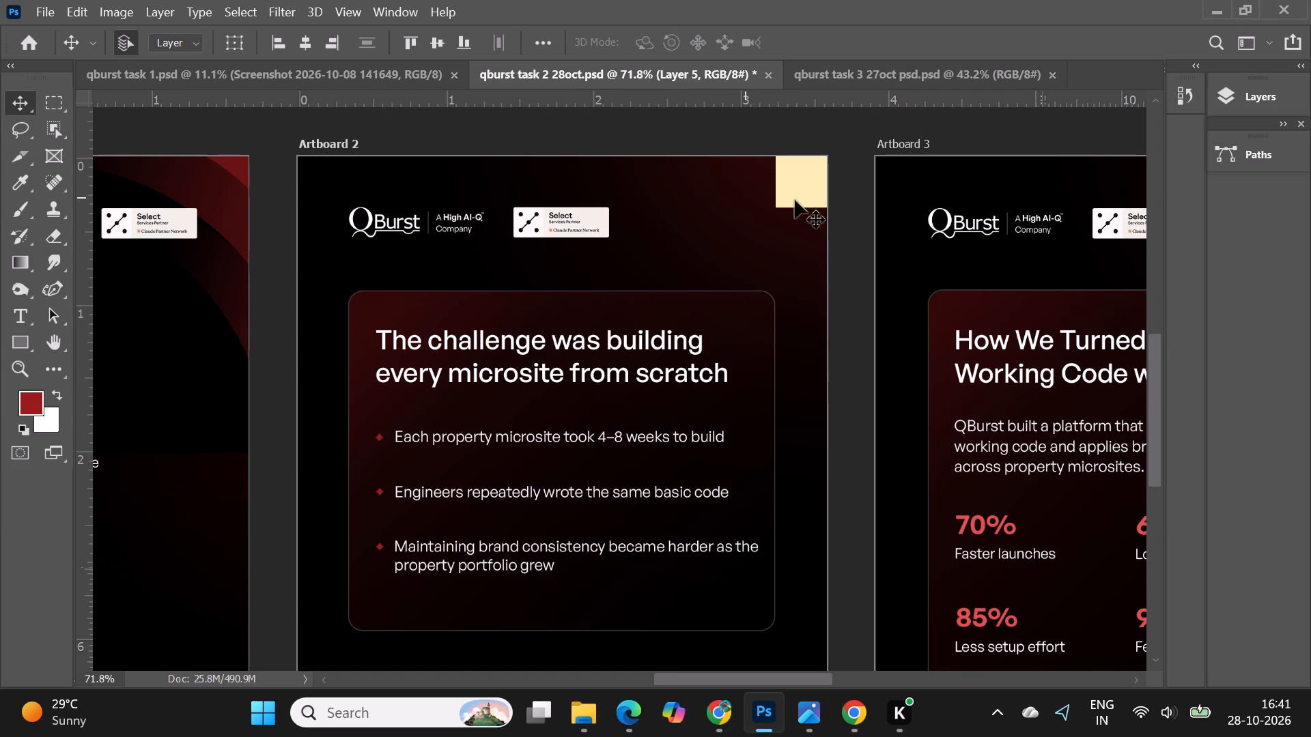
pyautogui.keyDown('alt'); pyautogui.scroll(8, 798, 201); pyautogui.keyUp('alt')
pyautogui.moveTo(762, 98); pyautogui.dragTo(774, 225)
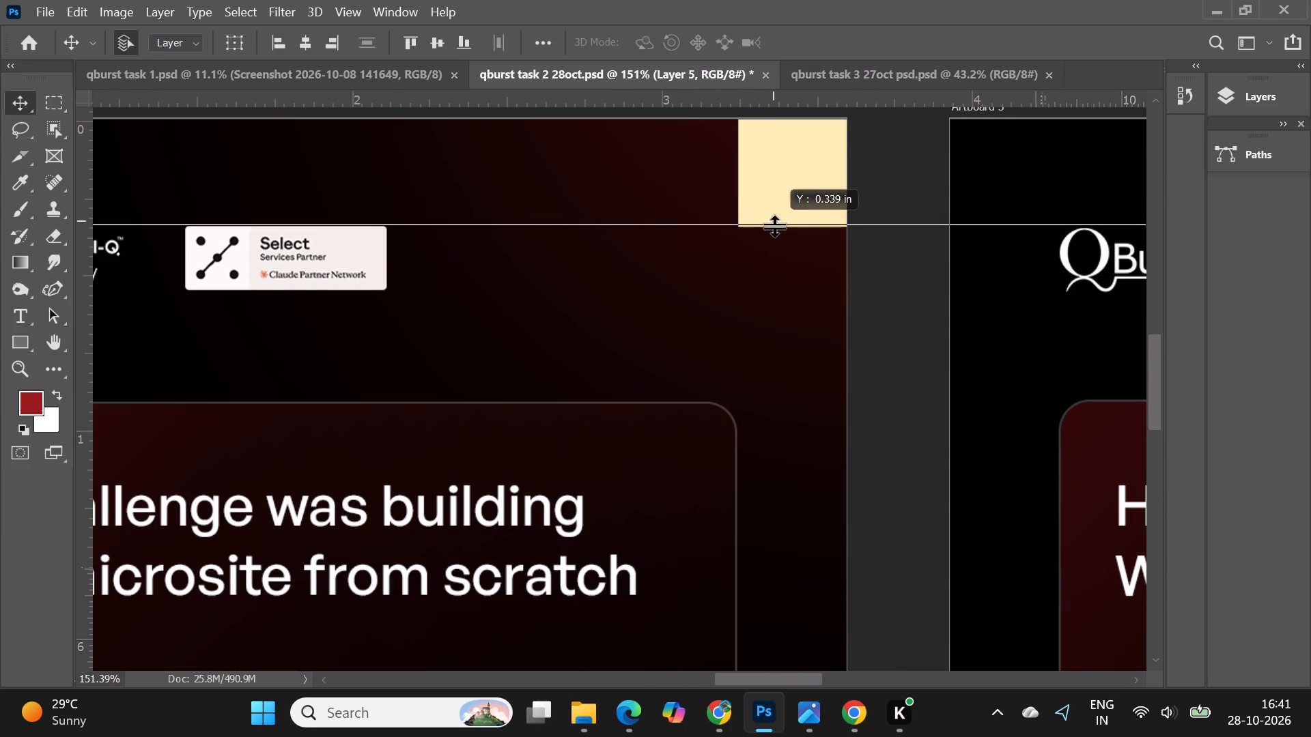
pyautogui.moveTo(774, 225); pyautogui.dragTo(776, 227)
pyautogui.moveTo(87, 276); pyautogui.dragTo(494, 286)
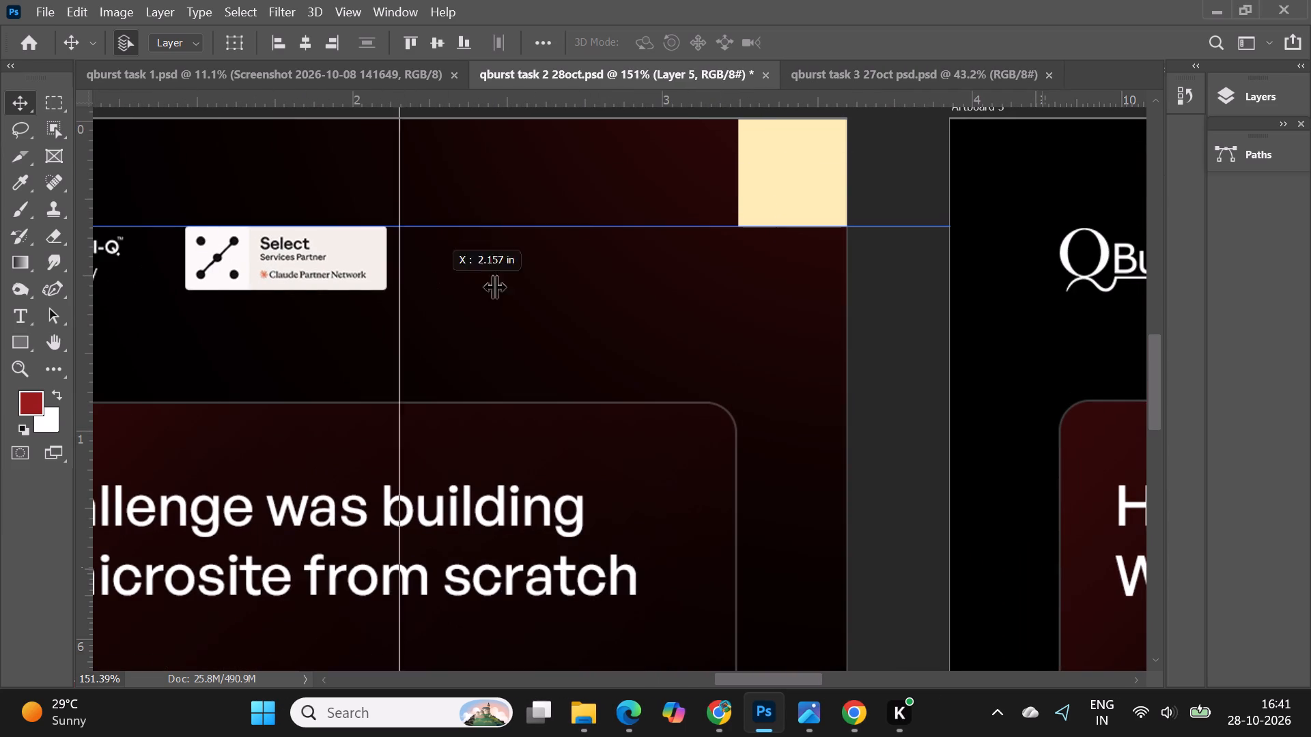
pyautogui.moveTo(494, 286); pyautogui.dragTo(739, 286)
# Move Artboard 2's Claude partner badge across to the vertical guide and nudge it so its top meets the horizontal guide.
pyautogui.moveTo(305, 265); pyautogui.dragTo(651, 268)
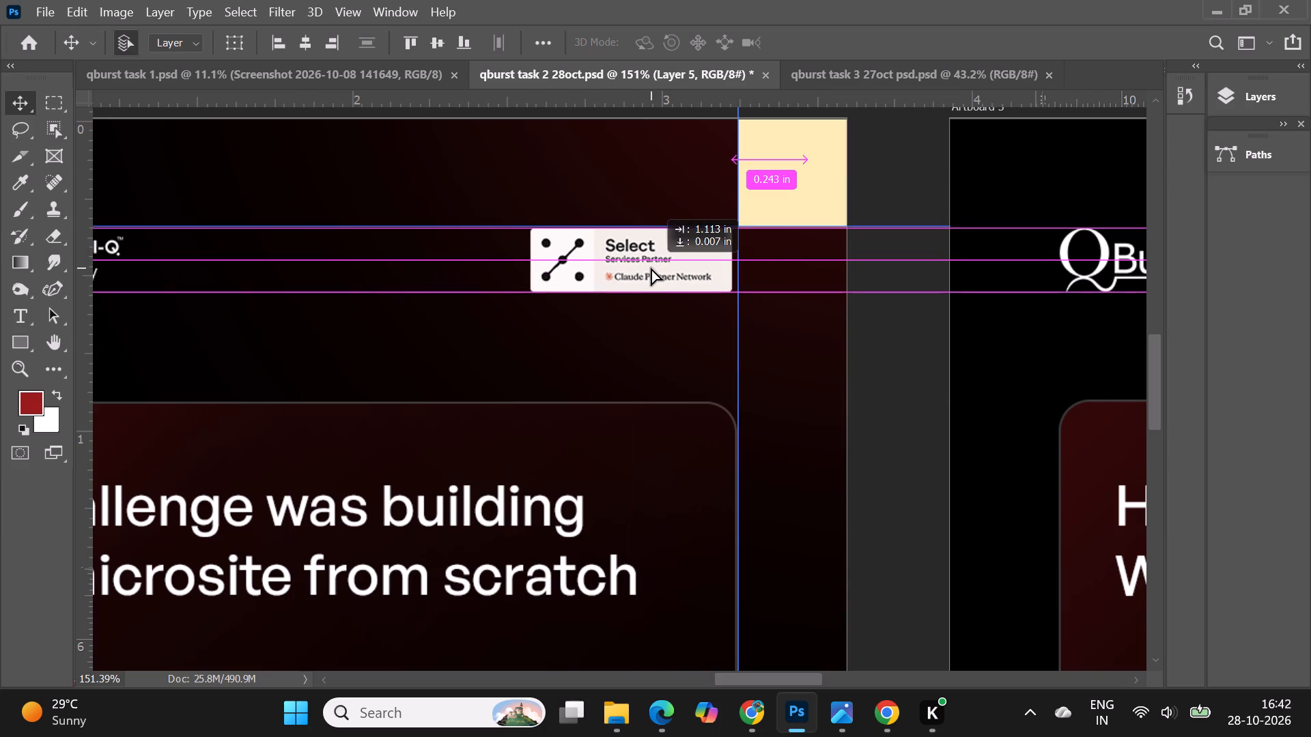
pyautogui.moveTo(651, 268); pyautogui.dragTo(658, 268)
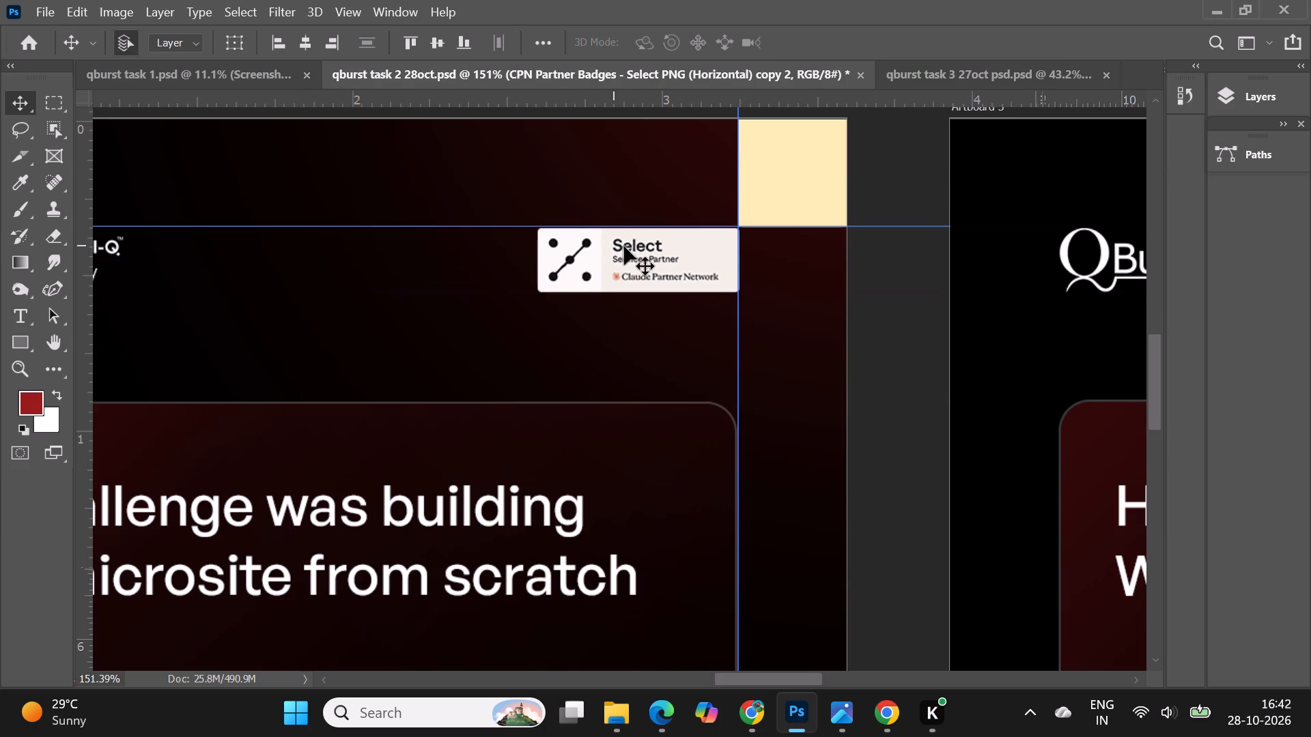
pyautogui.keyDown('alt'); pyautogui.scroll(6, 624, 246); pyautogui.keyUp('alt')
pyautogui.press('Left')
pyautogui.press('Left')
pyautogui.press('Up')
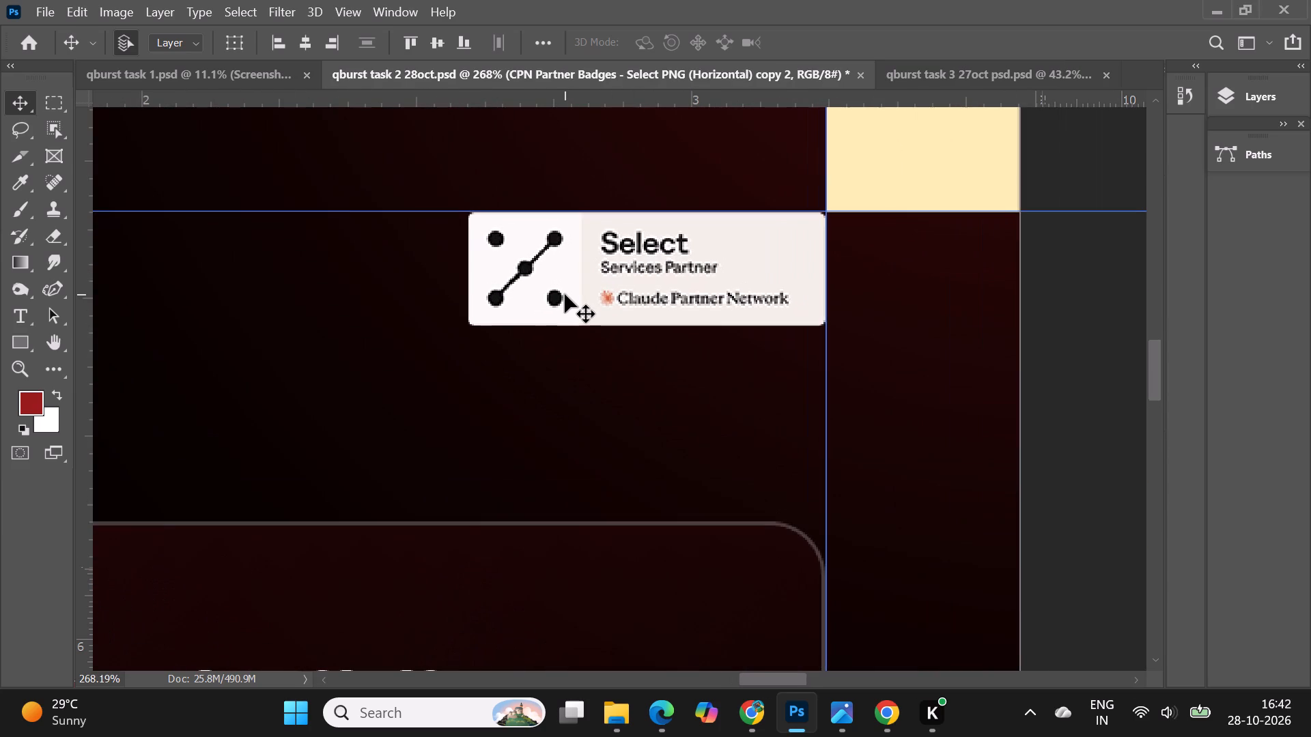
pyautogui.press('Up')
pyautogui.press('Down')
# Move the cream spacer square from Artboard 2 into the top-right corner of Artboard 3, flush with its edges.
pyautogui.keyDown('alt'); pyautogui.scroll(-8, 562, 295); pyautogui.keyUp('alt')
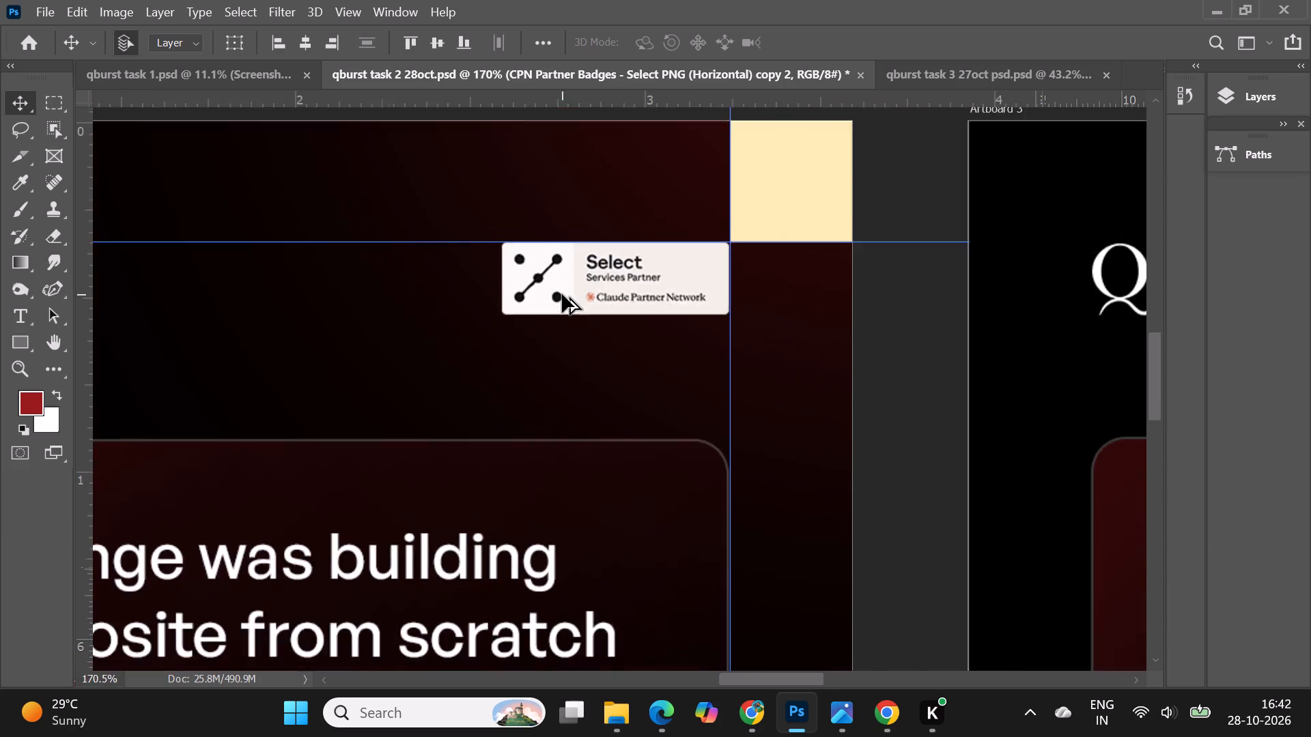
pyautogui.keyDown('alt'); pyautogui.scroll(-8, 562, 294); pyautogui.keyUp('alt')
pyautogui.keyDown('alt'); pyautogui.scroll(-4, 450, 185); pyautogui.keyUp('alt')
pyautogui.keyDown('alt'); pyautogui.scroll(3, 1009, 265); pyautogui.keyUp('alt')
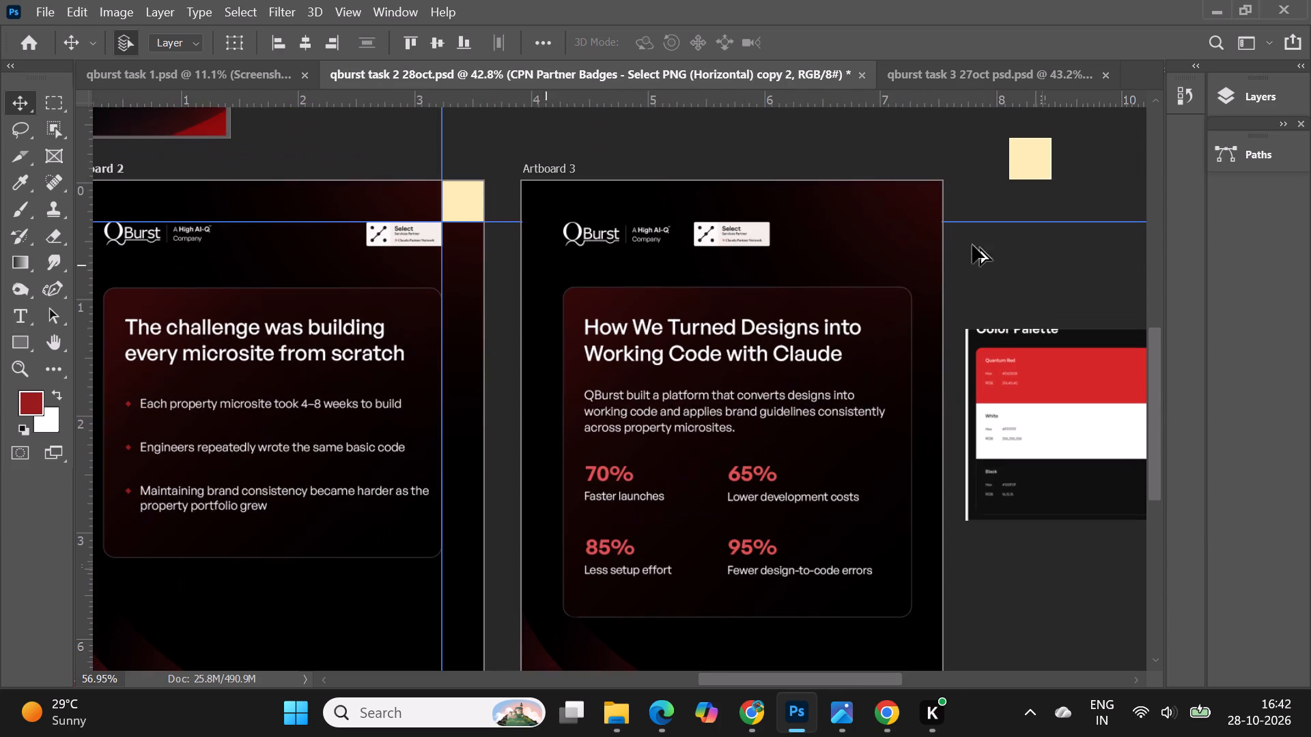
pyautogui.moveTo(469, 205); pyautogui.dragTo(905, 235)
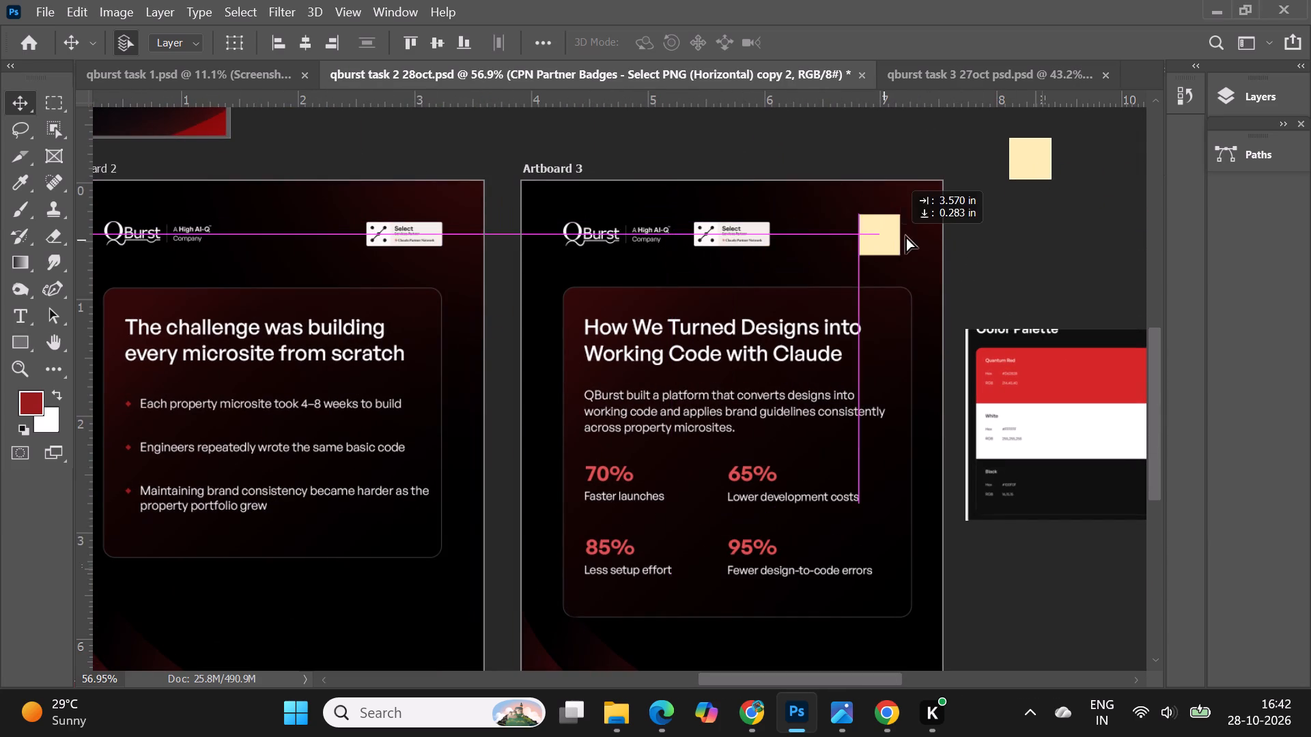
pyautogui.moveTo(905, 235); pyautogui.dragTo(925, 215)
pyautogui.keyDown('alt'); pyautogui.scroll(10, 958, 178); pyautogui.keyUp('alt')
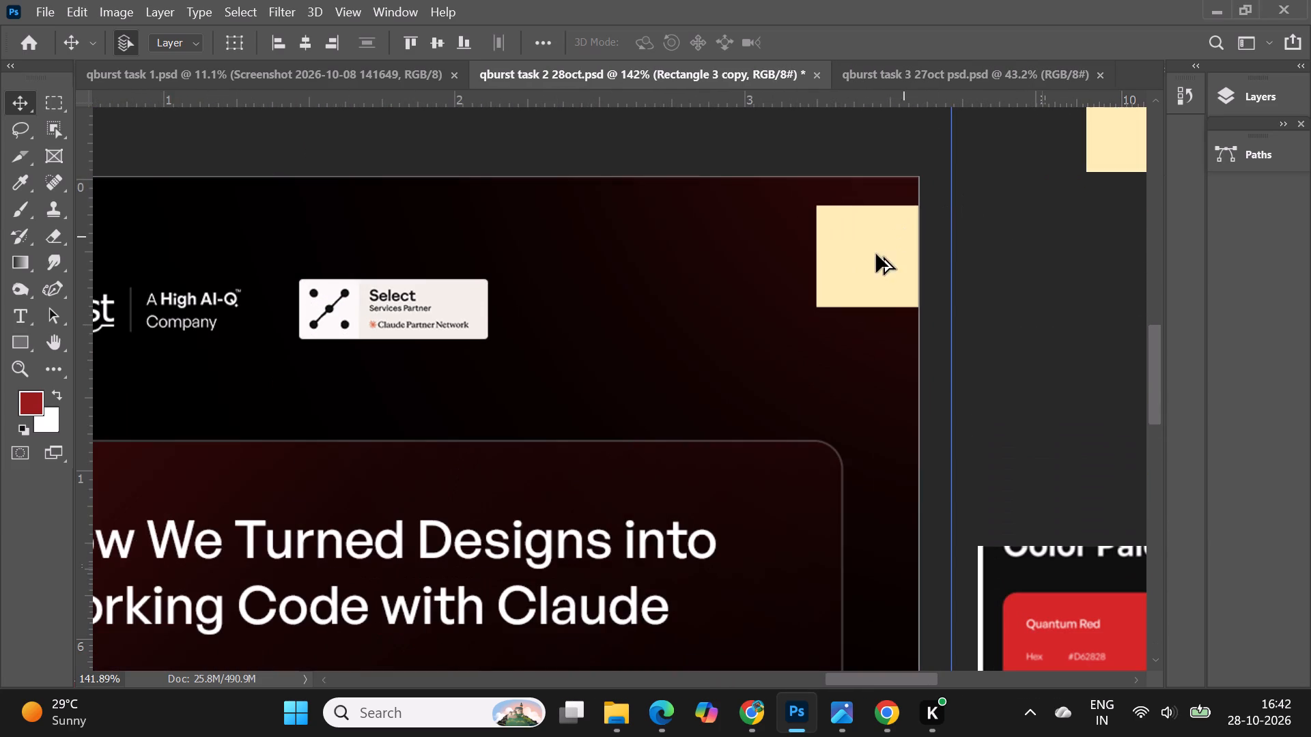
pyautogui.moveTo(876, 254); pyautogui.dragTo(877, 226)
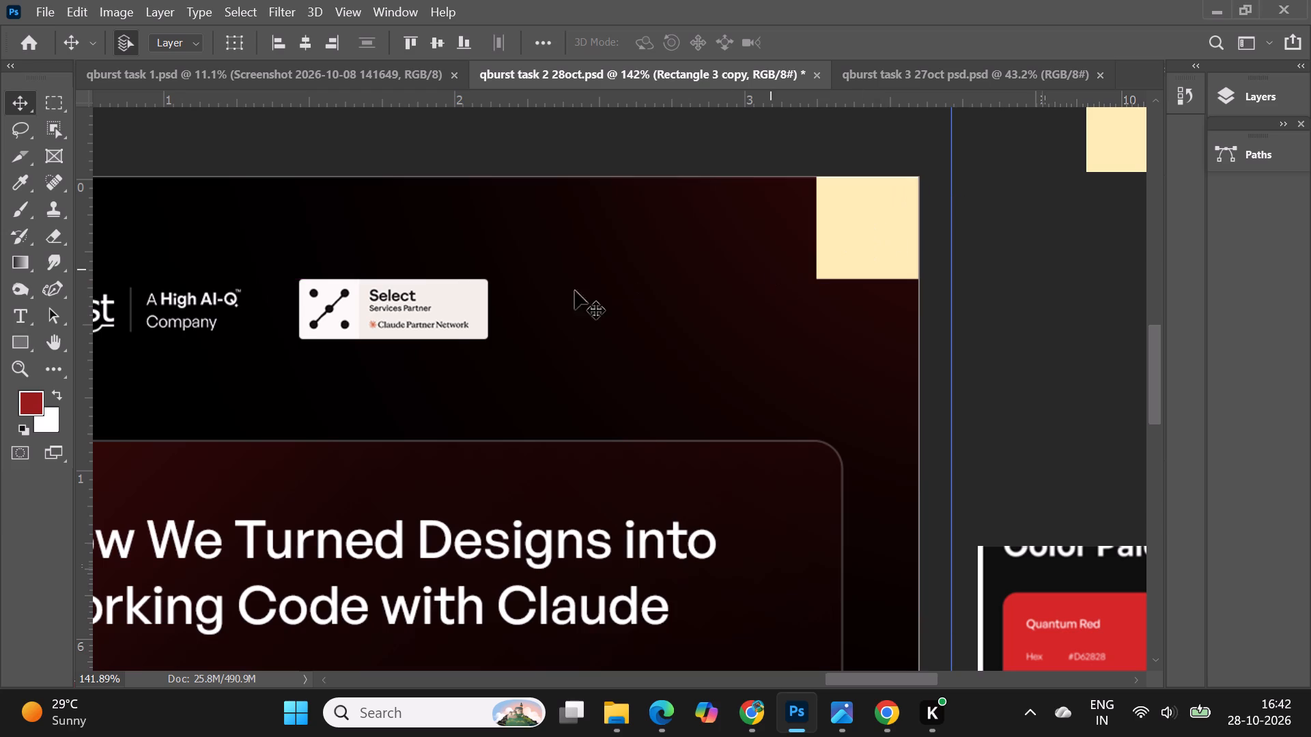
# On Artboard 3, add a horizontal guide at about 0.35 in along the square's bottom and move the vertical guide to the card's right edge.
pyautogui.click(743, 276)
pyautogui.moveTo(767, 104); pyautogui.dragTo(767, 133)
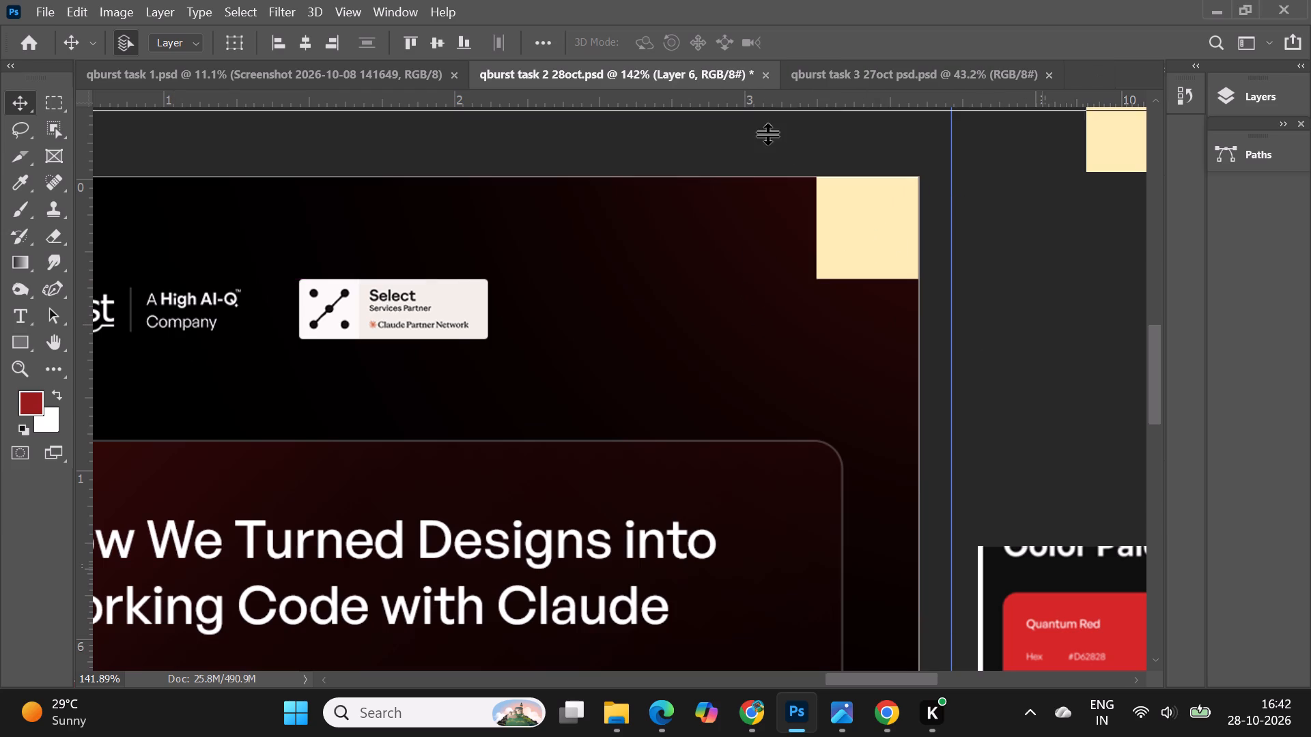
pyautogui.moveTo(767, 133); pyautogui.dragTo(786, 282)
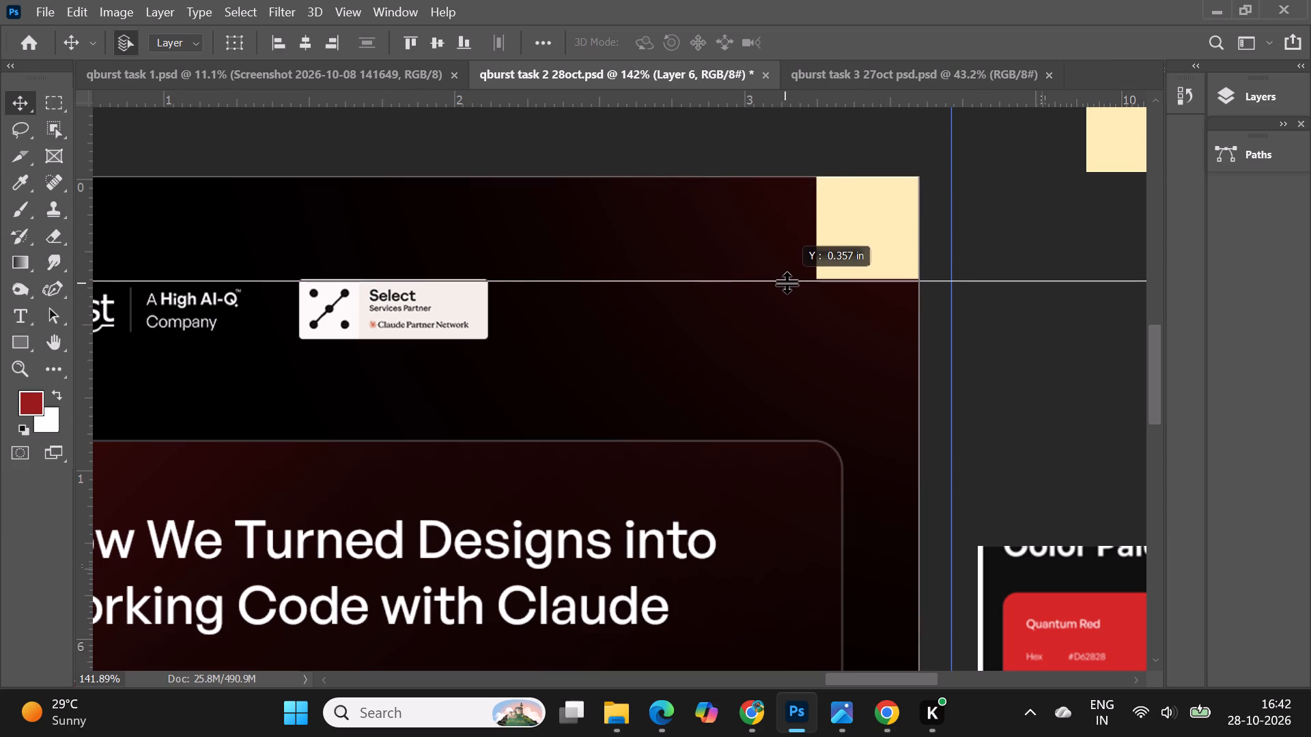
pyautogui.moveTo(786, 282); pyautogui.dragTo(792, 278)
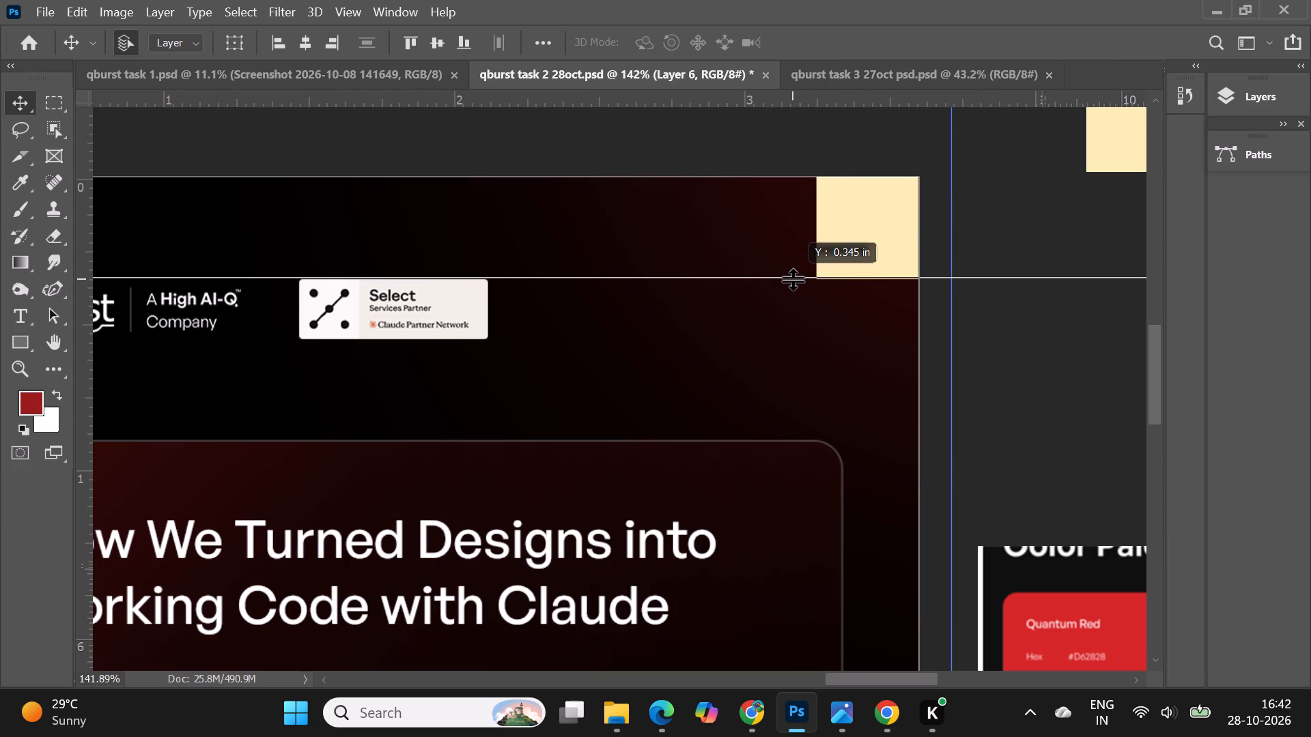
pyautogui.moveTo(792, 278); pyautogui.dragTo(792, 280)
pyautogui.moveTo(955, 327); pyautogui.dragTo(844, 339)
# Move Artboard 3's Claude partner badge so its right edge meets the vertical guide and its top sits on the horizontal guide.
pyautogui.moveTo(429, 302); pyautogui.dragTo(783, 306)
# Clear both alignment guides from Artboard 3 and move the spacer square off the artboard onto the empty canvas.
pyautogui.keyDown('alt'); pyautogui.scroll(-8, 771, 210); pyautogui.keyUp('alt')
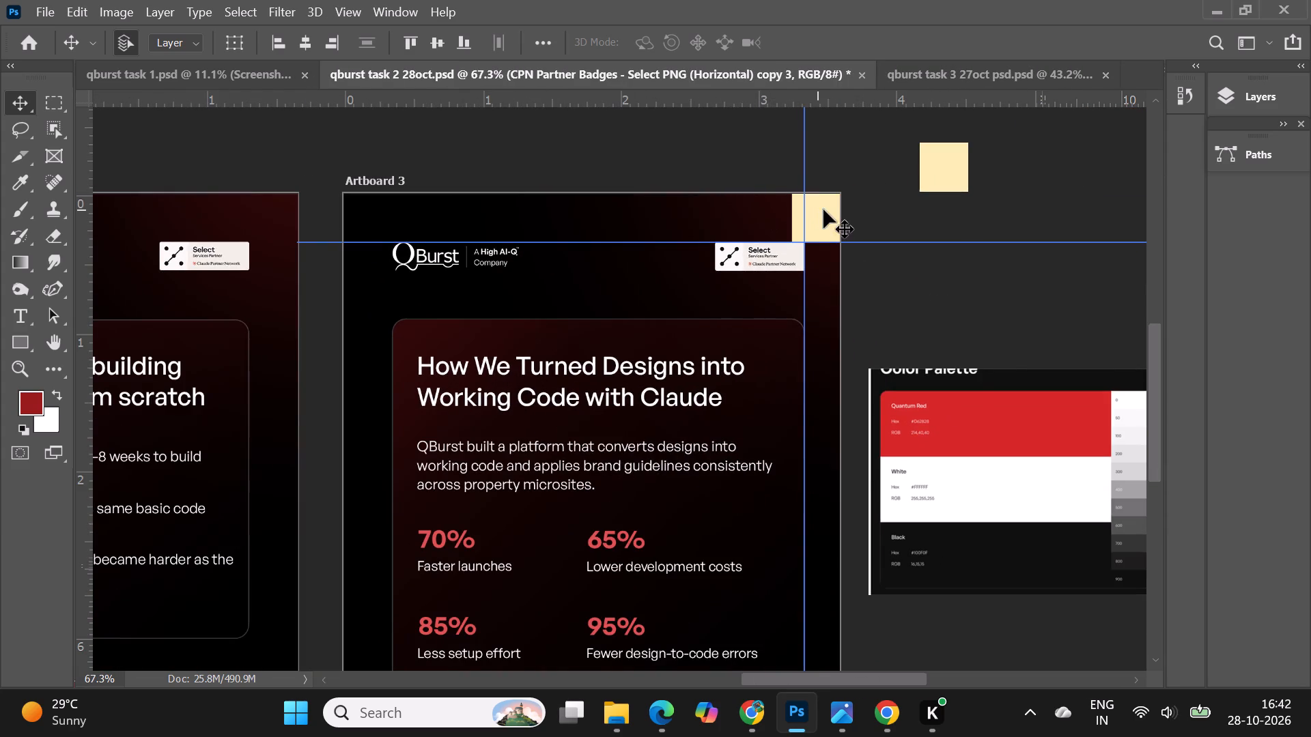
pyautogui.moveTo(806, 202); pyautogui.dragTo(897, 213)
pyautogui.moveTo(858, 245); pyautogui.dragTo(873, 54)
pyautogui.moveTo(812, 228); pyautogui.dragTo(851, 151)
pyautogui.keyDown('alt'); pyautogui.scroll(-7, 836, 142); pyautogui.keyUp('alt')
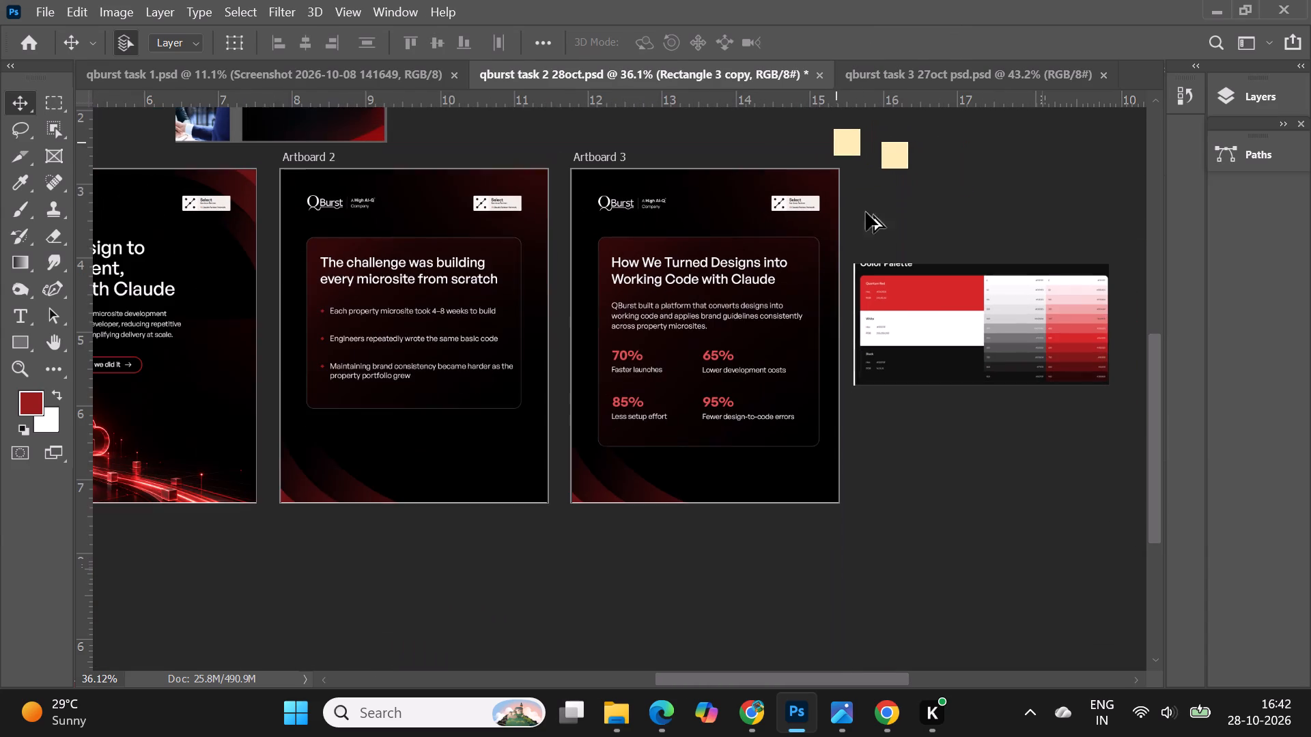
pyautogui.click(981, 515)
# Replace "QBurst" with "We" at the start of Artboard 3's description paragraph.
pyautogui.scroll(-1, 981, 515)
pyautogui.keyDown('alt'); pyautogui.scroll(2, 571, 345); pyautogui.keyUp('alt')
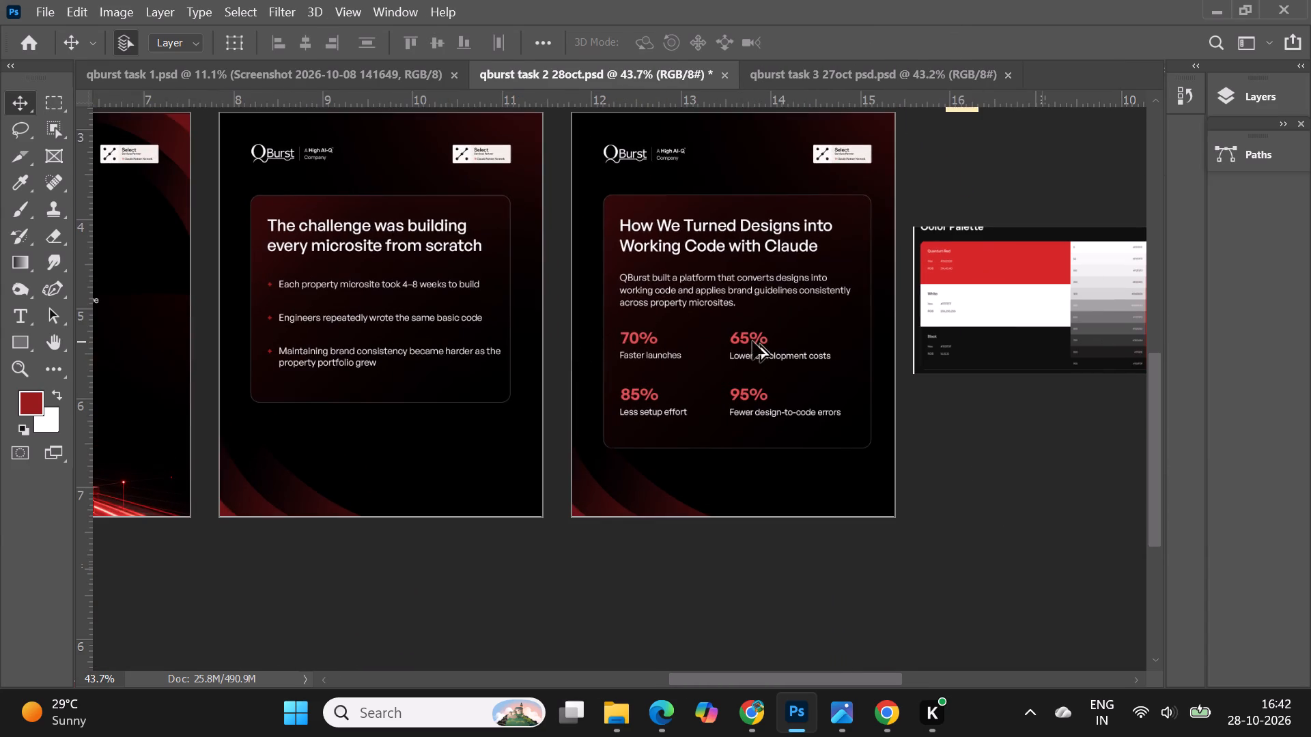
pyautogui.keyDown('alt'); pyautogui.scroll(8, 714, 298); pyautogui.keyUp('alt')
pyautogui.doubleClick(606, 277)
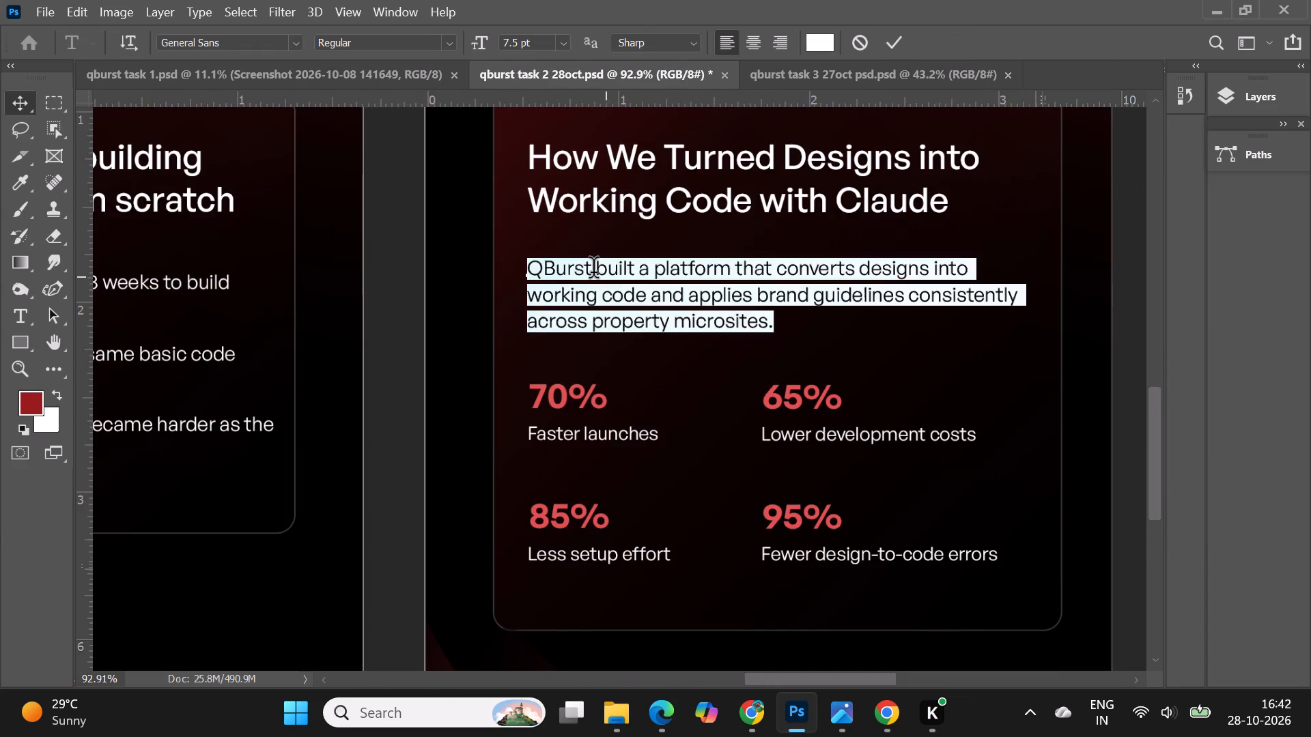
pyautogui.moveTo(597, 273); pyautogui.dragTo(531, 276)
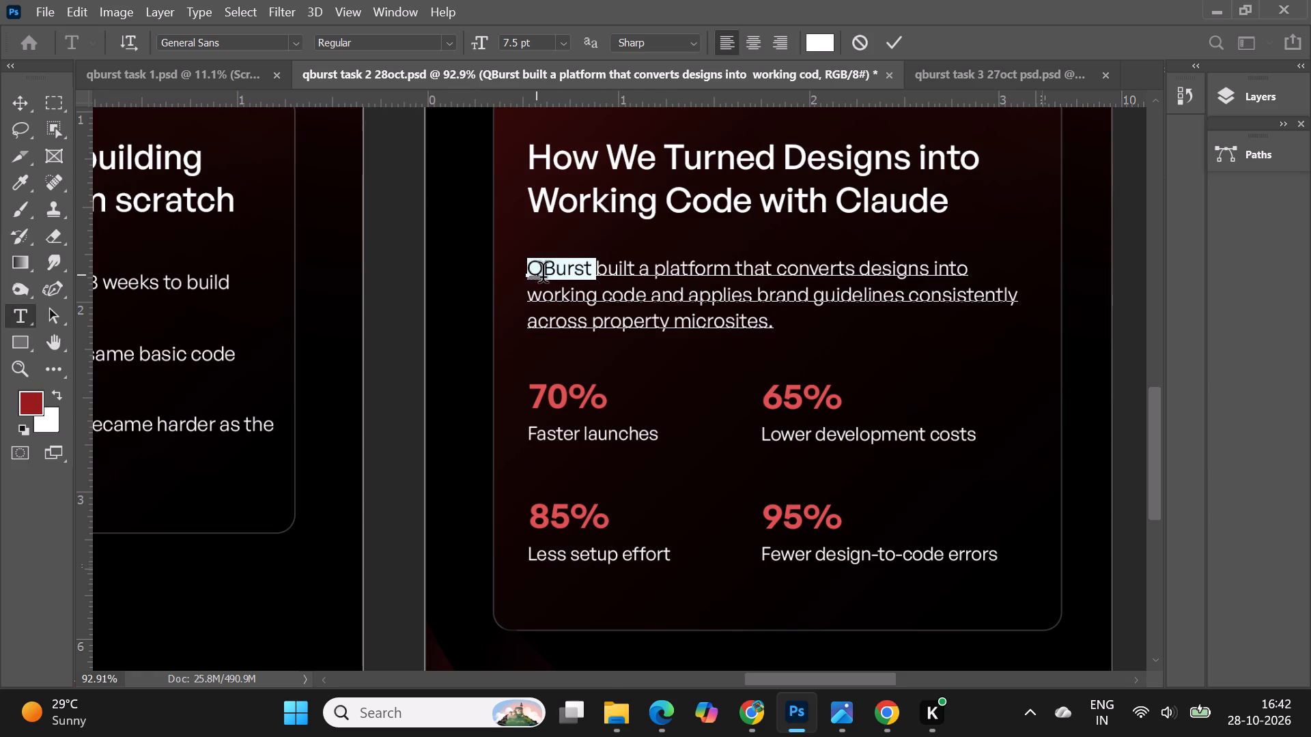
pyautogui.write('WE')
pyautogui.press('BackSpace')
pyautogui.press('w')
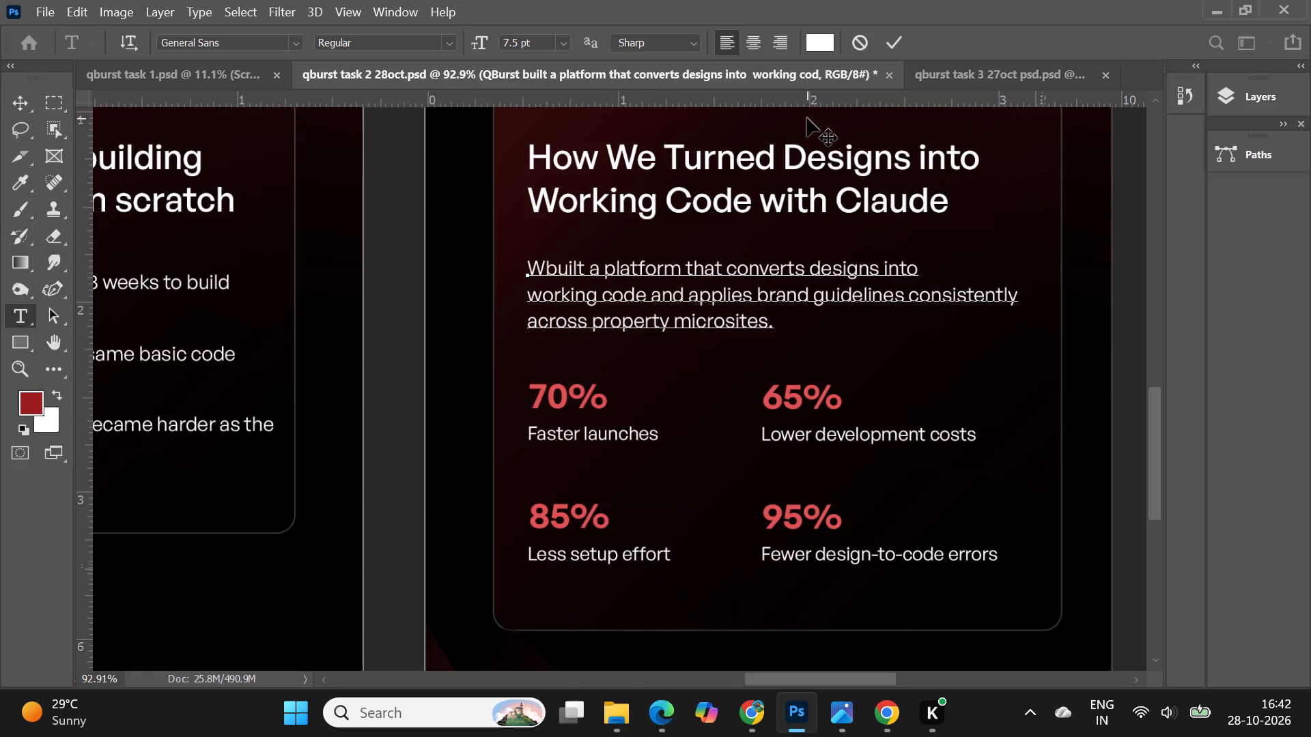
pyautogui.write('e')
pyautogui.press('space')
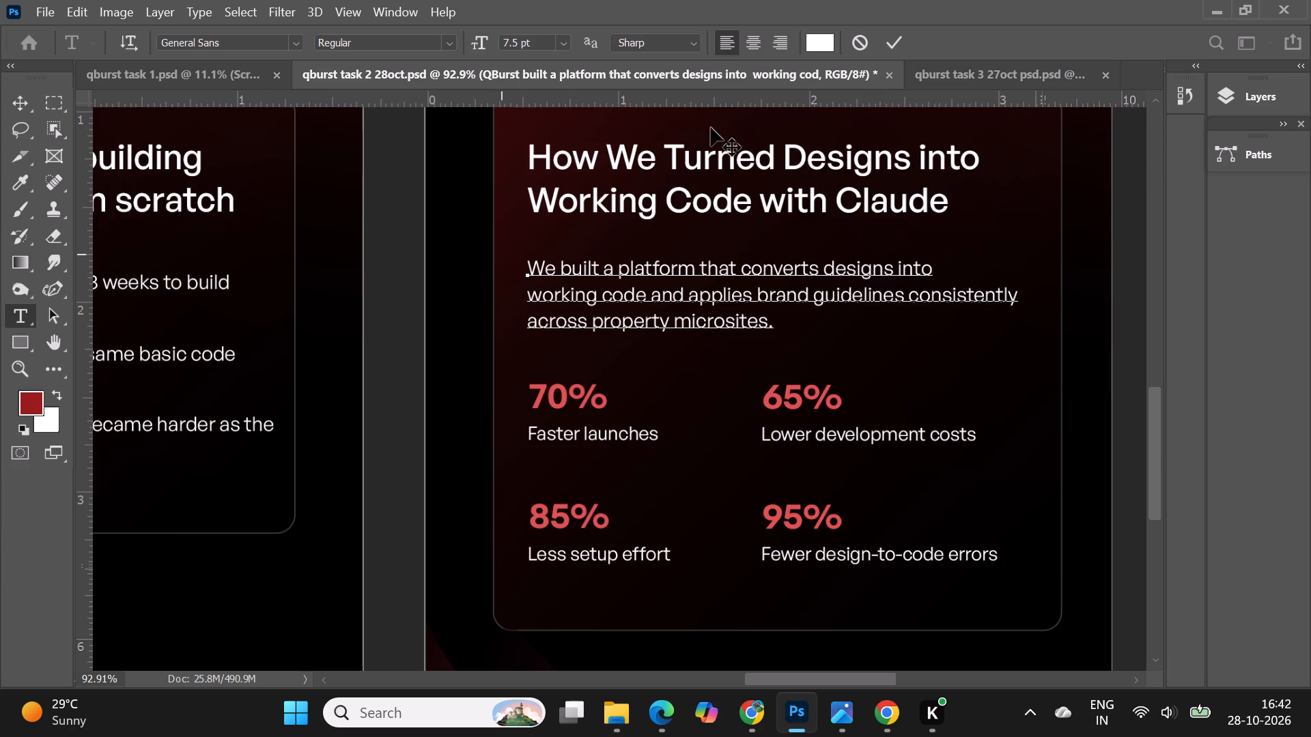
# Add a vertical guide along the left edge of Artboard 3's paragraph and nudge the heading left to align with it.
pyautogui.moveTo(80, 250); pyautogui.dragTo(516, 286)
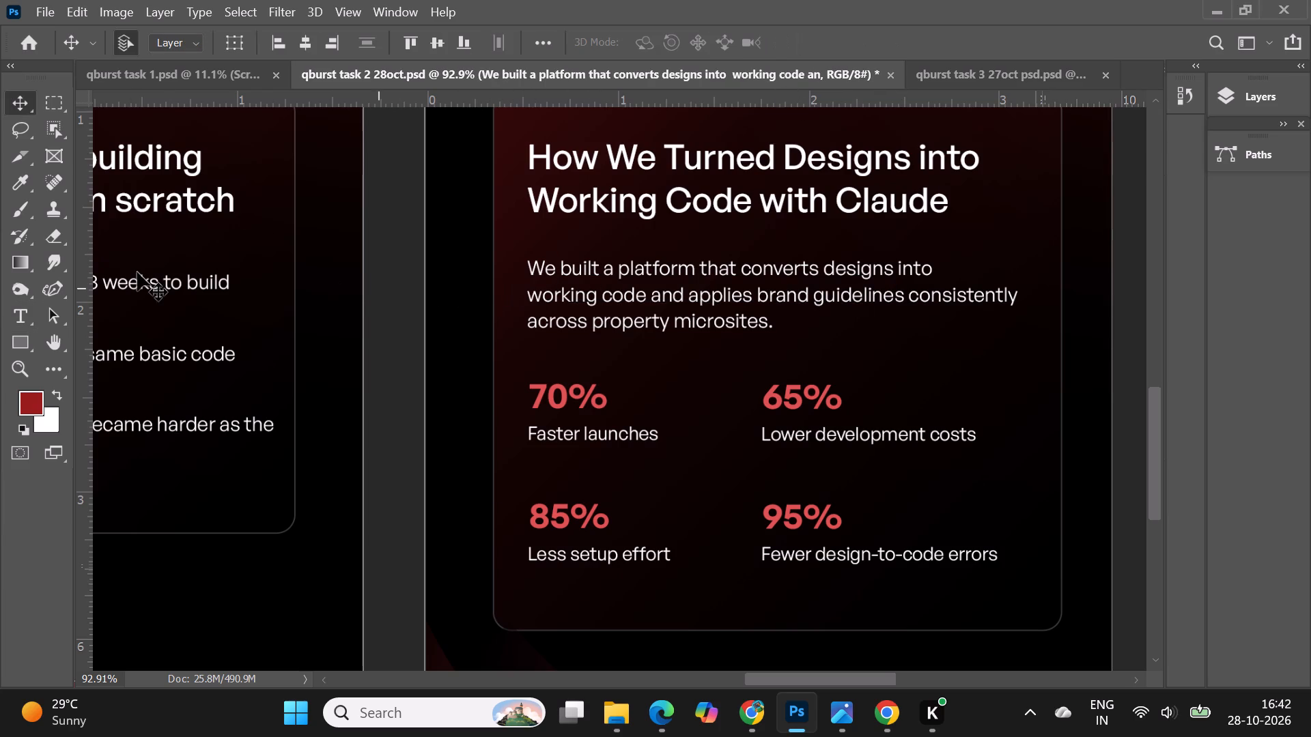
pyautogui.moveTo(78, 287); pyautogui.dragTo(535, 287)
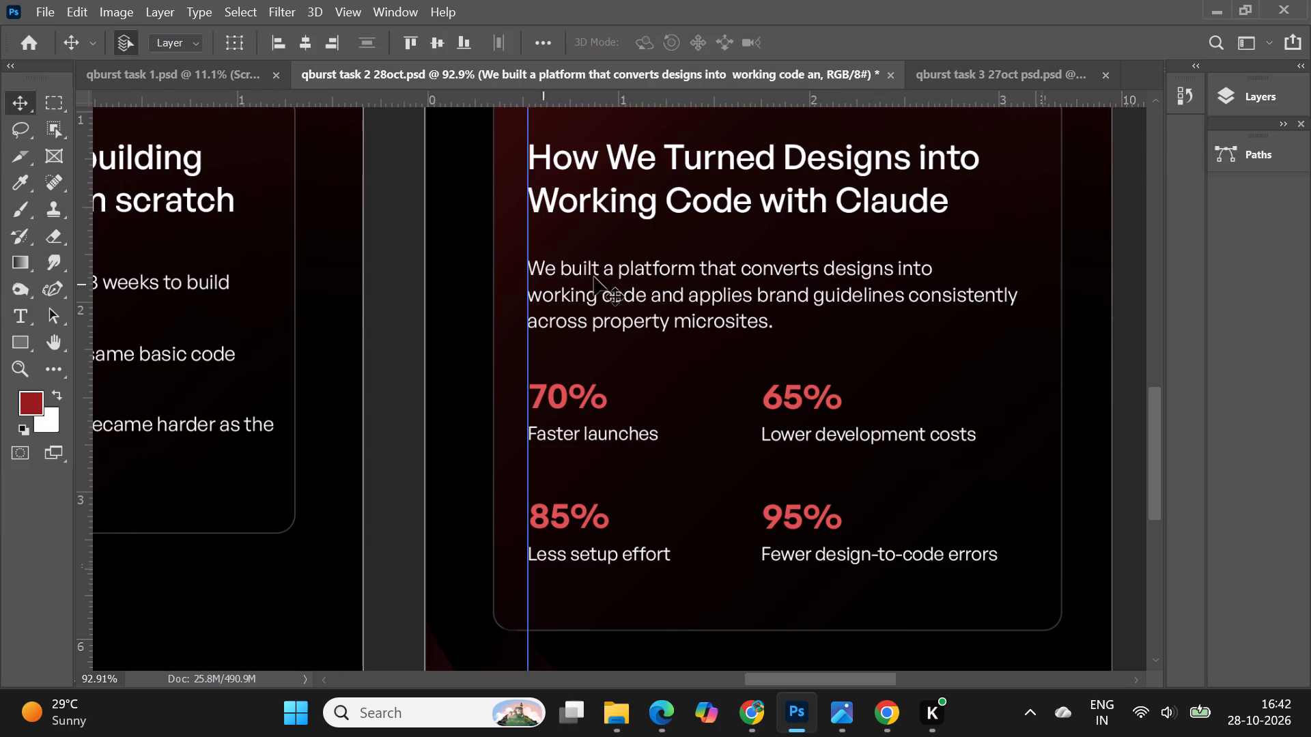
pyautogui.keyDown('alt'); pyautogui.scroll(5, 651, 195); pyautogui.keyUp('alt')
pyautogui.keyDown('alt'); pyautogui.scroll(-2, 490, 345); pyautogui.keyUp('alt')
pyautogui.scroll(5, 462, 189)
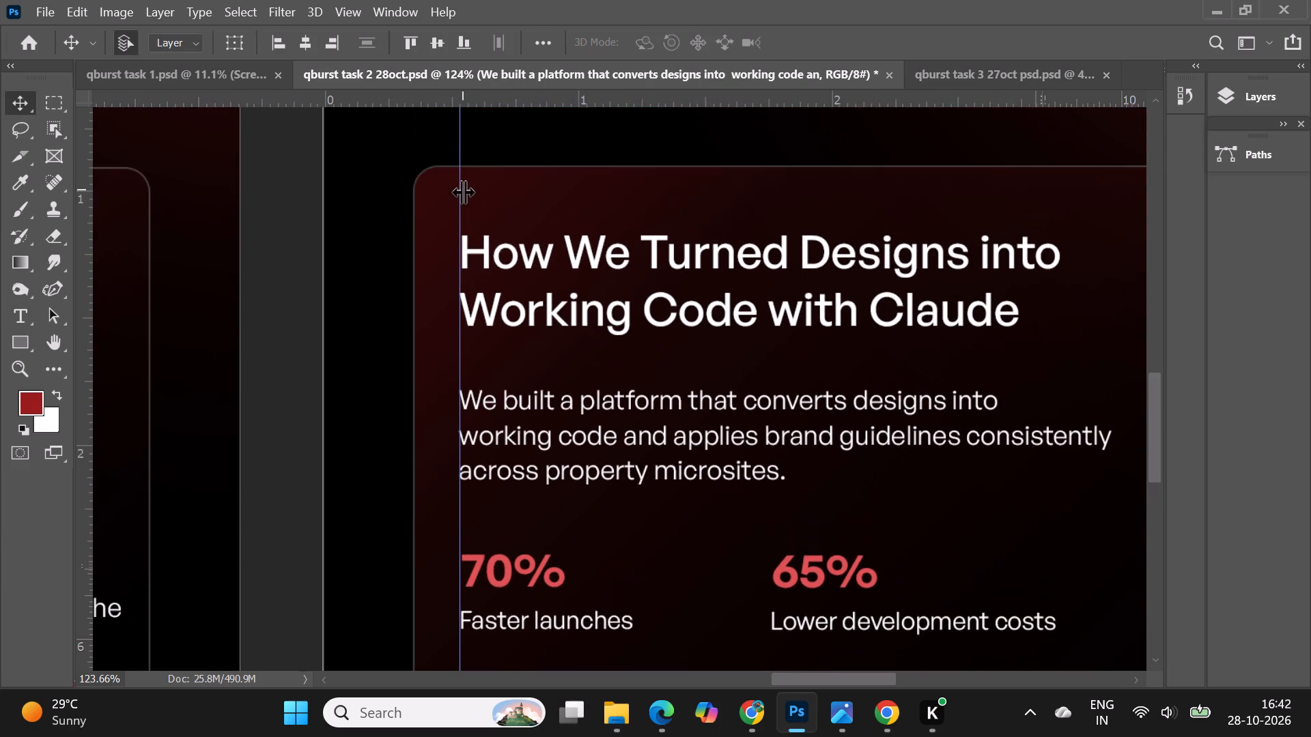
pyautogui.scroll(4, 462, 191)
pyautogui.scroll(-6, 492, 242)
pyautogui.click(486, 222)
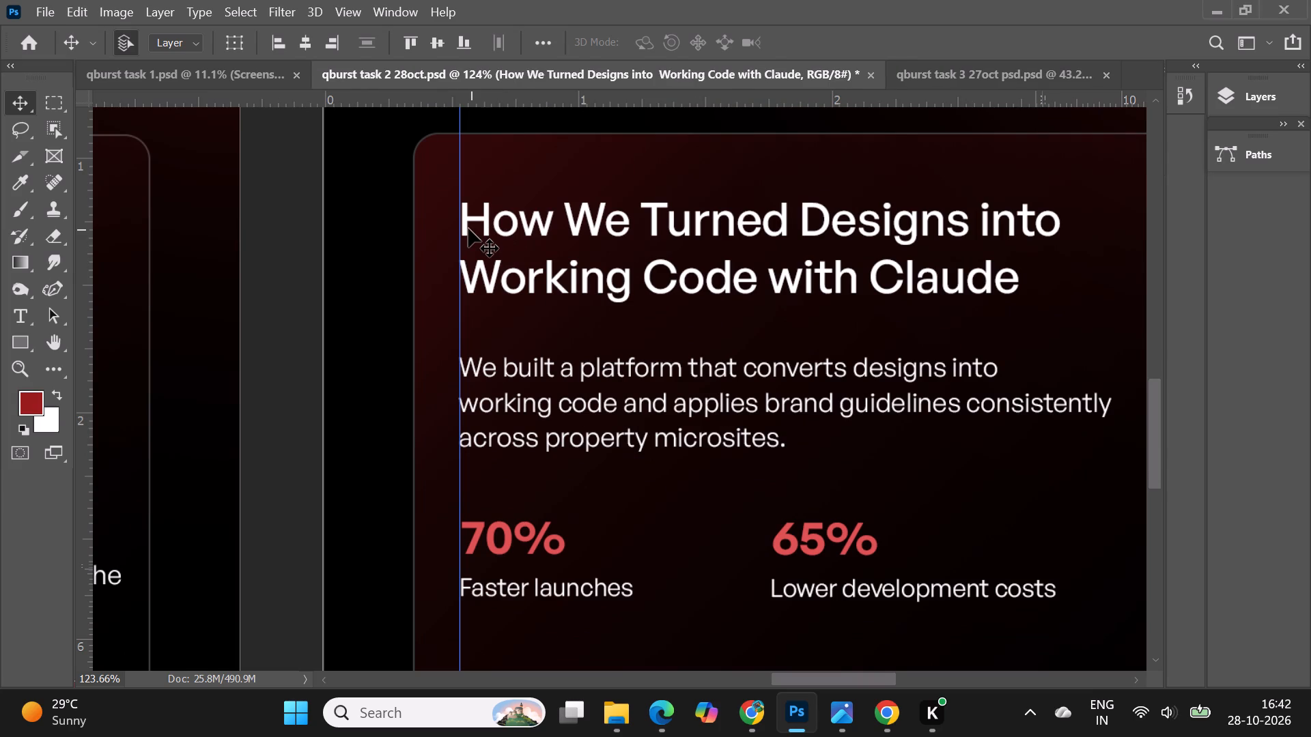
pyautogui.press('Left')
# Rebreak Artboard 3's description paragraph so the first line ends with "working" and the second line ends with "across".
pyautogui.doubleClick(552, 411)
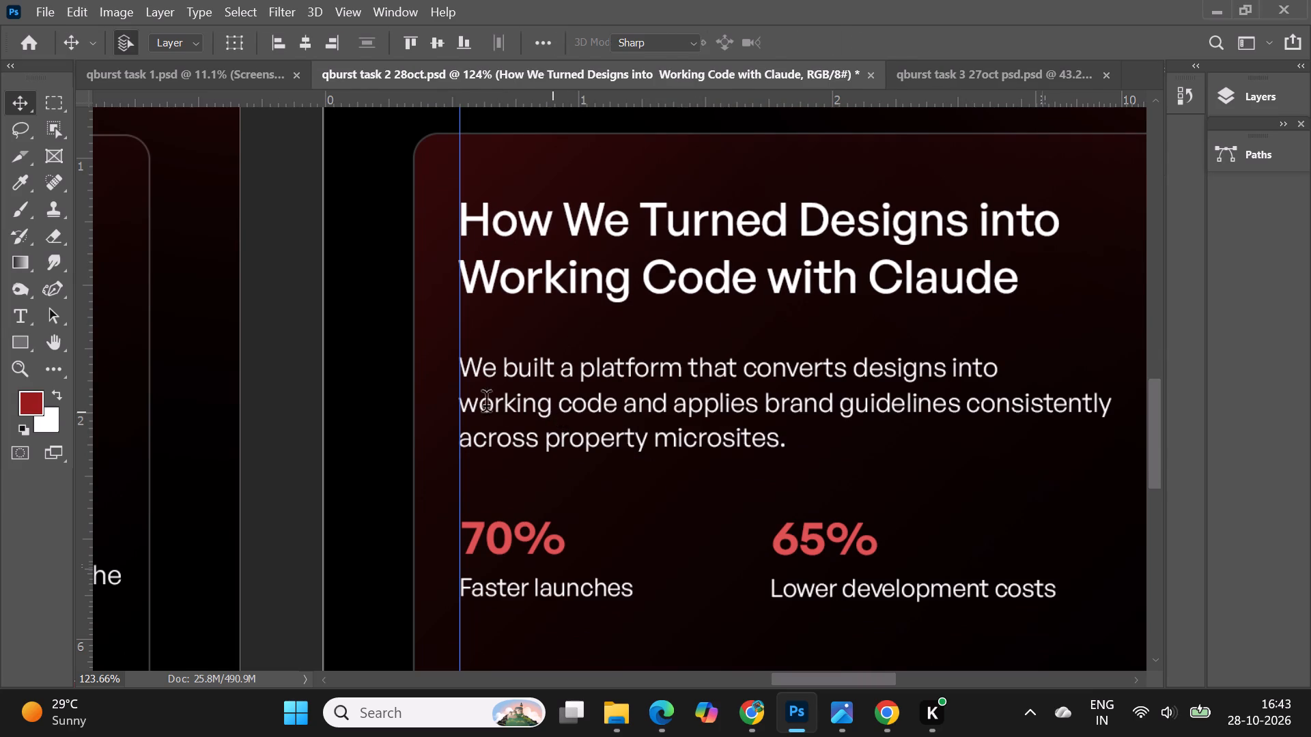
pyautogui.click(464, 409)
pyautogui.keyDown('alt'); pyautogui.scroll(-1, 337, 335); pyautogui.keyUp('alt')
pyautogui.press('BackSpace')
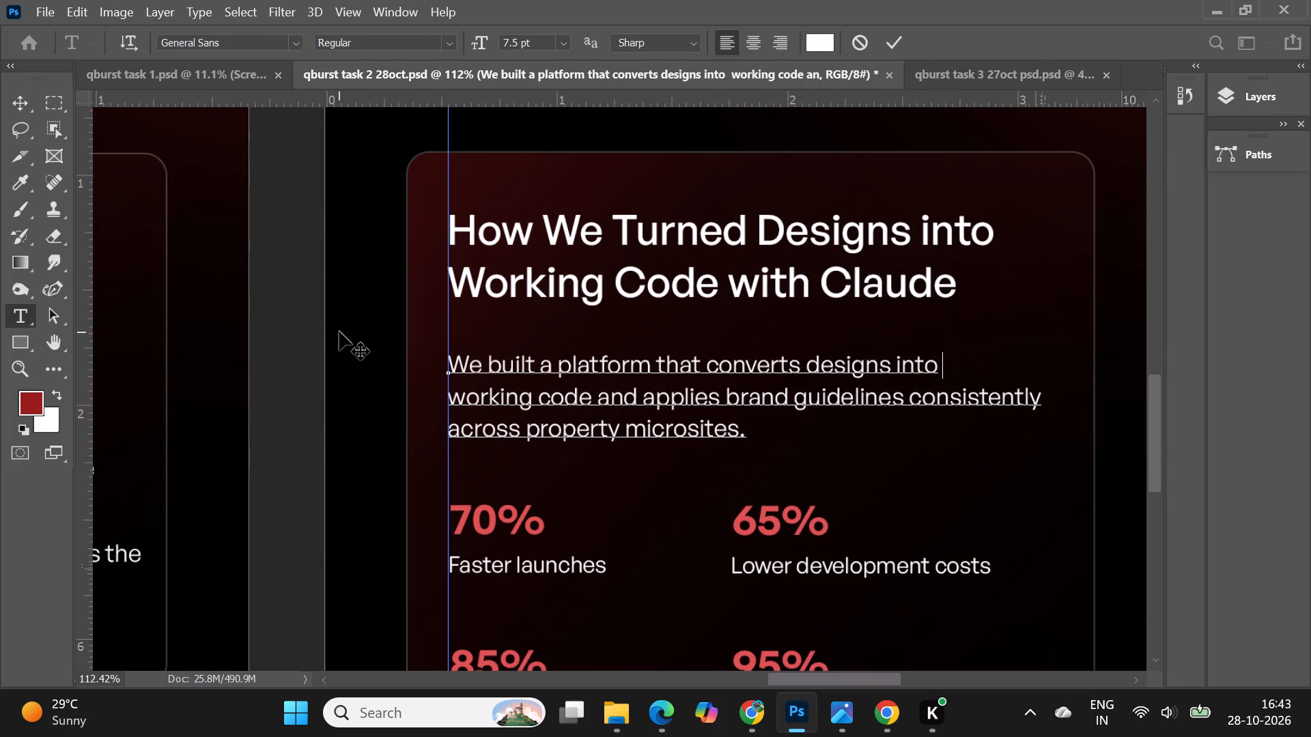
pyautogui.click(1032, 372)
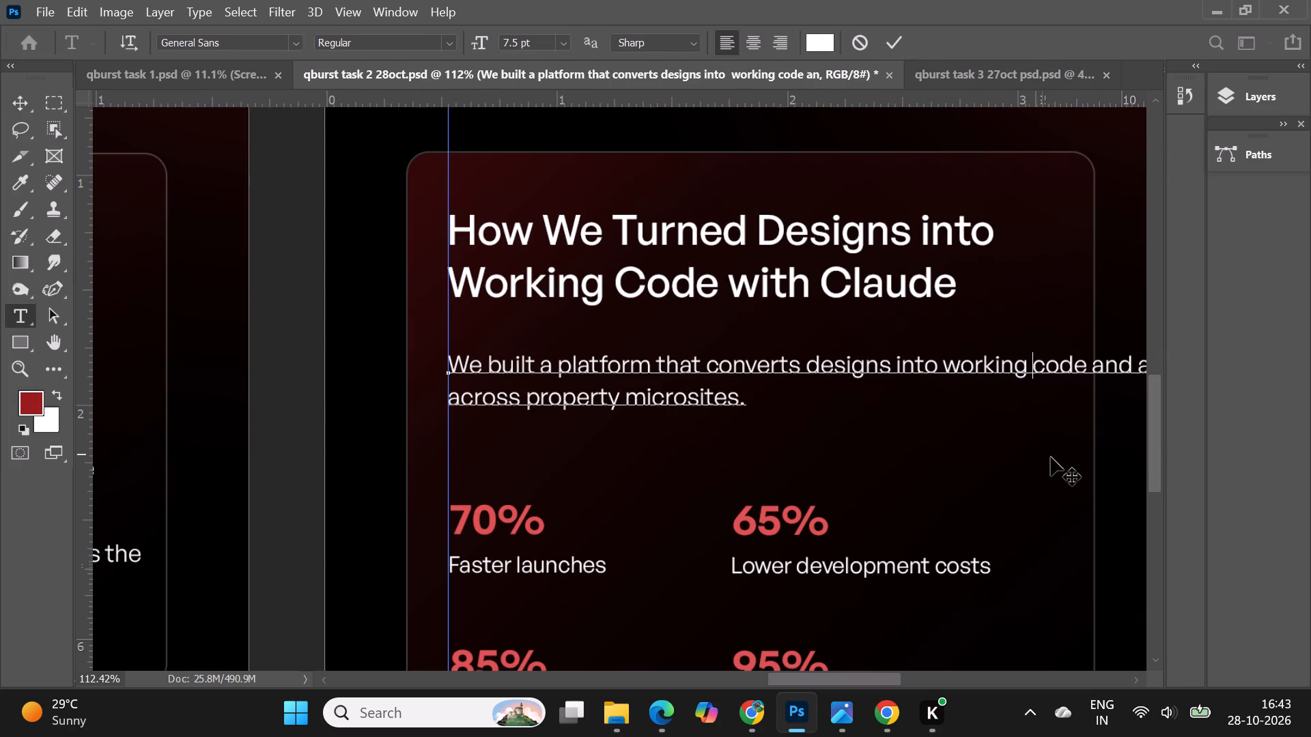
pyautogui.press('Return')
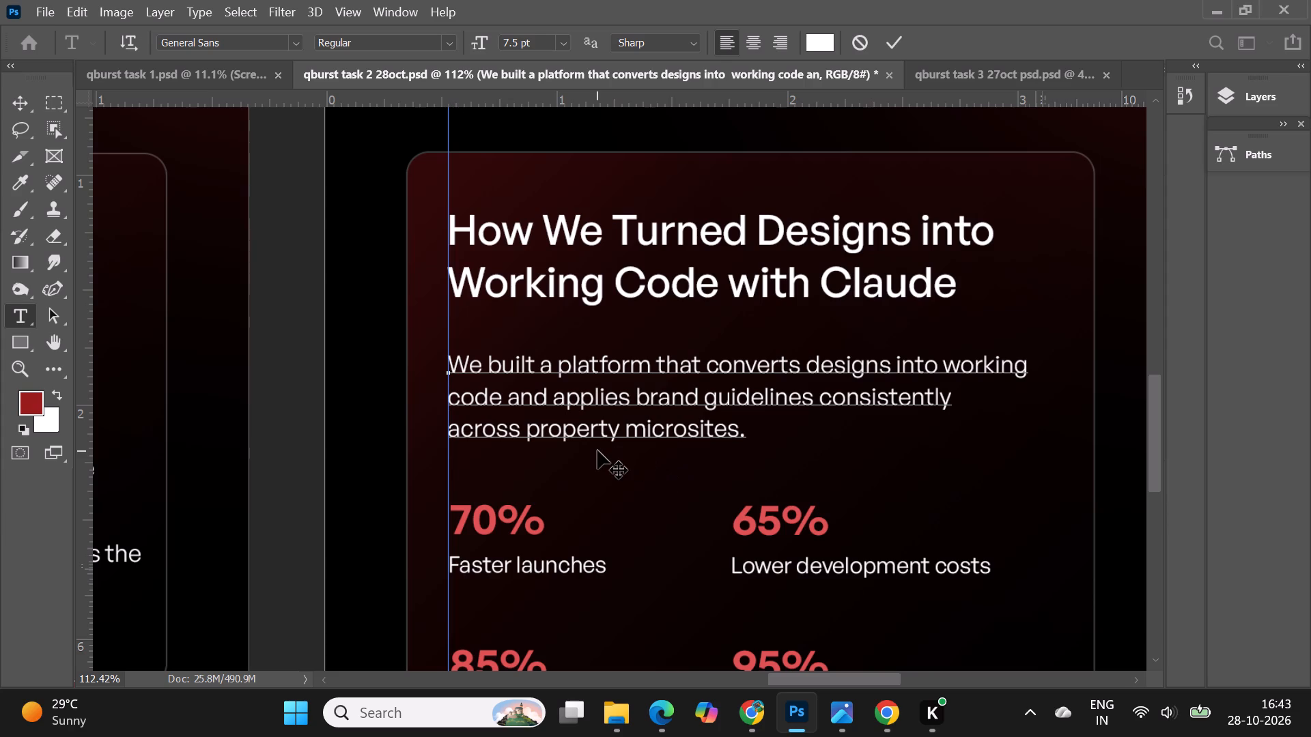
pyautogui.click(453, 436)
pyautogui.press('BackSpace')
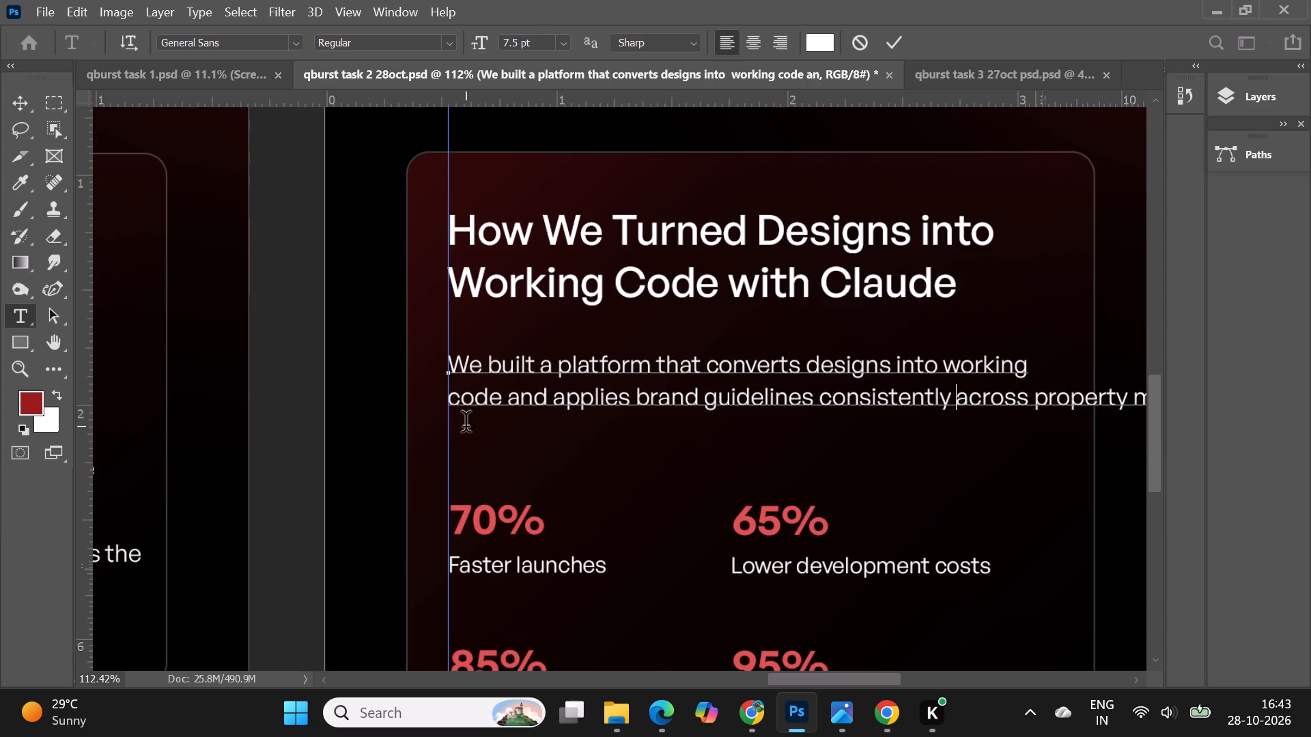
pyautogui.click(1035, 397)
pyautogui.press('Return')
pyautogui.click(894, 47)
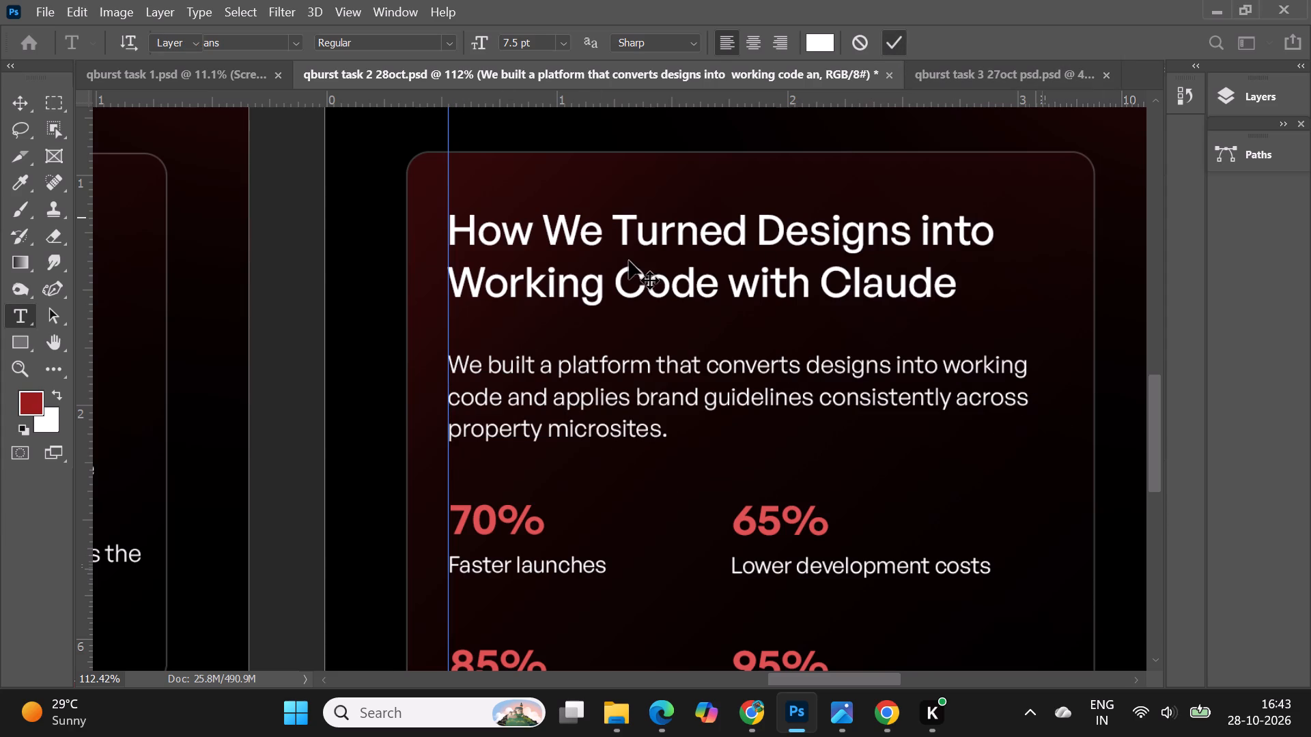
# Review the badge placement and text layout across Artboards 1, 2 and 3.
pyautogui.keyDown('alt'); pyautogui.scroll(-11, 629, 261); pyautogui.keyUp('alt')
pyautogui.click(1013, 515)
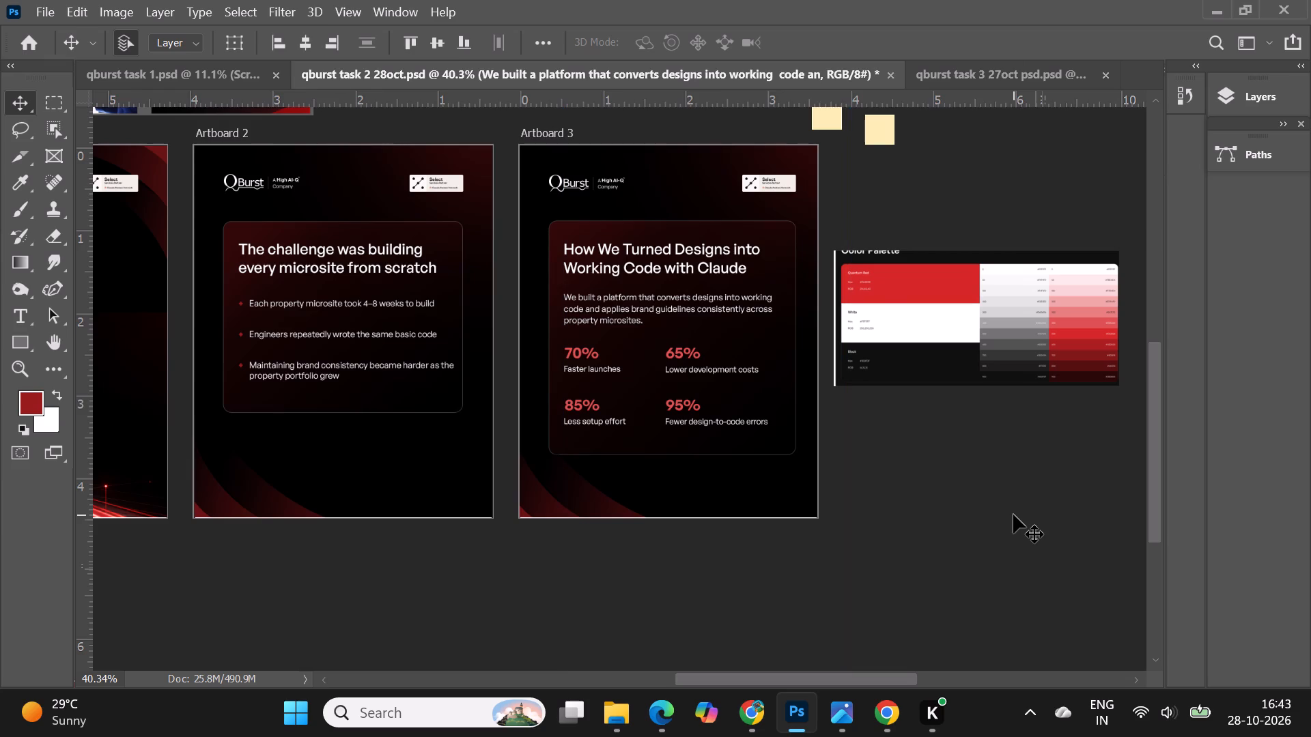
pyautogui.keyDown('alt'); pyautogui.scroll(5, 808, 186); pyautogui.keyUp('alt')
pyautogui.keyDown('alt'); pyautogui.scroll(-3, 808, 186); pyautogui.keyUp('alt')
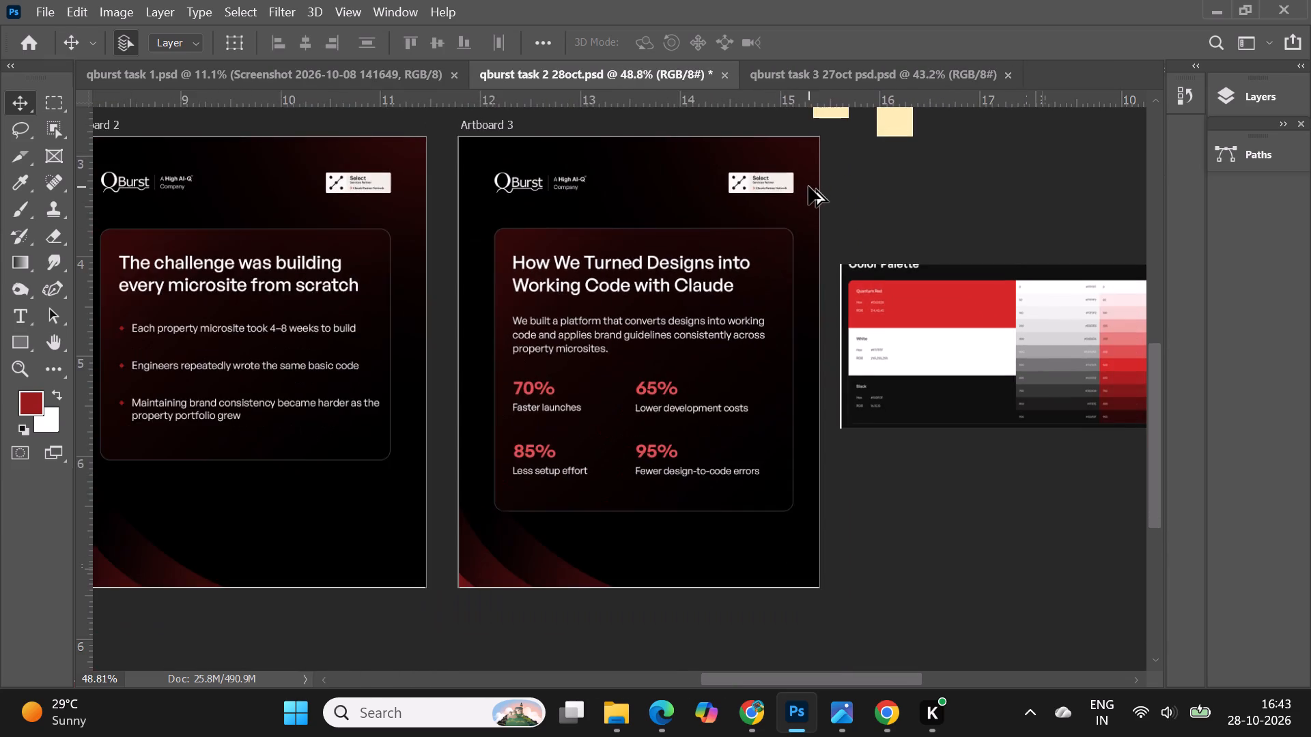
pyautogui.keyDown('alt'); pyautogui.scroll(-2, 808, 186); pyautogui.keyUp('alt')
pyautogui.keyDown('alt'); pyautogui.scroll(-4, 1018, 495); pyautogui.keyUp('alt')
pyautogui.click(1019, 495)
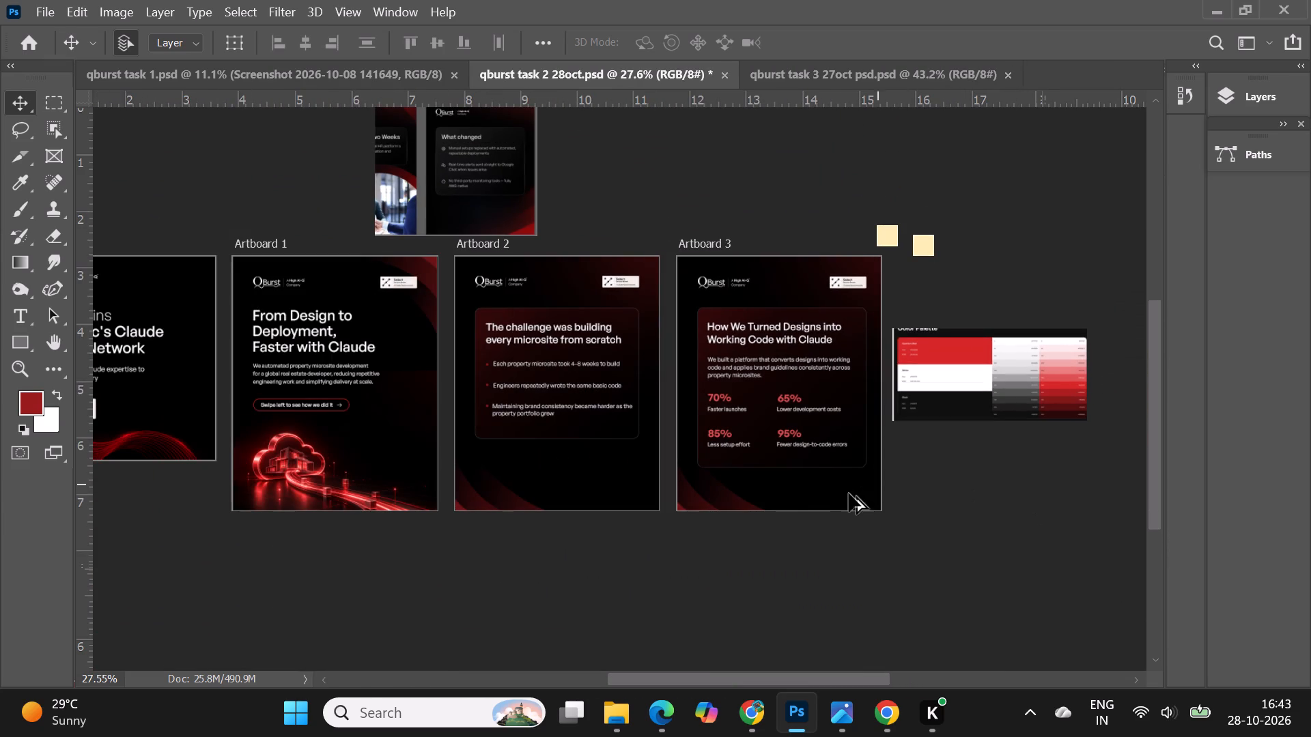
pyautogui.keyDown('alt'); pyautogui.scroll(1, 631, 437); pyautogui.keyUp('alt')
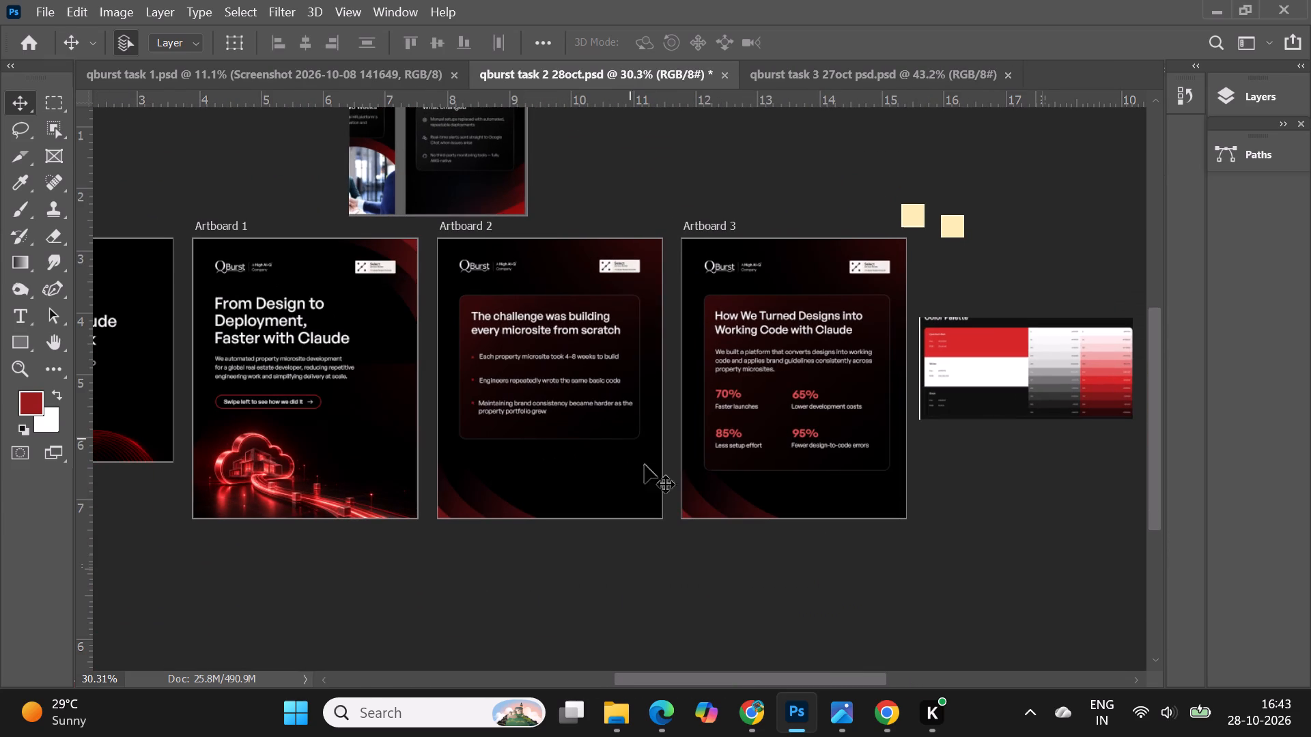
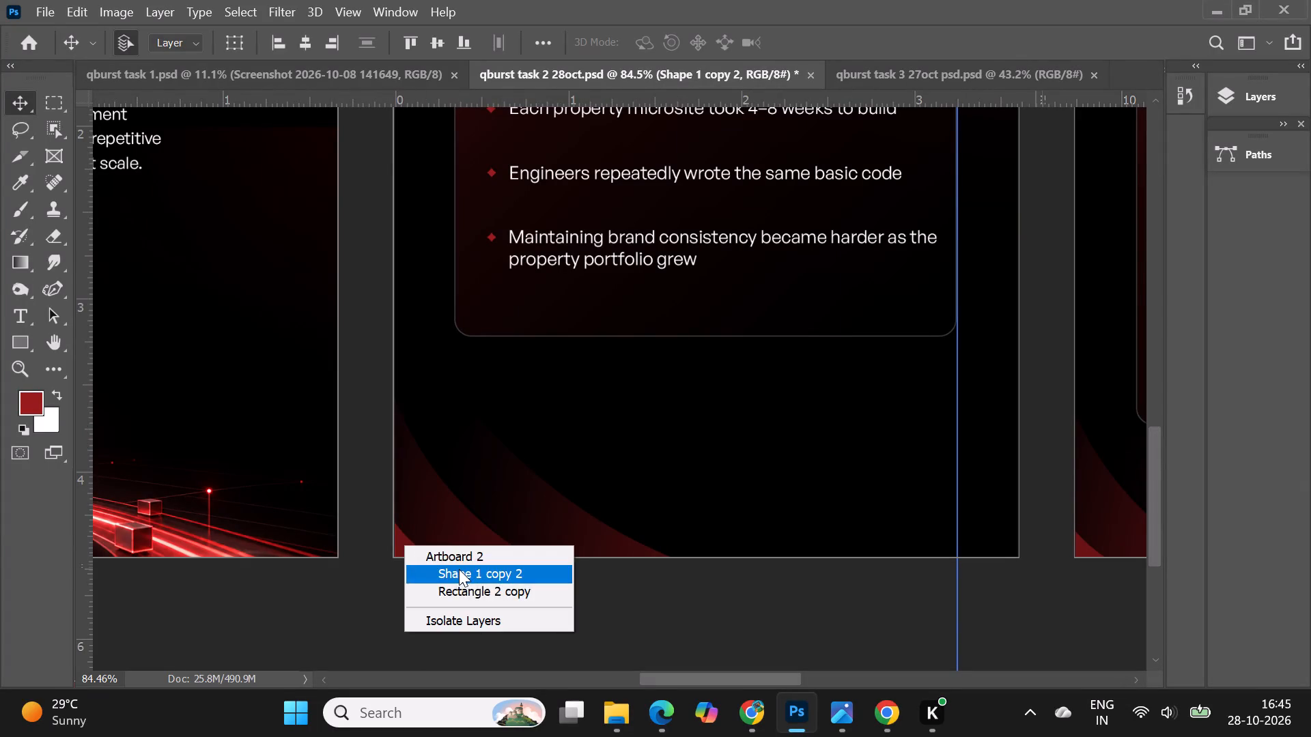
# Select the three red curved bands in Artboard 2's lower-left corner and move them together toward its lower-right corner.
pyautogui.click(1222, 95)
pyautogui.rightClick(401, 545)
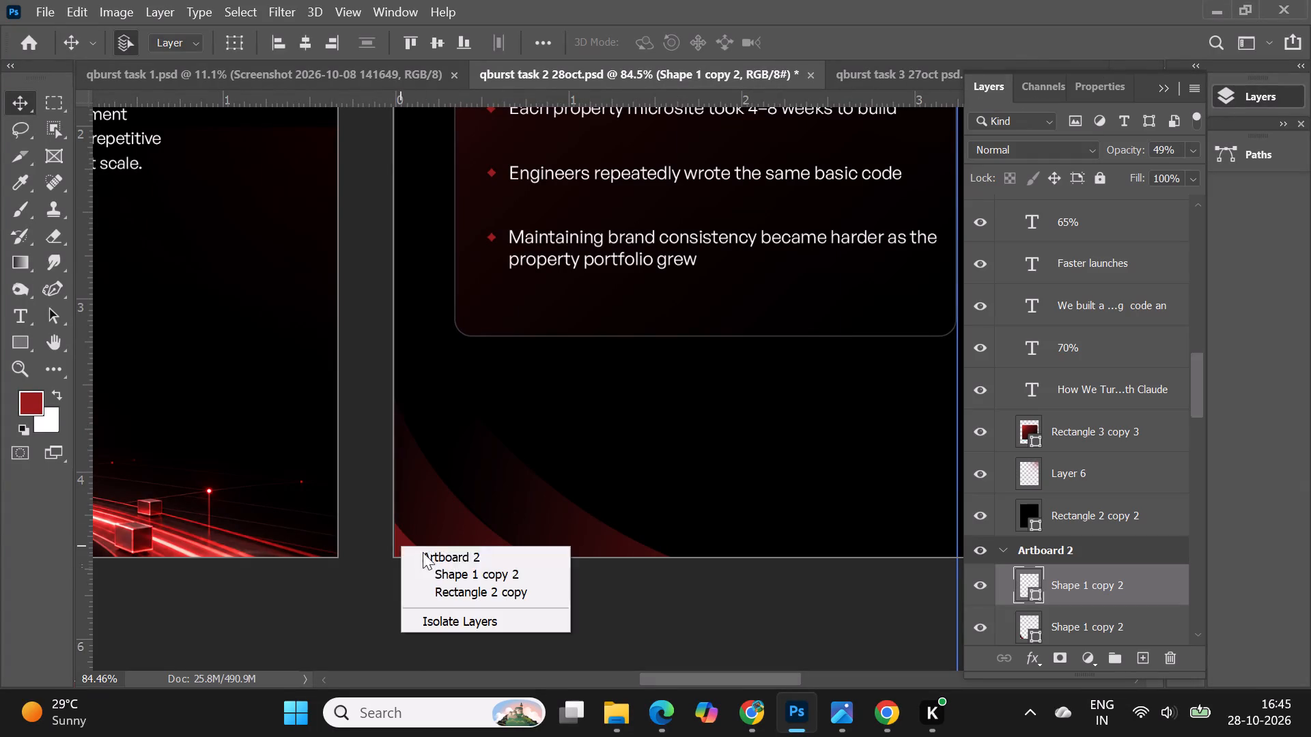
pyautogui.click(439, 579)
pyautogui.scroll(-2, 1096, 574)
pyautogui.keyDown('shift'); pyautogui.click(1086, 616); pyautogui.keyUp('shift')
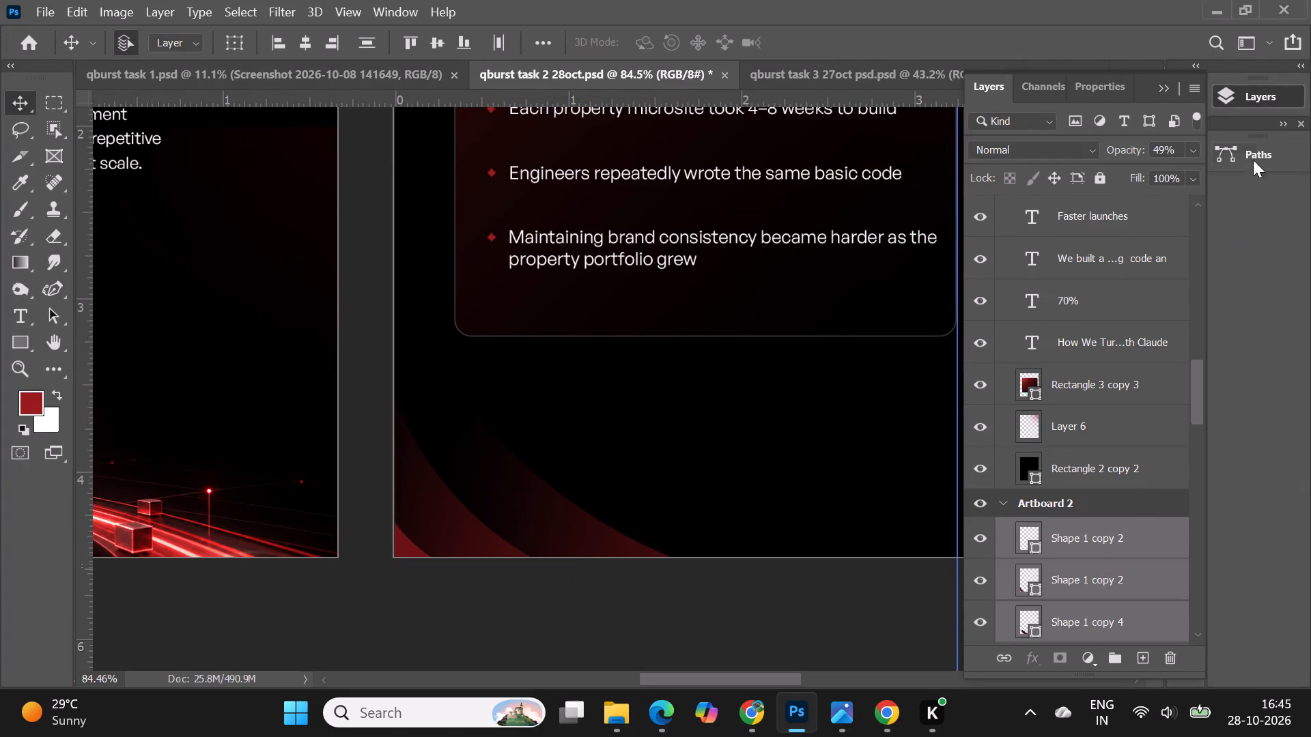
pyautogui.click(1162, 87)
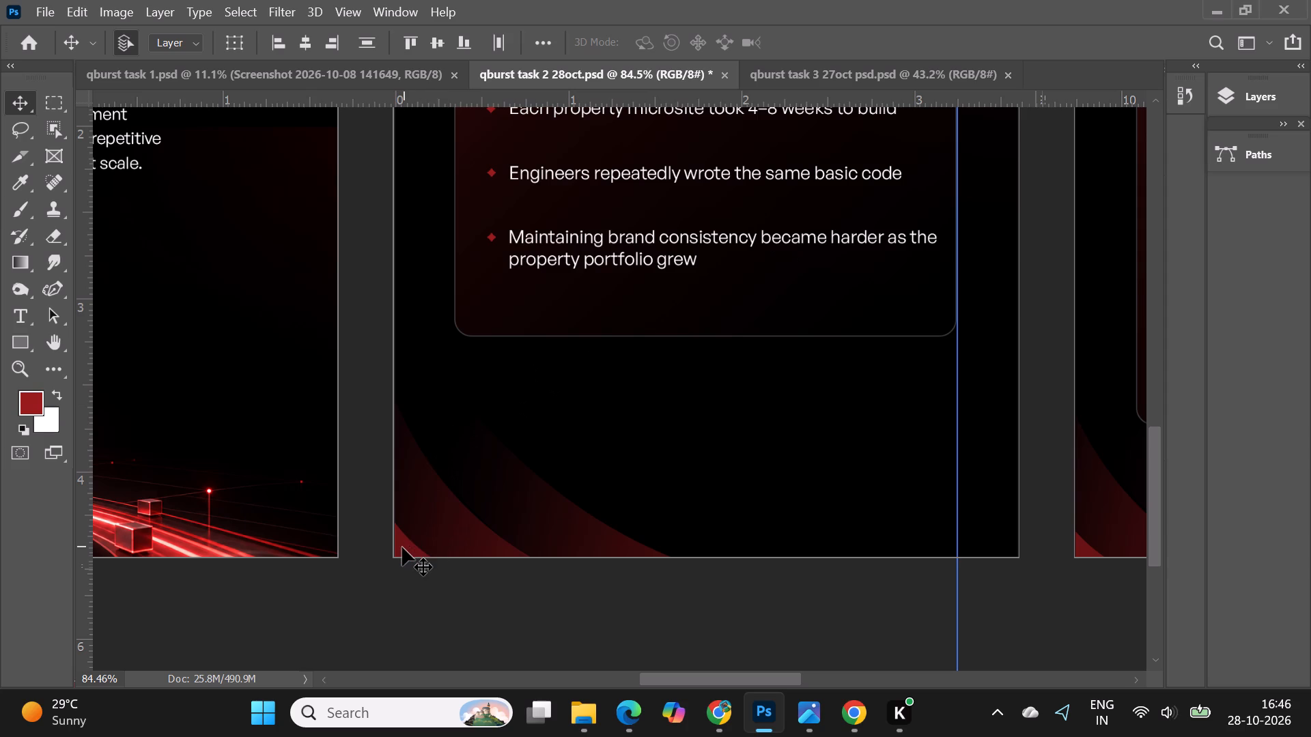
pyautogui.moveTo(402, 547); pyautogui.dragTo(746, 533)
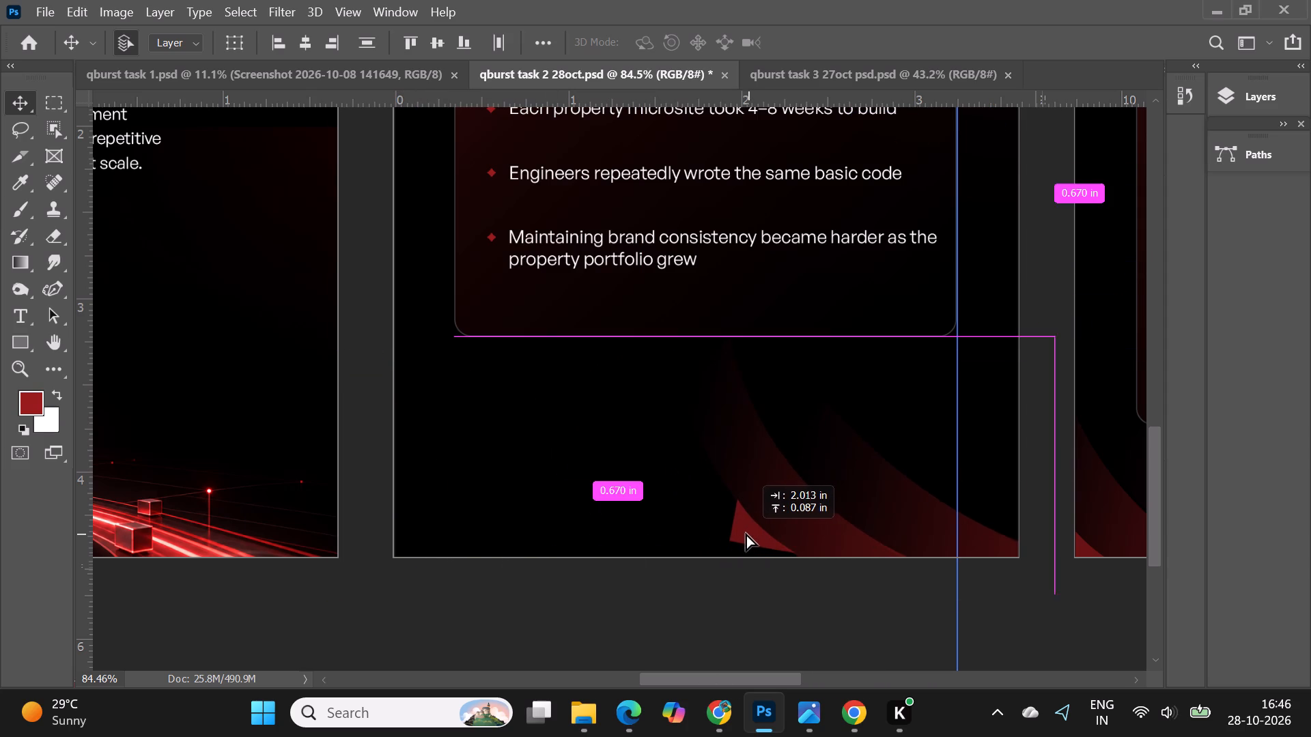
pyautogui.moveTo(746, 533); pyautogui.dragTo(739, 550)
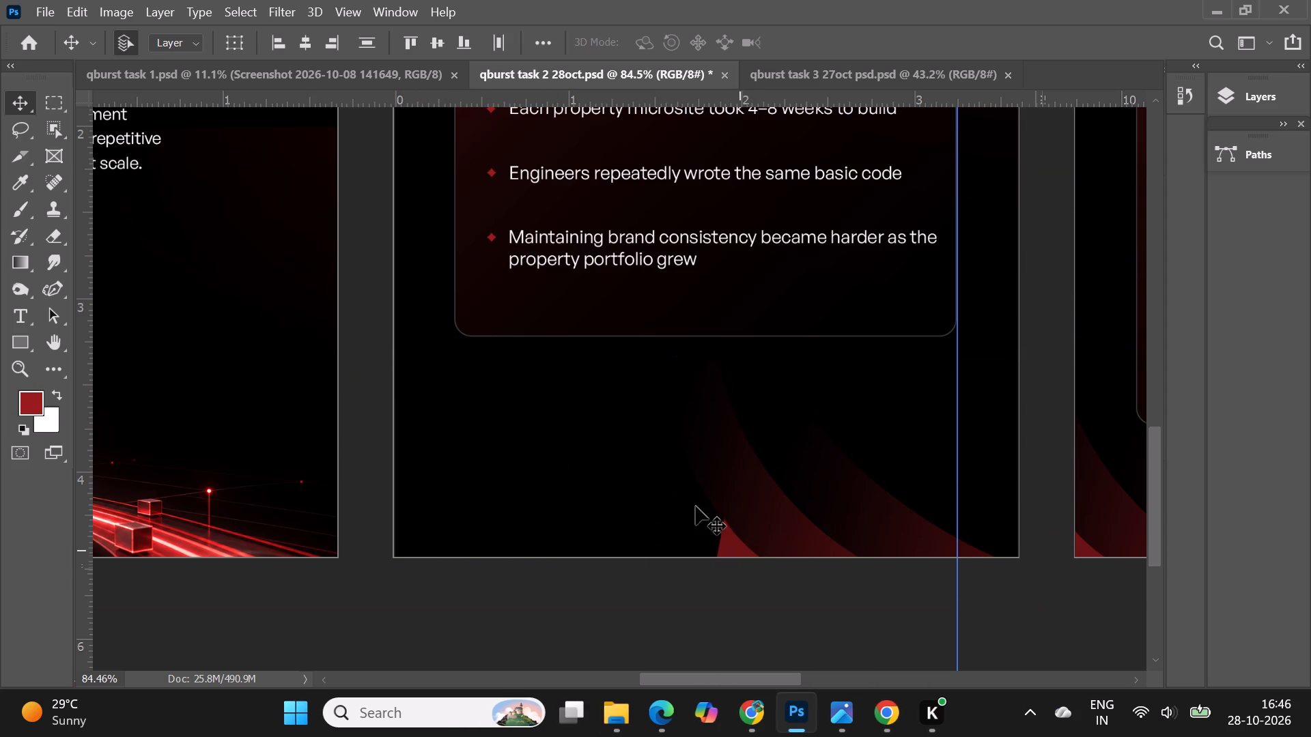
# Flip the three curved bands horizontally and fit them into Artboard 2's lower-right corner.
pyautogui.click(85, 13)
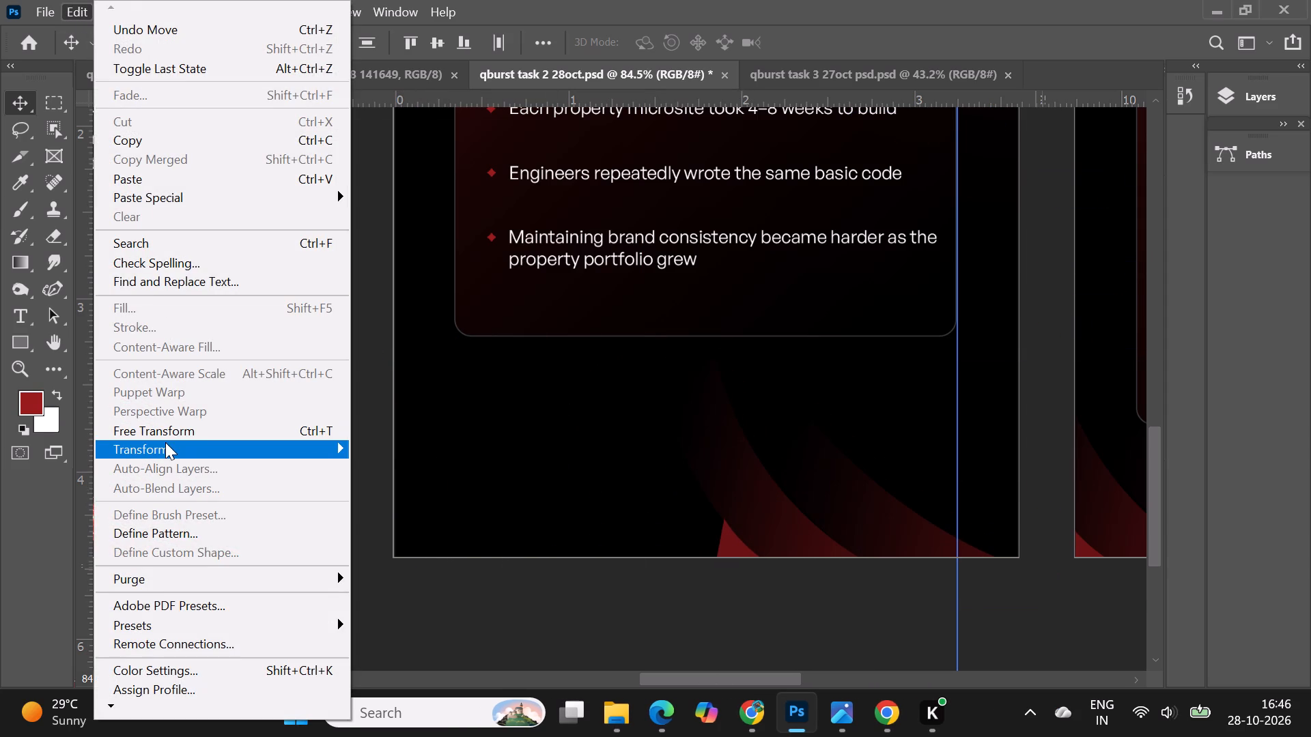
pyautogui.click(165, 442)
pyautogui.moveTo(379, 433); pyautogui.dragTo(389, 427)
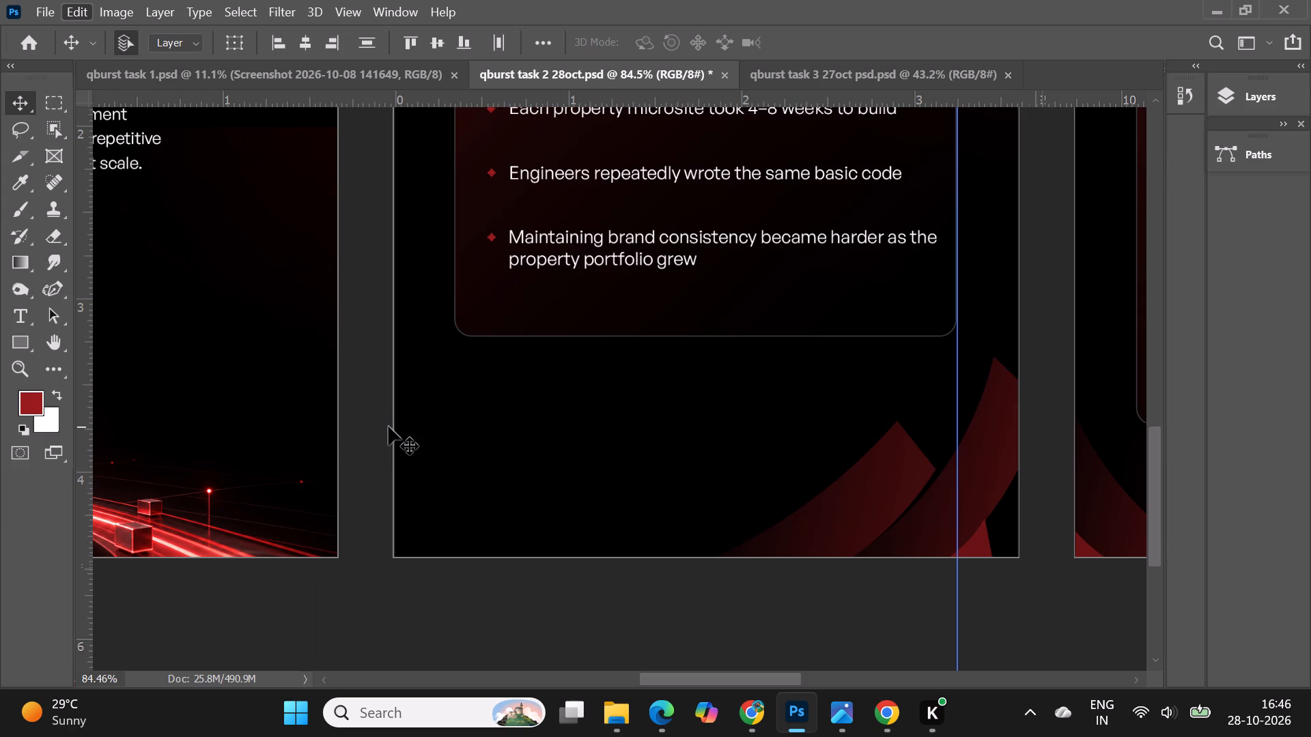
pyautogui.moveTo(873, 512); pyautogui.dragTo(931, 501)
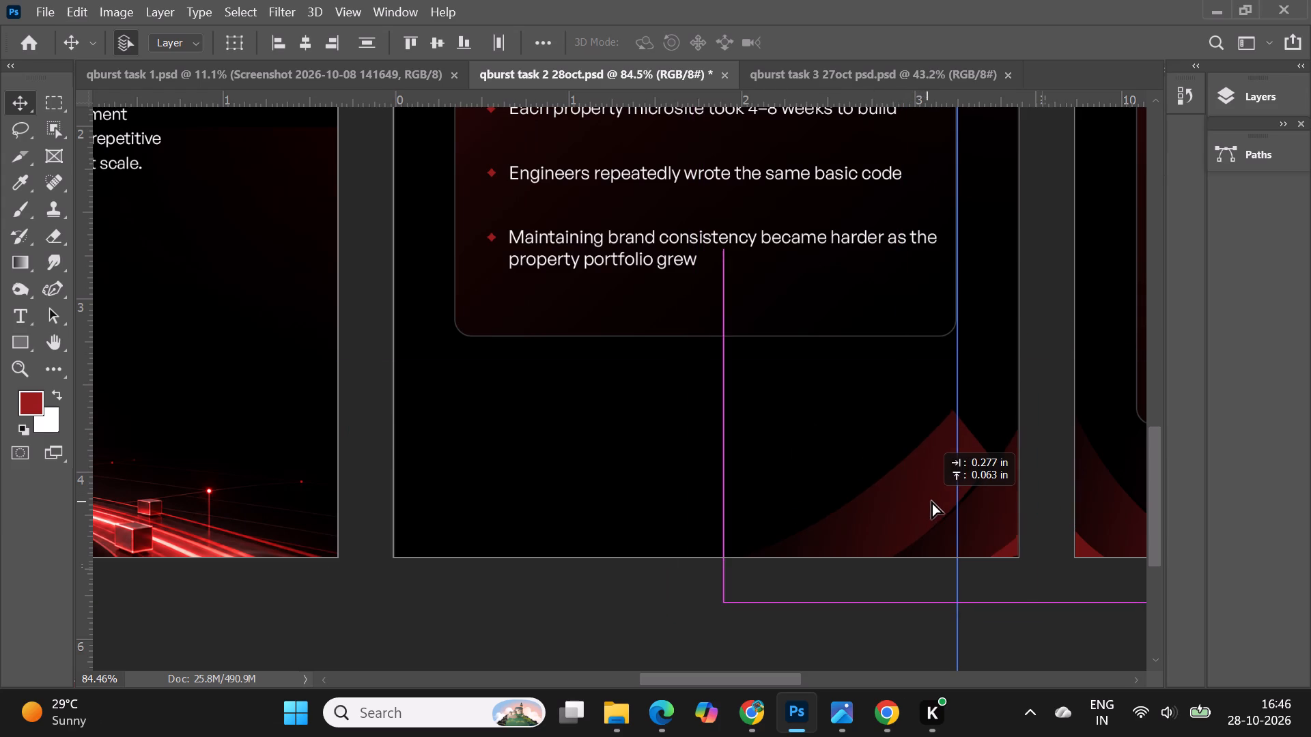
pyautogui.moveTo(931, 501); pyautogui.dragTo(920, 506)
pyautogui.keyDown('alt'); pyautogui.scroll(-8, 591, 420); pyautogui.keyUp('alt')
pyautogui.keyDown('alt'); pyautogui.scroll(5, 918, 461); pyautogui.keyUp('alt')
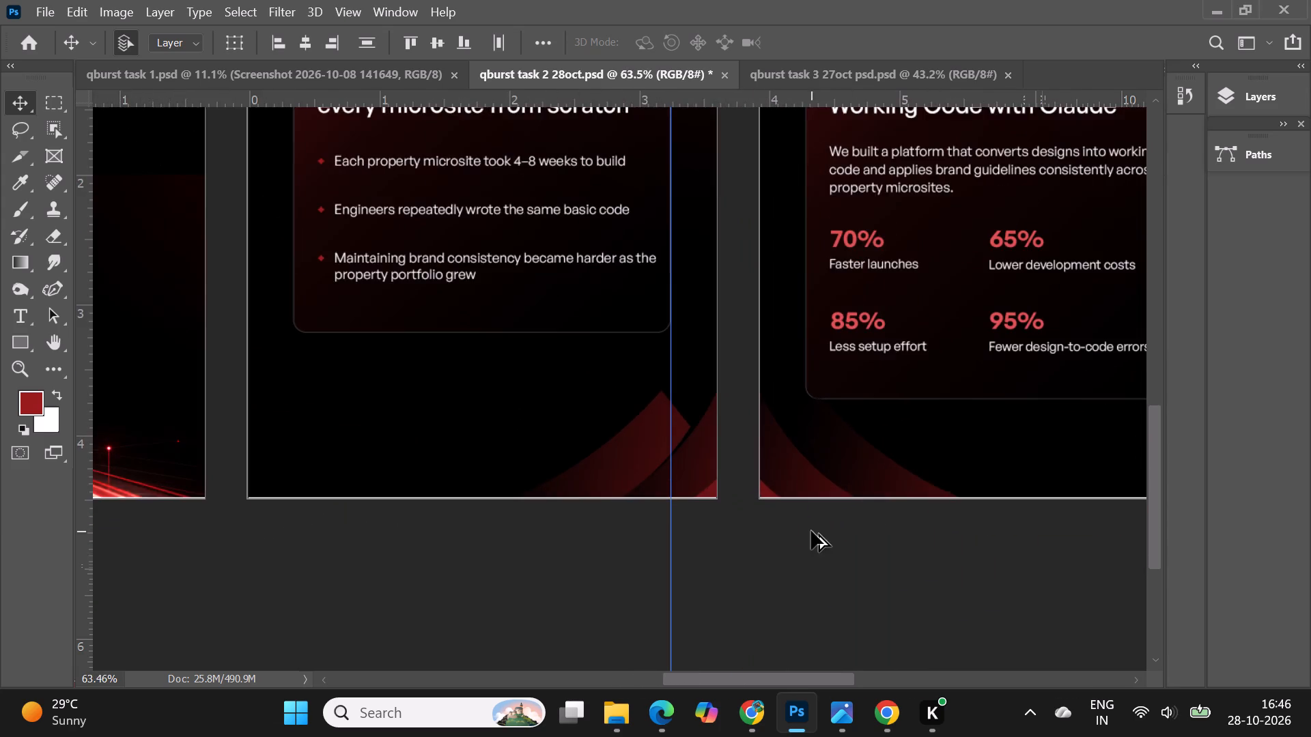
pyautogui.keyDown('alt'); pyautogui.scroll(5, 811, 531); pyautogui.keyUp('alt')
pyautogui.keyDown('alt'); pyautogui.scroll(4, 498, 399); pyautogui.keyUp('alt')
pyautogui.click(685, 444)
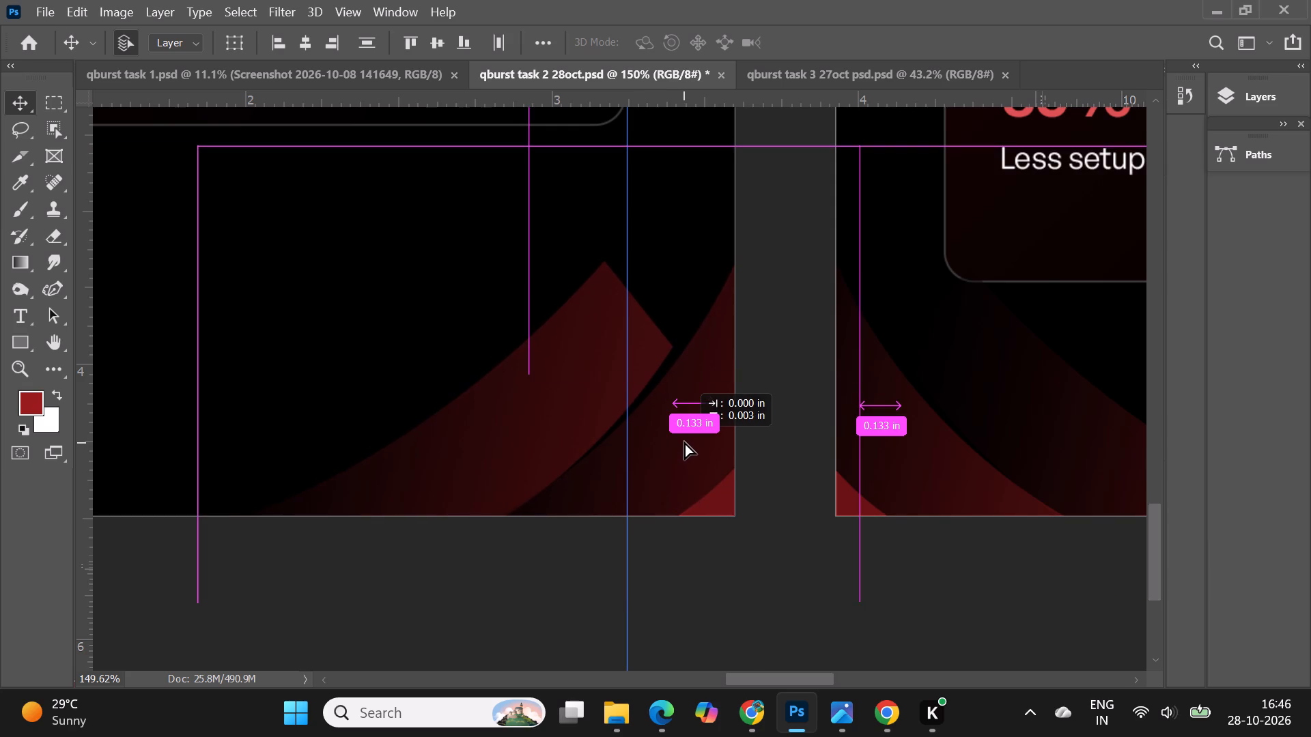
pyautogui.click(806, 598)
# Reposition the outermost curved band on its own so it runs close alongside the middle band on Artboard 2.
pyautogui.moveTo(582, 361); pyautogui.dragTo(623, 315)
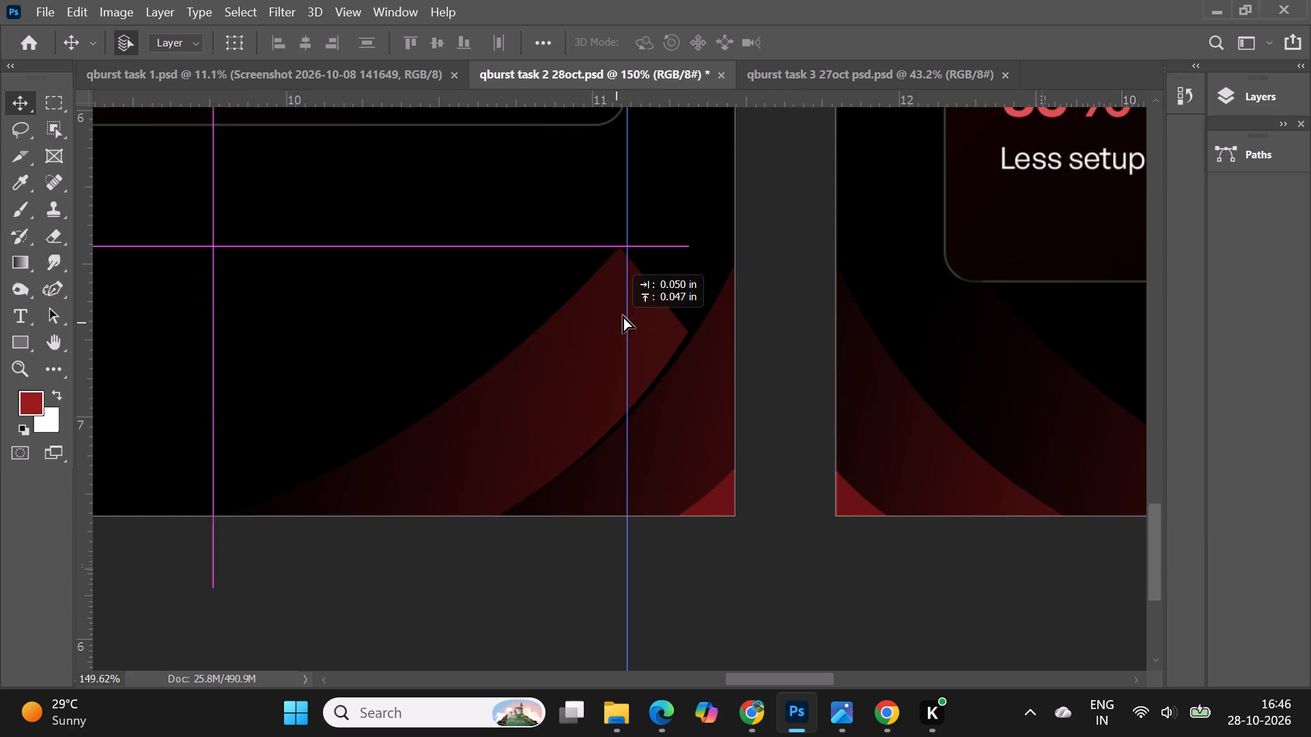
pyautogui.moveTo(623, 315); pyautogui.dragTo(667, 252)
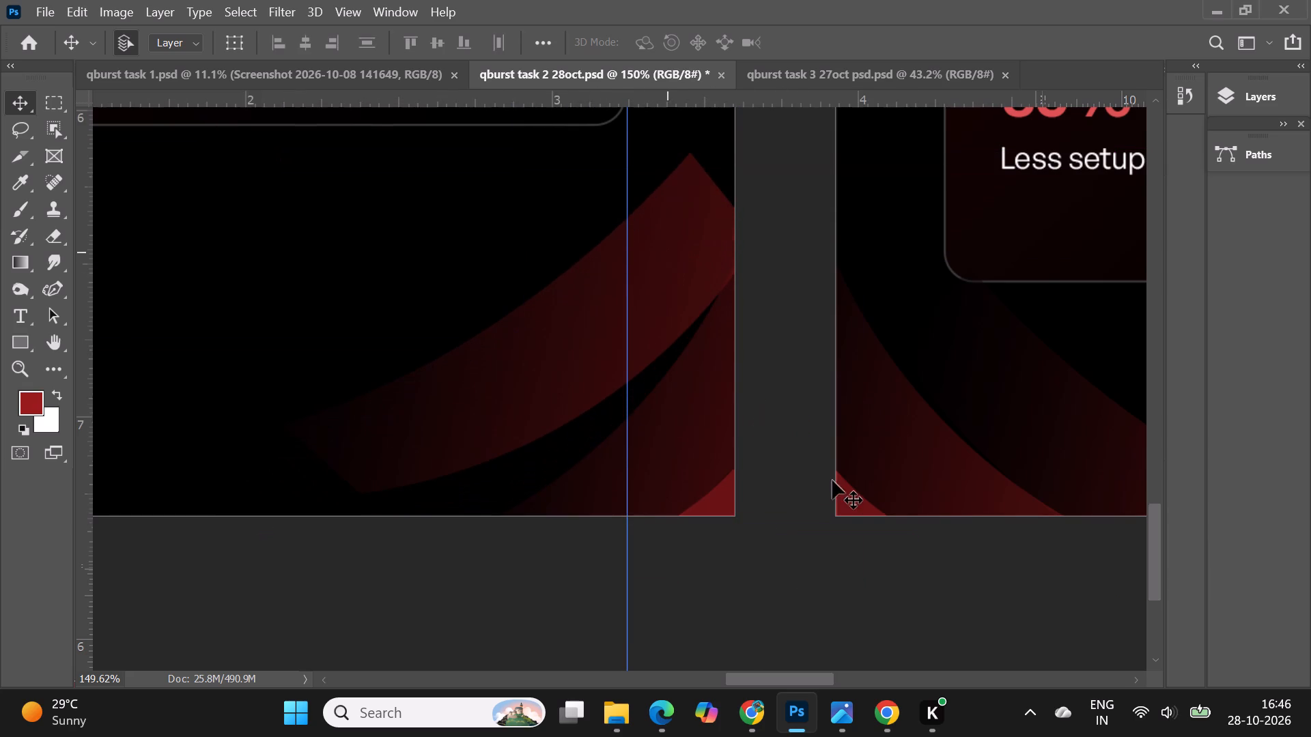
pyautogui.keyDown('alt'); pyautogui.scroll(-3, 837, 493); pyautogui.keyUp('alt')
pyautogui.keyDown('alt'); pyautogui.scroll(-3, 382, 471); pyautogui.keyUp('alt')
pyautogui.keyDown('alt'); pyautogui.scroll(4, 496, 407); pyautogui.keyUp('alt')
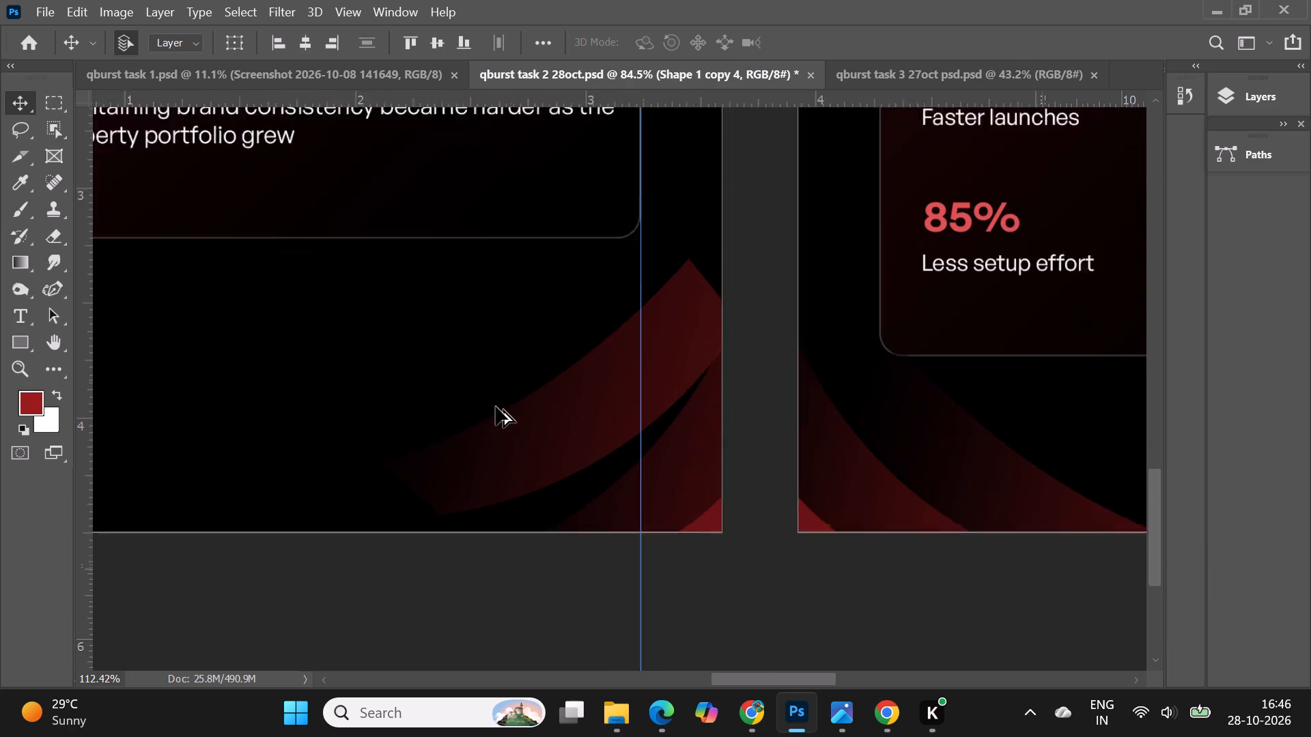
pyautogui.moveTo(555, 409); pyautogui.dragTo(515, 459)
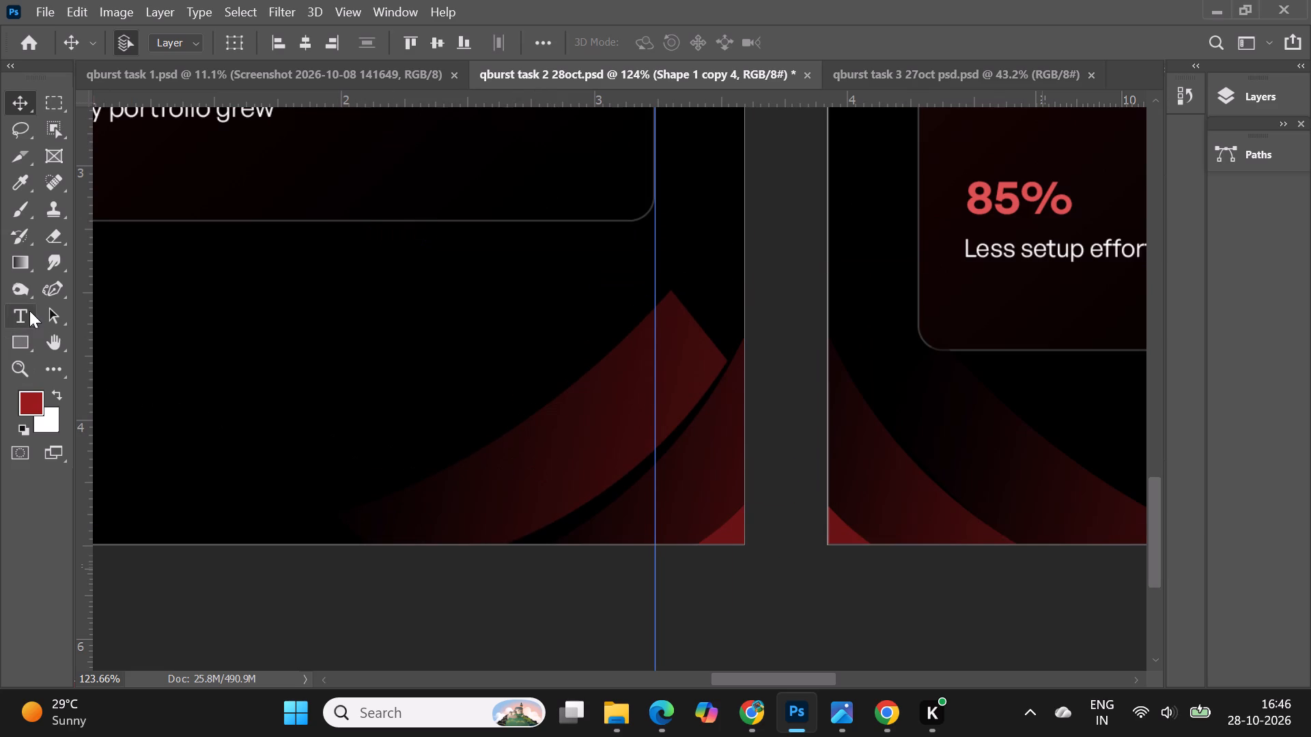
# Set the outermost band's linear gradient fill angle to 49 so its red end lies at the artboard's bottom edge.
pyautogui.click(45, 287)
pyautogui.click(220, 42)
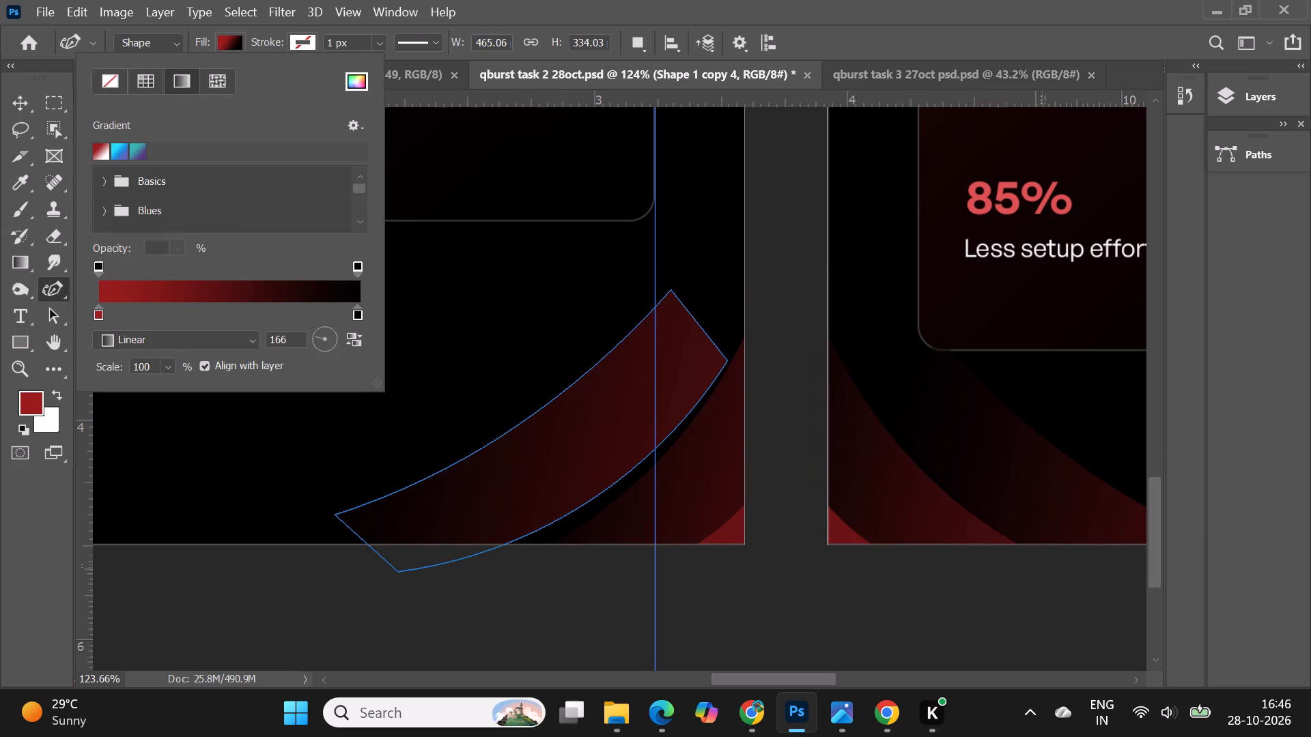
pyautogui.click(326, 349)
pyautogui.click(334, 329)
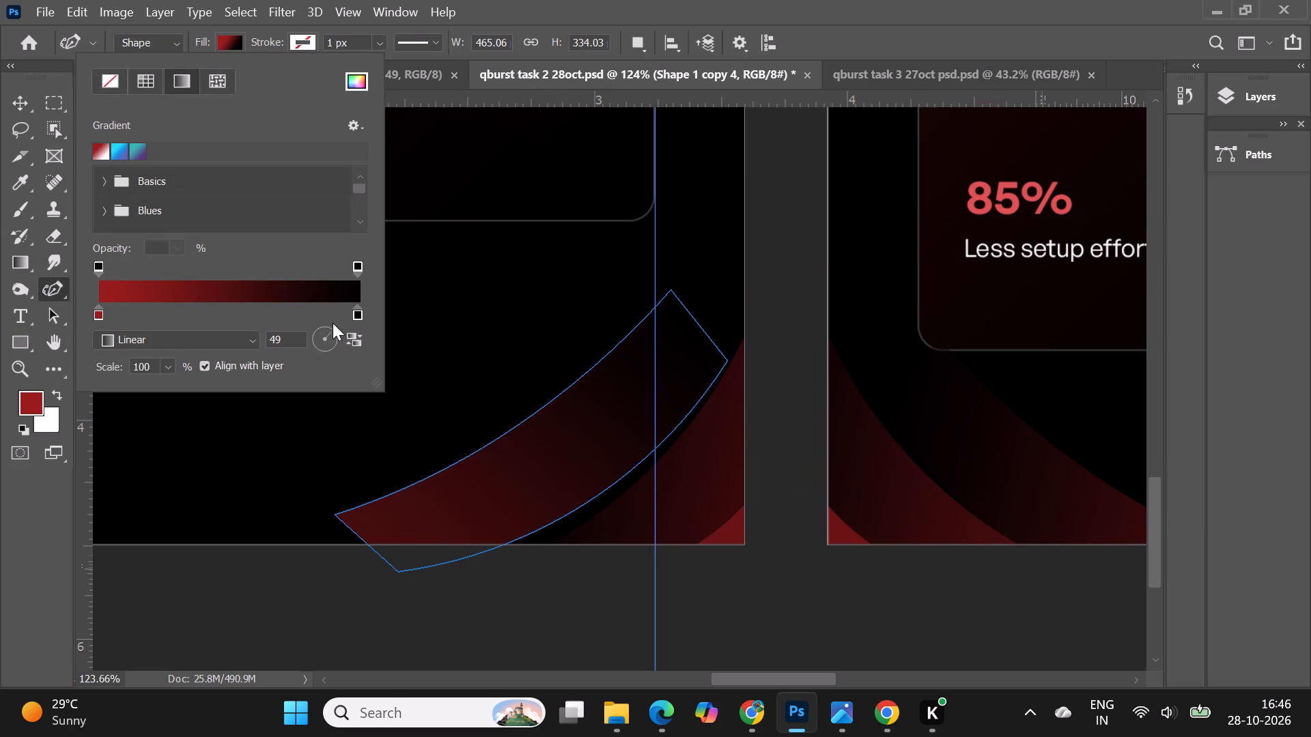
pyautogui.click(17, 101)
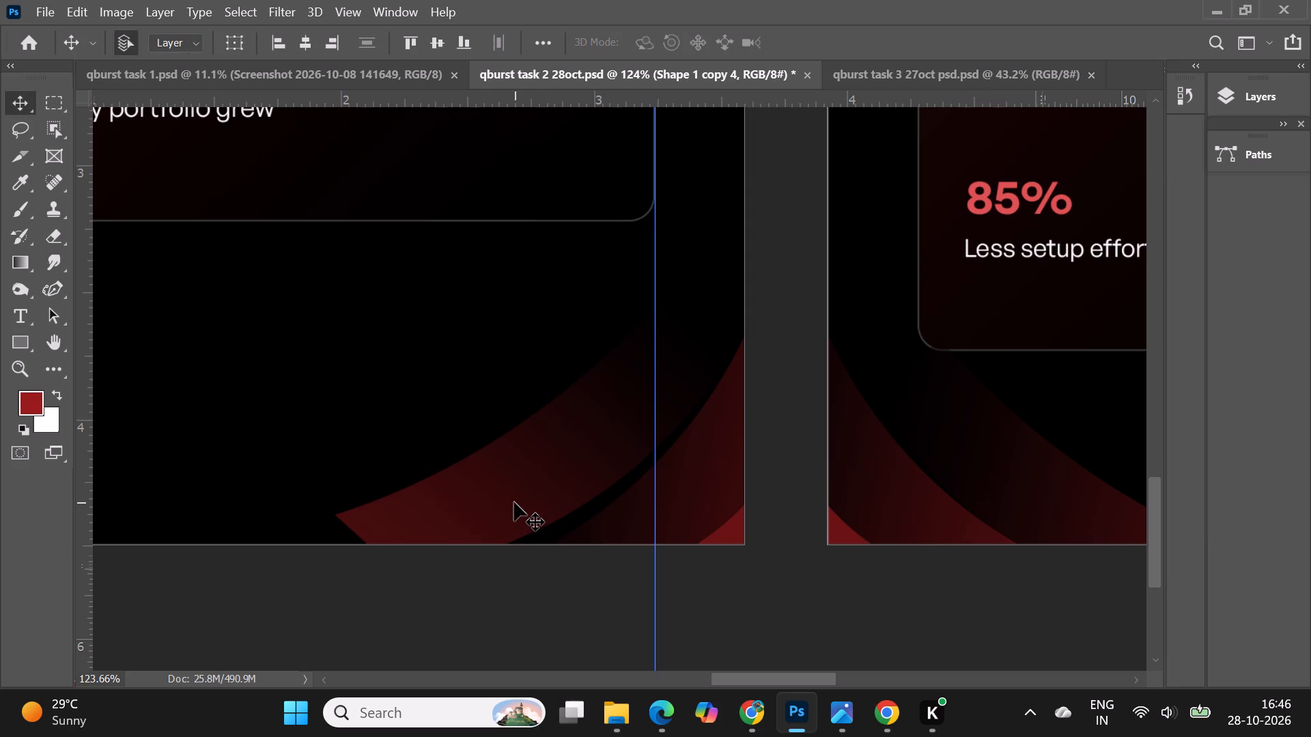
# Rotate the outermost band by about -10.7° and shift it slightly right and down toward the middle band.
pyautogui.click(514, 502)
pyautogui.hotkey('ctrl', 't')
pyautogui.moveTo(752, 624); pyautogui.dragTo(765, 615)
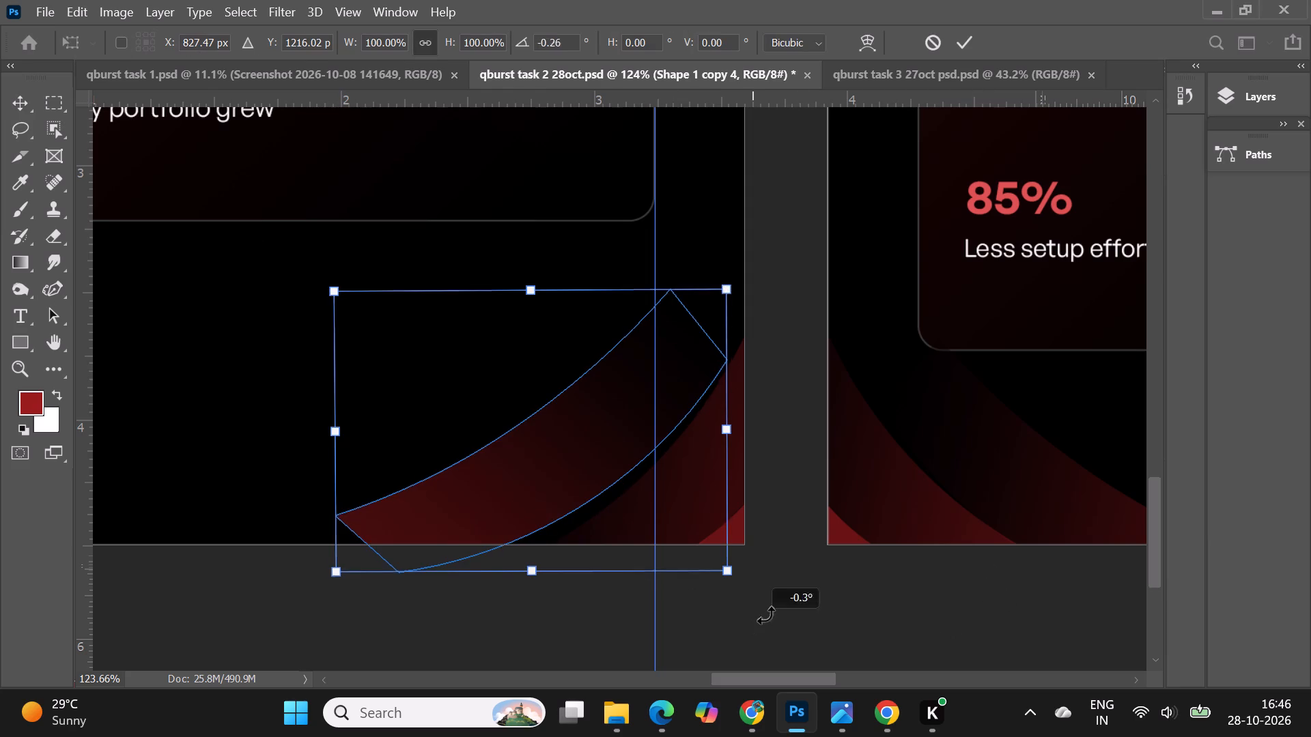
pyautogui.moveTo(765, 615); pyautogui.dragTo(781, 578)
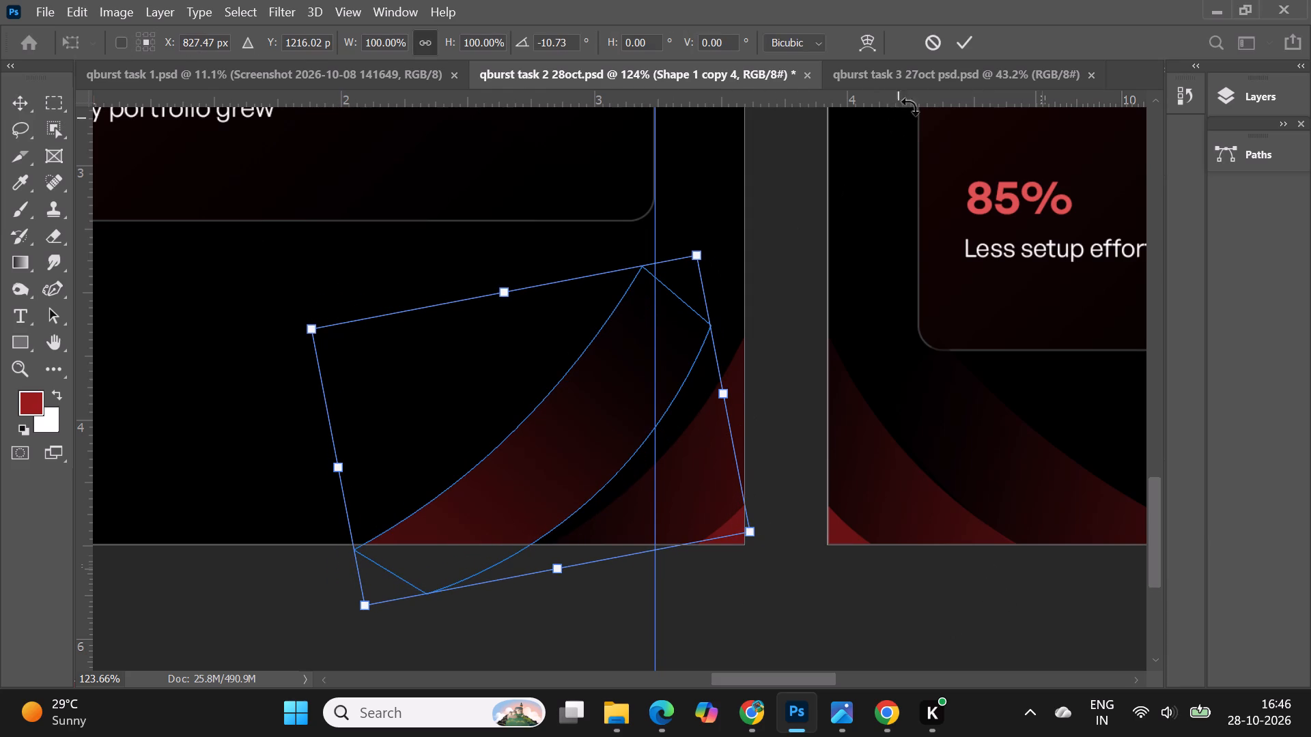
pyautogui.click(972, 48)
pyautogui.click(770, 637)
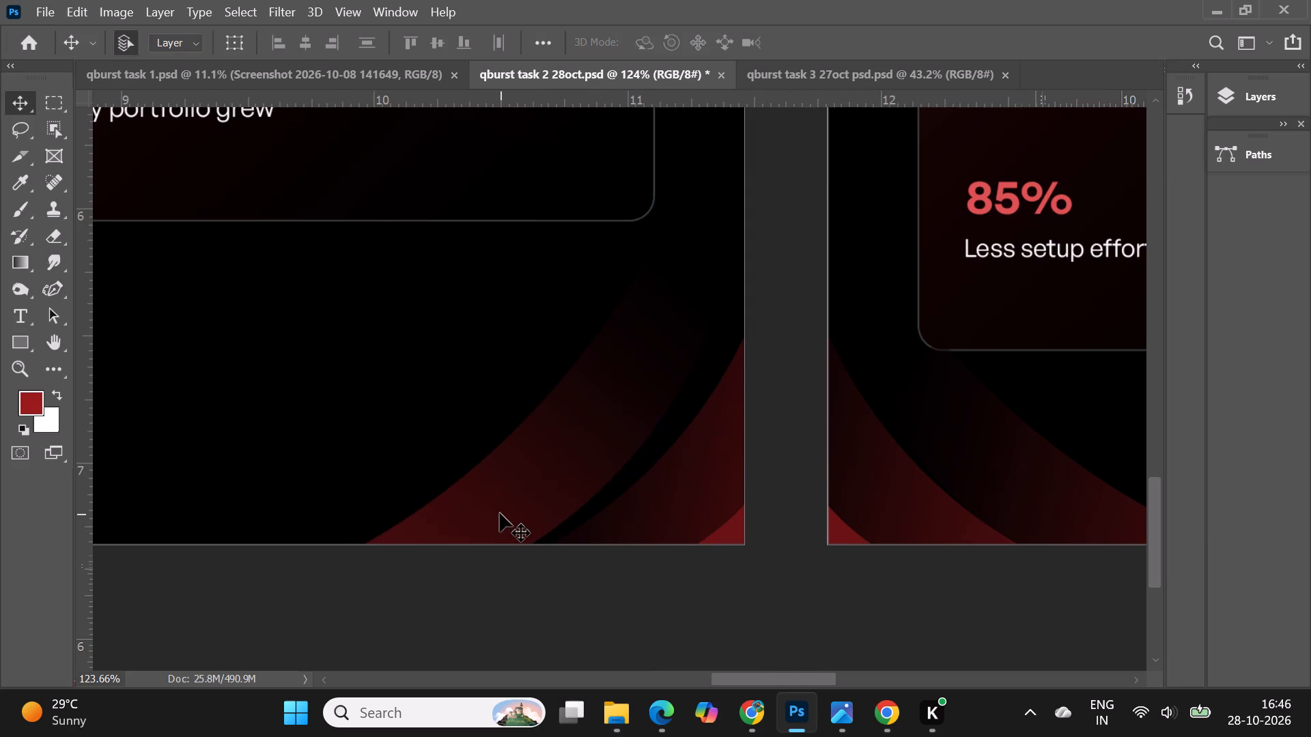
pyautogui.moveTo(500, 513); pyautogui.dragTo(513, 519)
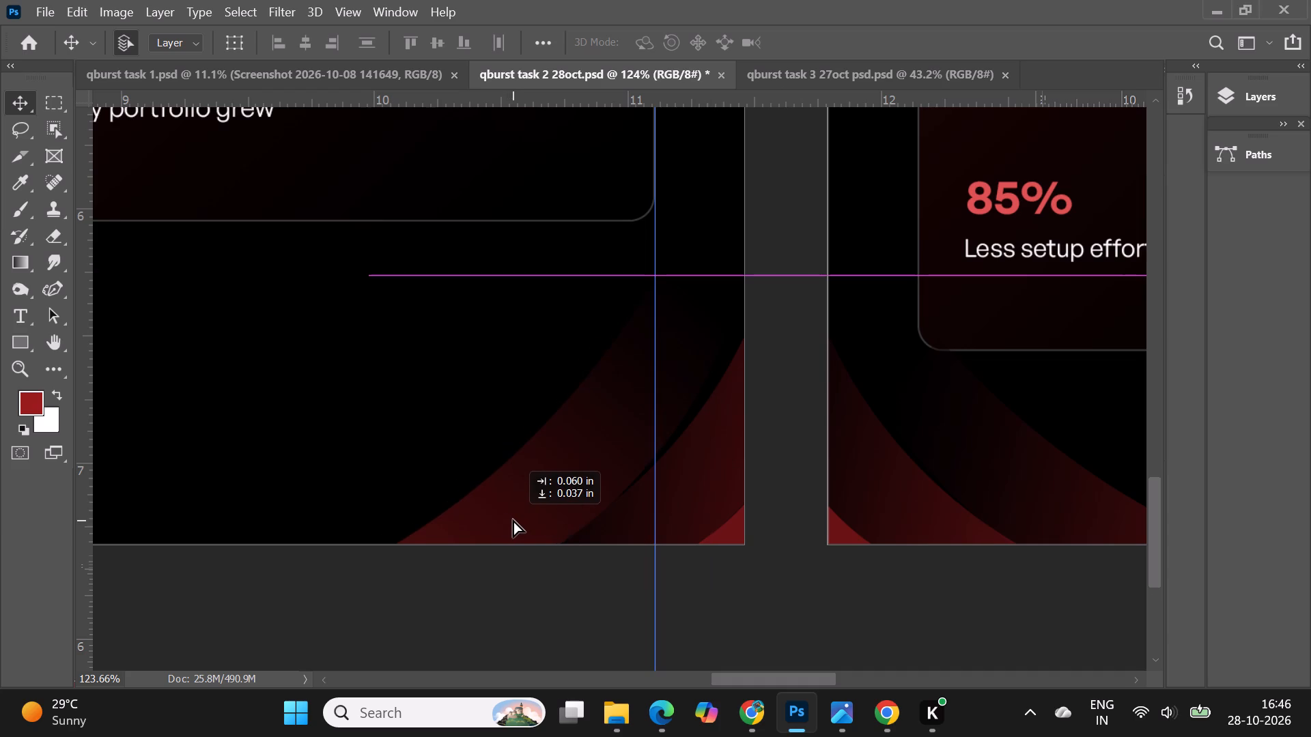
pyautogui.moveTo(513, 519); pyautogui.dragTo(507, 520)
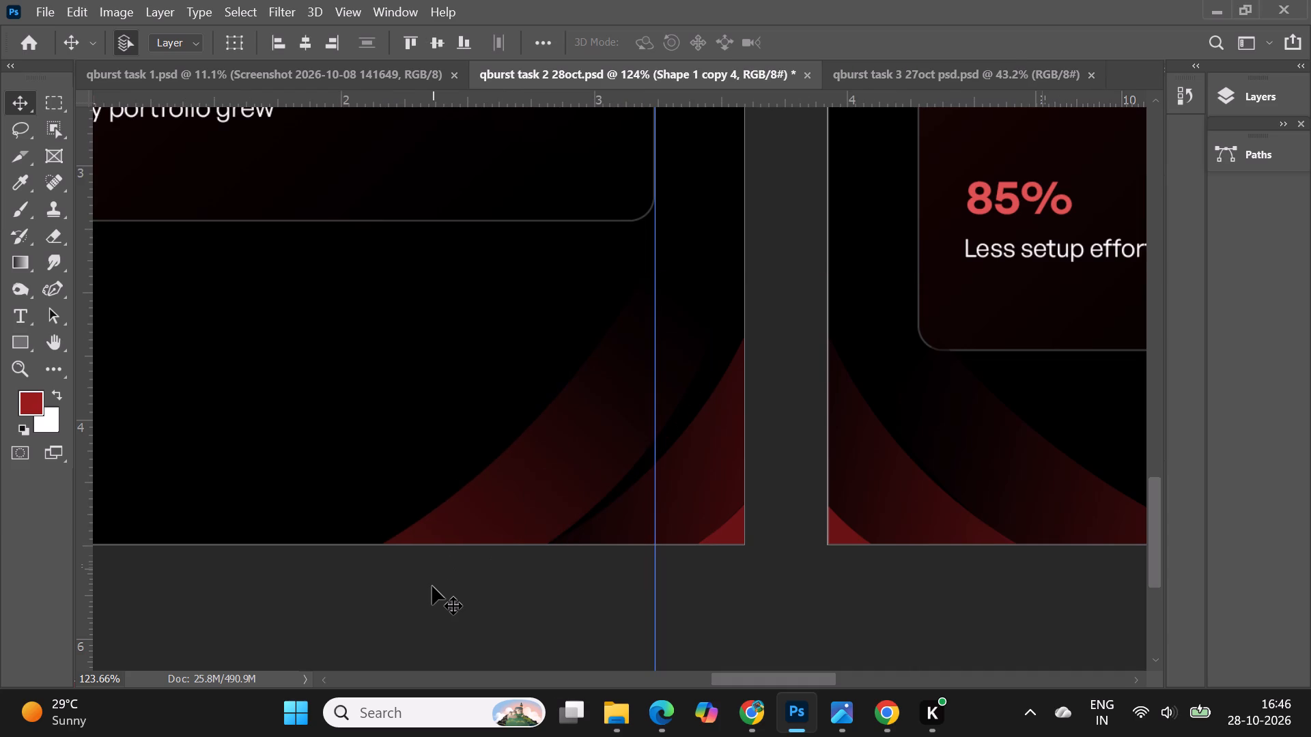
# Reshape the outermost band's inner edge with the Curvature Pen, moving its end corner and curve point to meet the middle band.
pyautogui.keyDown('alt'); pyautogui.scroll(-4, 709, 319); pyautogui.keyUp('alt')
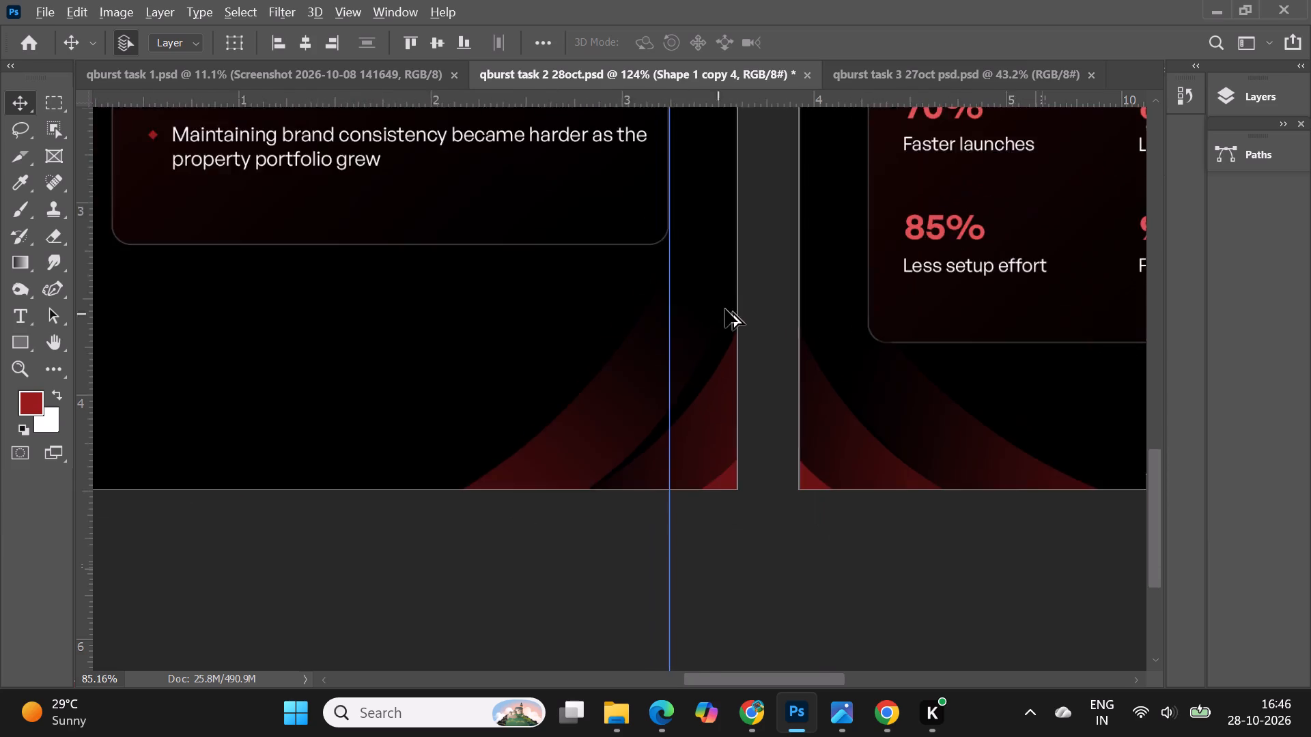
pyautogui.keyDown('alt'); pyautogui.scroll(-5, 725, 309); pyautogui.keyUp('alt')
pyautogui.scroll(10, 789, 459)
pyautogui.keyDown('alt'); pyautogui.scroll(-4, 789, 459); pyautogui.keyUp('alt')
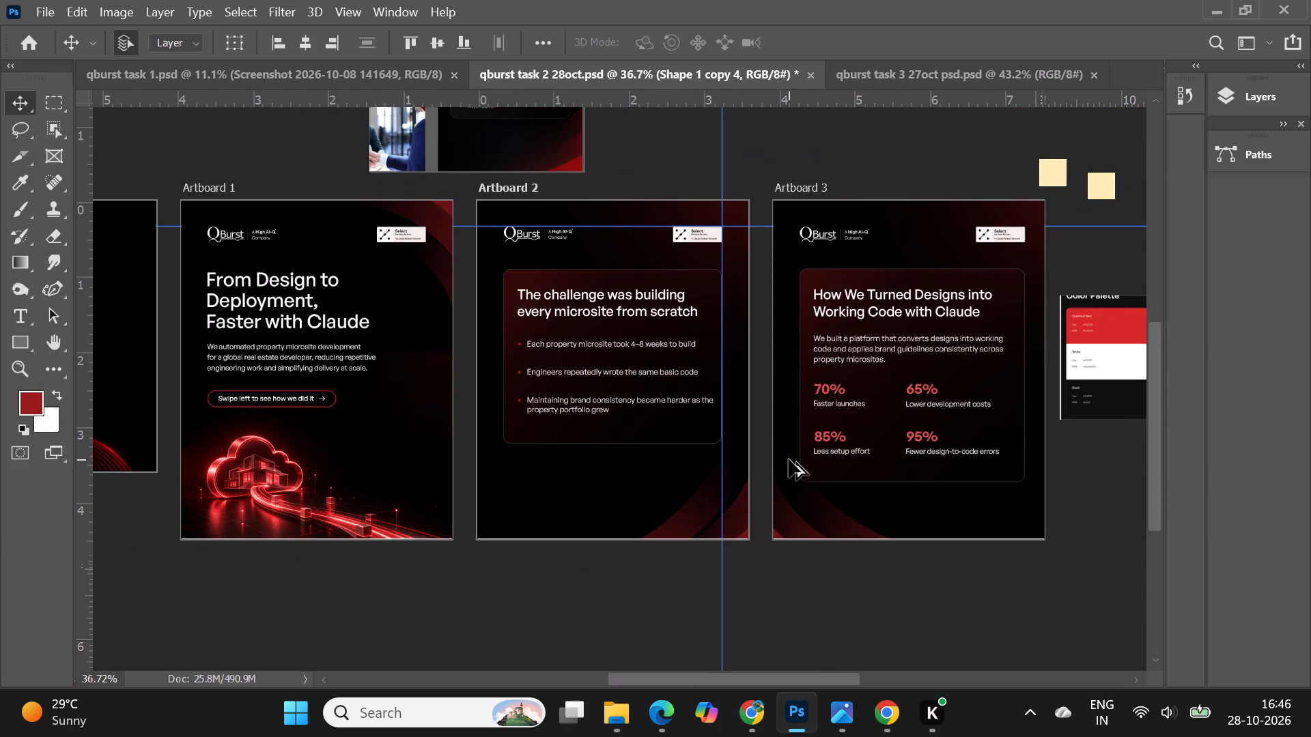
pyautogui.keyDown('alt'); pyautogui.scroll(13, 721, 558); pyautogui.keyUp('alt')
pyautogui.click(681, 394)
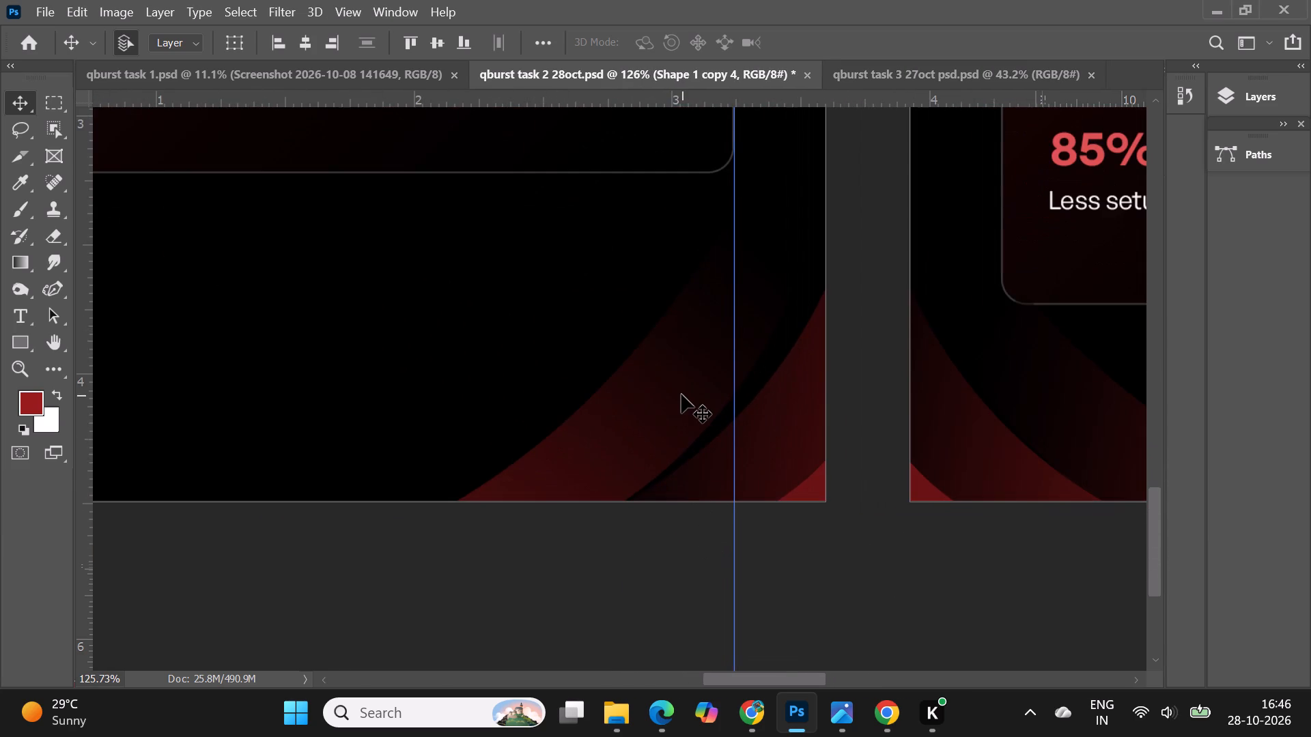
pyautogui.click(50, 285)
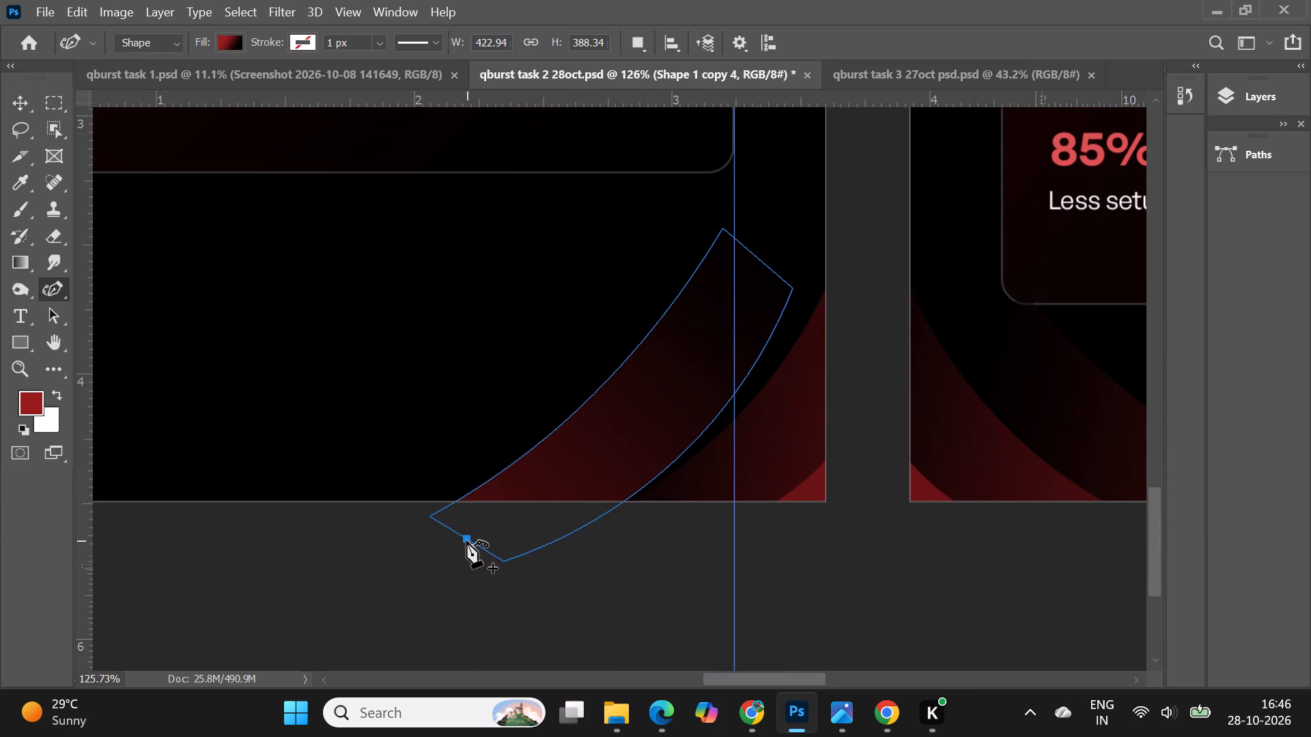
pyautogui.click(466, 540)
pyautogui.keyDown('alt'); pyautogui.scroll(6, 771, 303); pyautogui.keyUp('alt')
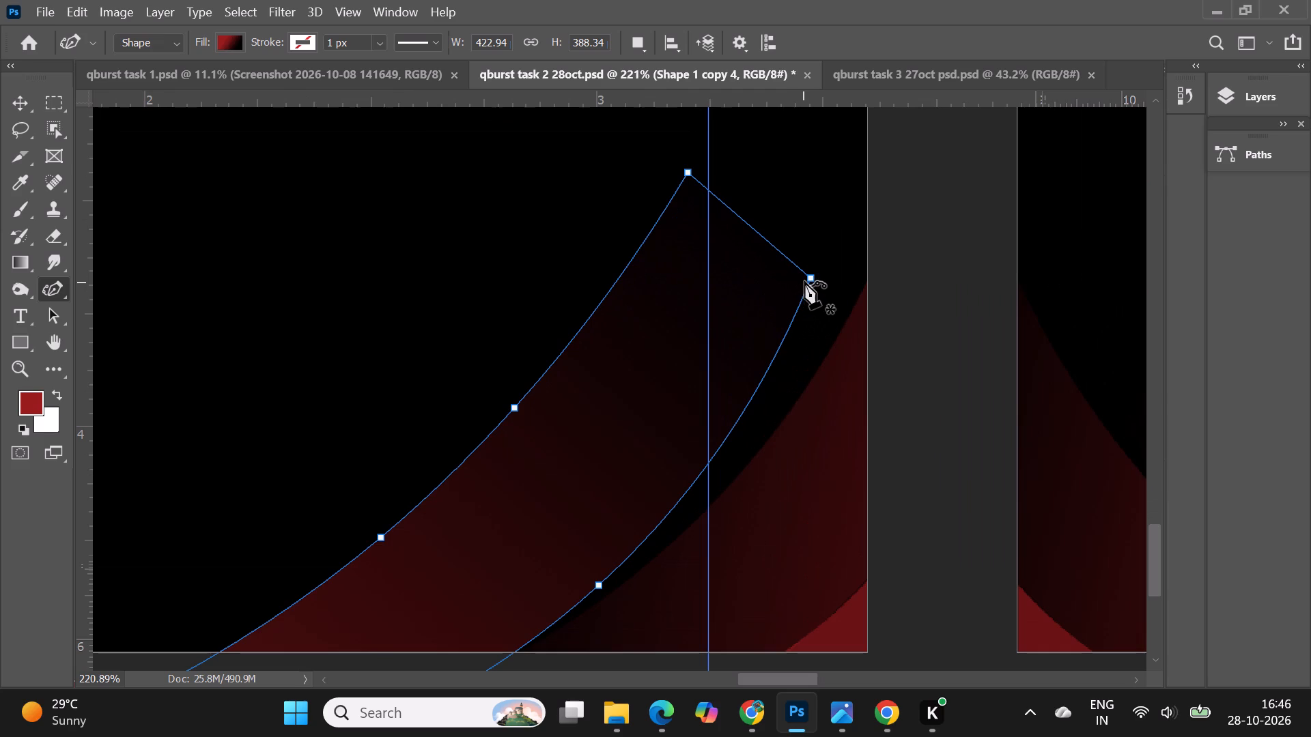
pyautogui.scroll(-4, 808, 283)
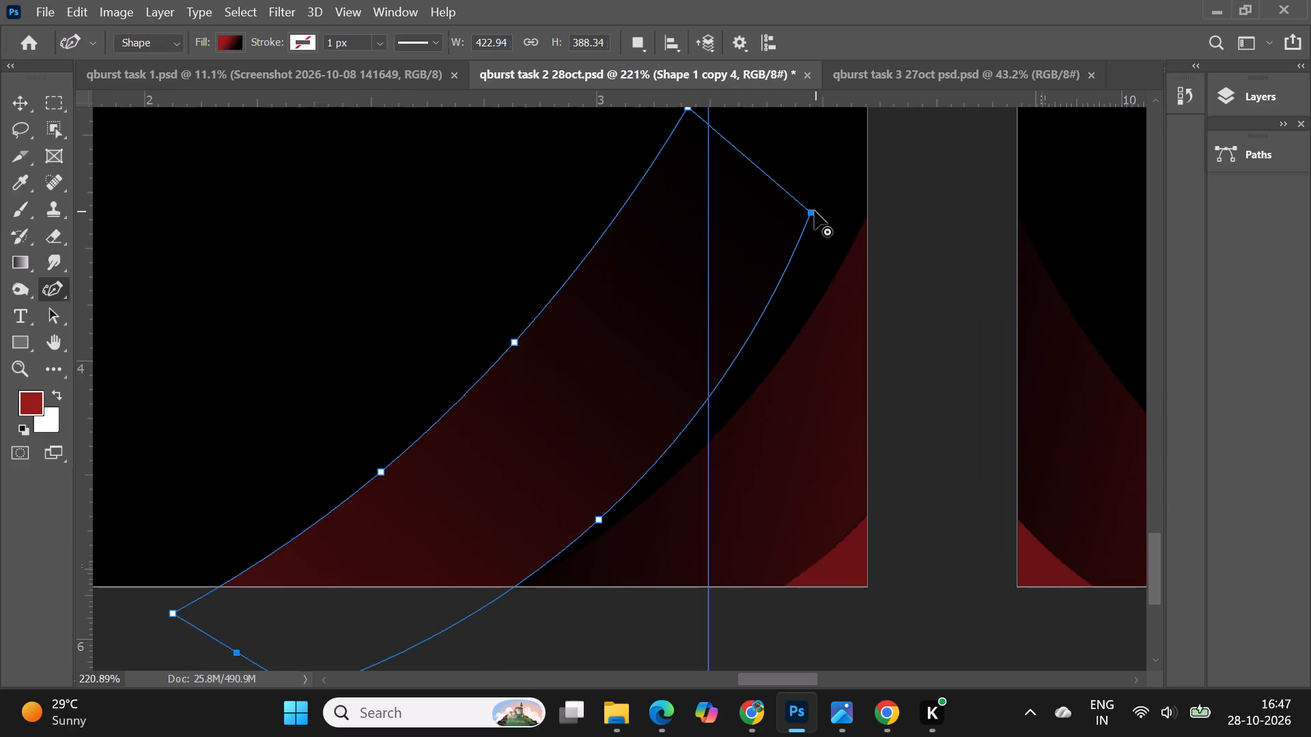
pyautogui.moveTo(814, 212); pyautogui.dragTo(862, 231)
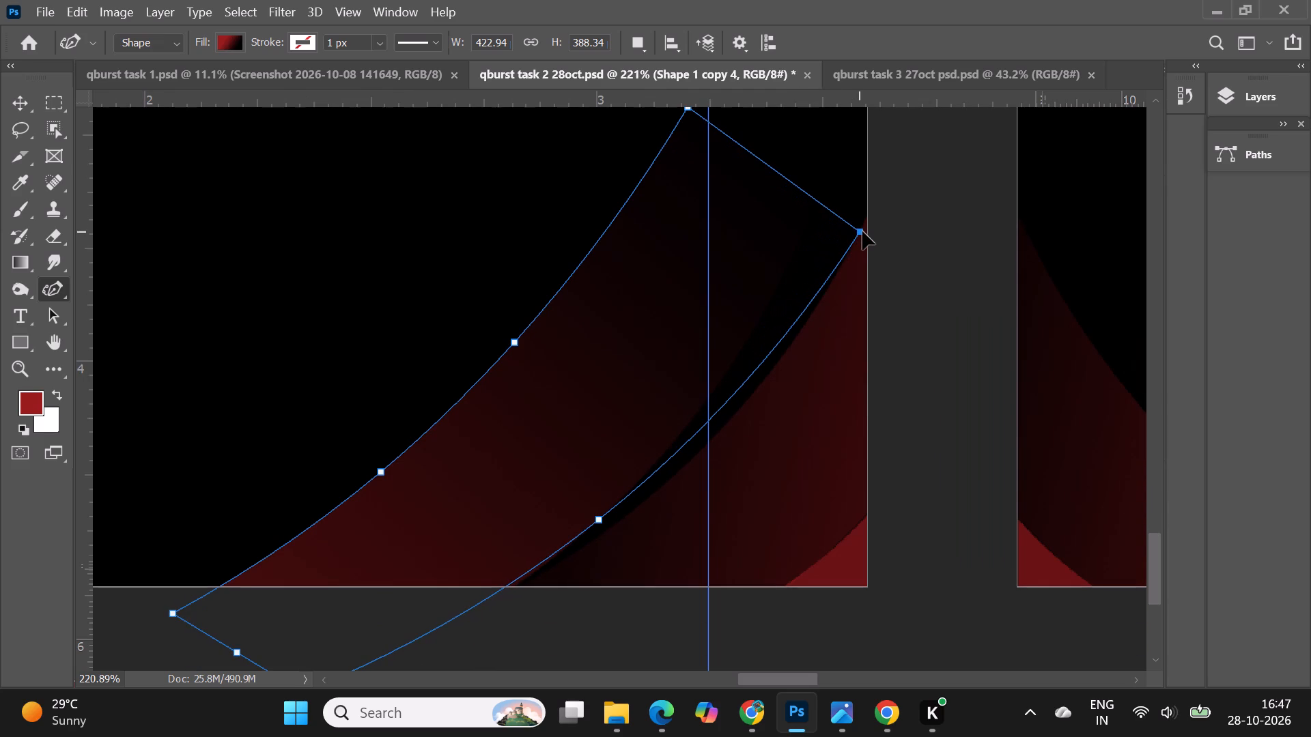
pyautogui.moveTo(862, 231); pyautogui.dragTo(862, 229)
pyautogui.moveTo(604, 519); pyautogui.dragTo(606, 528)
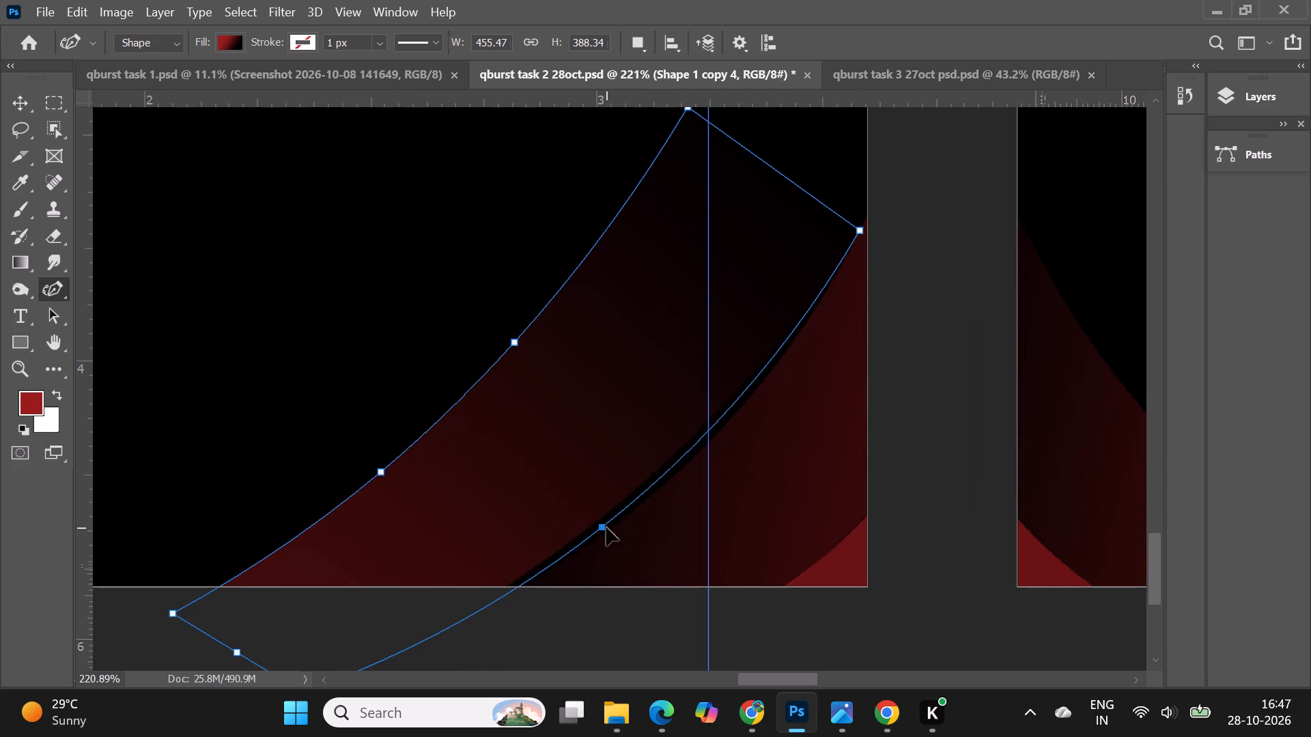
pyautogui.moveTo(606, 528); pyautogui.dragTo(610, 533)
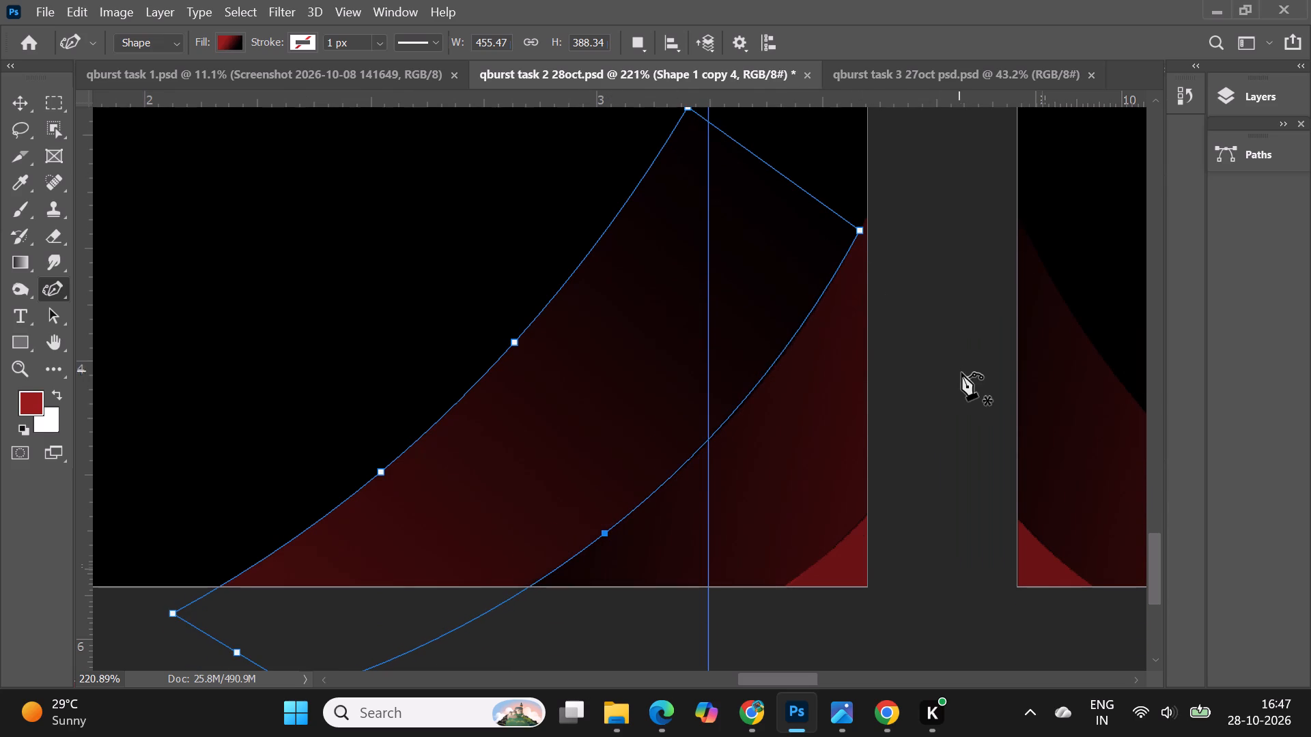
# Reshape the outermost band's outer edge on Artboard 2, pulling its upper corner and curve points inward for a slimmer, smoother arc.
pyautogui.scroll(4, 961, 373)
pyautogui.moveTo(688, 173); pyautogui.dragTo(711, 186)
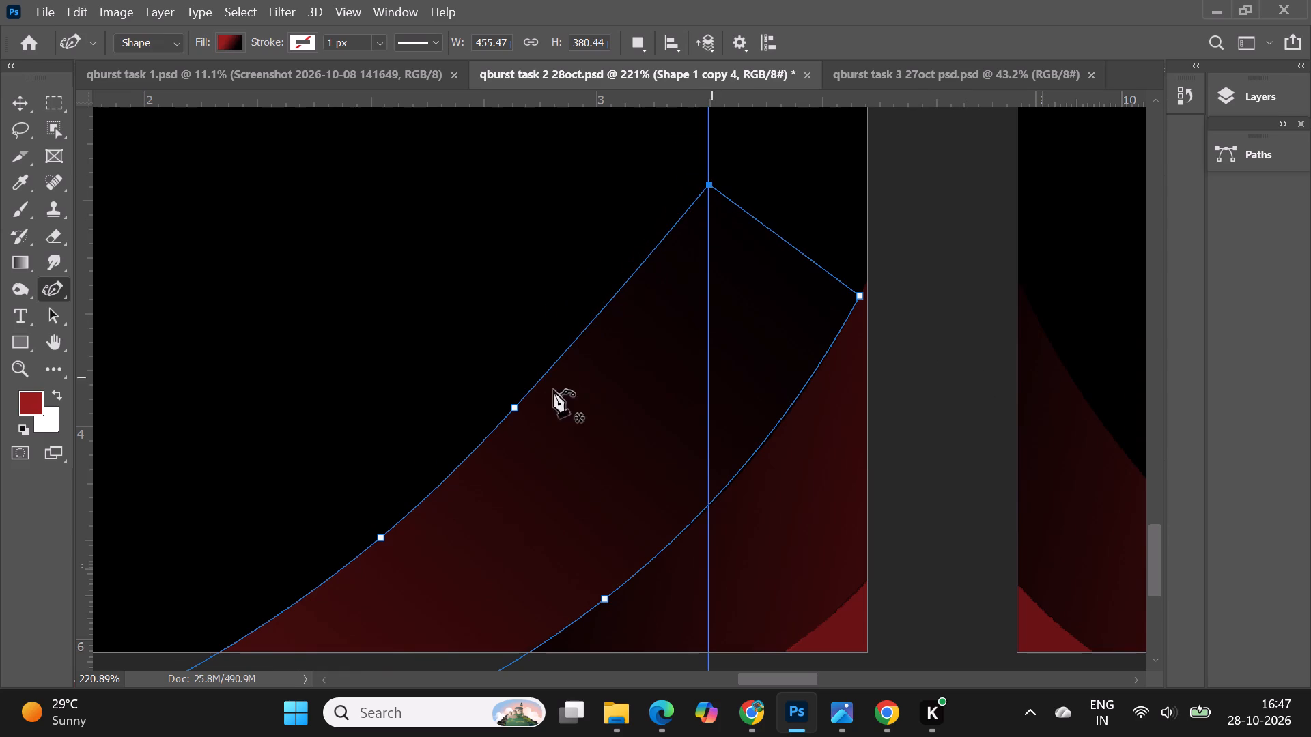
pyautogui.moveTo(519, 409); pyautogui.dragTo(539, 412)
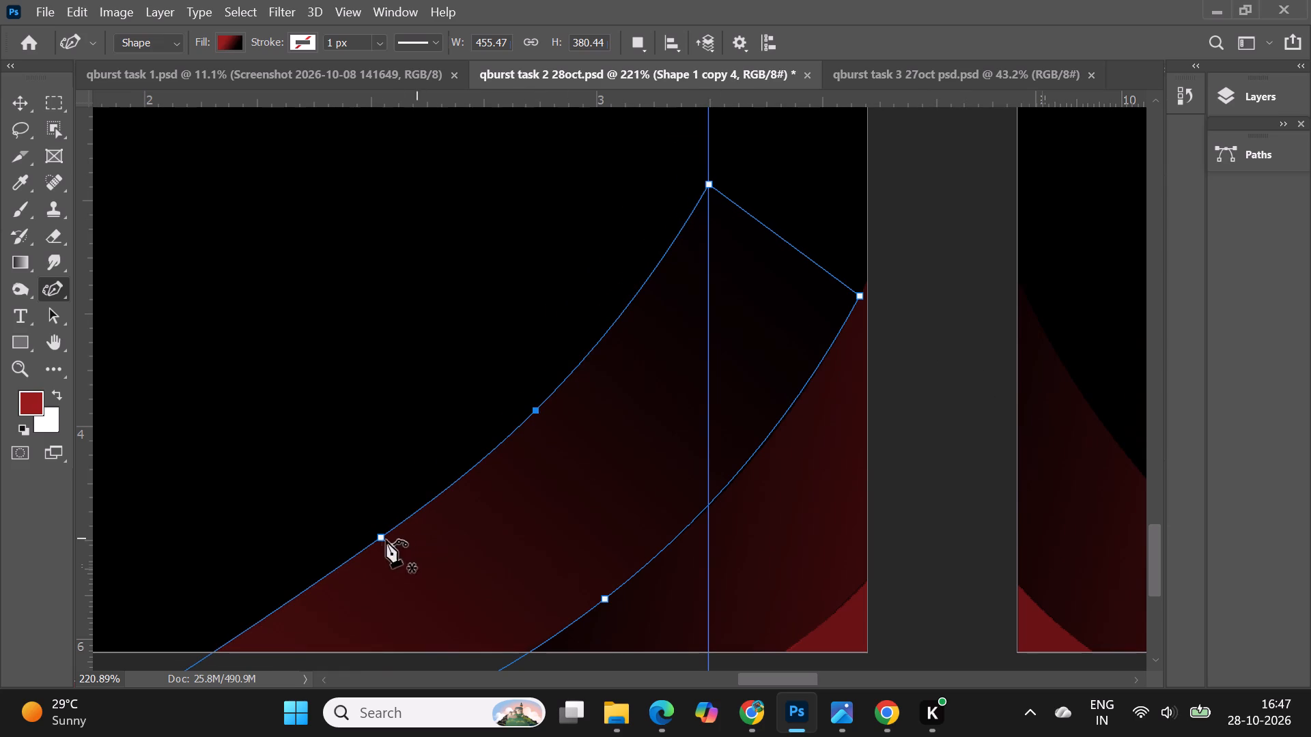
pyautogui.moveTo(379, 540); pyautogui.dragTo(389, 551)
pyautogui.keyDown('alt'); pyautogui.scroll(-5, 653, 320); pyautogui.keyUp('alt')
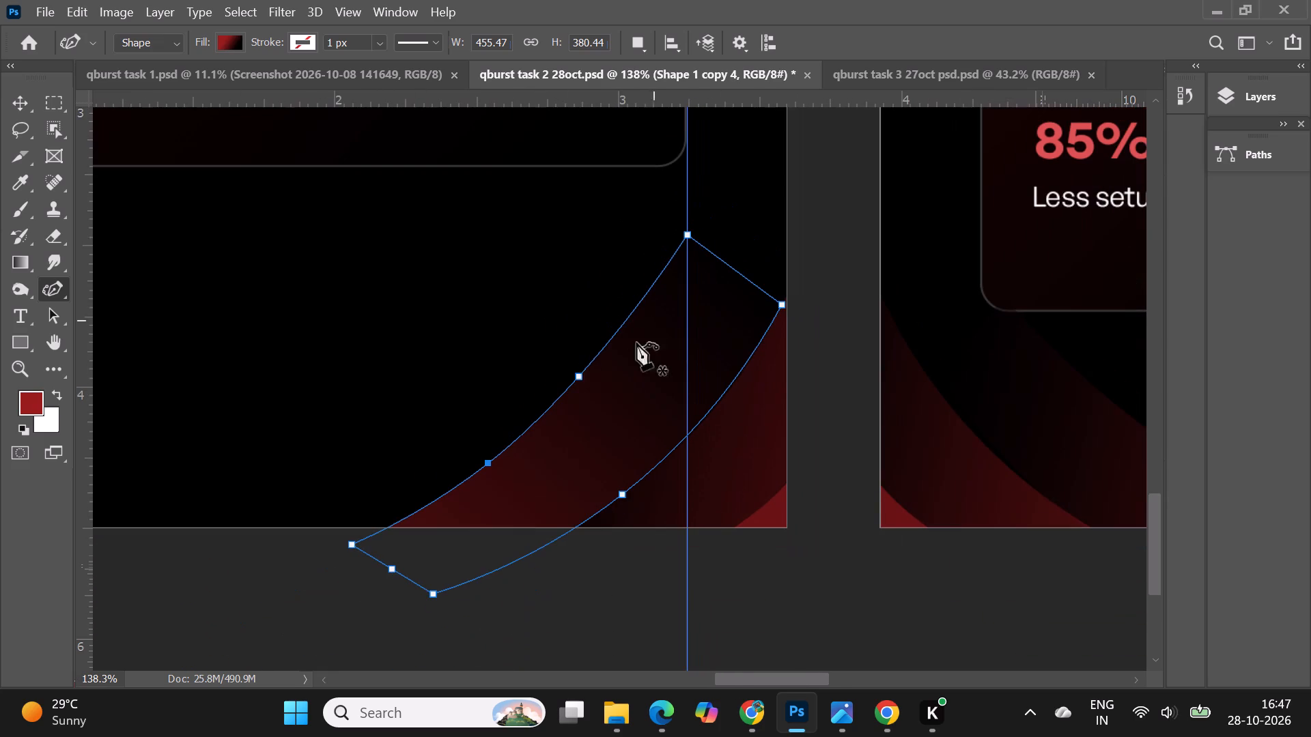
pyautogui.moveTo(581, 373); pyautogui.dragTo(595, 376)
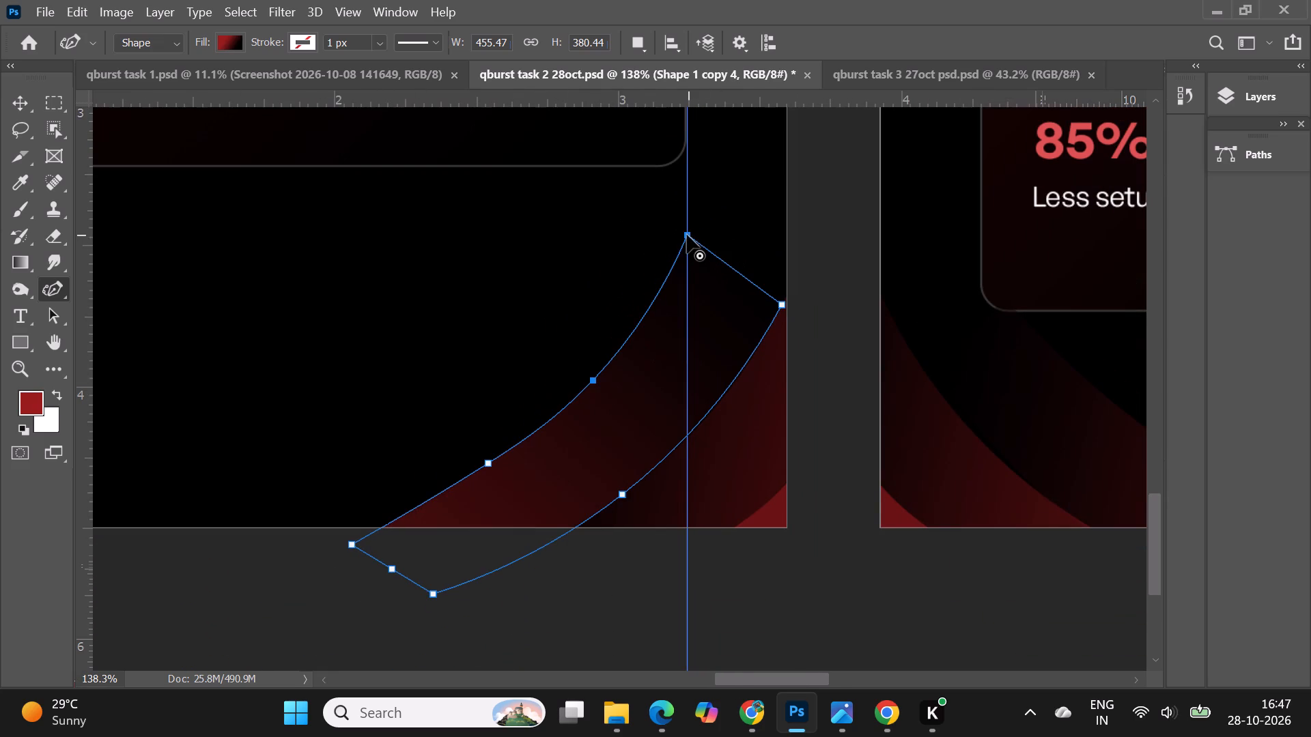
pyautogui.moveTo(687, 235); pyautogui.dragTo(703, 246)
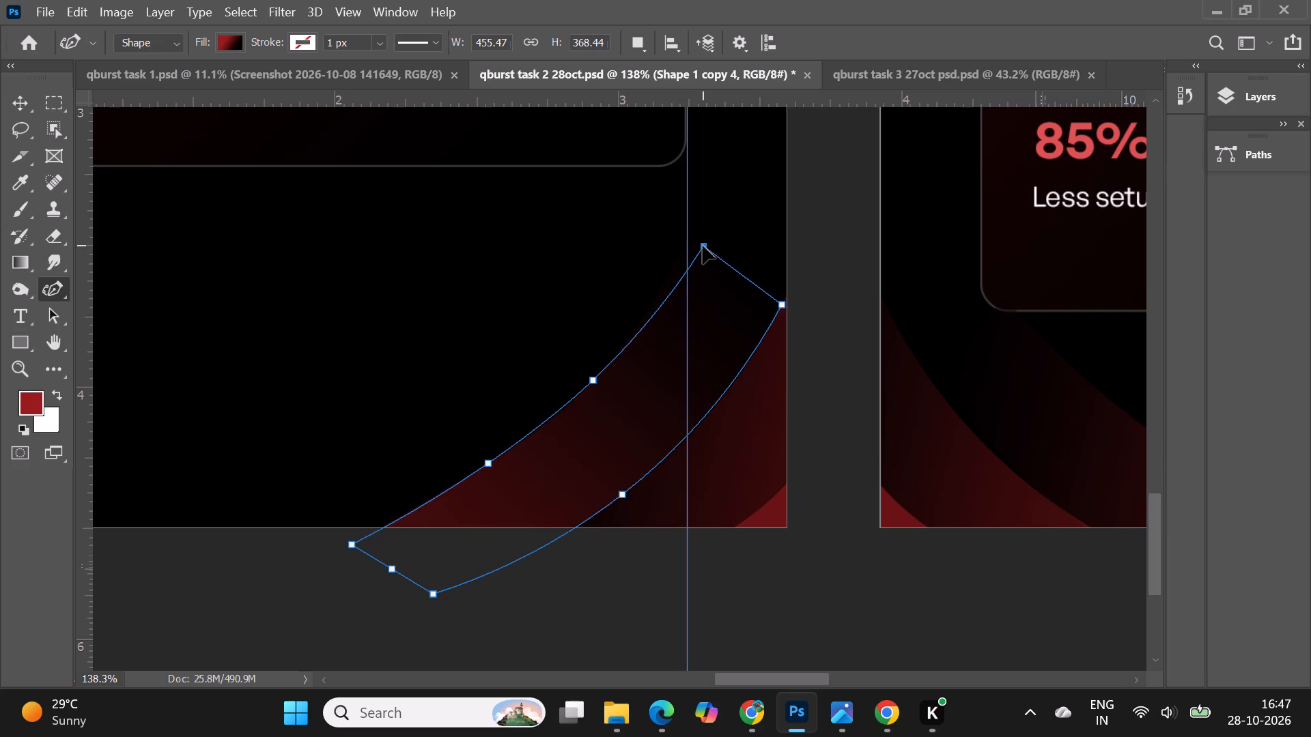
pyautogui.click(25, 102)
pyautogui.click(208, 535)
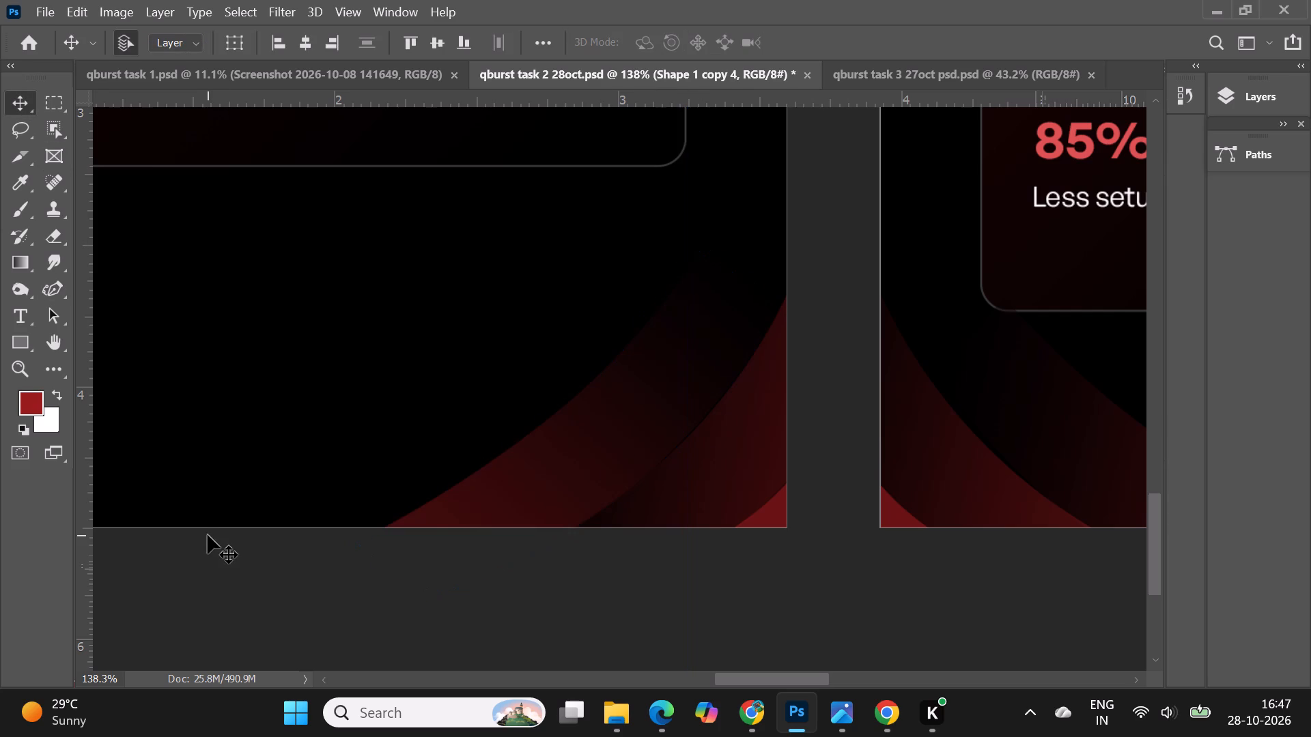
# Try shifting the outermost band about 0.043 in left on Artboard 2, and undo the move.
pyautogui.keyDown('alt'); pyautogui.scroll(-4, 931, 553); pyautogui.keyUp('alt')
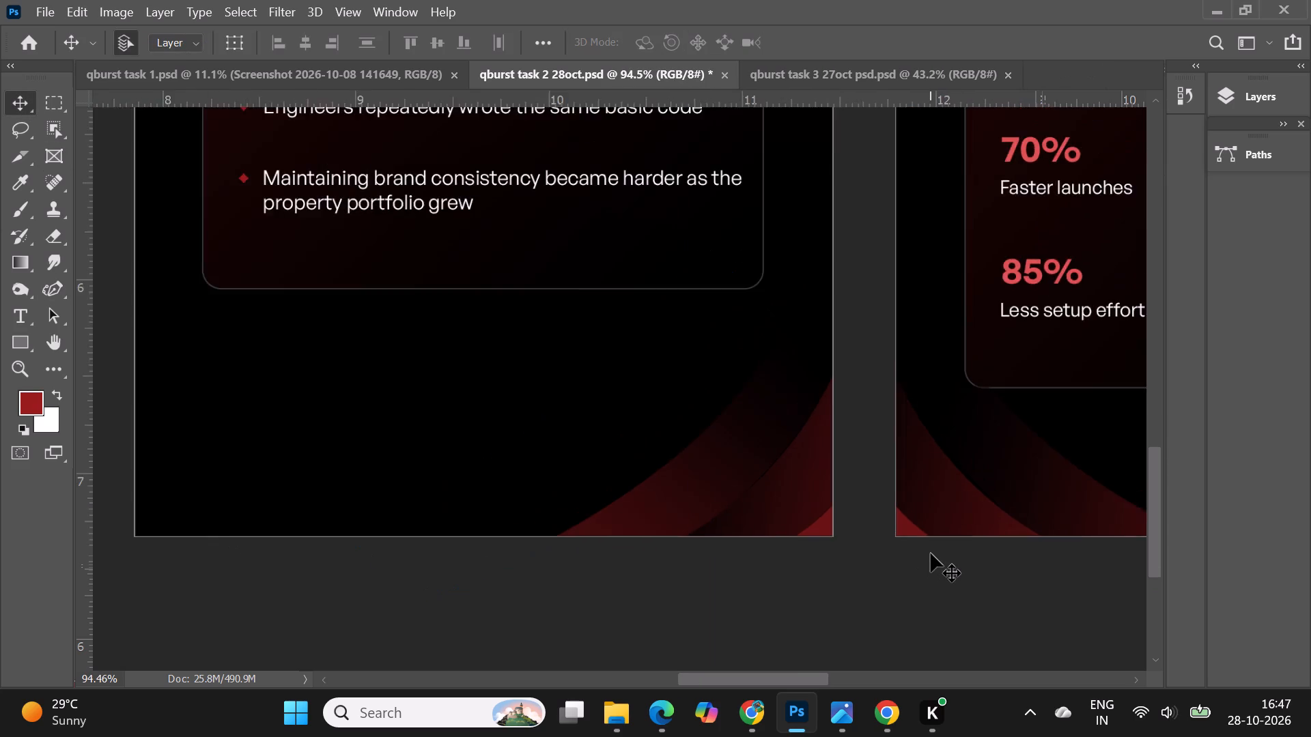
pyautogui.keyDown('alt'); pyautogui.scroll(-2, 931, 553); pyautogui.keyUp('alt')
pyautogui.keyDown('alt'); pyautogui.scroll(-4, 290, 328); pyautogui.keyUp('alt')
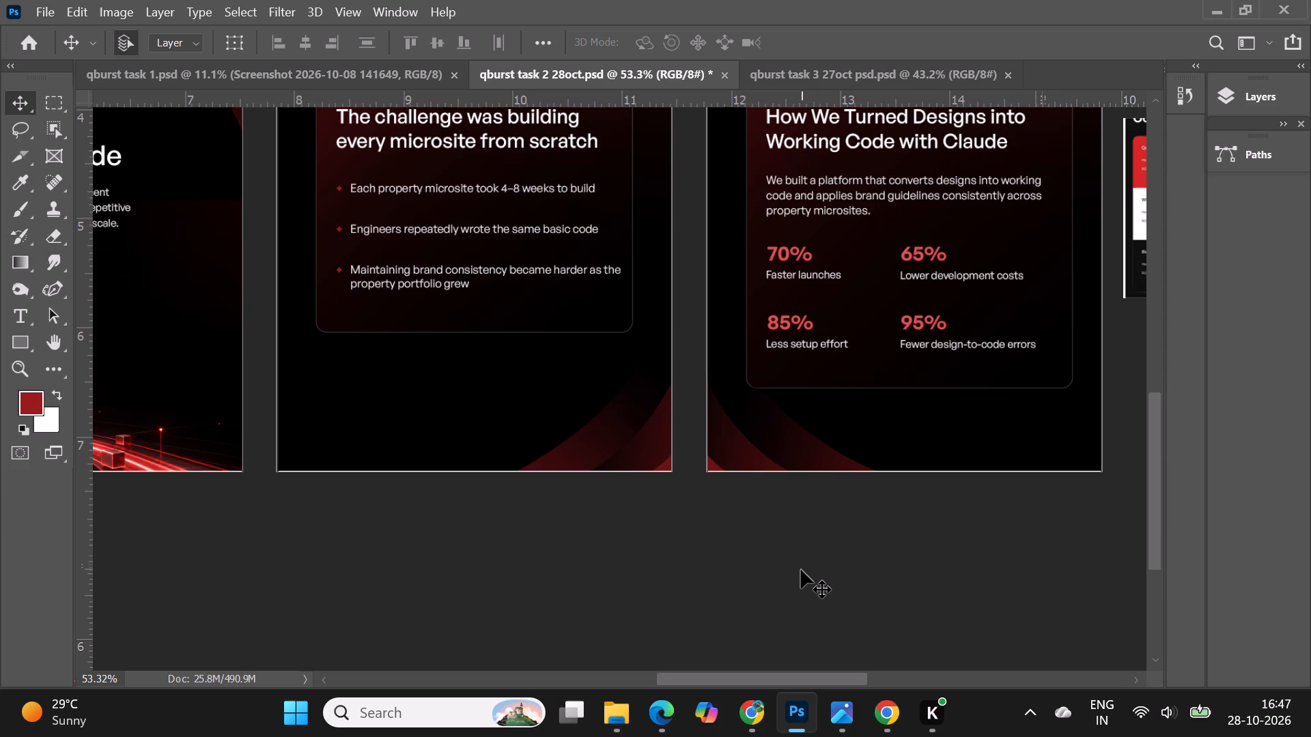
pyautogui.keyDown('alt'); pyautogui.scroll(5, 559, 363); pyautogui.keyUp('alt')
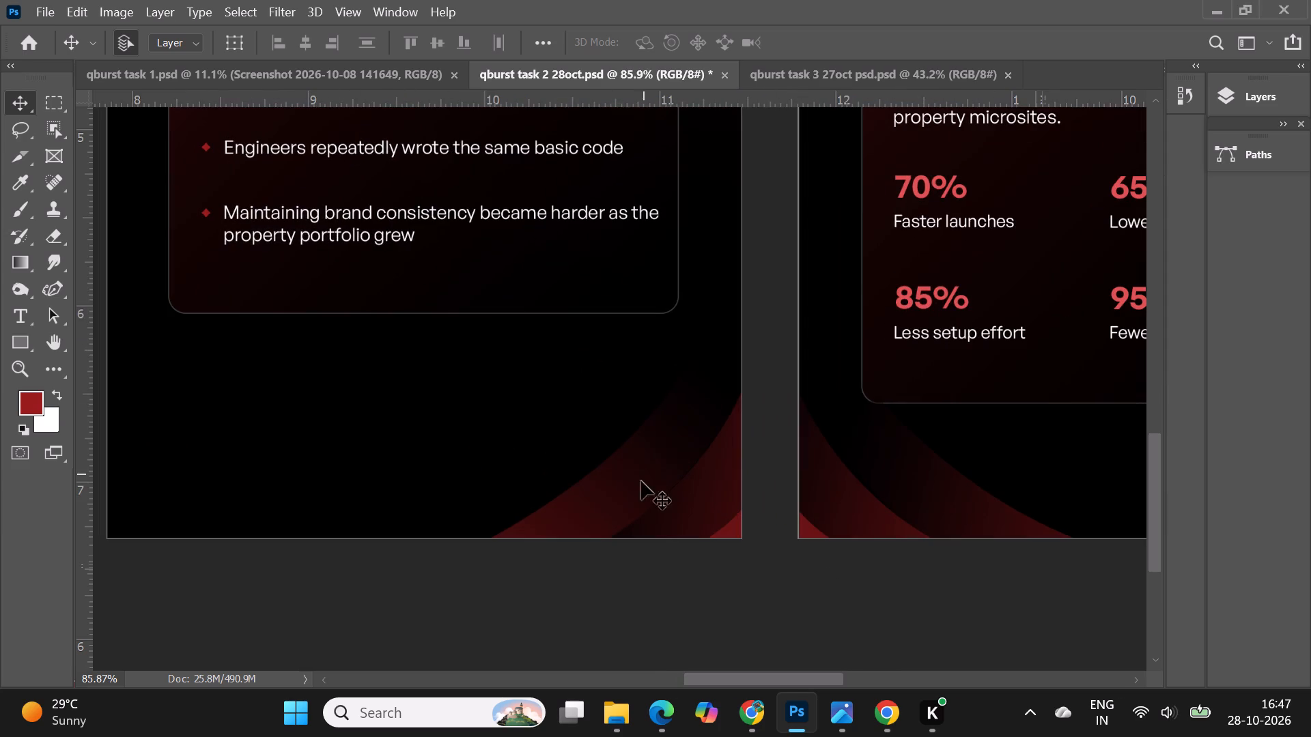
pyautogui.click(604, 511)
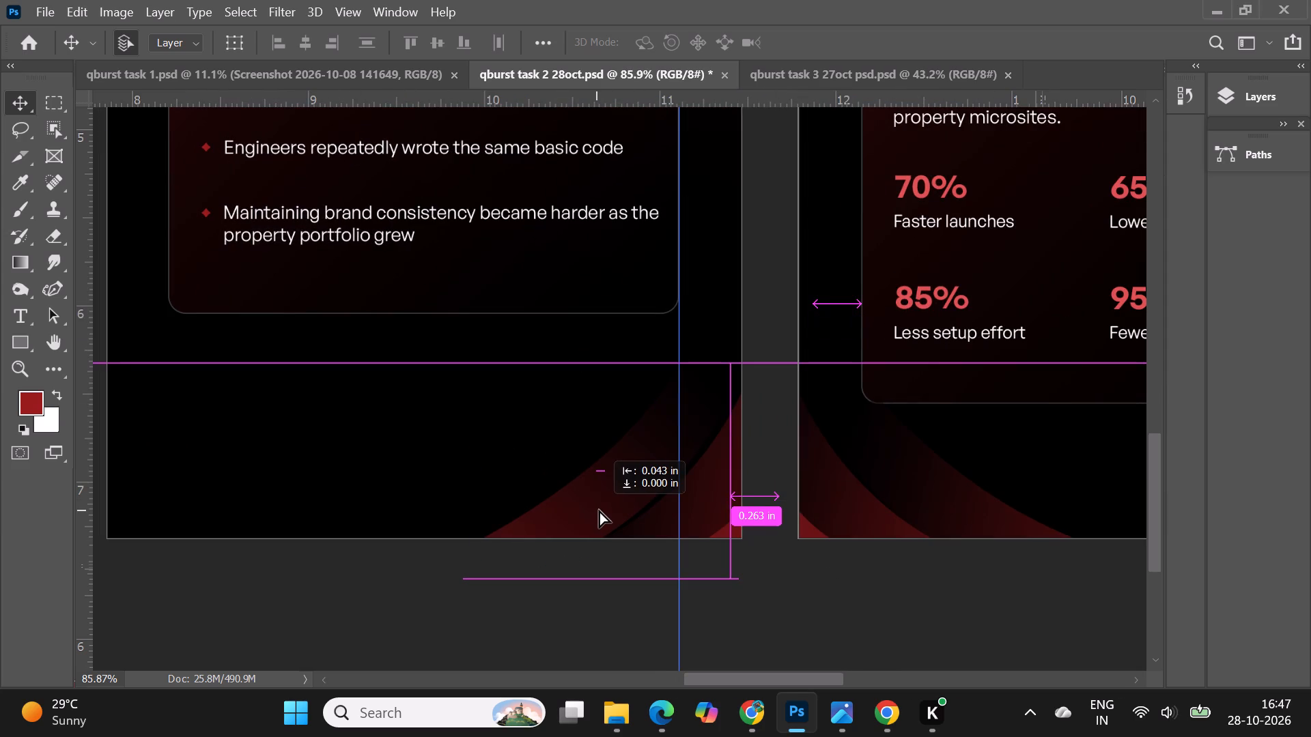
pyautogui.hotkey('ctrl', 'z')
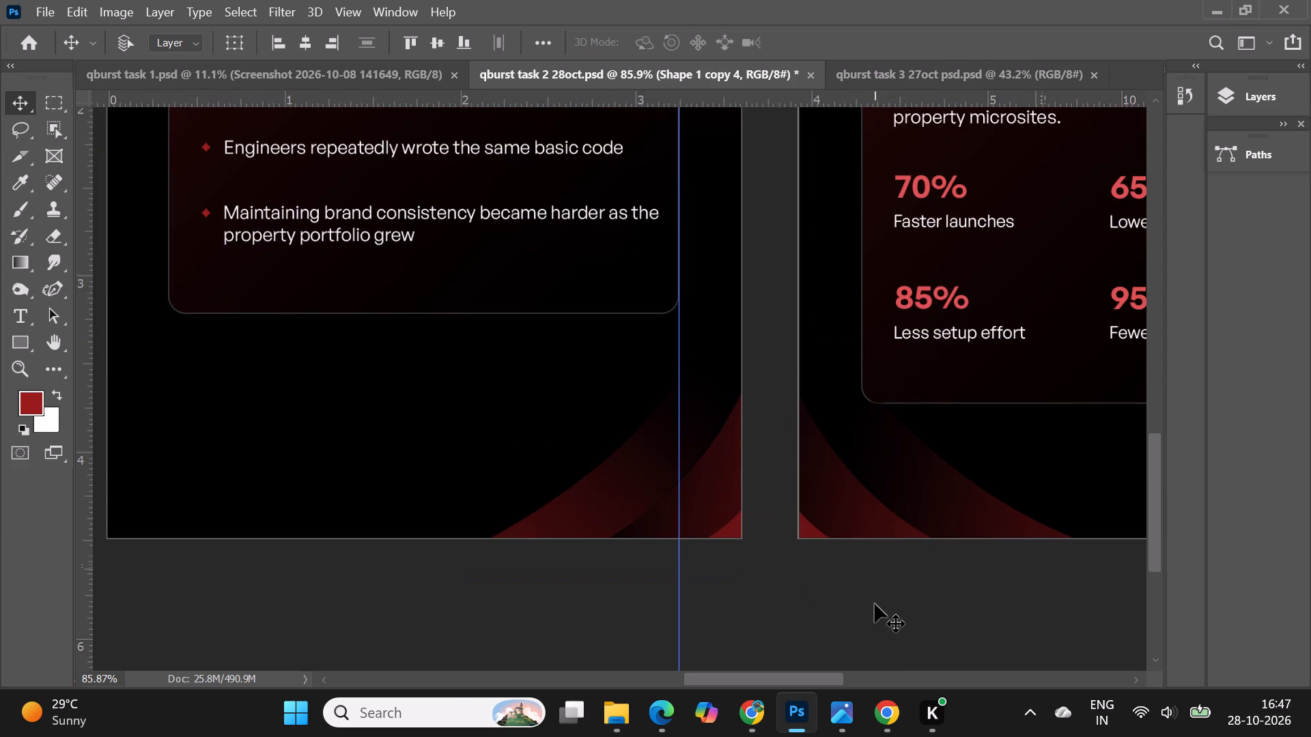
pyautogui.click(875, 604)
# Add curve points to the outermost band's inner and lower end edges, and extend its lower outer corner outward below Artboard 2.
pyautogui.keyDown('alt'); pyautogui.scroll(9, 681, 497); pyautogui.keyUp('alt')
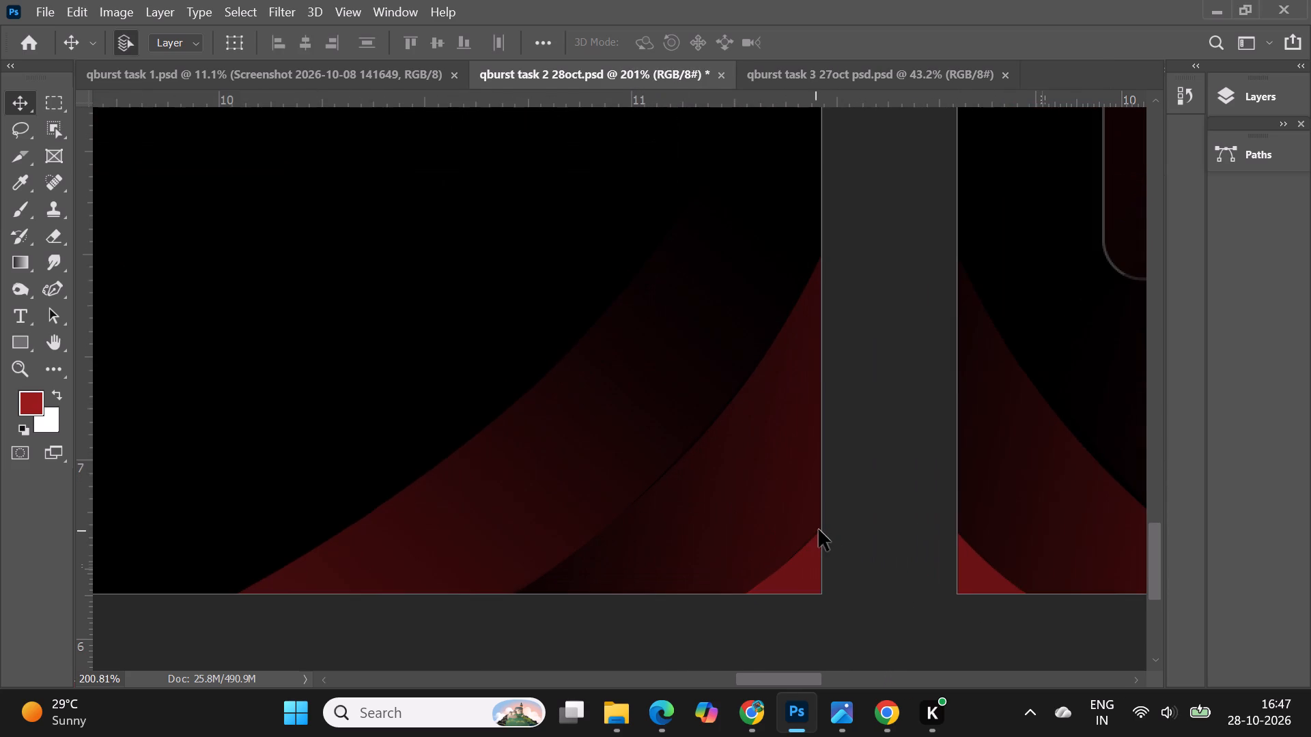
pyautogui.keyDown('alt'); pyautogui.scroll(-5, 819, 530); pyautogui.keyUp('alt')
pyautogui.click(686, 452)
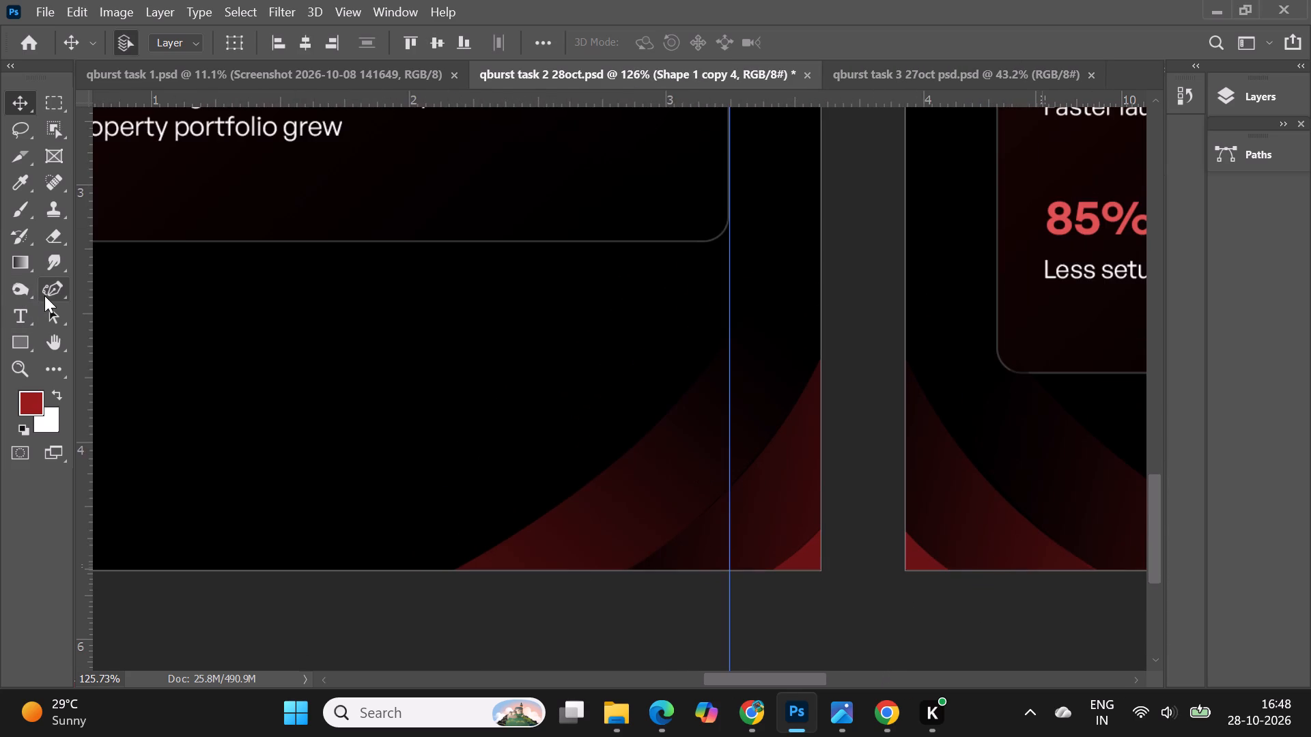
pyautogui.click(44, 295)
pyautogui.click(482, 624)
pyautogui.keyDown('alt'); pyautogui.scroll(2, 822, 531); pyautogui.keyUp('alt')
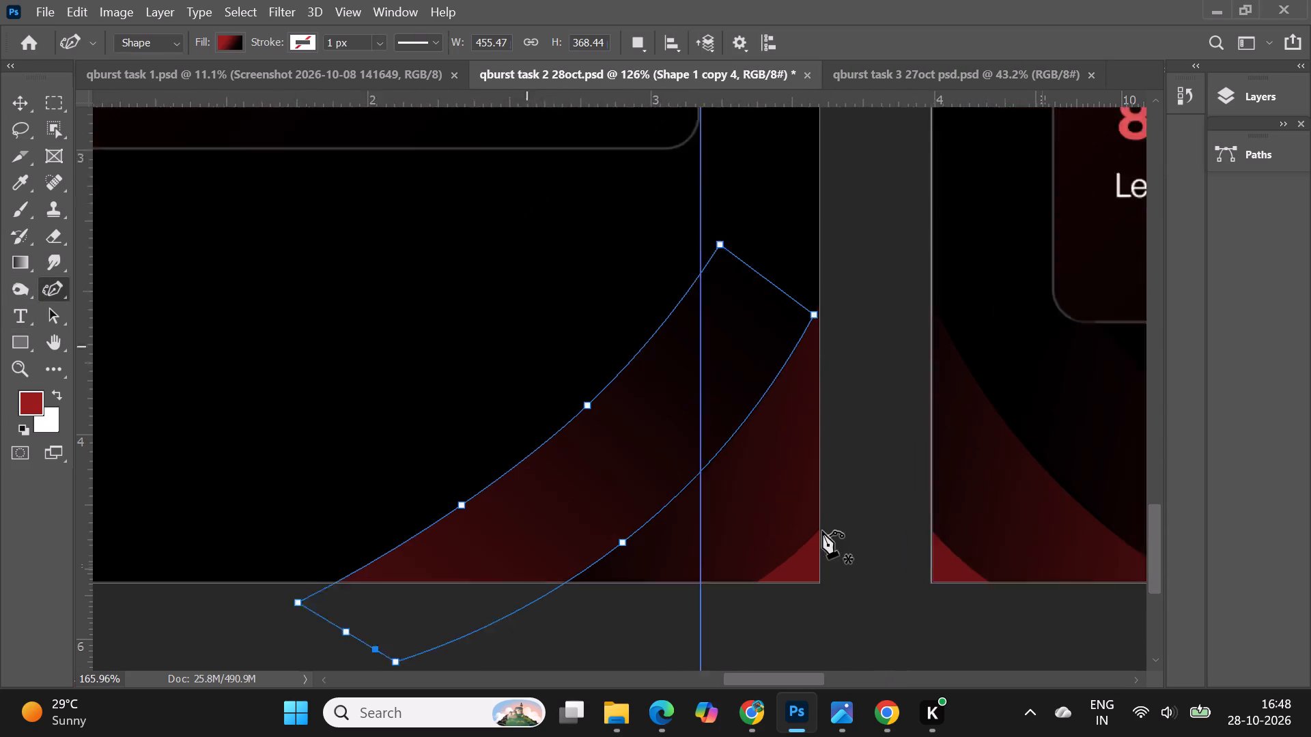
pyautogui.keyDown('alt'); pyautogui.scroll(12, 822, 531); pyautogui.keyUp('alt')
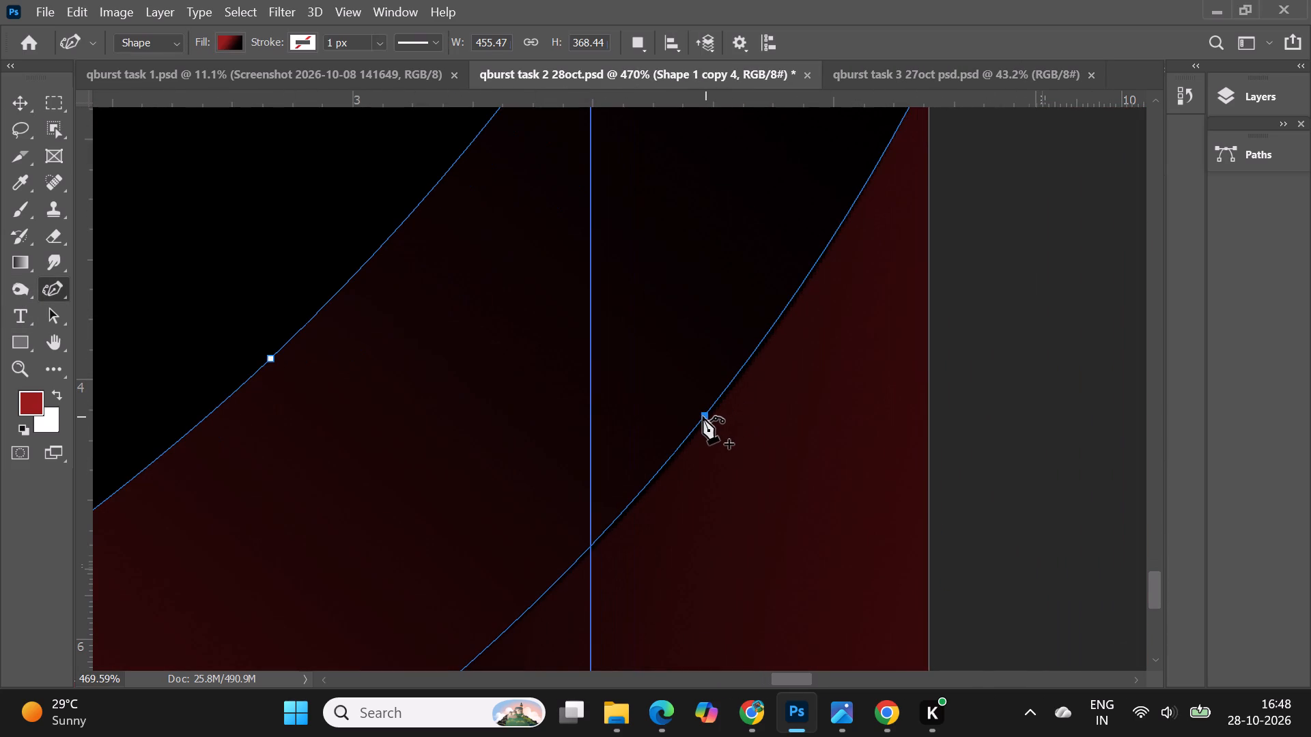
pyautogui.click(703, 417)
pyautogui.keyDown('alt'); pyautogui.scroll(-6, 731, 376); pyautogui.keyUp('alt')
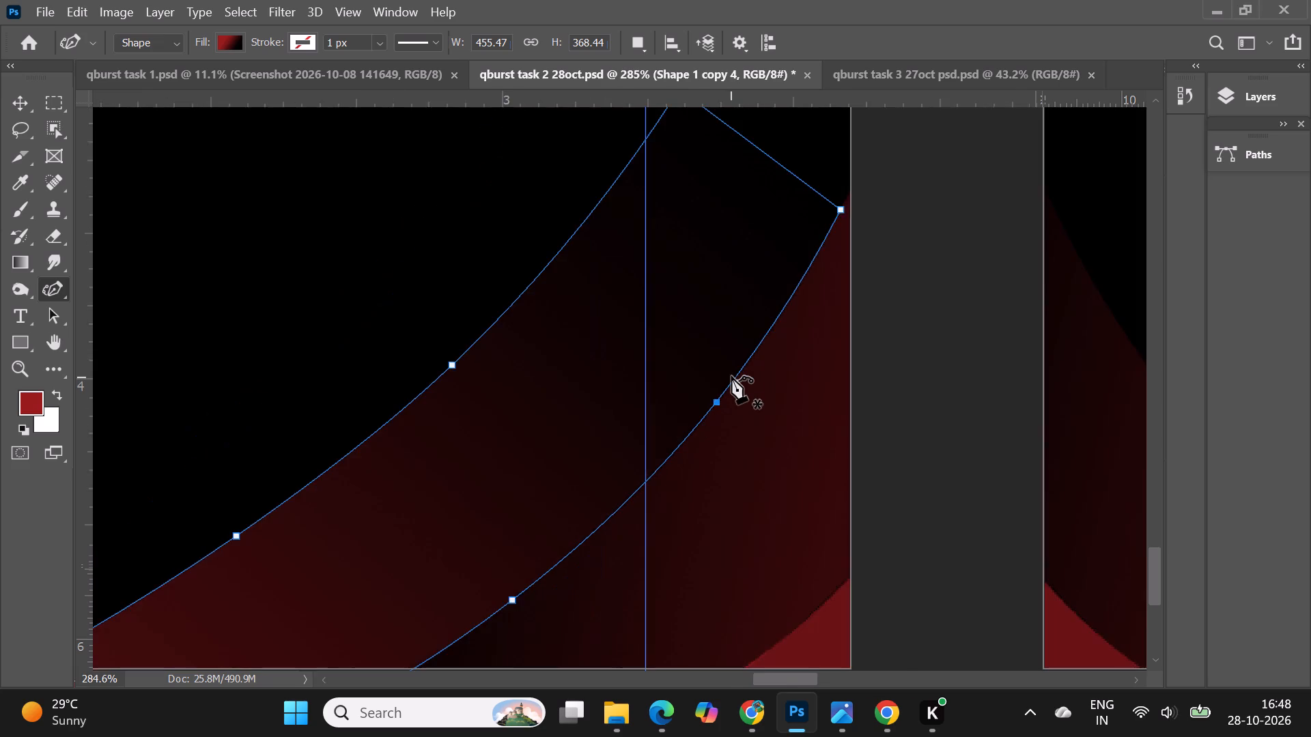
pyautogui.keyDown('alt'); pyautogui.scroll(-7, 731, 376); pyautogui.keyUp('alt')
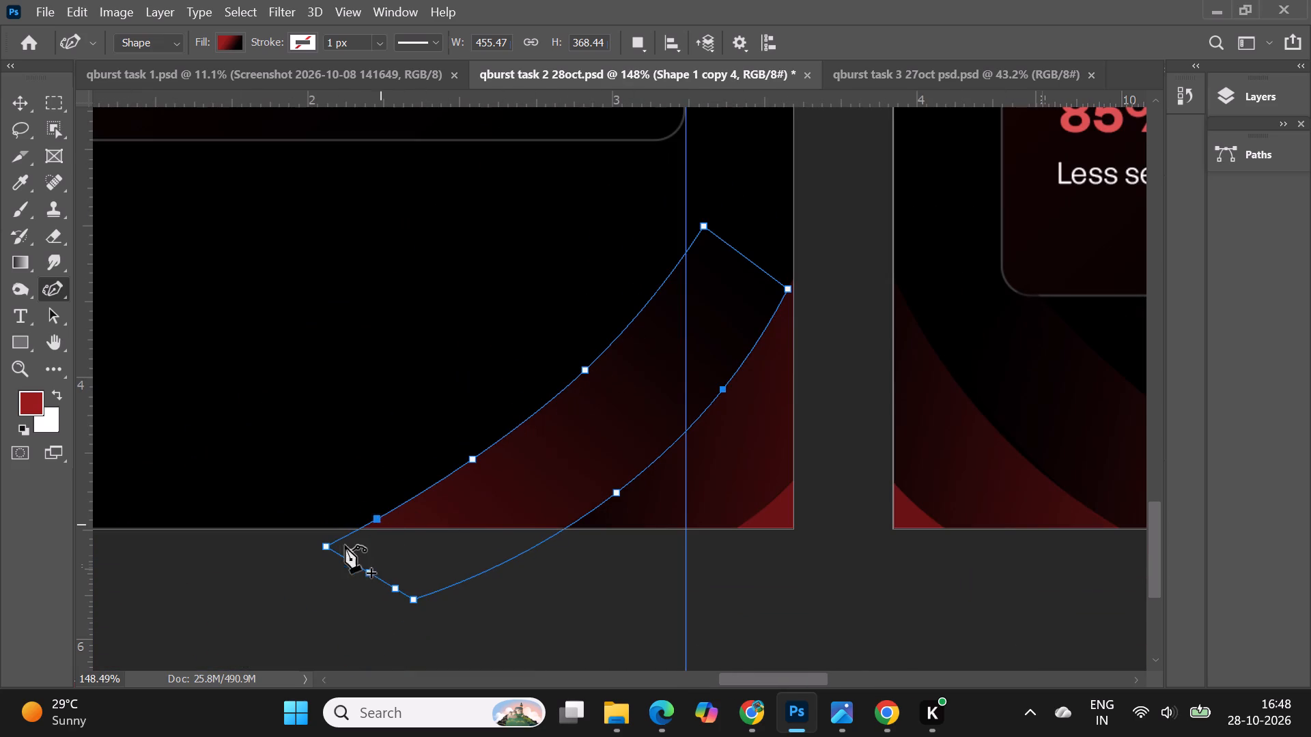
pyautogui.moveTo(326, 549); pyautogui.dragTo(306, 541)
pyautogui.click(18, 106)
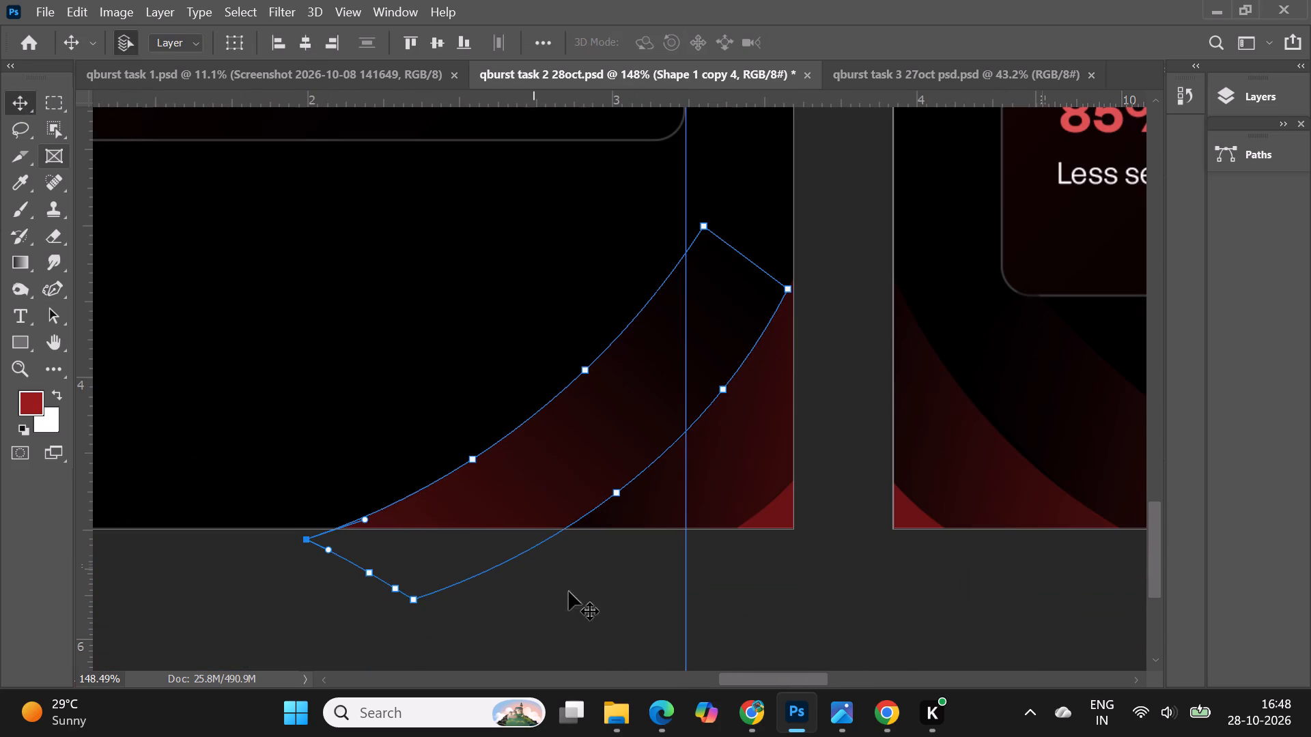
pyautogui.click(576, 605)
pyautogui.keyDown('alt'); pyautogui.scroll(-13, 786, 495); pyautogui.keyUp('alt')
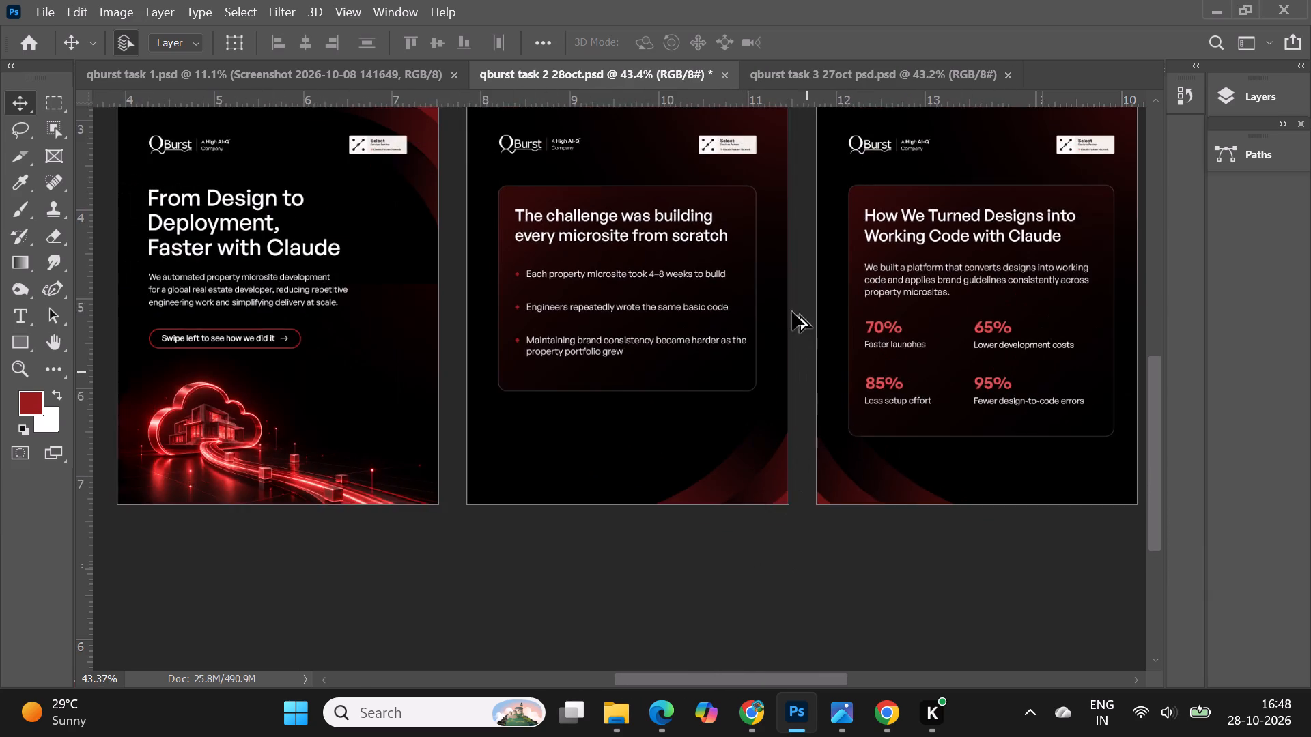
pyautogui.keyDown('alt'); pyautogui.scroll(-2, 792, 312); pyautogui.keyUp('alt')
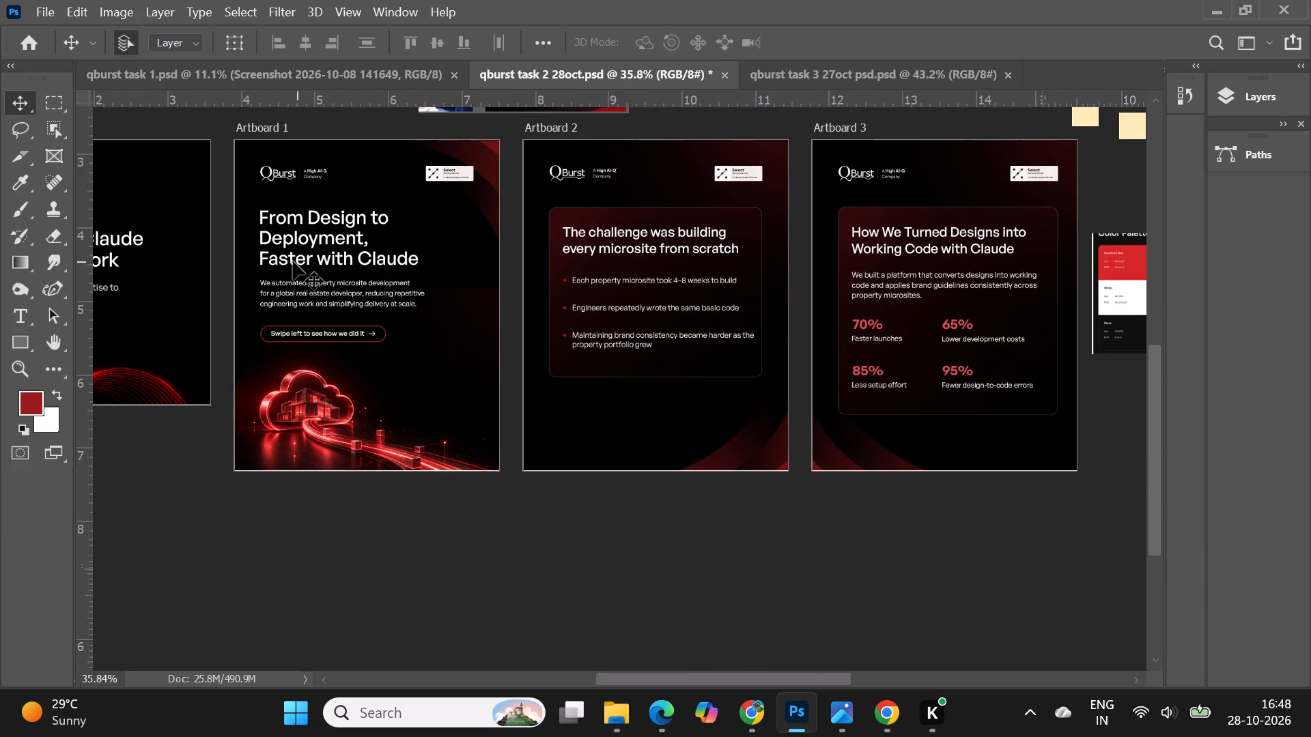
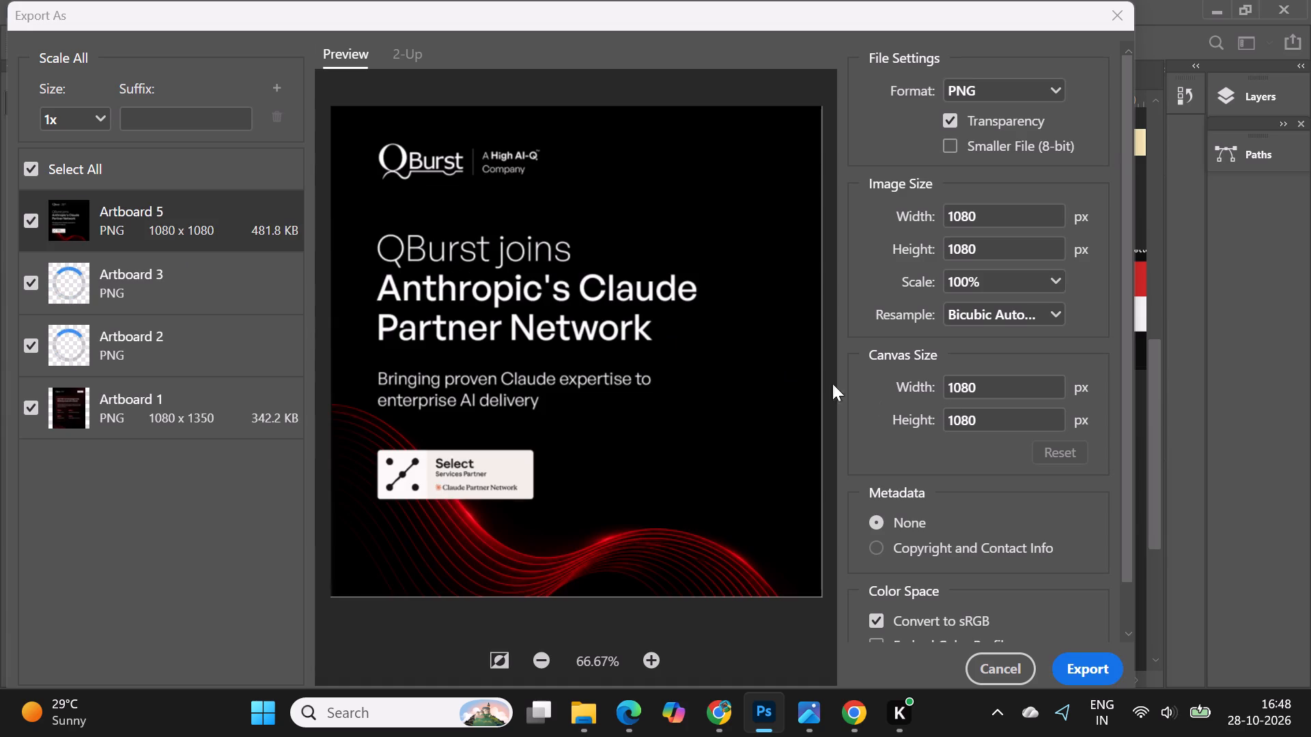
# Export all four selected artboards as PNG files at 1x scale with transparency into the Downloads folder.
pyautogui.click(1077, 661)
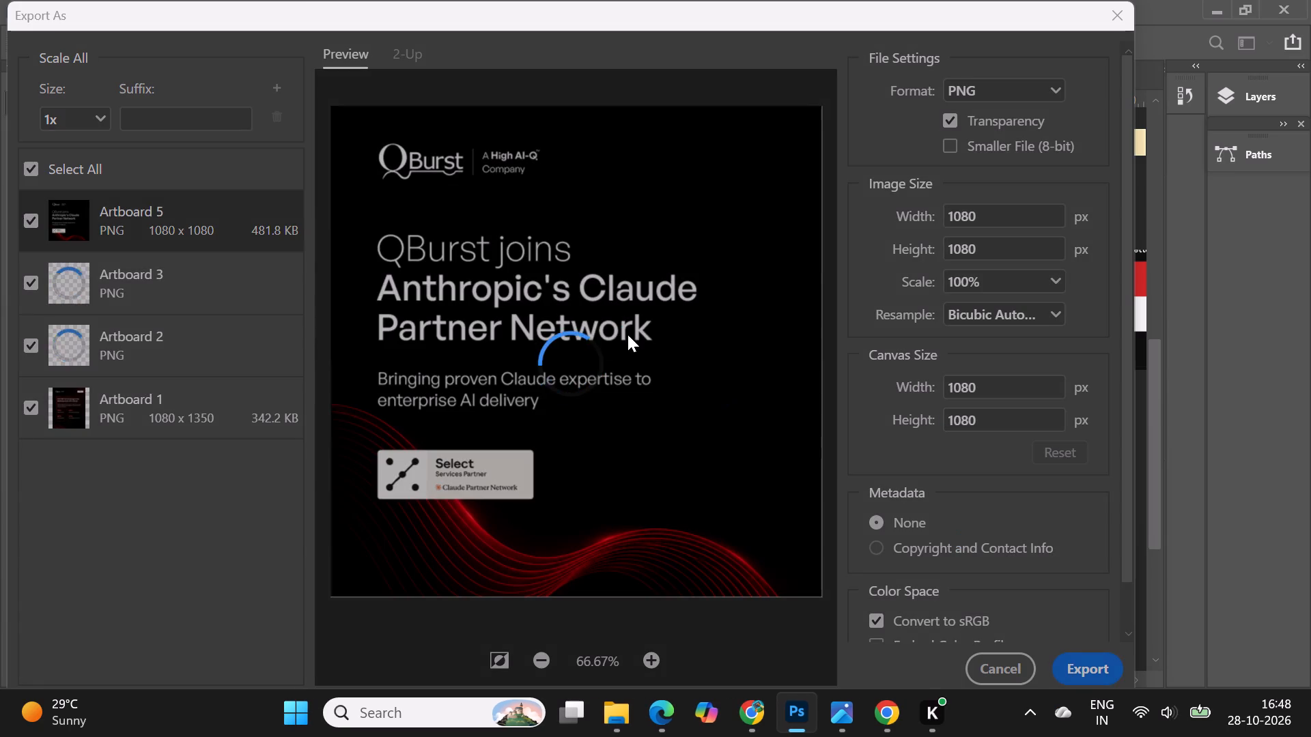
pyautogui.click(103, 332)
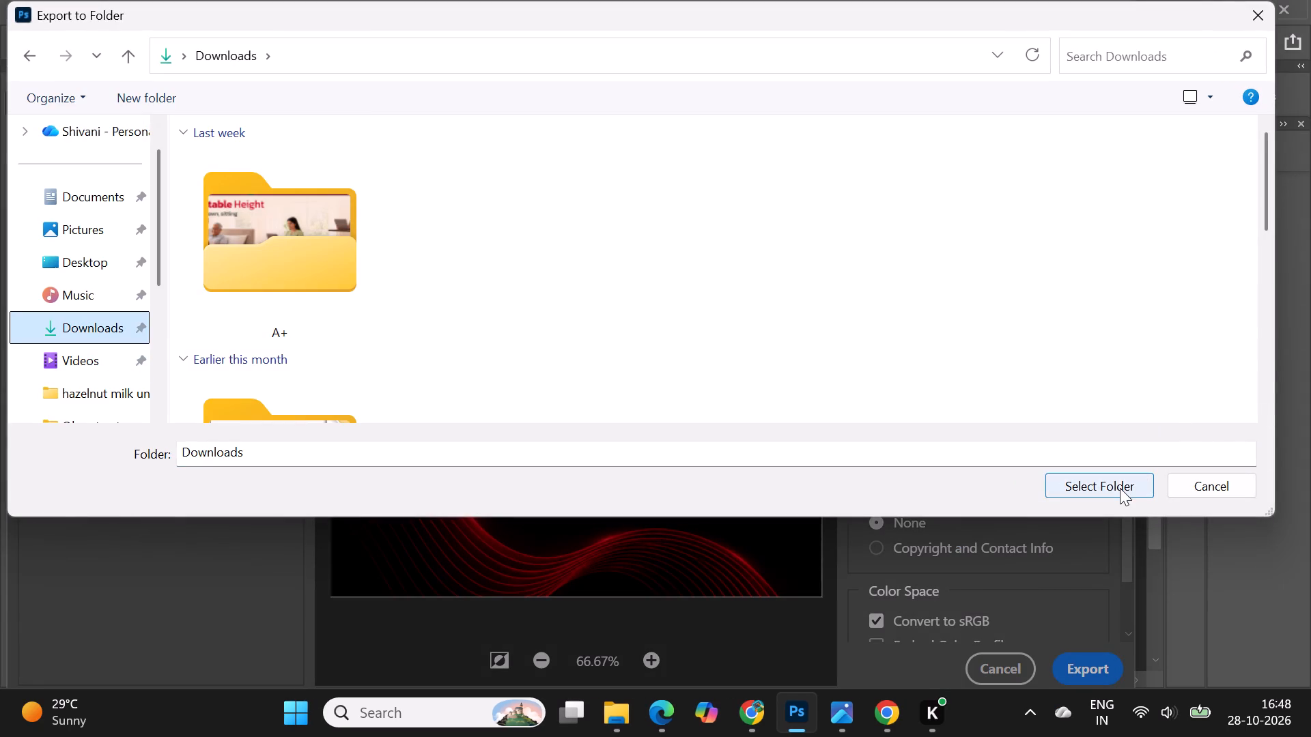
pyautogui.click(1117, 489)
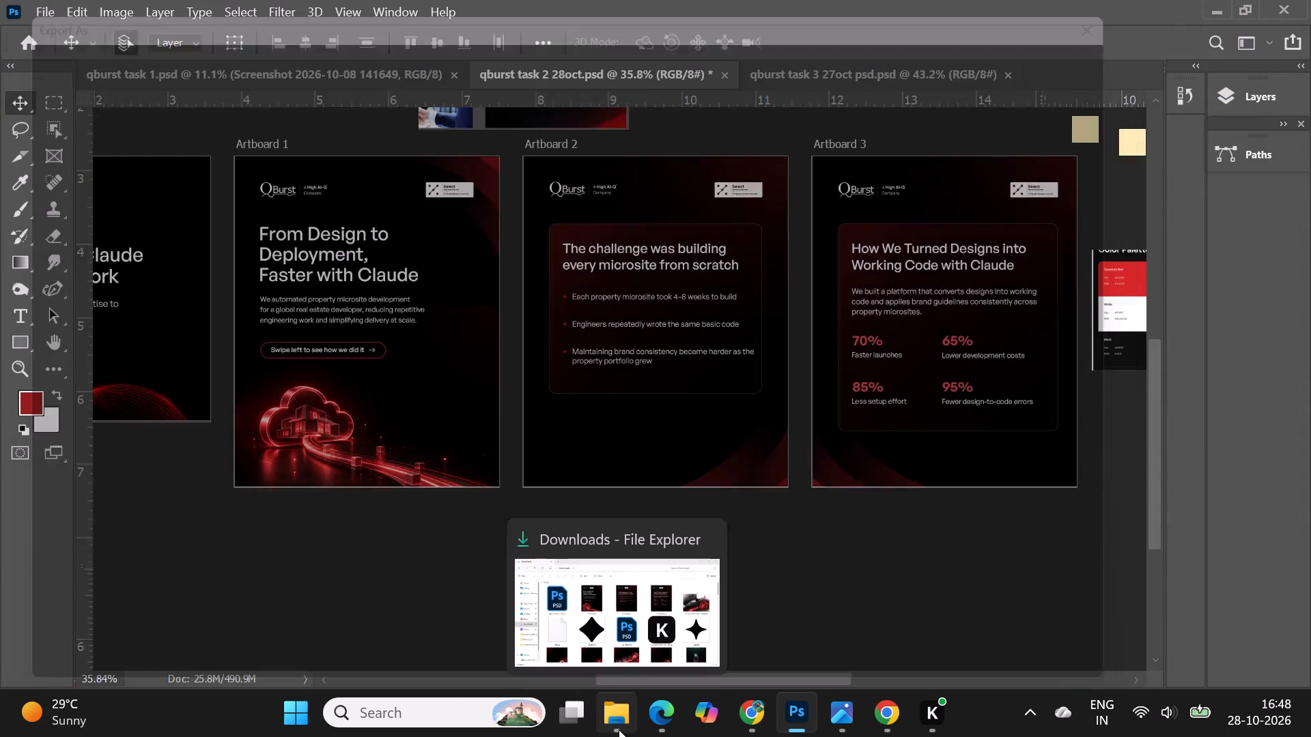
# Switch to File Explorer, open the Downloads folder and select the exported Artboard 5 image.
pyautogui.click(619, 729)
pyautogui.doubleClick(107, 416)
pyautogui.scroll(3, 349, 447)
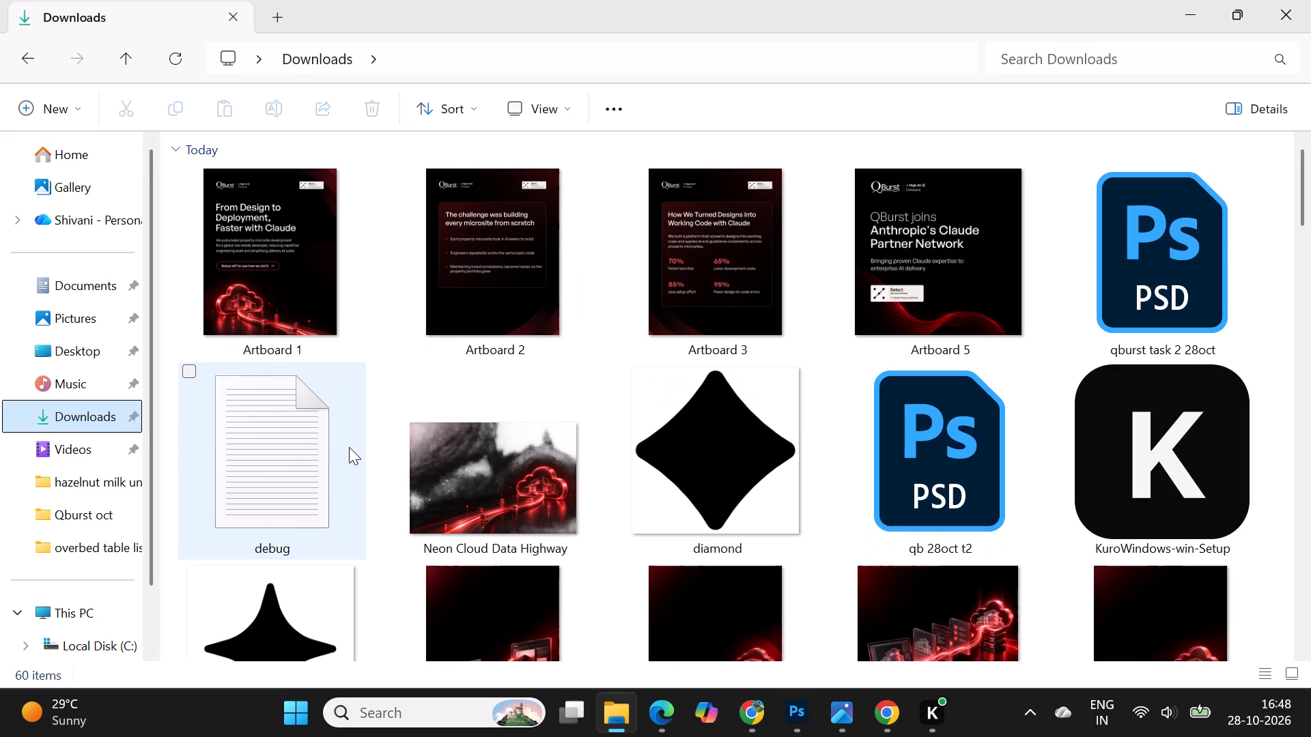
pyautogui.scroll(9, 349, 447)
pyautogui.scroll(3, 688, 403)
pyautogui.click(903, 280)
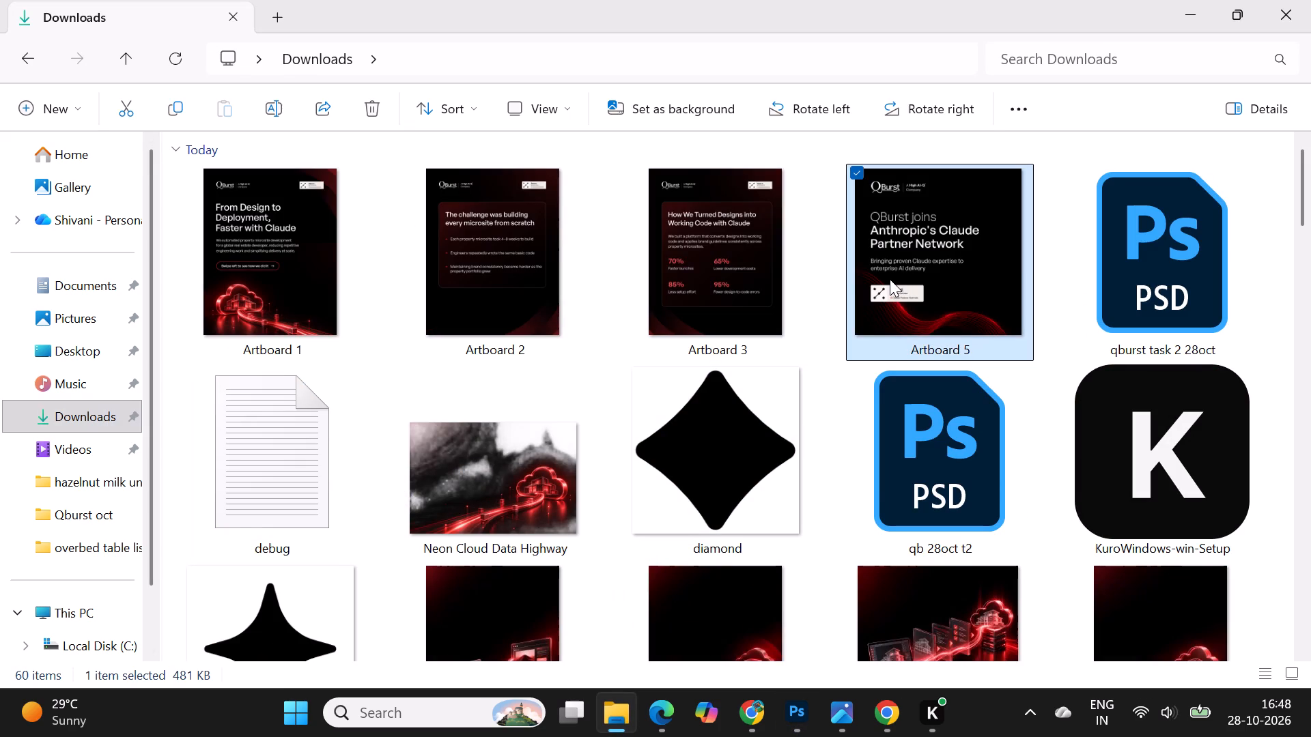